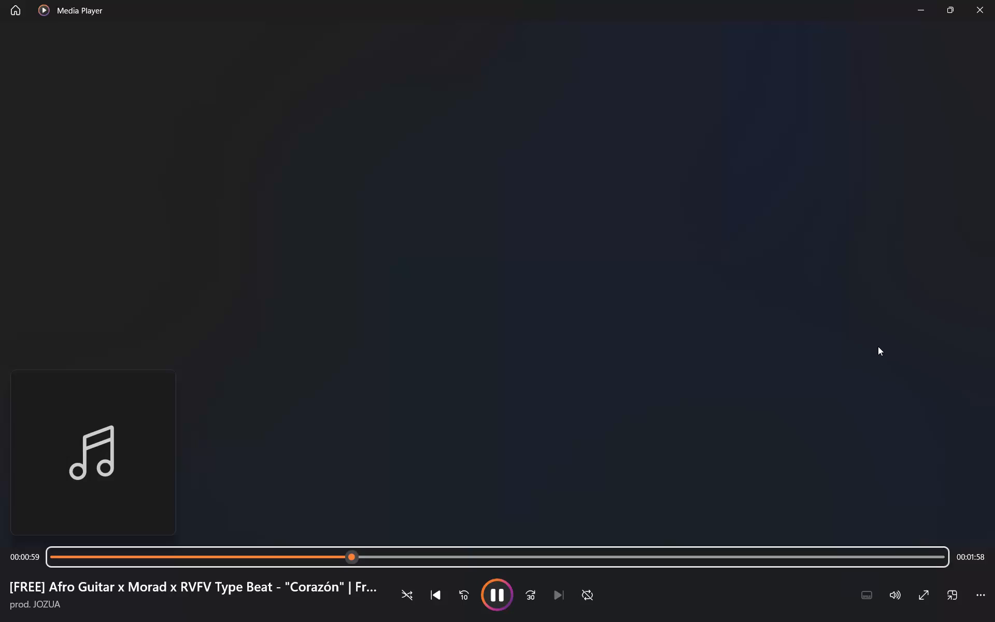
Skip back repeatedly in the playing Afro Guitar "Corazón" beat to listen to its passage around the one-minute mark again.
key("Left")
key("Left")
key("Left")
key("Left")
key("Left")
key("Left")
key("Left")
key("Left")
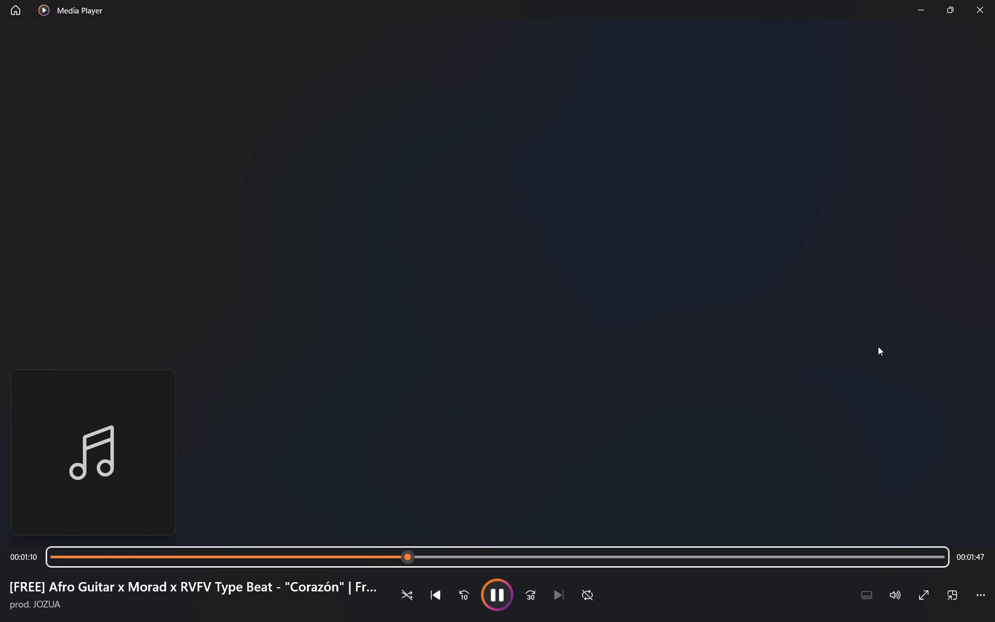
Minimize the media player and the Beats folder window to reach the desktop and launch FL Studio 2026.
left_click(920, 6)
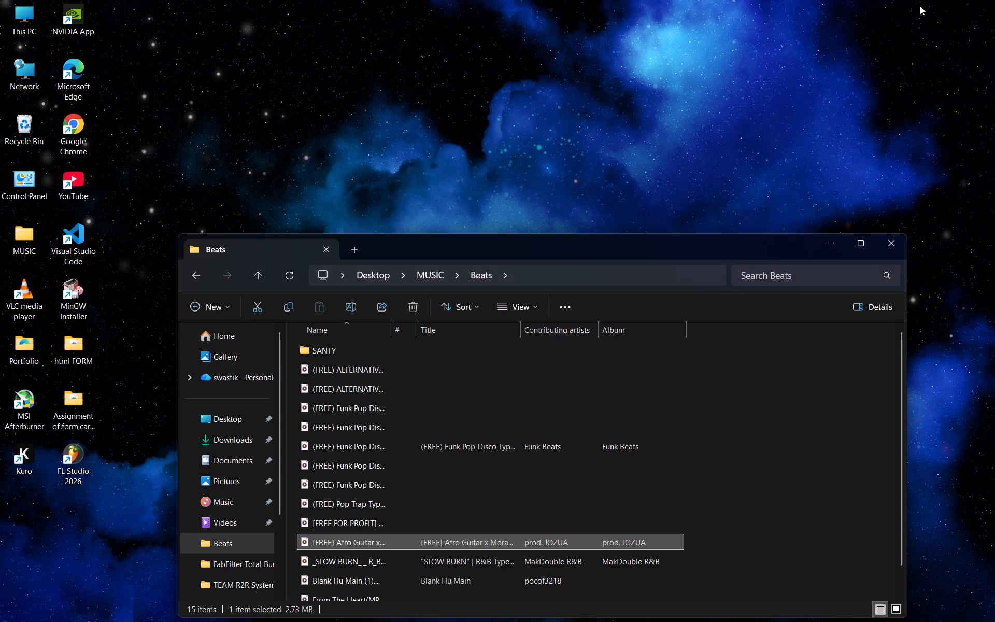
left_click(827, 251)
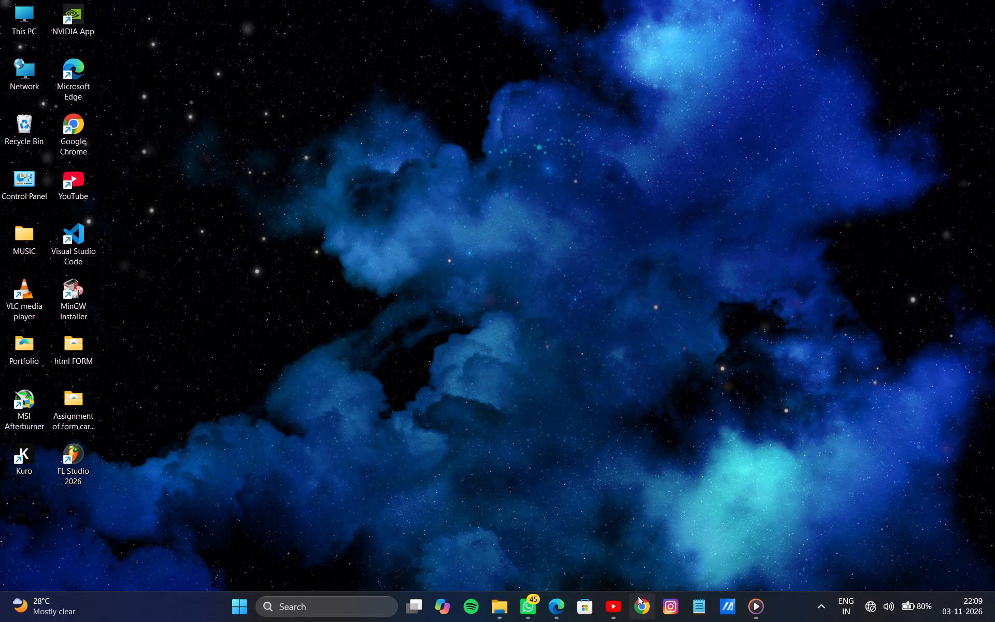
double_click(76, 446)
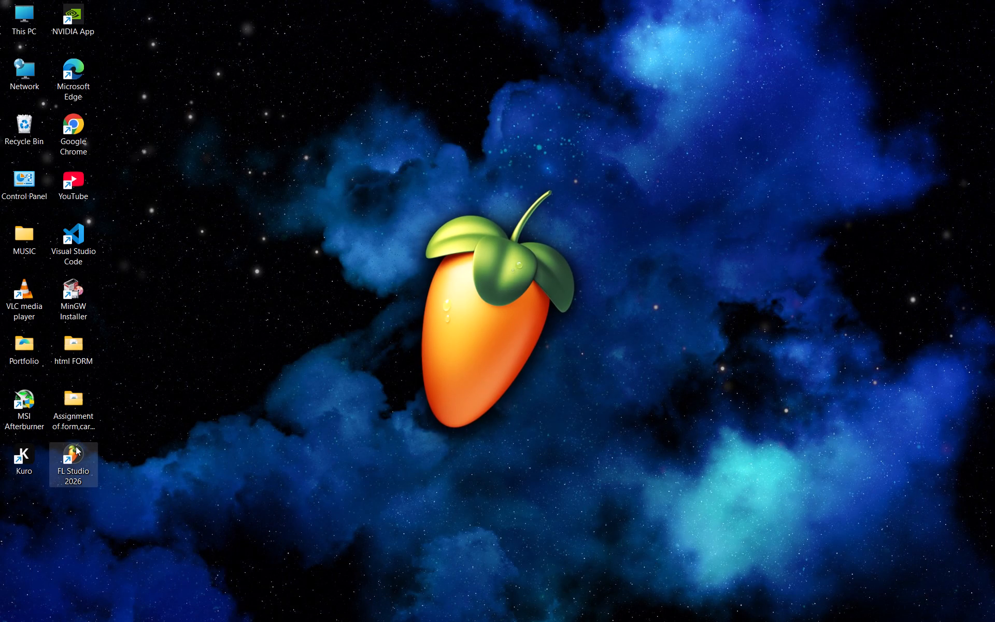
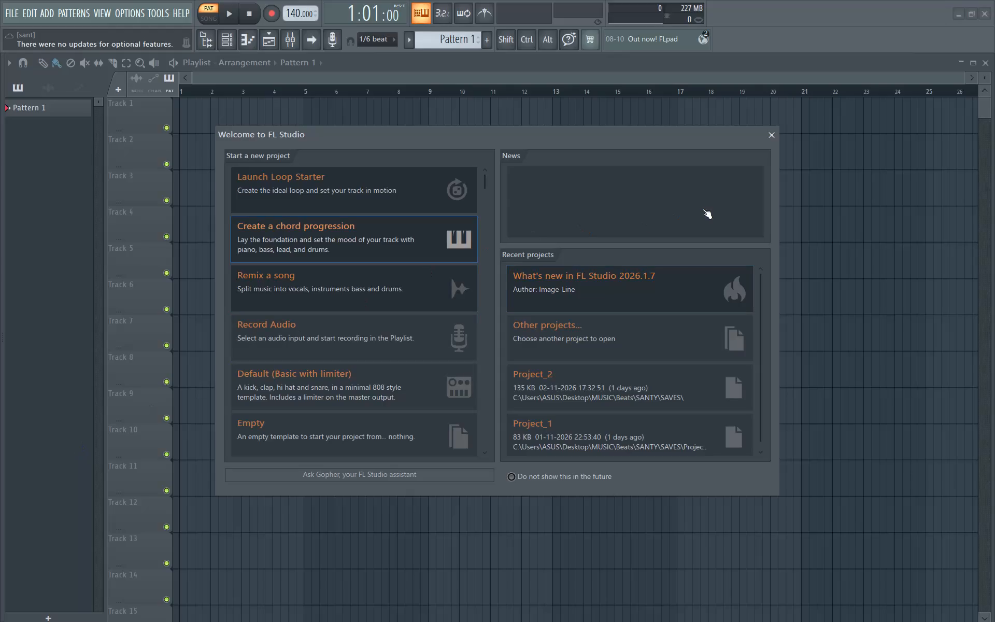
Dismiss the welcome window and place the Afro Guitar "Corazón" MP3 from the Beats folder on Playlist Track 1, starting at bar 1.
left_click(769, 130)
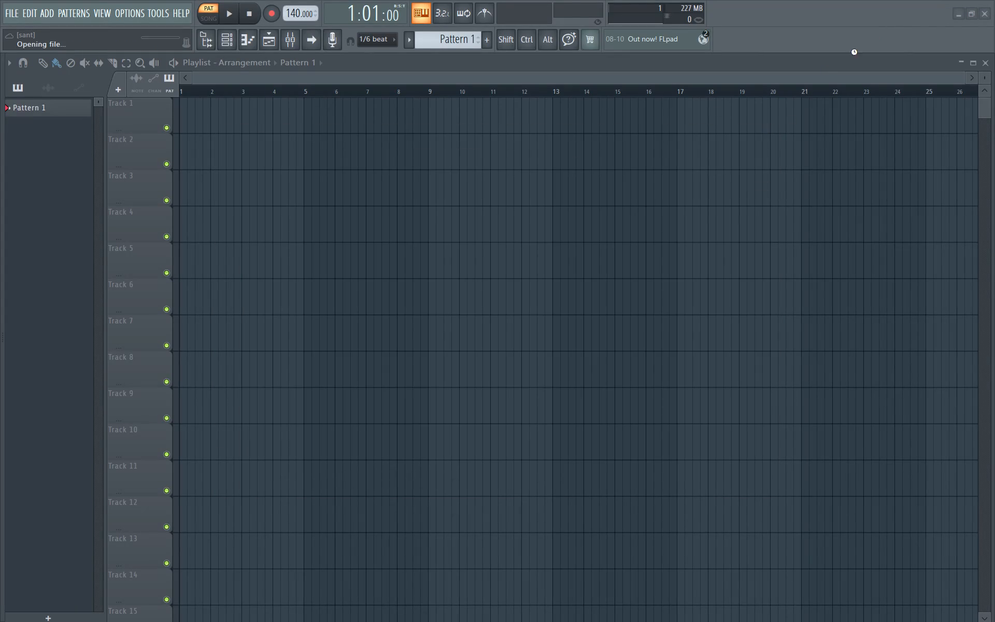
left_click(960, 12)
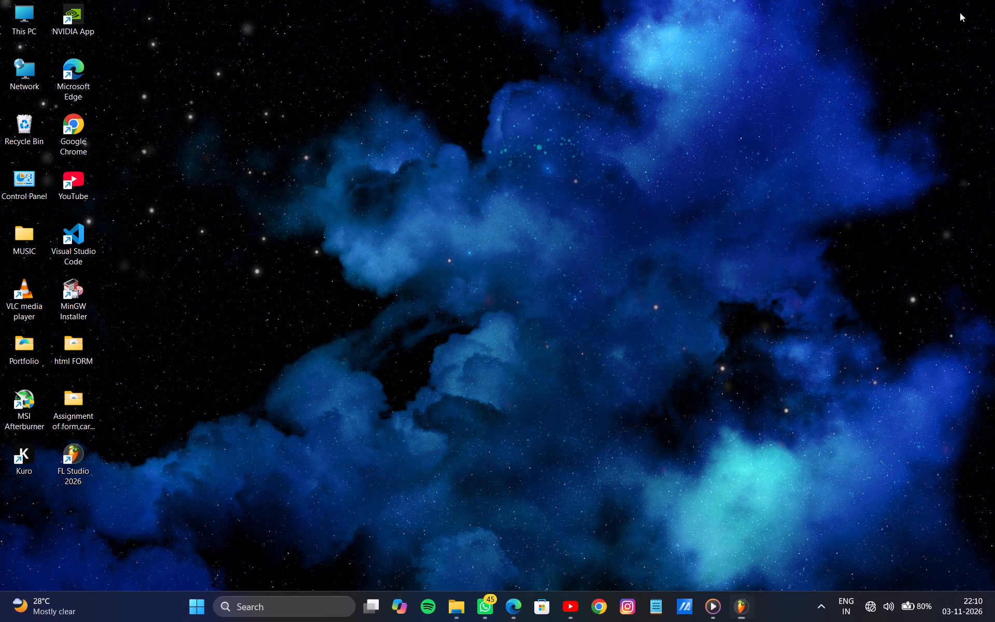
left_click(472, 606)
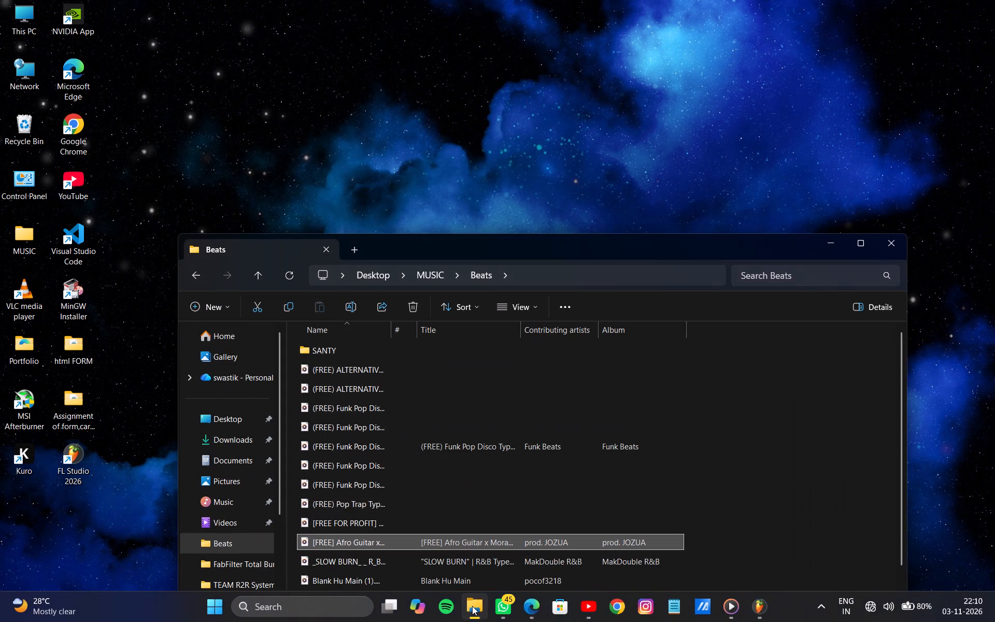
left_click_drag(341, 535, 517, 598)
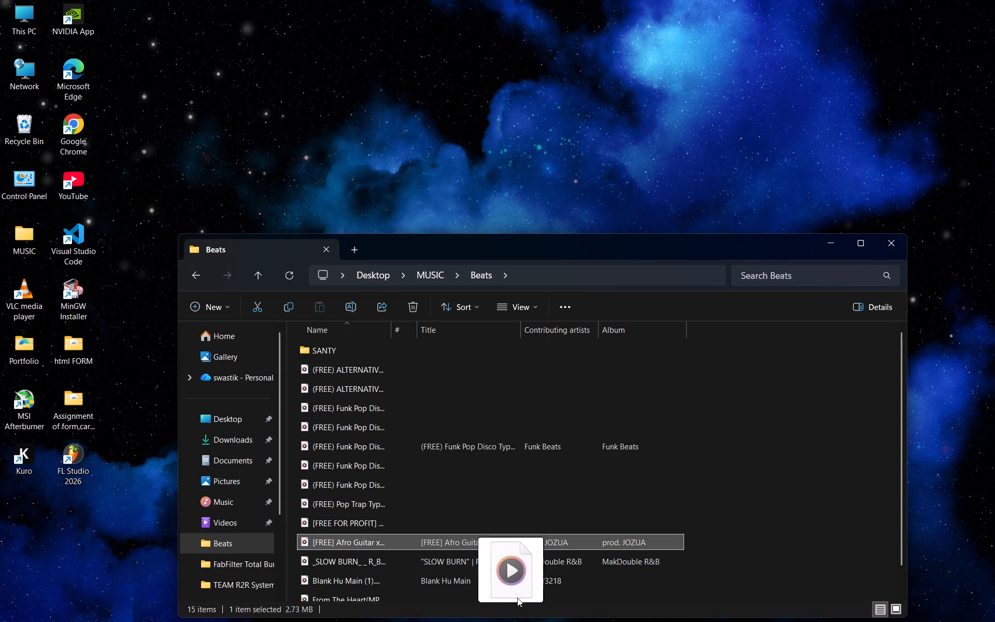
left_click_drag(517, 598, 763, 604)
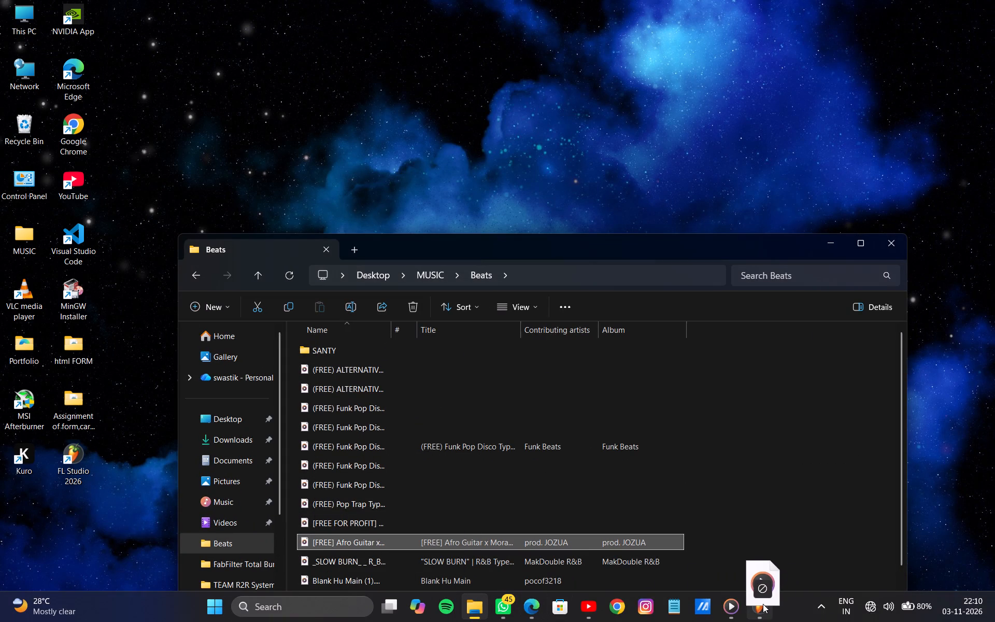
left_click_drag(763, 604, 189, 111)
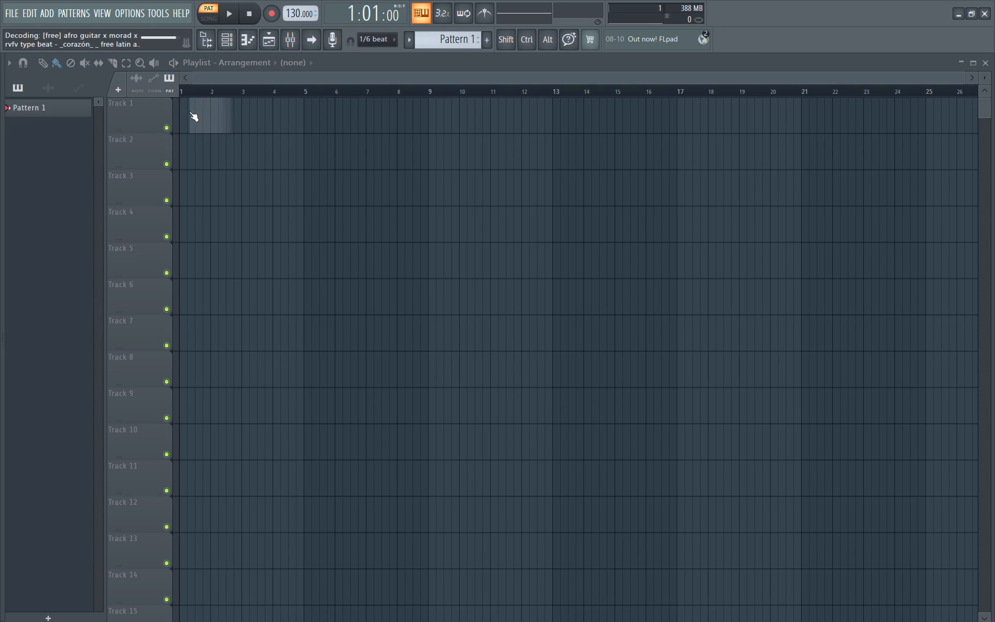
left_click_drag(224, 113, 178, 111)
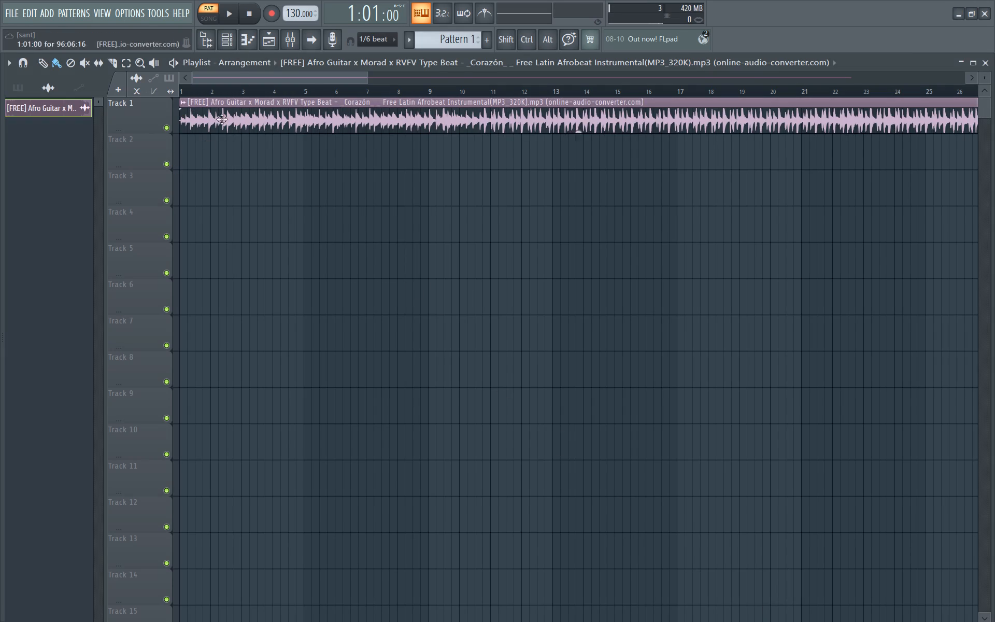
Set the project tempo to 78 BPM.
left_click_drag(290, 13, 303, 197)
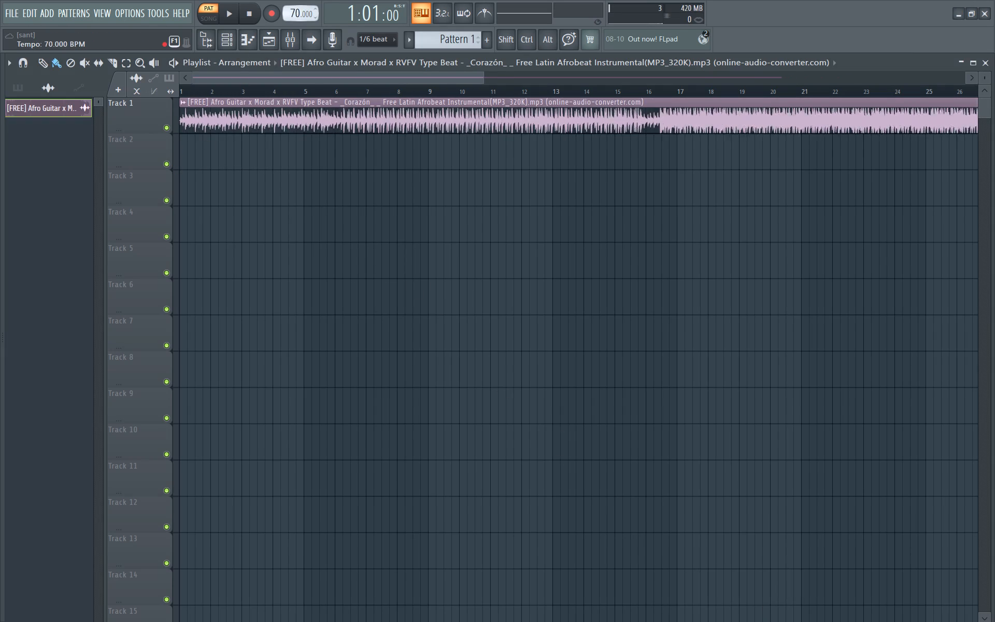
left_click_drag(303, 197, 306, 182)
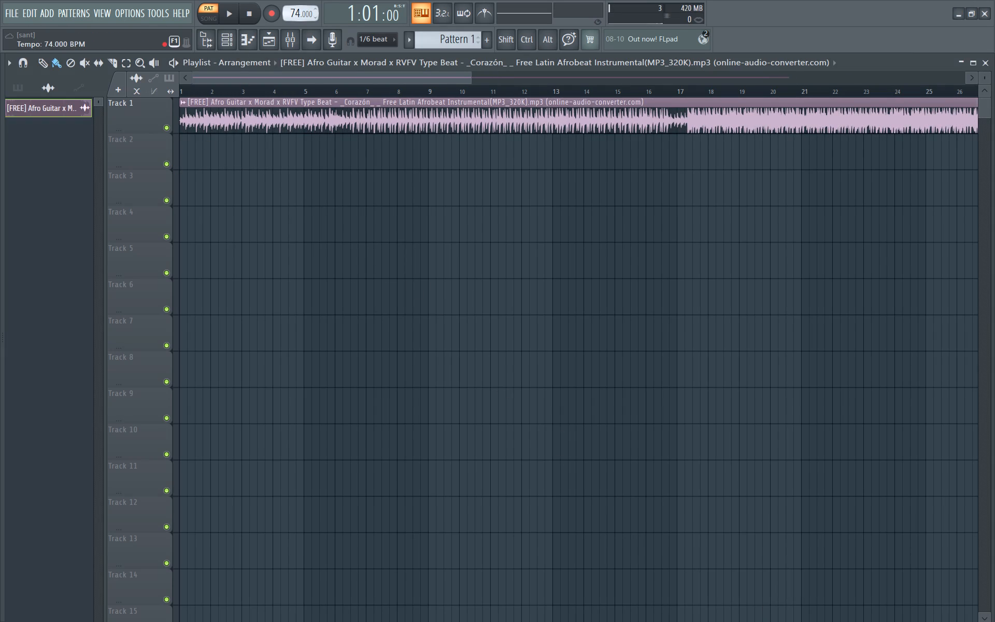
left_click_drag(306, 182, 307, 171)
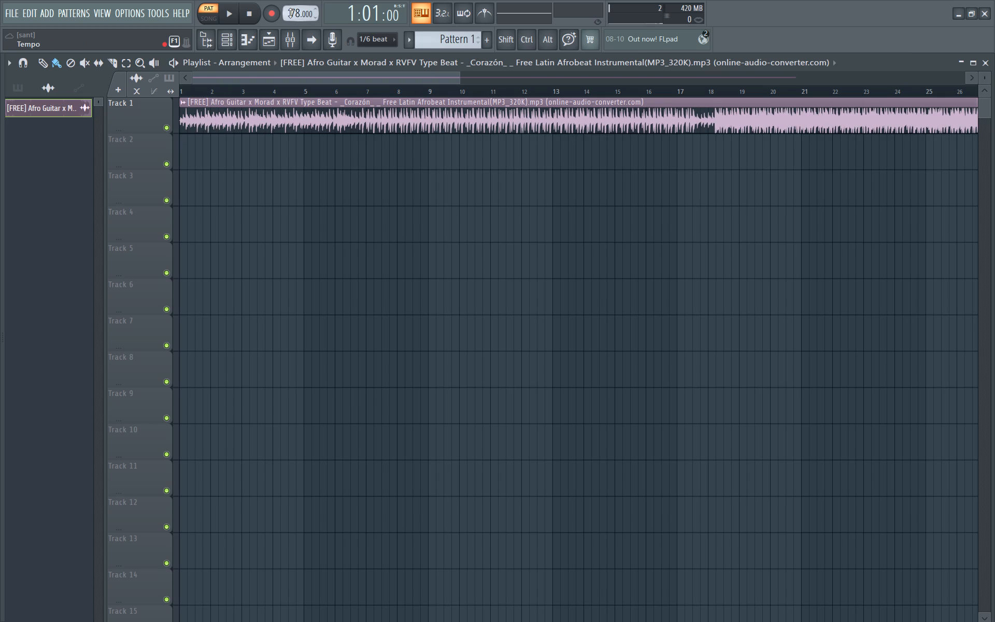
Minimize FL Studio and close the Beats folder window and the media player.
left_click(959, 18)
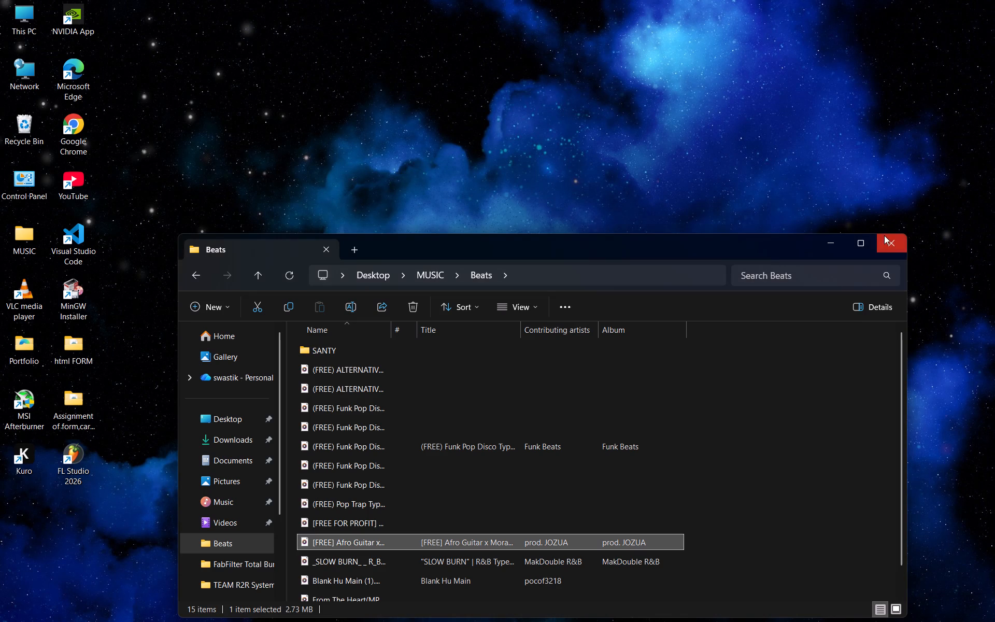
left_click(884, 235)
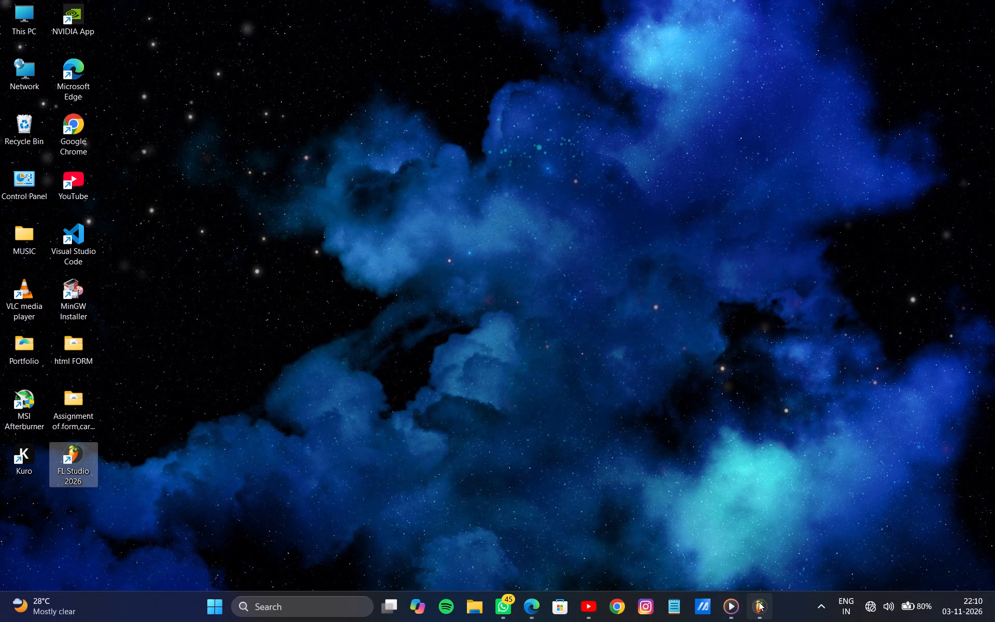
left_click(774, 470)
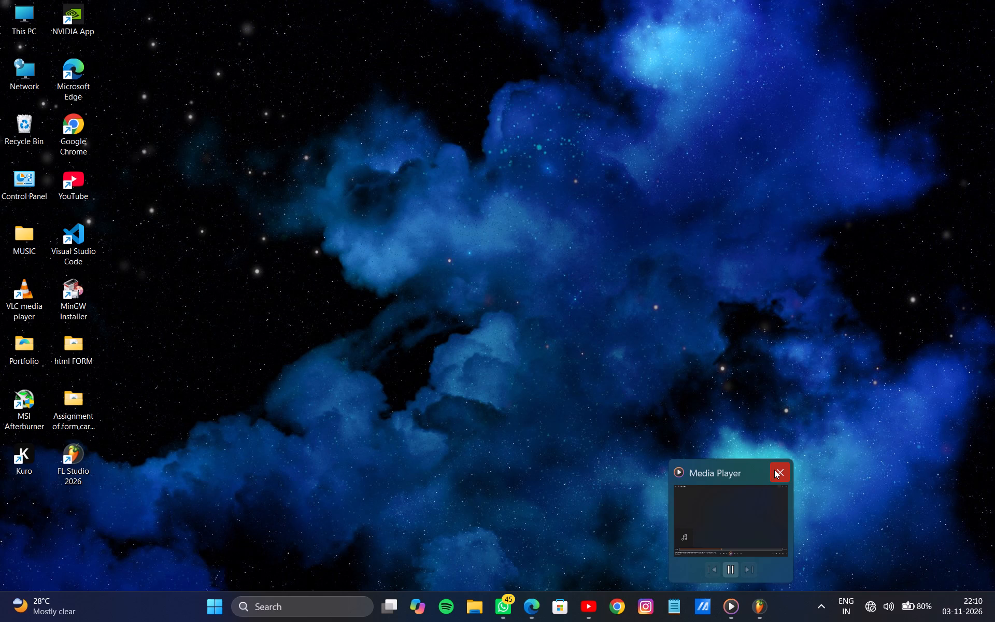
Return to FL Studio and play the imported beat in song mode from the start of the Playlist.
left_click(754, 604)
key("space")
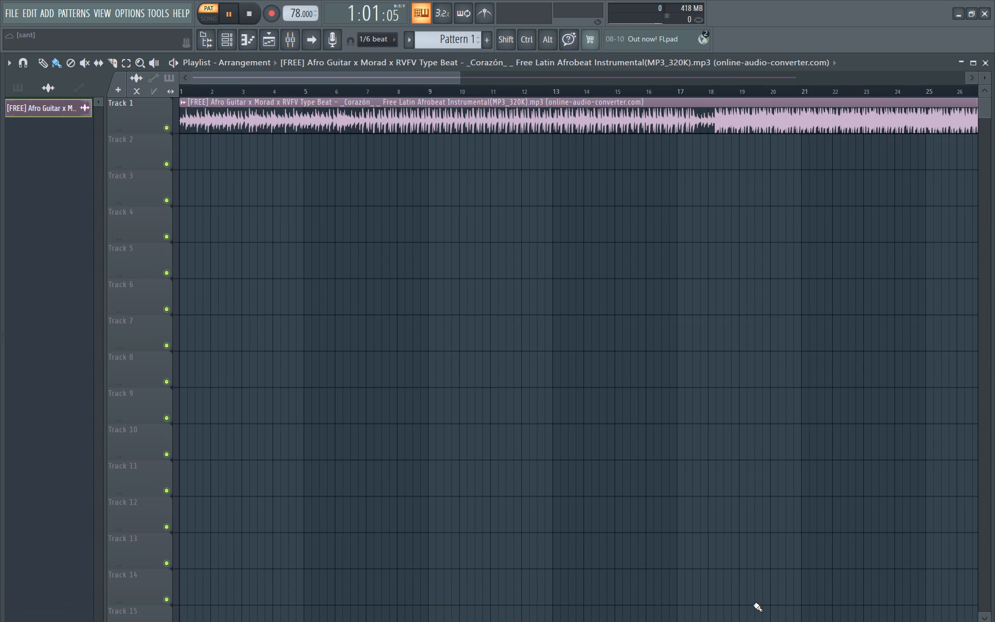
left_click(181, 89)
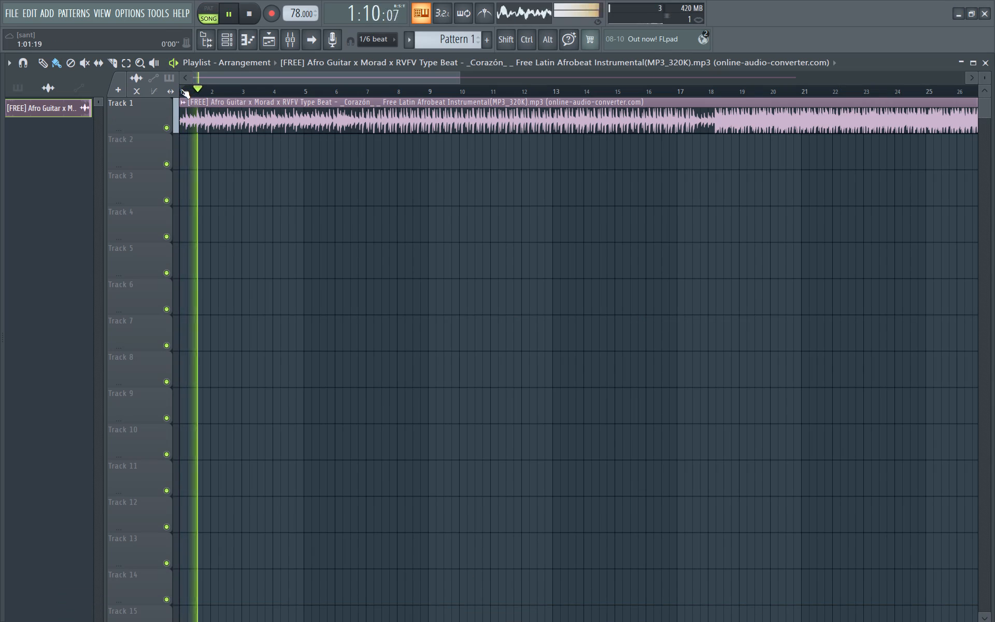
Set mixer Insert 1's audio input to the mono Behringer In 1 and switch the track to external input only.
left_click(289, 31)
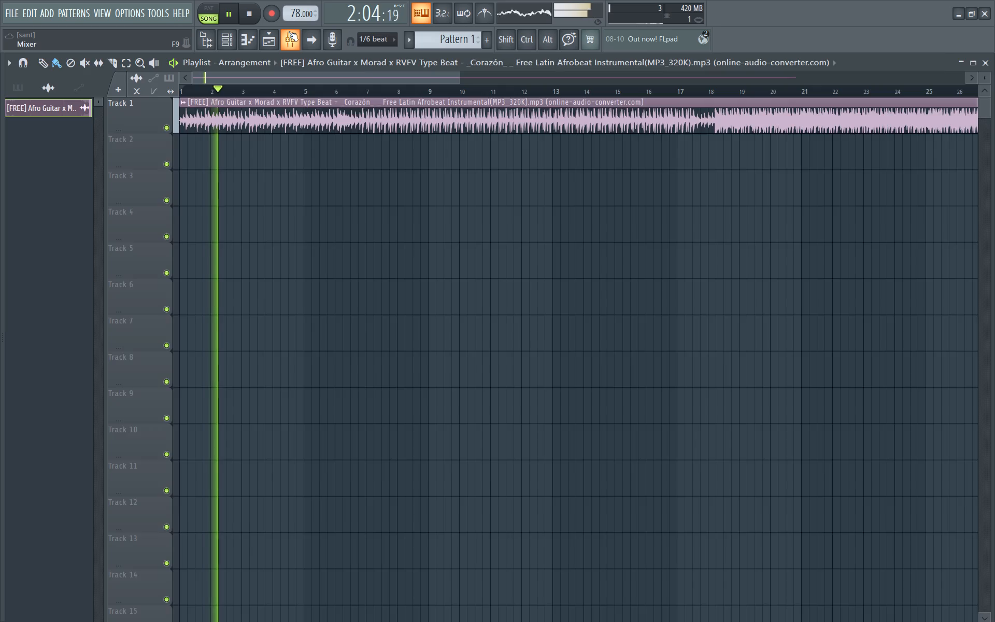
left_click(81, 182)
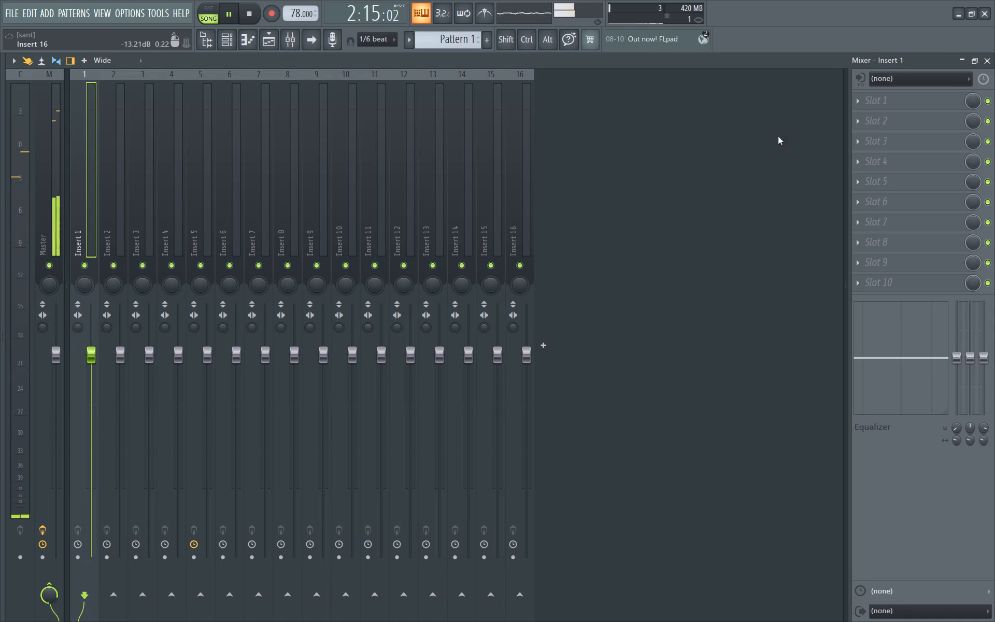
left_click(892, 74)
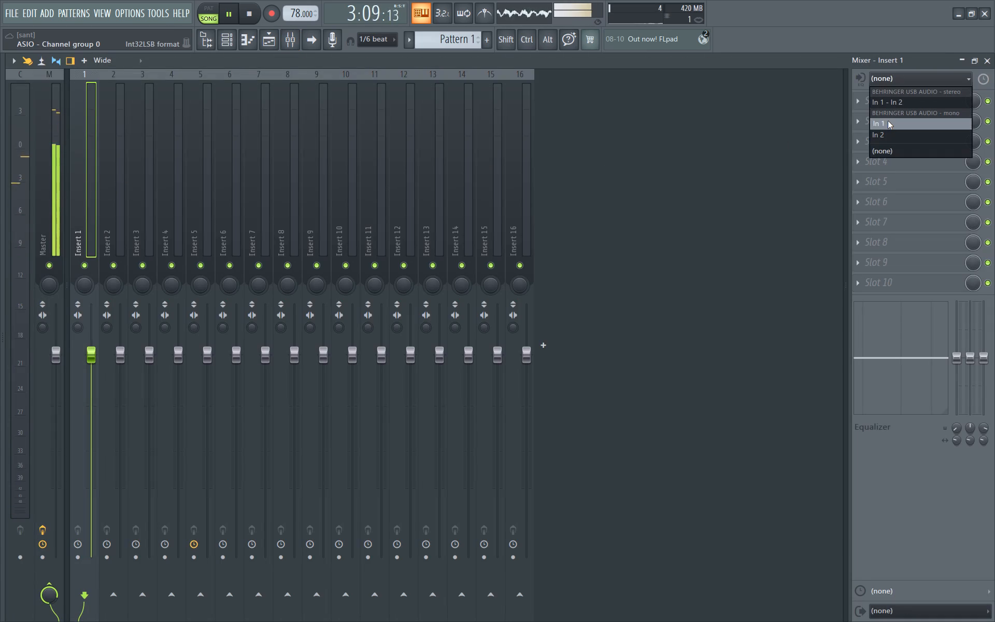
left_click(888, 121)
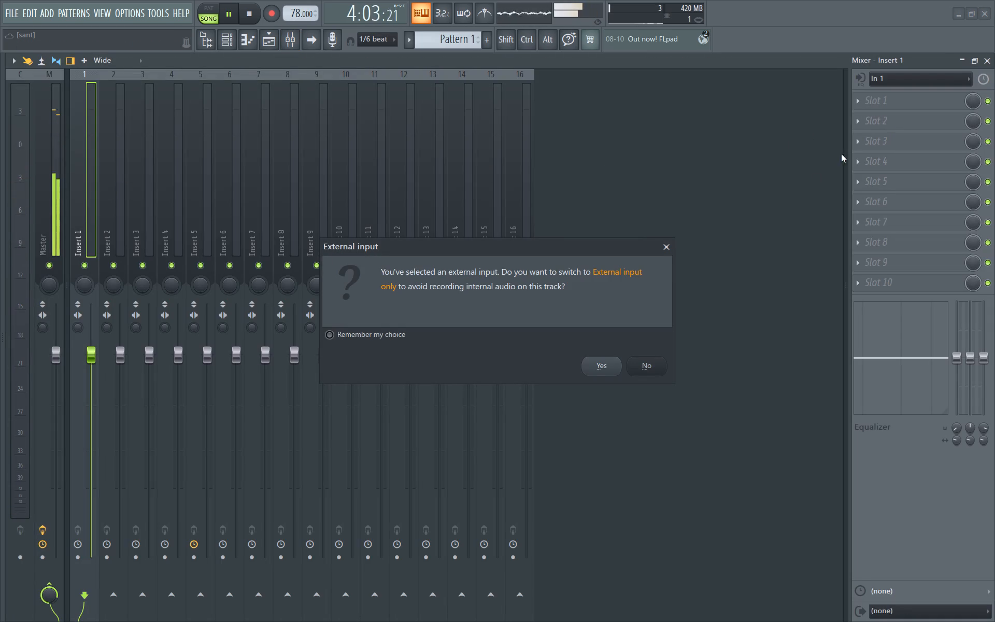
left_click(600, 364)
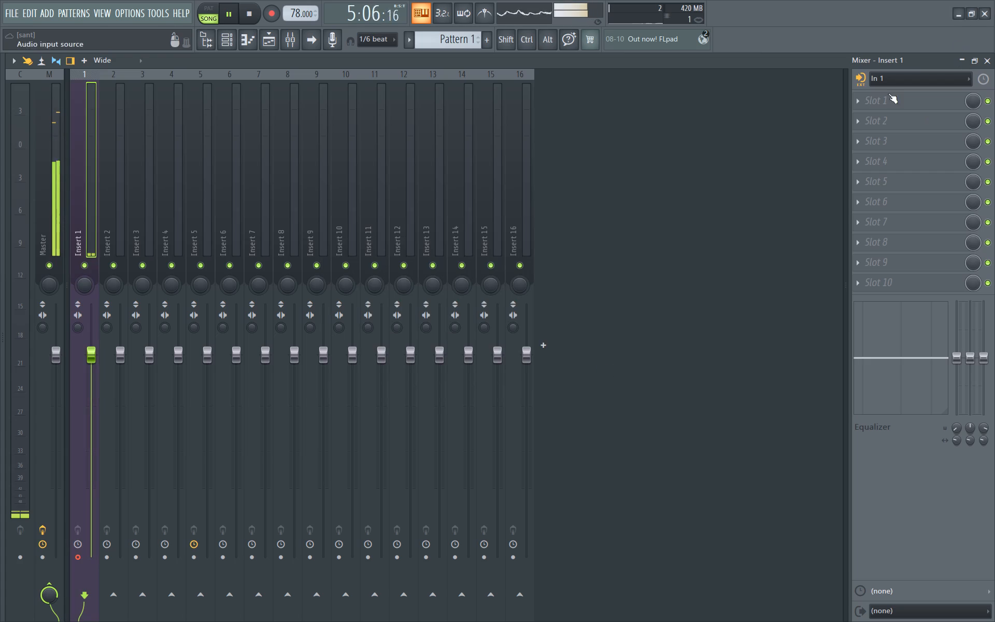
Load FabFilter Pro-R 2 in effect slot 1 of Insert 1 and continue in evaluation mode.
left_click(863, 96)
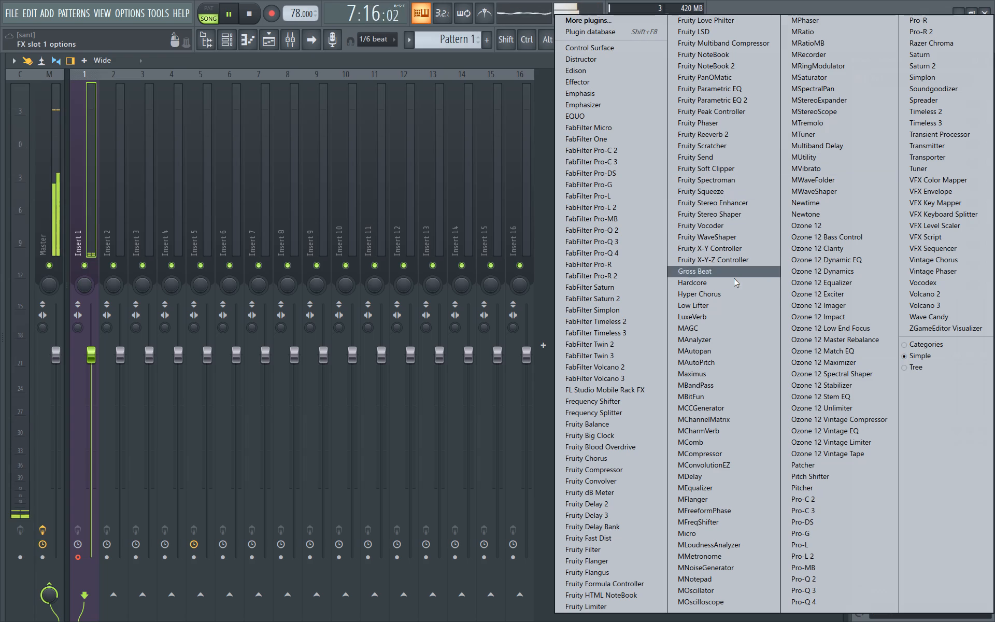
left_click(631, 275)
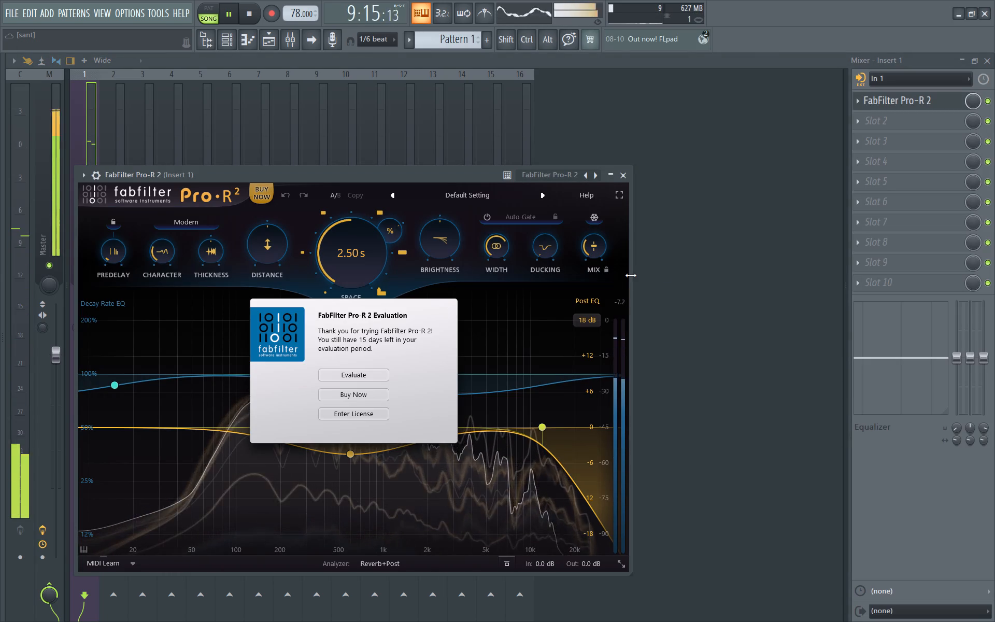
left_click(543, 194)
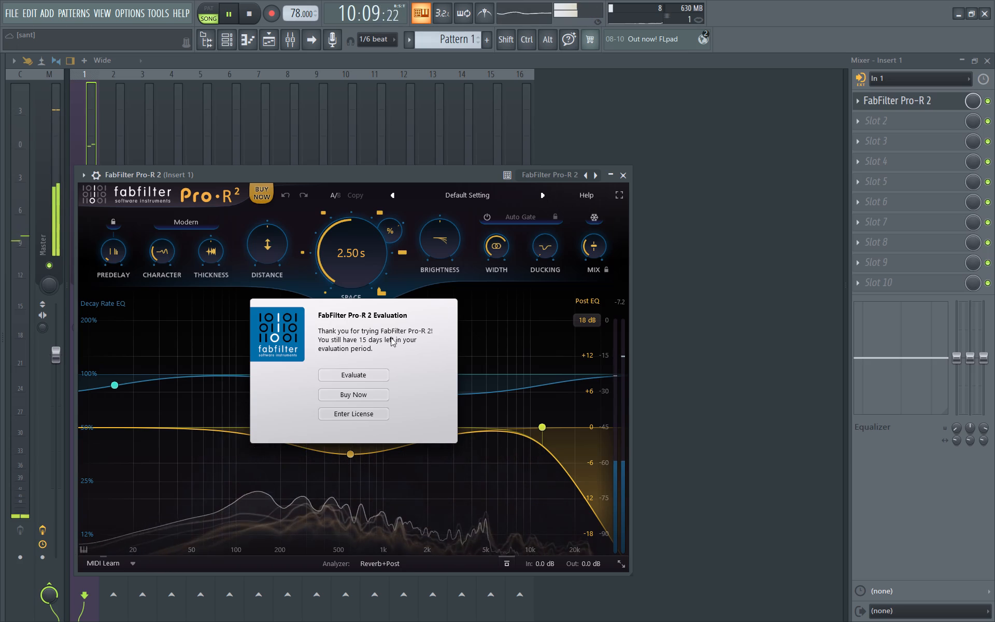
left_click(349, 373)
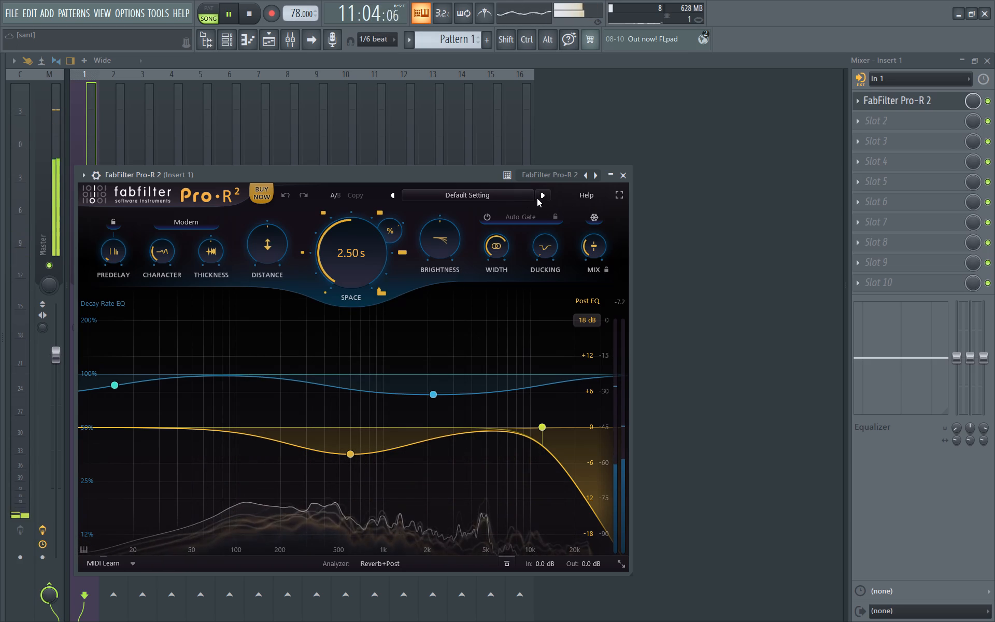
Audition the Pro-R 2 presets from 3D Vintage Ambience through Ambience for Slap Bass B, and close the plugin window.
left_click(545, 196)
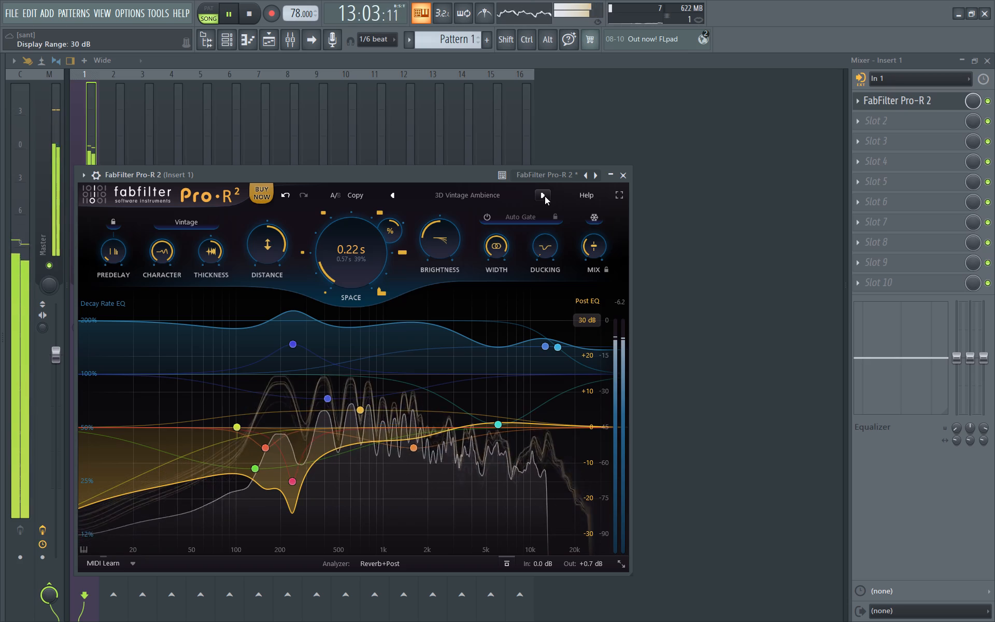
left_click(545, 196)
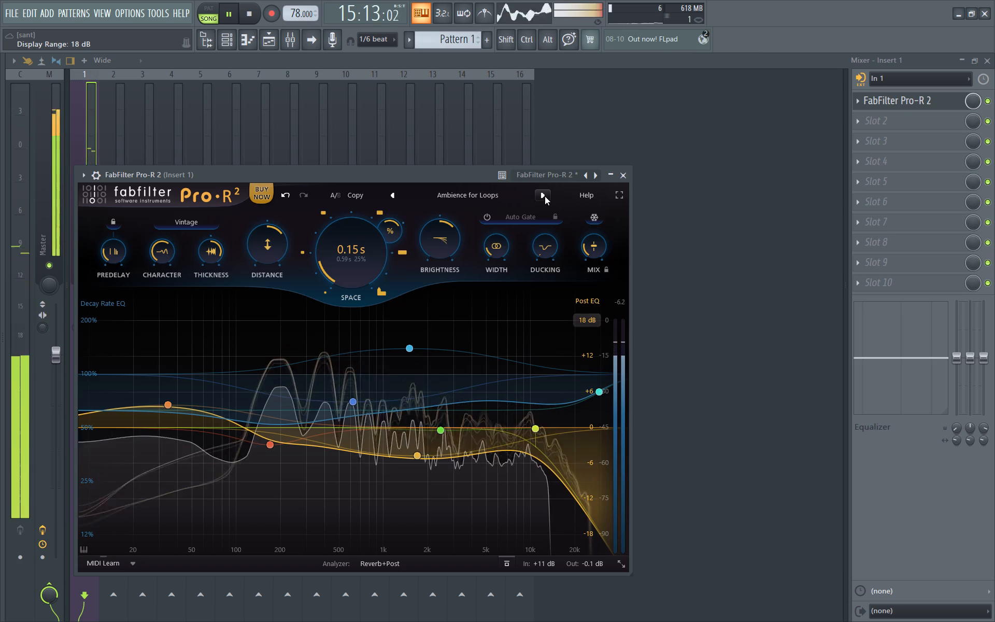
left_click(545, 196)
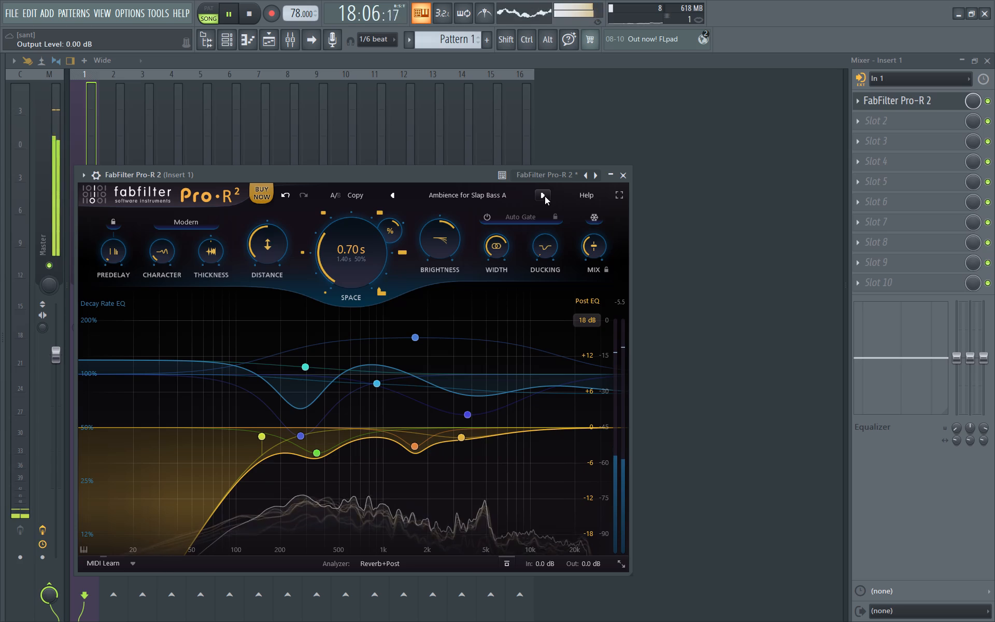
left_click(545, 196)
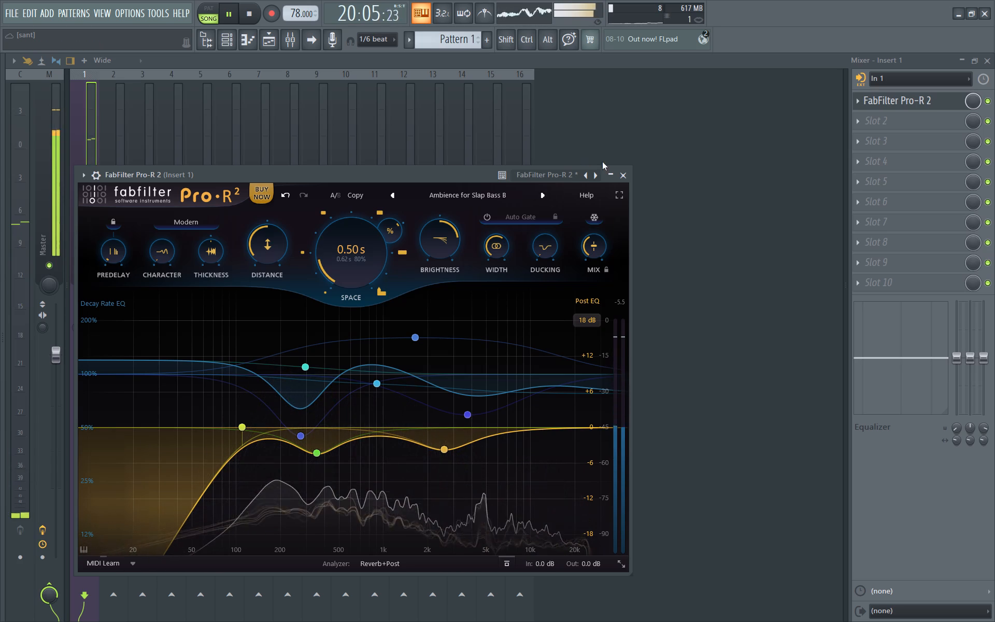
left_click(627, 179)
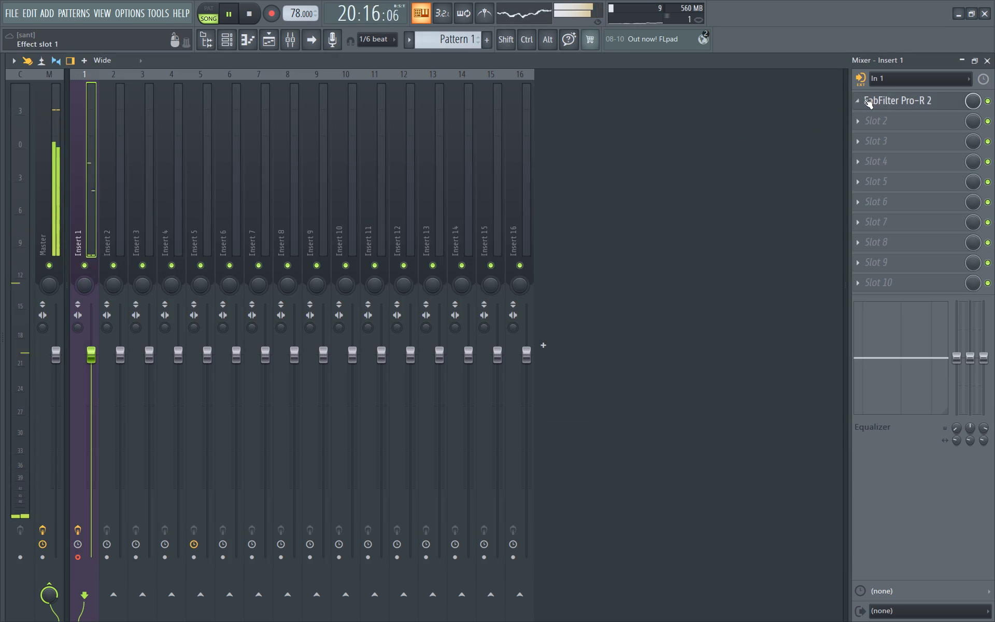
Replace the reverb in slot 1 of Insert 1 with Fruity Reeverb 2 and choose the Cathedral preset.
left_click(855, 99)
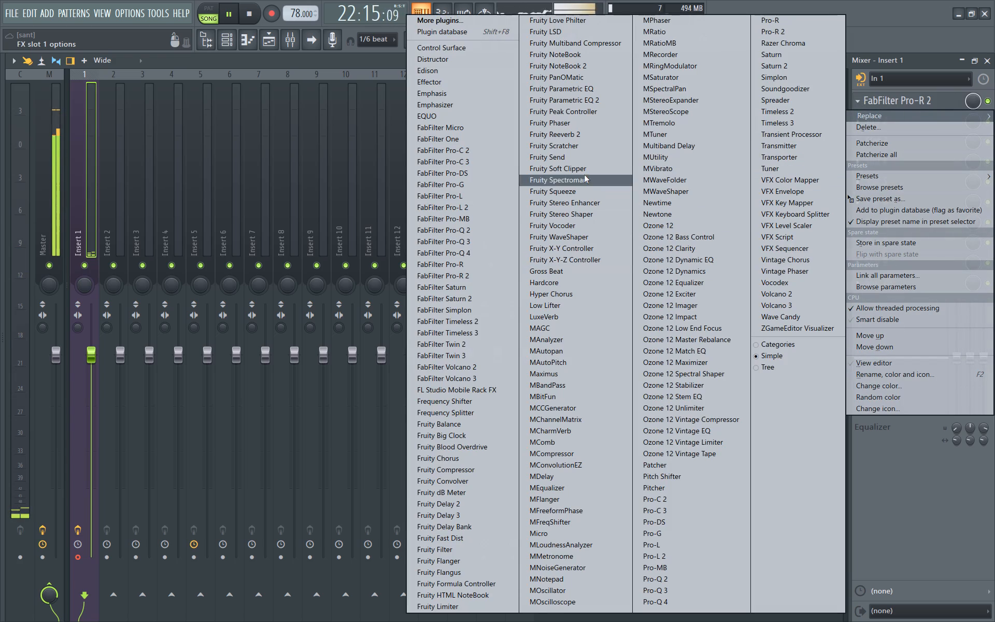
left_click(587, 136)
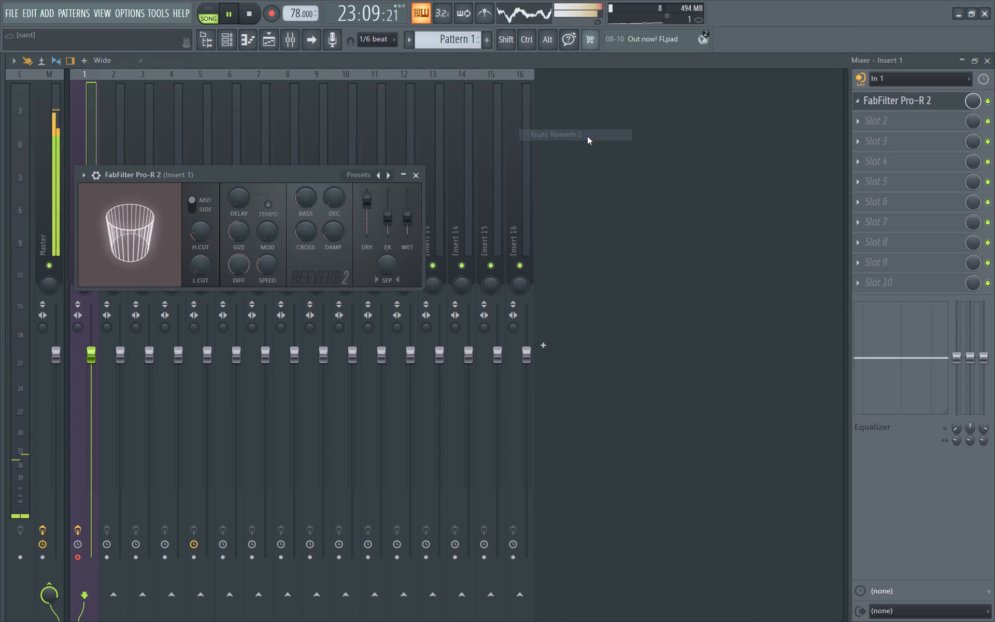
left_click(388, 173)
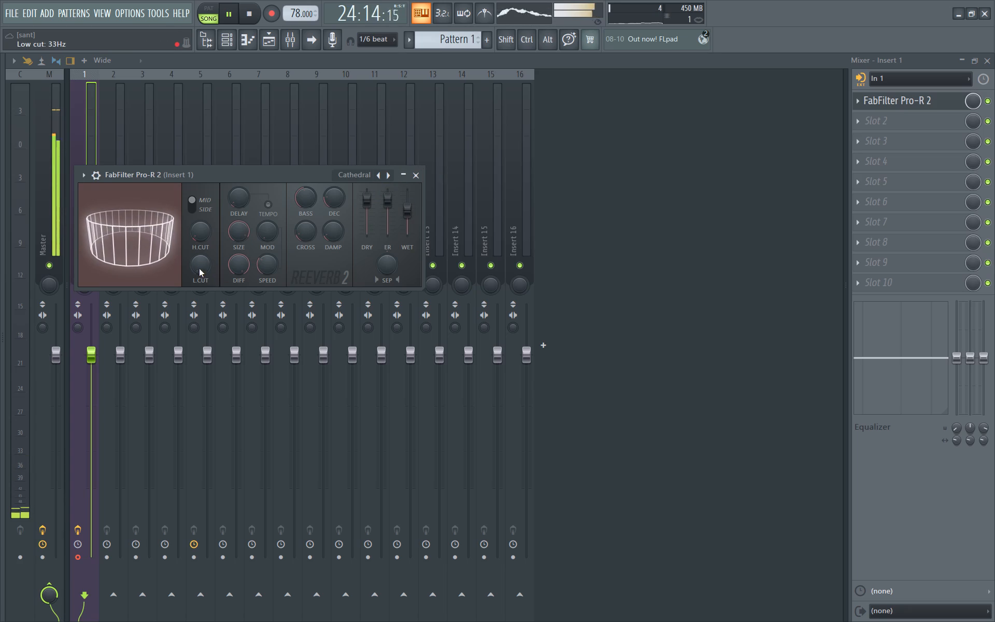
Adjust the Reeverb 2 low cut, set its high cut to about 11.5 kHz, and stop playback.
left_click_drag(199, 268, 174, 211)
left_click_drag(196, 228, 188, 157)
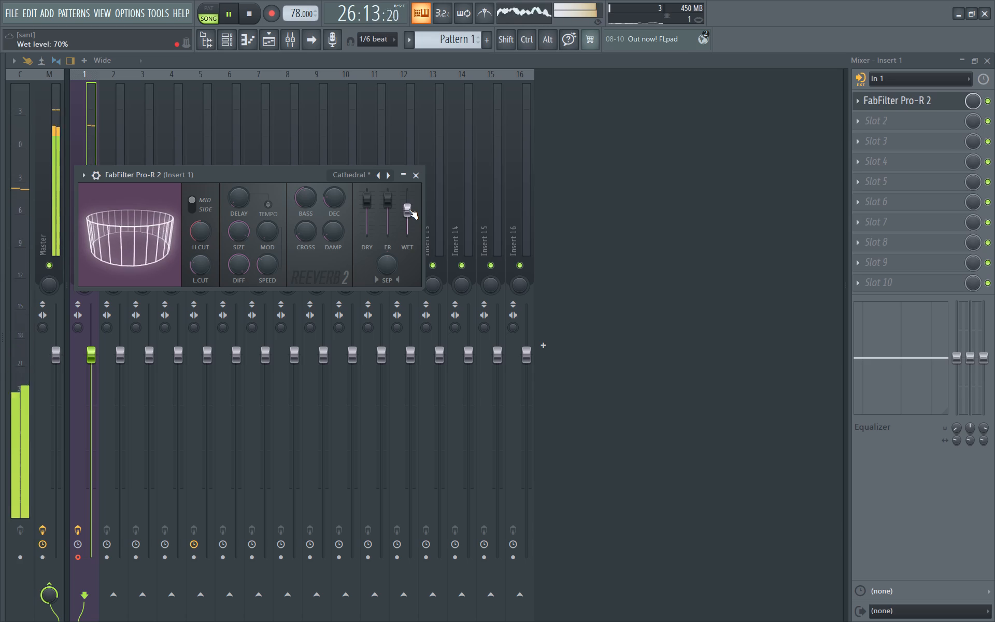
key("space")
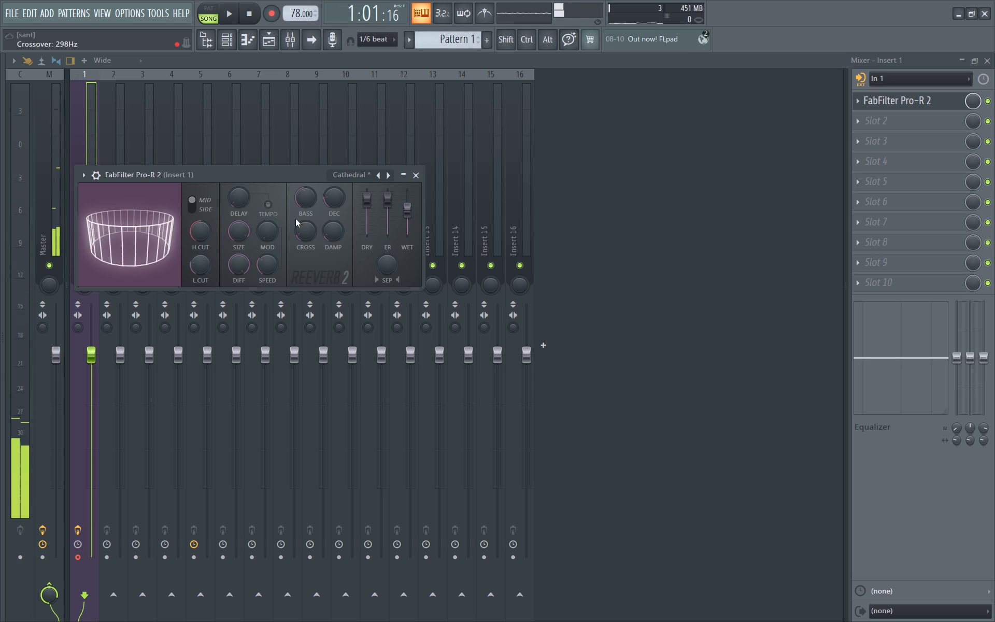
left_click(201, 271)
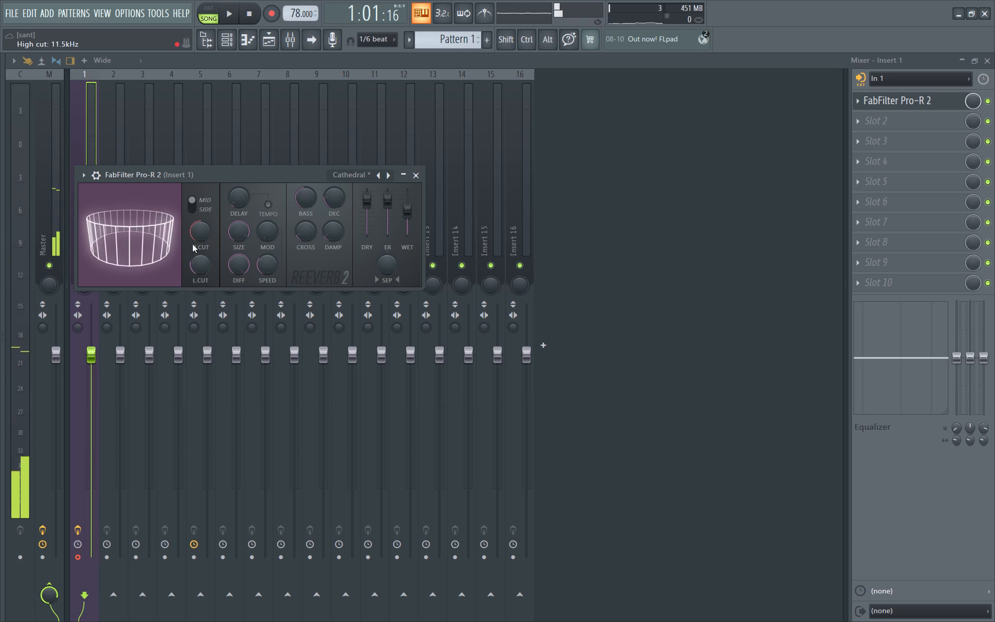
Adjust the Reeverb 2 low cut, lower its wet level to about 55%, and close the plugin window.
left_click_drag(192, 269, 182, 222)
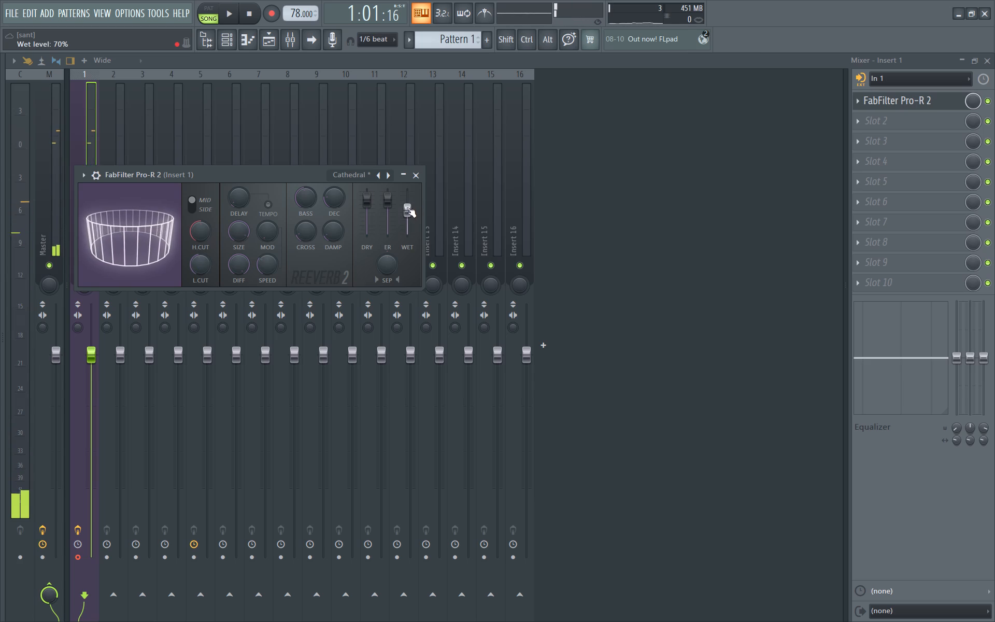
left_click_drag(406, 208, 407, 223)
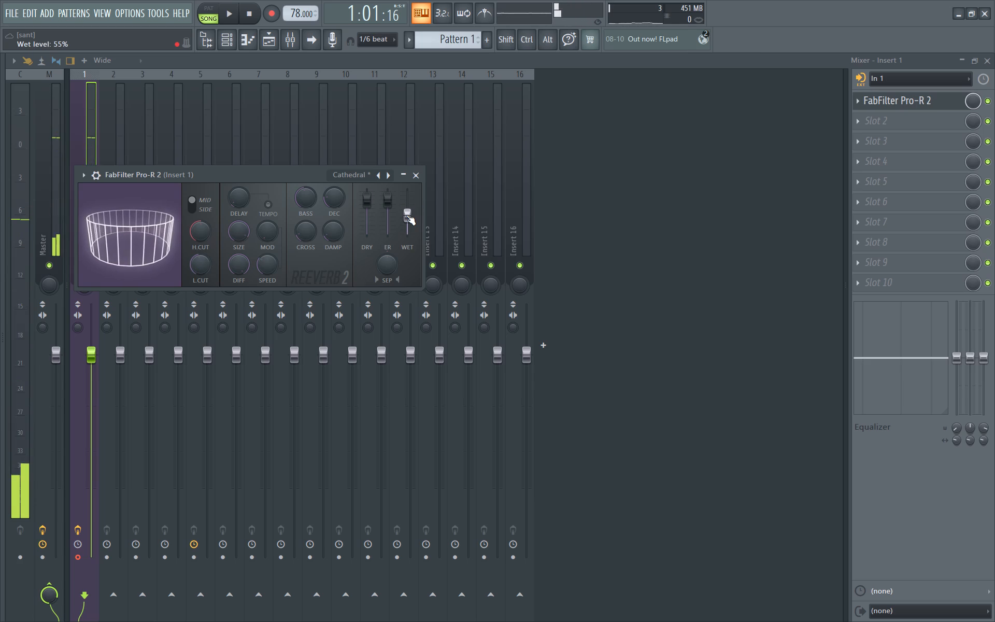
left_click(413, 178)
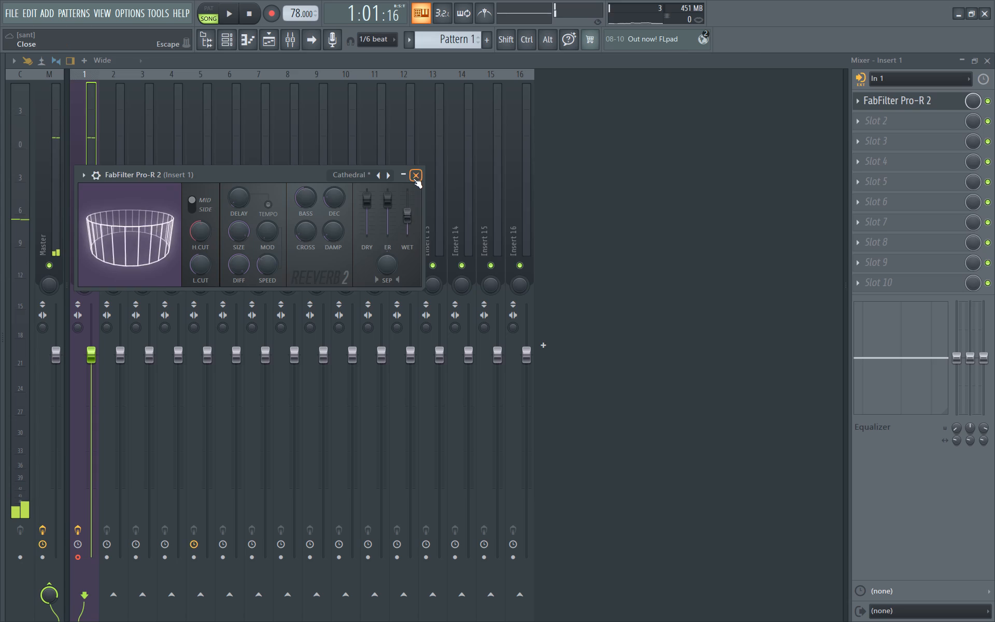
Load Fruity Delay 3 in effect slot 2 of Insert 1 and choose the Chorus preset.
left_click(868, 122)
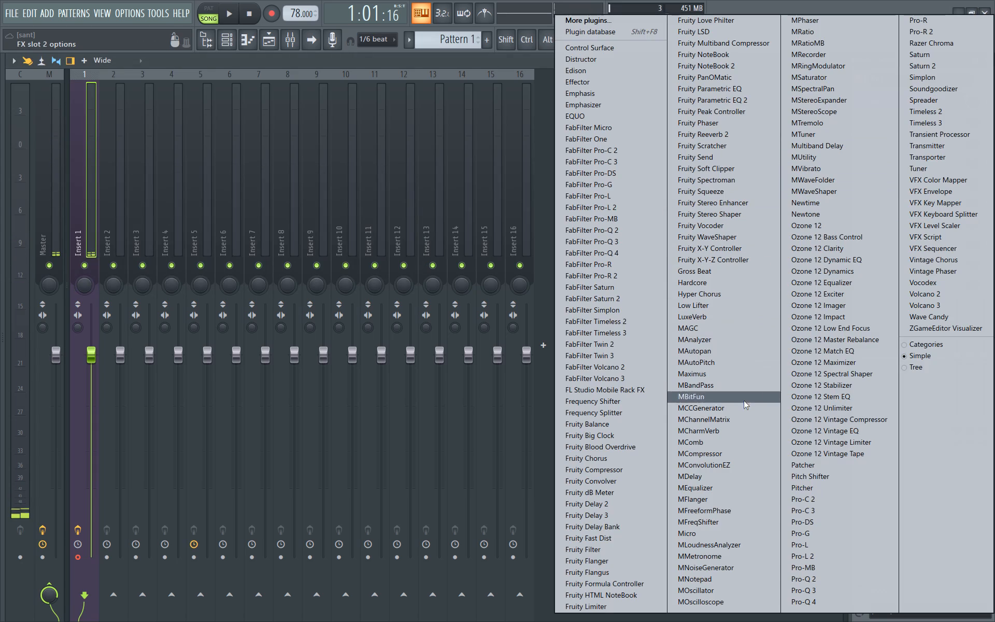
left_click(635, 514)
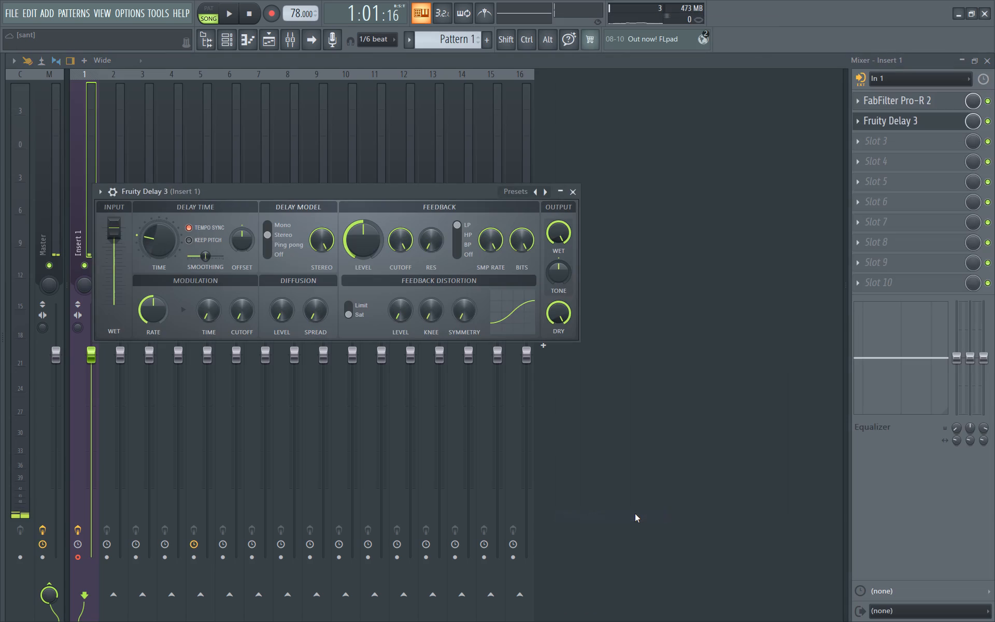
left_click(543, 193)
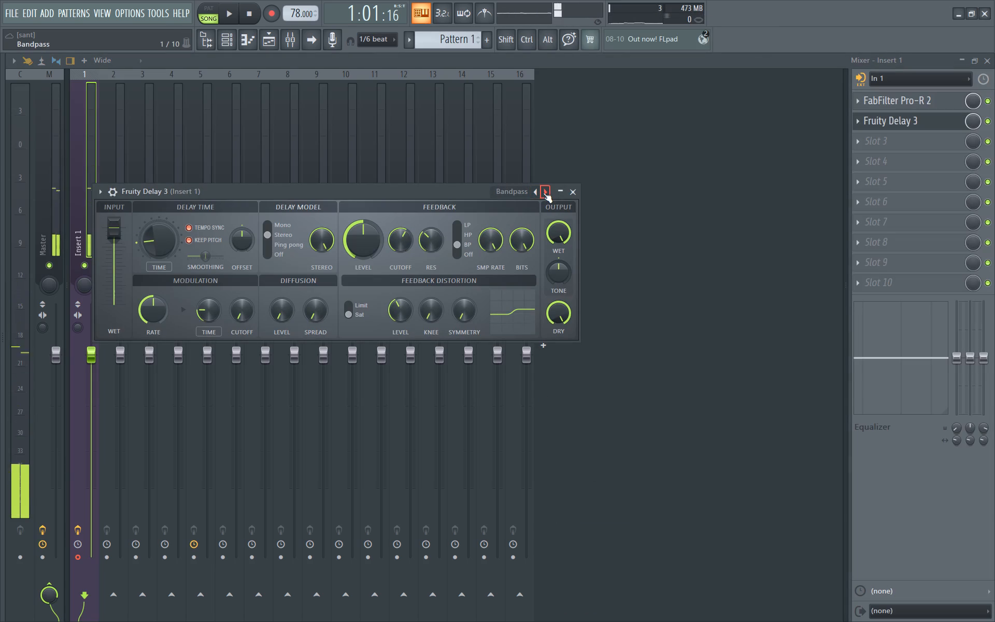
left_click(543, 193)
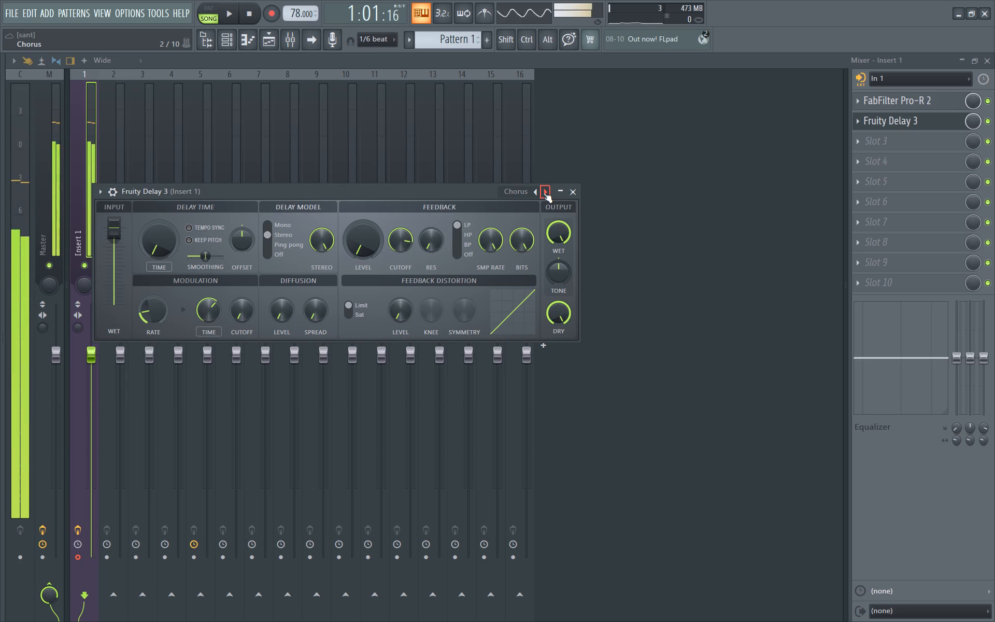
Play the song to audition the input effects over the beat, and close the delay and mixer windows.
key("space")
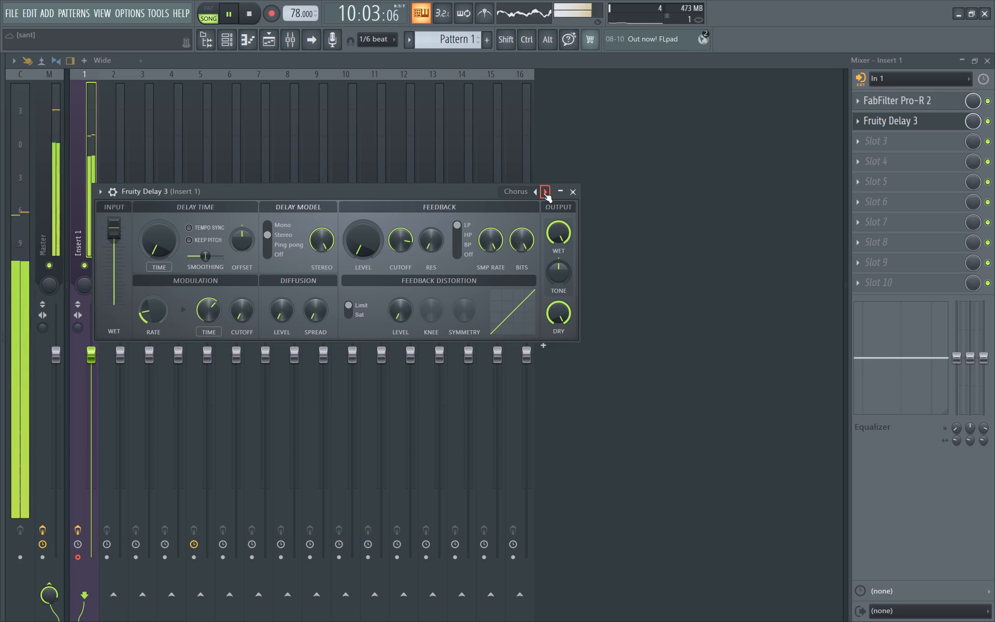
left_click(574, 190)
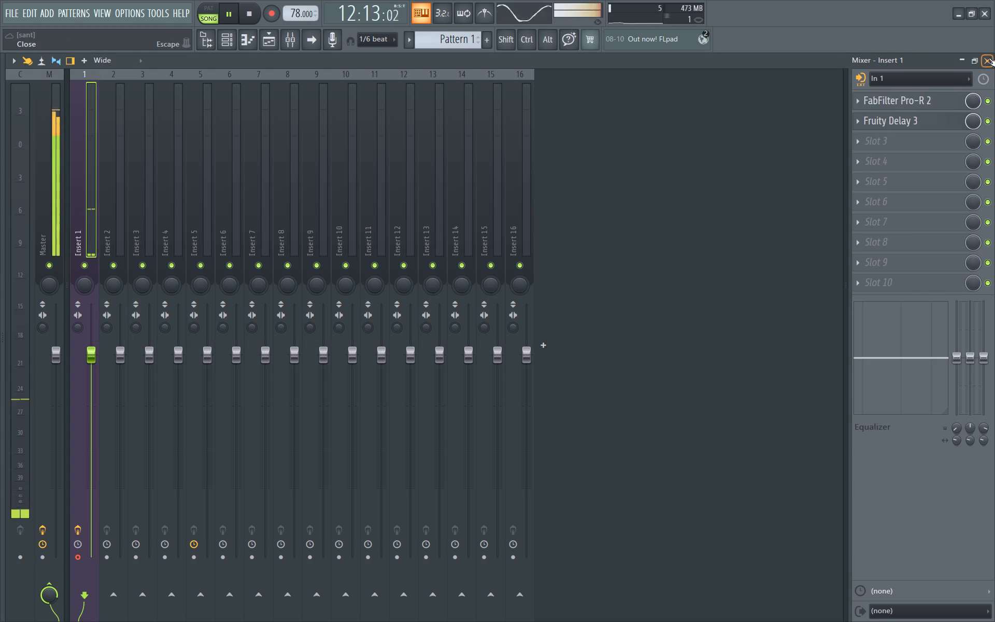
left_click(989, 58)
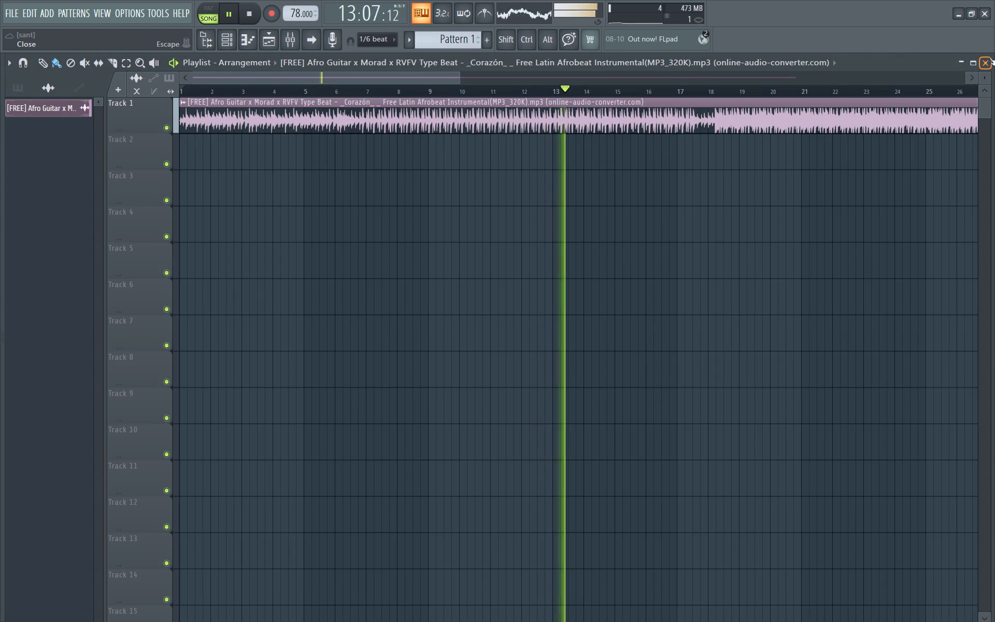
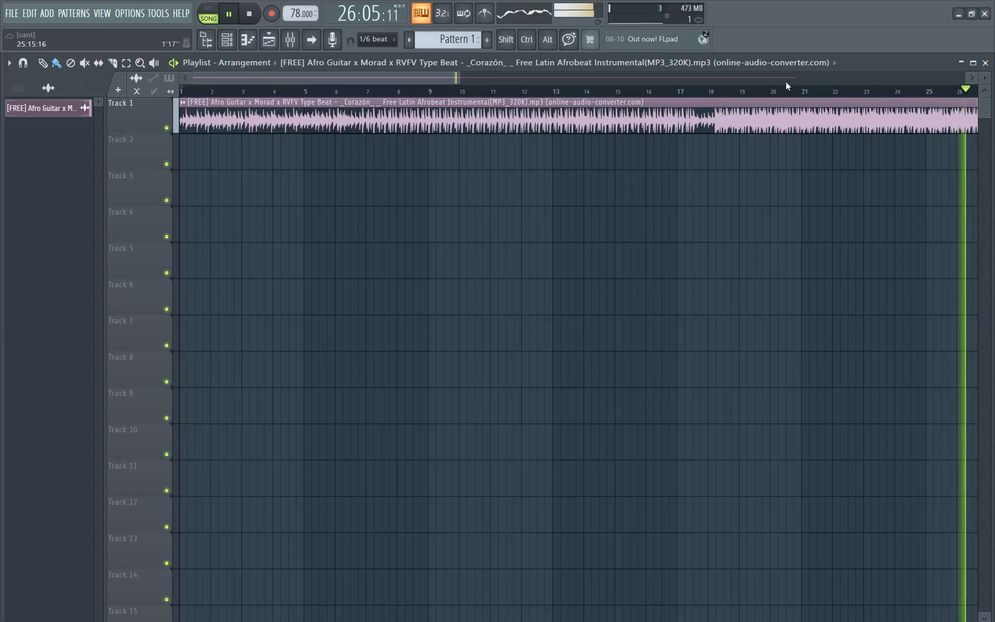
Move playback of the song to about bar 17 of the beat.
left_click(681, 88)
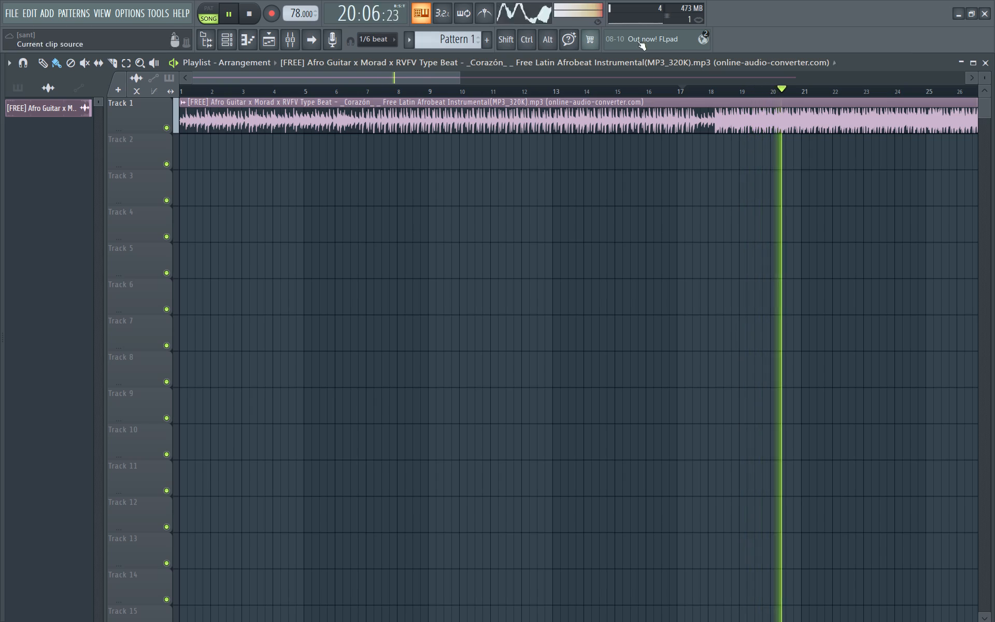
Load FabFilter Pro-C 3 in evaluation mode in effect slot 3 of Insert 1 and choose the Upfront preset.
left_click(291, 43)
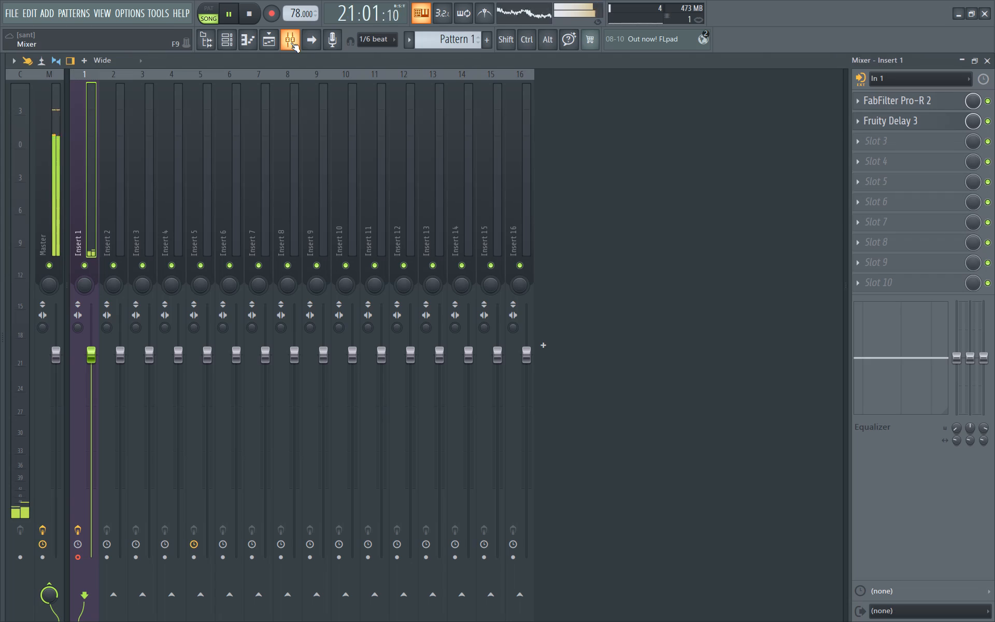
left_click(873, 139)
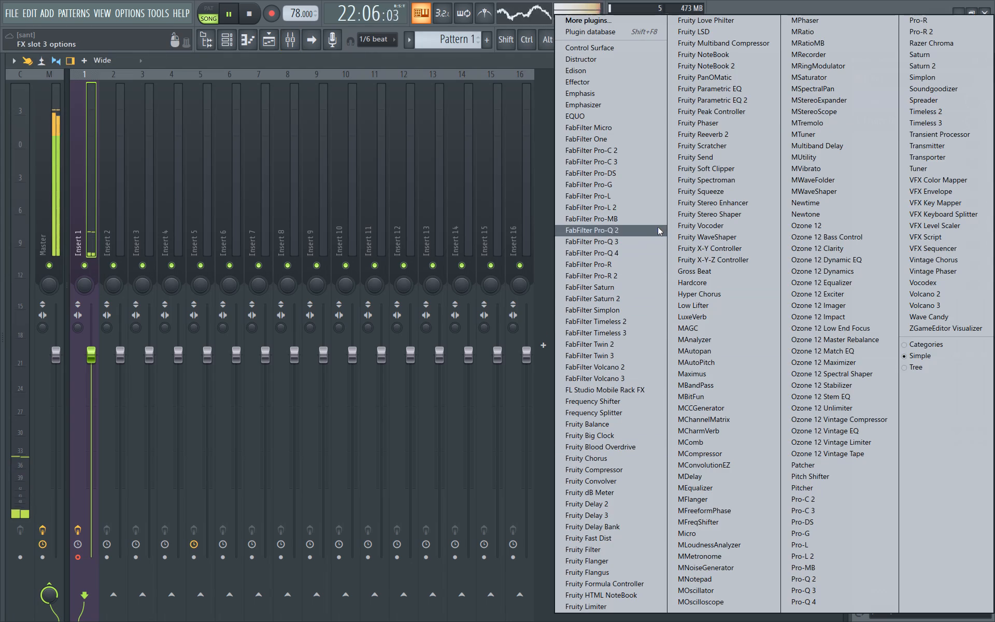
left_click(621, 162)
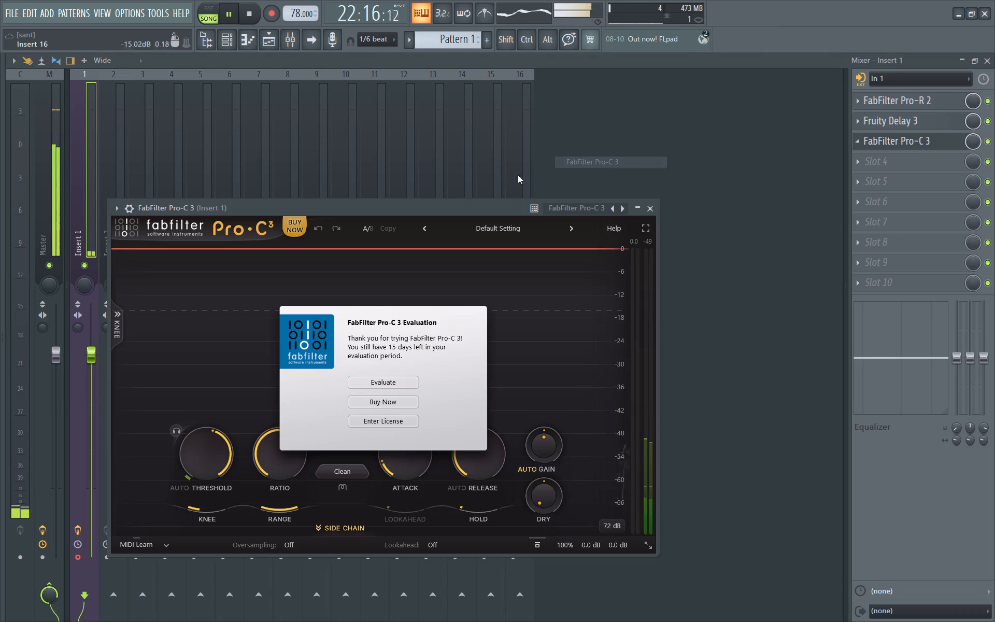
left_click(400, 386)
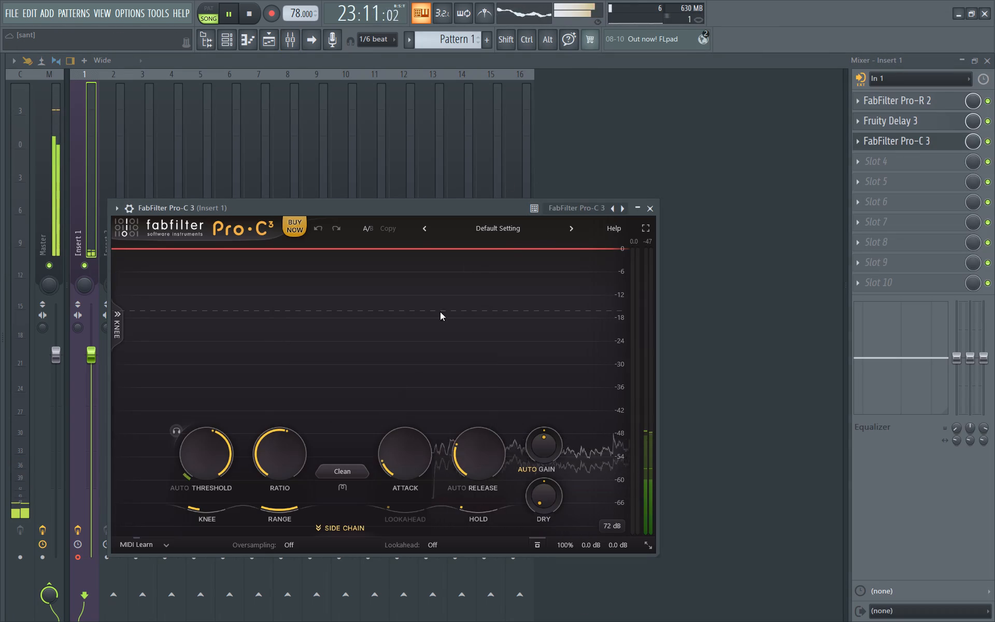
double_click(426, 228)
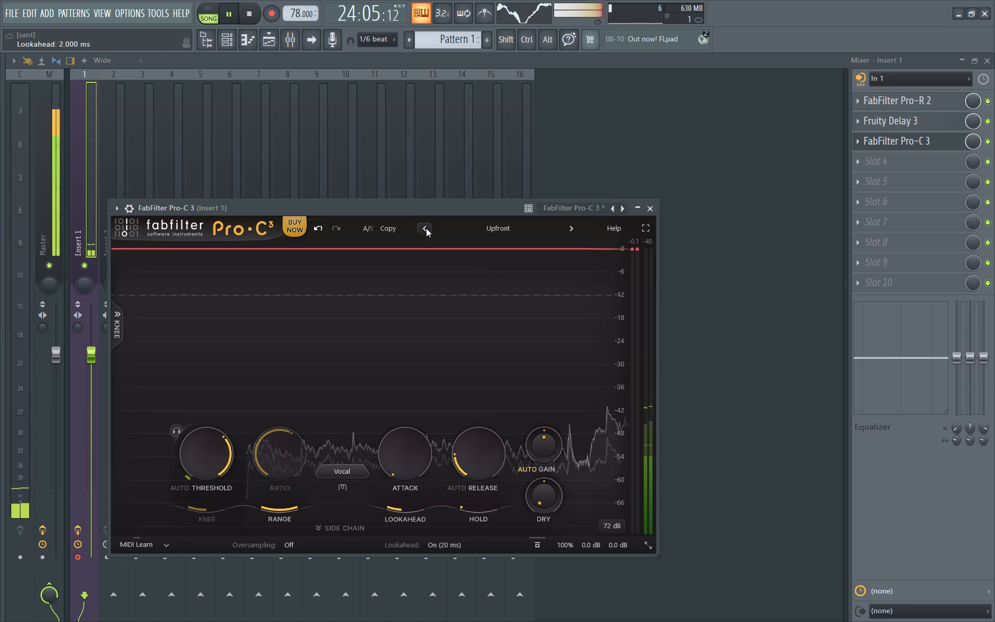
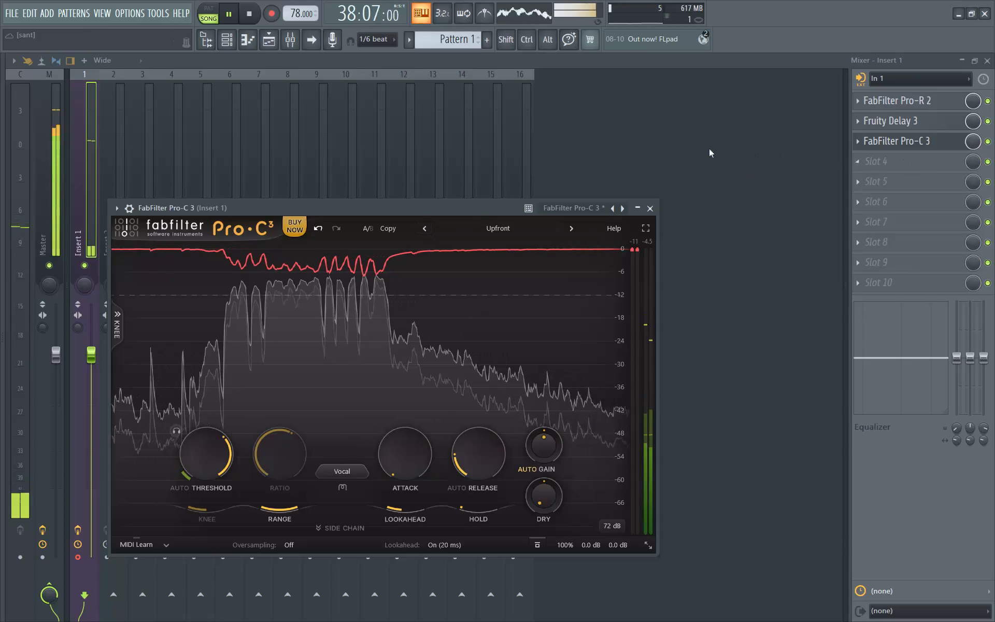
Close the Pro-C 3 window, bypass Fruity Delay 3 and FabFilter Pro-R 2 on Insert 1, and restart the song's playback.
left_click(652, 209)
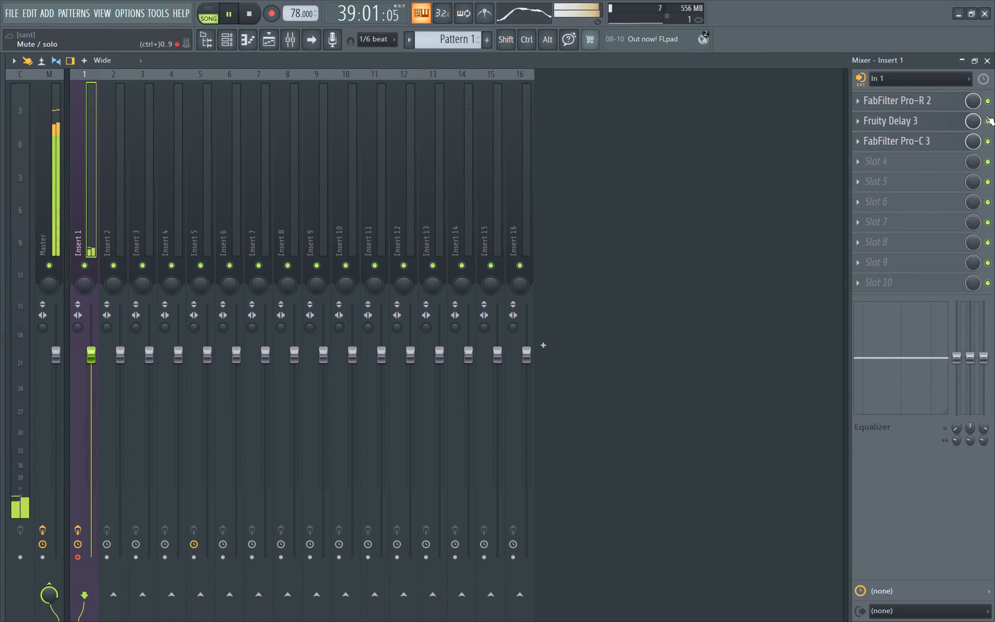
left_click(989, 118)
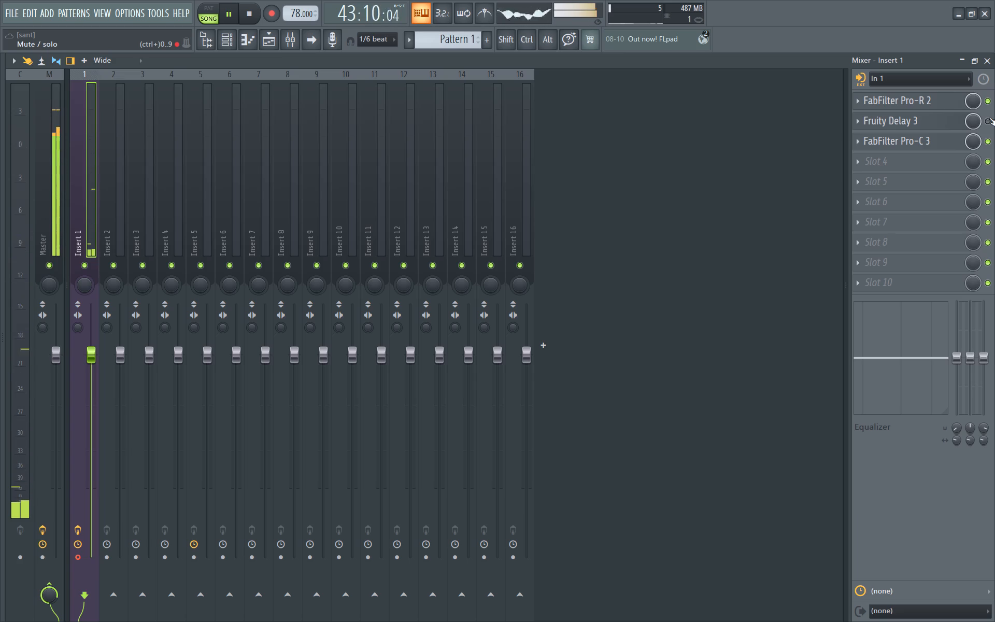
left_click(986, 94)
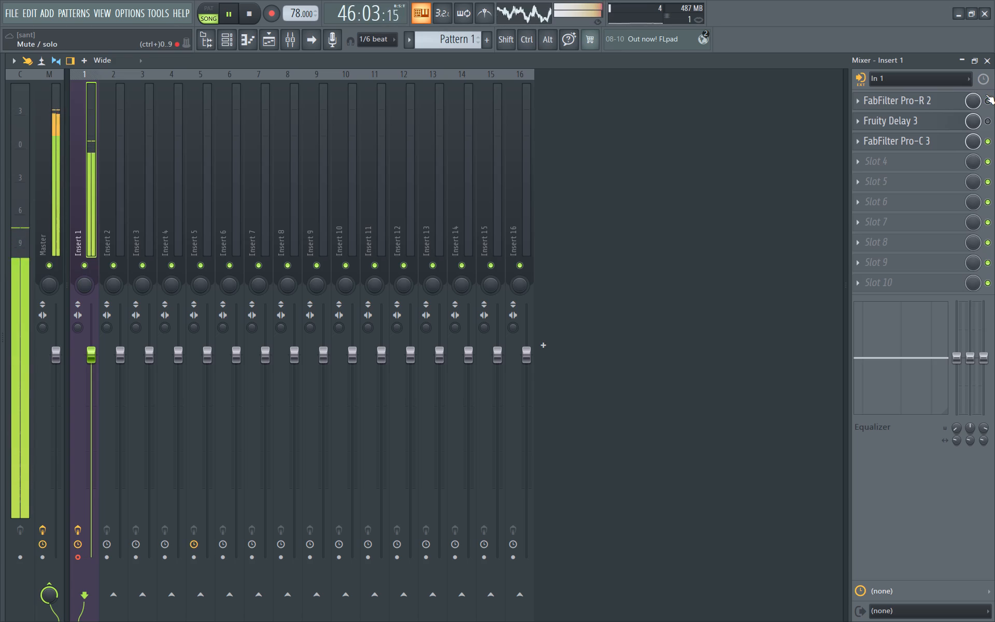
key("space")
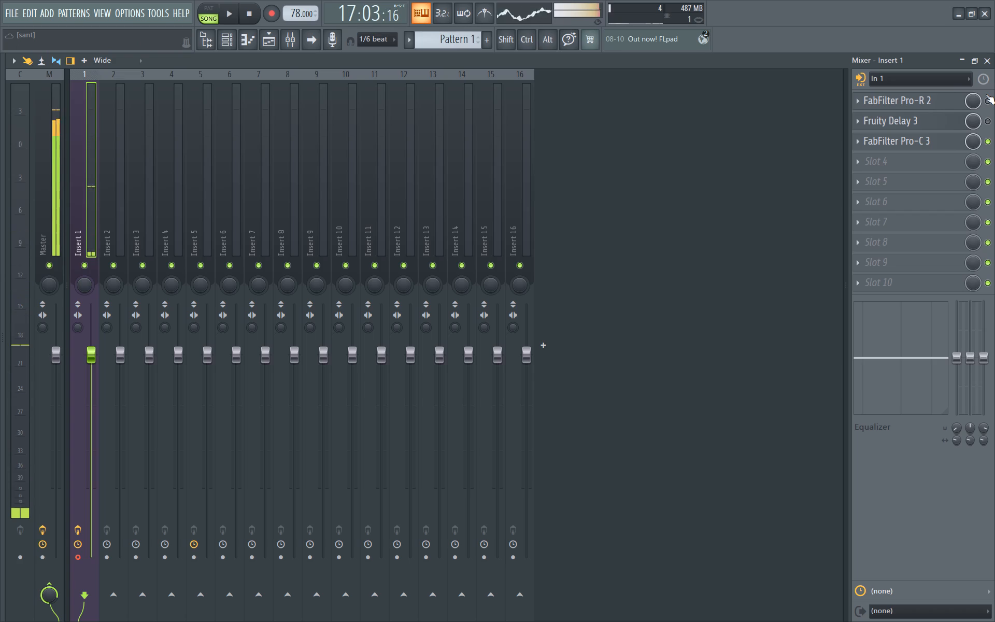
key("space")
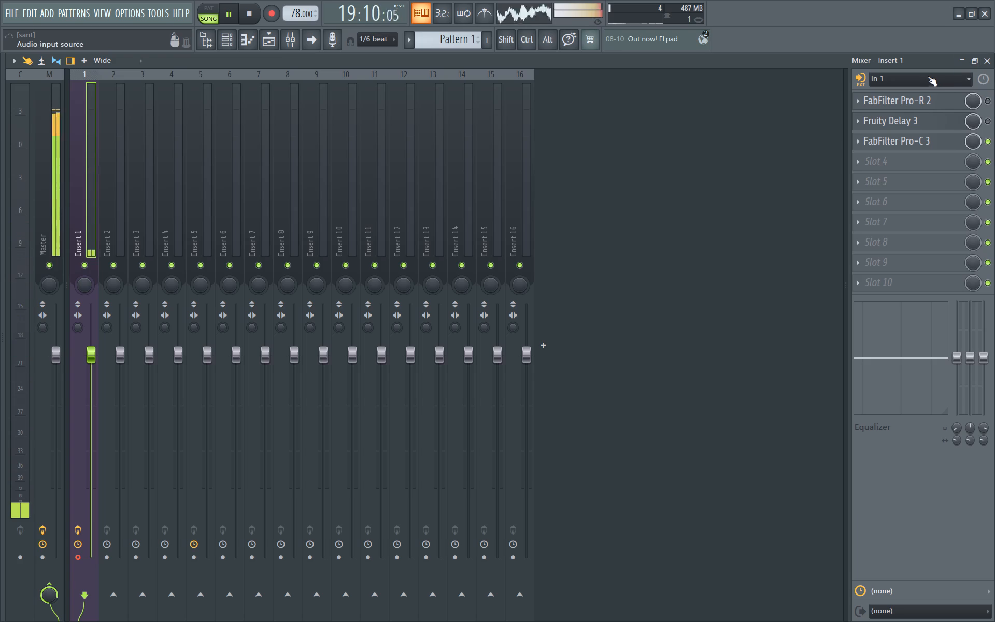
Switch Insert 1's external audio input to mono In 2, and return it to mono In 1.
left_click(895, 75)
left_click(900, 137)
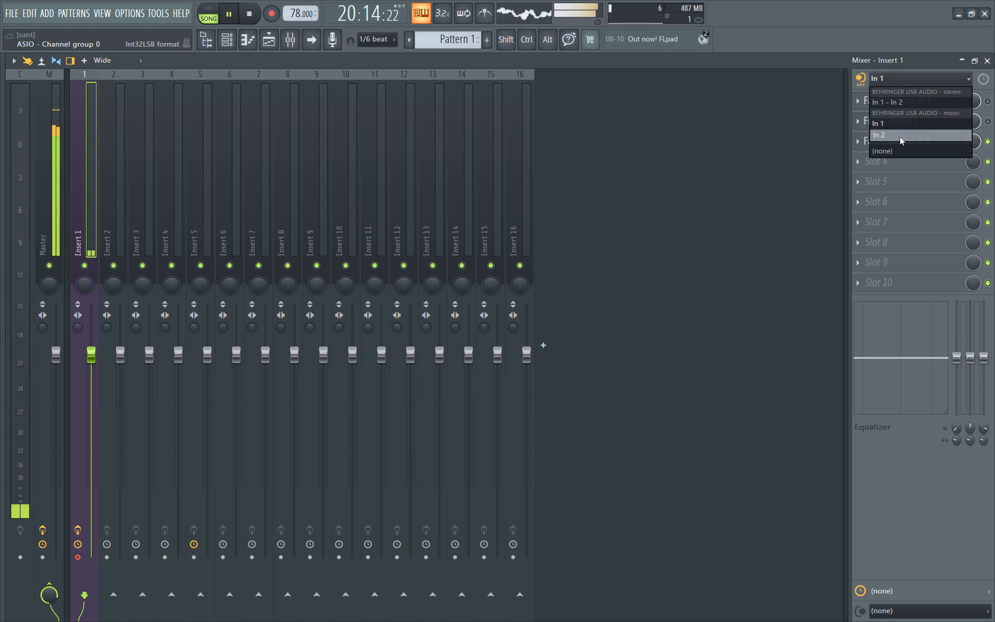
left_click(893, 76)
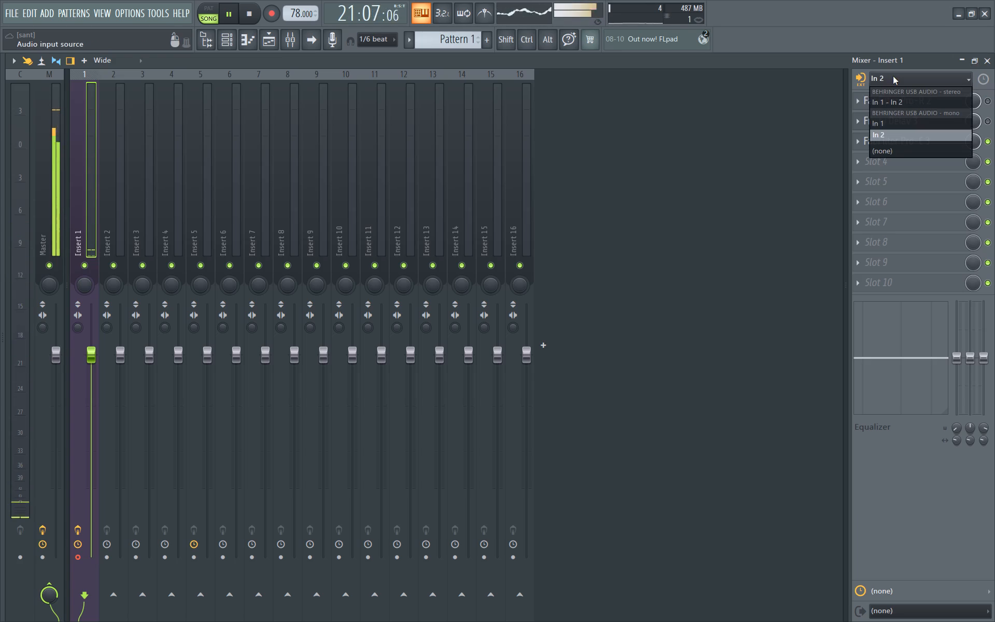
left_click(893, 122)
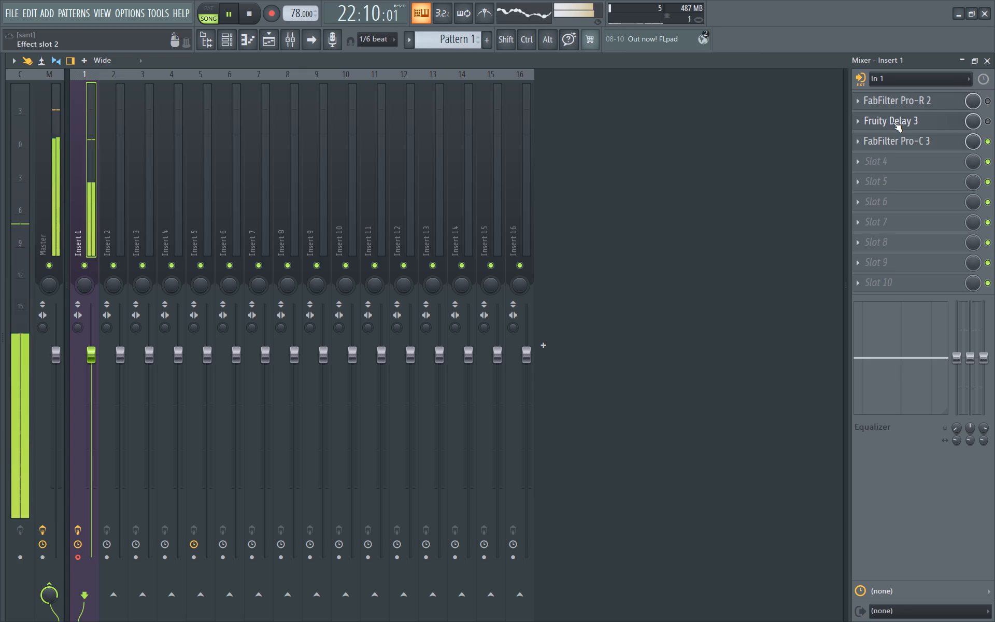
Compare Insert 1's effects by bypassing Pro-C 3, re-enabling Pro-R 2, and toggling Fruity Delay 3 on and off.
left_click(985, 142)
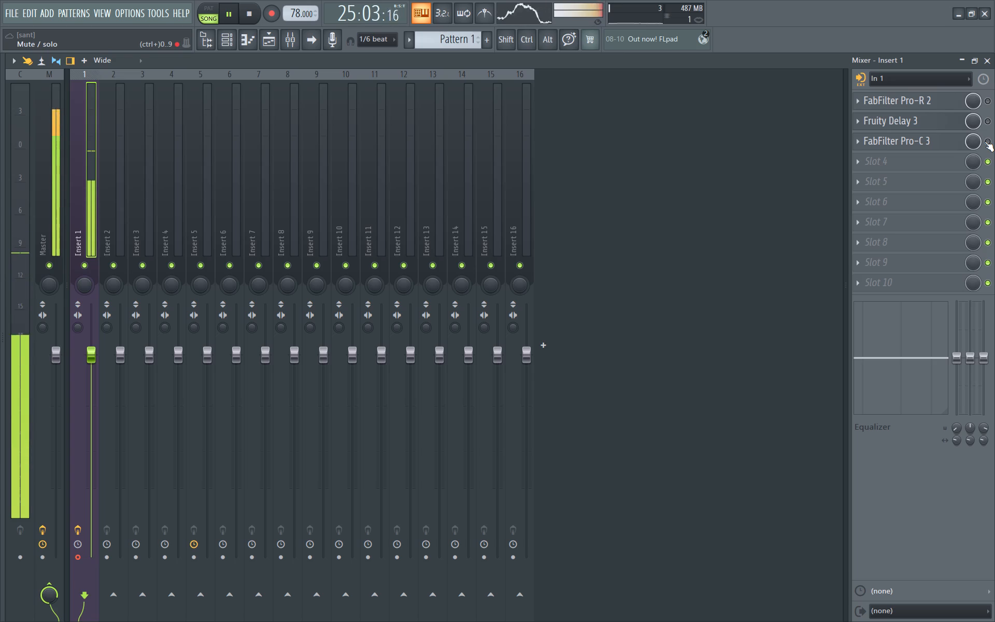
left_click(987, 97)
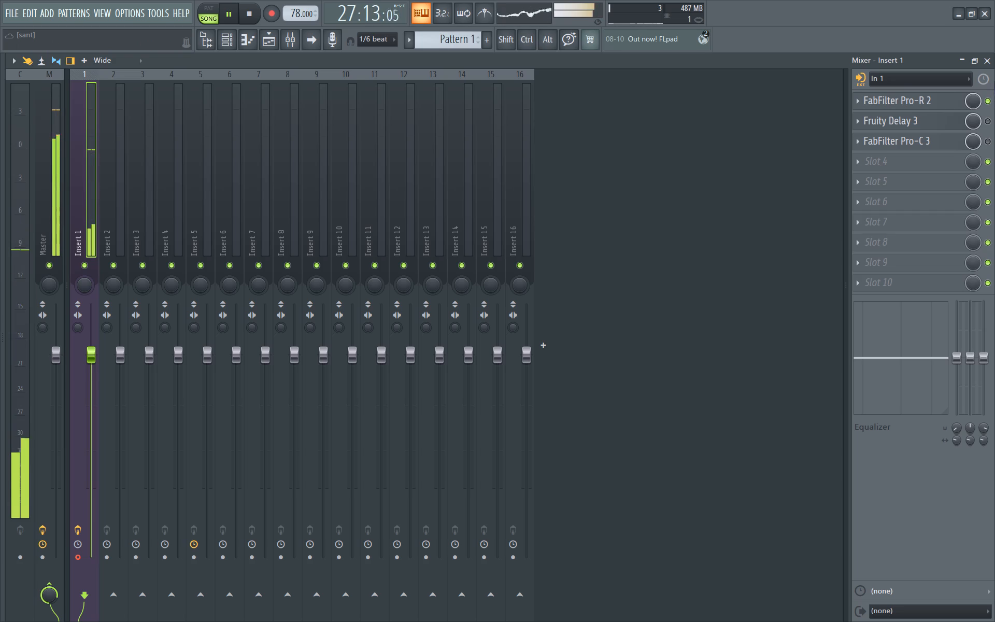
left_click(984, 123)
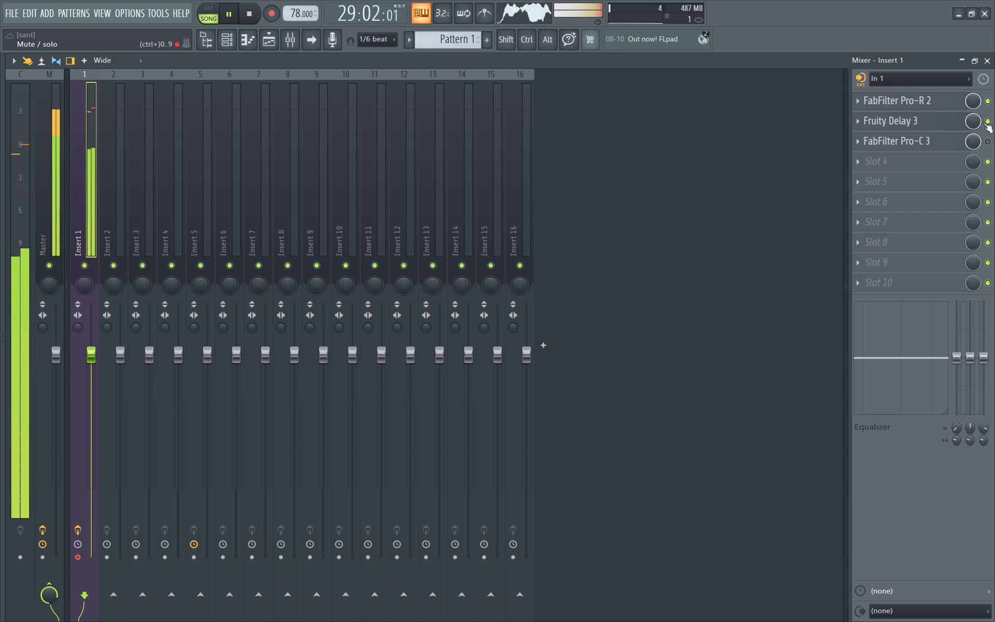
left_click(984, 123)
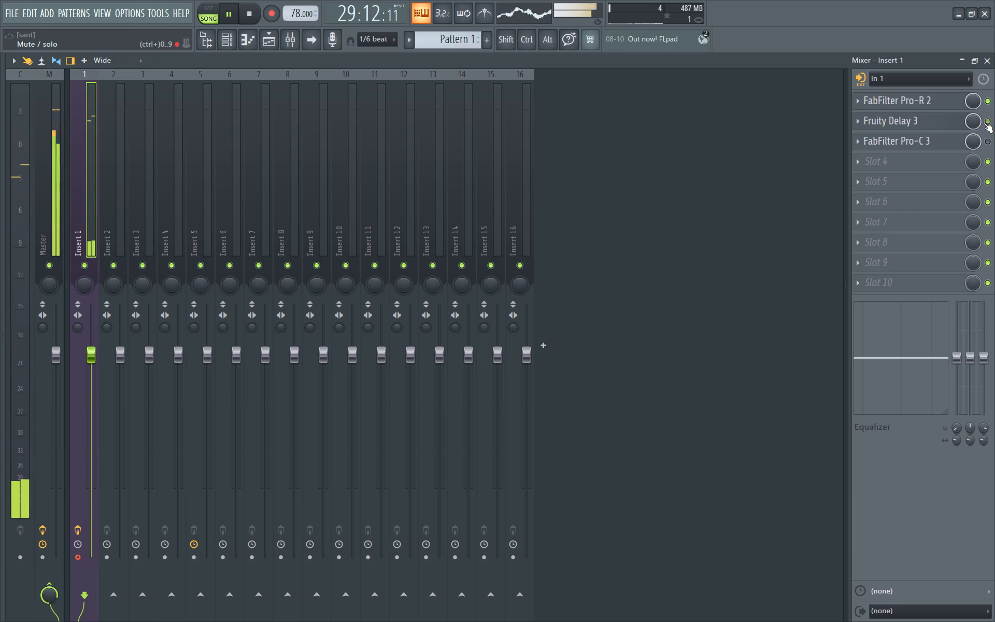
Delete Fruity Delay 3 and FabFilter Pro-C 3 from effect slots 2 and 3 of Insert 1.
left_click_drag(854, 117, 870, 153)
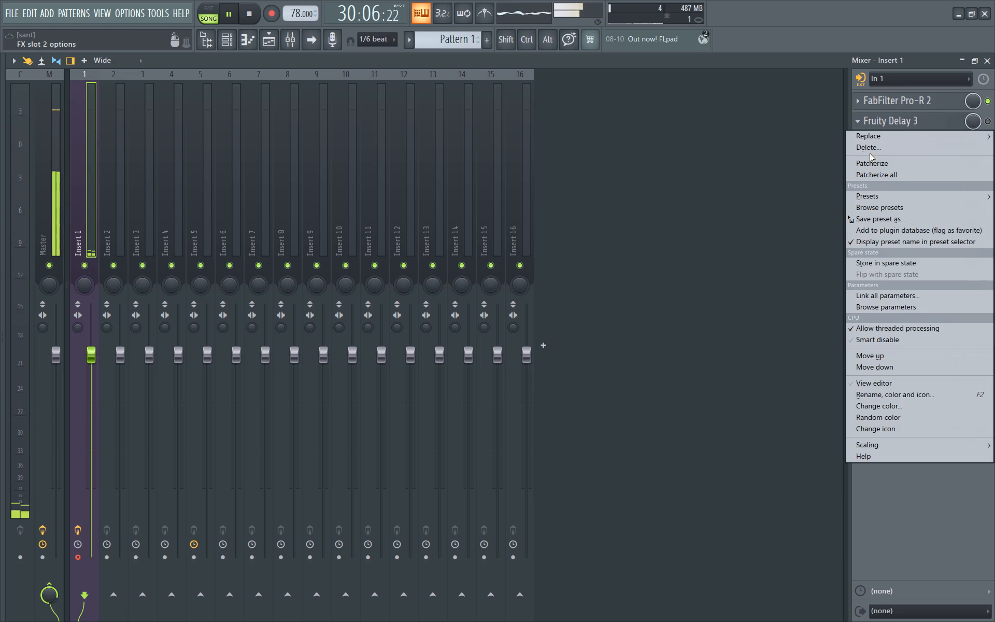
left_click(870, 153)
left_click(870, 148)
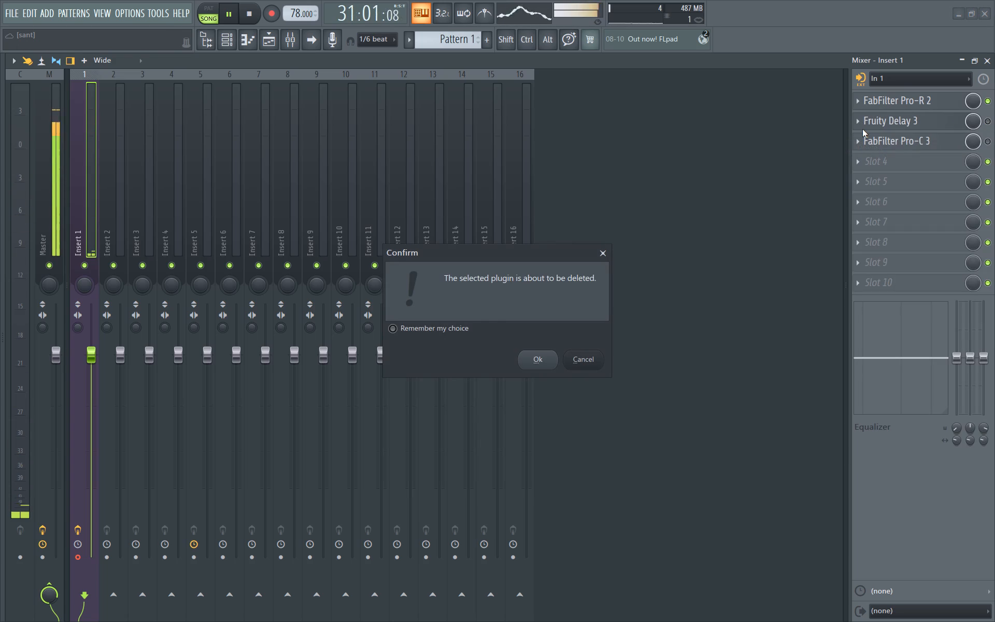
key("Return")
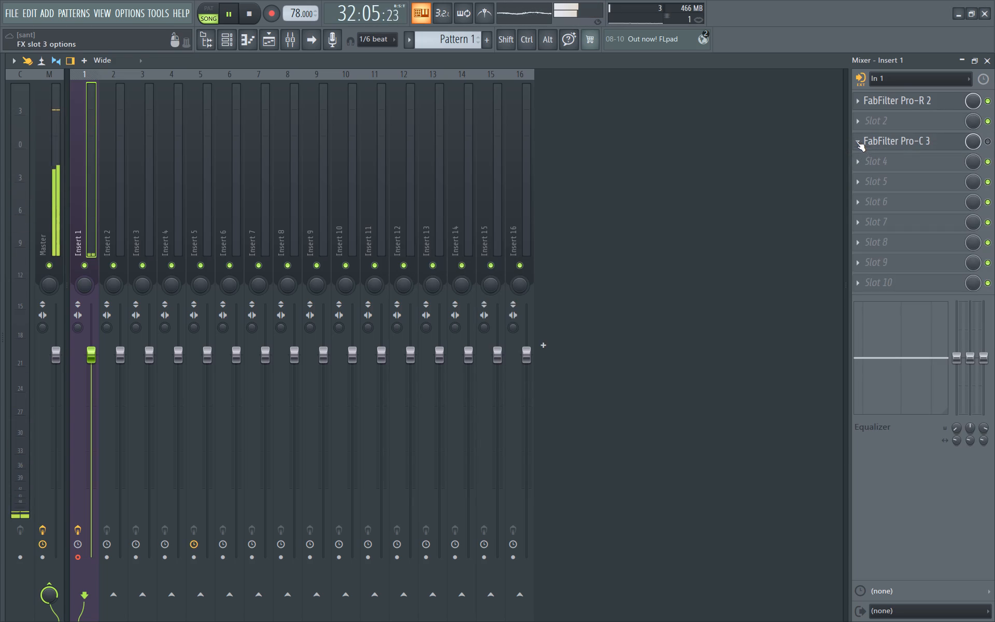
left_click(860, 140)
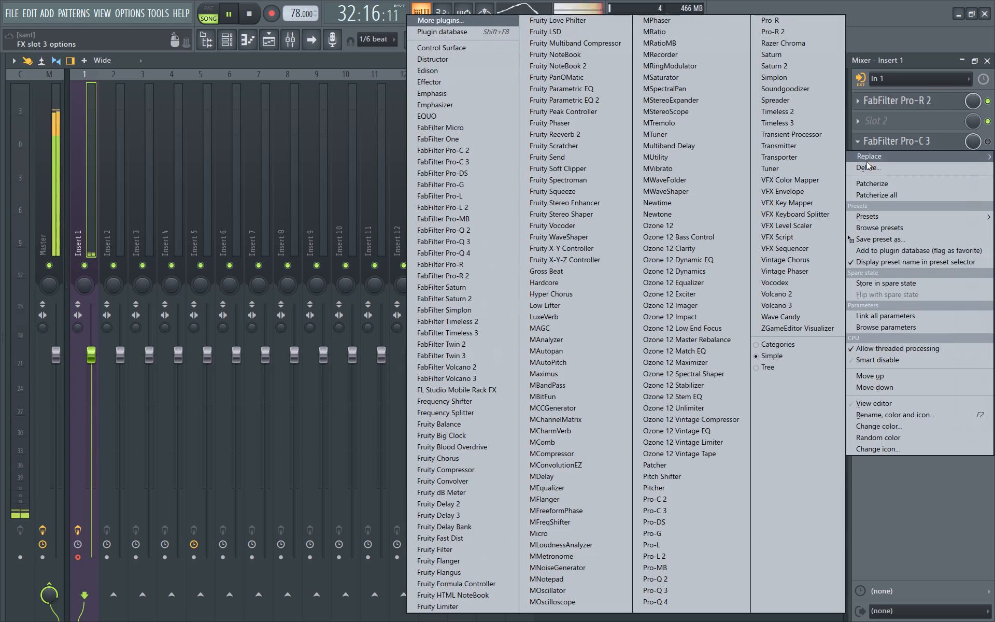
left_click(866, 169)
key("space")
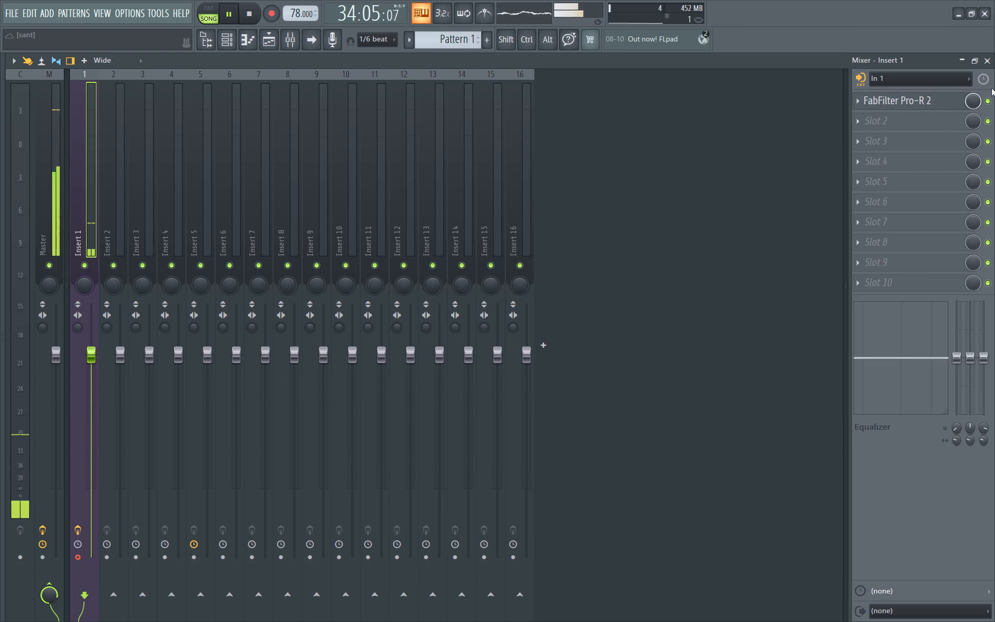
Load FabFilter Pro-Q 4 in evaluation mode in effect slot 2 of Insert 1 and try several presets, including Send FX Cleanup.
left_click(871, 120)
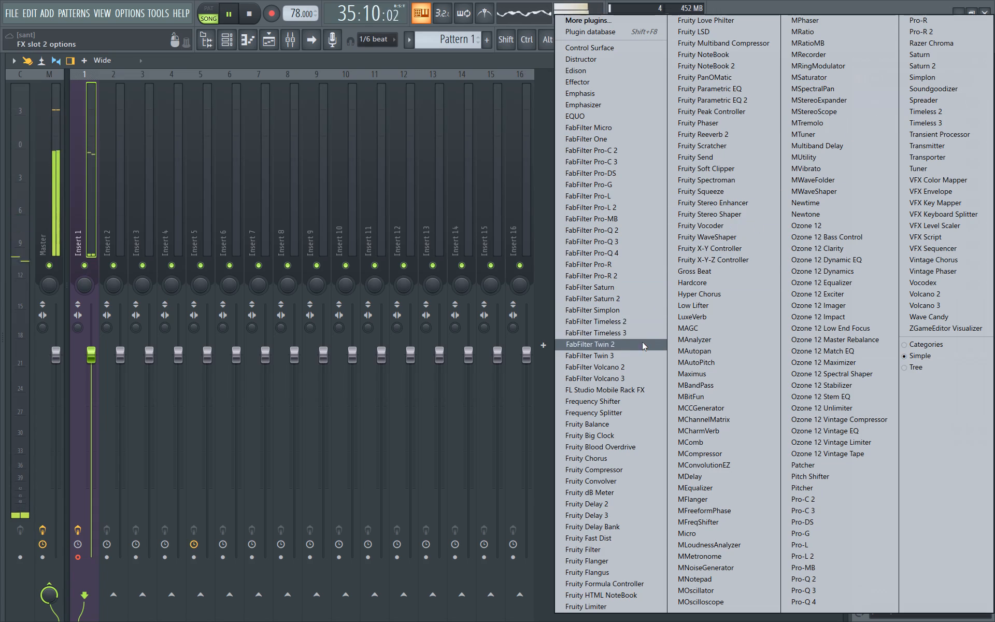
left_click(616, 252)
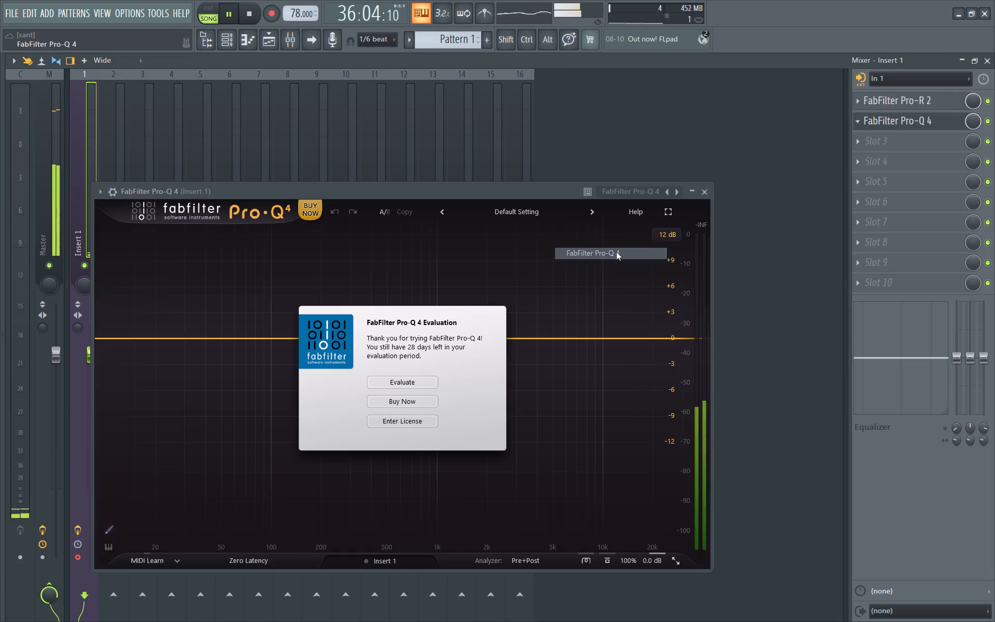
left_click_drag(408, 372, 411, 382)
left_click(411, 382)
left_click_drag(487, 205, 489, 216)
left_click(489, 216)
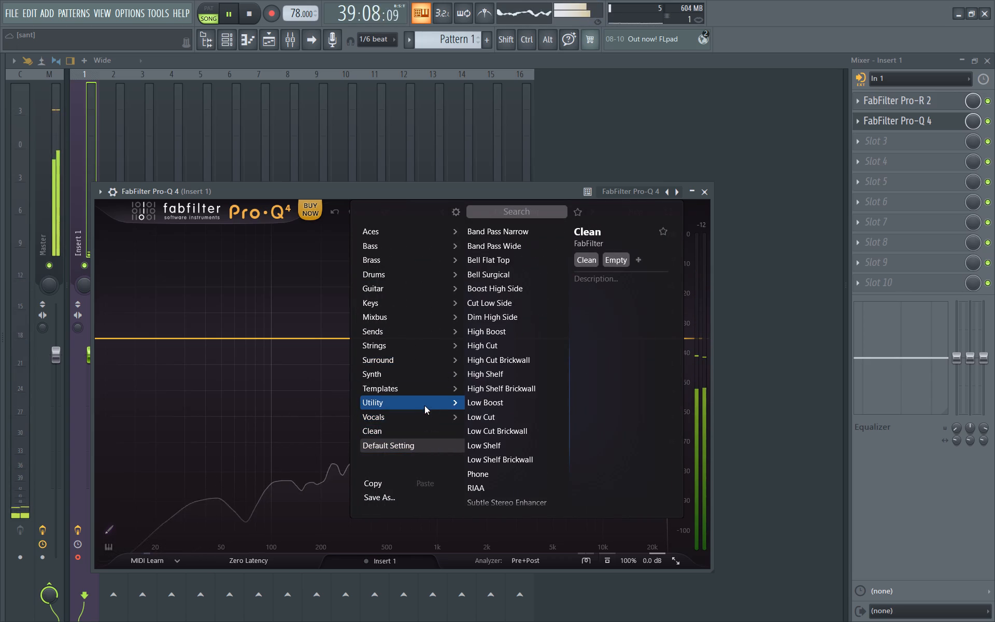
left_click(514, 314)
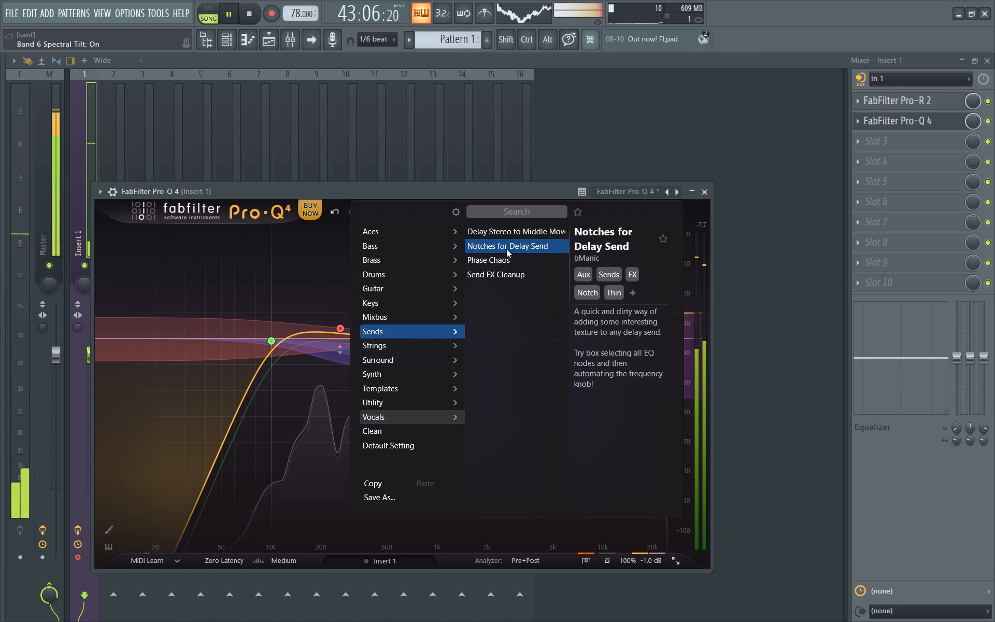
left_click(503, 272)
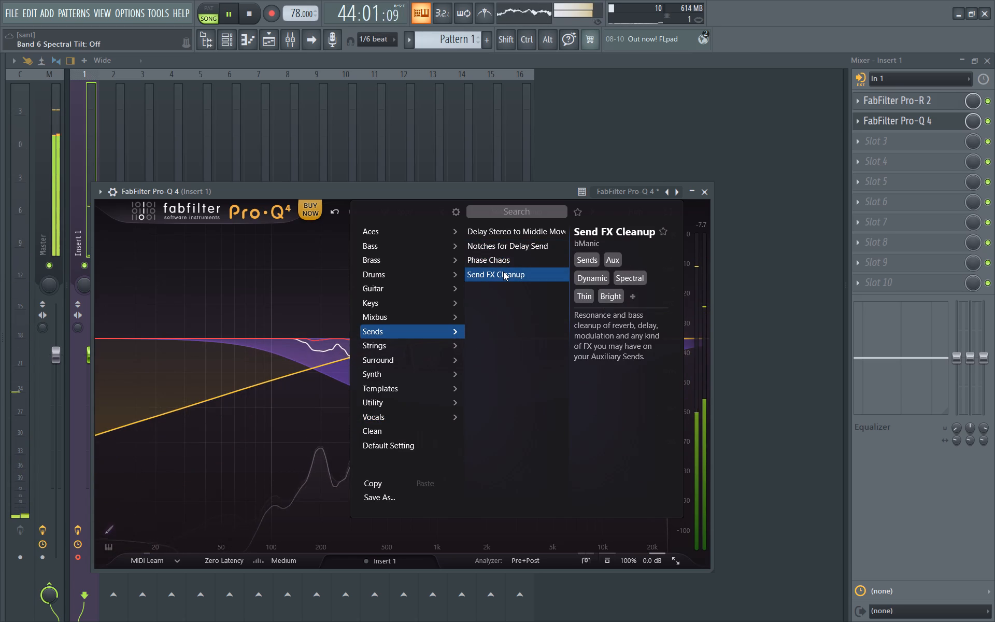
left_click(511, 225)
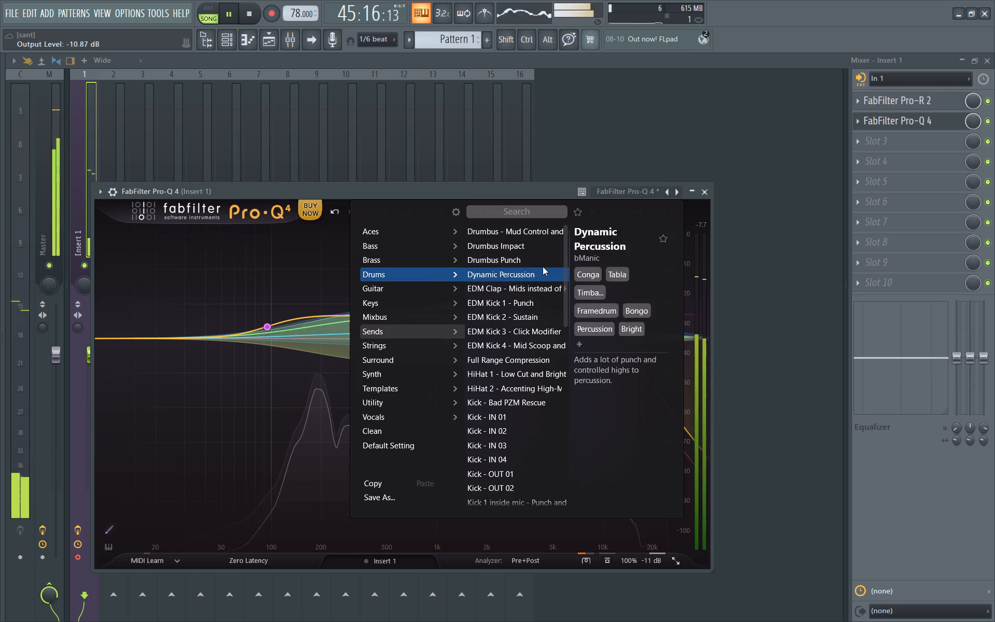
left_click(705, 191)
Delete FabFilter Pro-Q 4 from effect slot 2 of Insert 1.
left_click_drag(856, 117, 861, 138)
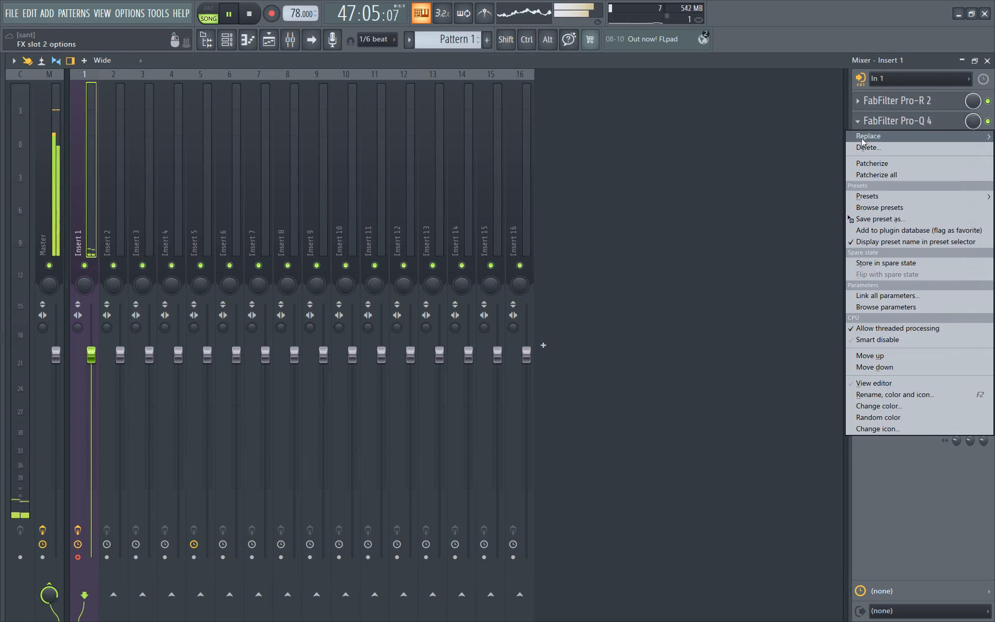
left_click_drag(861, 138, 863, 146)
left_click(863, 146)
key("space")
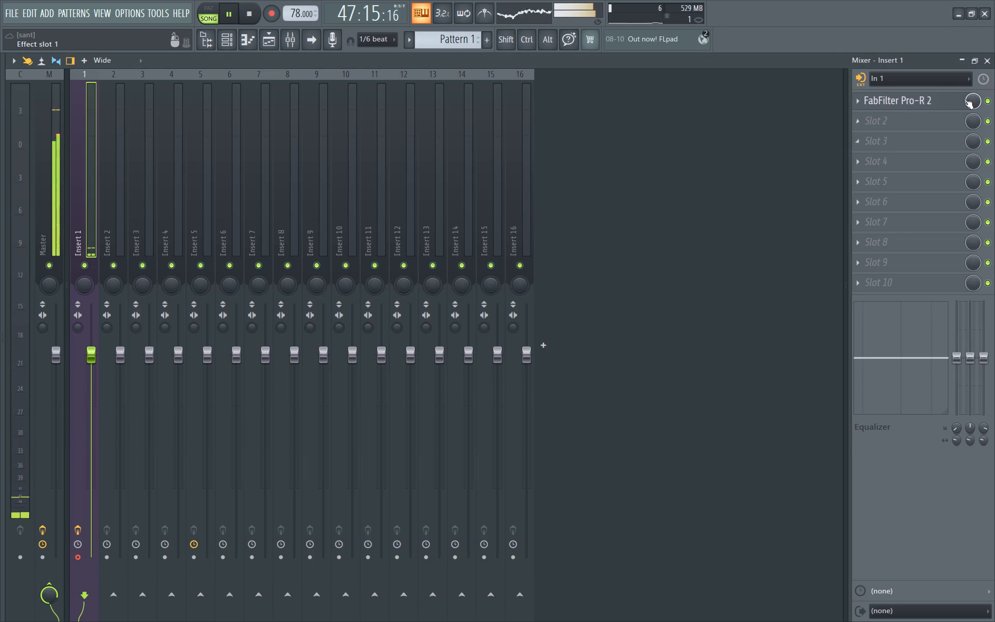
Close the mixer and play the beat in the playlist from about bar 16, and again from bar 1.
left_click(988, 62)
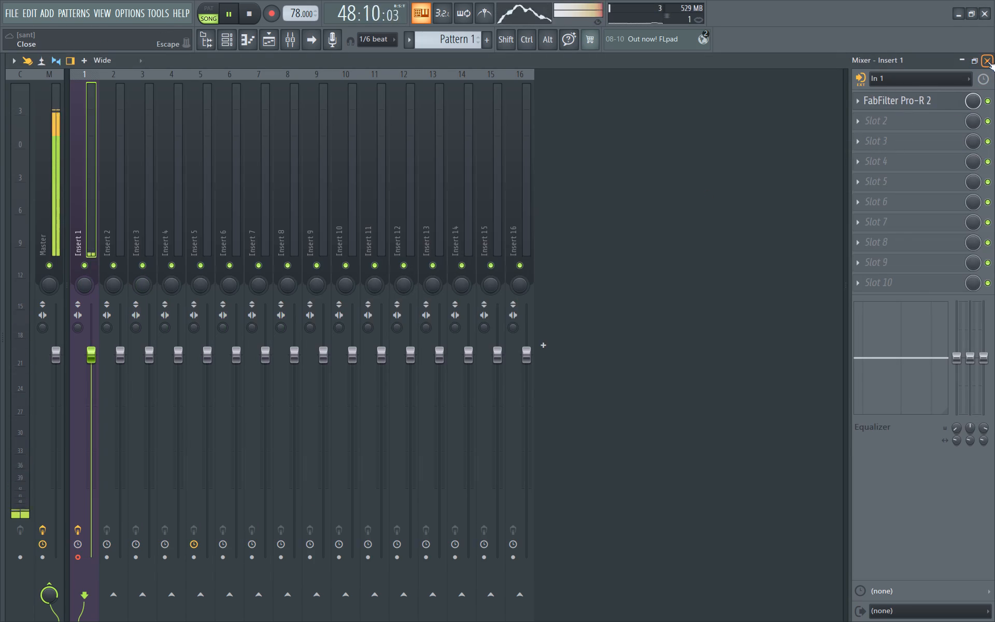
left_click(654, 86)
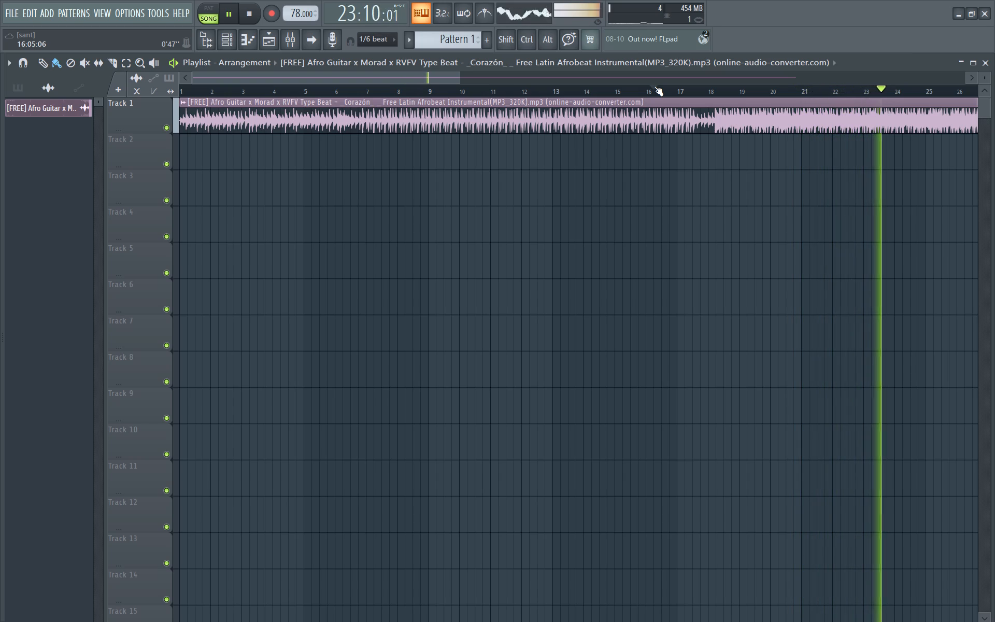
key("space")
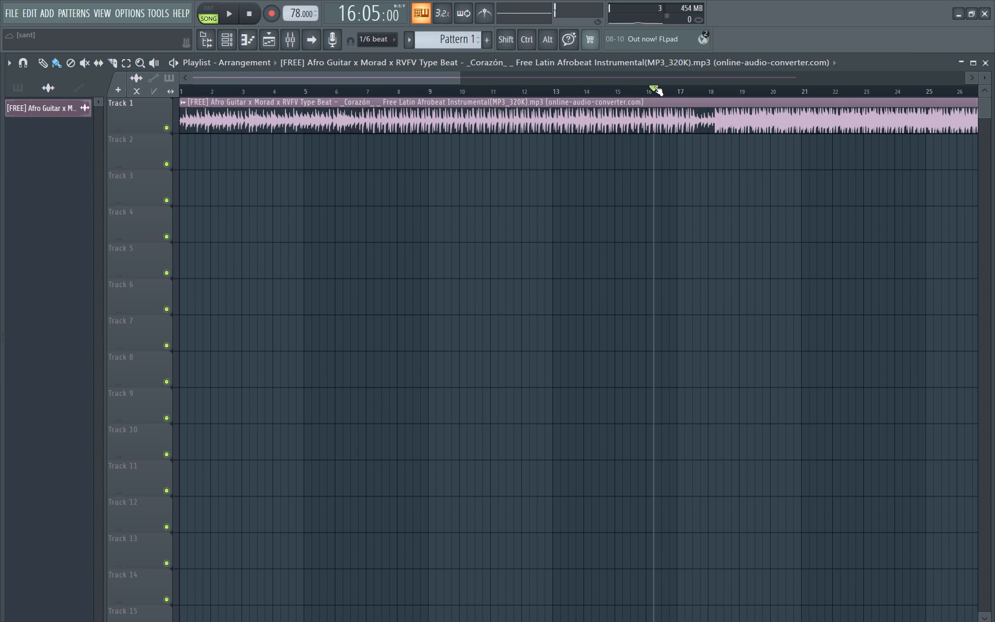
key("space")
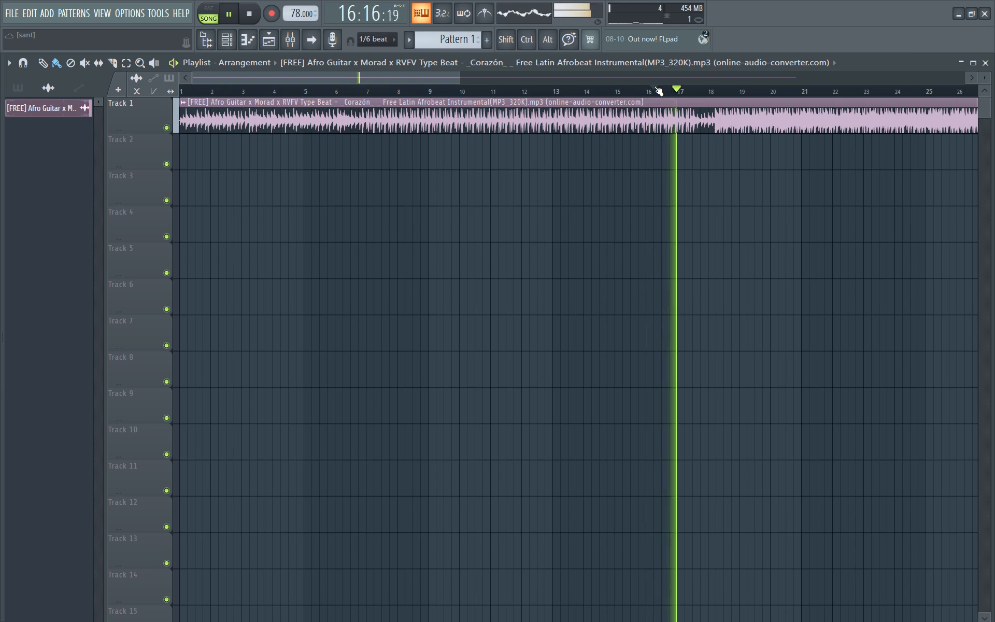
key("Left")
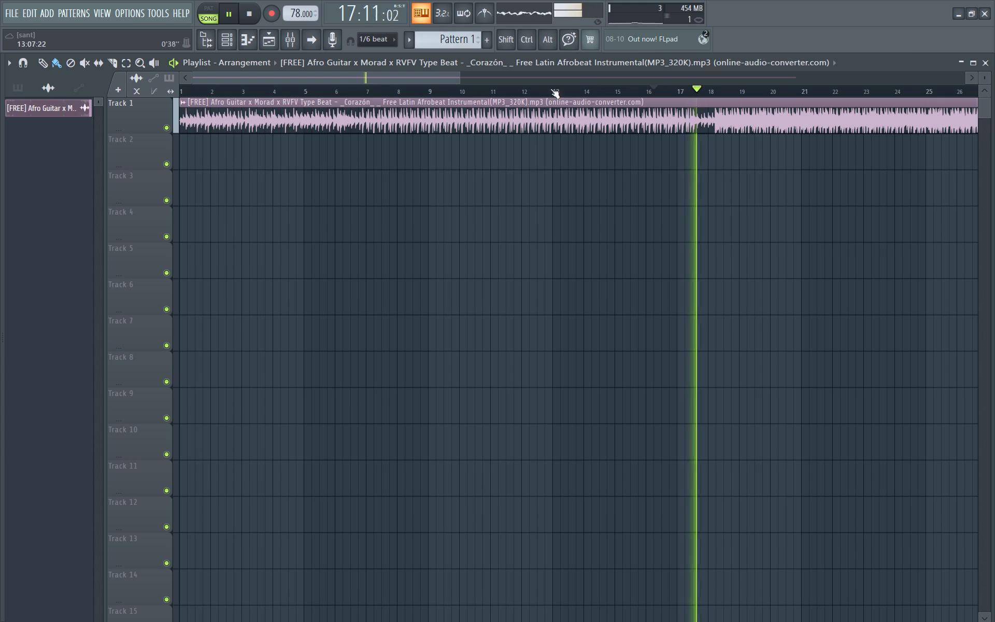
left_click(194, 89)
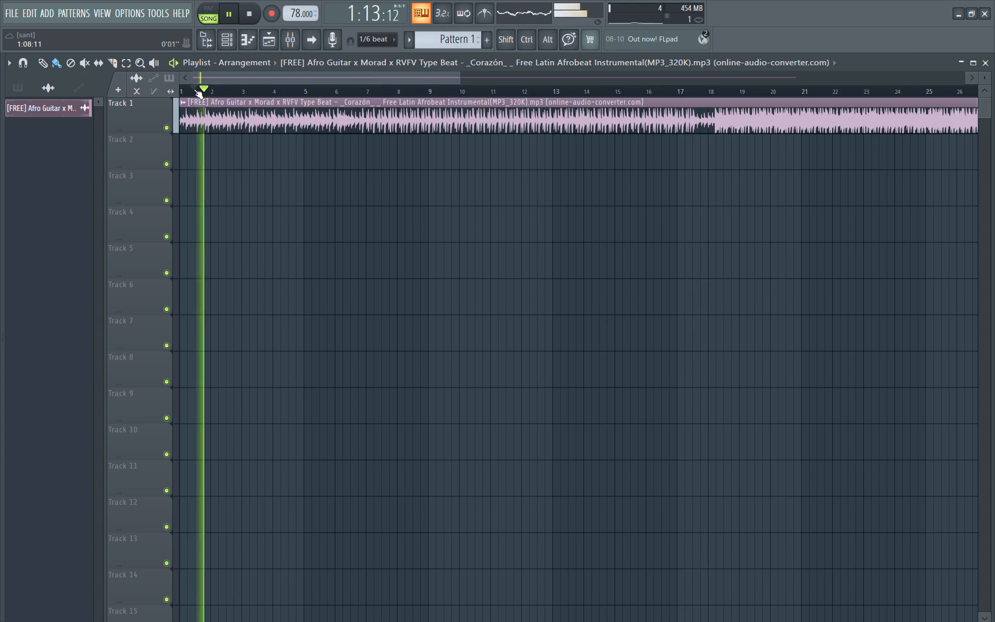
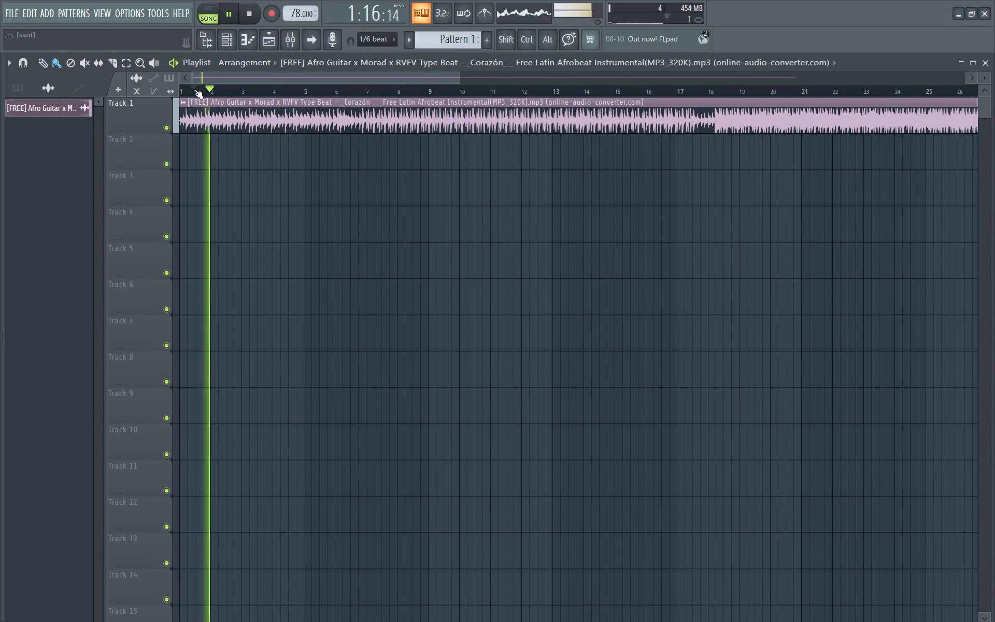
Jump playback of the beat in the playlist to about the middle of bar 13.
left_click(572, 91)
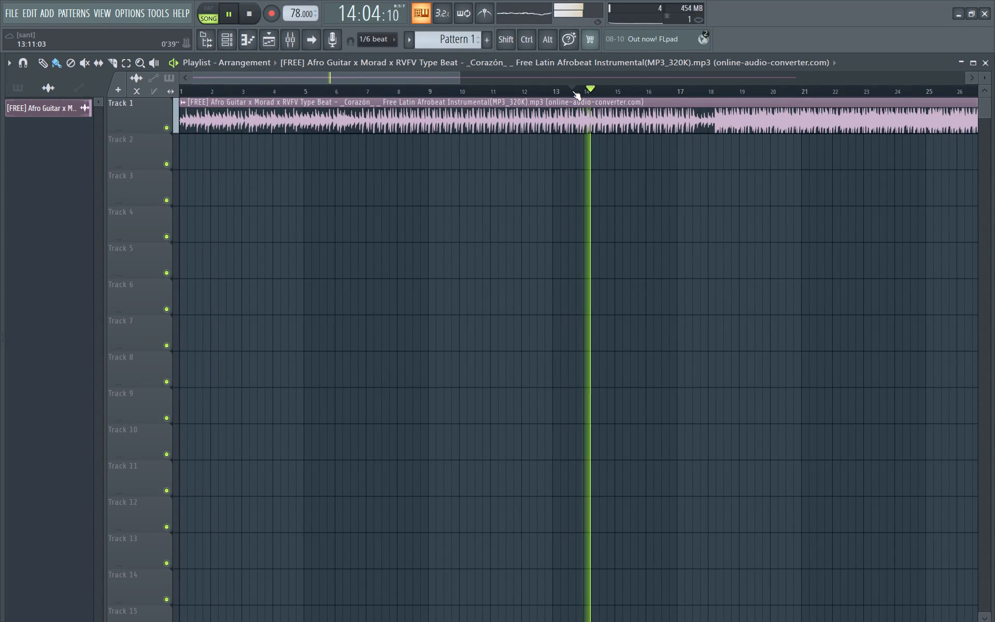
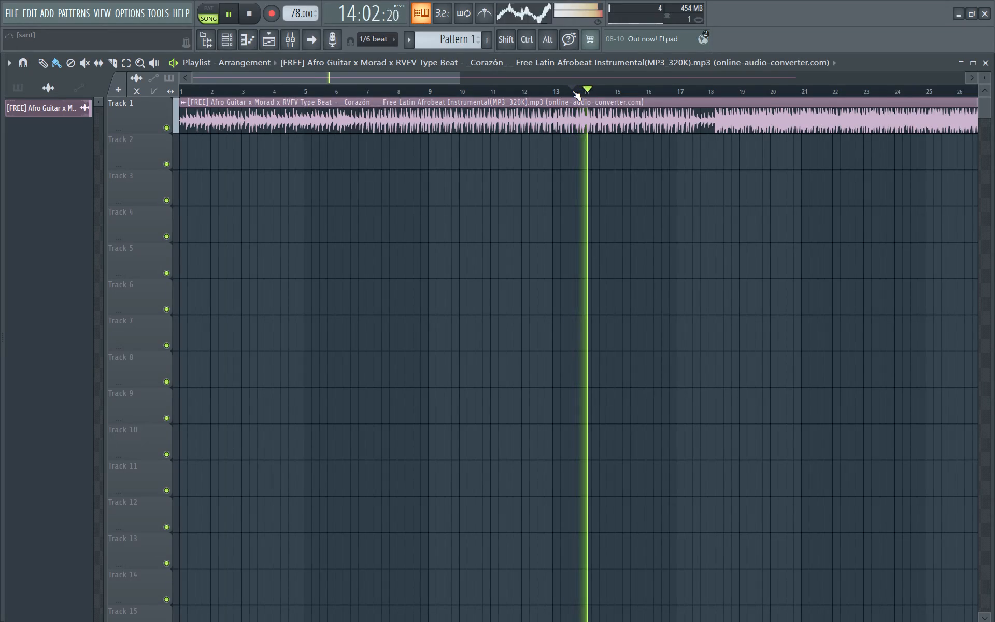
Audition the beat repeatedly from about the middle of bar 16 into the section after bar 18, and stop playback.
left_click(664, 91)
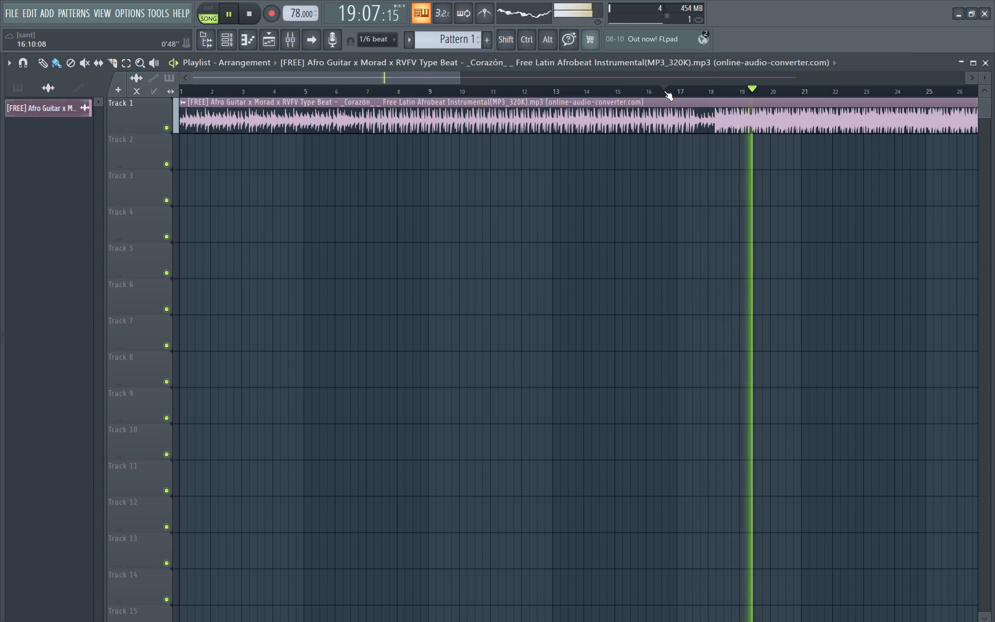
key("space")
key("space")
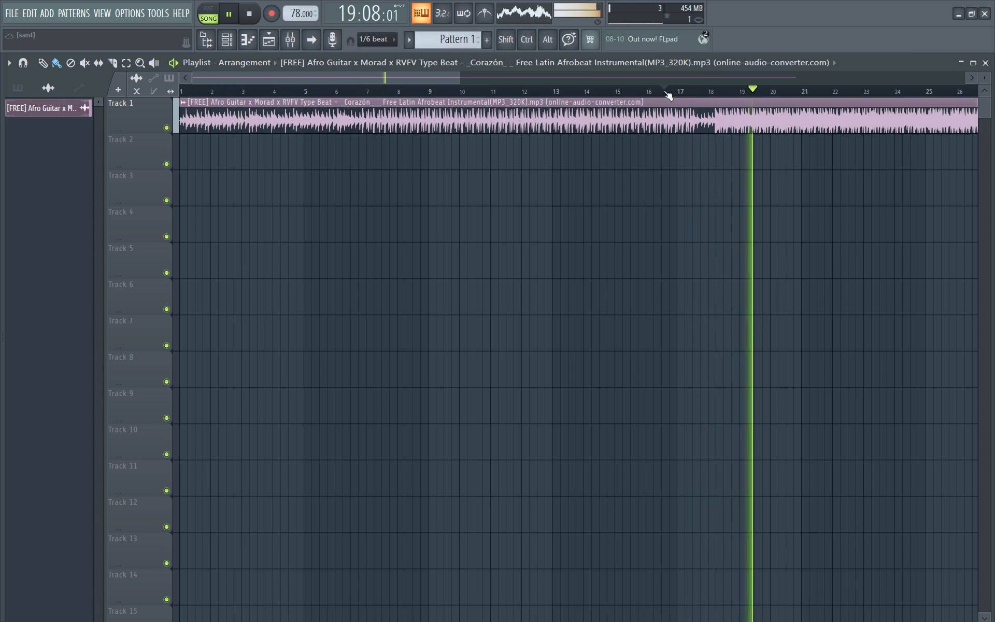
key("space")
key("space")
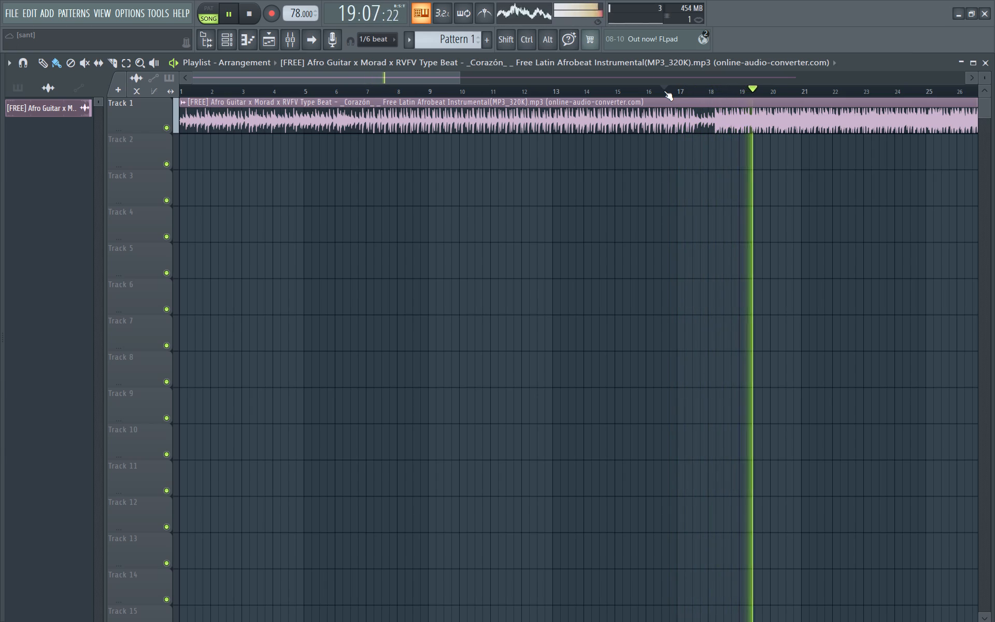
key("space")
key("space")
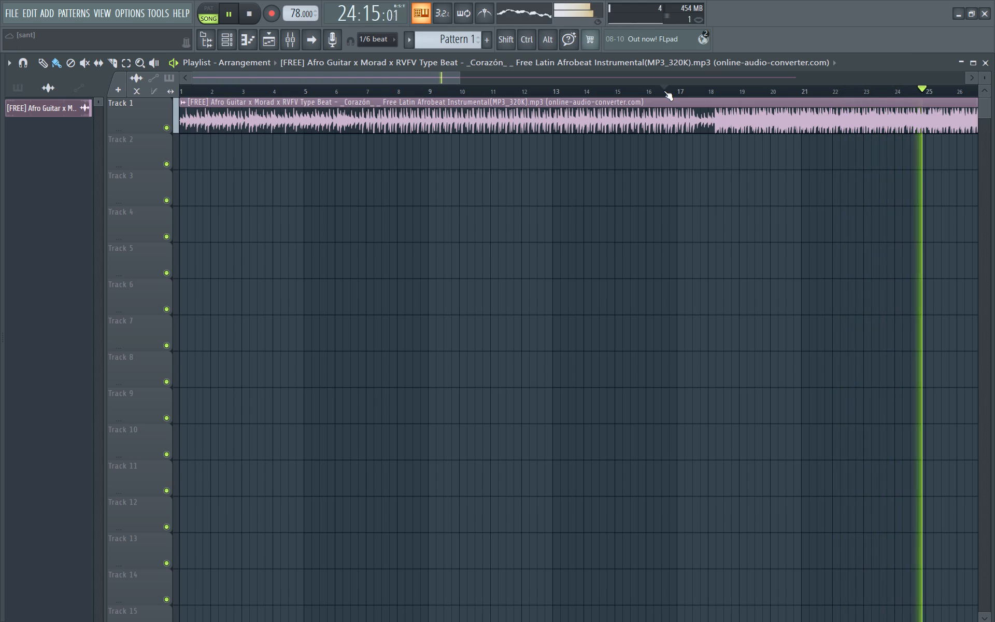
key("space")
key("space")
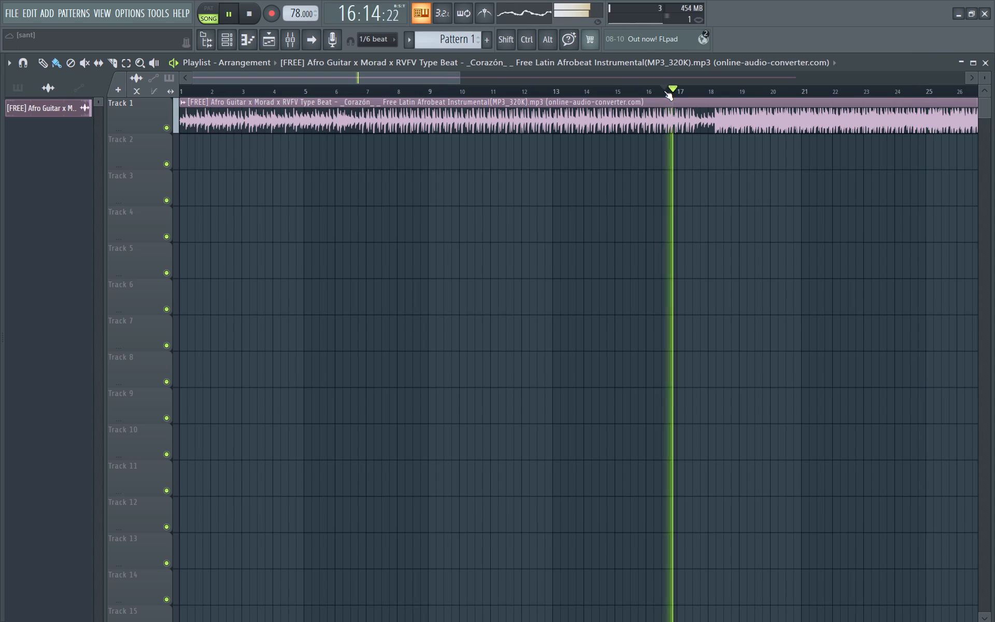
key("space")
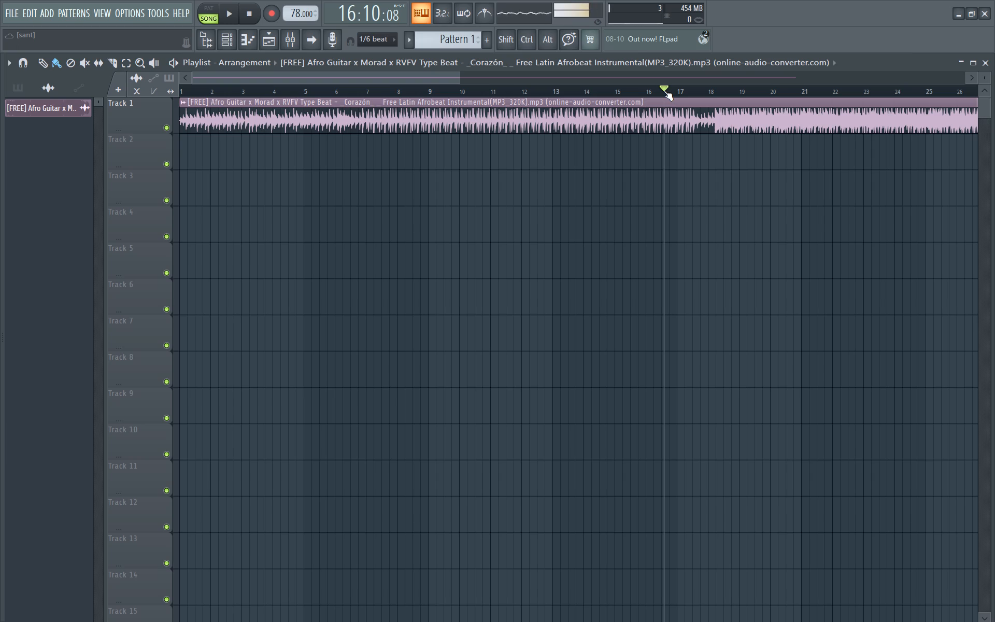
key("space")
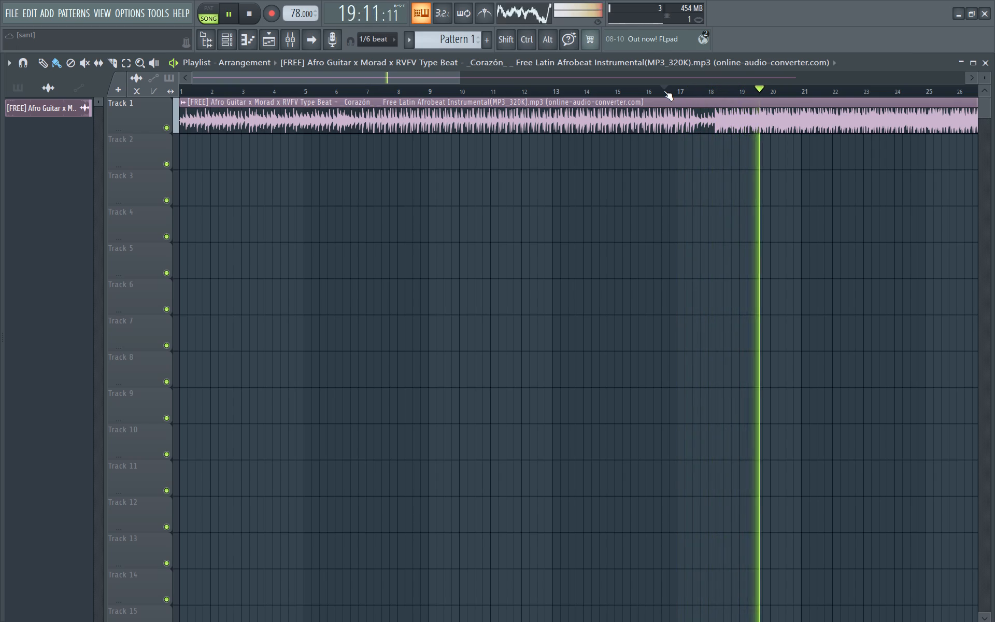
key("space")
key("space")
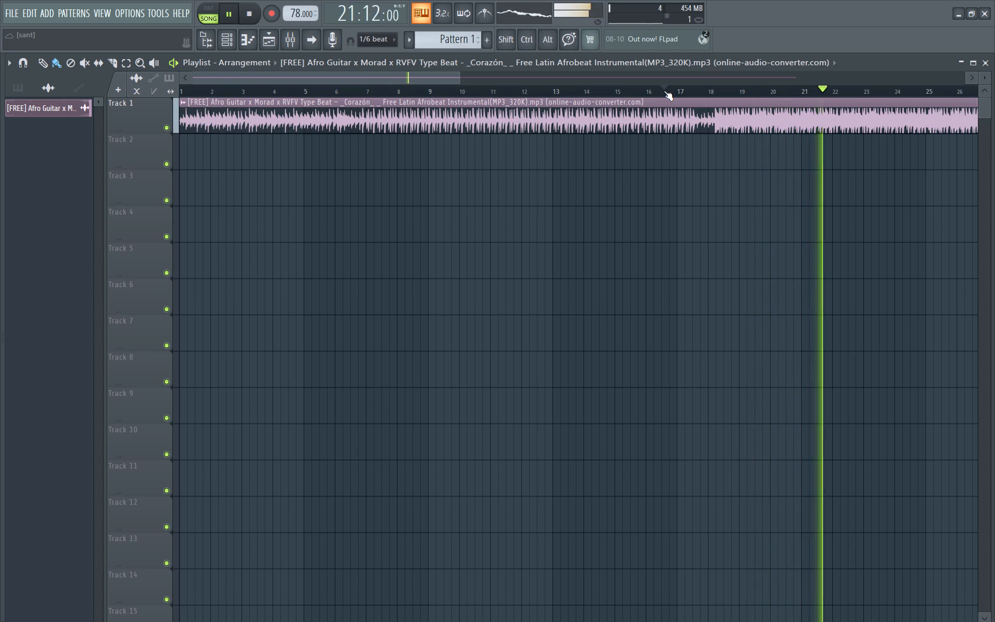
key("space")
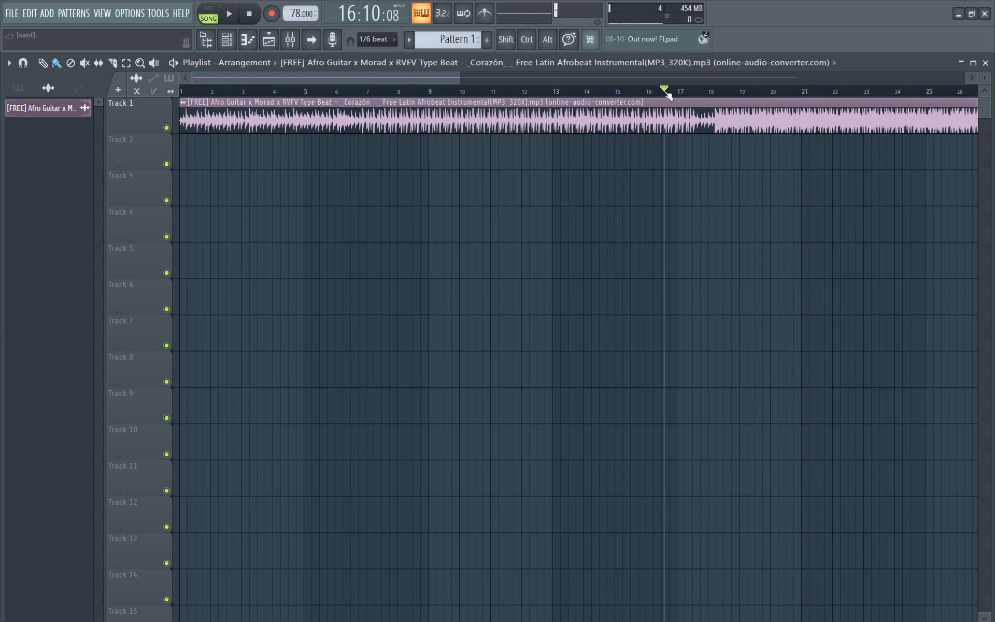
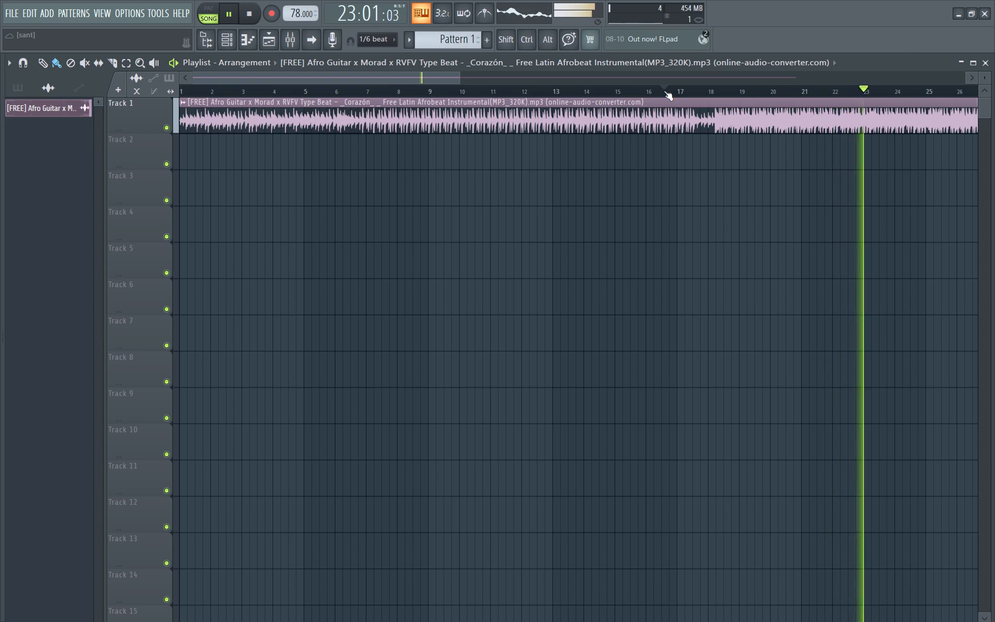
Replay the beat repeatedly from about the middle of bar 16 into the section after bar 18 to rehearse it, and stop playback.
key("space")
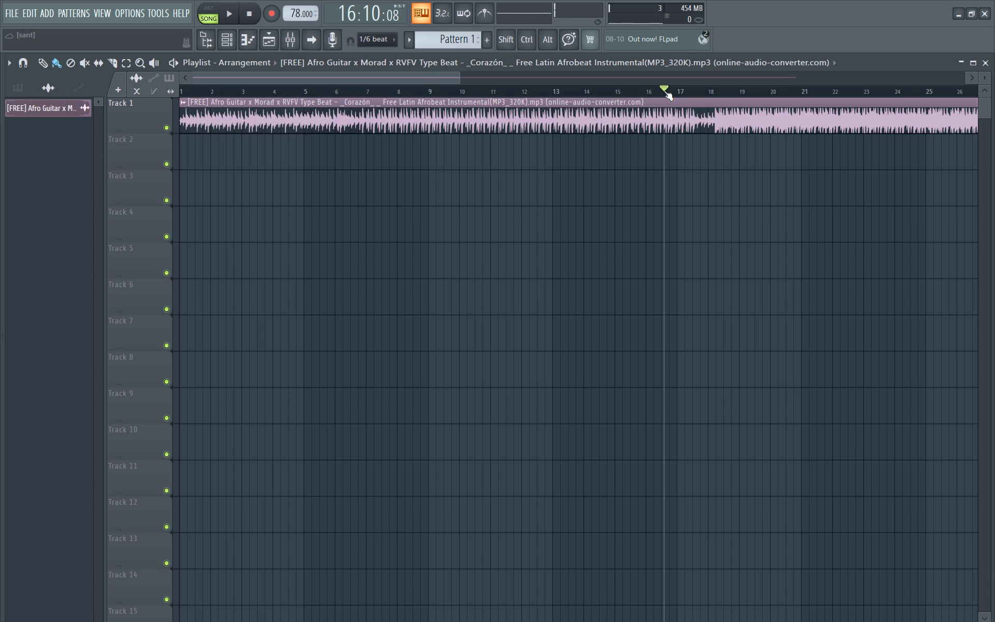
key("space")
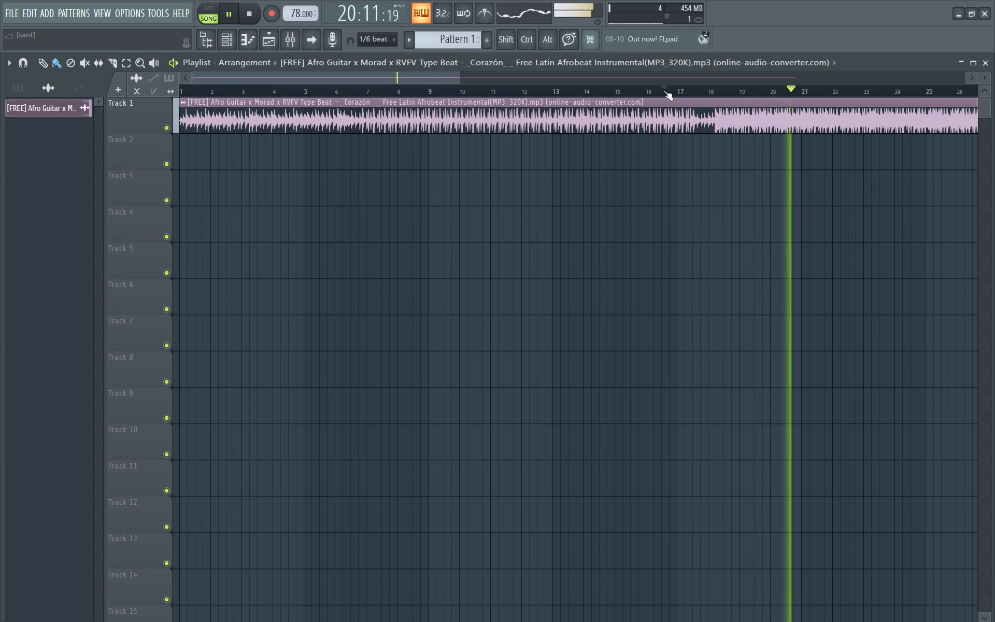
key("space")
key("space")
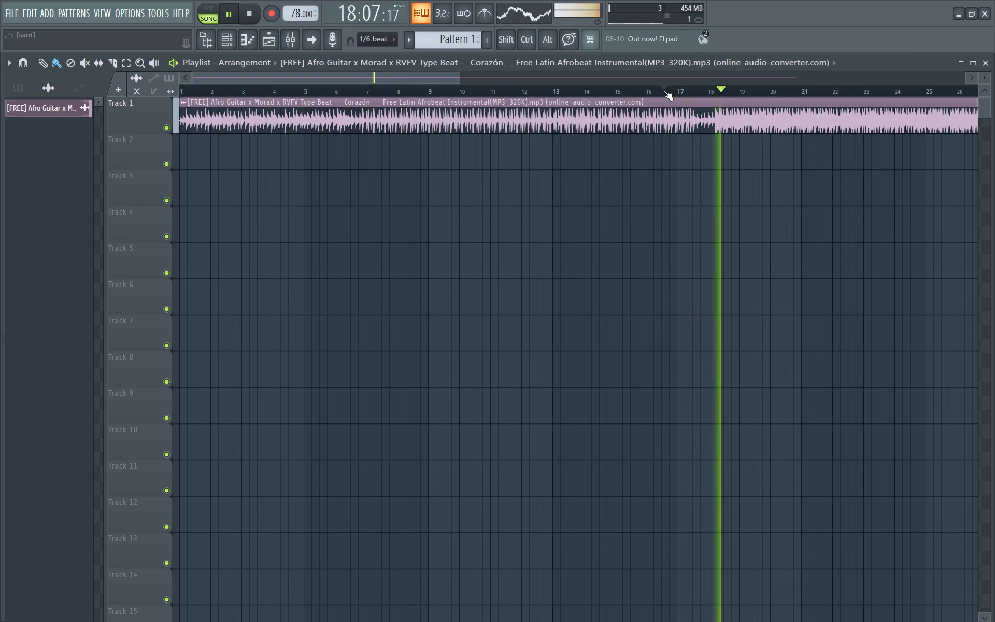
key("space")
key("space")
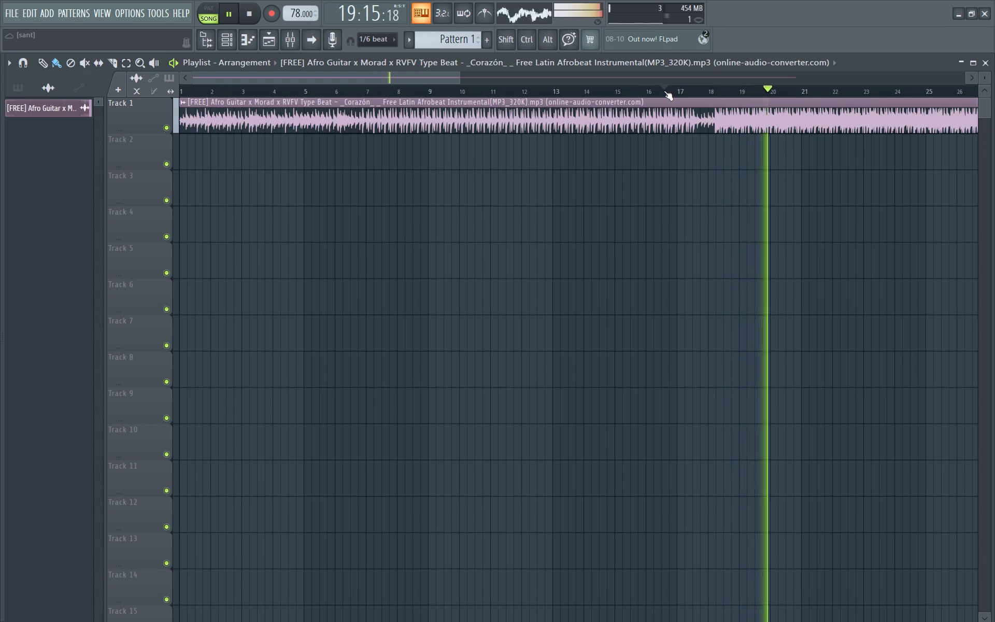
key("space")
key("space")
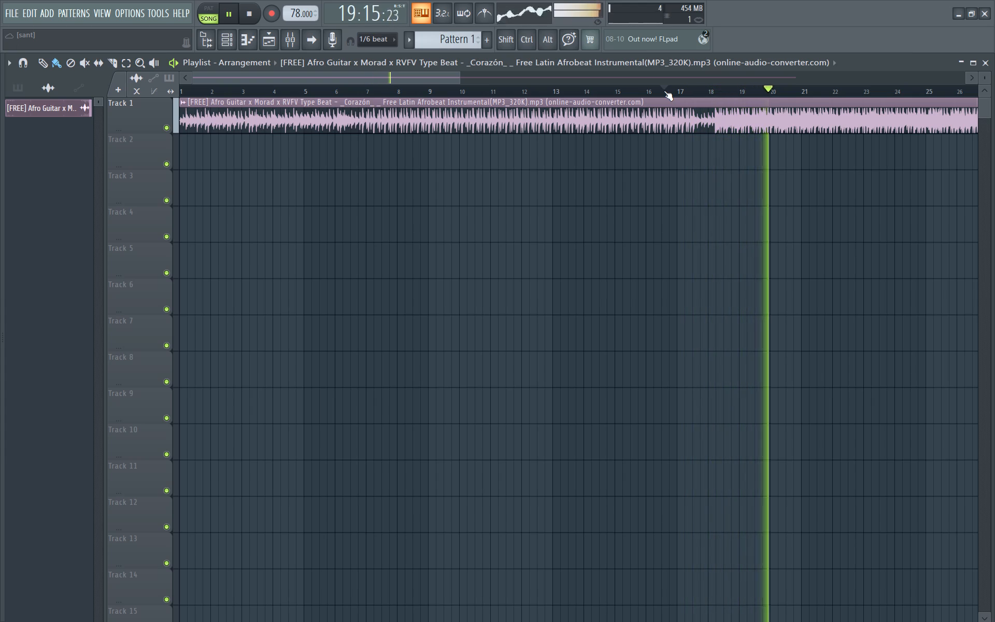
key("space")
key("space")
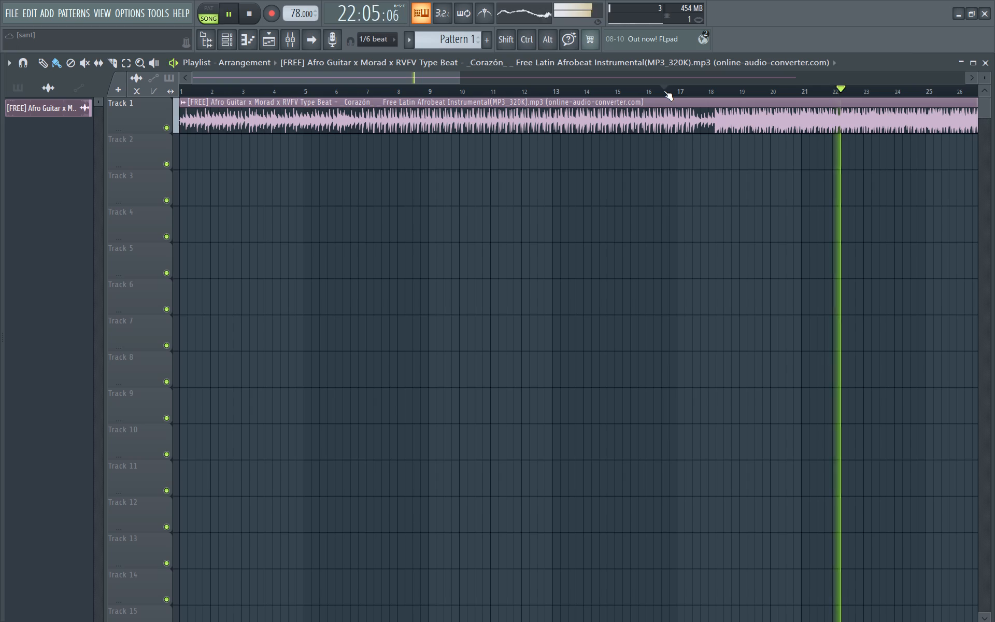
key("space")
key("space")
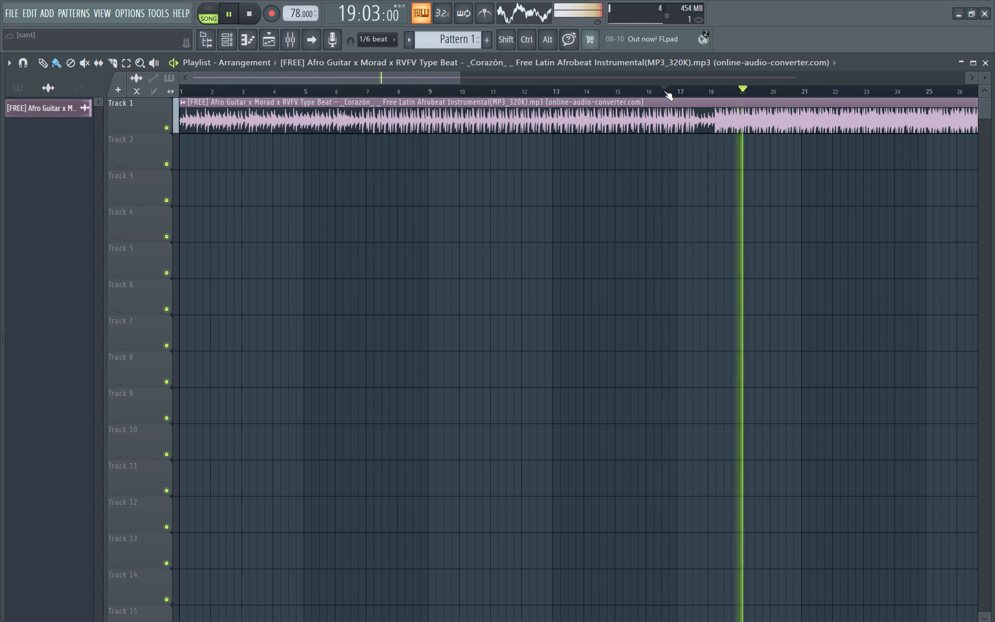
key("space")
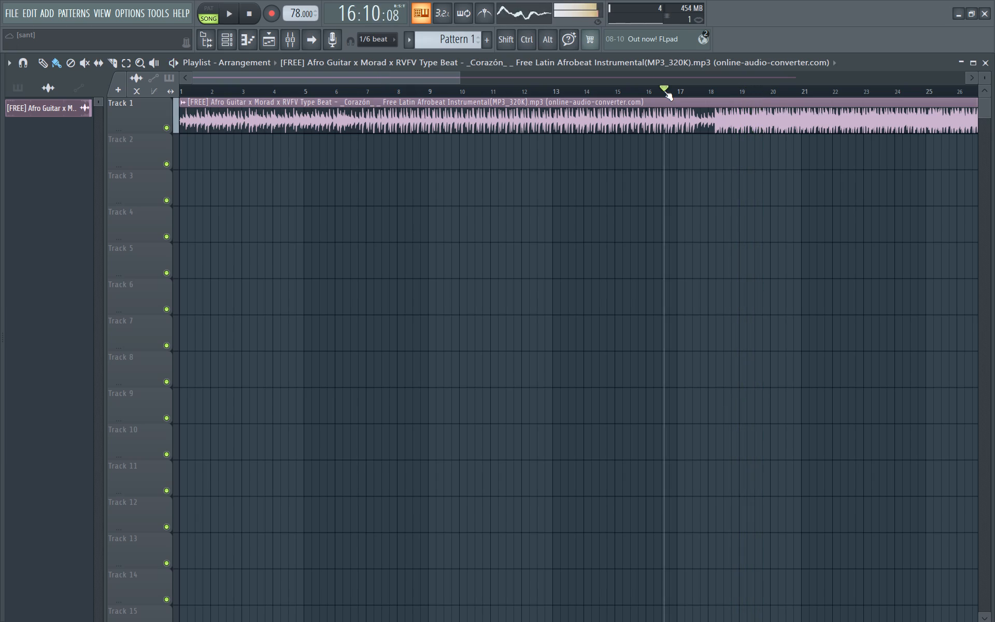
key("space")
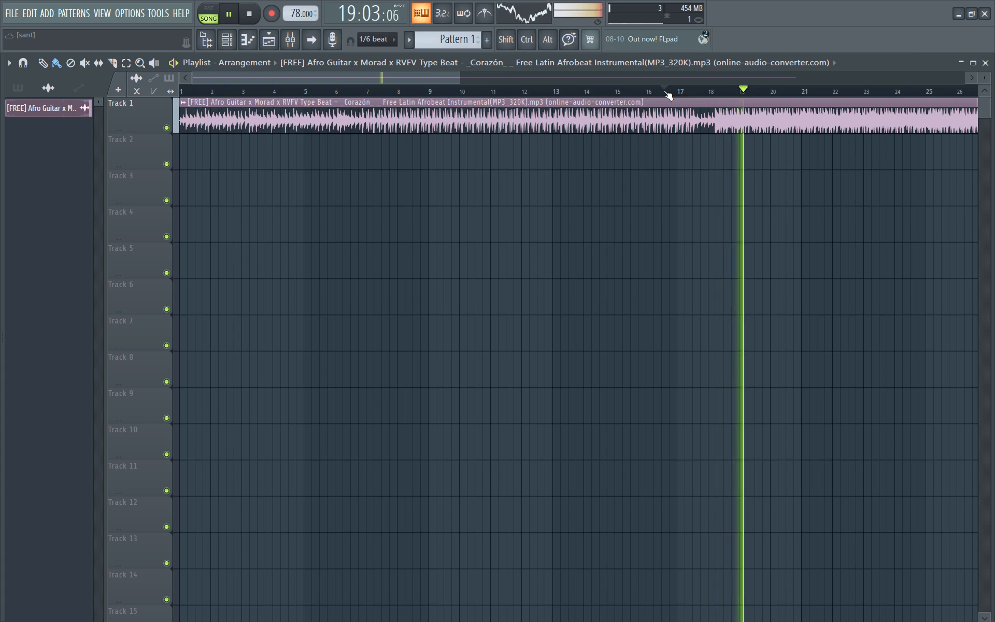
key("space")
key("space")
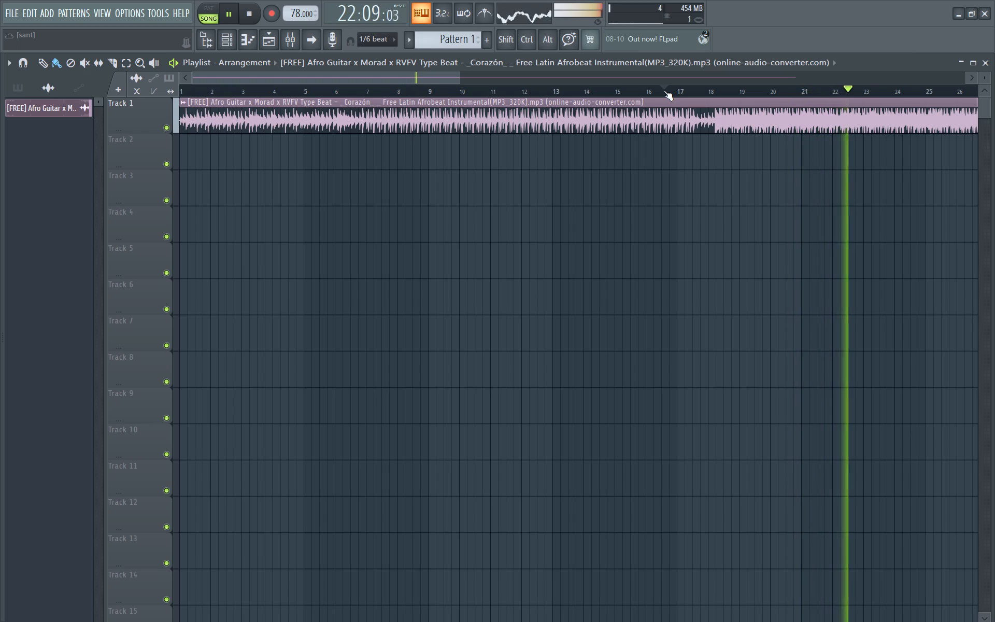
key("space")
key("space")
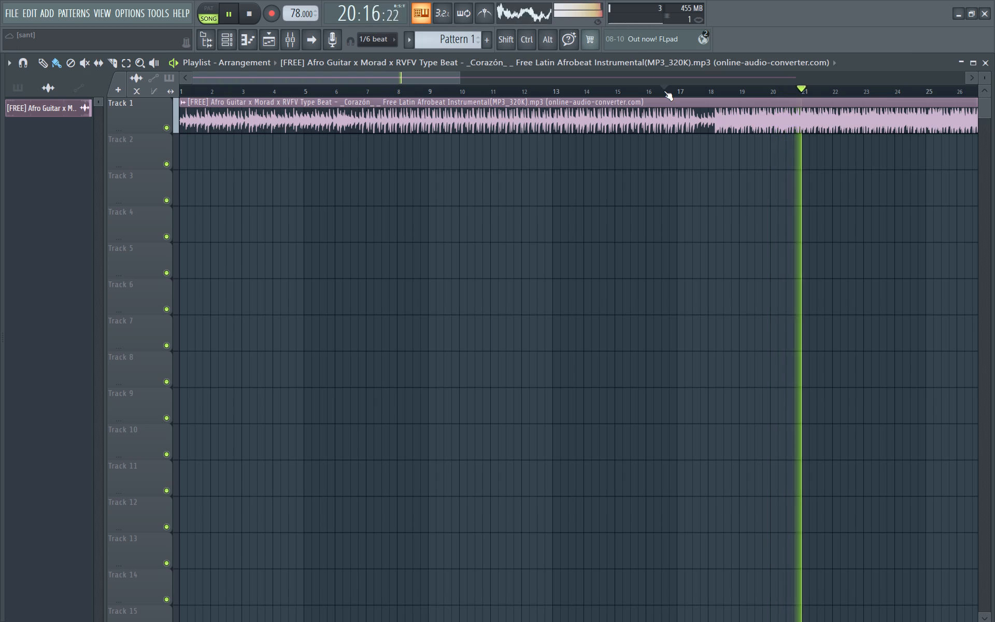
key("space")
key("space")
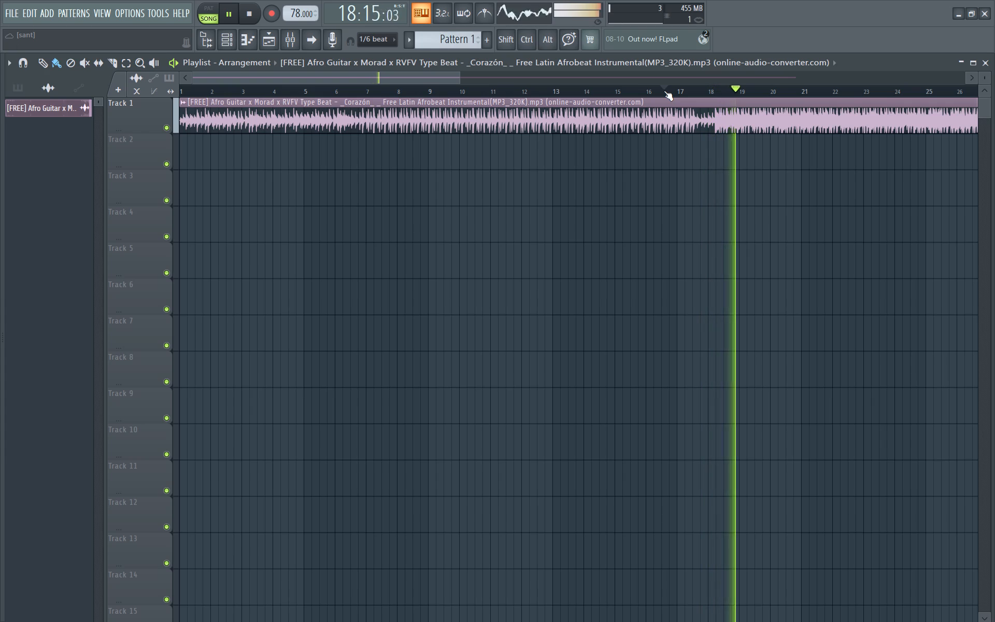
key("space")
key("space")
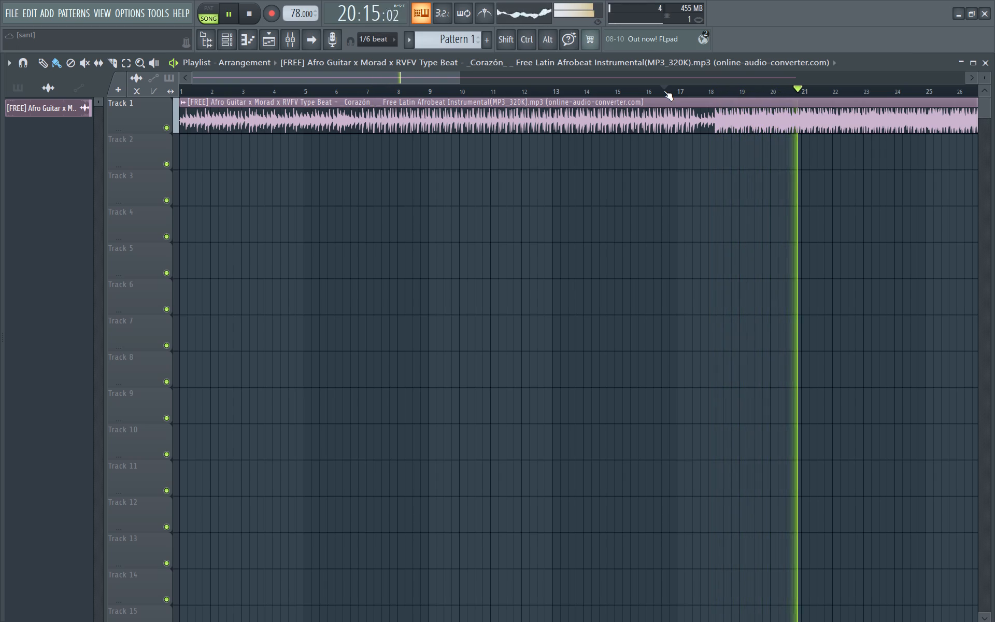
key("space")
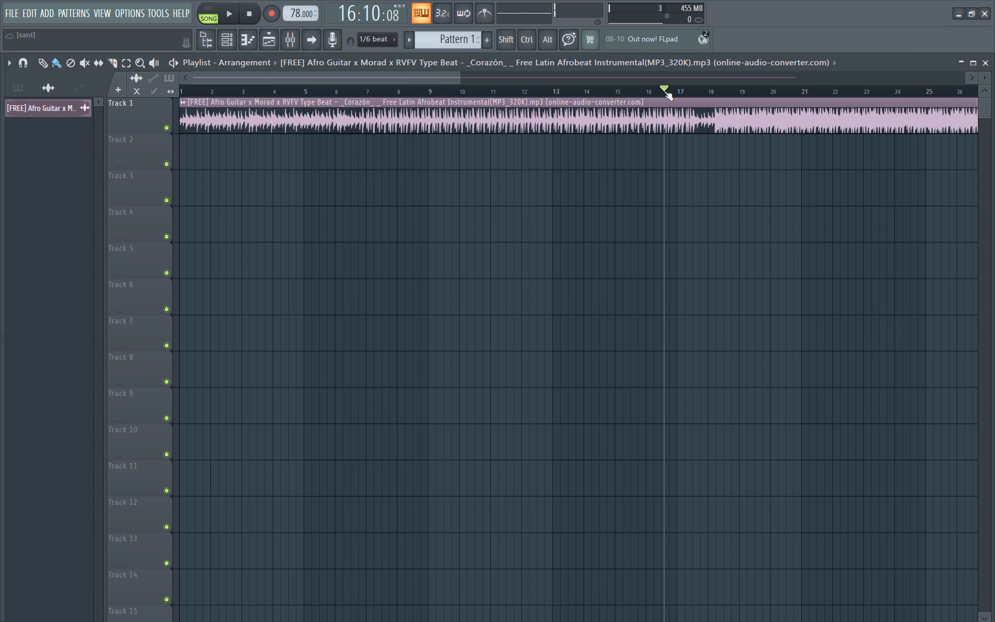
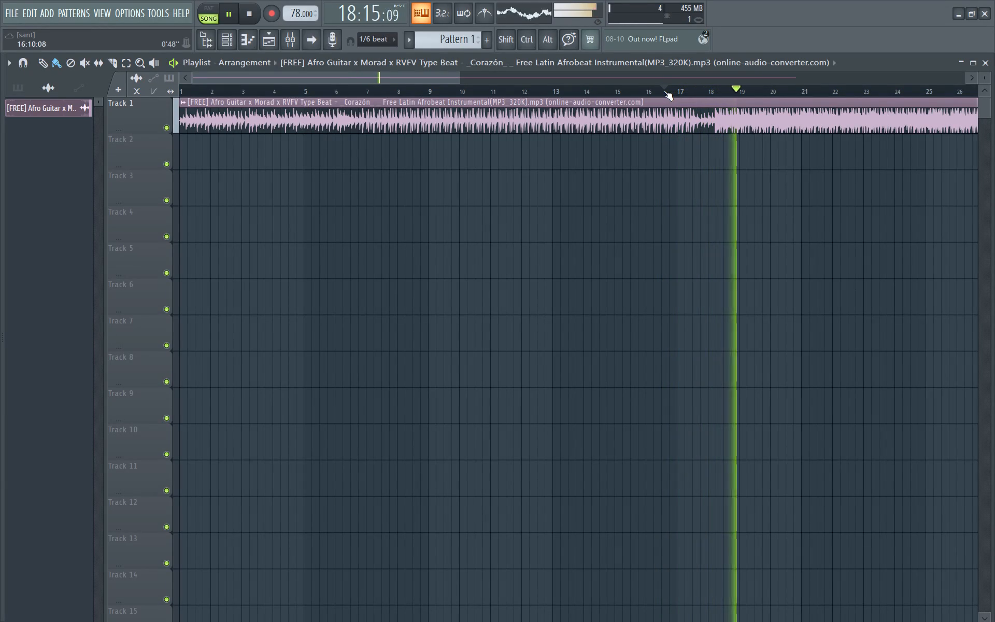
Replay the beat repeatedly from about the middle of bar 16, listening as far as the start of bar 22 to rehearse the section.
key("space")
key("space")
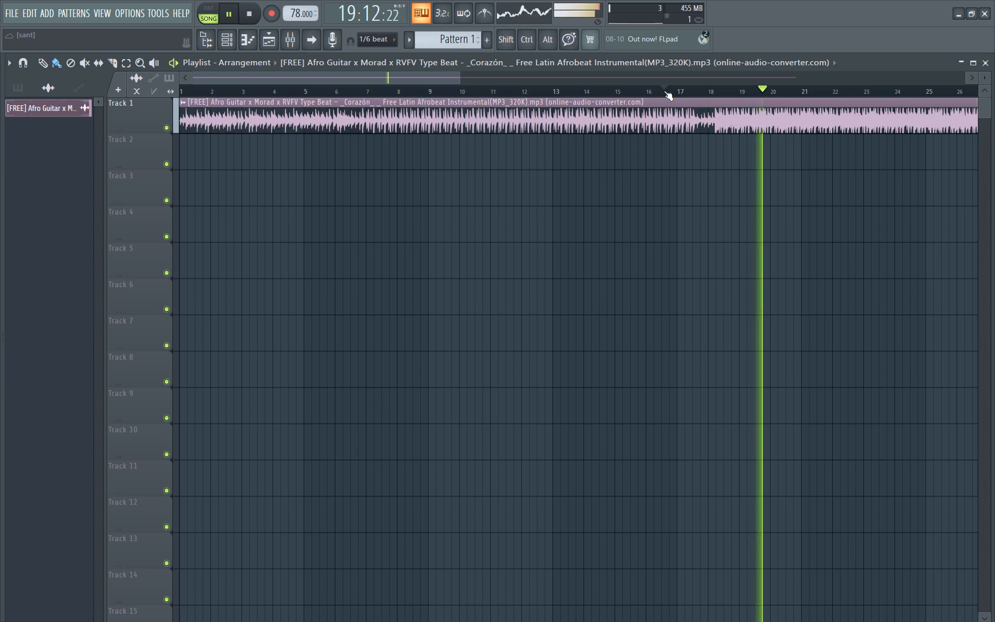
key("space")
key("space")
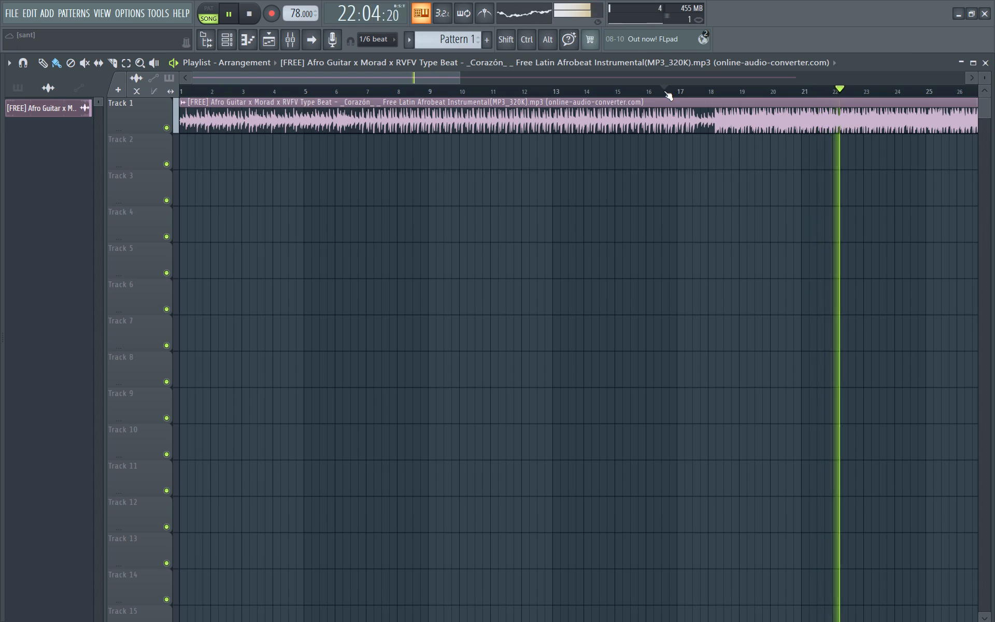
key("space")
key("space")
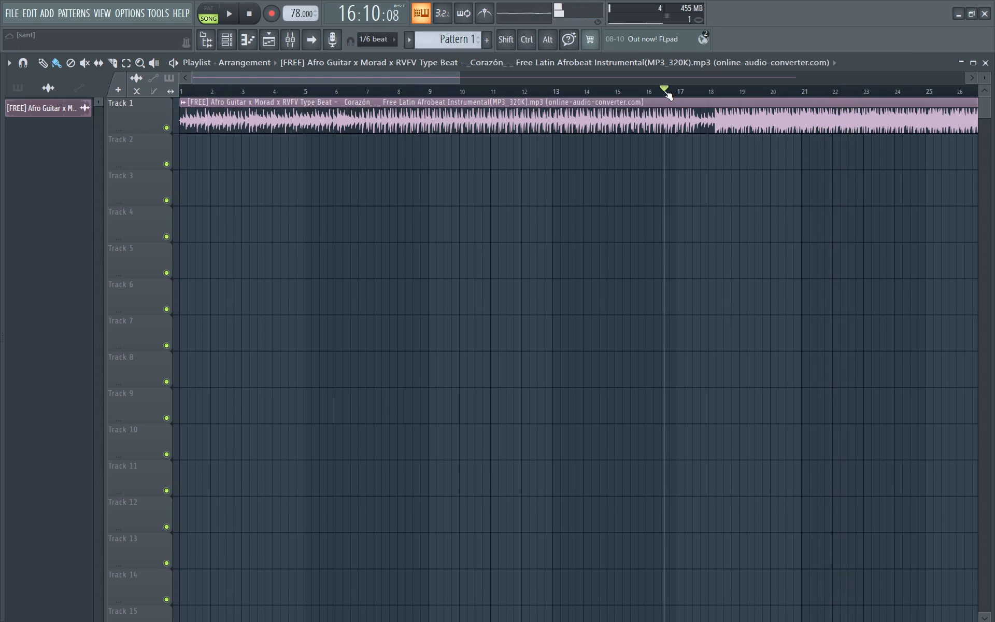
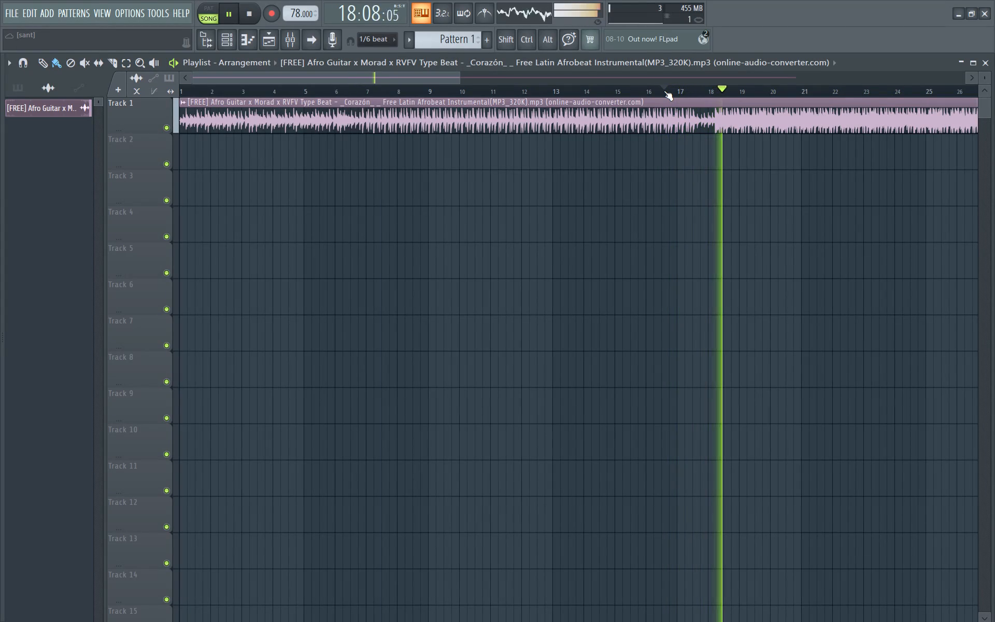
Replay the beat from about the middle of bar 16, listening into bar 19 to rehearse the section.
key("space")
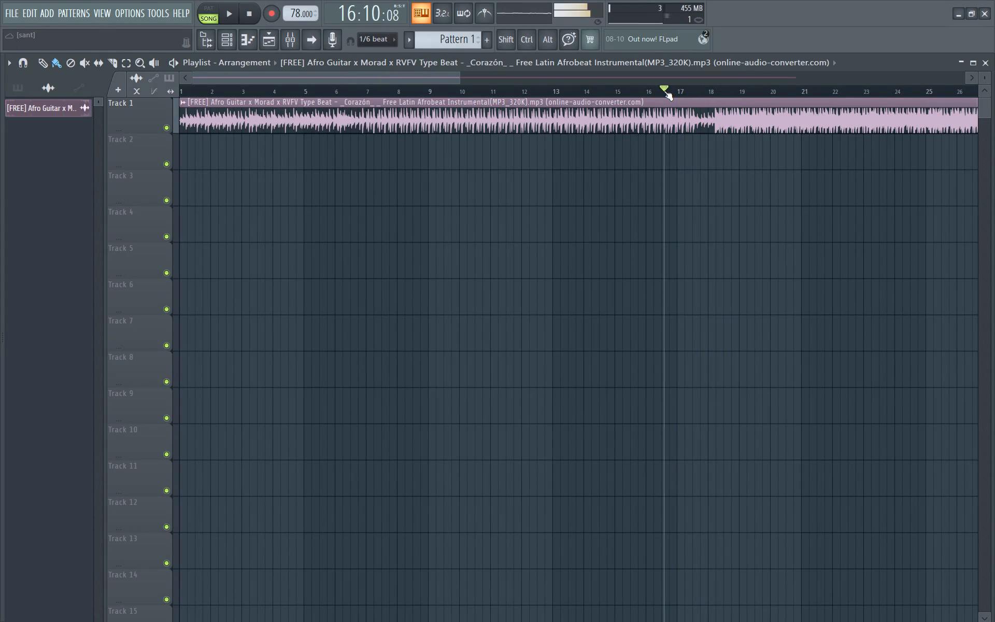
key("space")
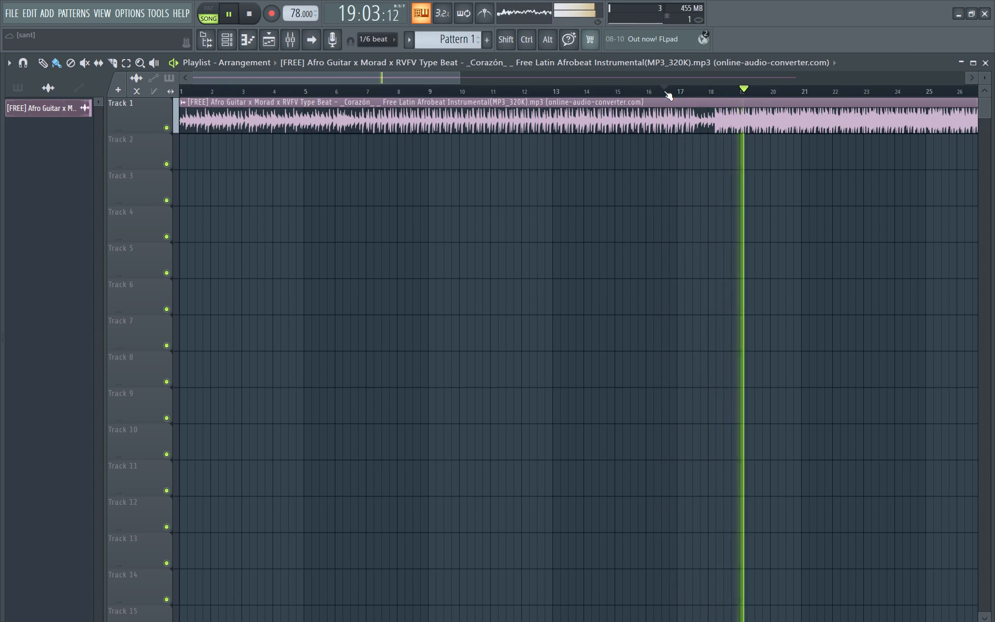
key("space")
key("space")
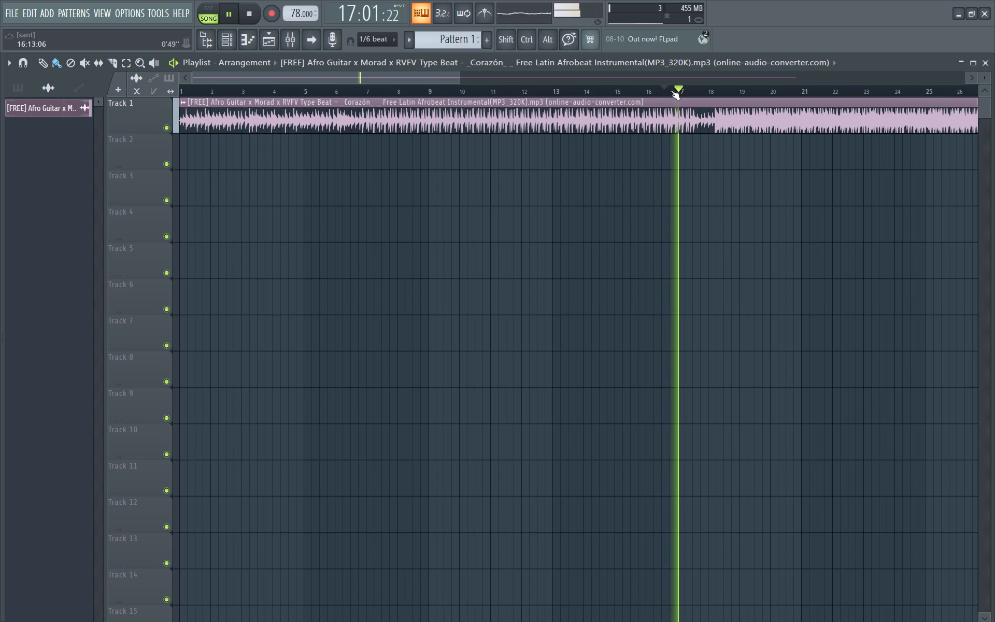
Move the playback start to early in bar 17 and replay the beat repeatedly from there, listening as far as bar 24 to rehearse.
left_click(685, 90)
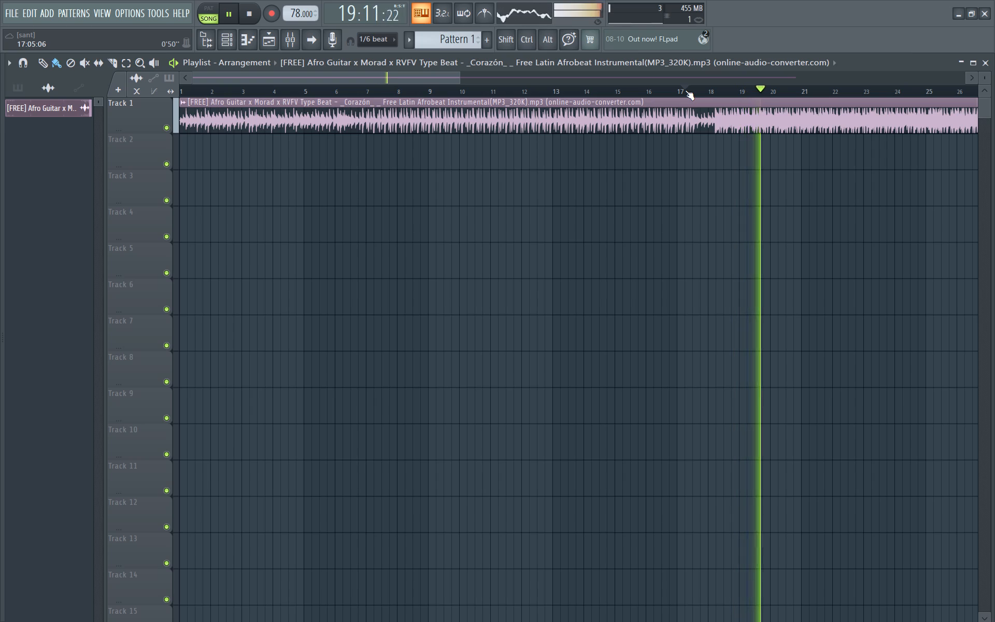
key("space")
key("space")
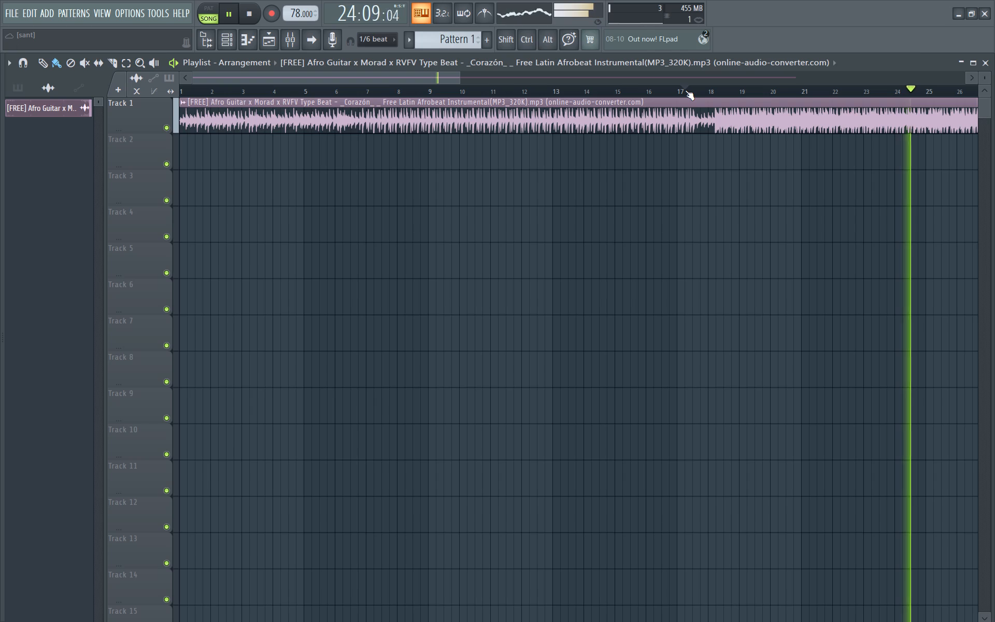
key("space")
key("space")
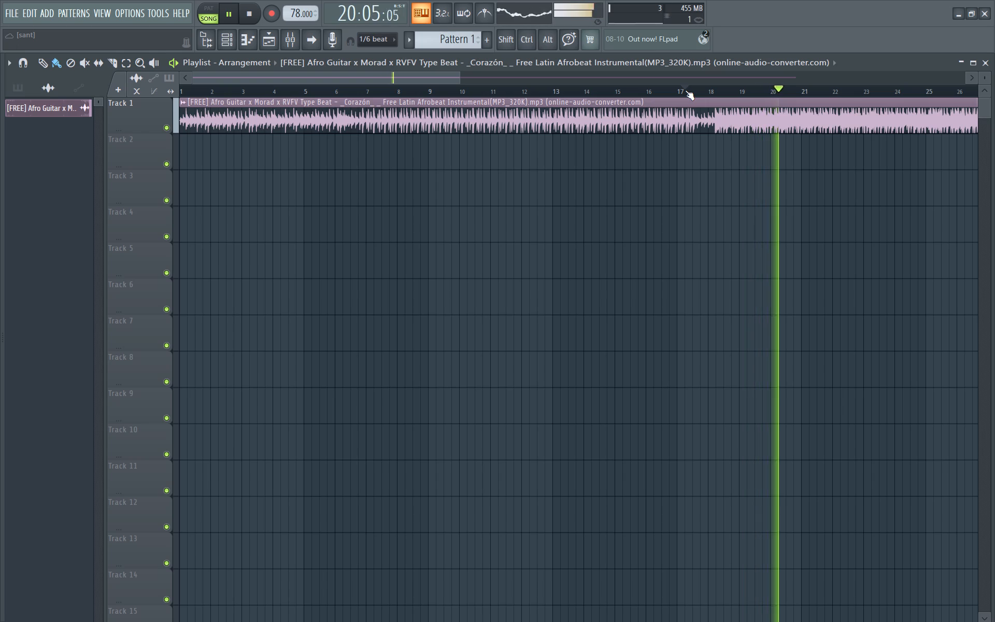
key("space")
key("space")
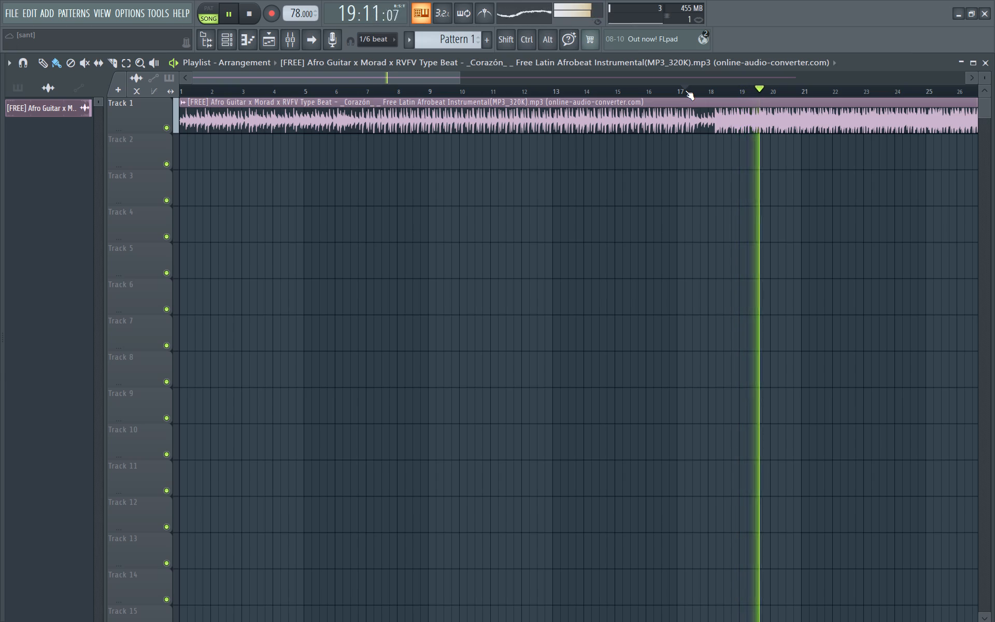
key("space")
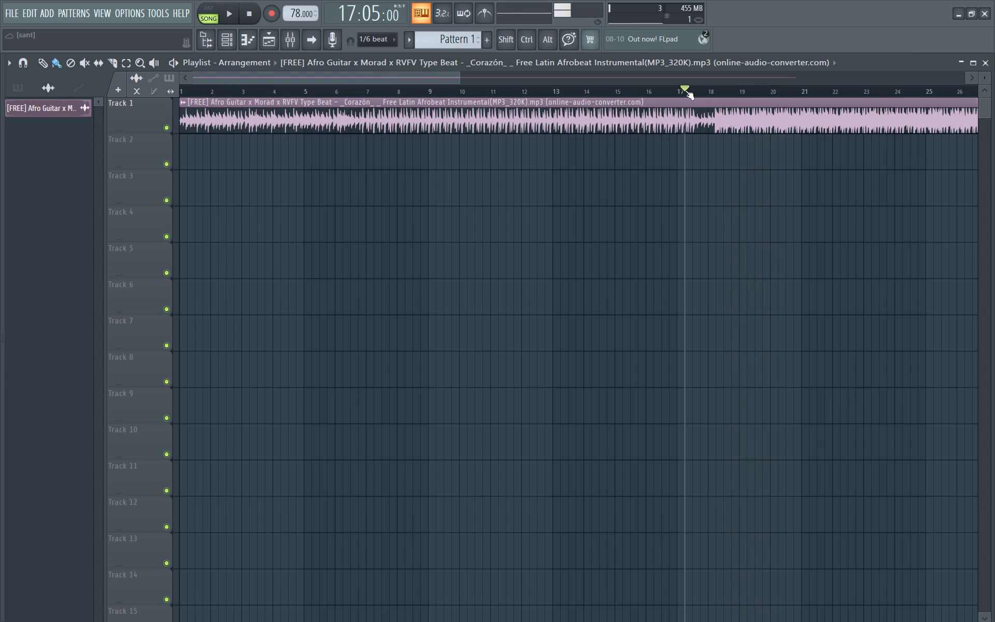
key("space")
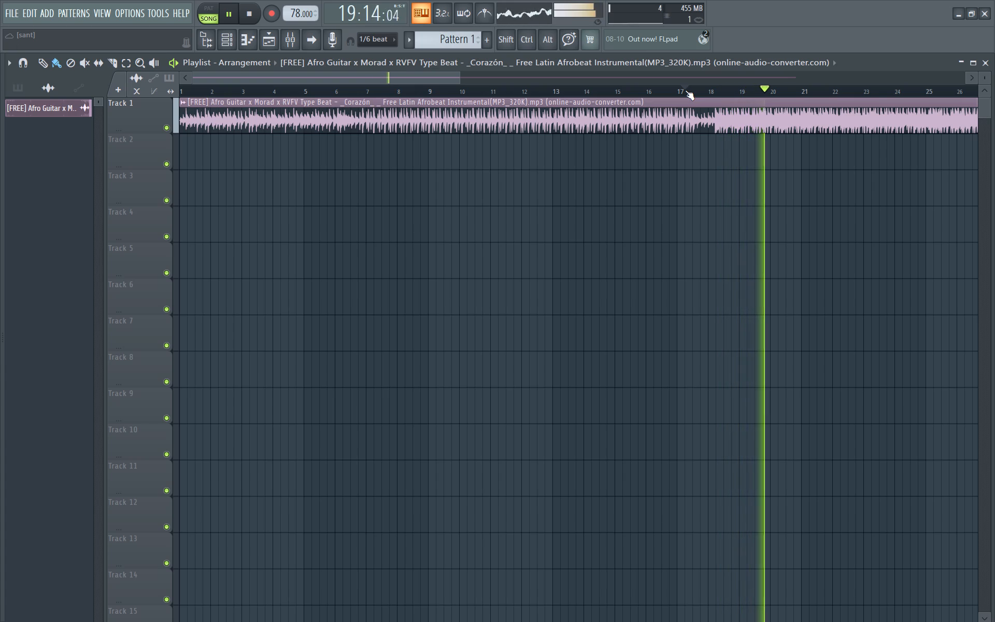
key("space")
key("space")
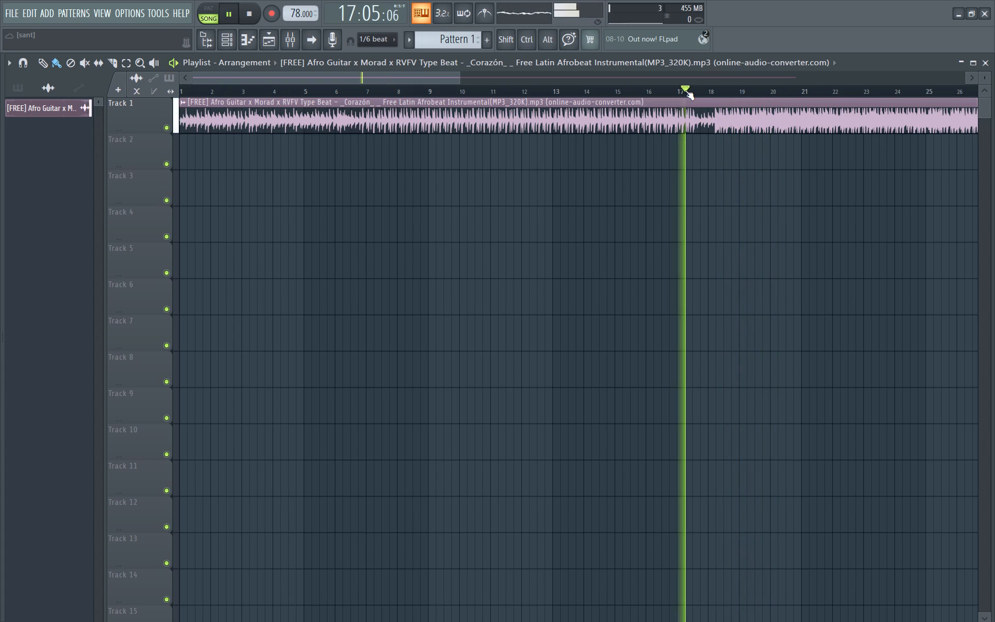
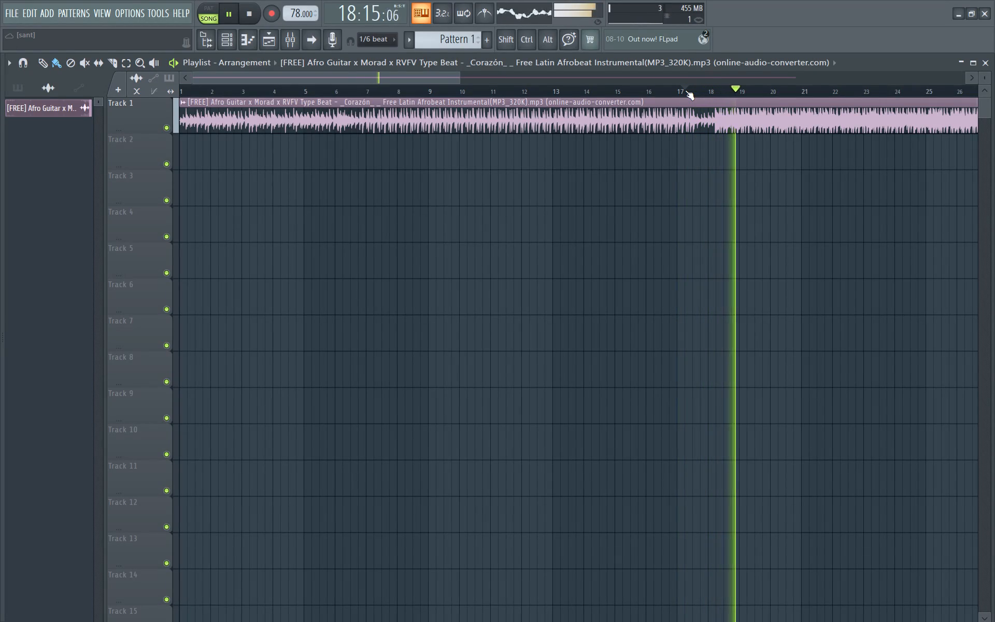
Replay the beat repeatedly from early in bar 17, listening as far as bar 22 to rehearse the section.
key("space")
key("space")
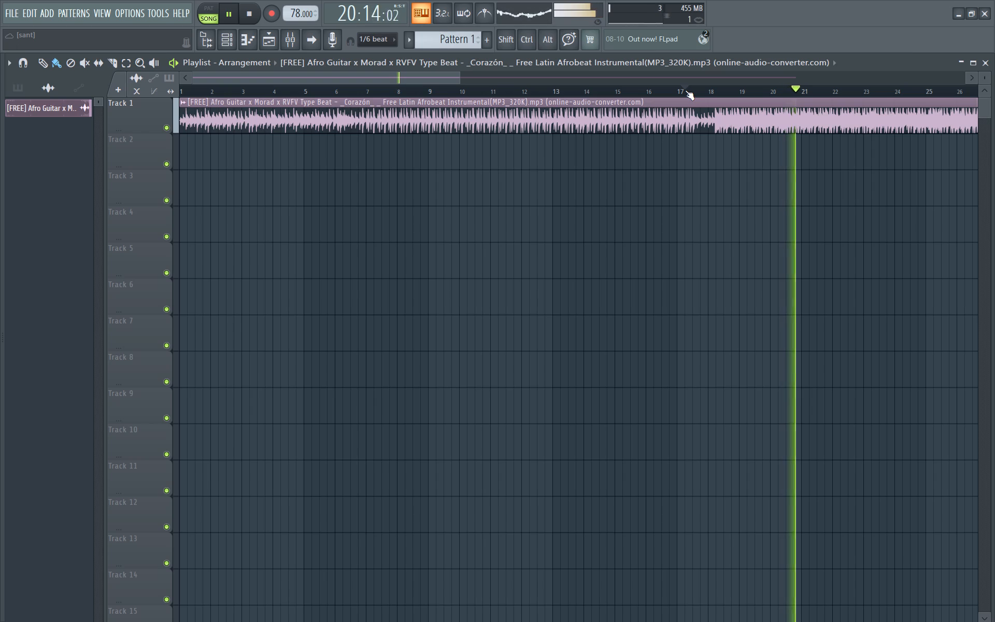
key("space")
key("space")
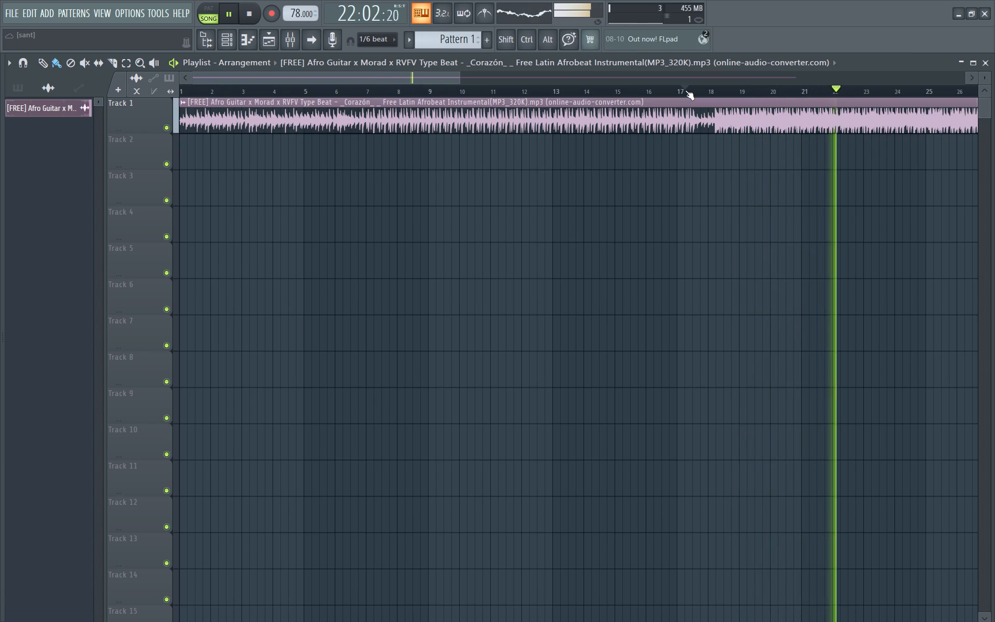
key("space")
key("space")
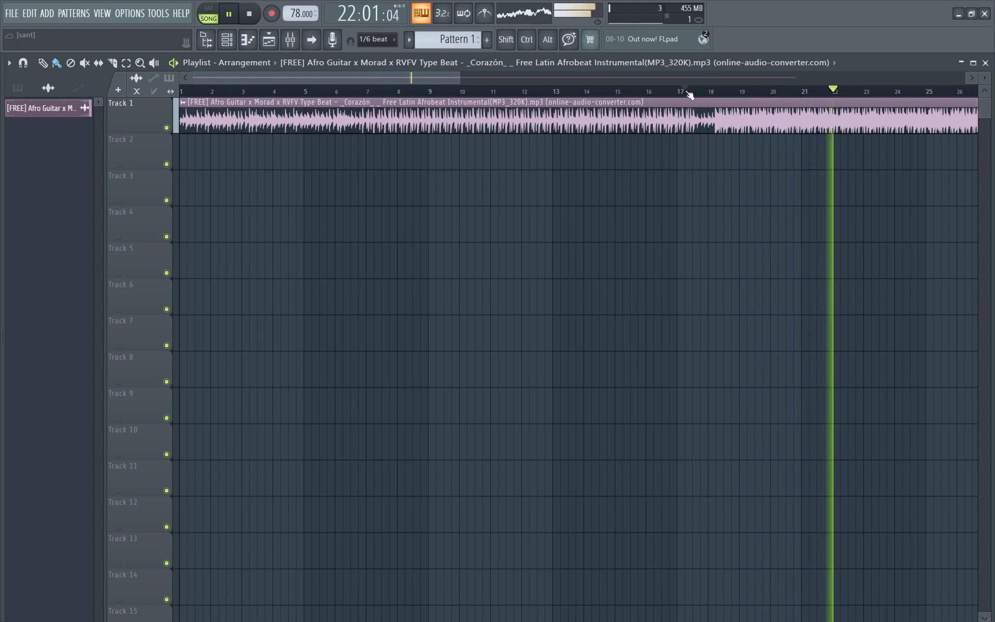
key("space")
key("space")
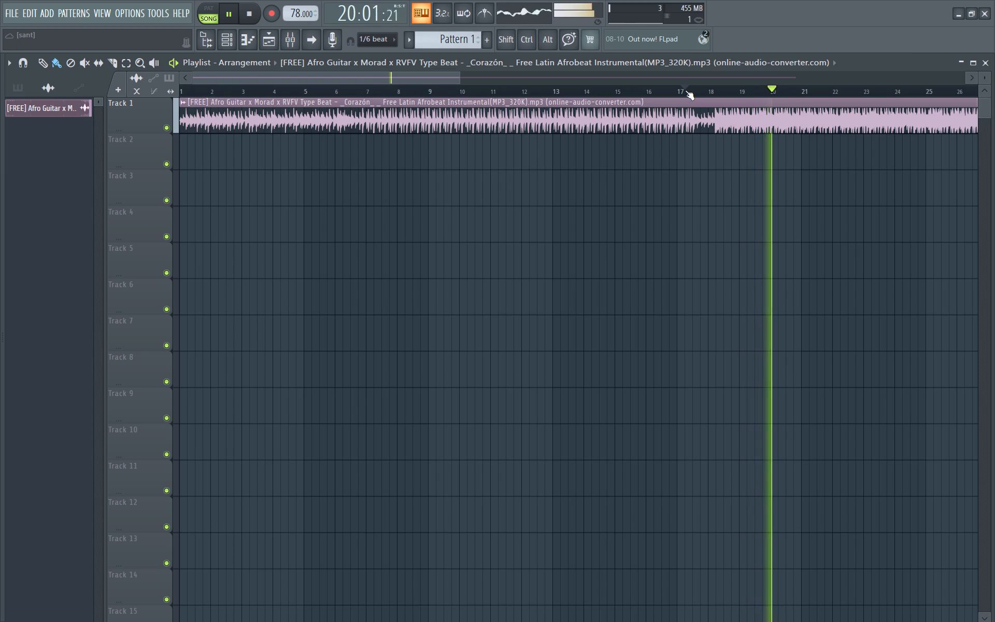
key("space")
key("space")
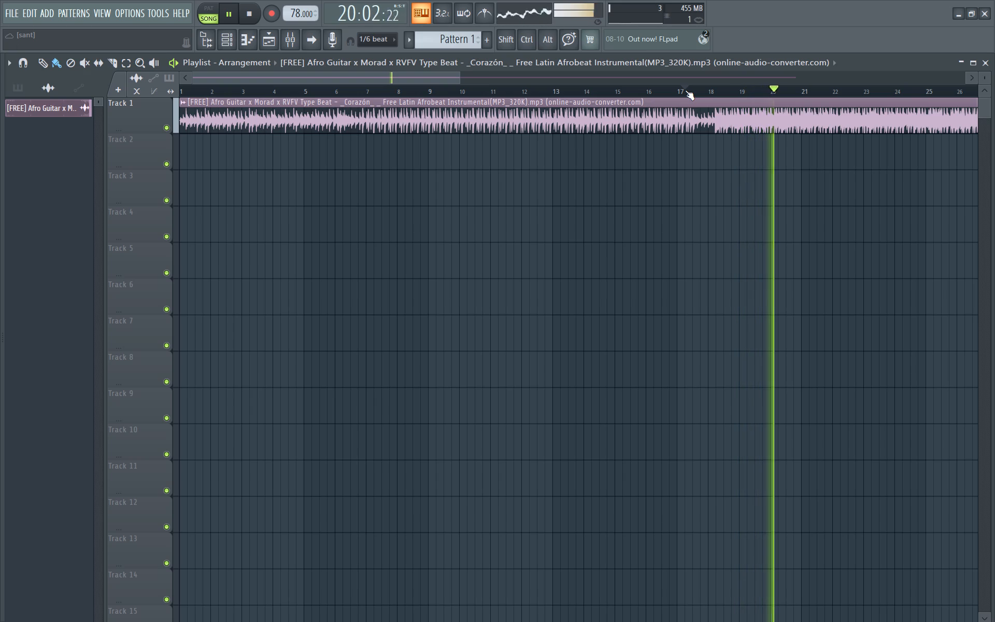
key("space")
key("space")
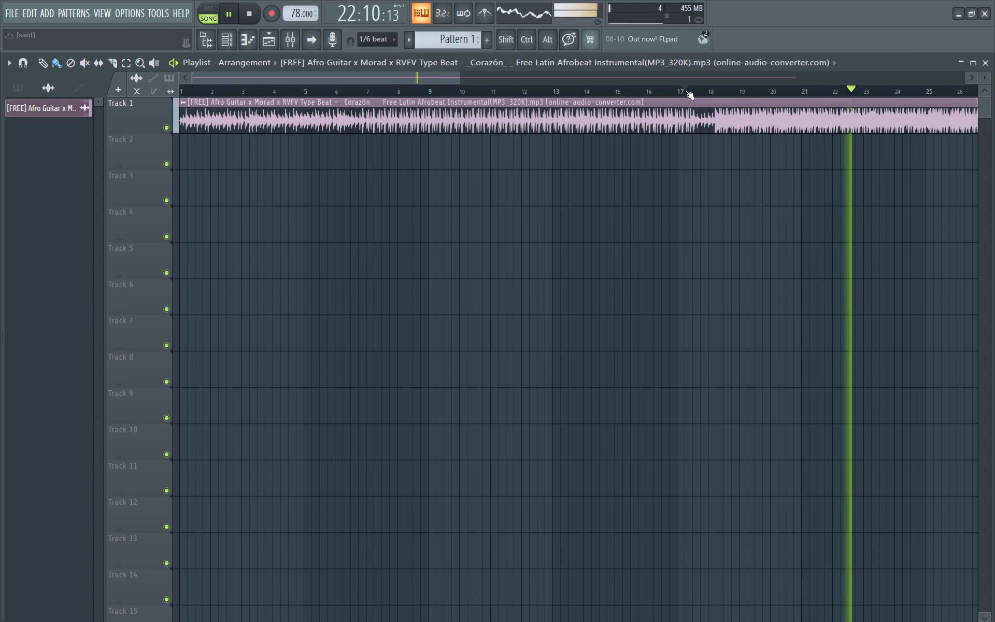
Move the playback start to the beginning of bar 20 and replay the beat repeatedly, listening into bar 22 to rehearse.
left_click(770, 87)
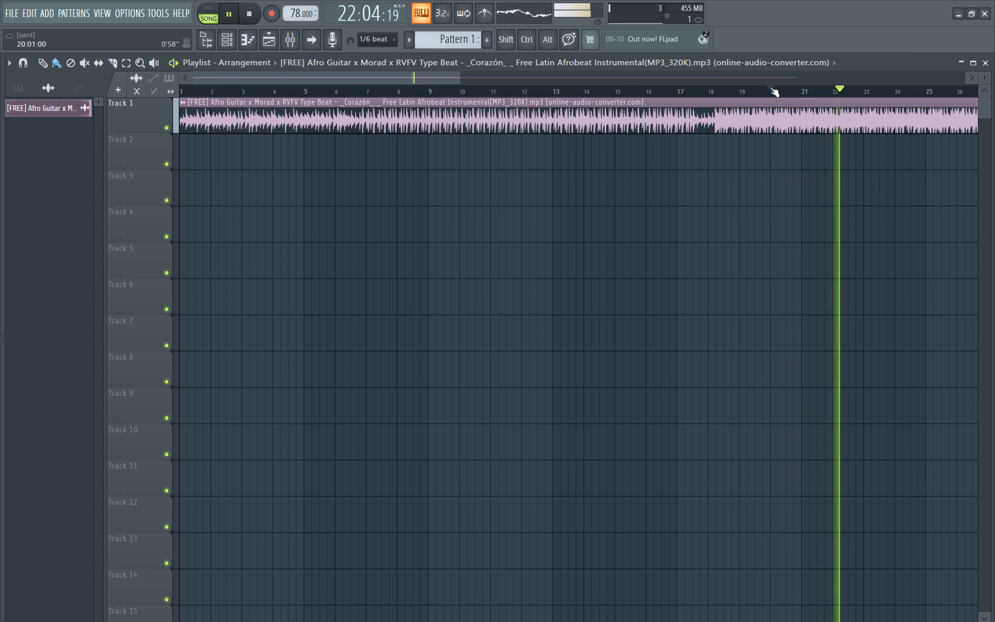
key("space")
key("space")
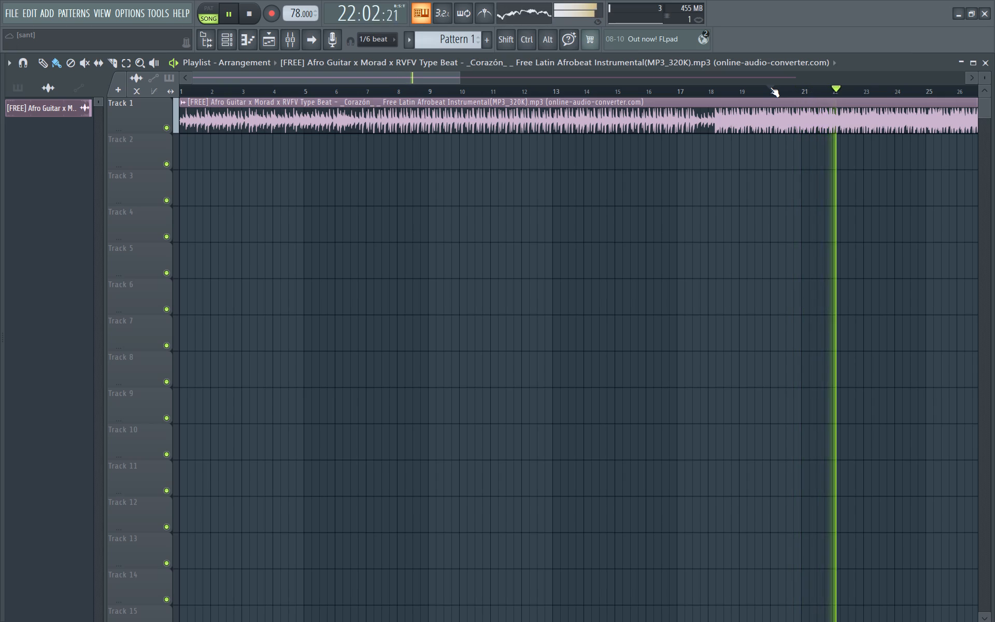
key("space")
key("space")
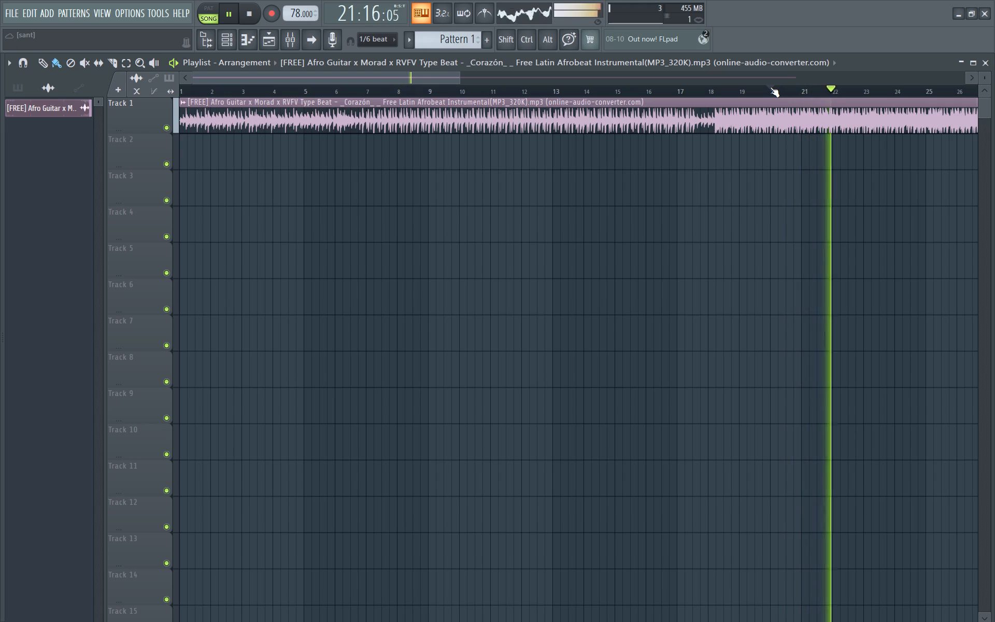
key("space")
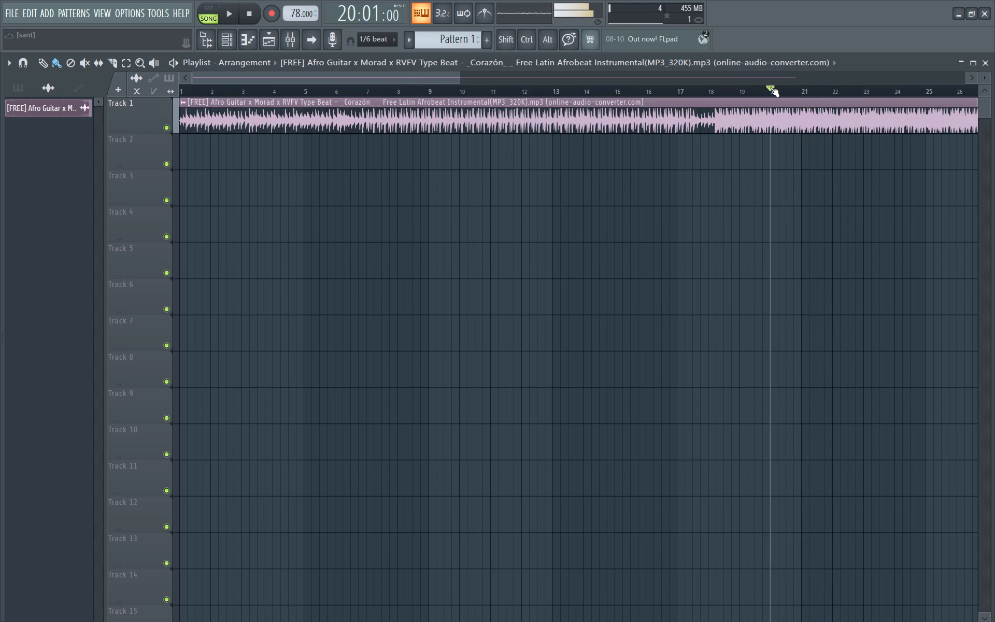
key("space")
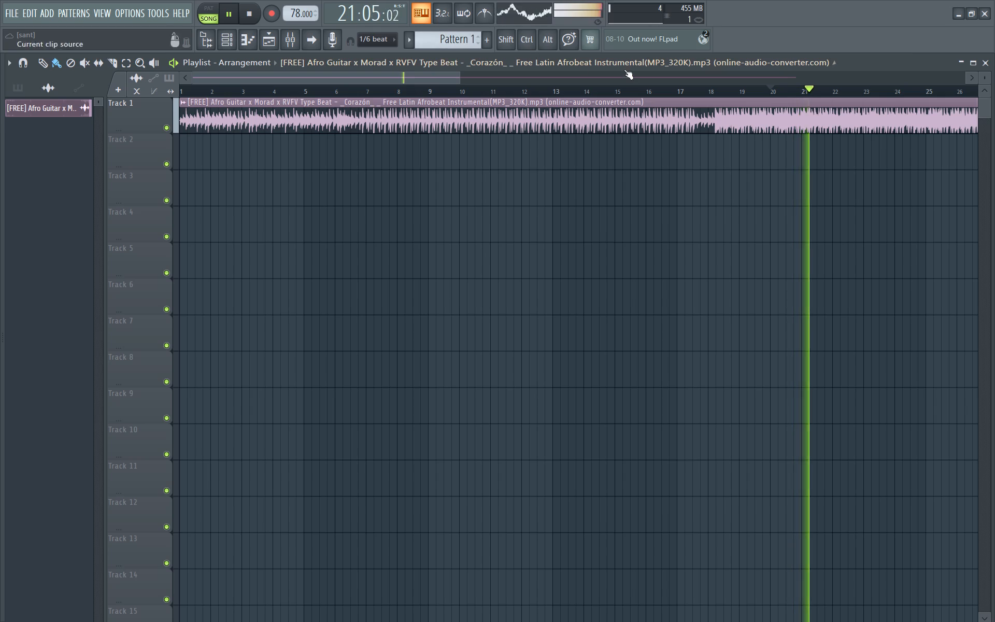
Move the playback start to late in bar 17, arm recording, and record a short audio take into the middle of bar 18.
left_click(703, 88)
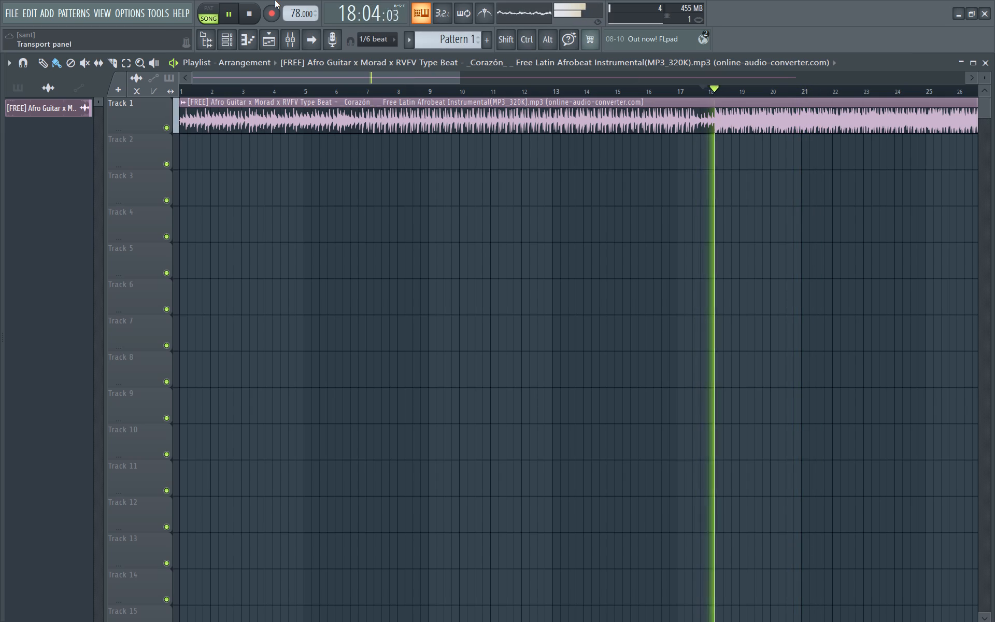
key("space")
left_click(268, 10)
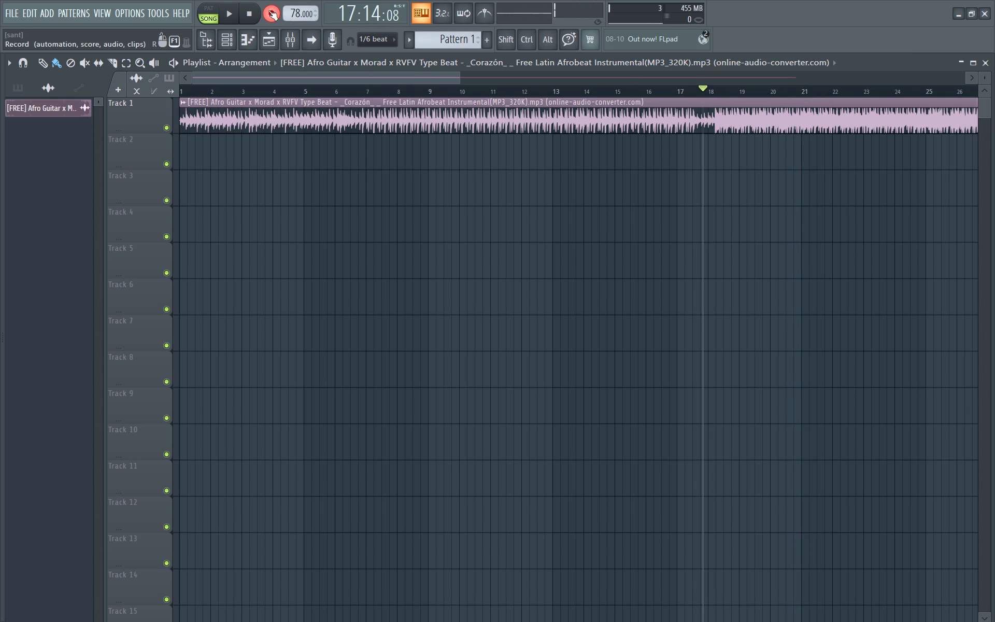
key("space")
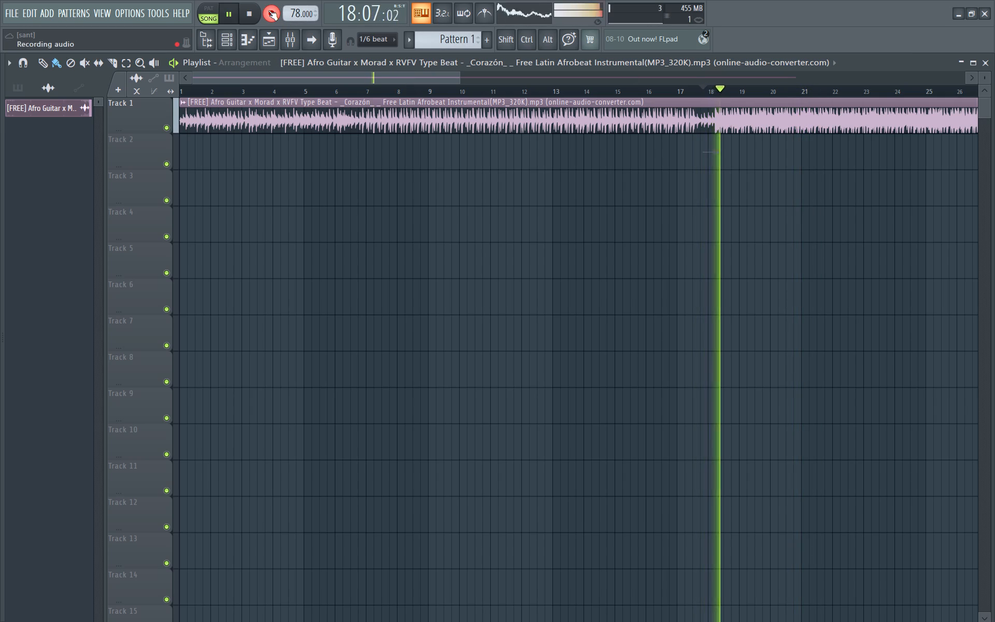
key("space")
Record a second audio take from late in bar 17 through to the start of bar 28, and disarm recording.
key("space")
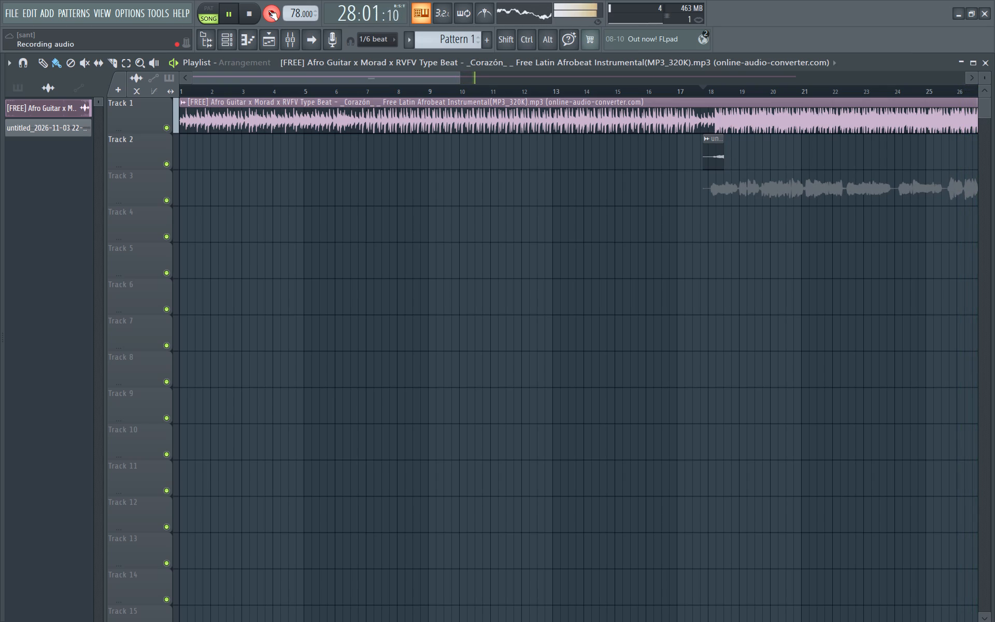
key("space")
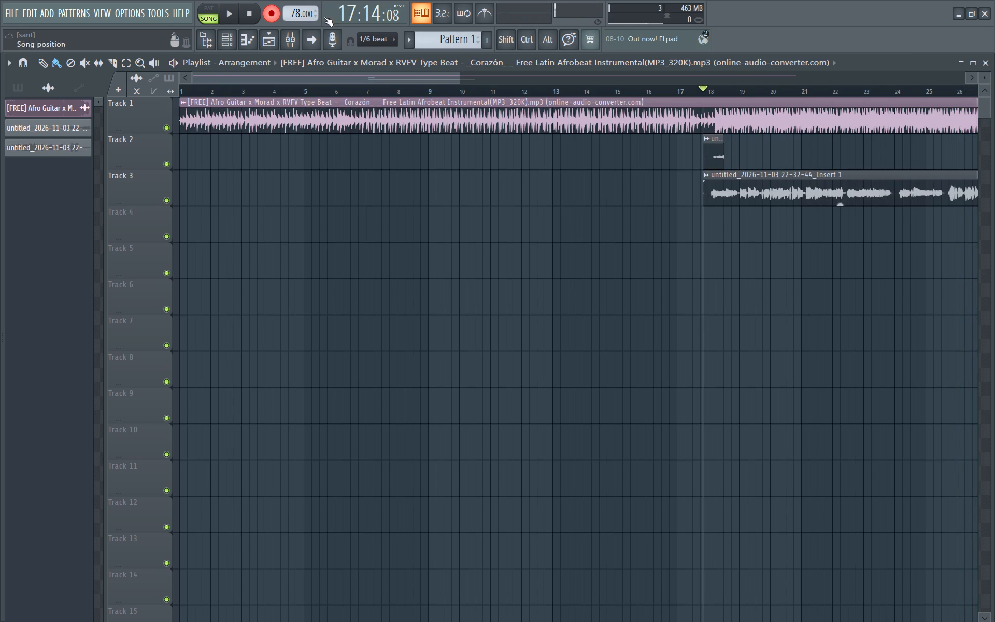
left_click(270, 12)
Play back the recorded takes with the beat from late in bar 17, listening past bar 26.
key("space")
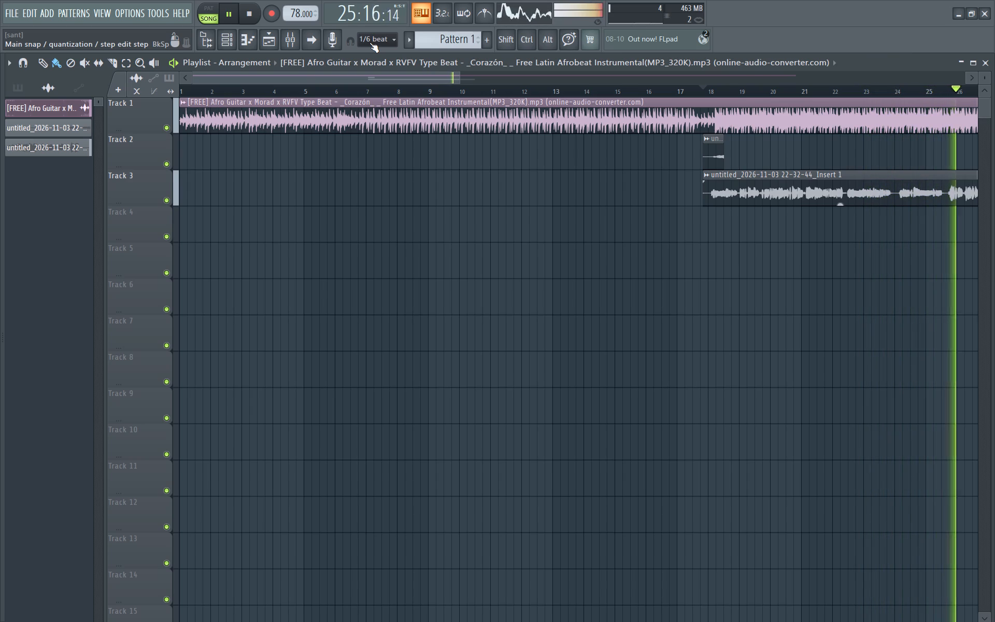
Mute Track 3 and Track 2, which hold the recorded takes.
left_click(166, 199)
left_click(165, 165)
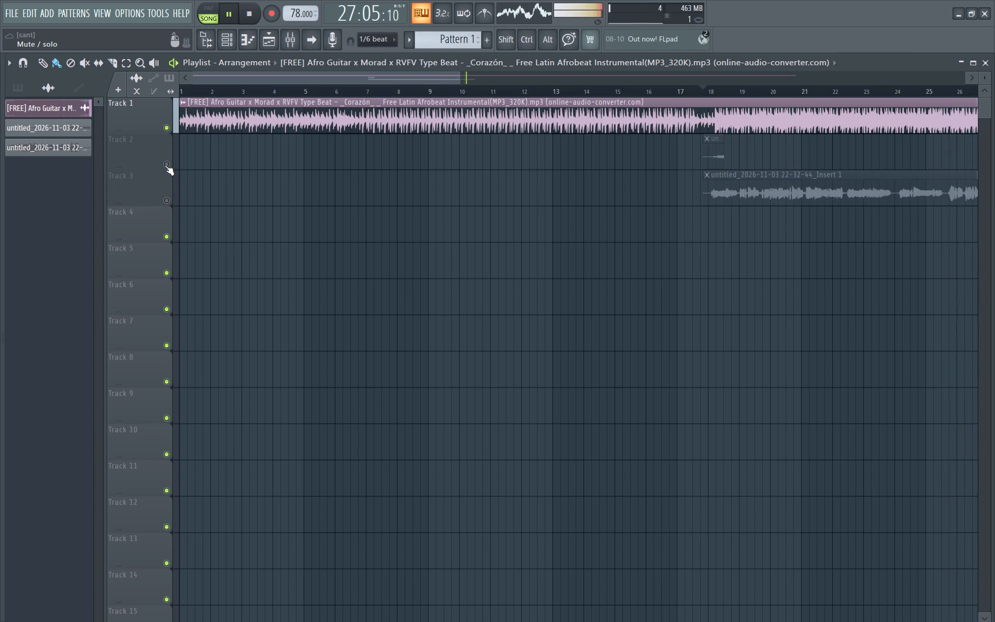
Replay the beat alone from bar 17, moving the playback start back to early in the bar, and listen into bar 22.
left_click(695, 91)
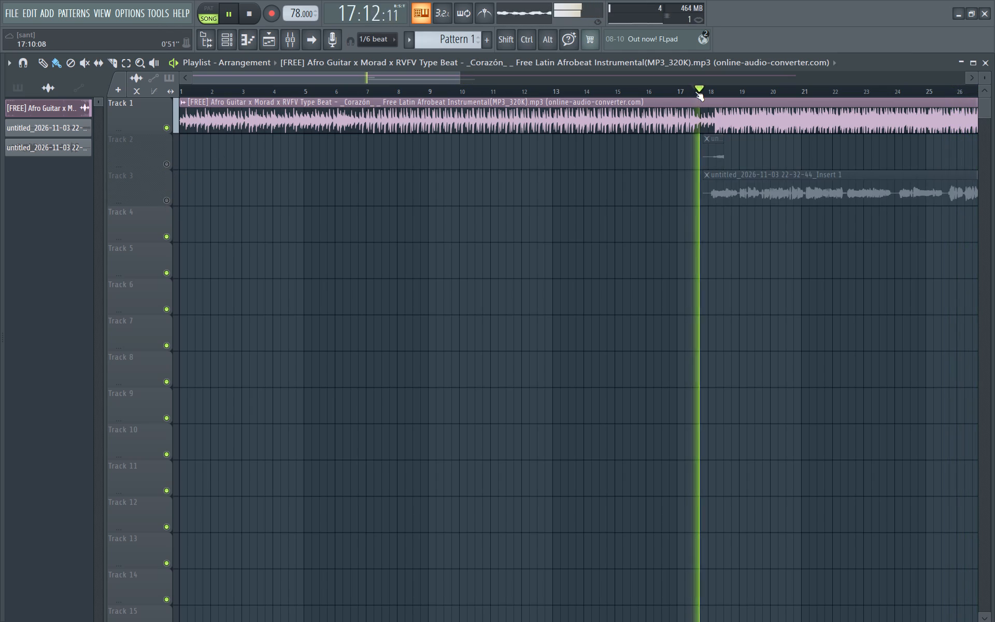
left_click(692, 90)
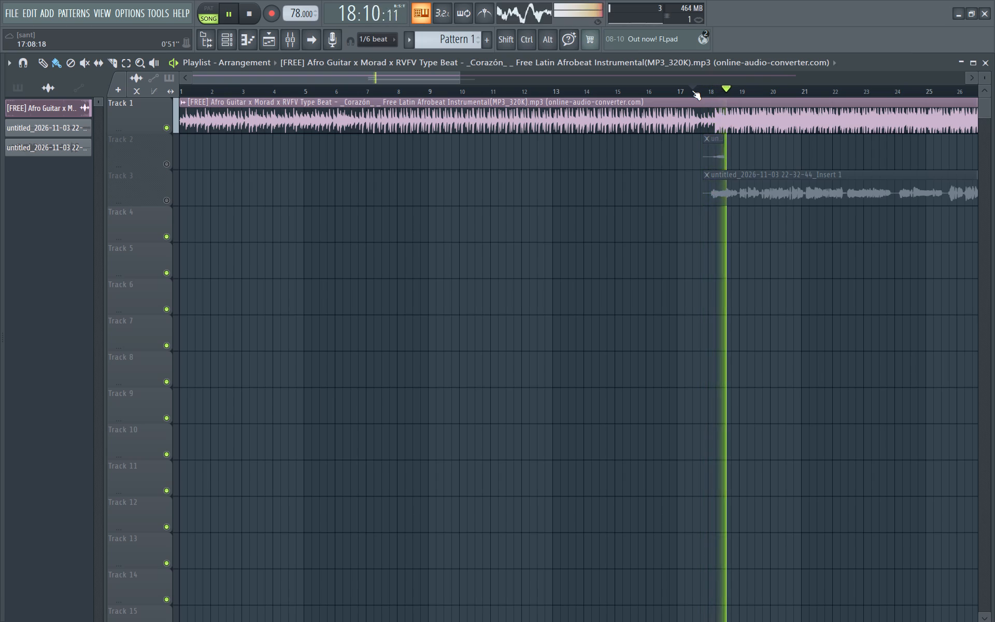
left_click(683, 92)
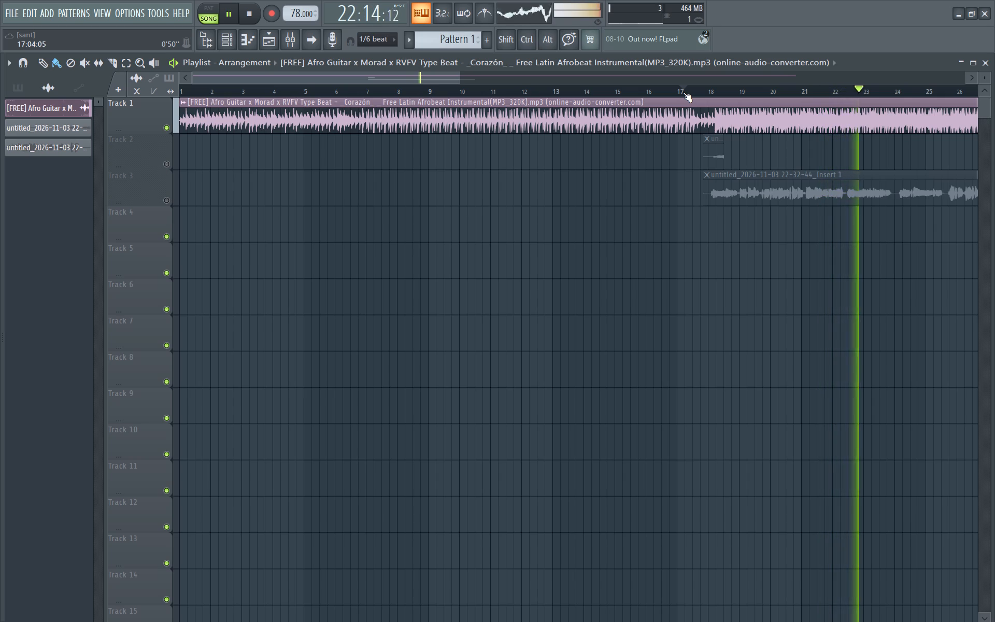
key("space")
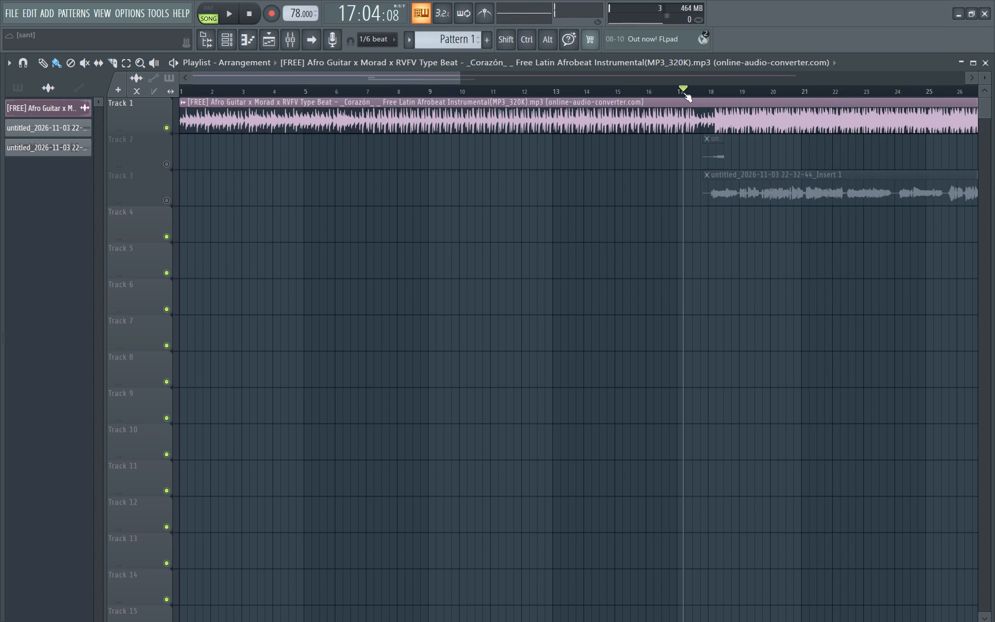
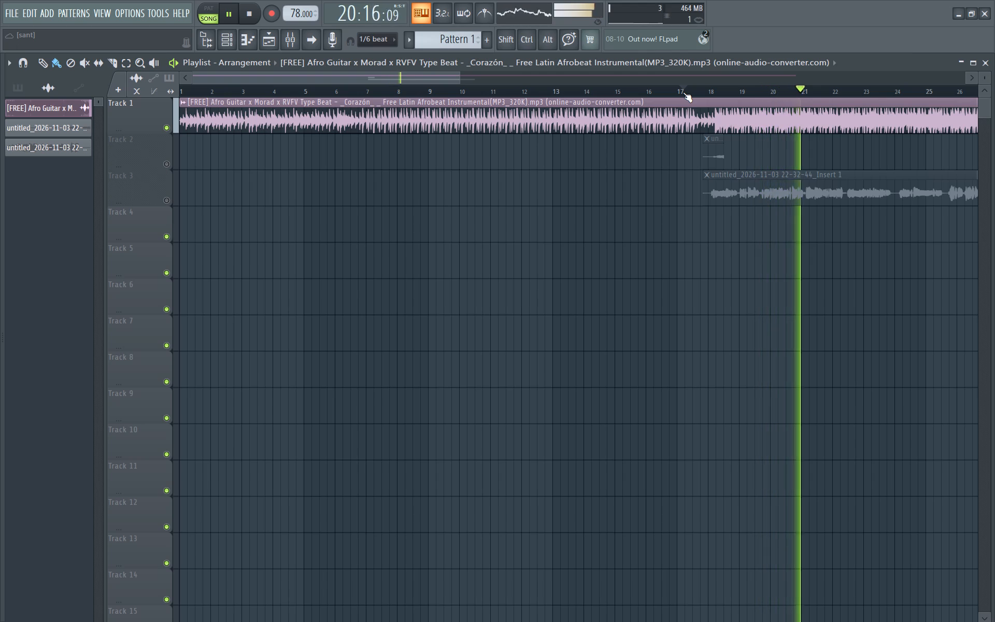
Stop the beat playback and return to the start position in bar 17.
key("space")
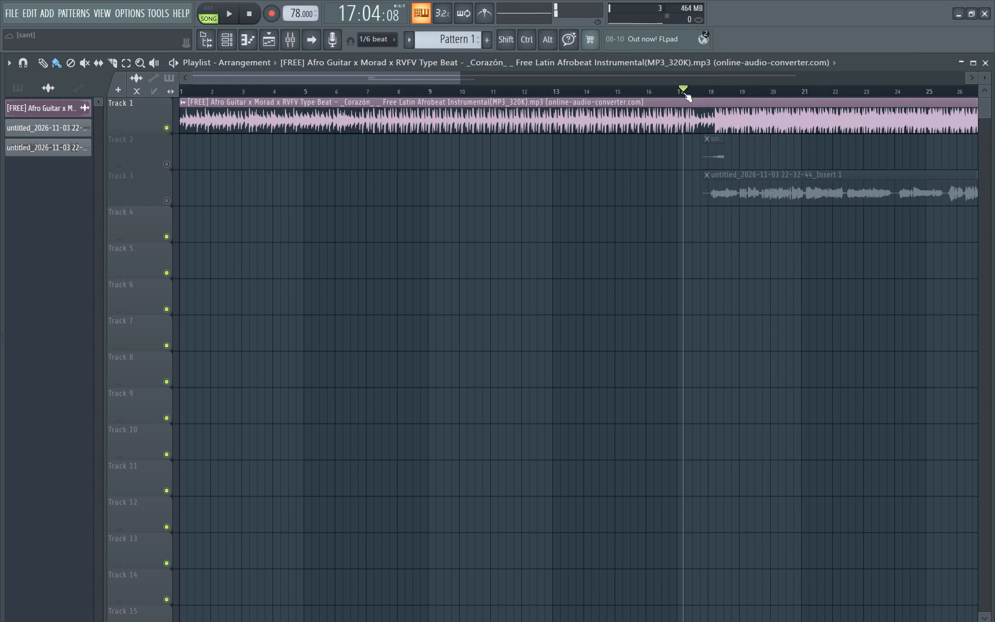
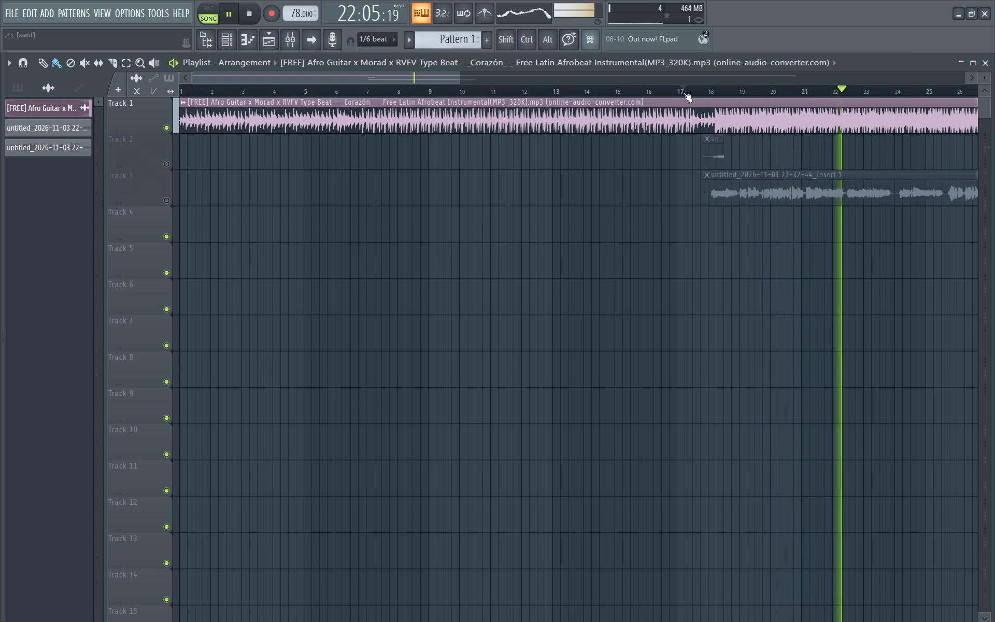
Rehearse over the beat by repeatedly restarting playback from the start position in bar 17.
key("space")
key("space")
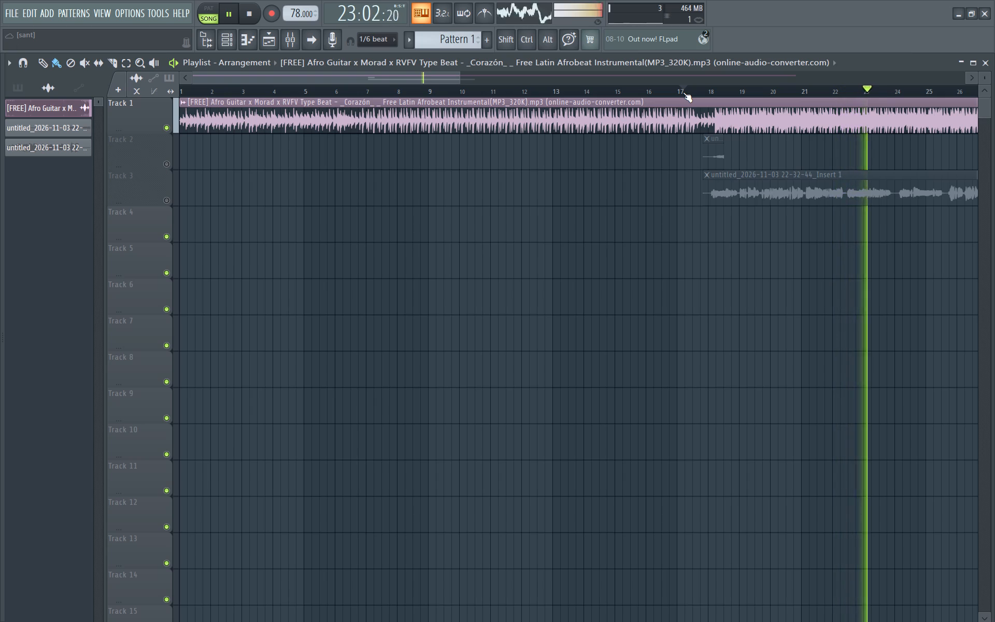
key("space")
key("space")
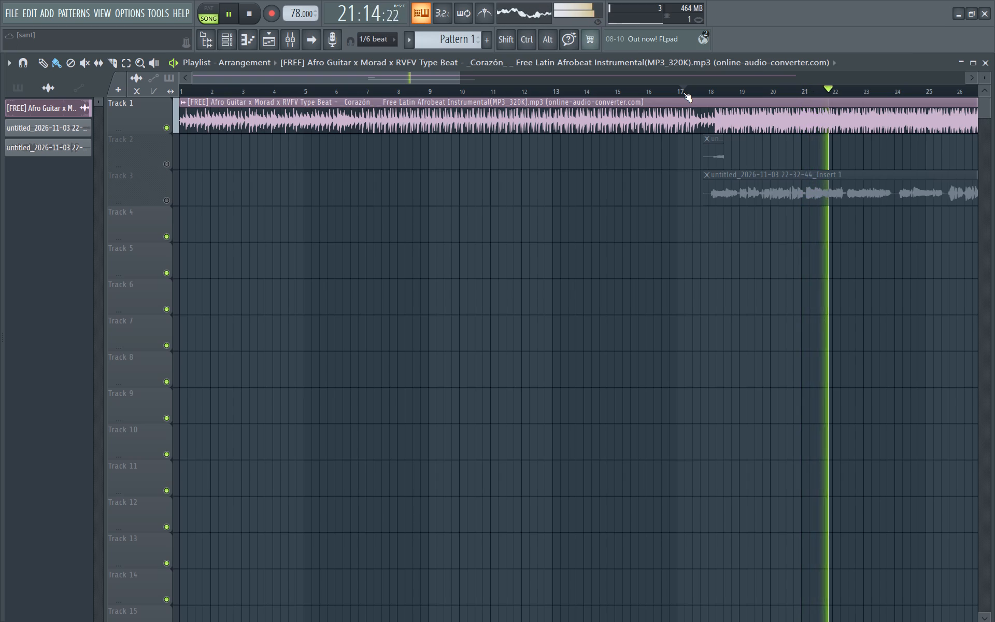
key("space")
key("space")
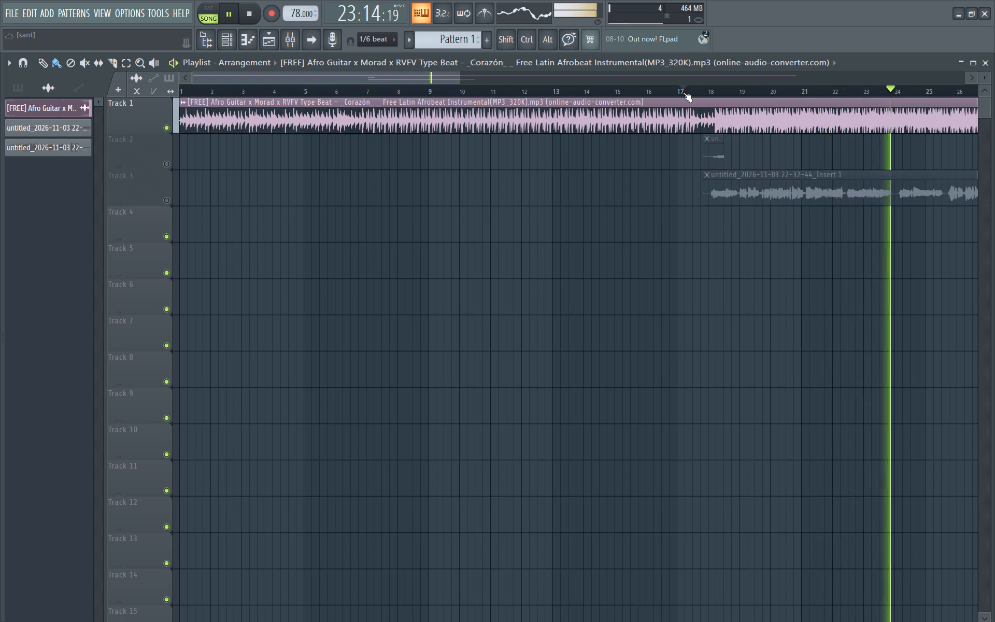
key("space")
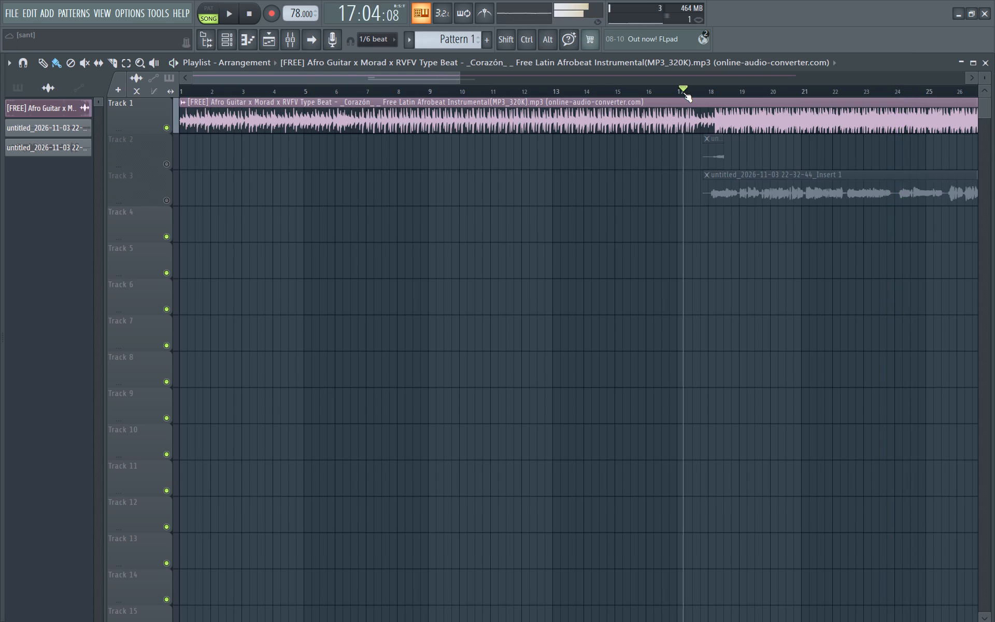
key("space")
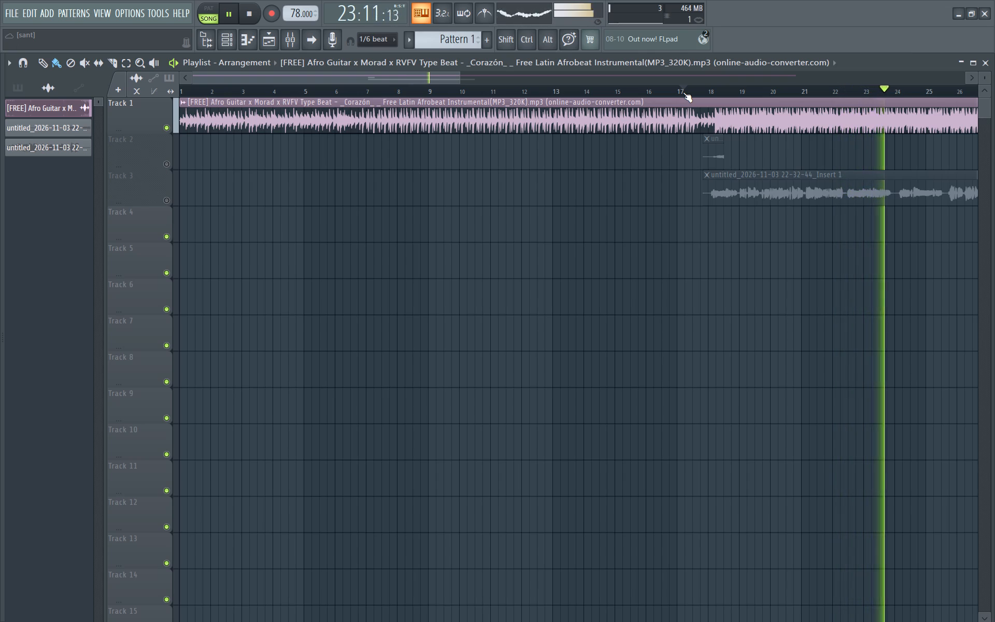
key("space")
key("space")
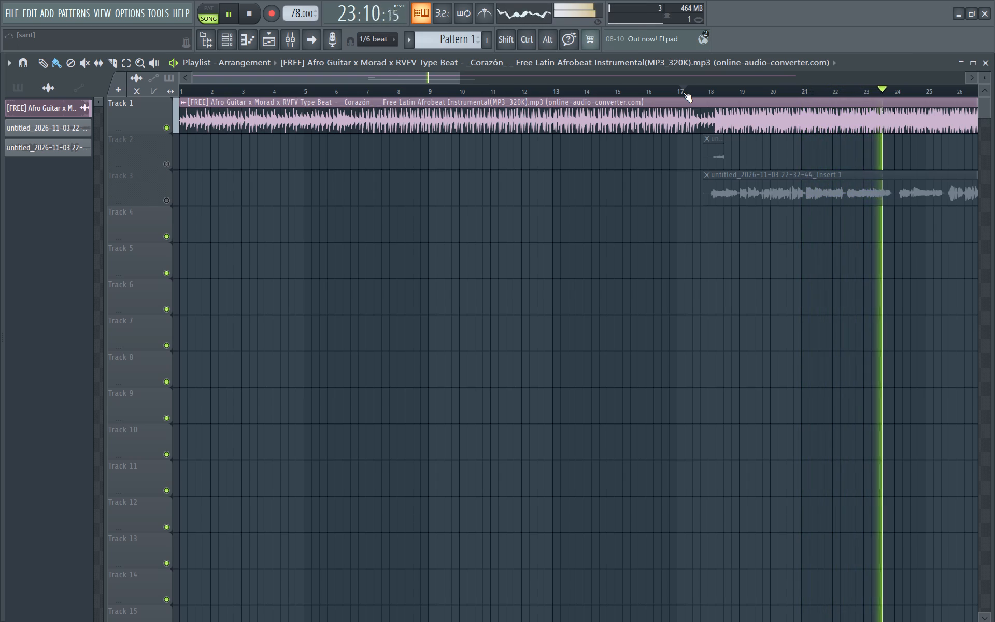
key("space")
key("space")
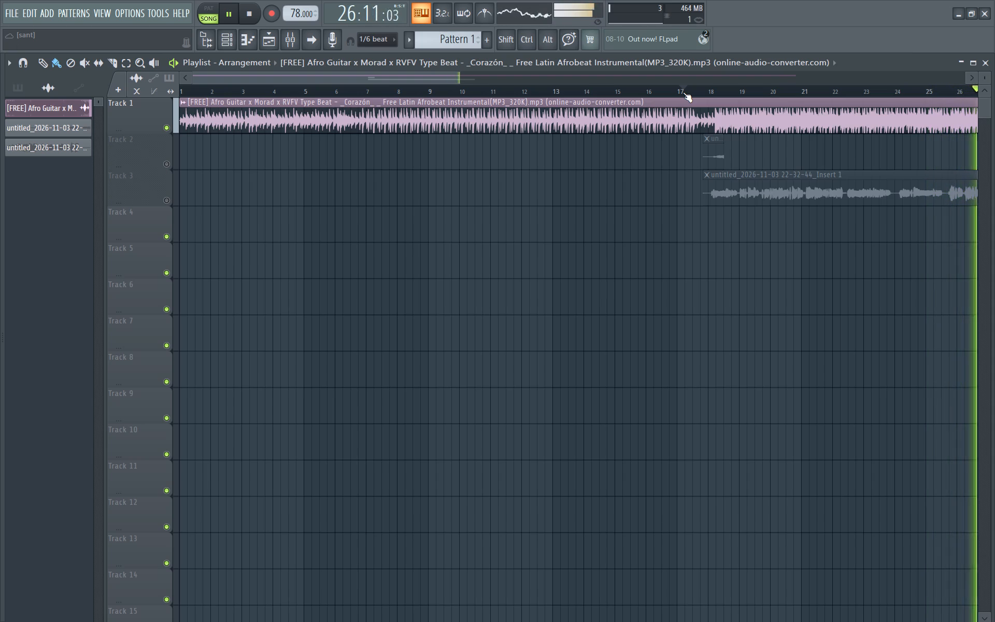
key("space")
key("space")
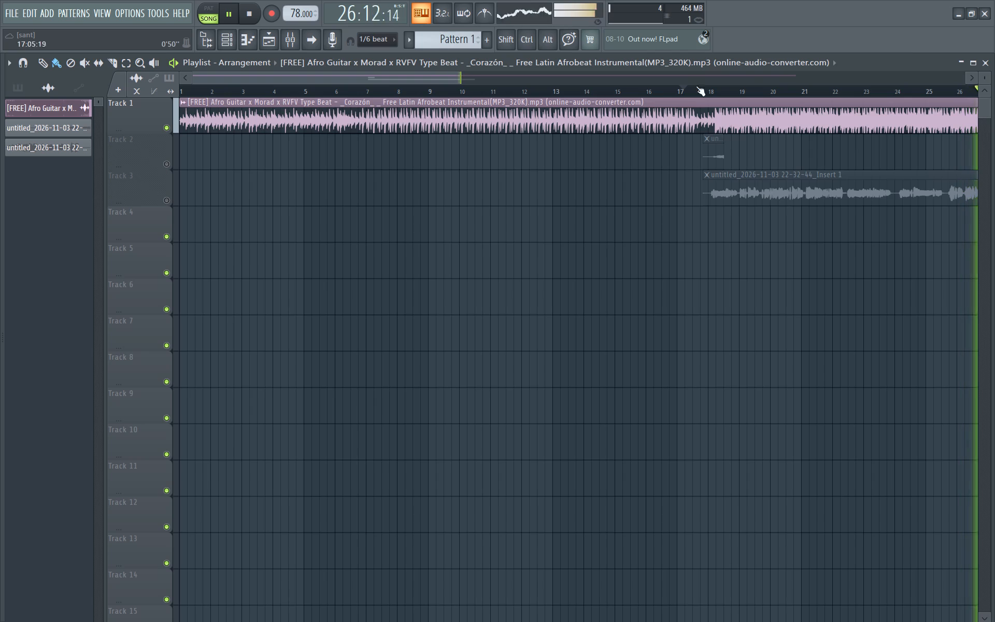
Move the playback start to about 20:11, rehearse the passage from there again, and stop playback.
left_click(790, 87)
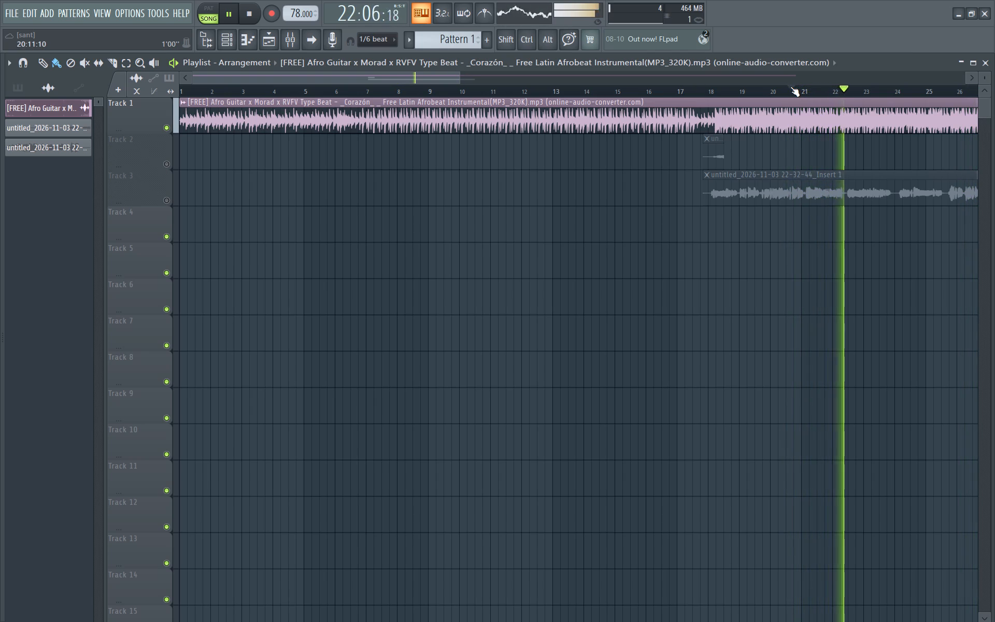
key("space")
key("space")
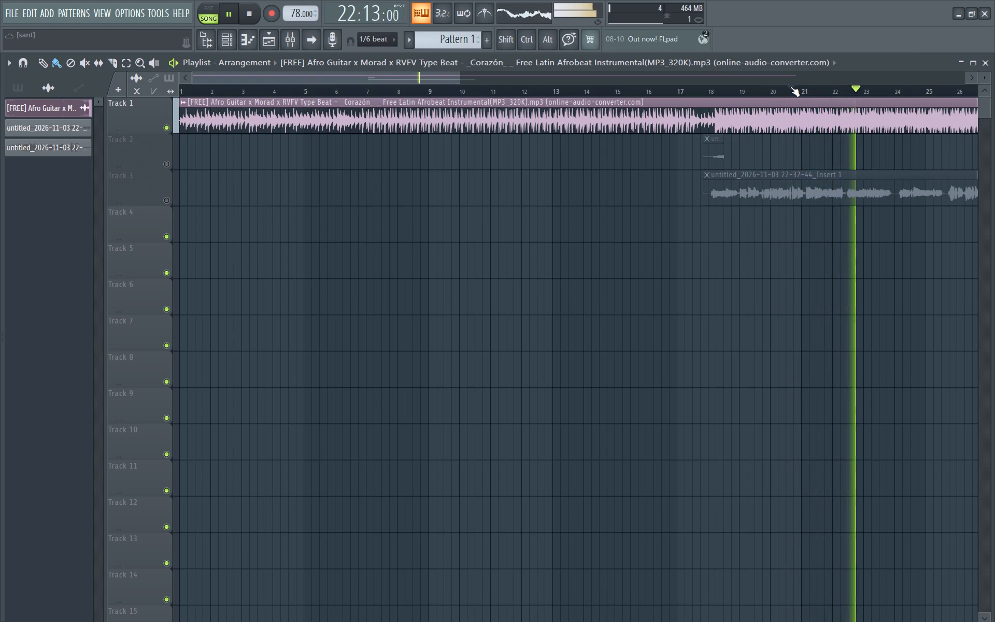
key("space")
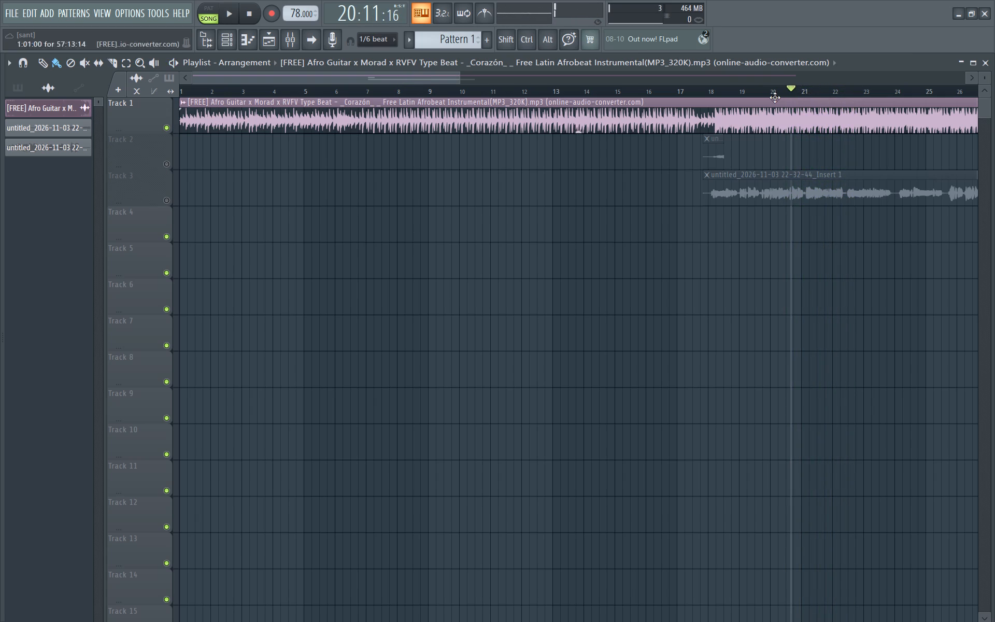
Set the playback start at the beginning of bar 20 and rehearse repeatedly over the beat from there.
left_click(772, 89)
key("space")
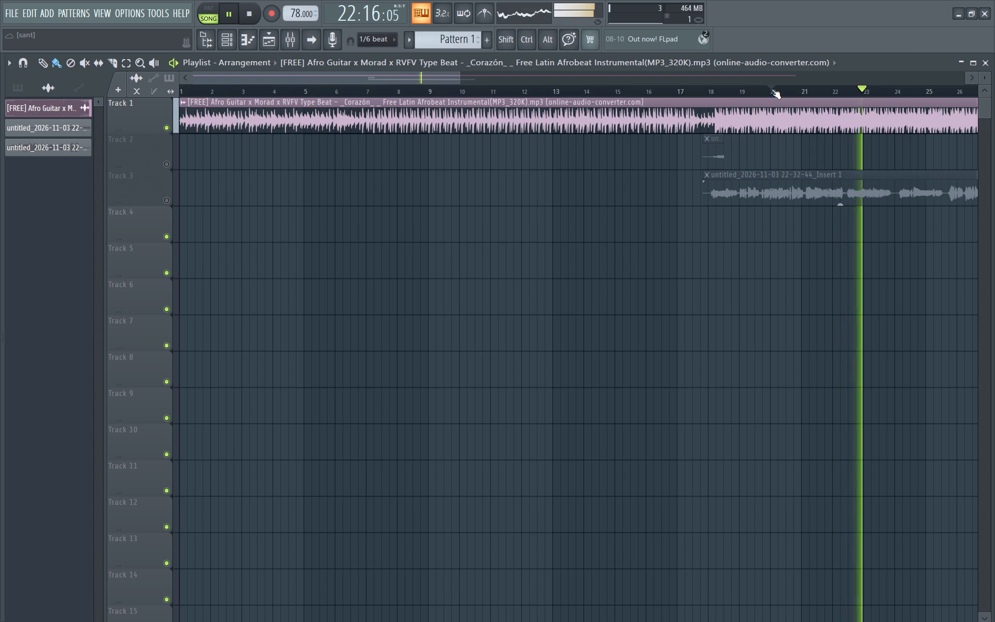
key("space")
key("space")
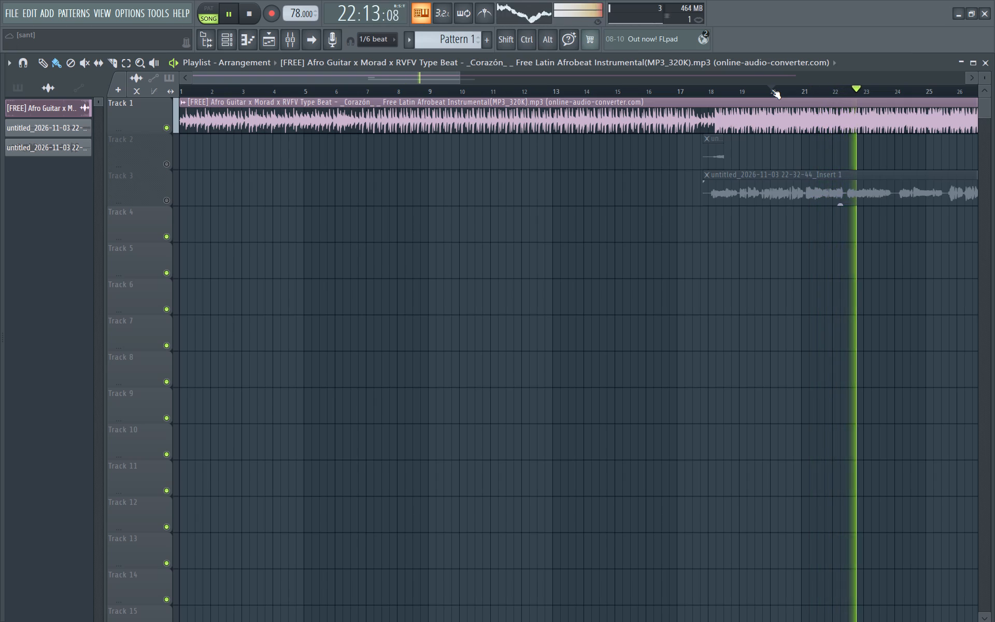
key("space")
key("space")
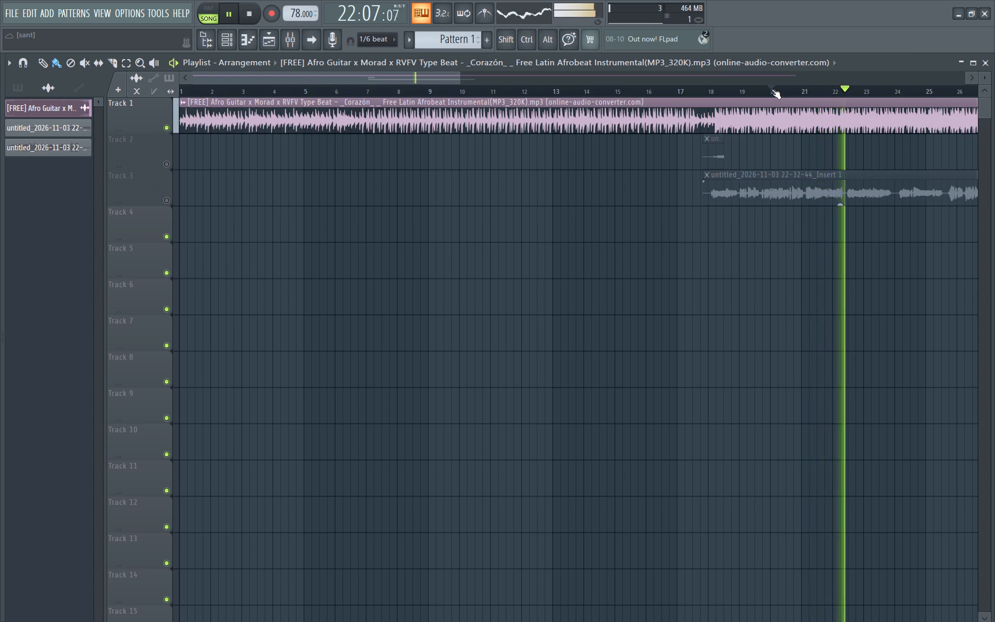
key("space")
key("space")
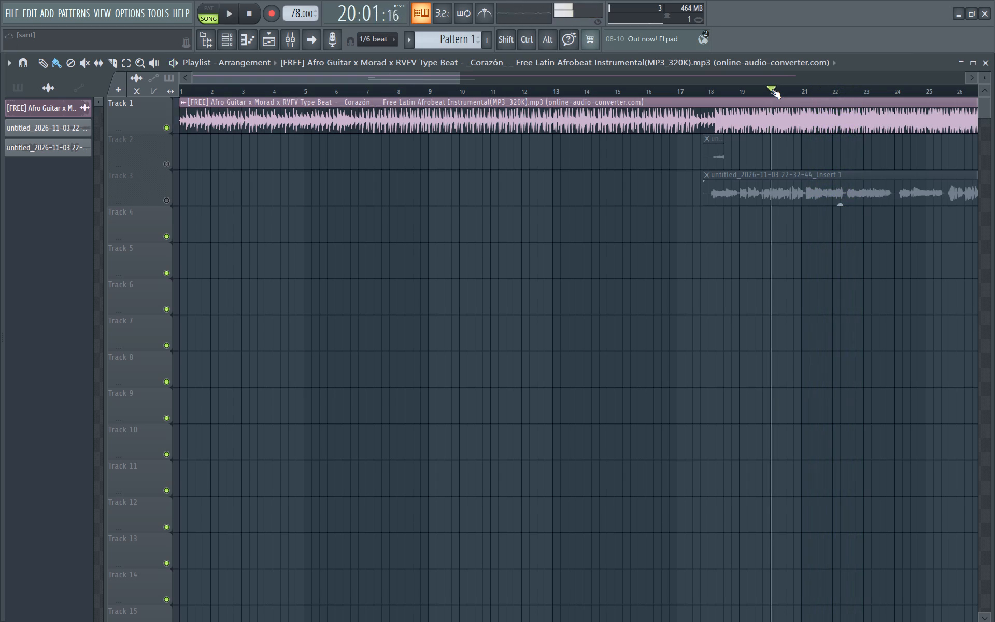
Move the playback start back to about 17:14, just before the beat drop, and replay the section repeatedly.
left_click(702, 85)
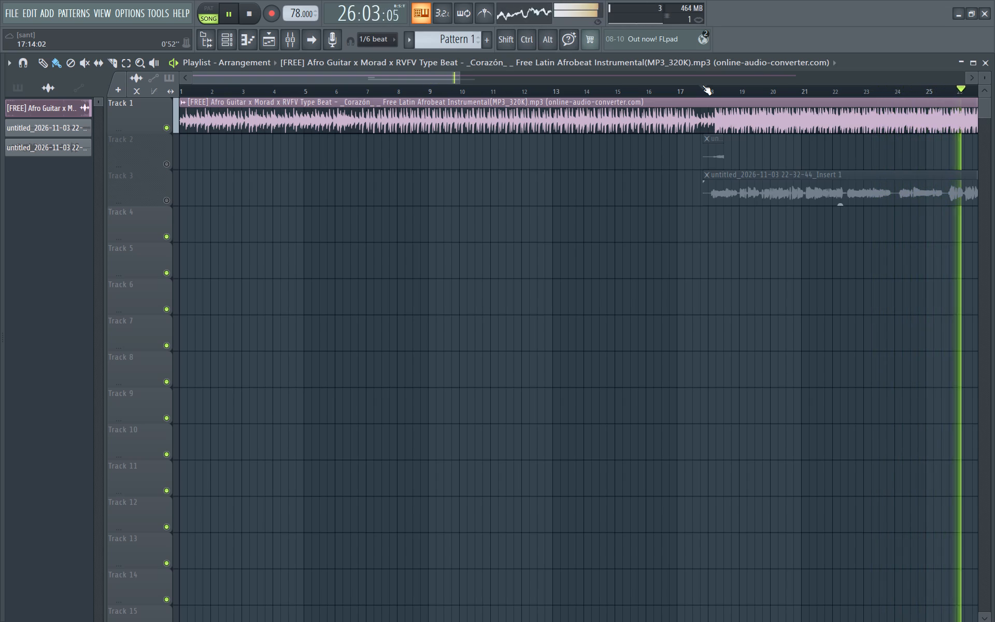
key("space")
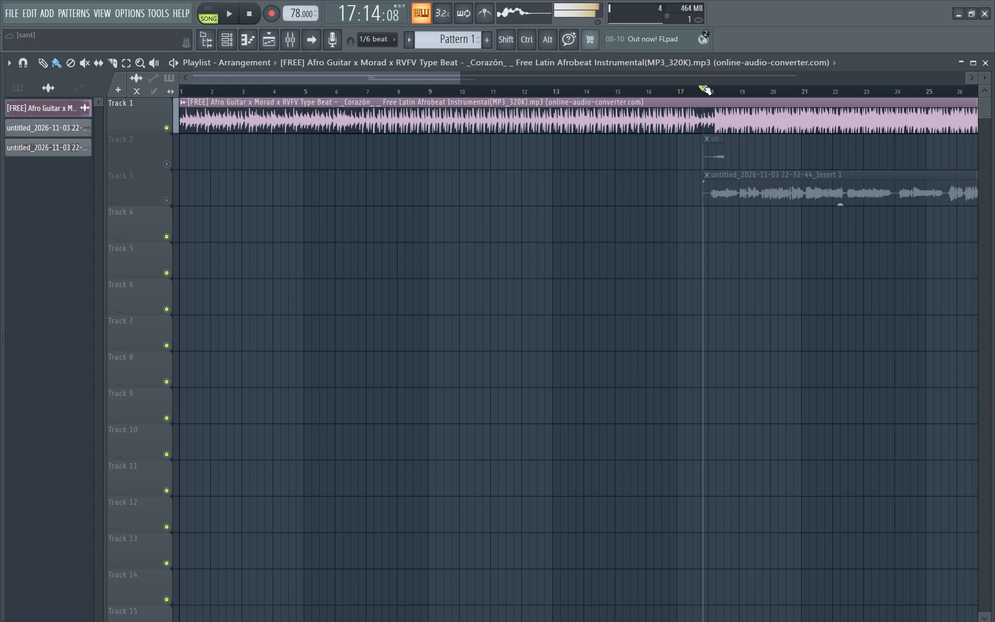
key("space")
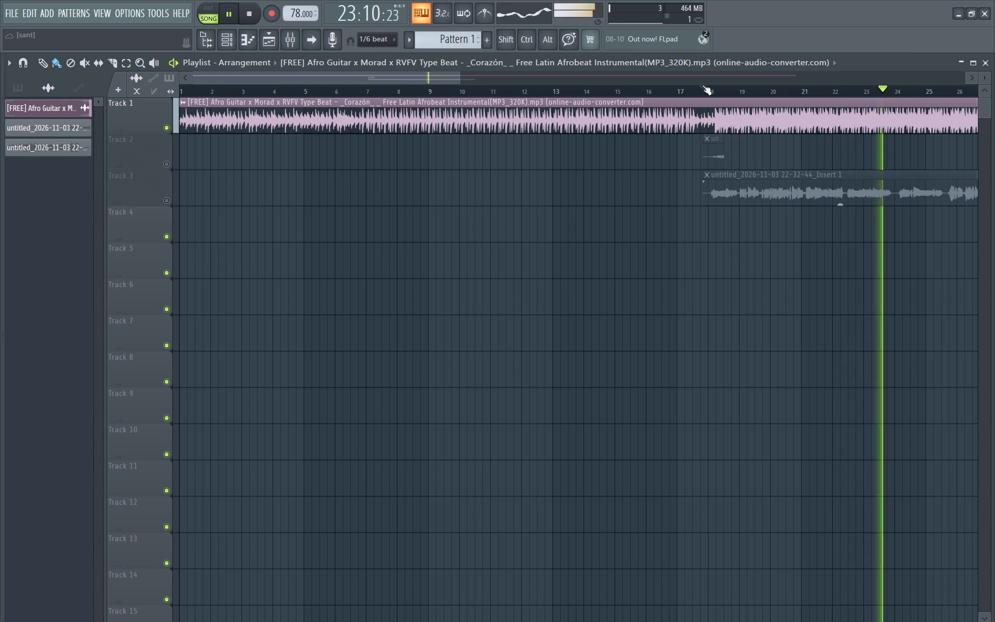
key("space")
key("space")
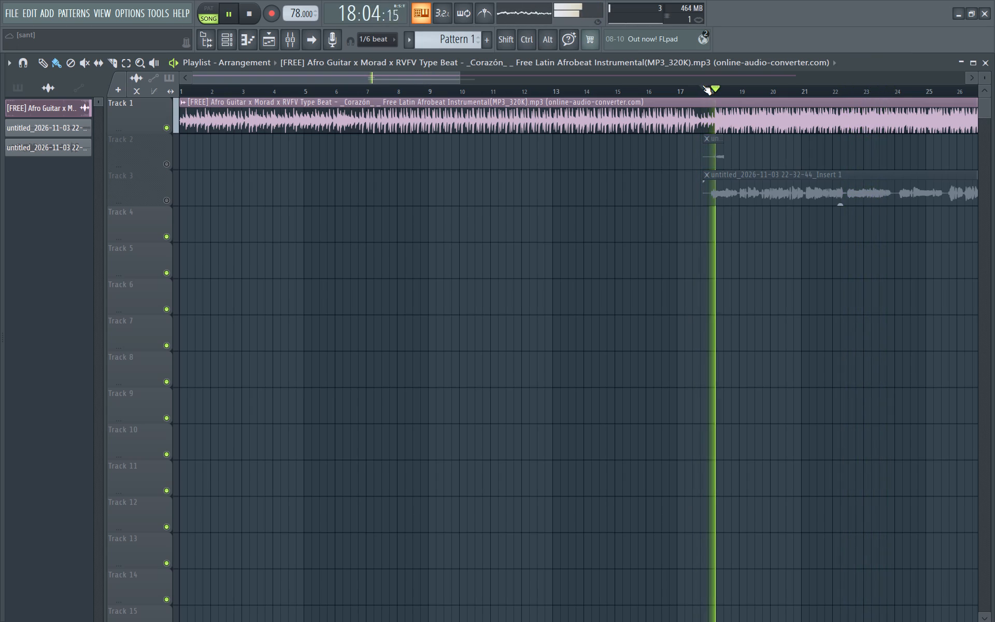
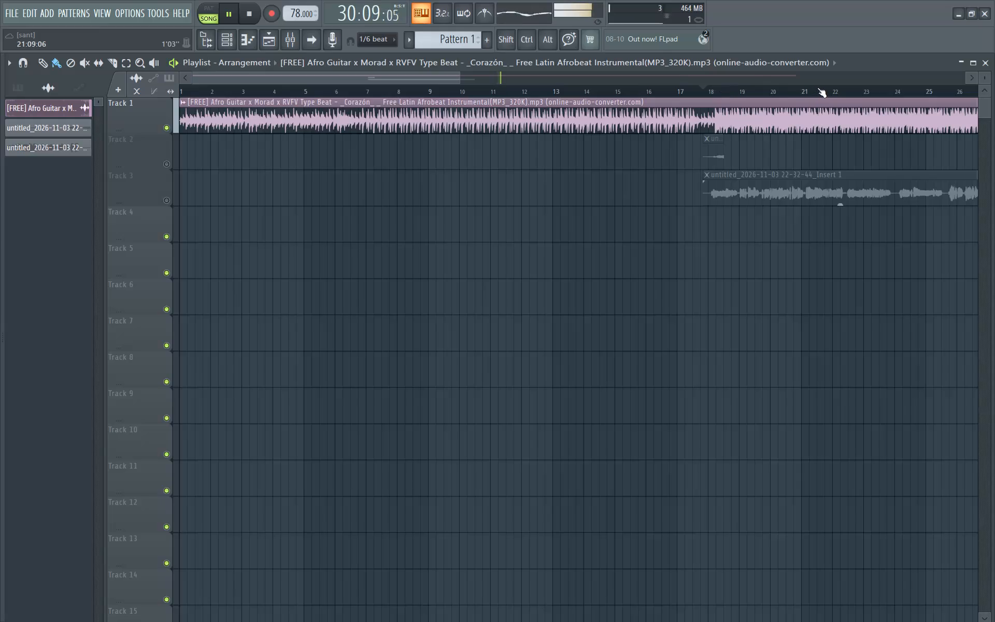
Set the playback start at 27:13, rehearse over the beat repeatedly from there, and stop playback.
scroll(817, 88, "down", 4, "ctrl")
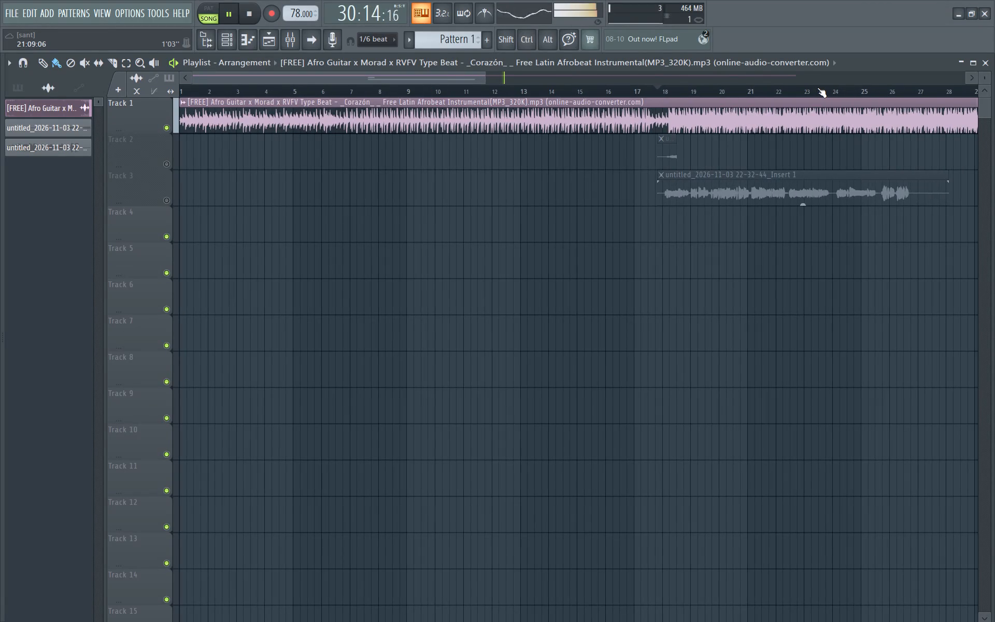
scroll(817, 88, "down", 5, "ctrl")
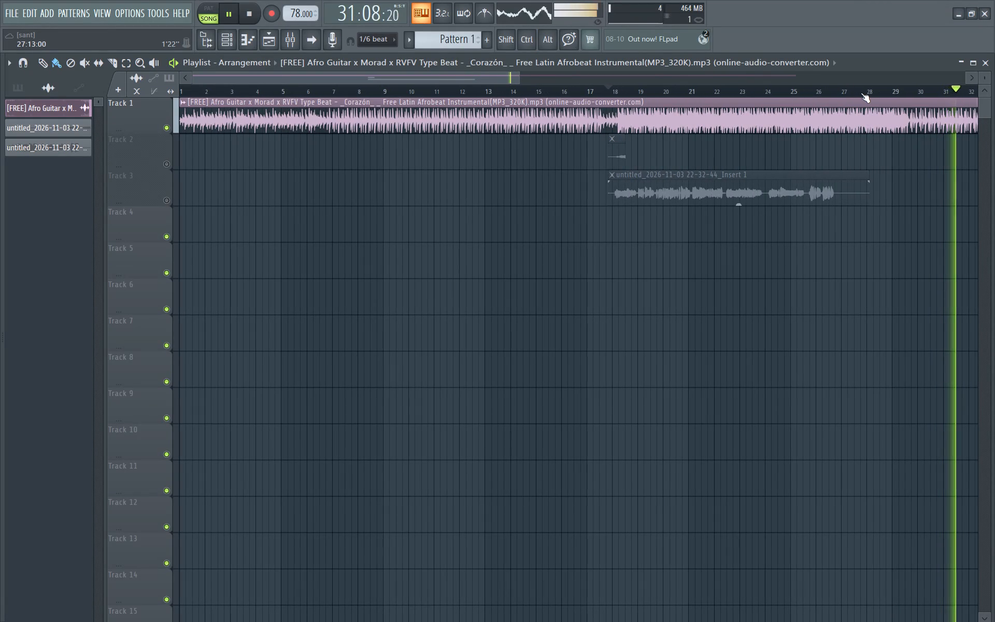
left_click(860, 92)
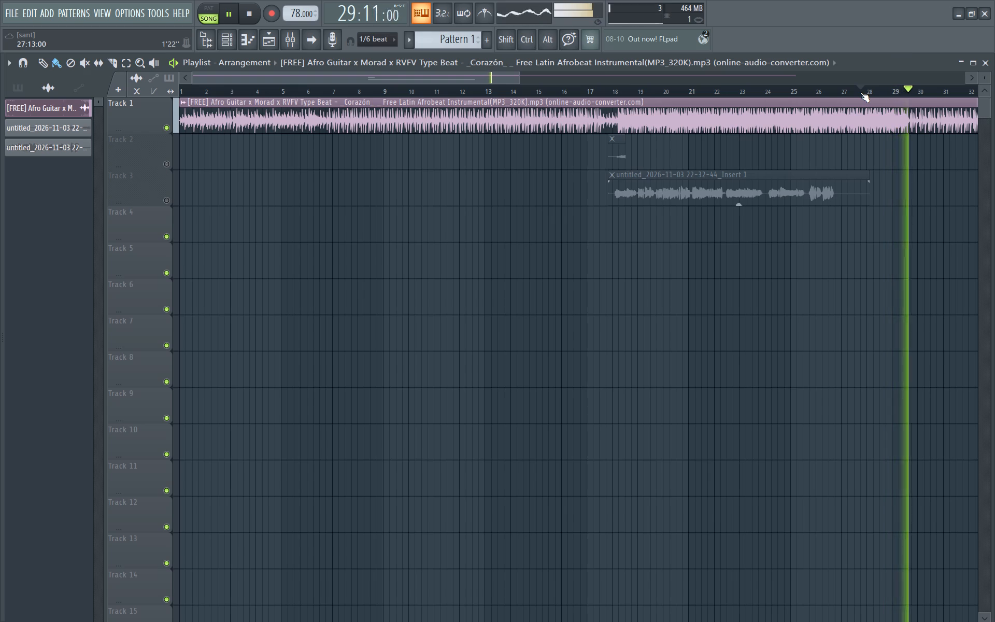
key("space")
key("space")
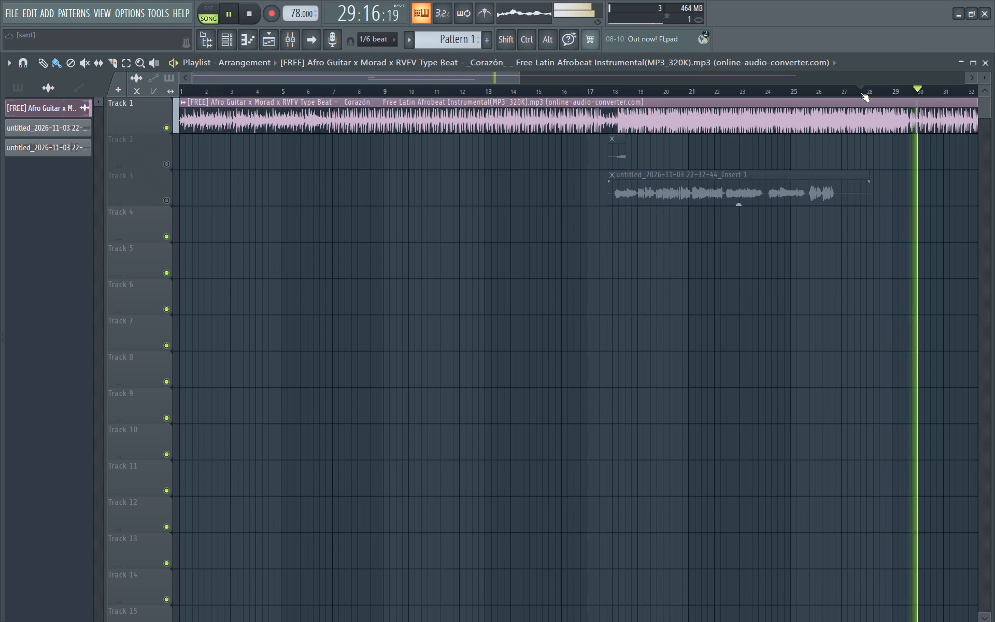
key("space")
key("space")
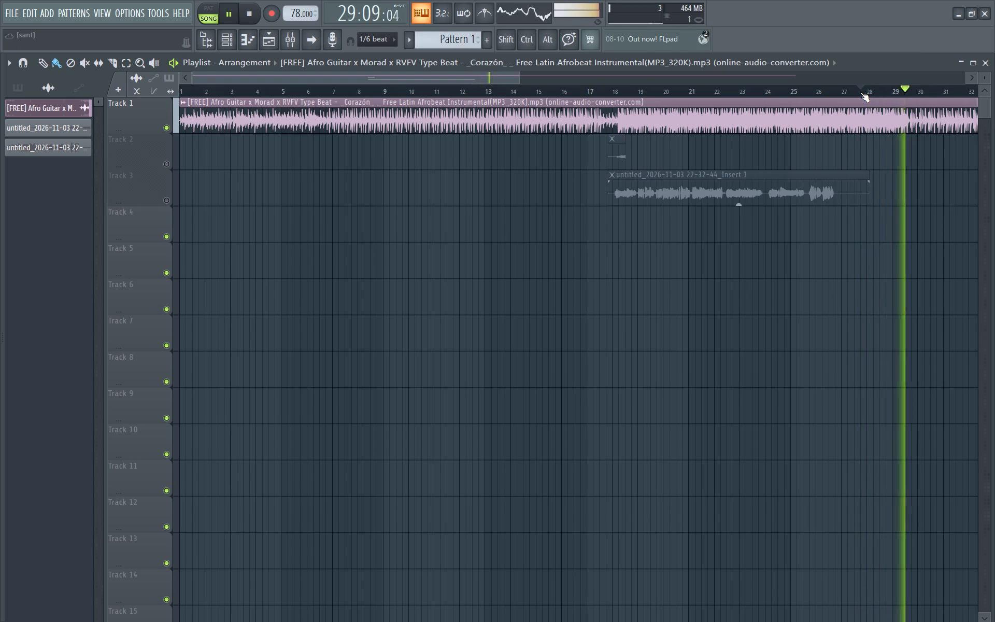
key("space")
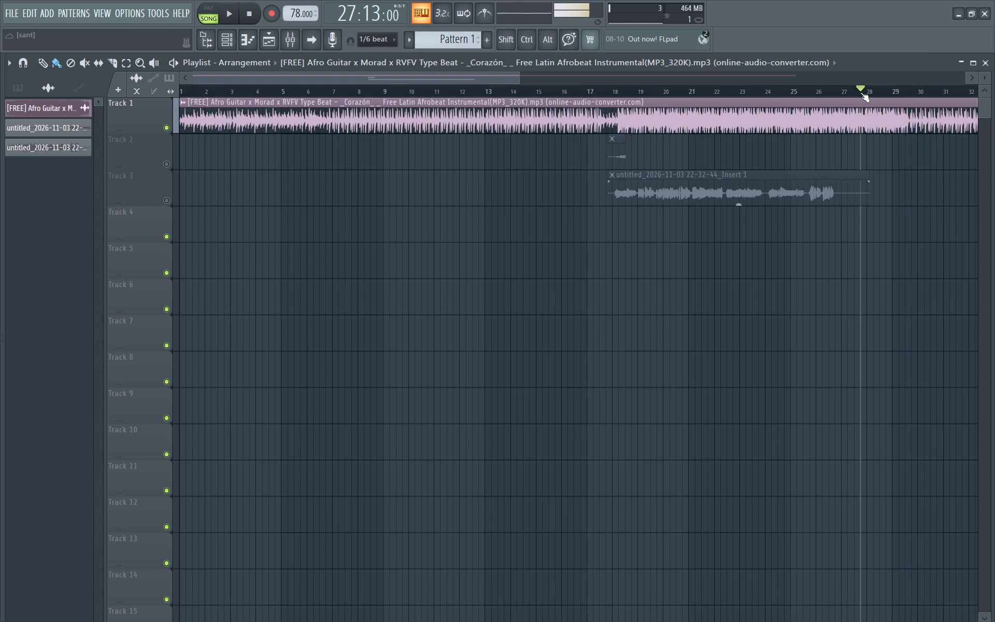
key("space")
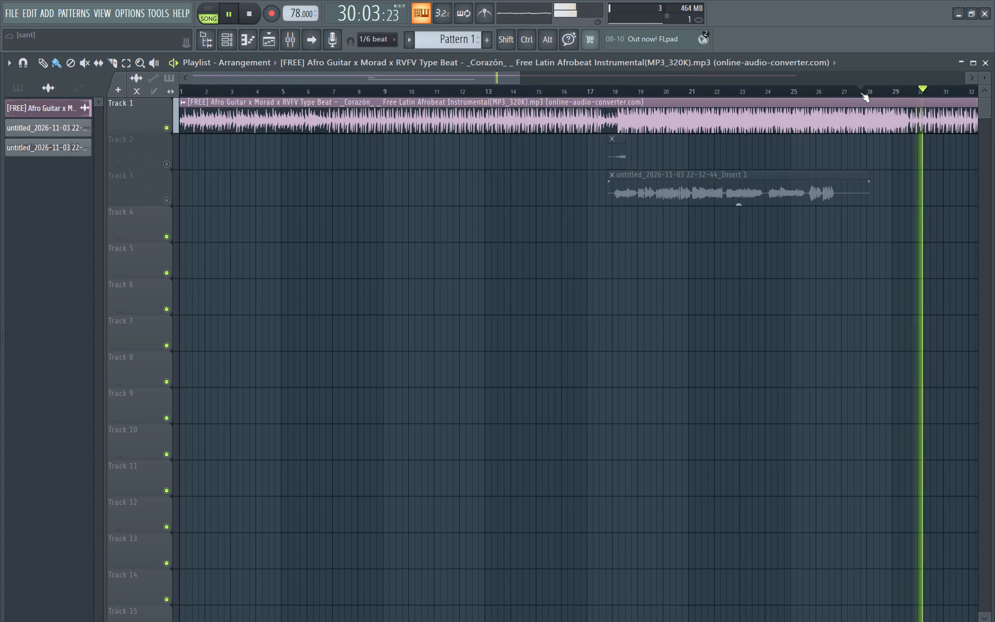
key("space")
key("space")
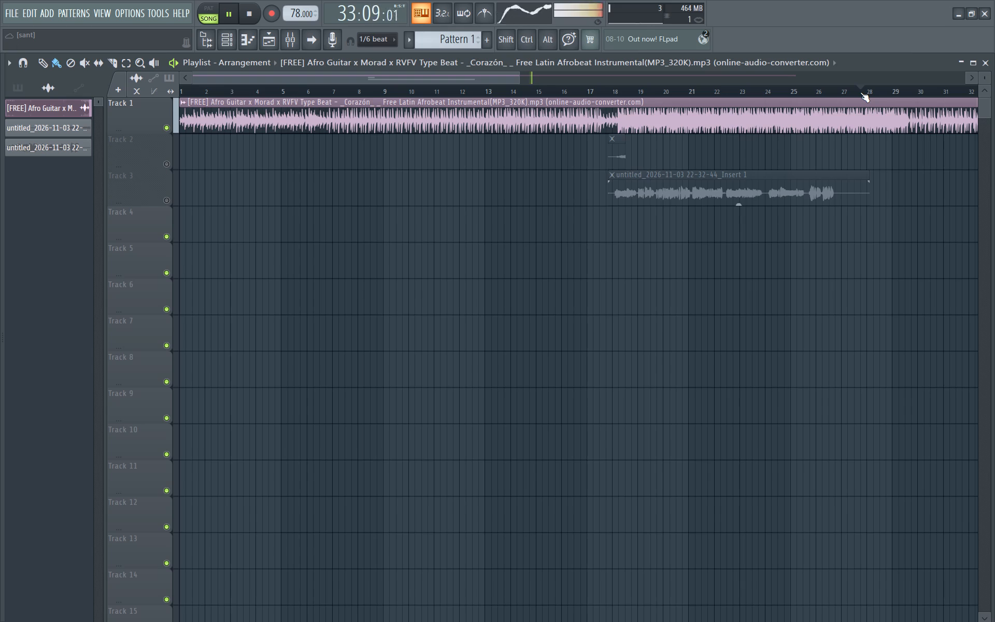
key("space")
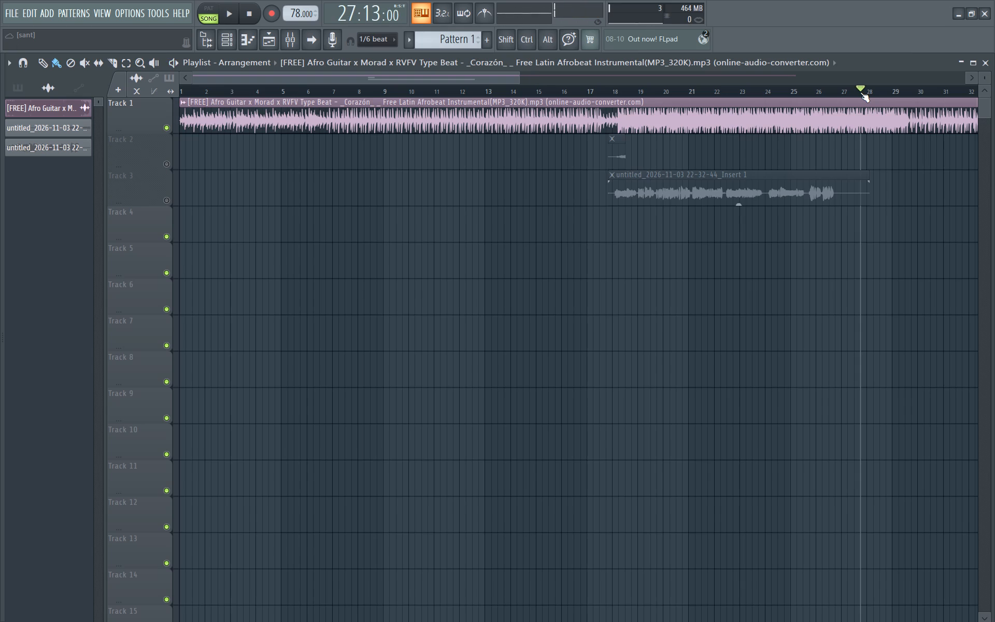
Play from about 18:01, move the playback start back to about 17:05, and rehearse the section repeatedly from there.
left_click(614, 90)
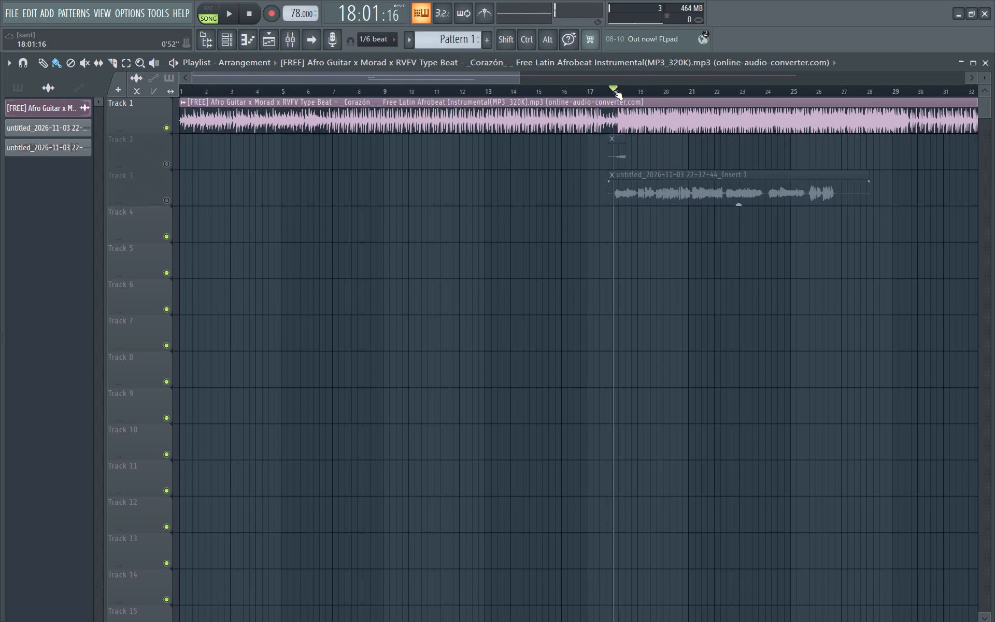
key("space")
left_click(594, 92)
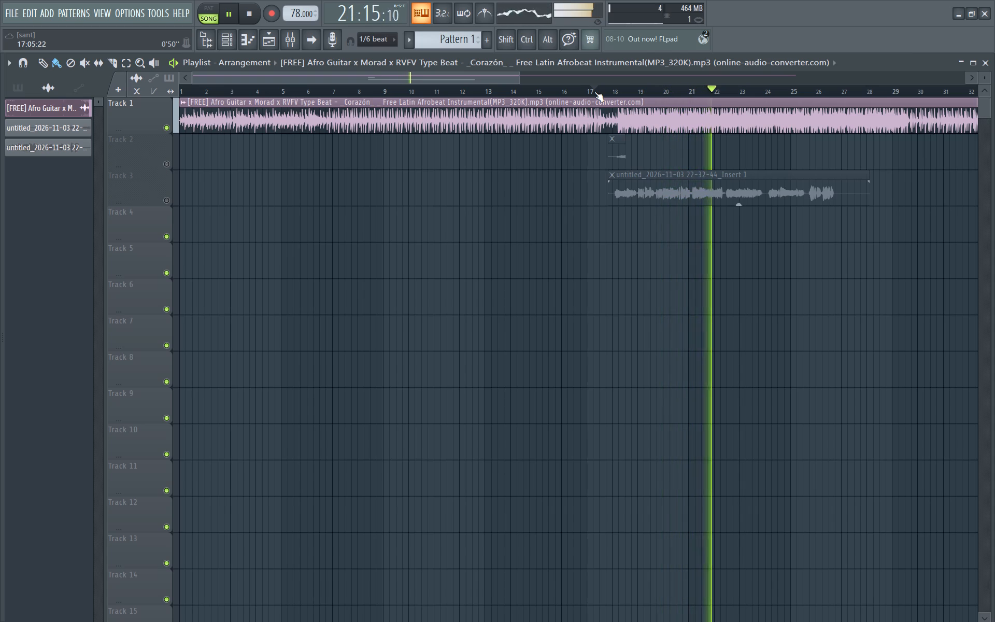
key("space")
key("space")
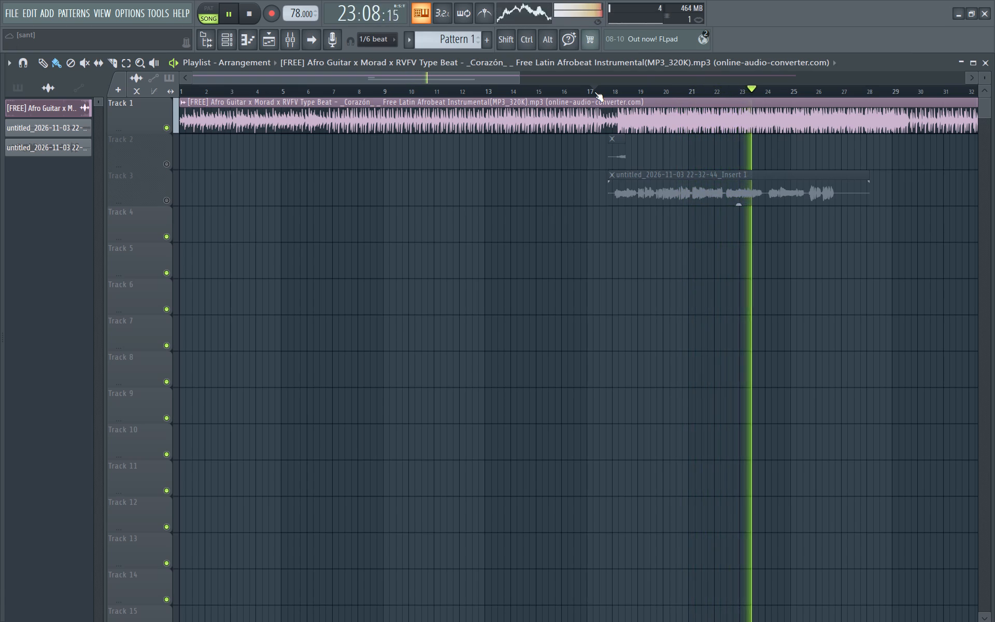
key("space")
key("space")
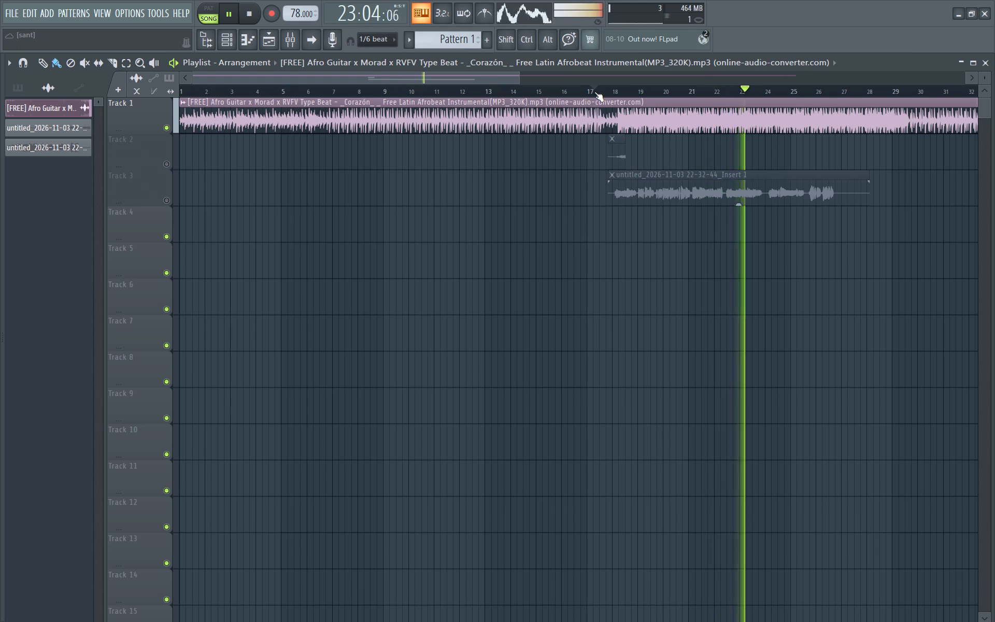
key("space")
key("space")
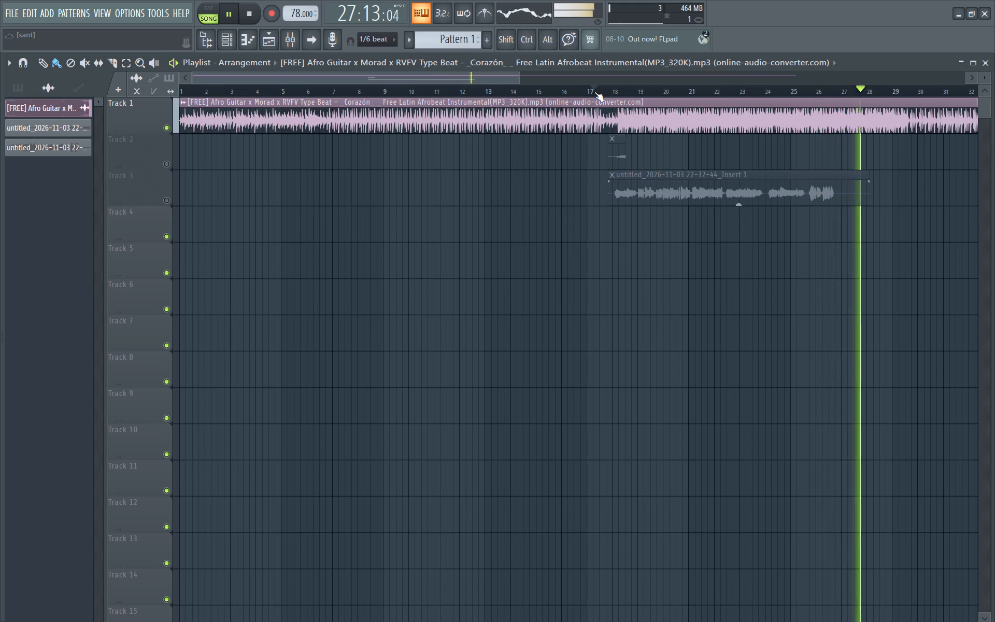
key("space")
key("space")
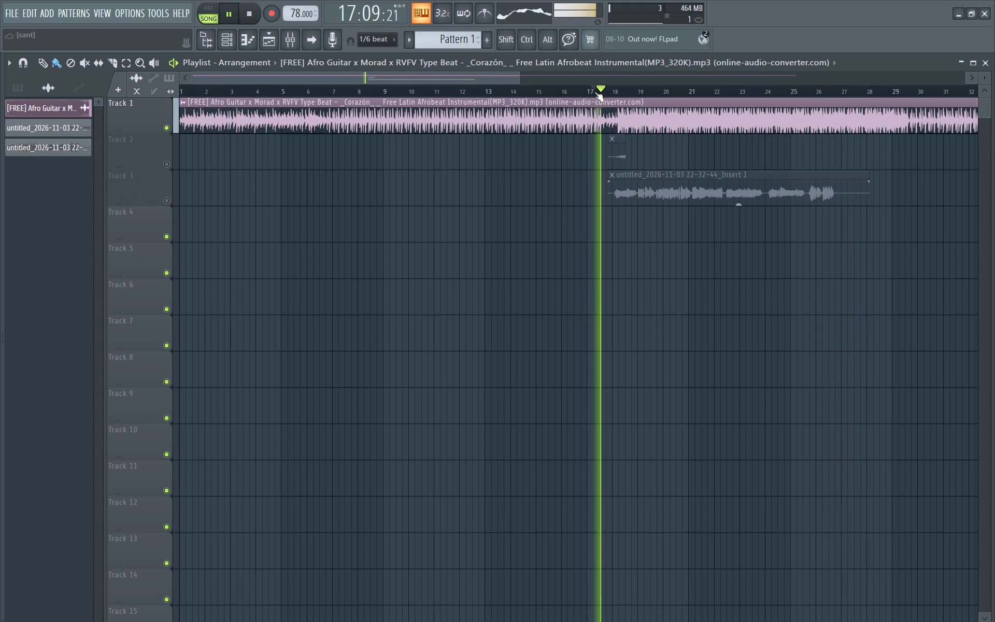
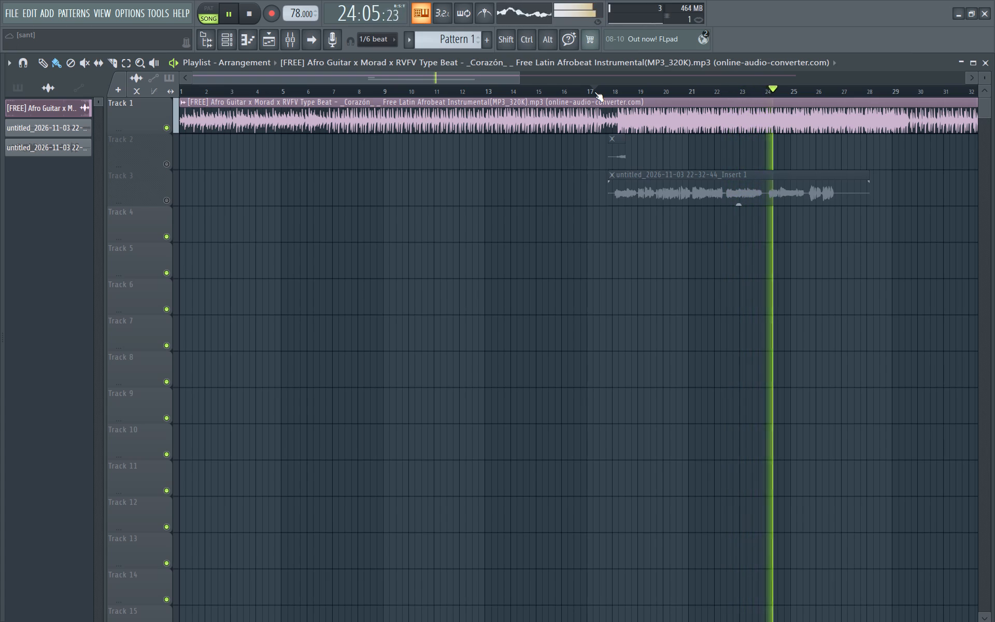
Rehearse the section over the beat repeatedly from the playback start at about 17:05.
key("space")
key("space")
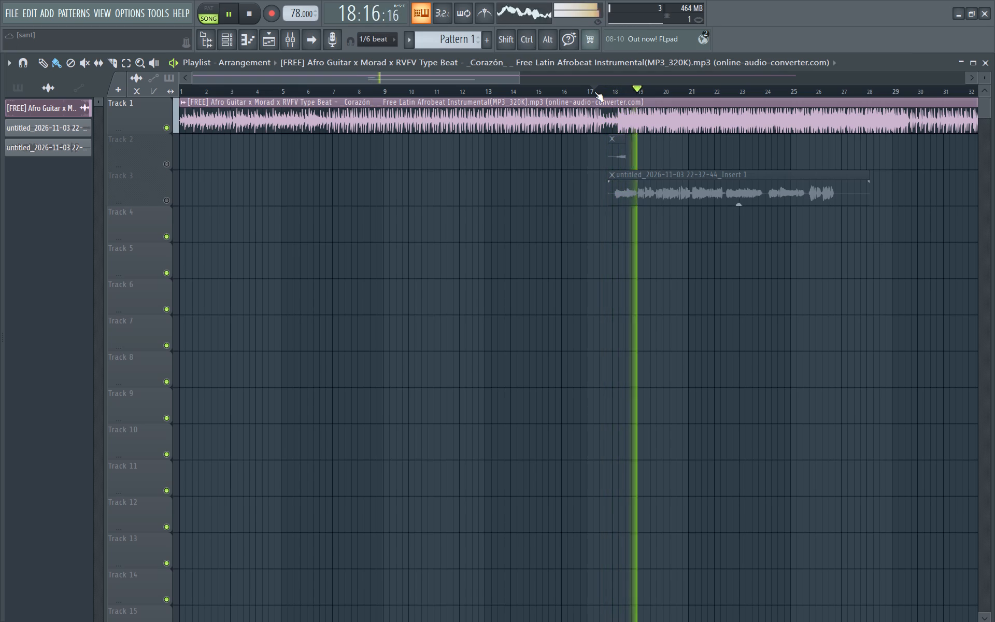
key("space")
key("space")
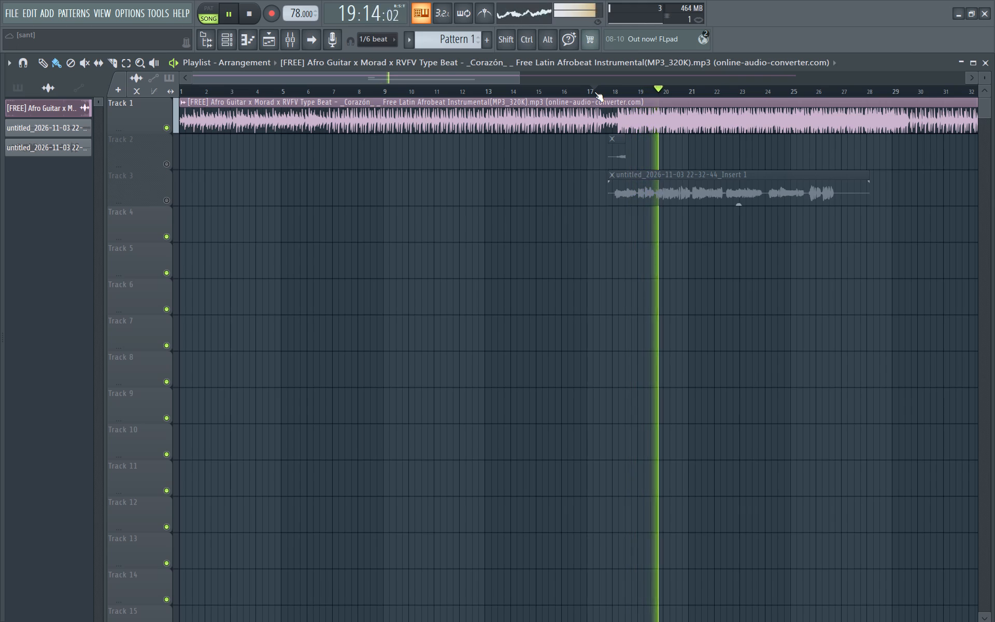
key("space")
key("space")
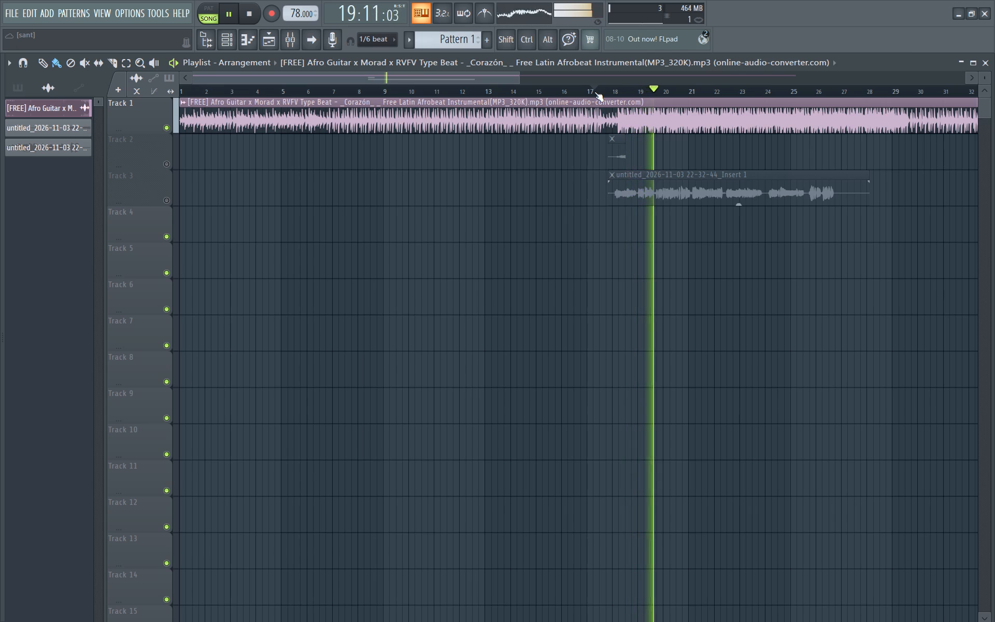
key("space")
key("space")
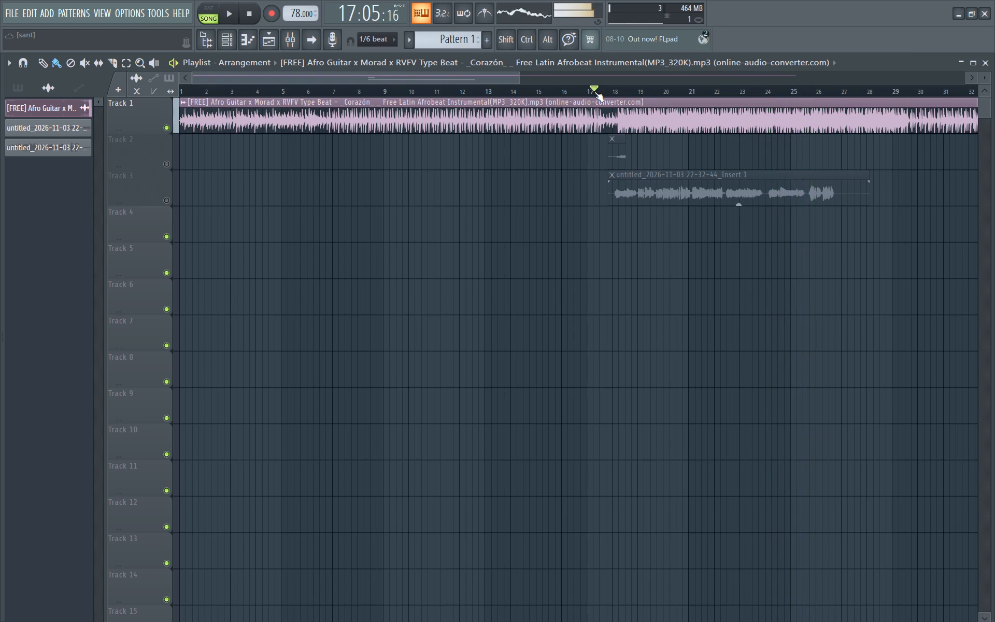
key("space")
key("space")
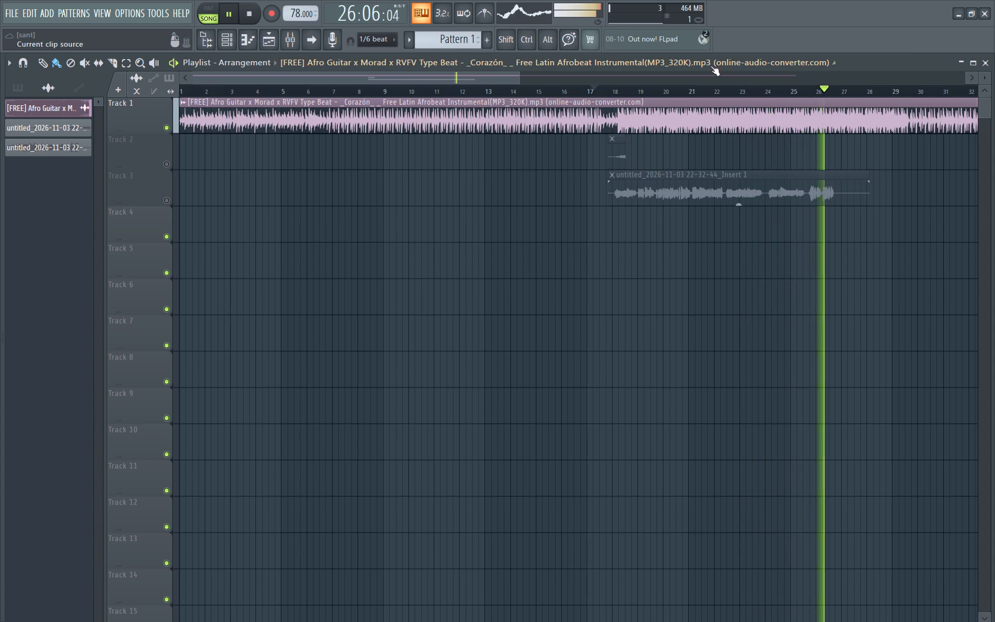
Set the playback start at about 20:07, rehearse over the beat repeatedly from there, and stop playback.
left_click(678, 87)
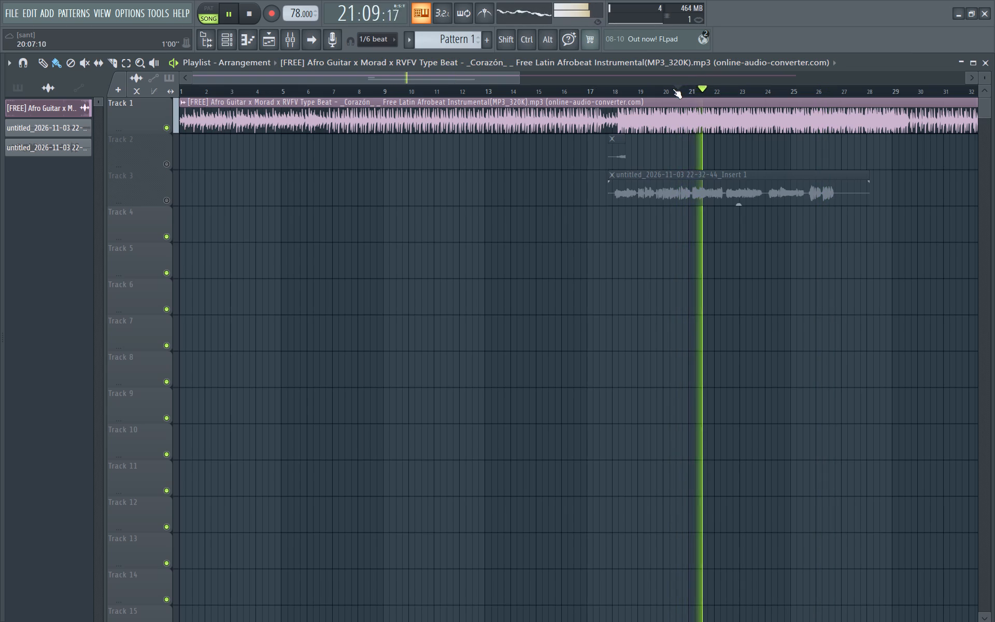
left_click(673, 89)
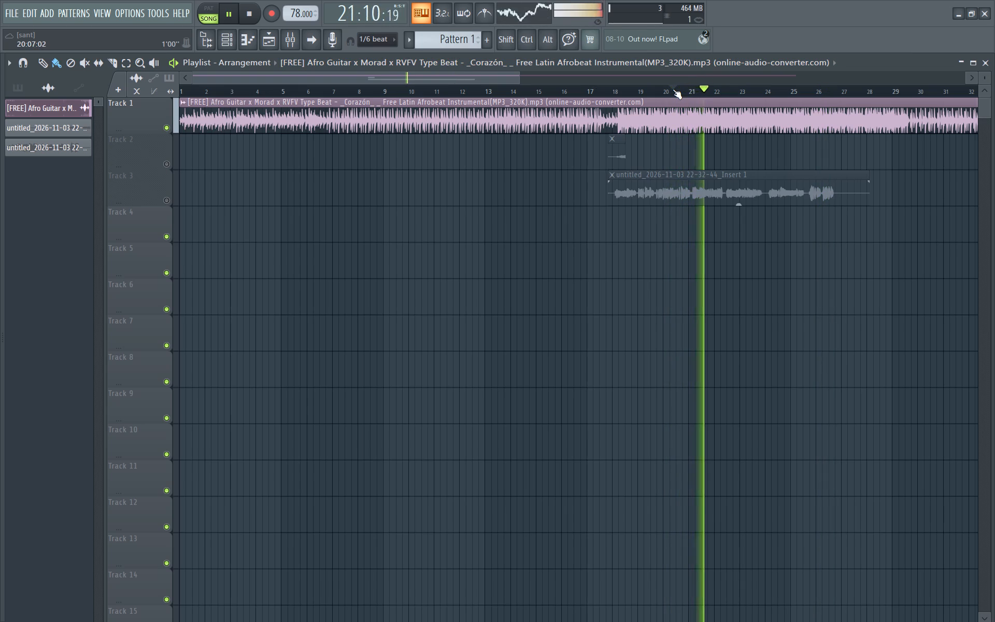
key("space")
key("space")
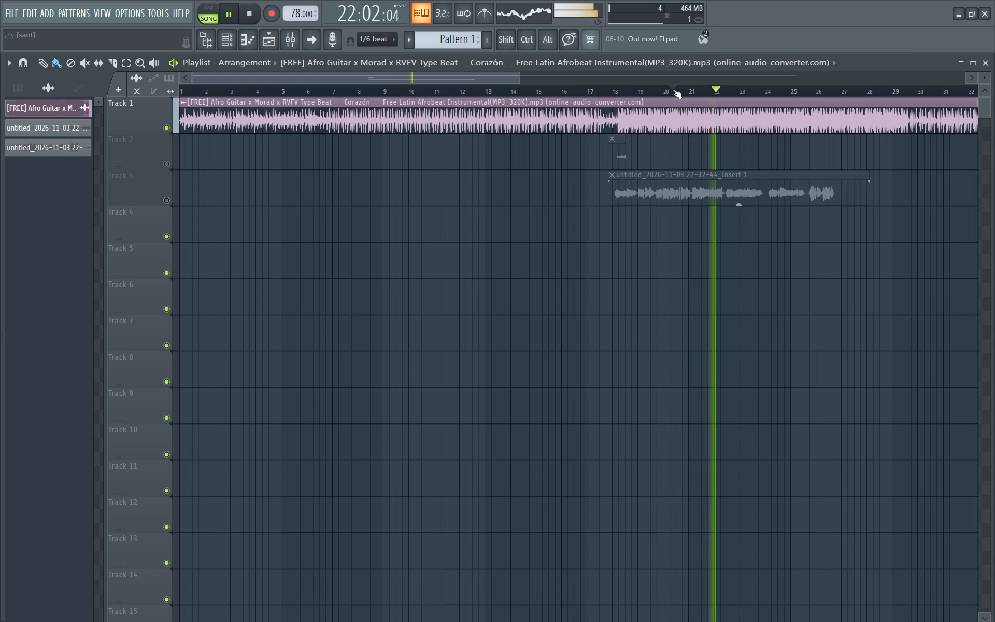
key("space")
key("space")
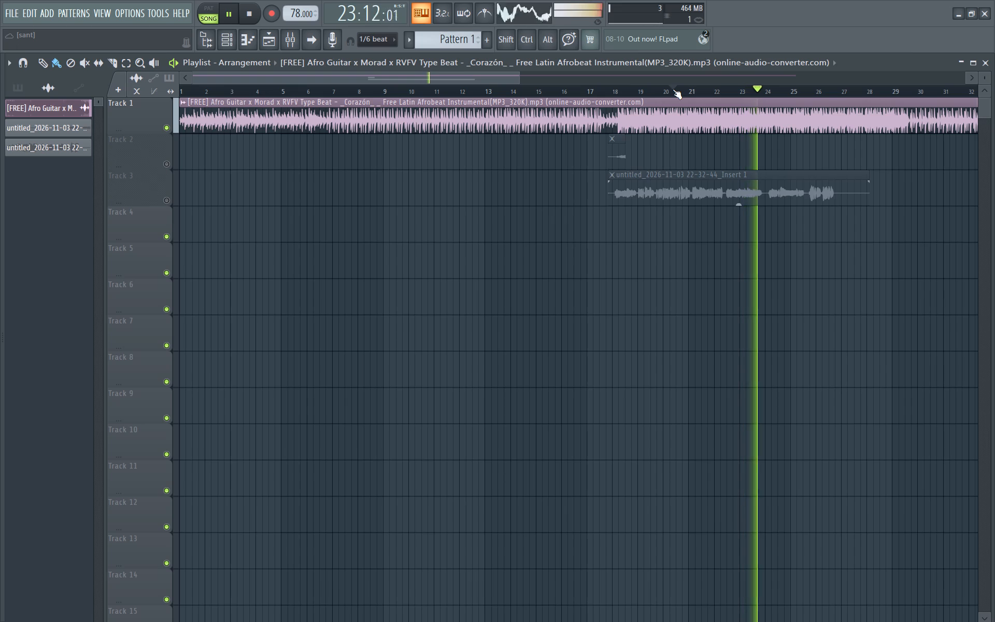
key("space")
key("space")
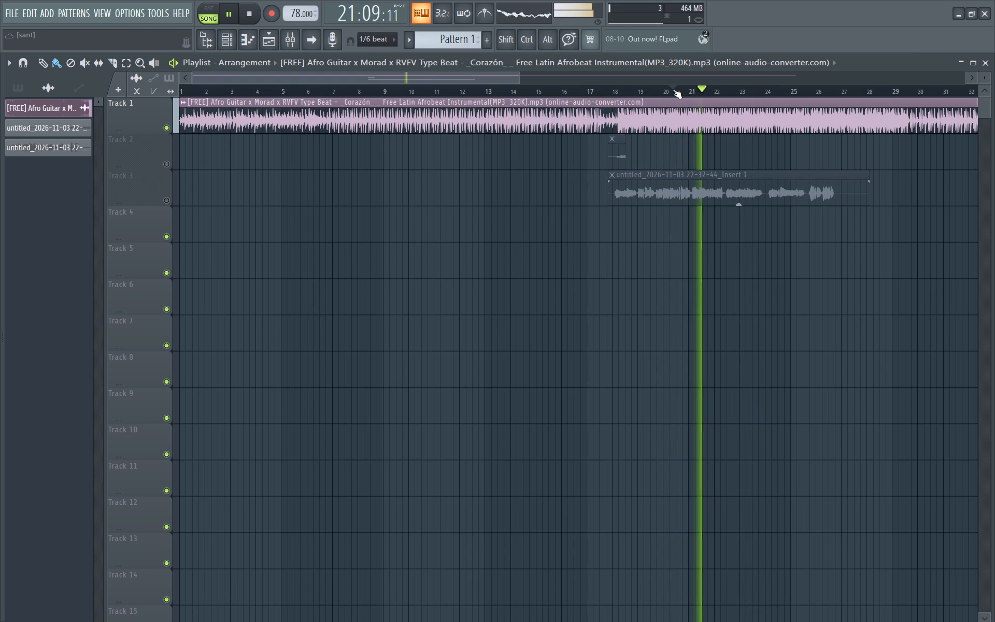
key("space")
key("space")
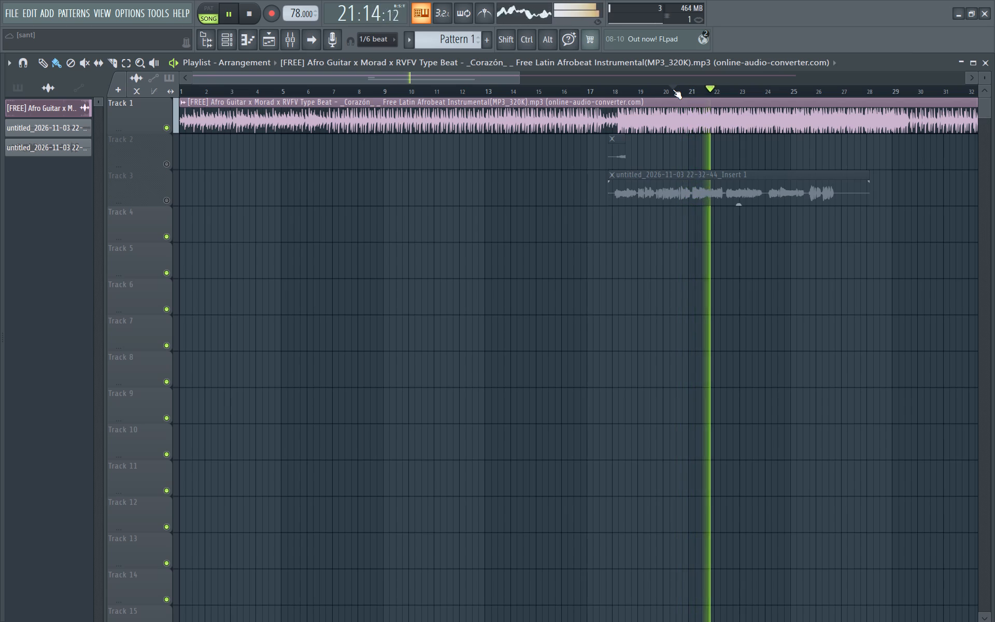
key("space")
key("space")
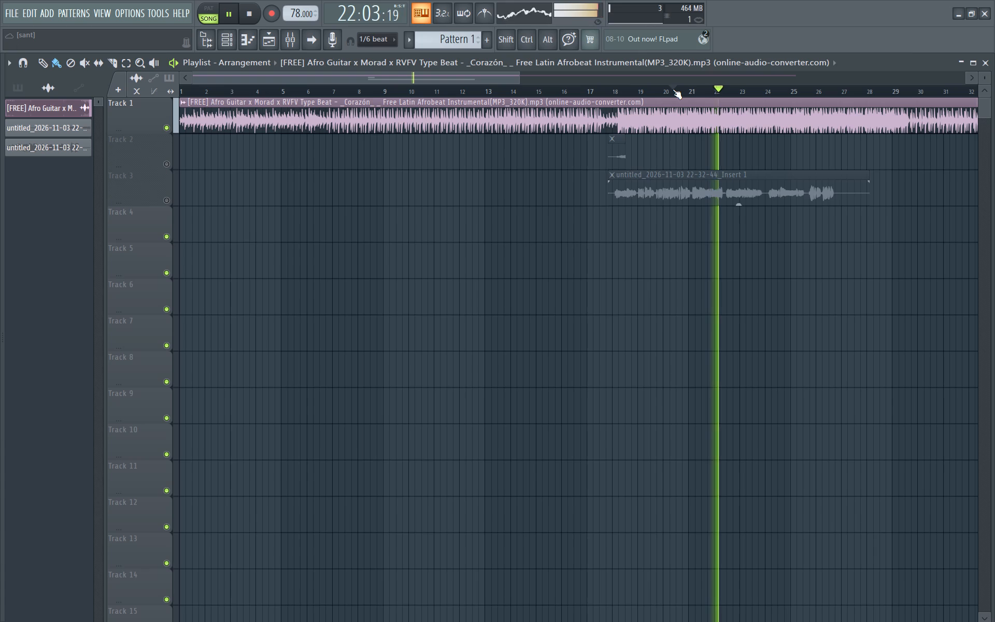
key("space")
key("space")
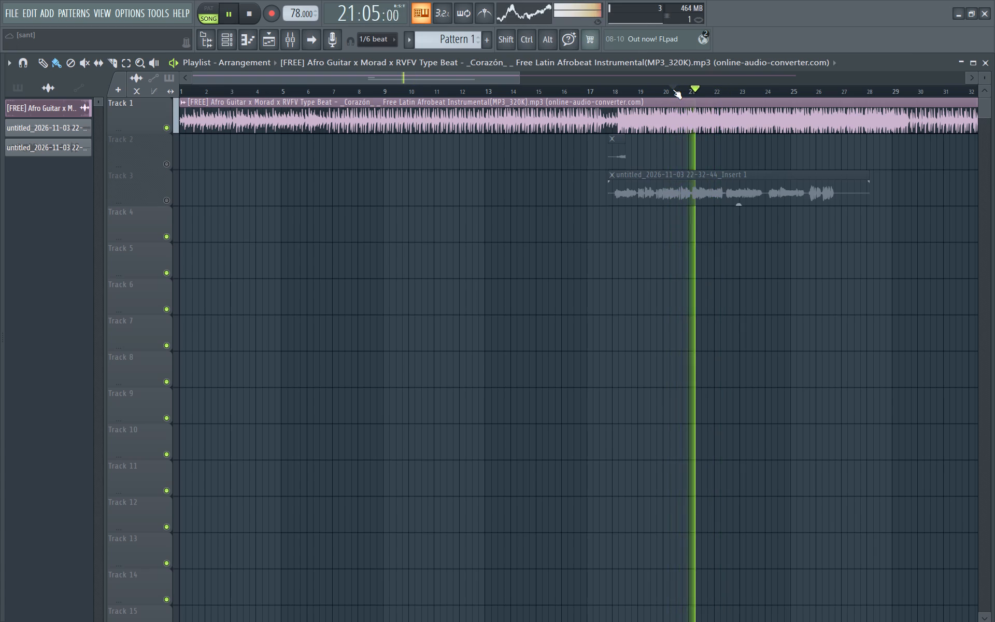
key("space")
key("space")
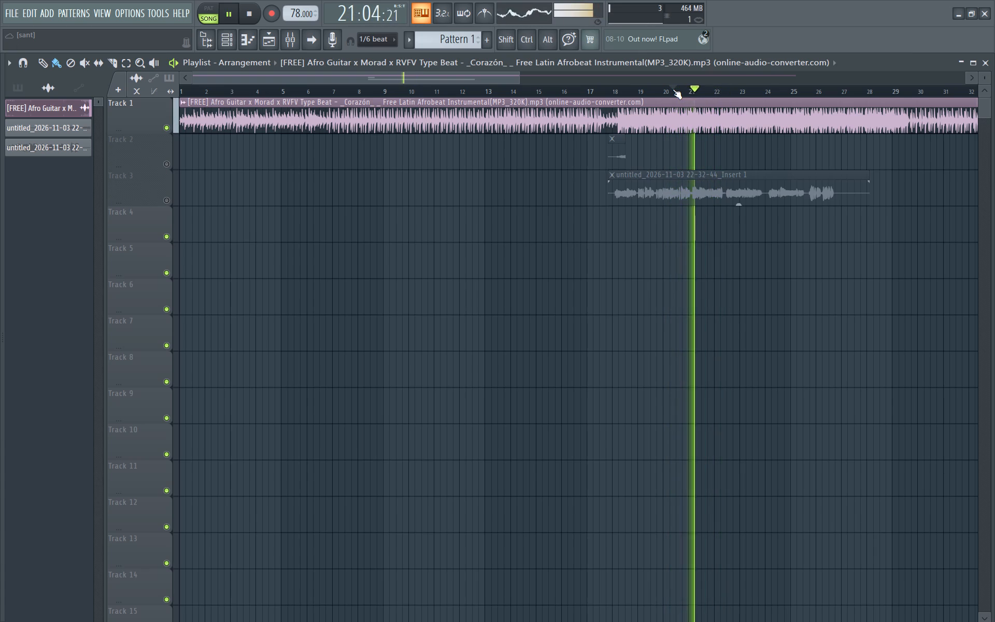
key("space")
key("space")
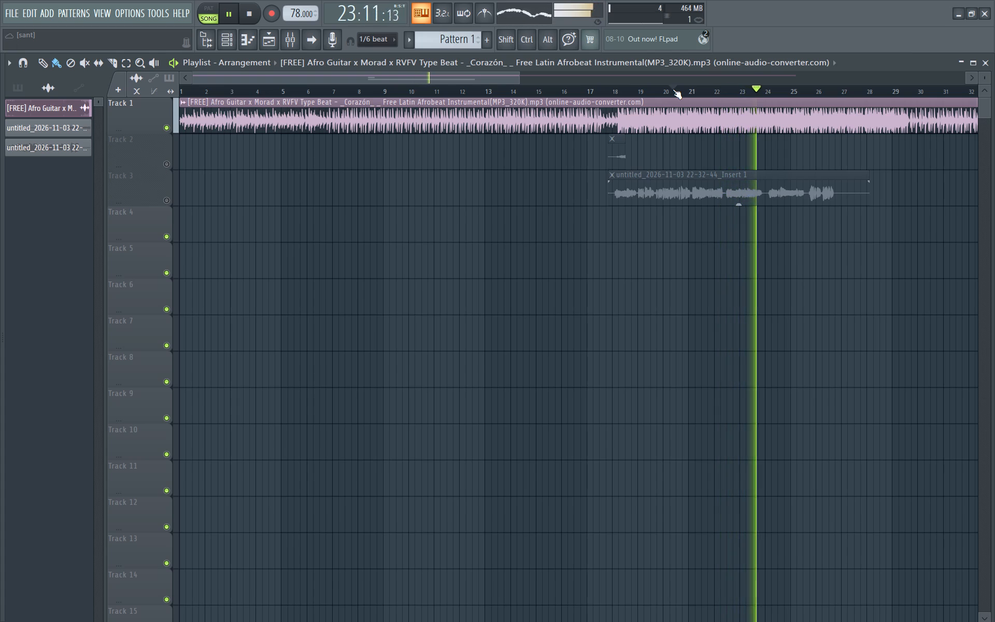
key("space")
Play the beat from 17:13, and restart playback from around the middle of bar 20.
left_click(605, 91)
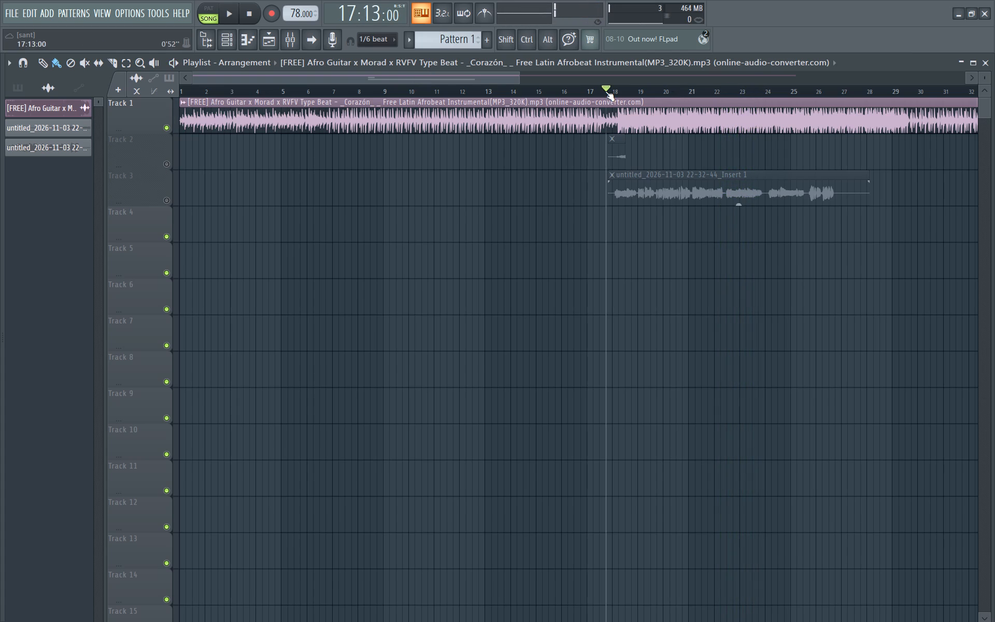
key("space")
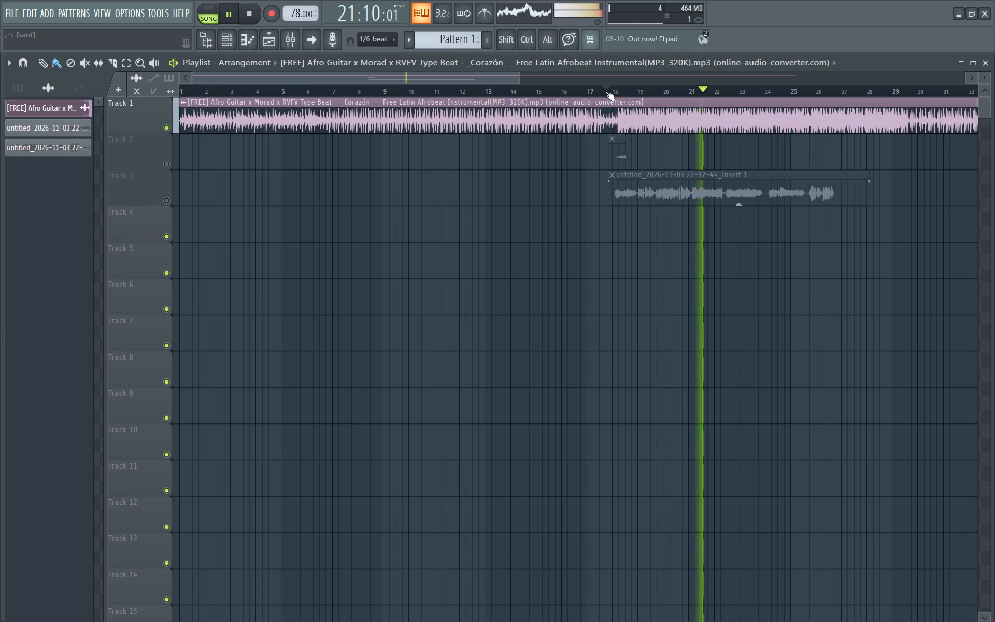
left_click(678, 91)
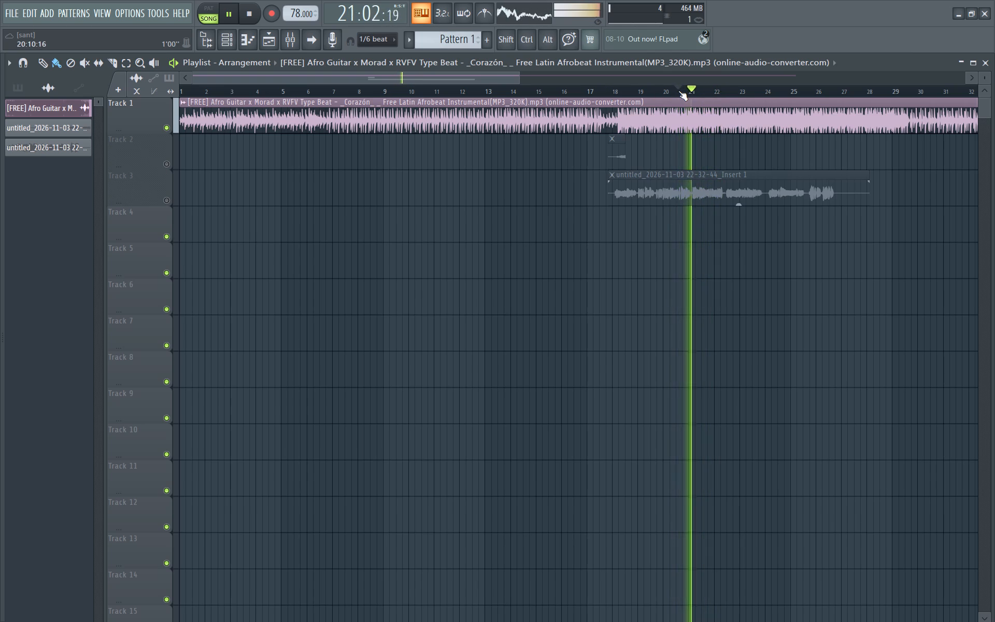
Set the playback start at about 17:15, rehearse the section repeatedly from there, and stop playback.
left_click(610, 90)
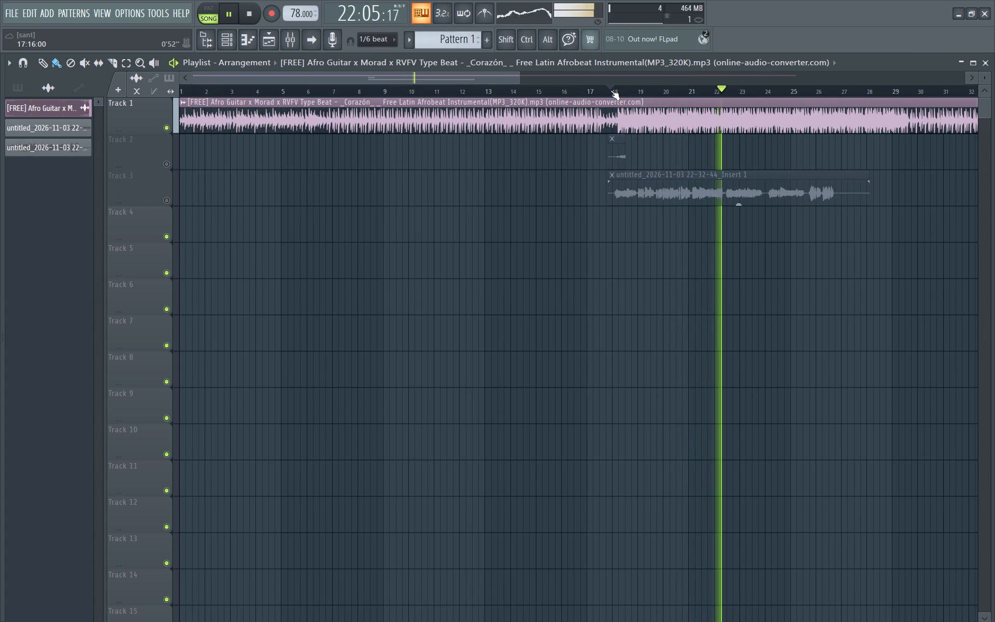
left_click(610, 90)
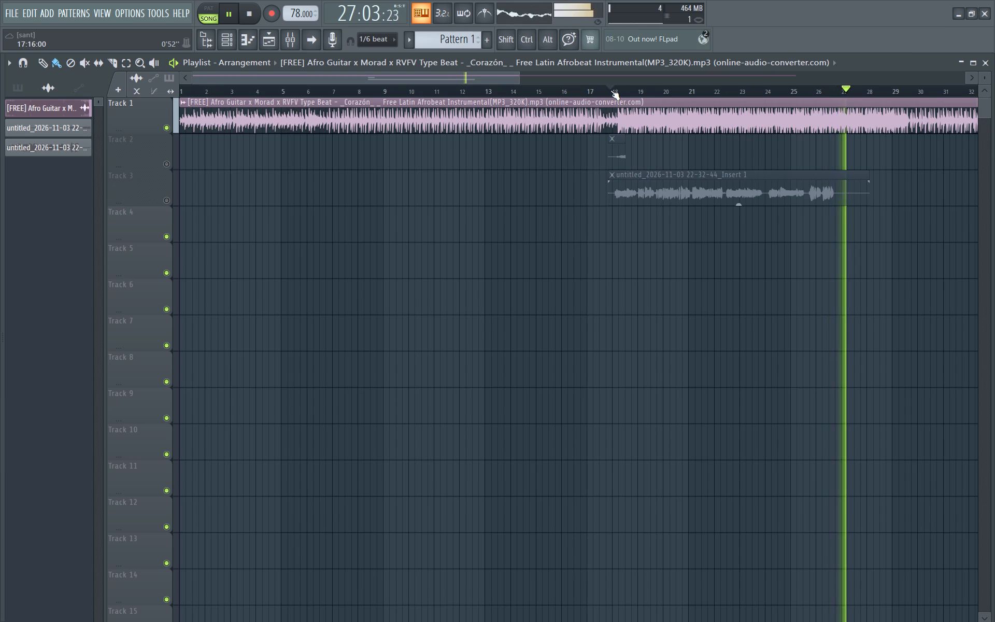
key("space")
key("space")
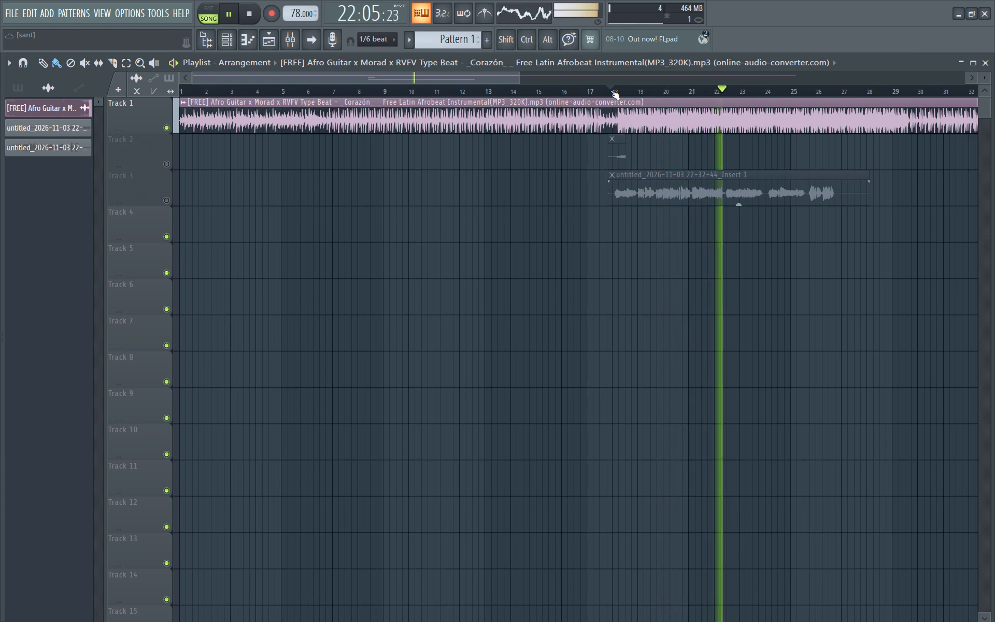
key("space")
key("space")
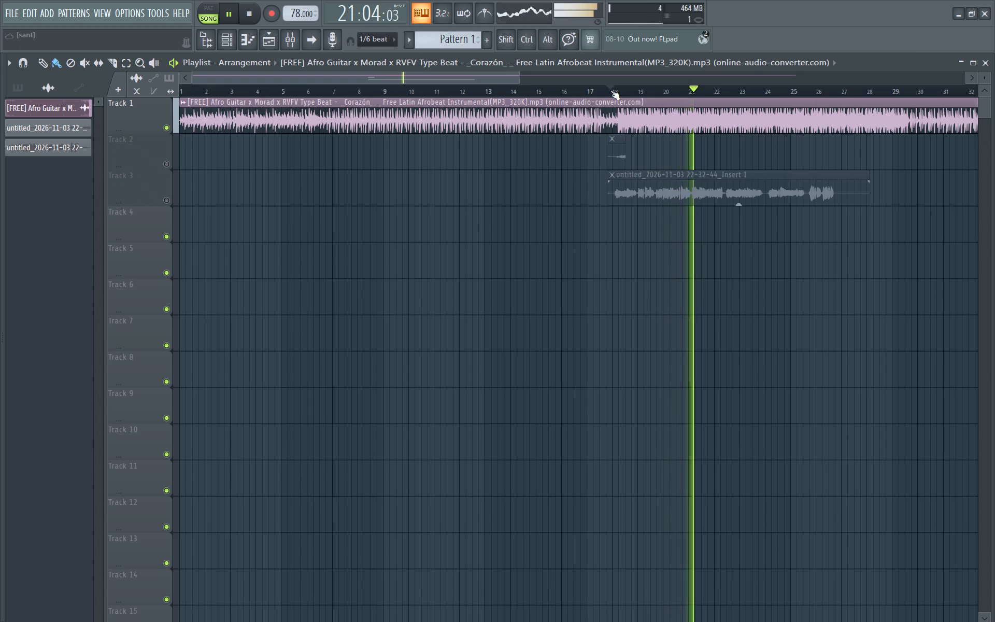
key("space")
key("space")
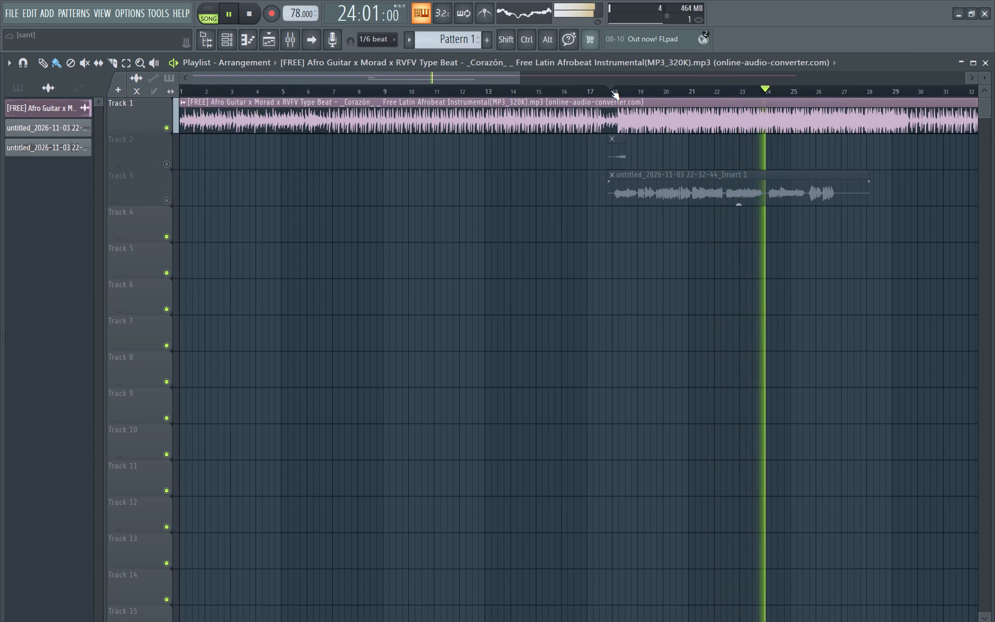
key("space")
key("space")
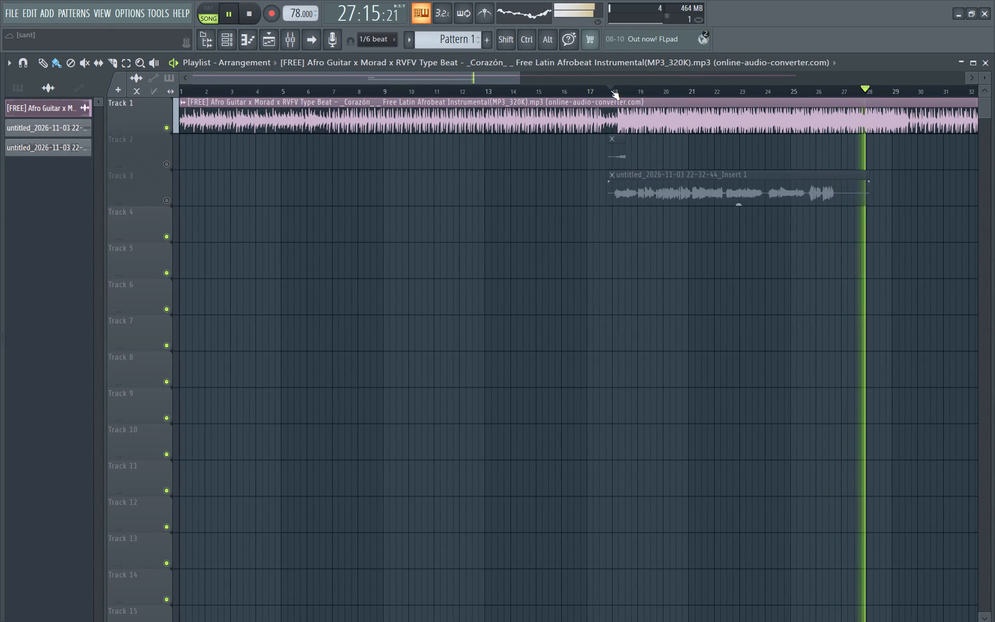
key("space")
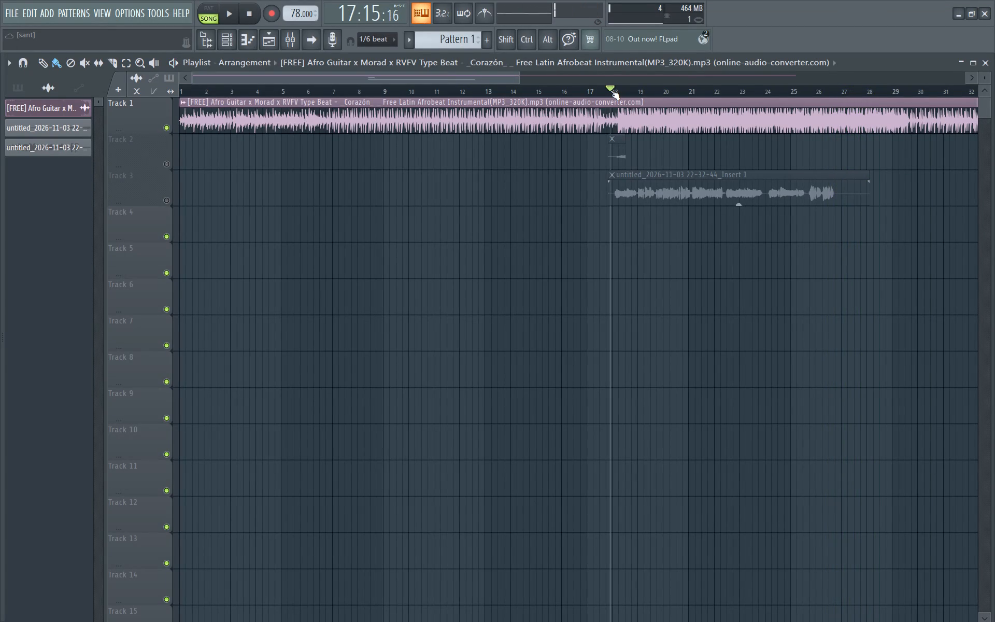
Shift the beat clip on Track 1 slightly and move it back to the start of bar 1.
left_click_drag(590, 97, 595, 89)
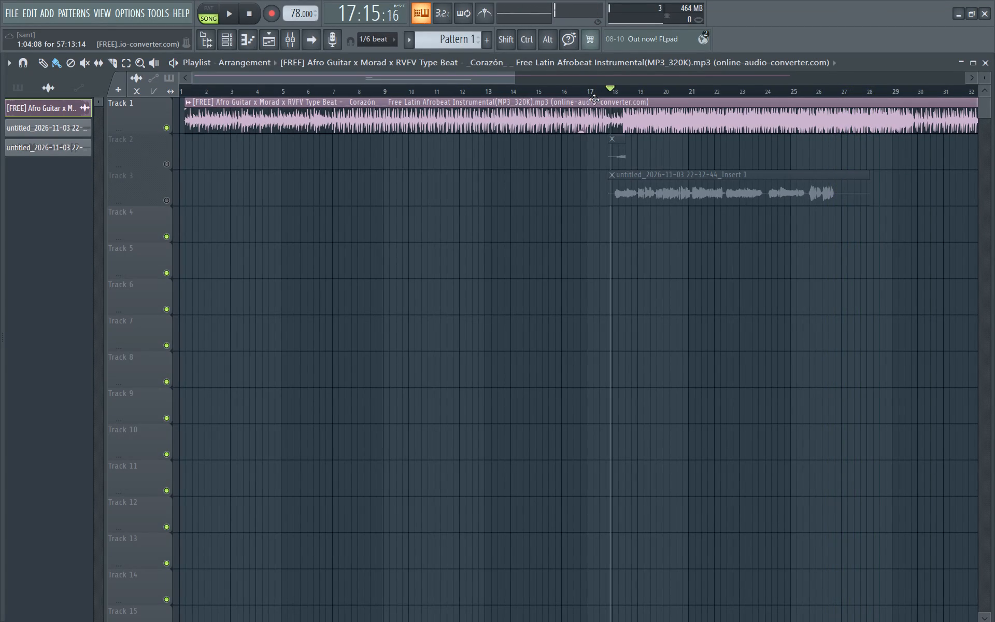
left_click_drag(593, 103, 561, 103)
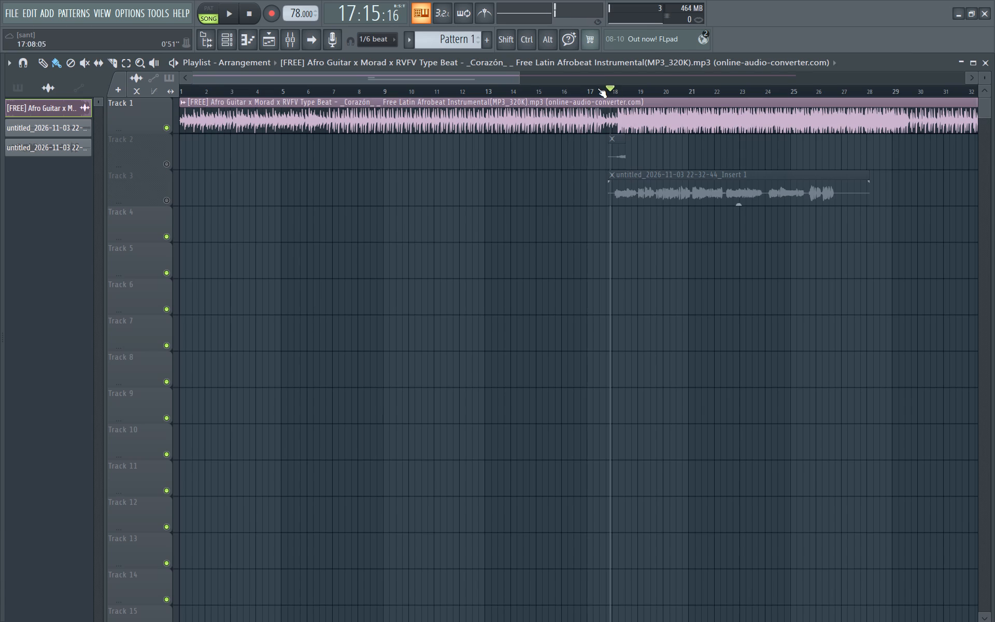
Set the playback start at about 17:07, rehearse over the beat twice from there, and stop playback.
left_click(598, 88)
key("space")
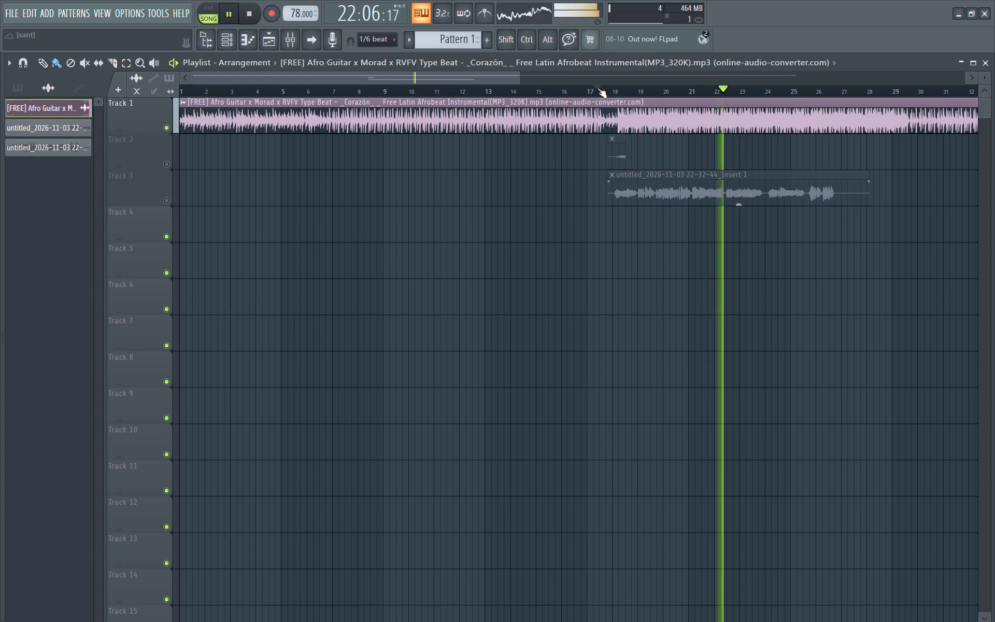
key("space")
key("space")
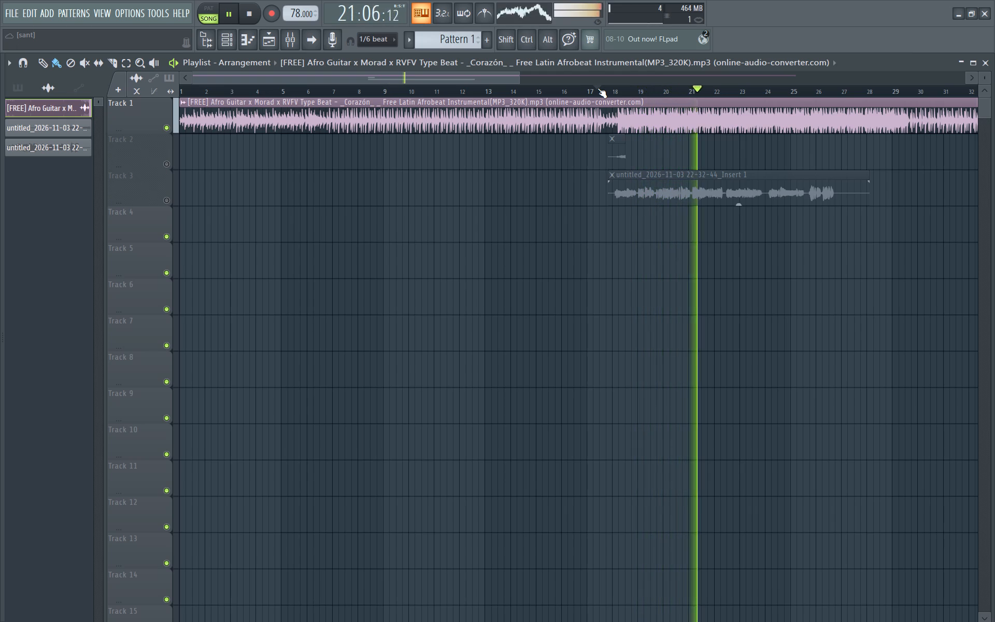
key("space")
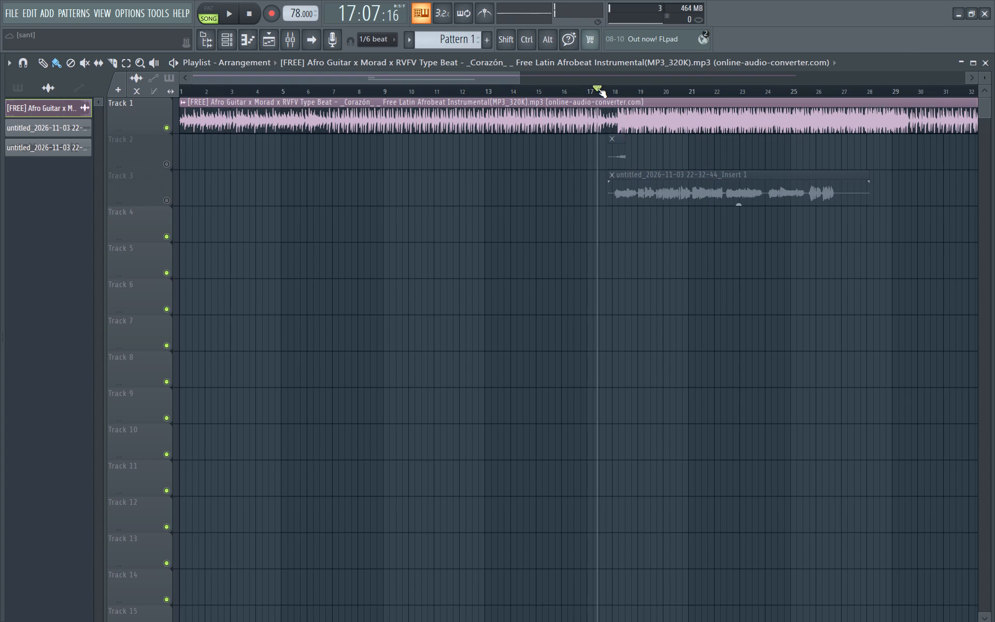
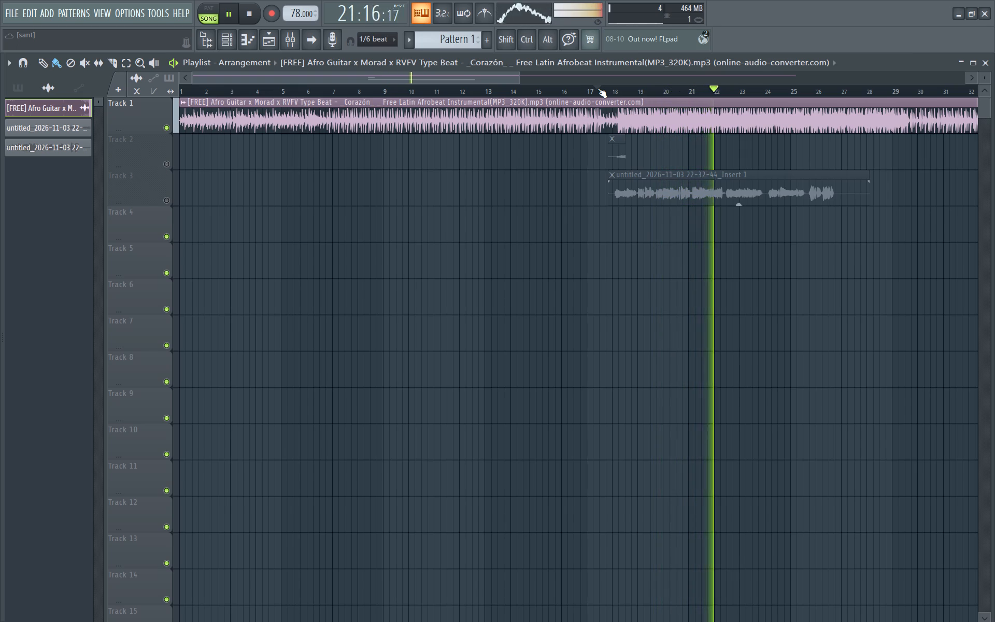
Replay the beat, move the playback start to about 20:12, and restart playback from there.
key("space")
key("space")
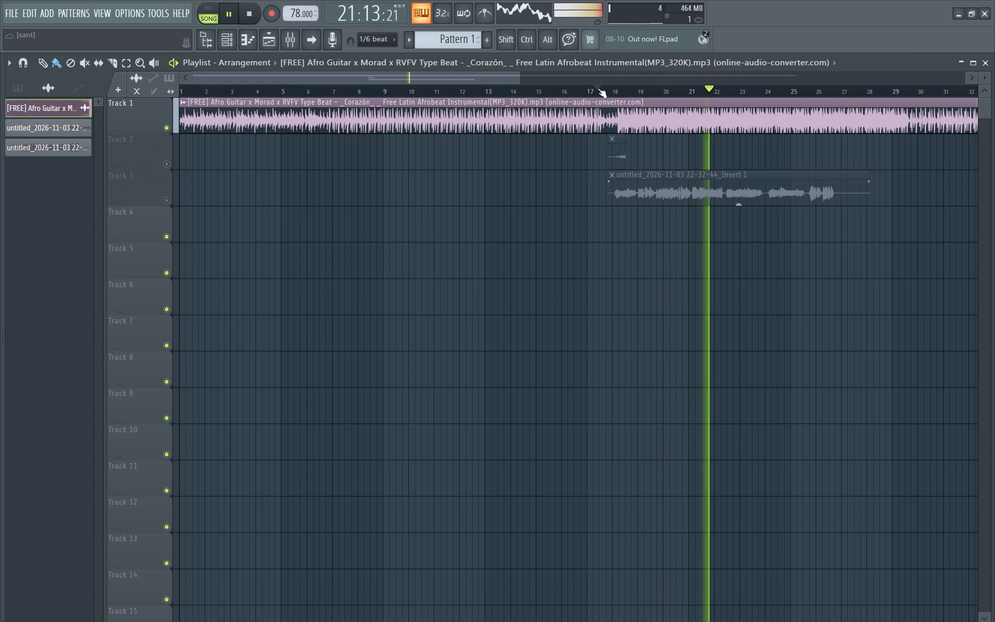
left_click(673, 93)
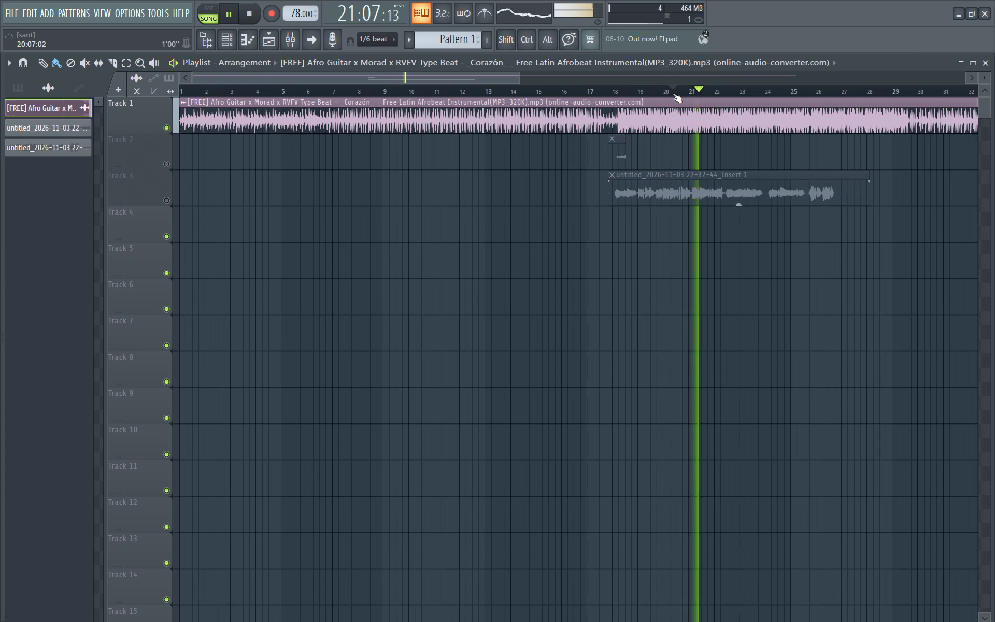
left_click(680, 93)
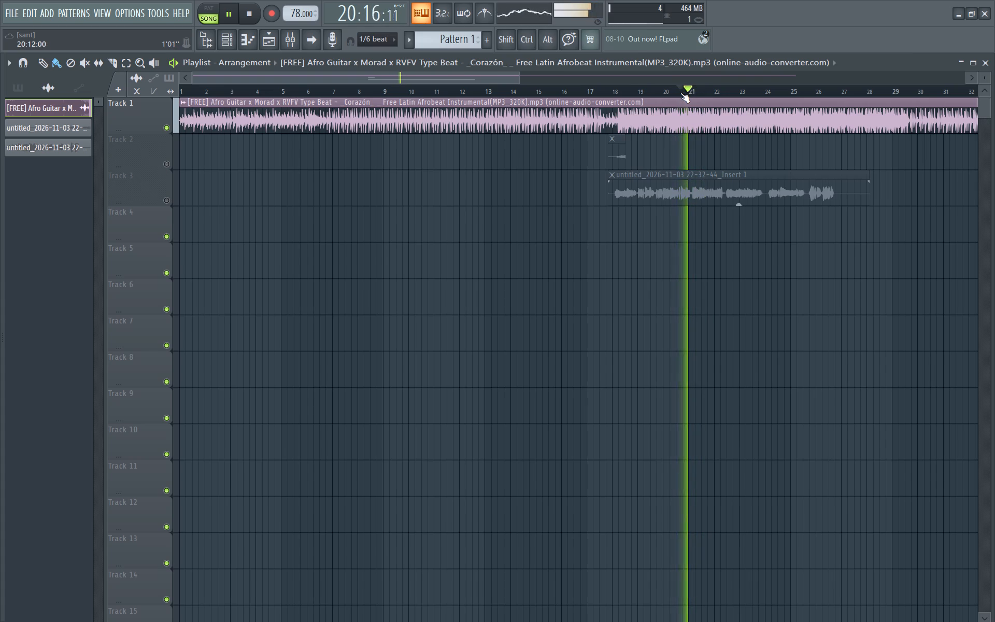
key("space")
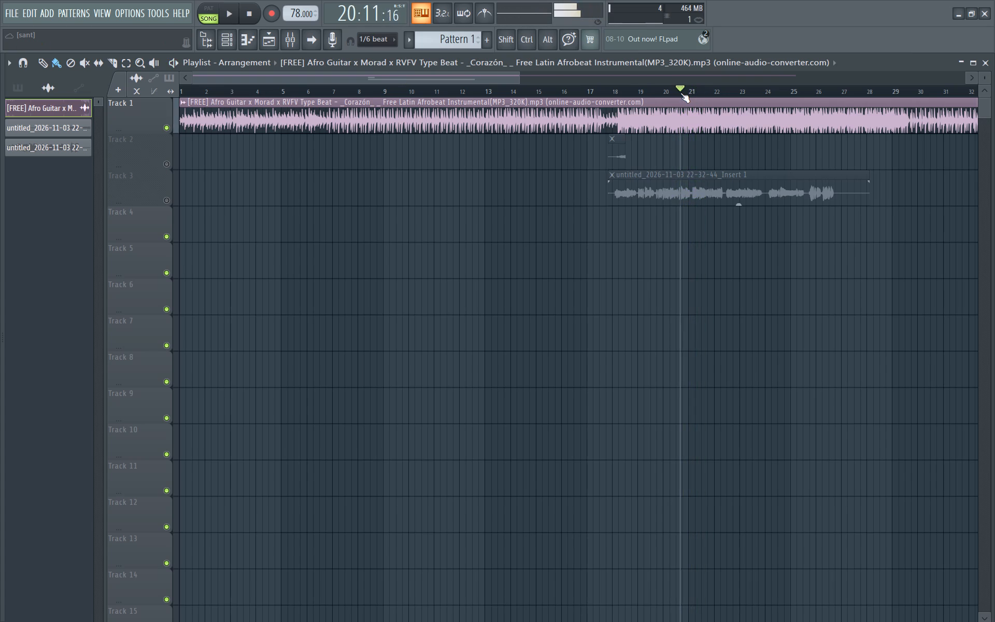
key("space")
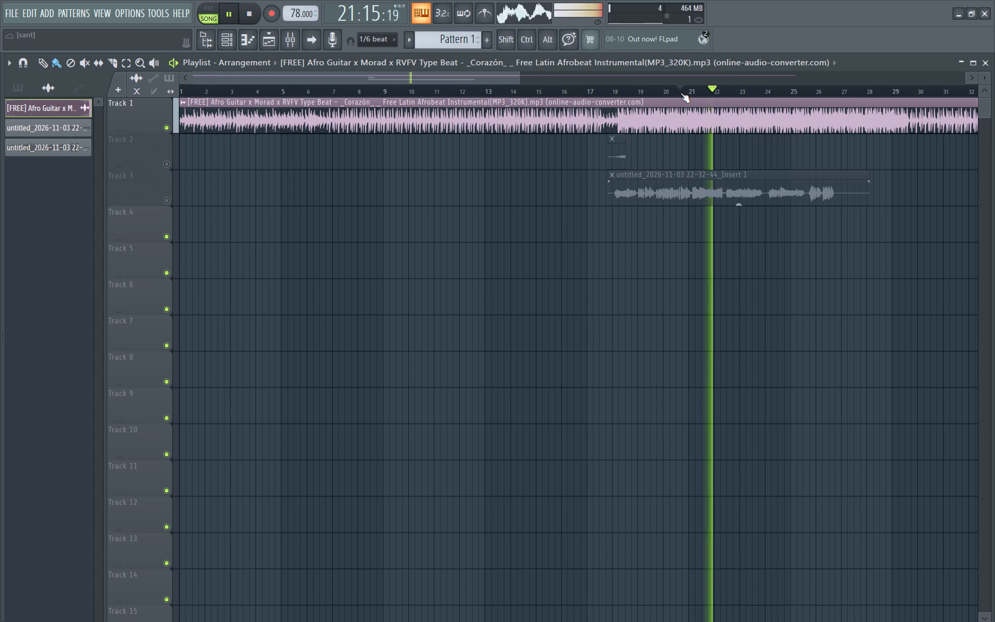
Set the playback start at about 18:01 and restart the beat from there to rehearse the section.
left_click(612, 84)
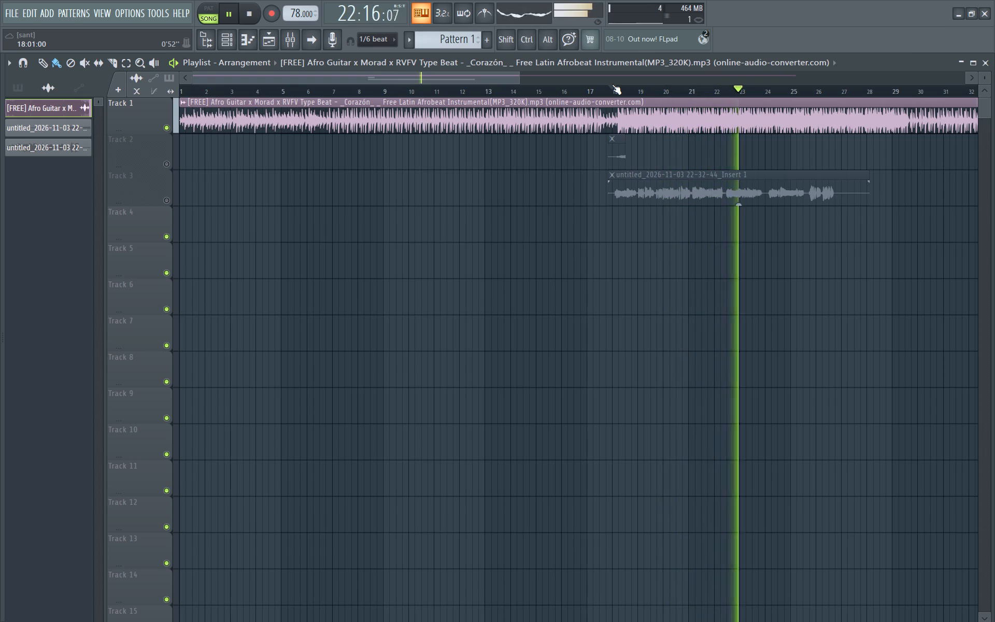
key("space")
key("space")
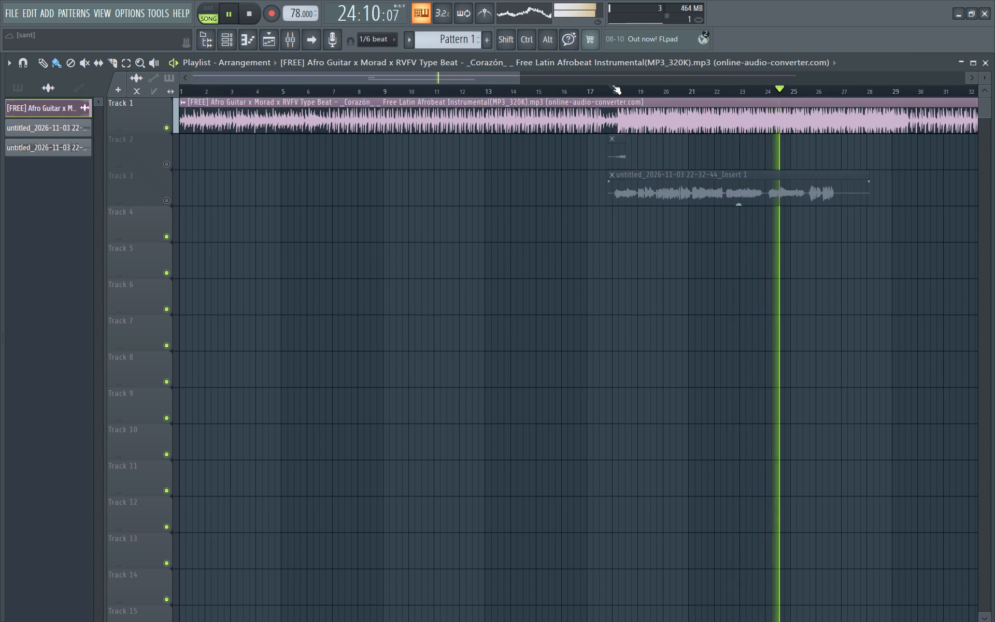
Set the playback start at about 17:15 and rehearse over the beat repeatedly from there.
left_click(610, 93)
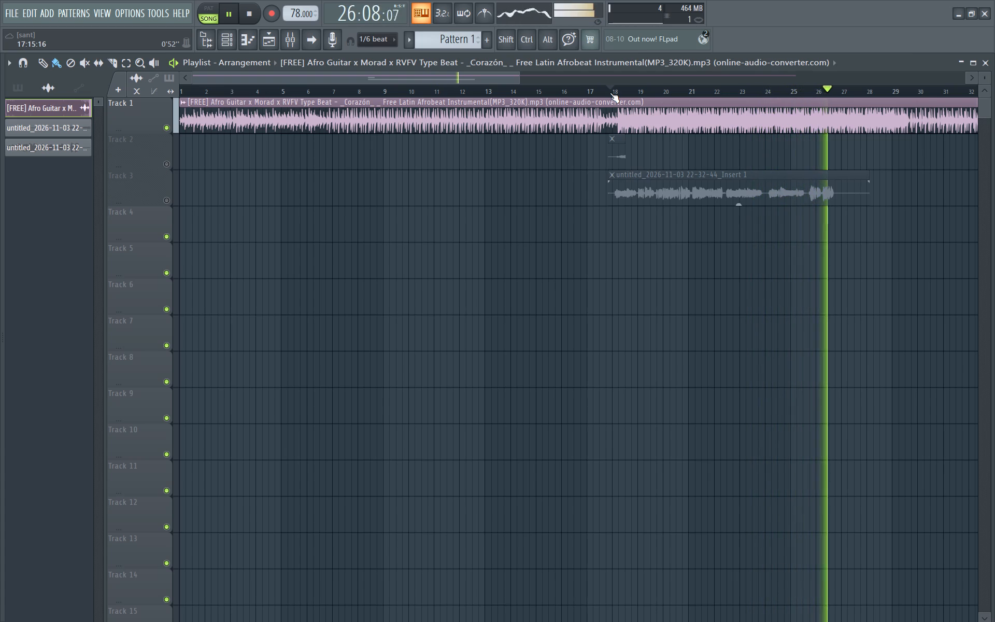
key("space")
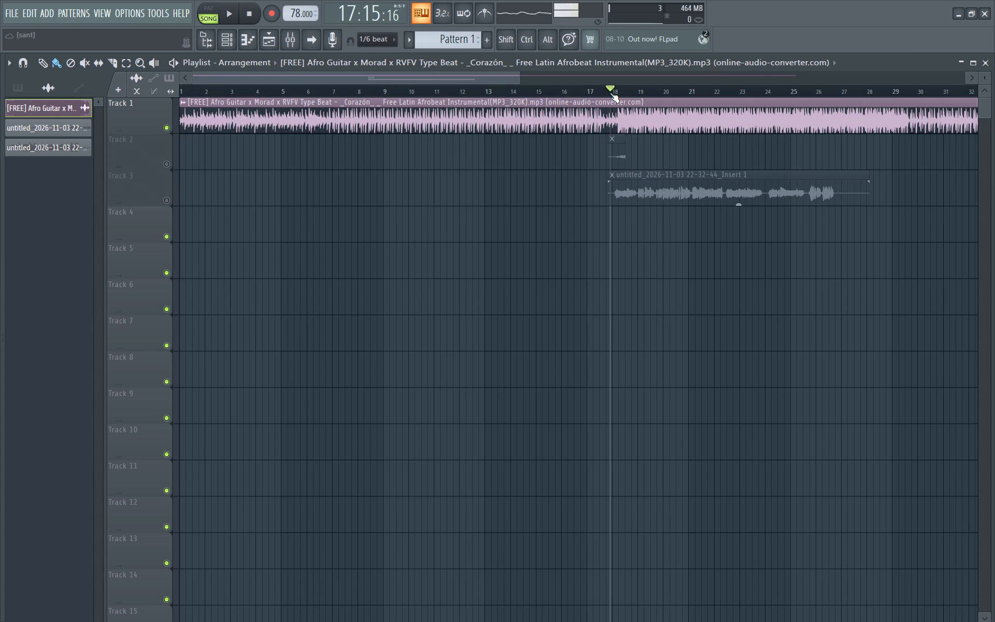
key("space")
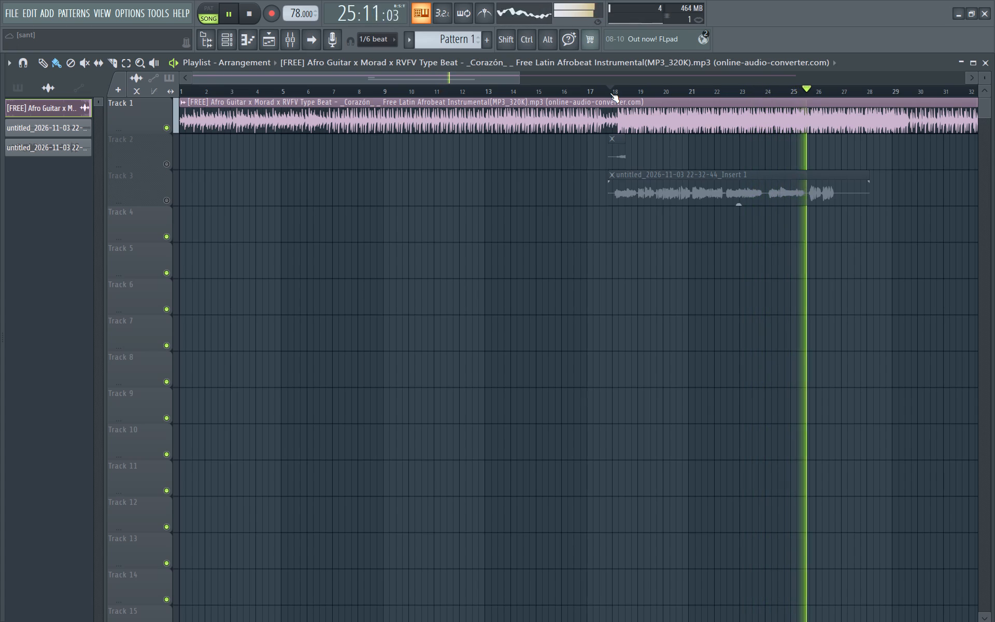
key("space")
key("space")
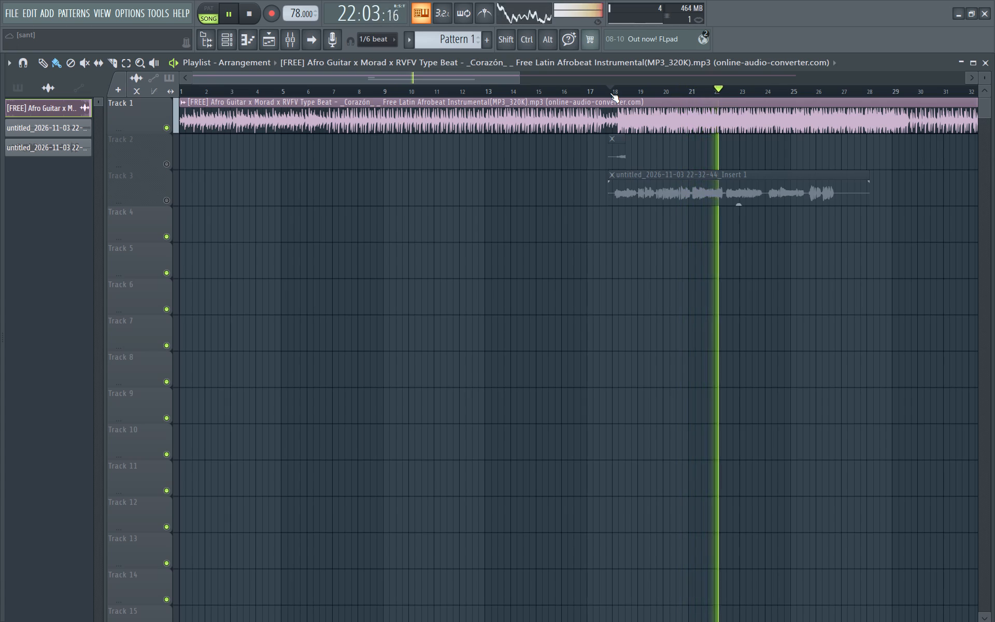
key("space")
key("space")
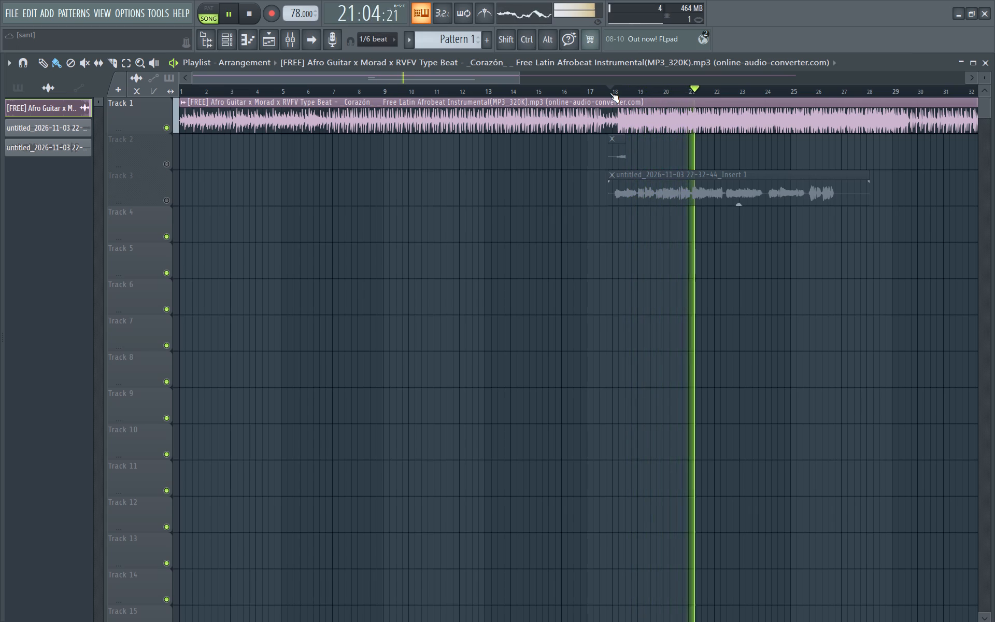
key("space")
key("space")
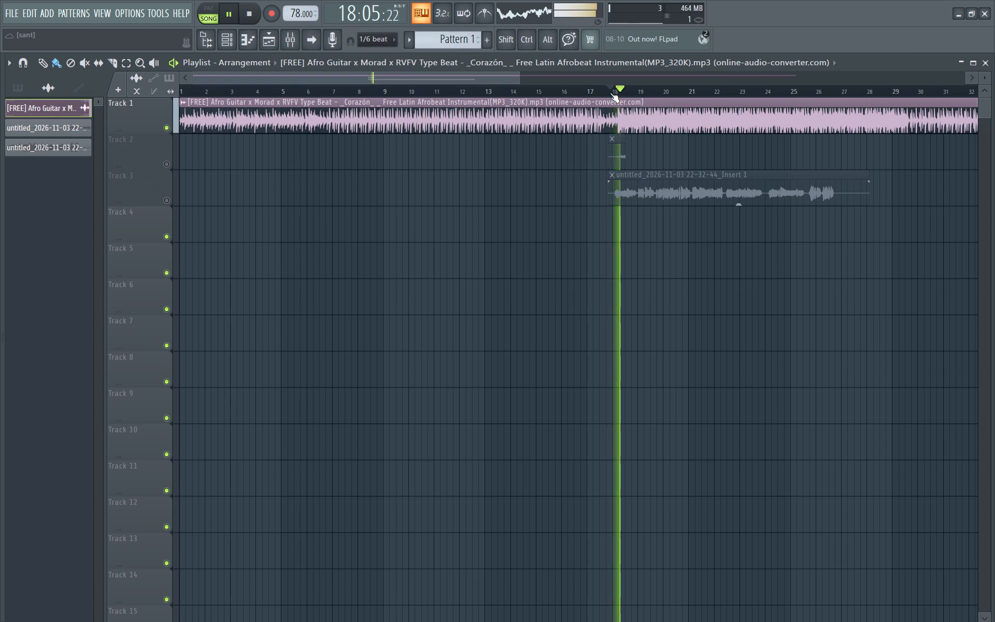
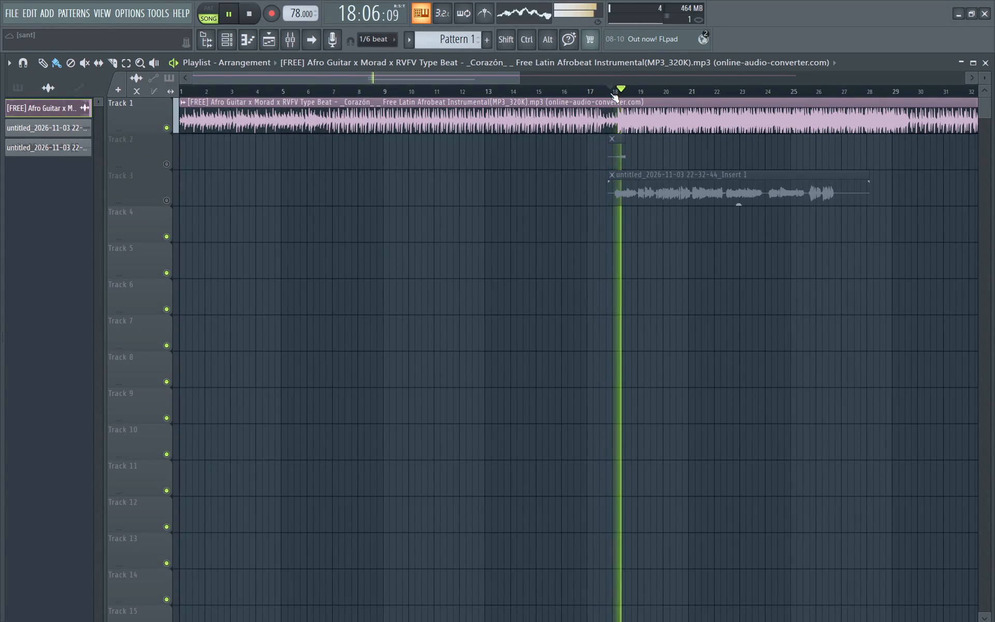
Restart the beat twice from the current playback start to rehearse the section.
key("space")
key("space")
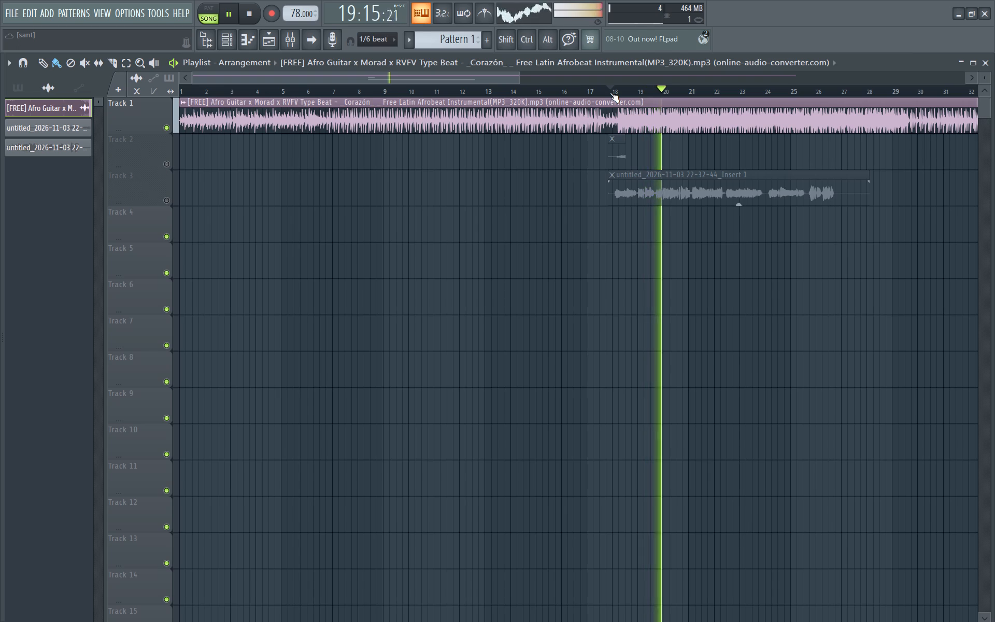
key("space")
key("space")
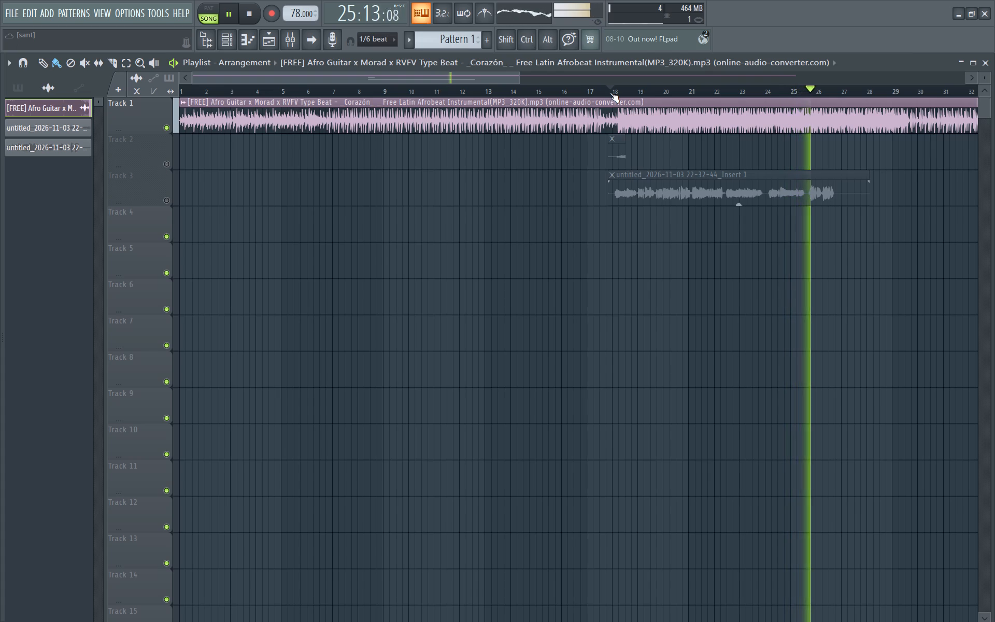
Set the playback start at about 17:06, rehearse over the beat from there, and stop playback.
left_click(595, 91)
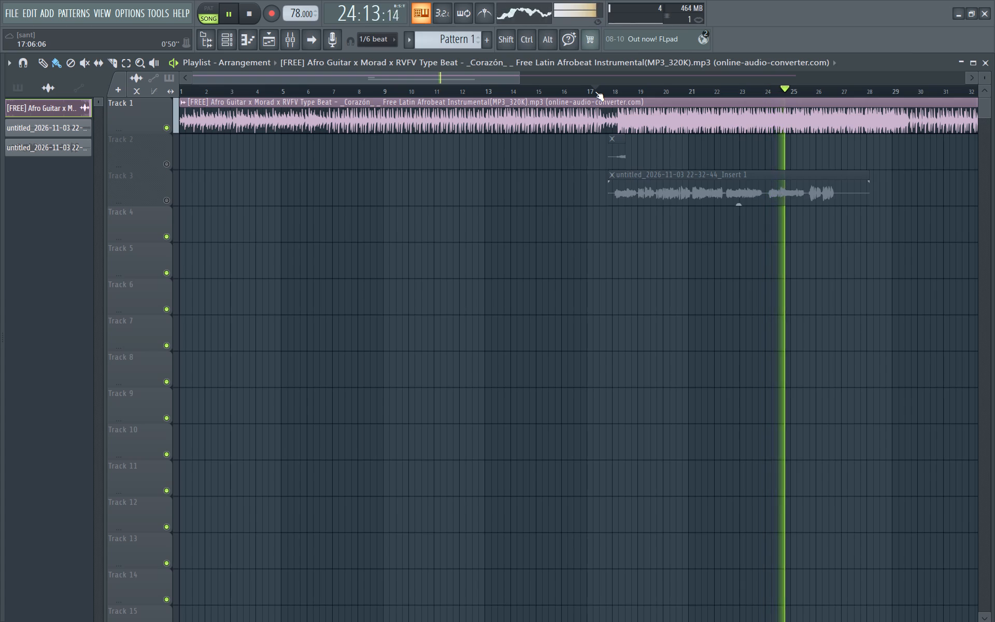
key("space")
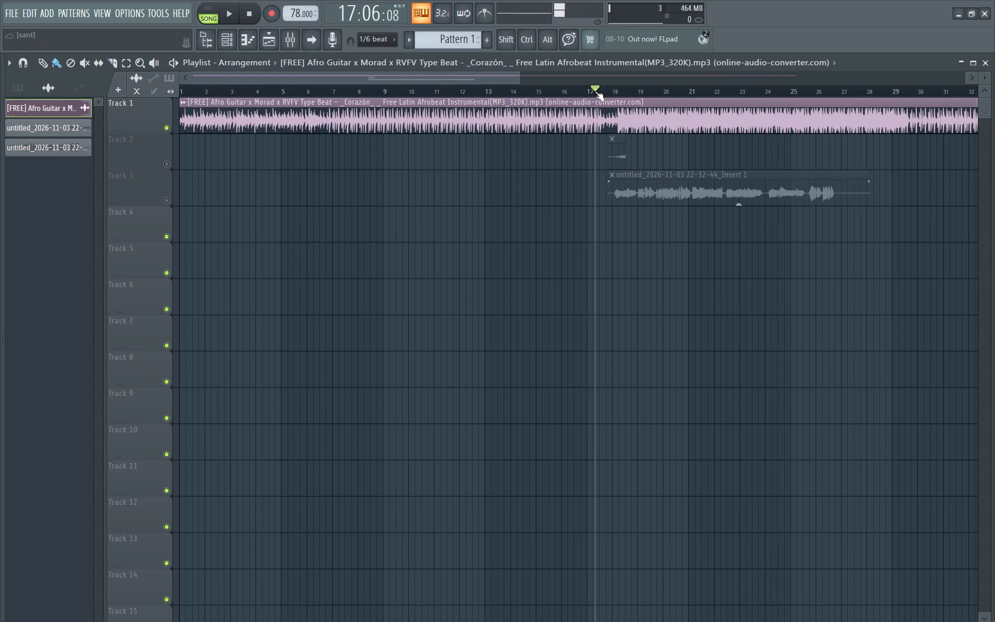
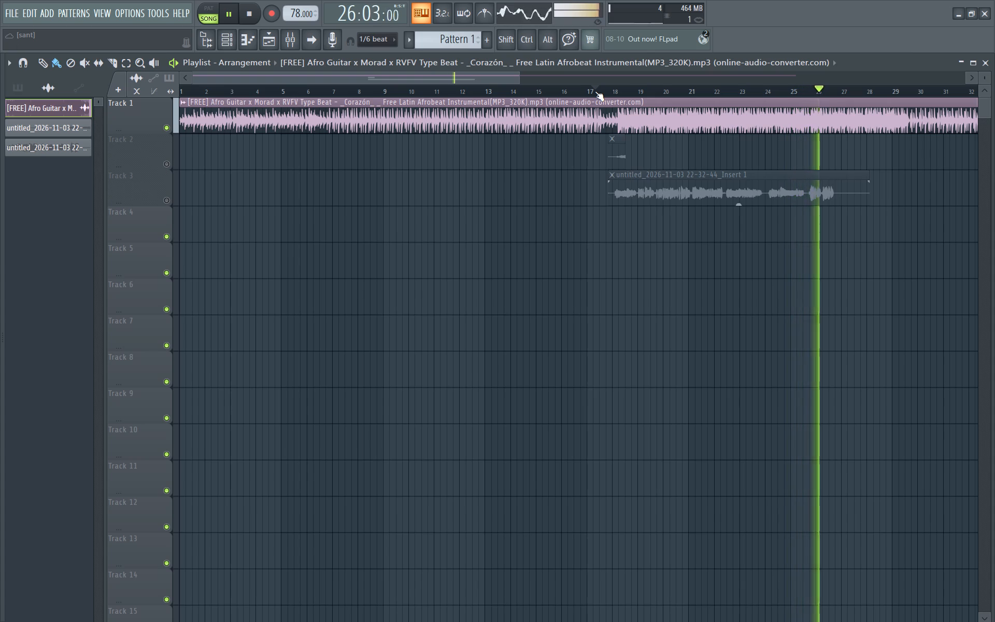
Restart the beat twice from the current playback start to rehearse the section again.
key("space")
key("space")
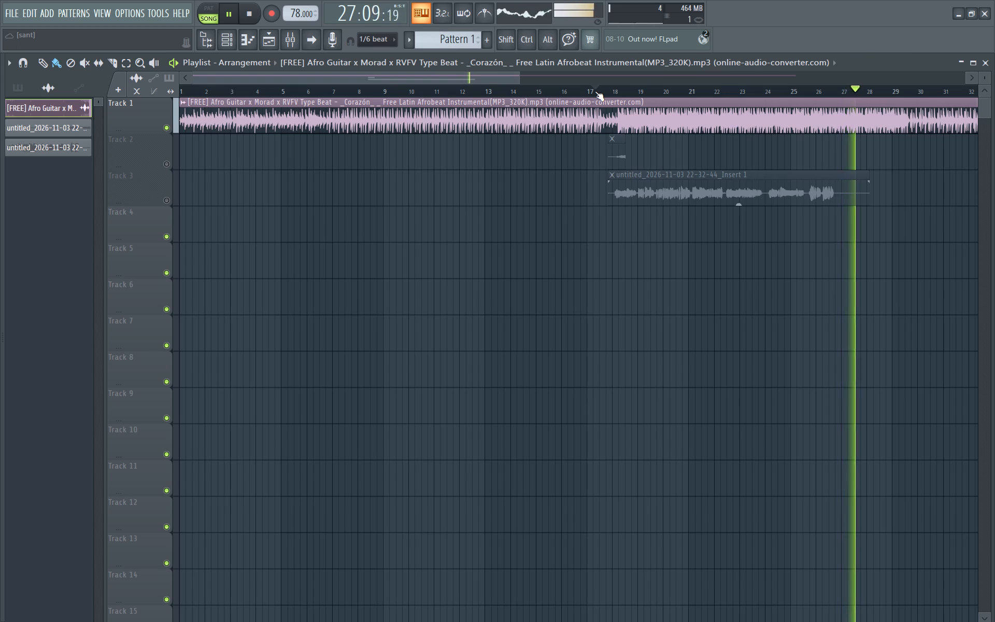
key("space")
key("space")
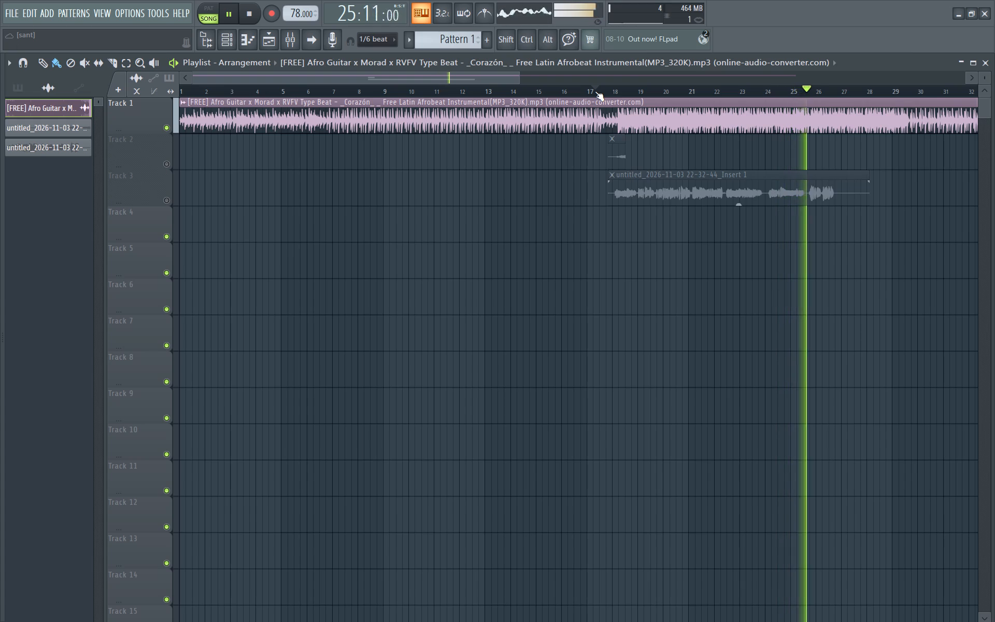
Set the playback start at about 22:03, rehearse over the beat from there, and stop playback.
left_click(717, 91)
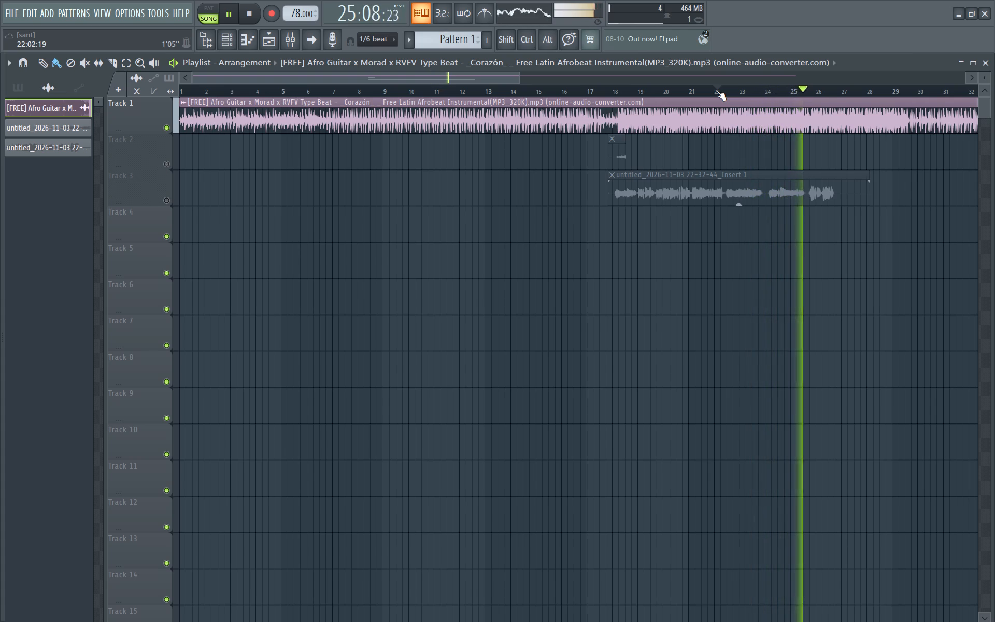
key("space")
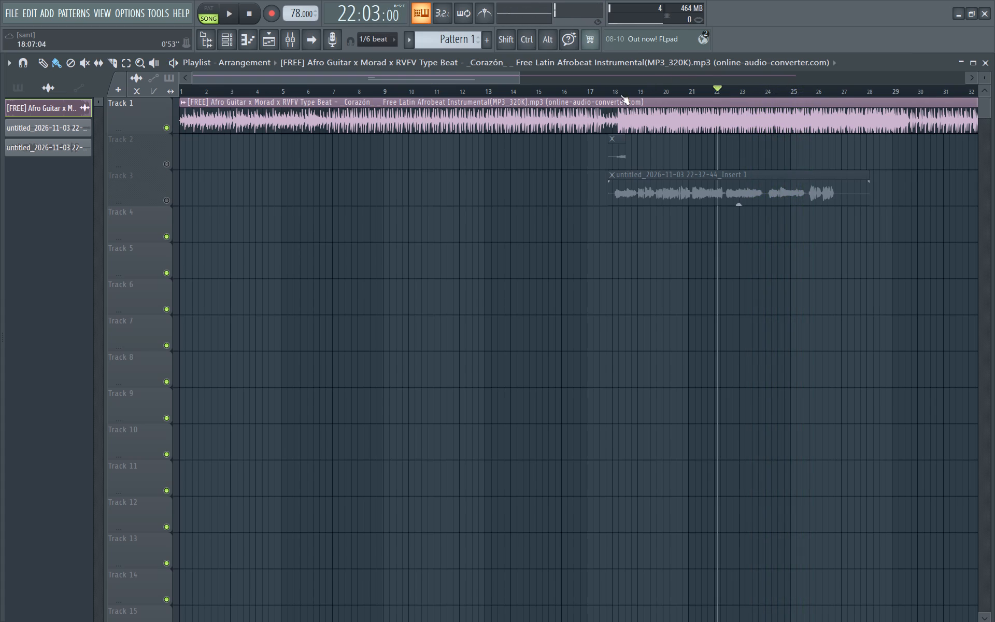
Set the playback start just before bar 18, where the Track 3 take begins, and rehearse from there, restarting the beat twice.
left_click(608, 91)
key("space")
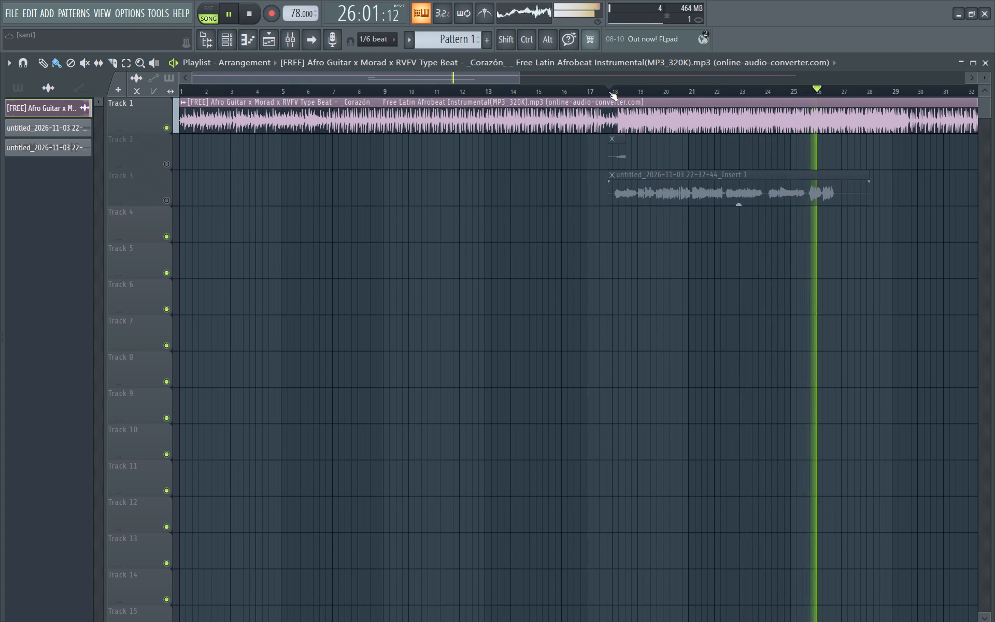
key("space")
key("space")
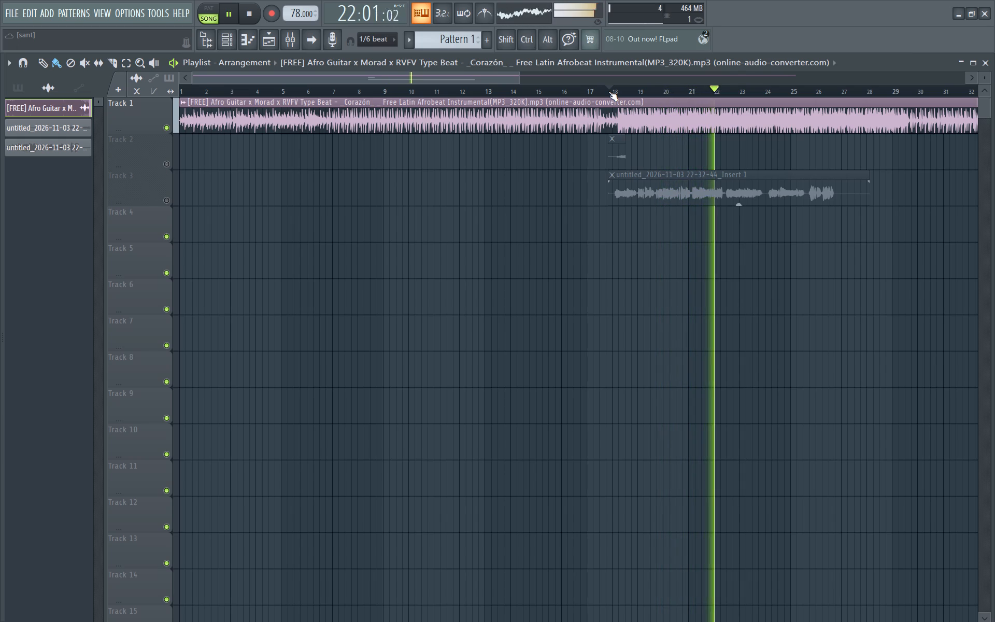
key("space")
key("space")
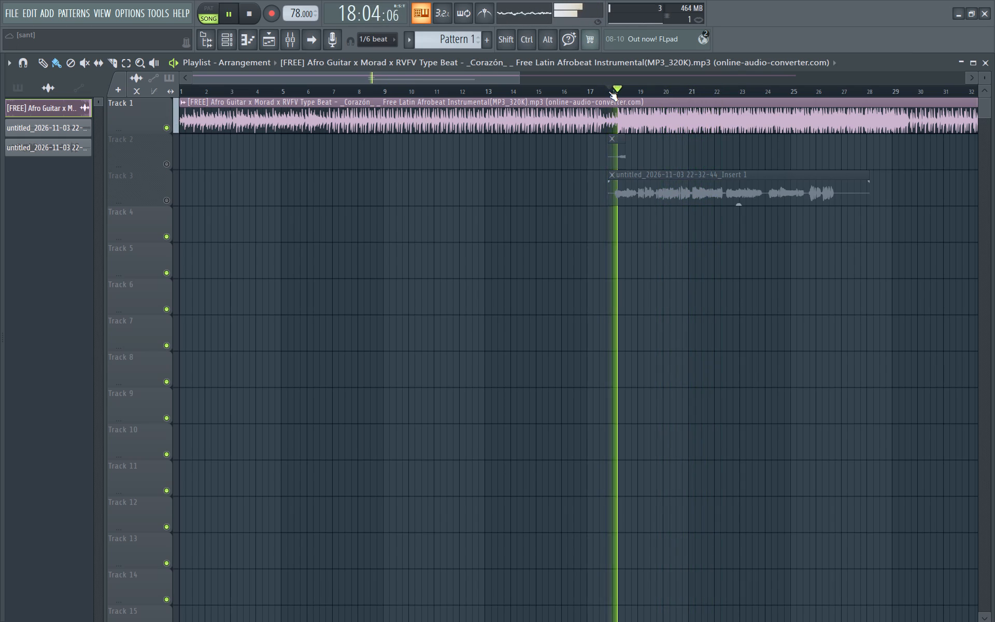
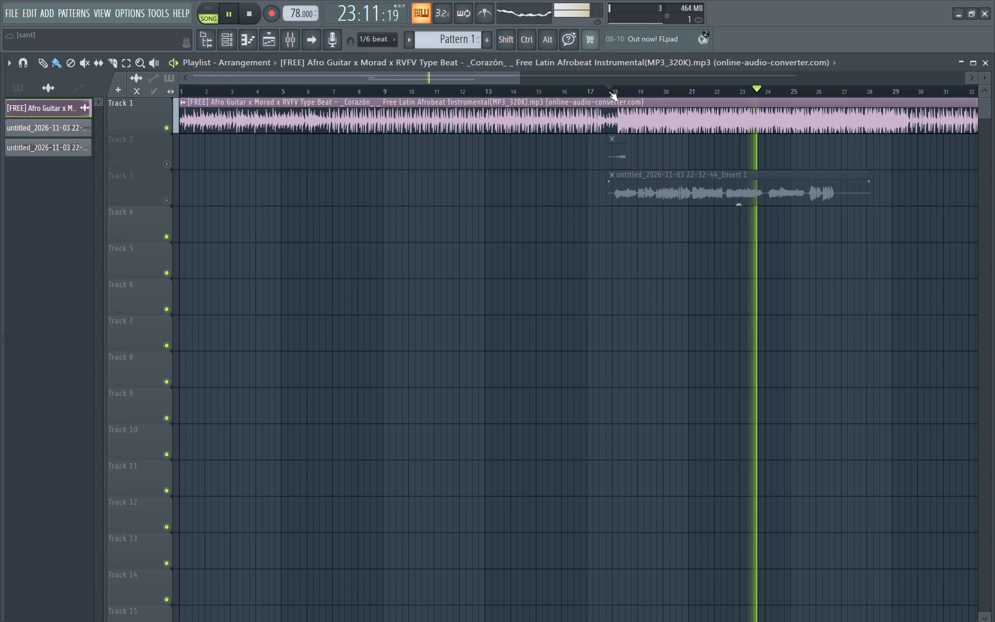
Restart the beat from the playback start just before bar 18 to rehearse the section again.
key("space")
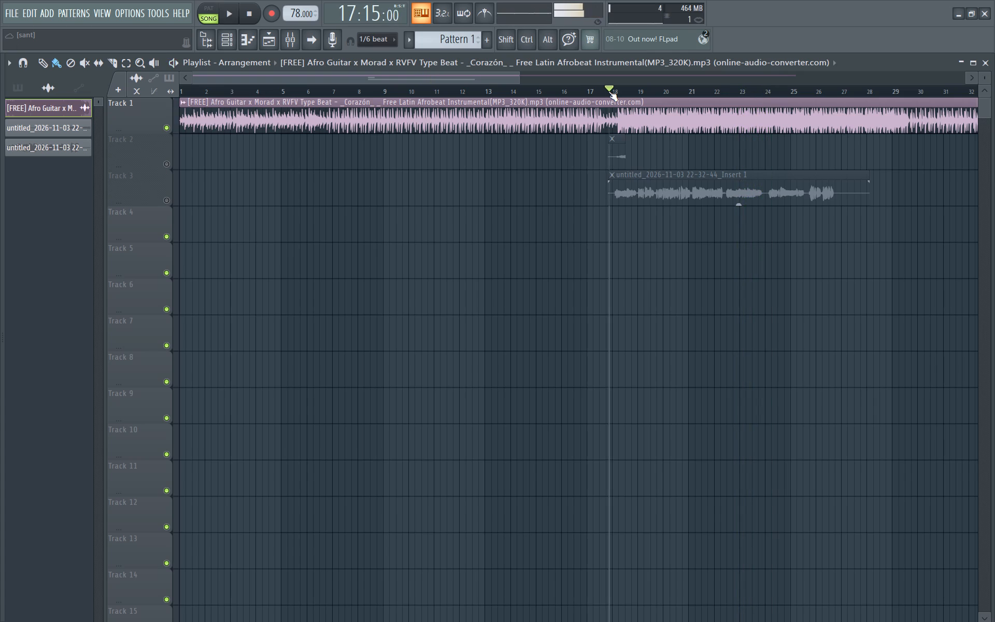
key("space")
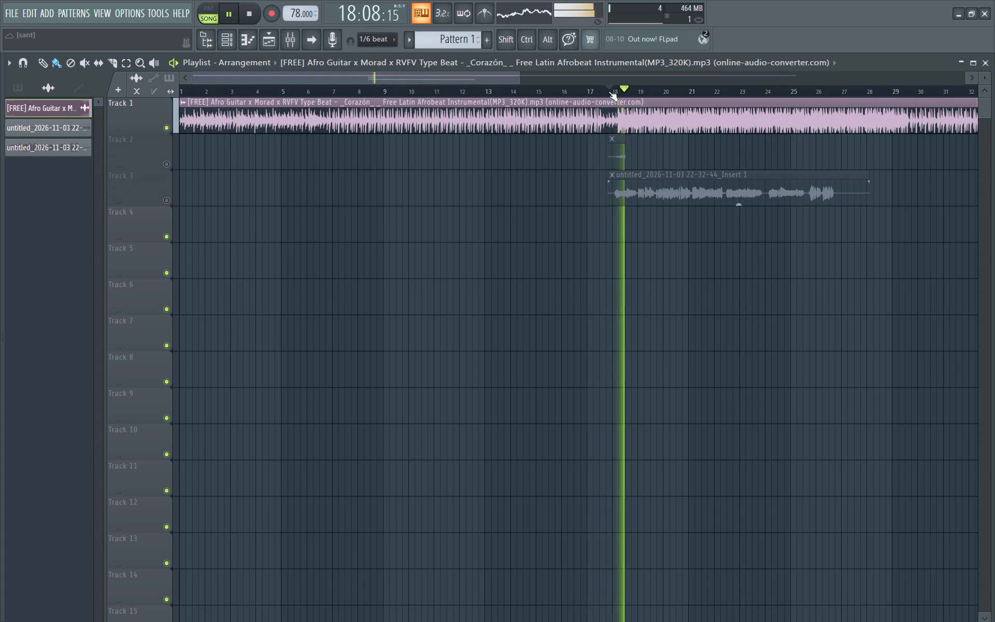
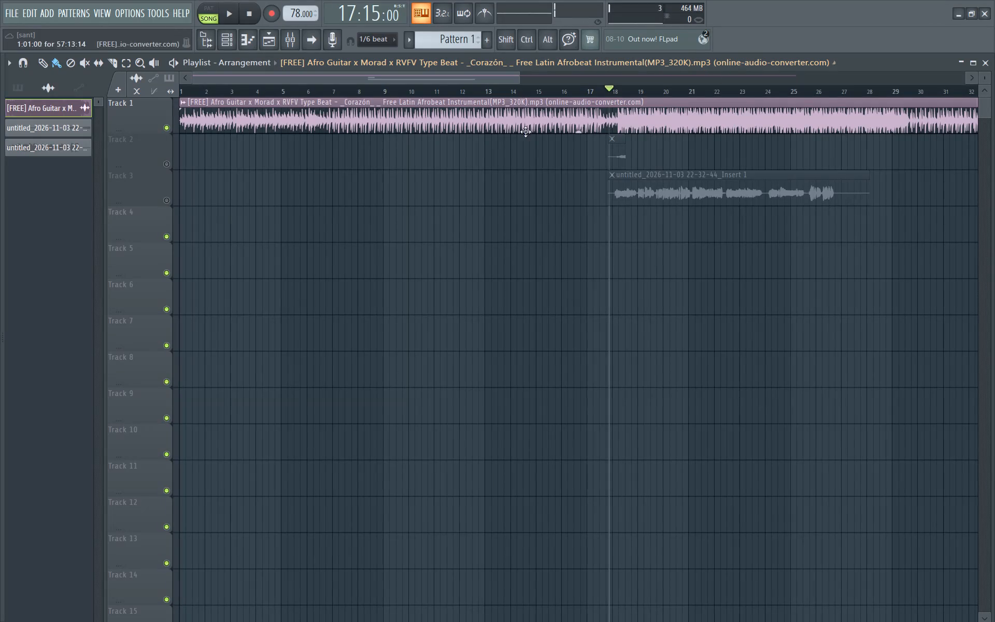
Unmute Track 3 and listen back to its recorded take from just before bar 18, skipping to bar 21 and back to mid-bar 20.
left_click(164, 197)
key("space")
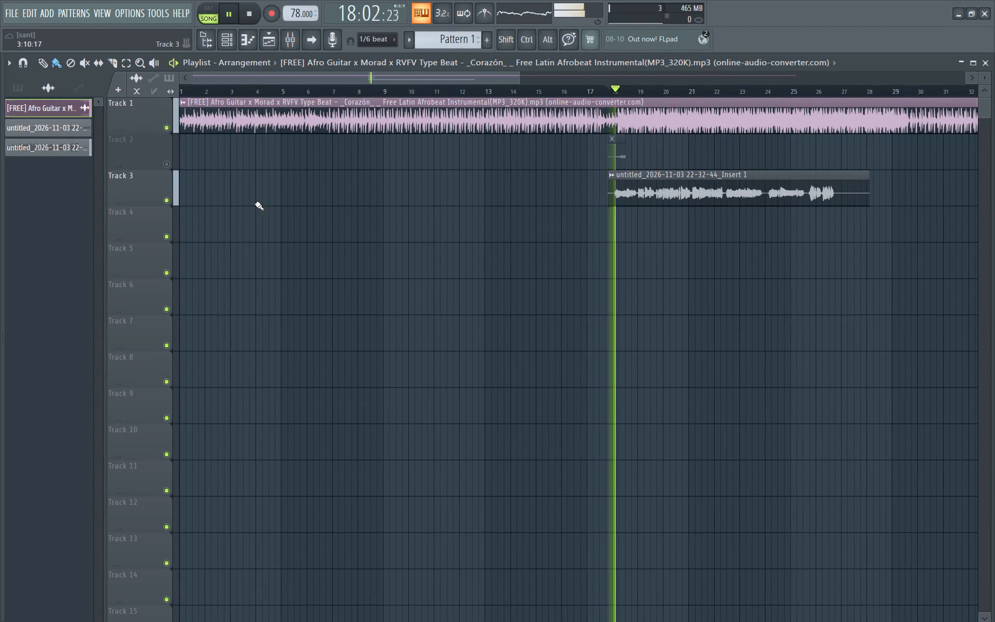
left_click(689, 89)
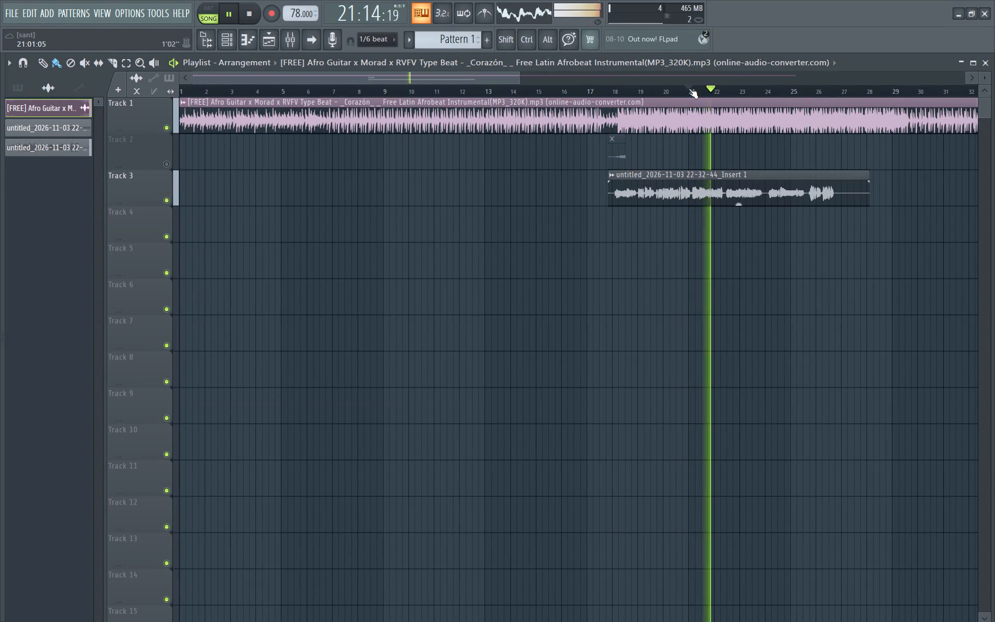
left_click(678, 94)
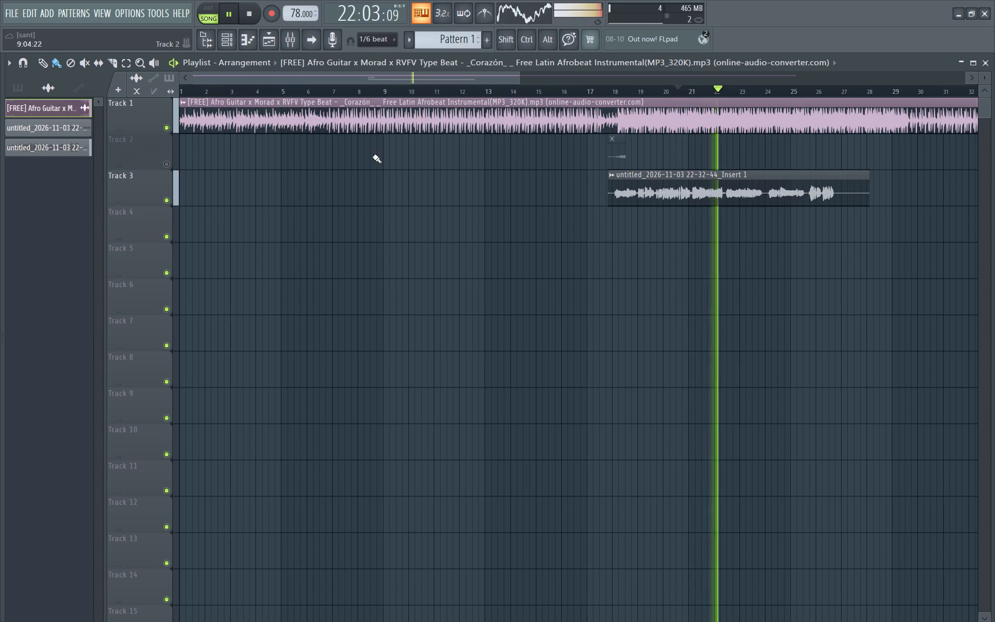
Mute Track 3 again and stop playback, returning to the start point in bar 20.
left_click(166, 201)
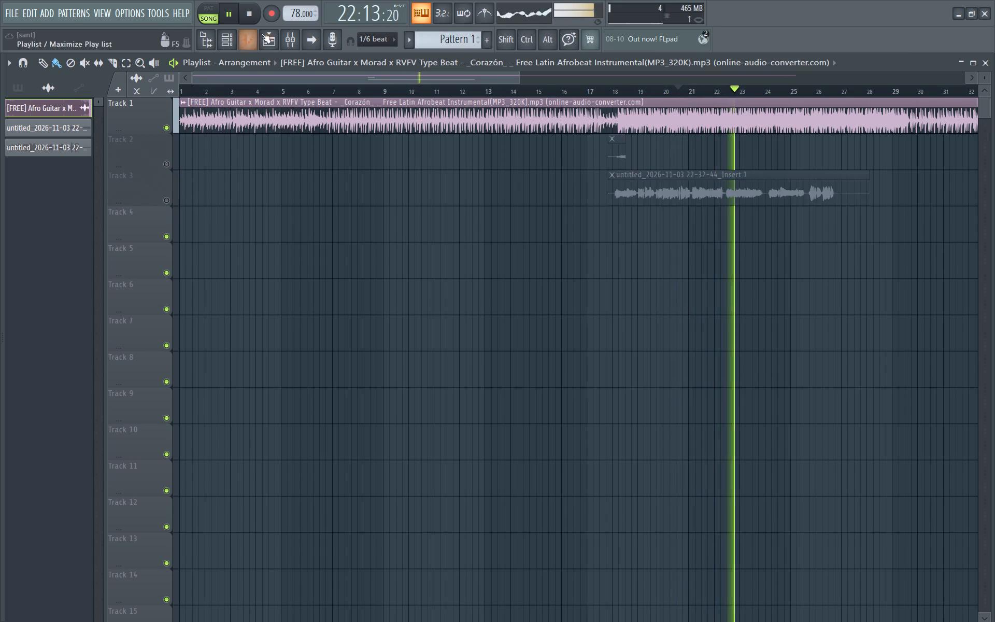
key("space")
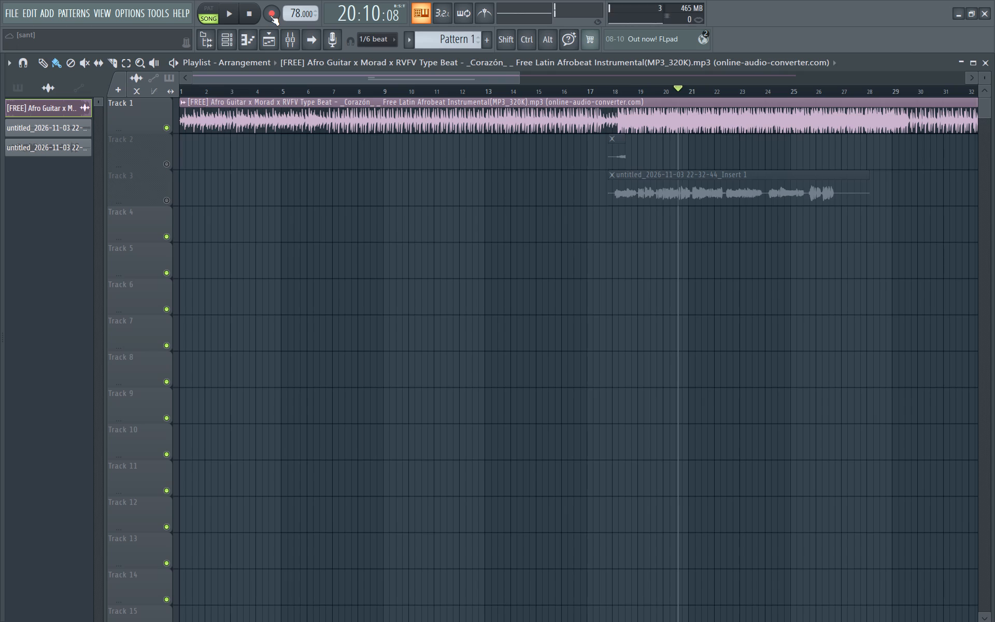
Rehearse over the beat alone from bar 20, and restart it from just before bar 17.
key("space")
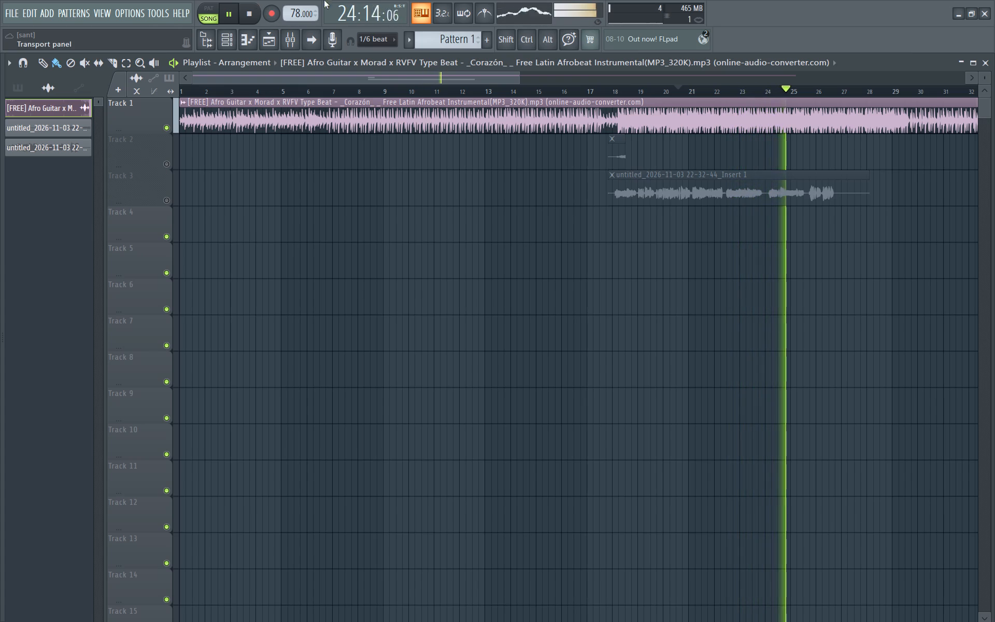
left_click(585, 89)
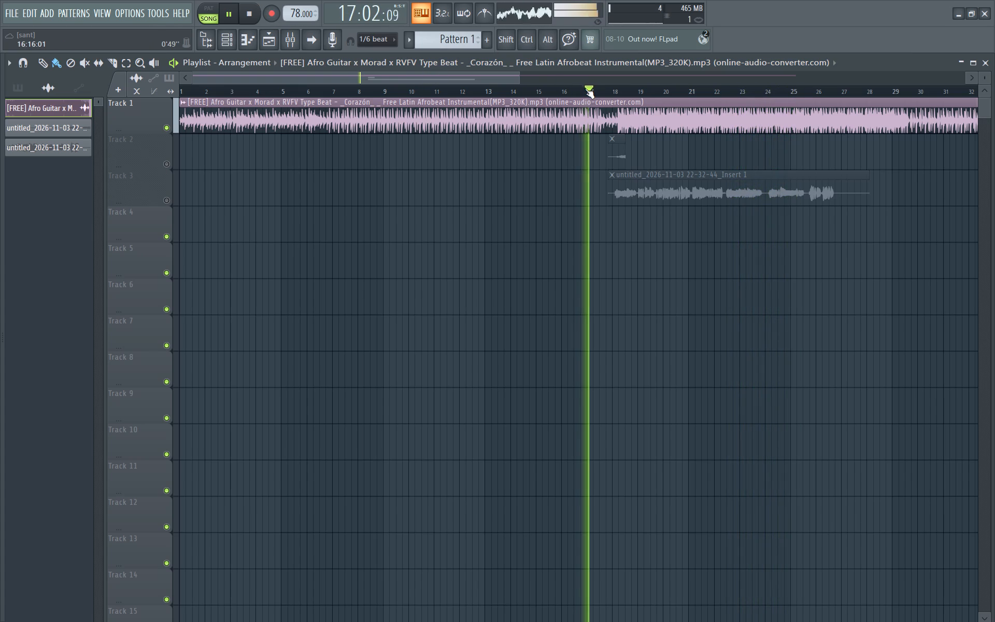
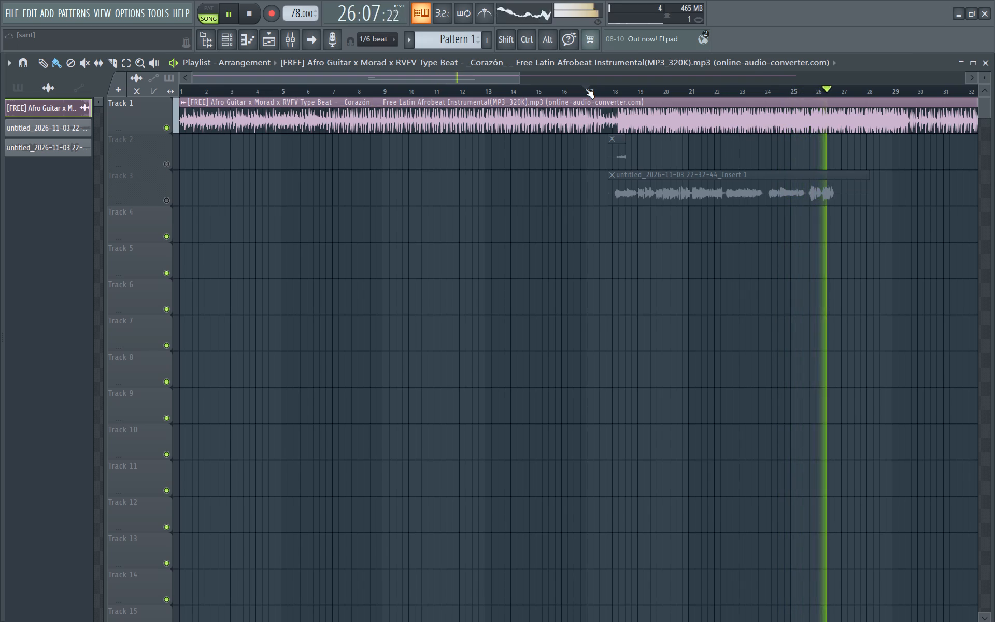
Rehearse over the beat alone, restarting it seven times from just before bar 17.
key("space")
key("space")
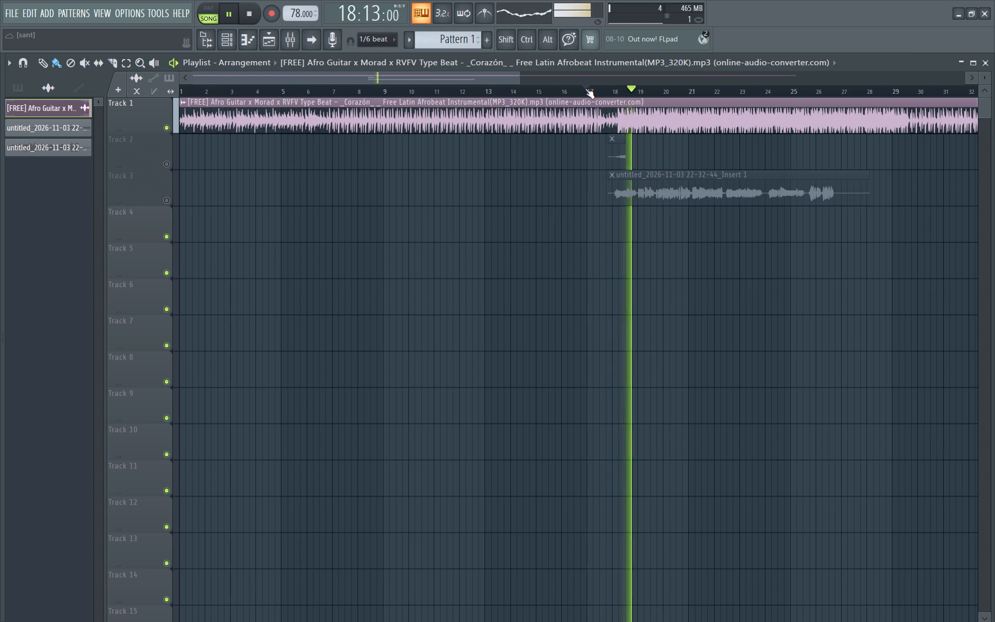
key("space")
key("space")
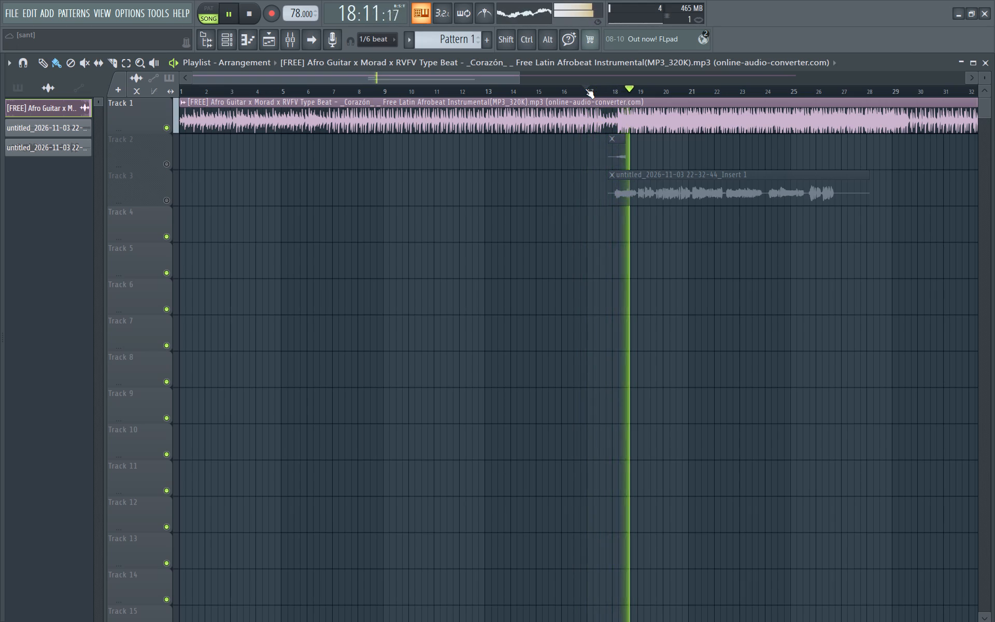
key("space")
key("space")
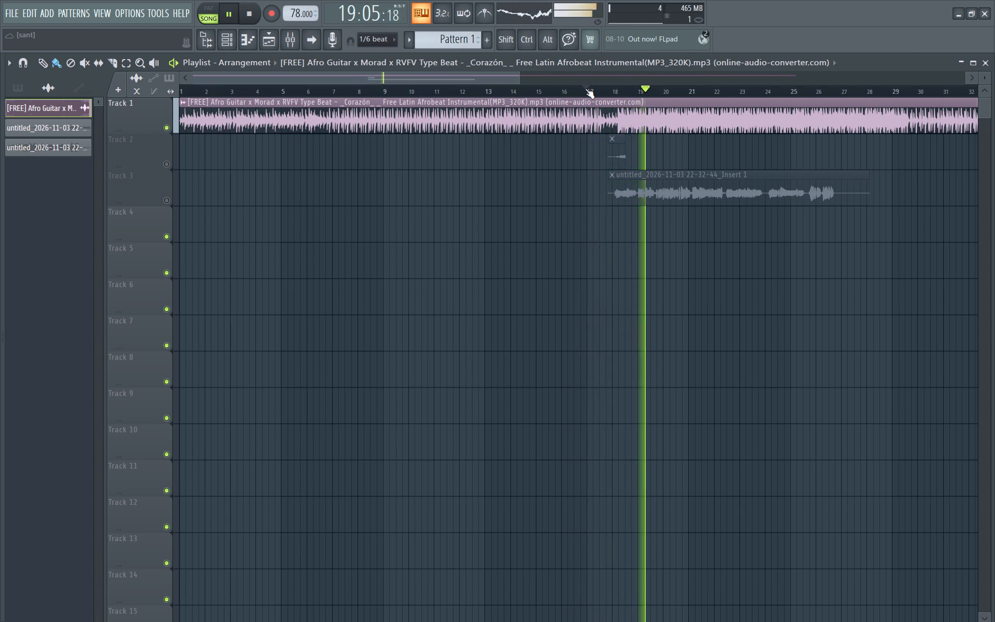
key("space")
key("space")
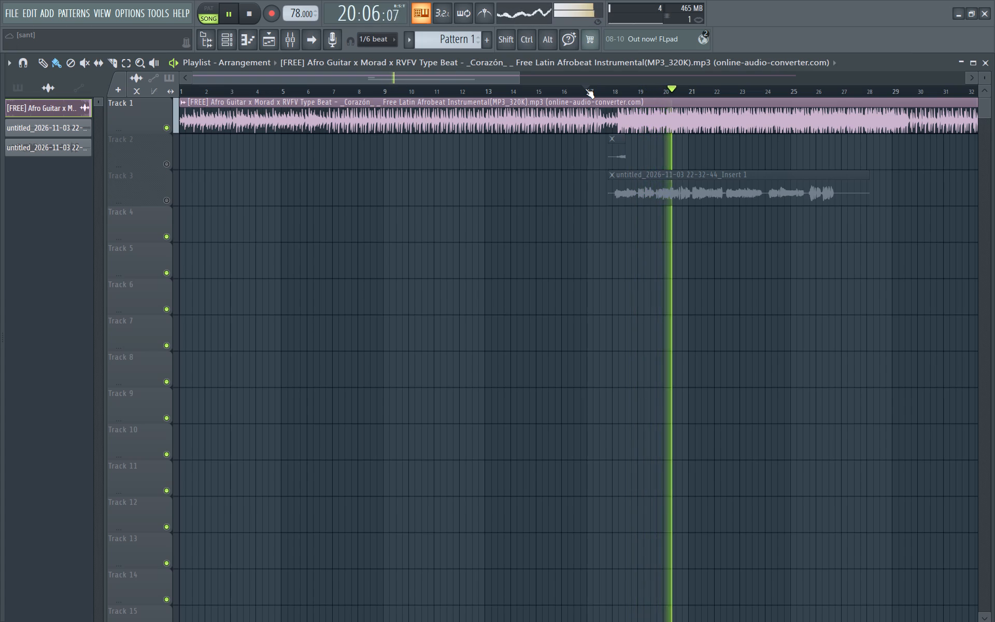
key("space")
key("space")
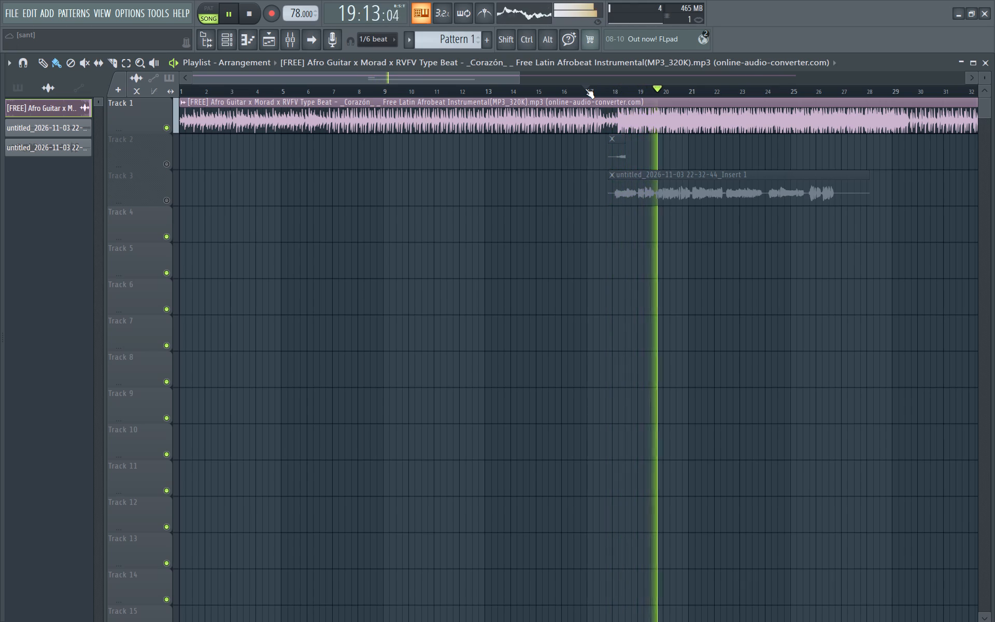
key("space")
key("space")
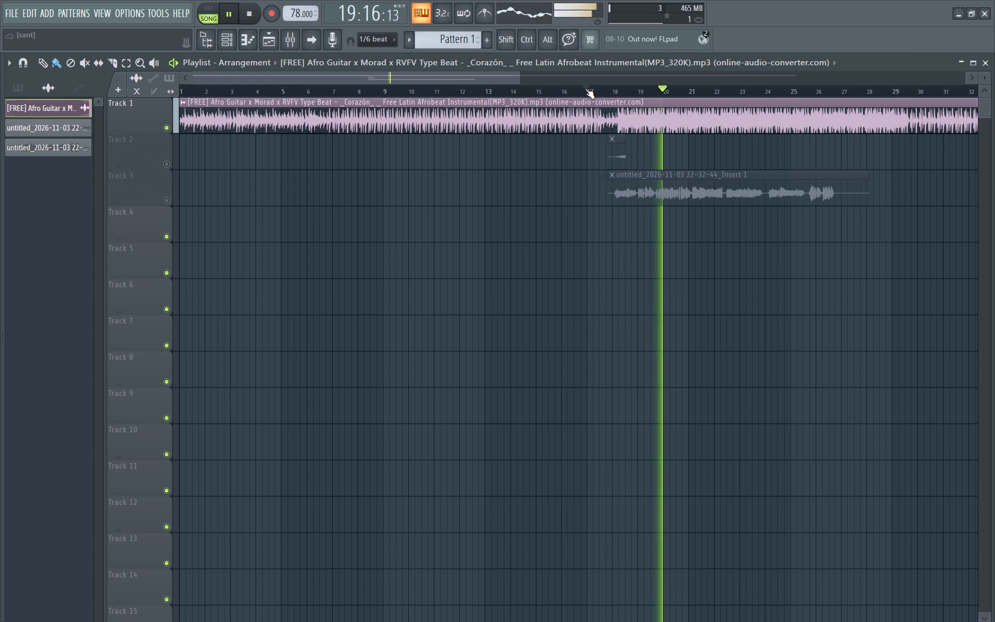
key("space")
key("space")
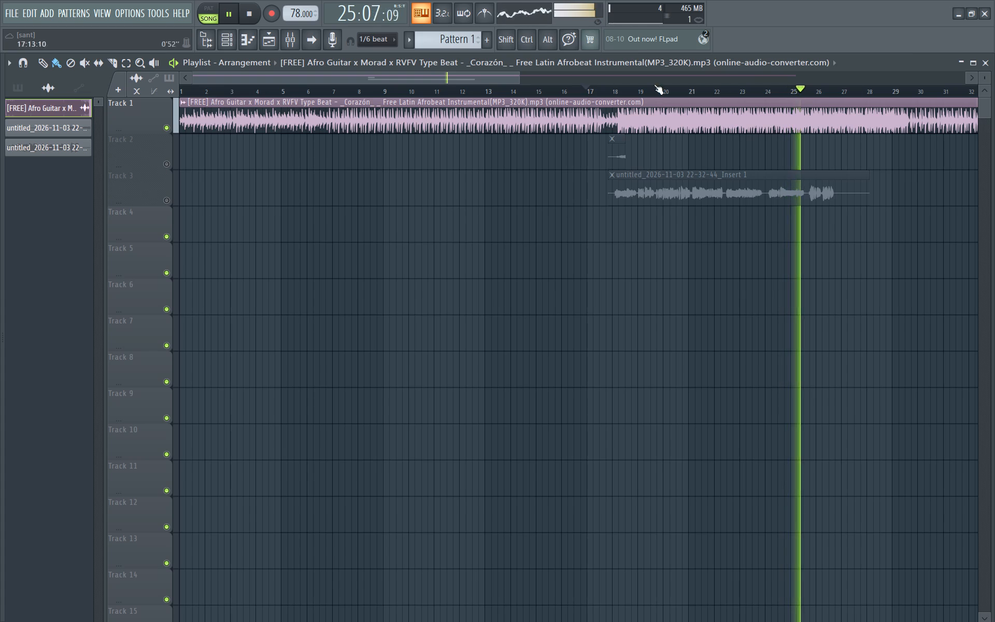
Continue rehearsing over the beat from mid-bar 23, and go back and restart it from just before bar 18.
left_click(751, 88)
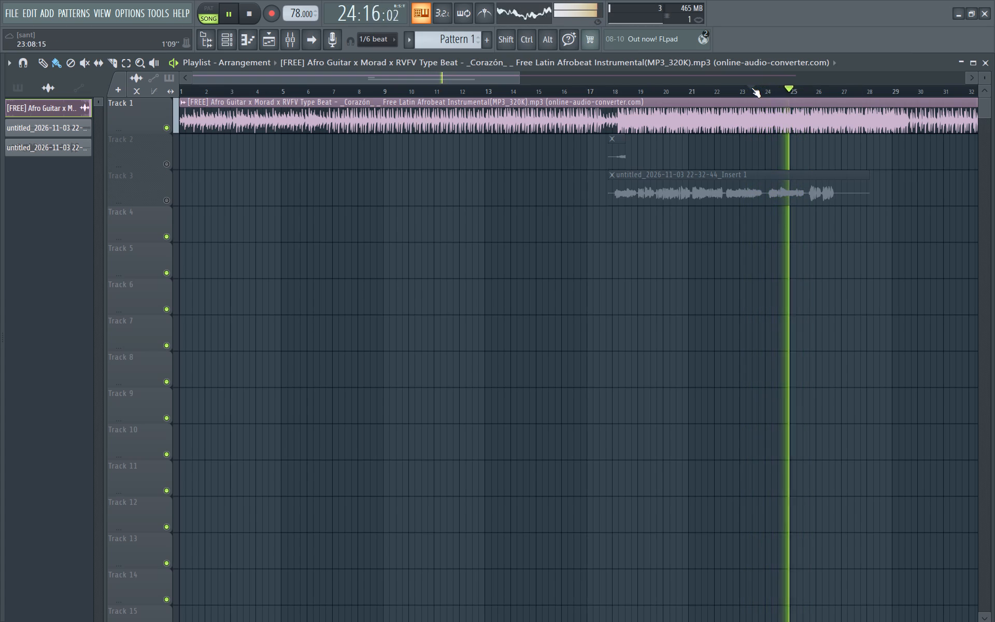
left_click(611, 92)
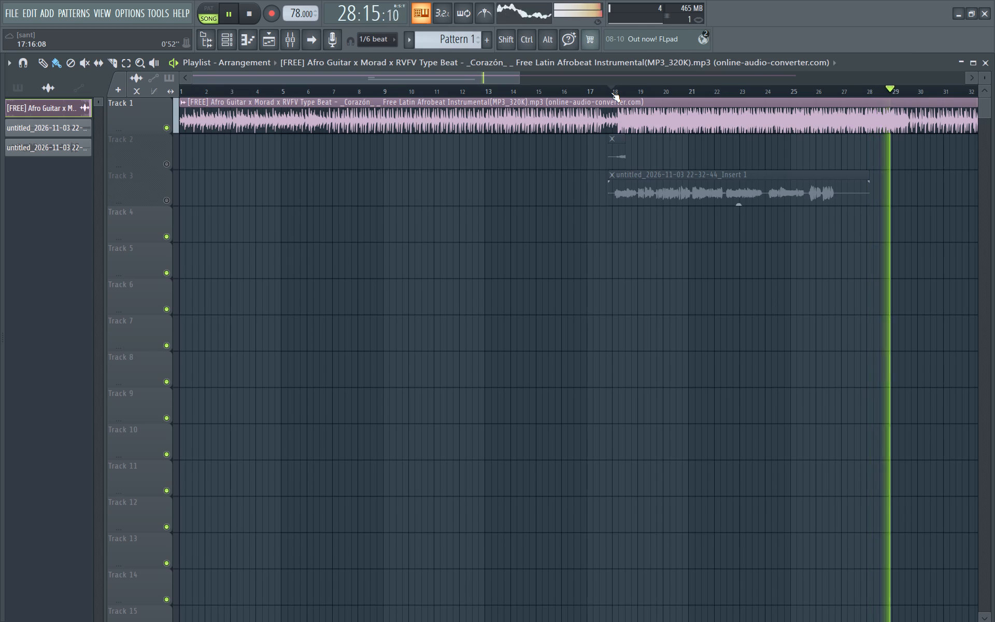
key("space")
key("space")
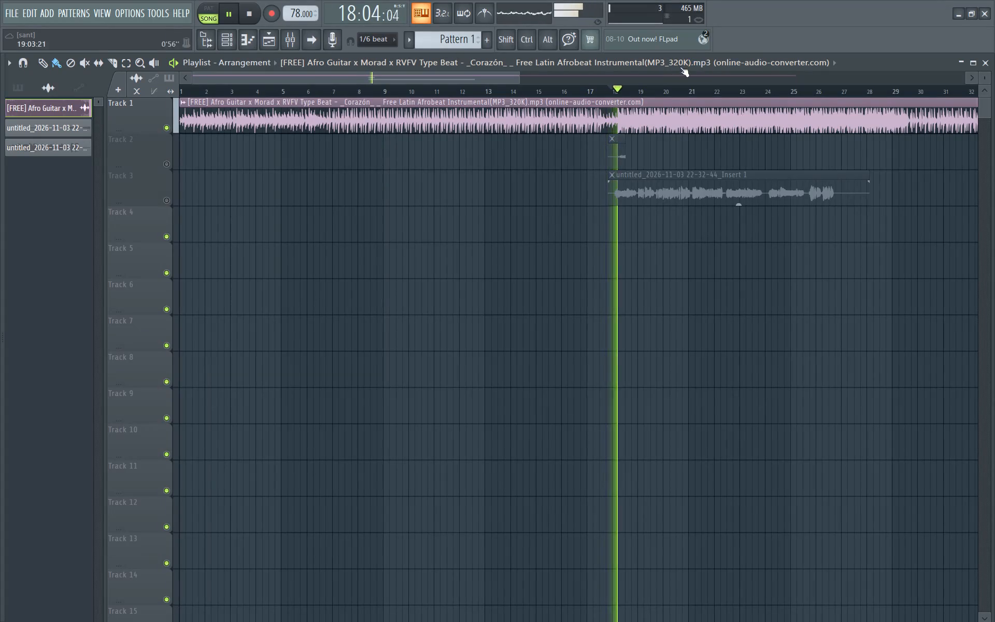
Rehearse over the beat from mid-bar 21, restart it there twice, and stop playback at that start point.
left_click(703, 92)
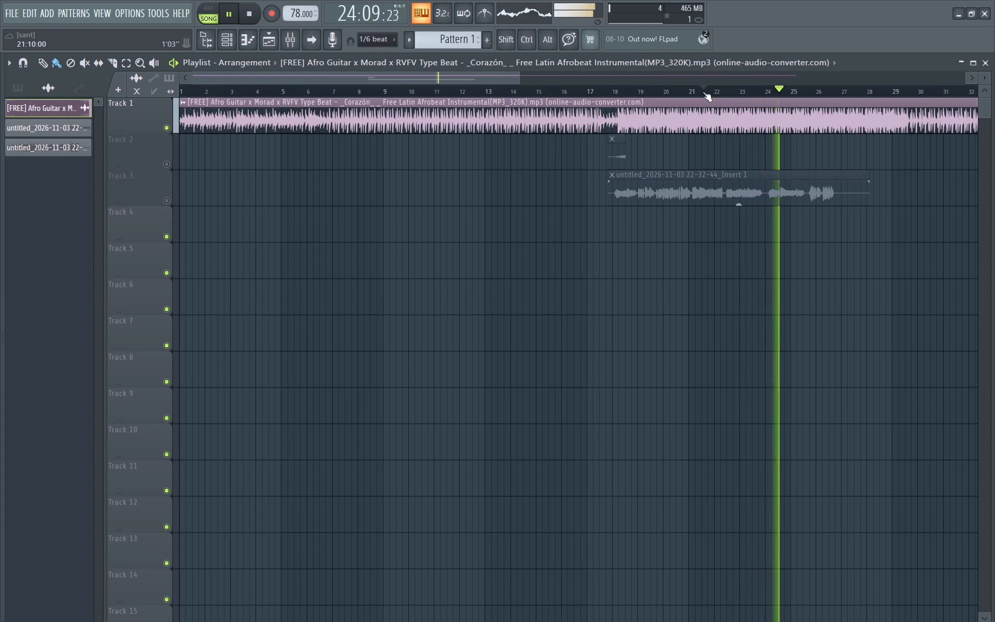
key("space")
key("space")
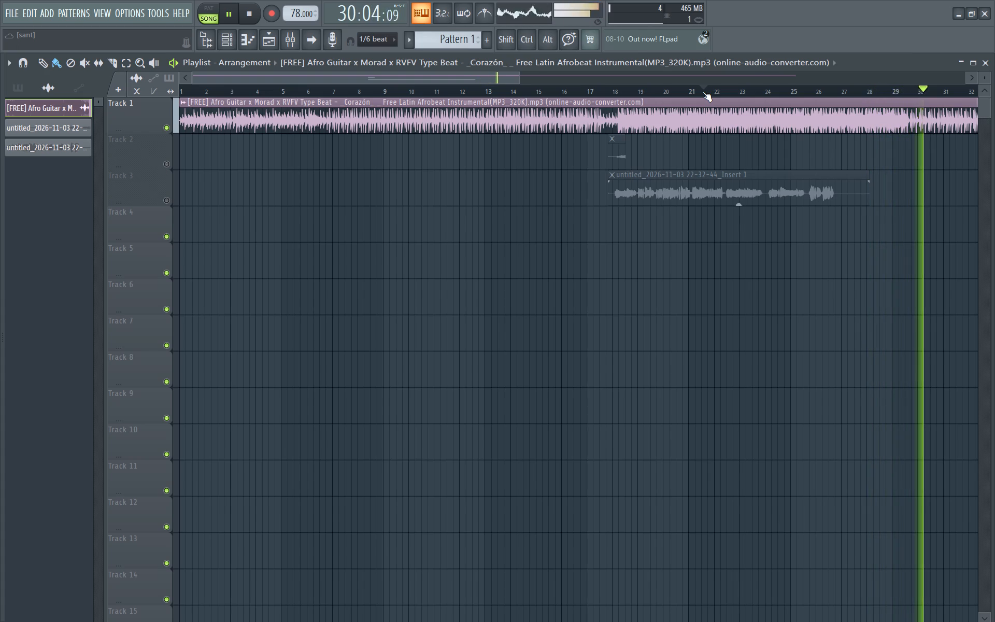
key("space")
key("space")
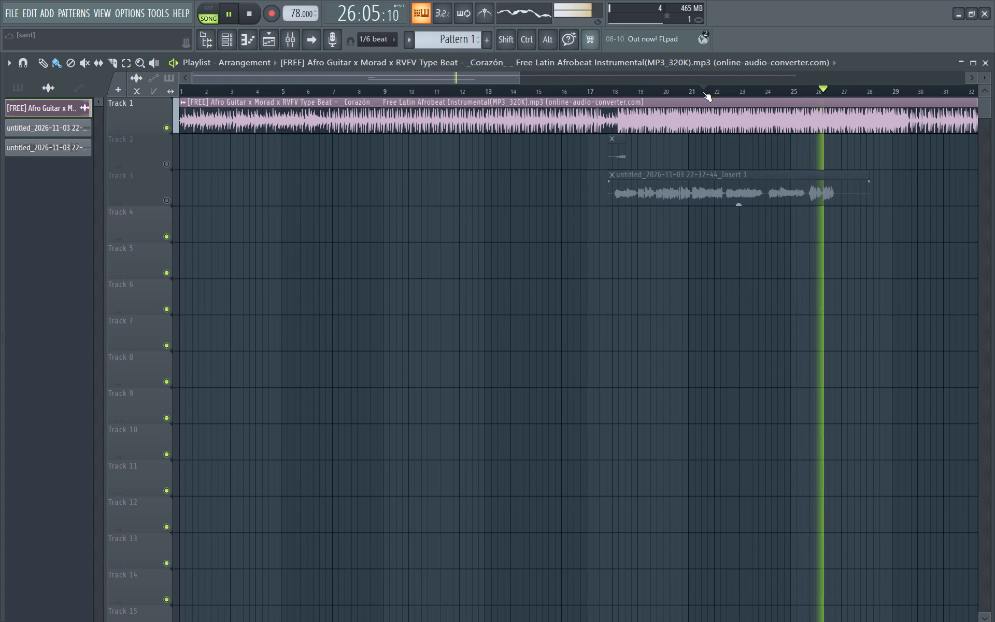
key("space")
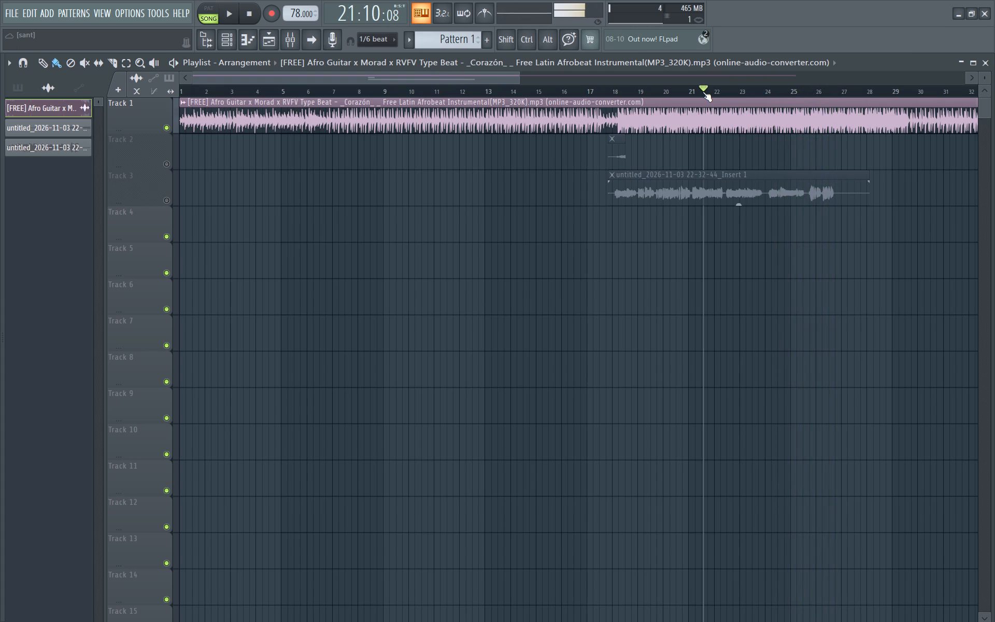
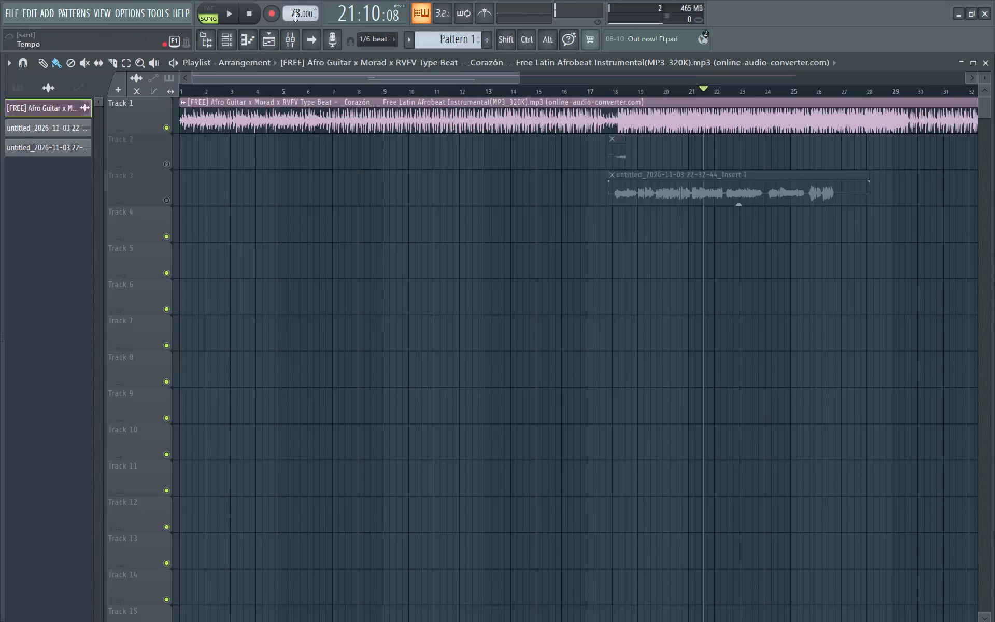
Record an audio take over the beat from mid-bar 21 to mid-bar 26, and disarm recording.
left_click(272, 12)
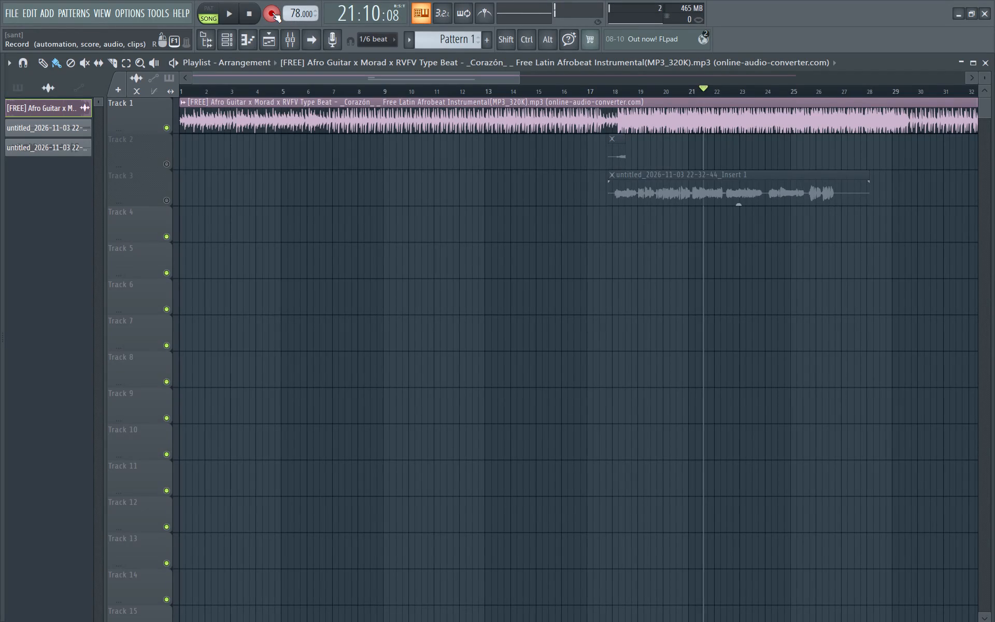
key("space")
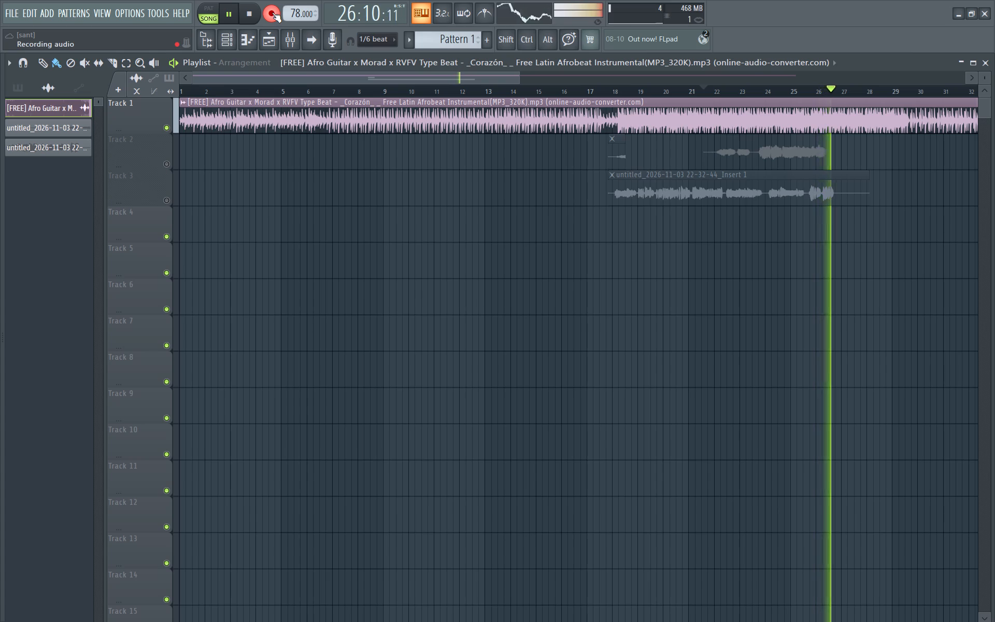
key("space")
left_click(272, 12)
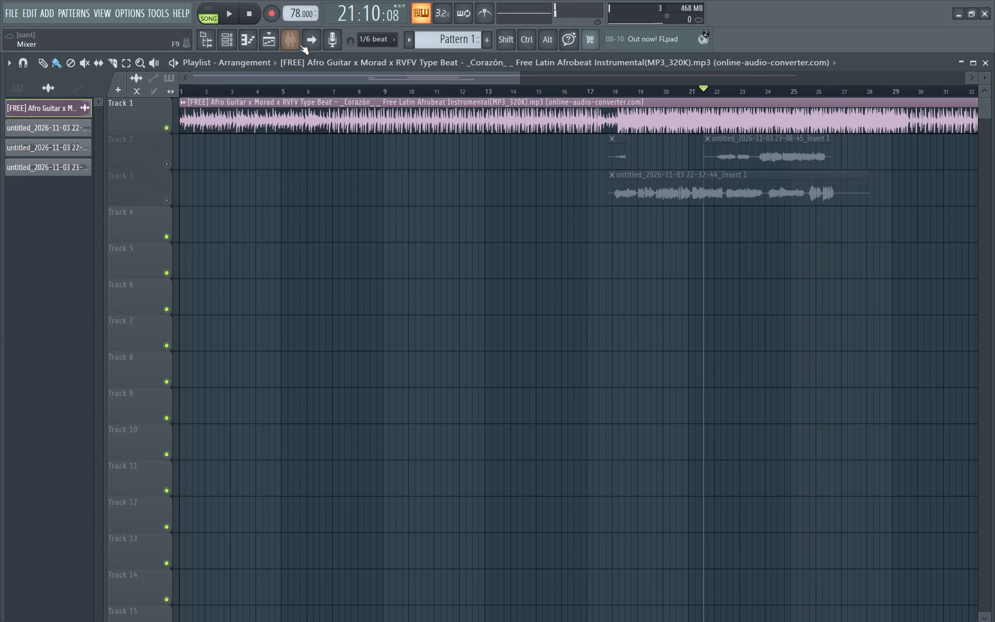
Play back the new take from mid-bar 21 with Track 2 unmuted, mute Track 2 again and stop playback.
key("space")
left_click(170, 164)
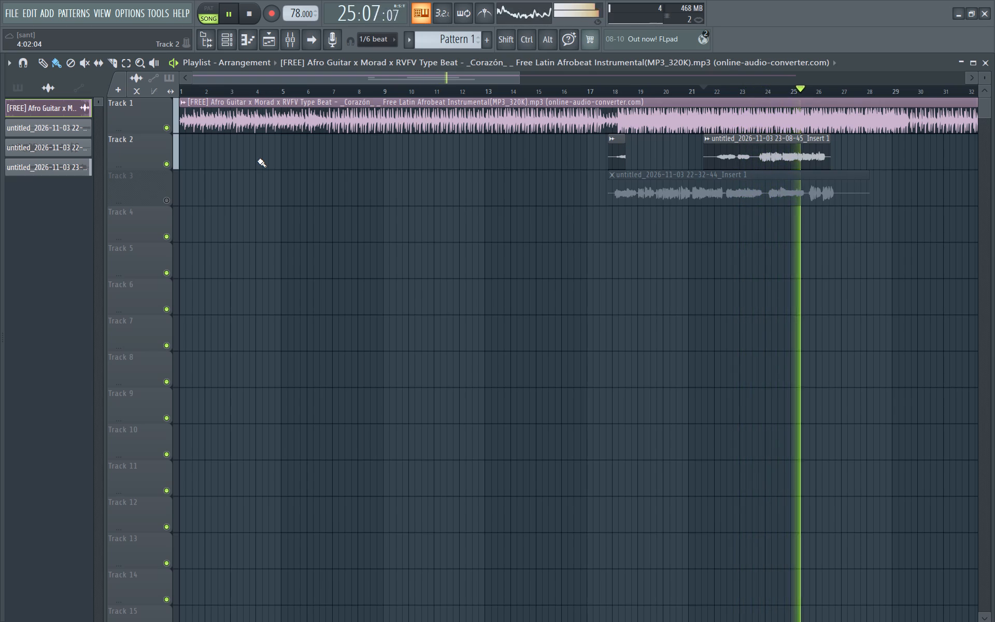
left_click(164, 161)
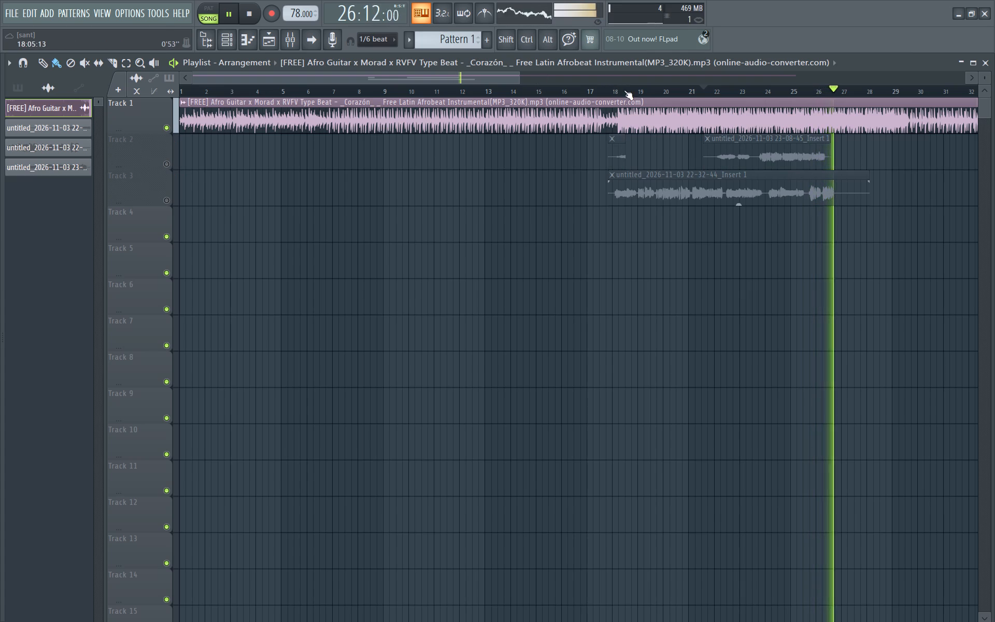
key("space")
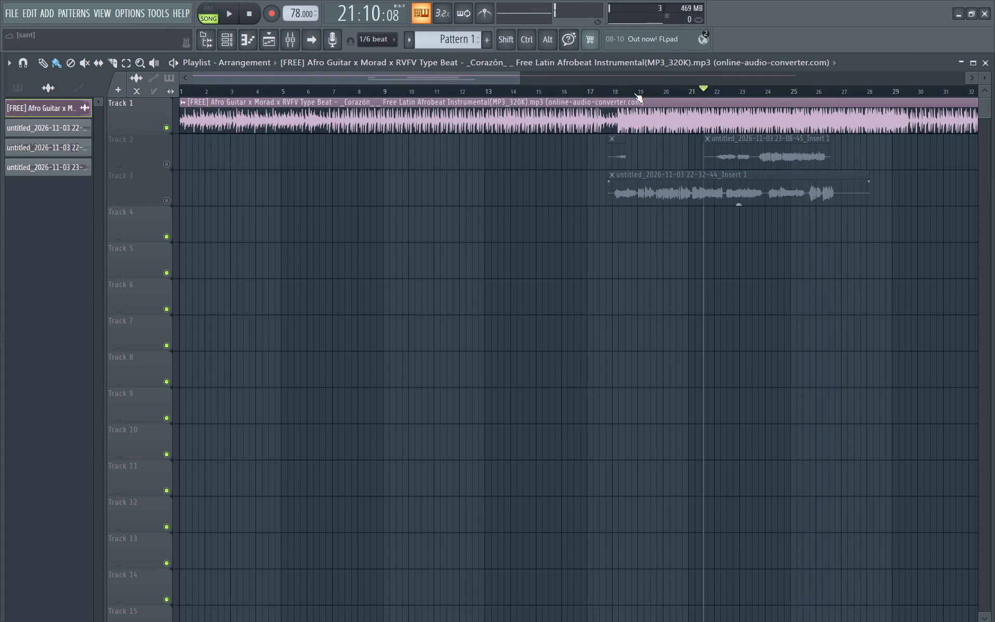
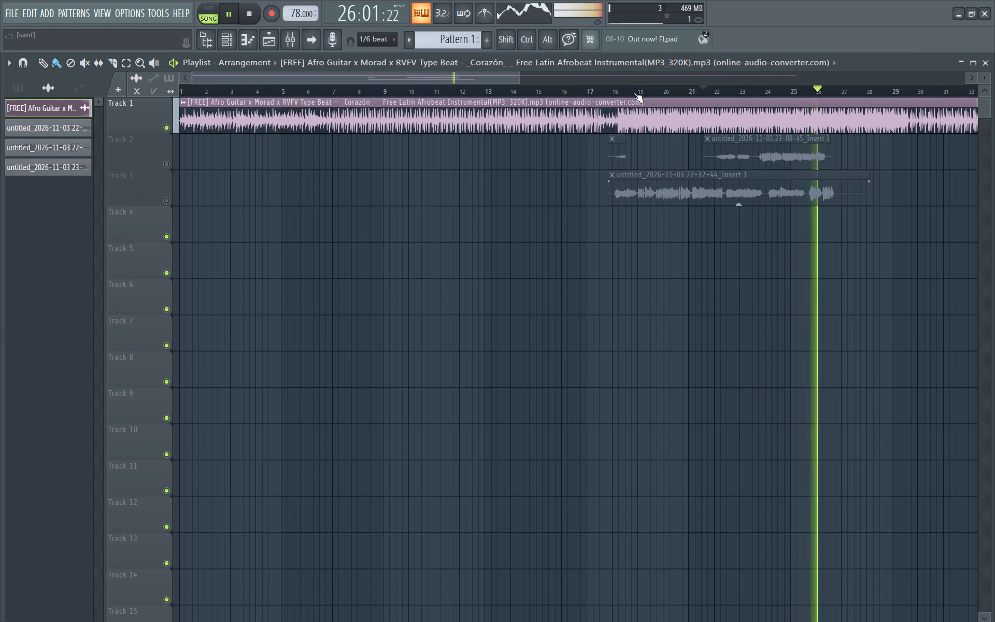
Replay the beat from mid-bar 21 twice, with Tracks 2 and 3 kept muted, to rehearse the section.
key("space")
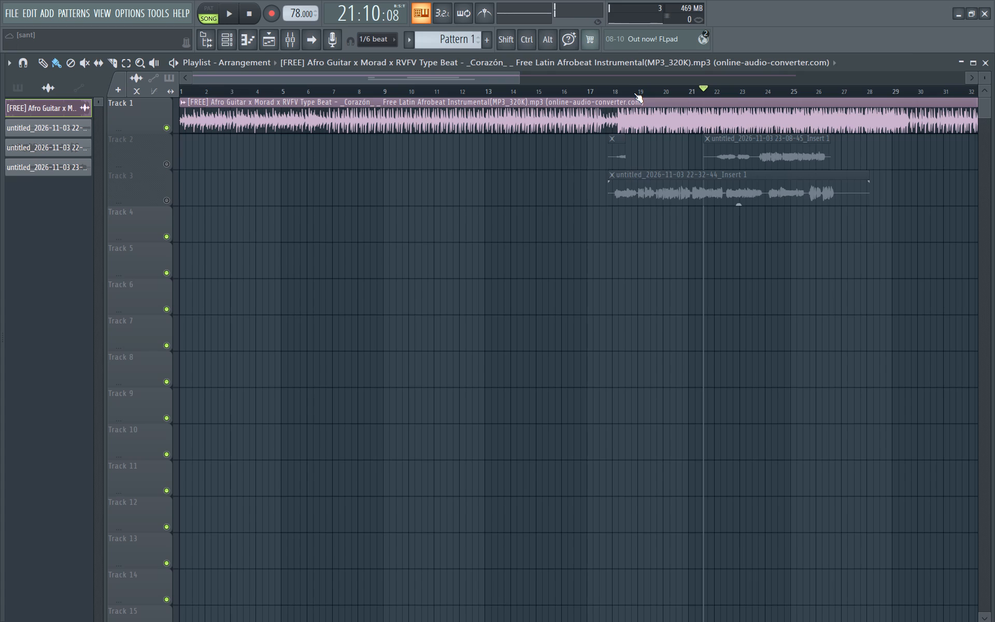
key("space")
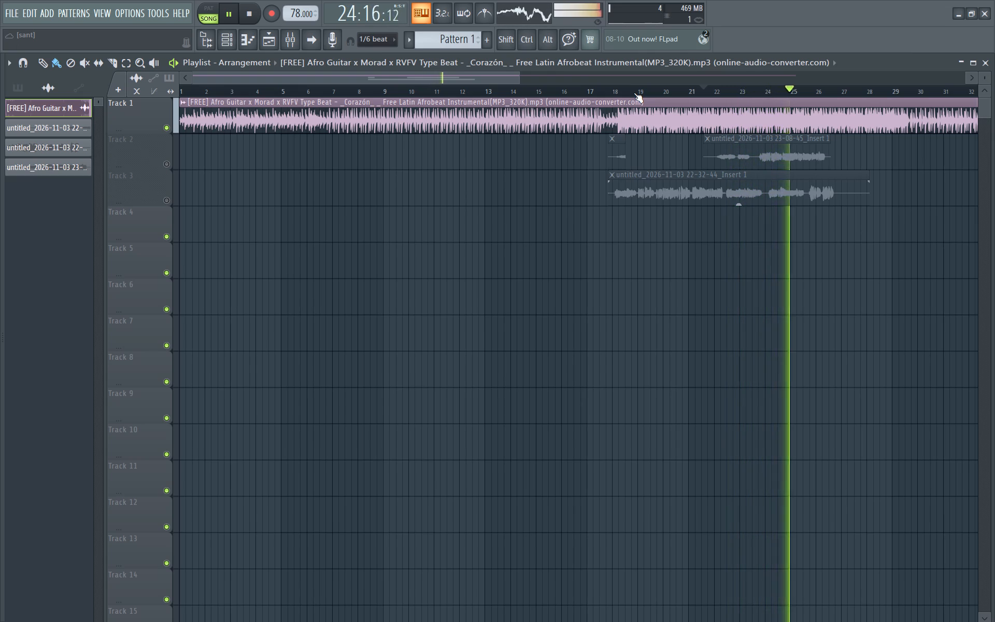
key("space")
key("space")
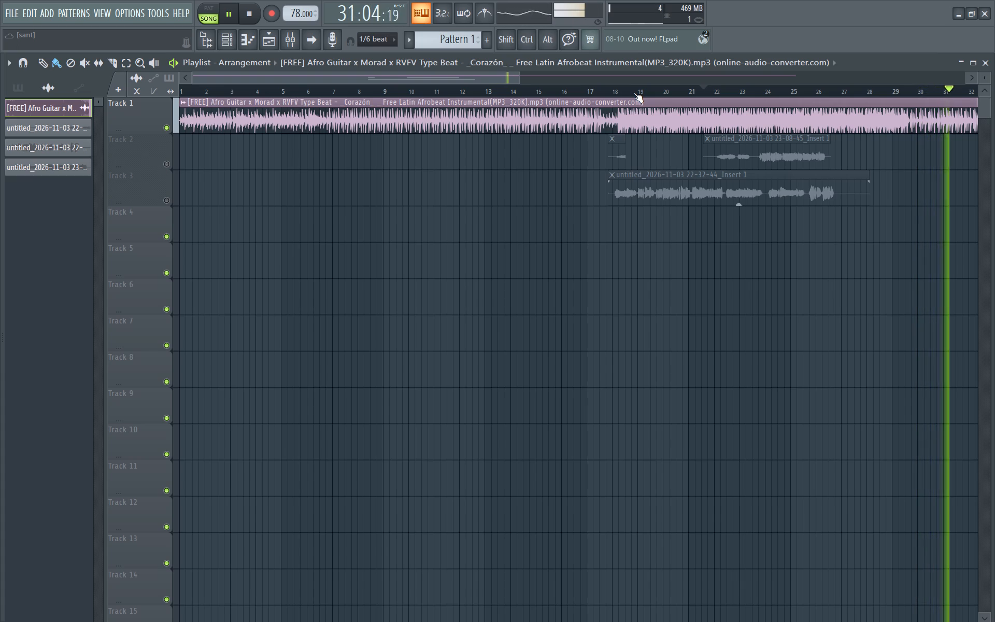
Play the beat from just before bar 18, where the recorded takes on Tracks 2 and 3 begin.
left_click(612, 93)
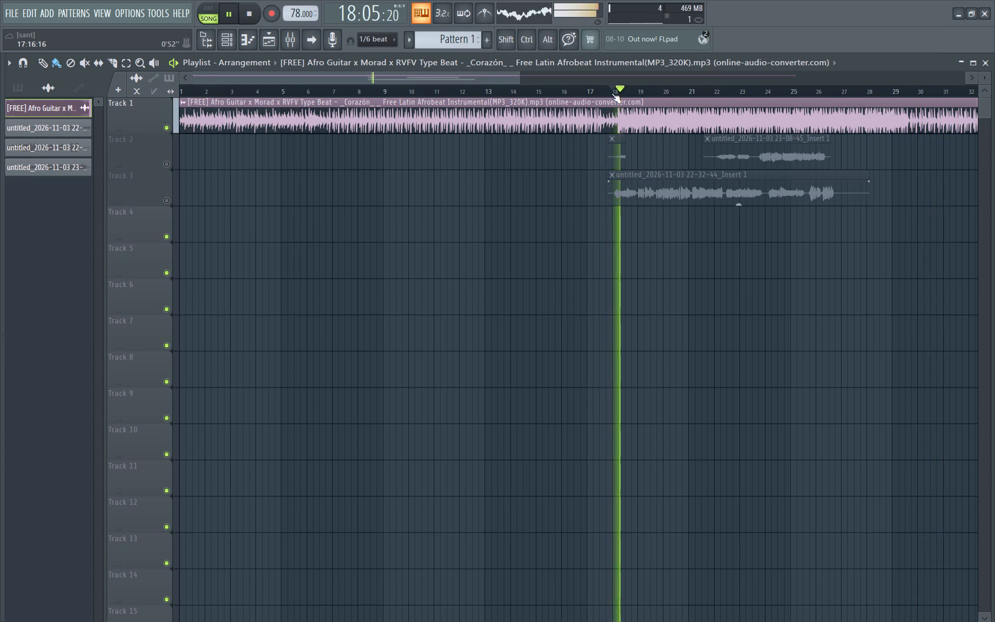
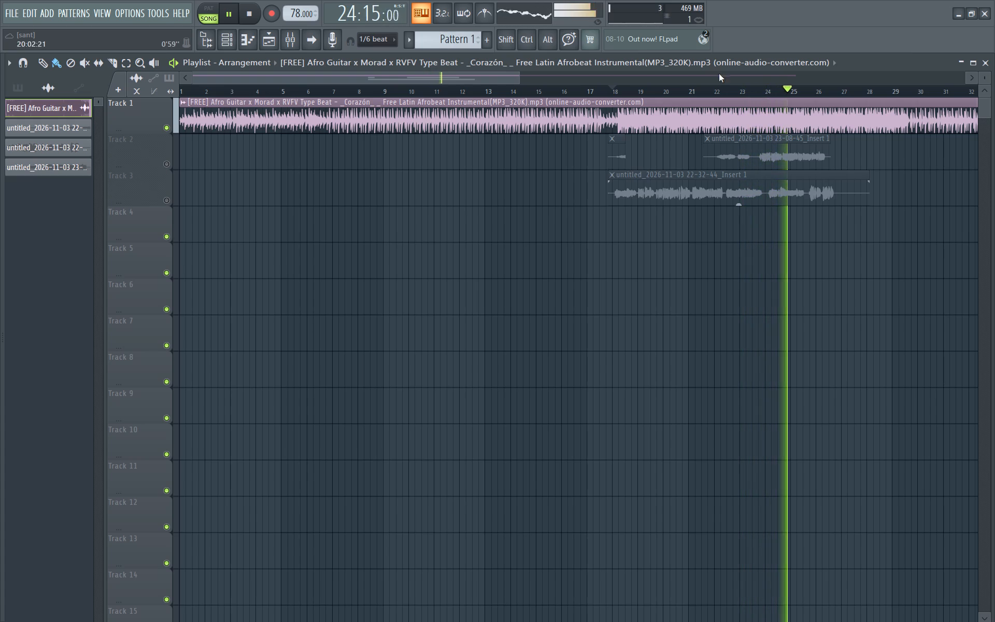
Unmute Track 2 and replay from bar 23 repeatedly to review its recorded take against the beat.
left_click(741, 88)
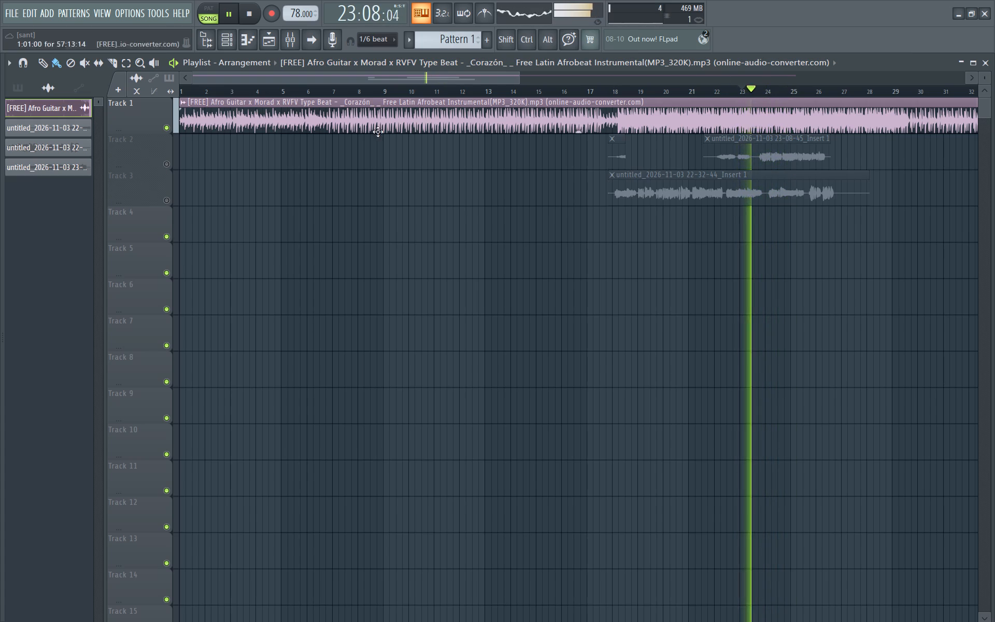
left_click(166, 167)
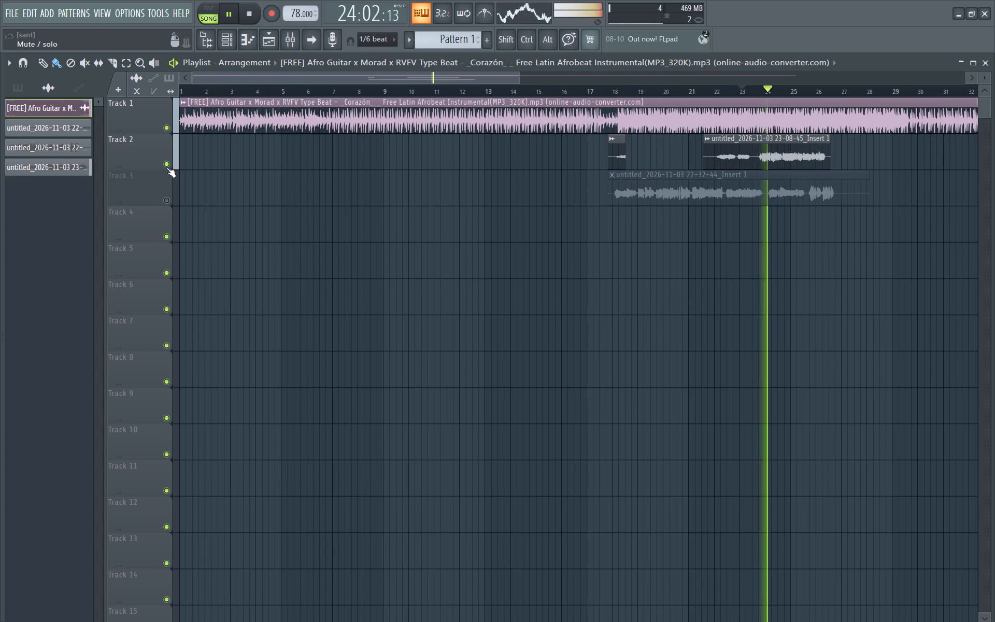
left_click(166, 167)
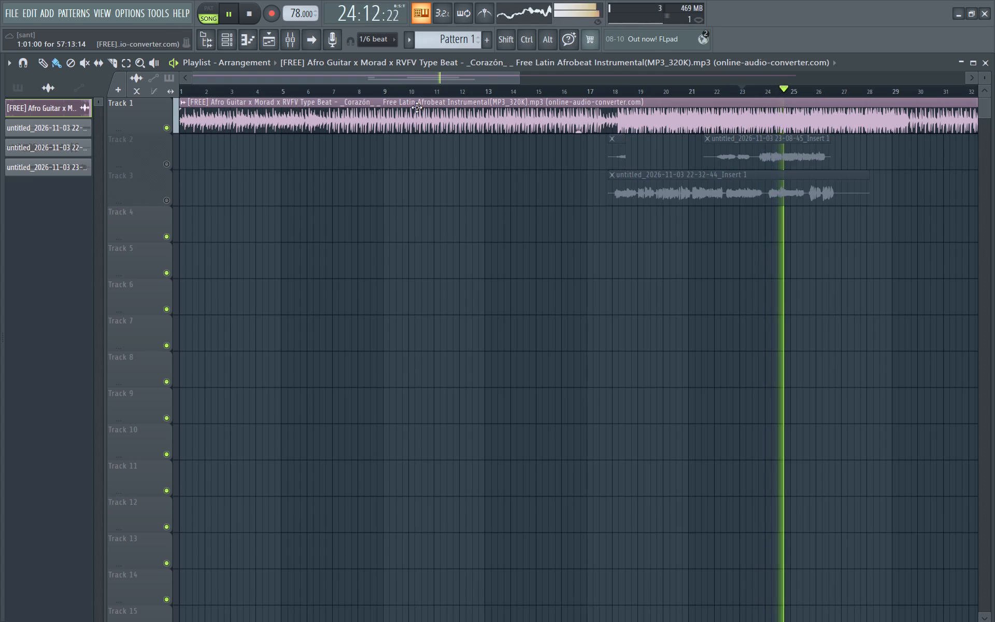
left_click(166, 161)
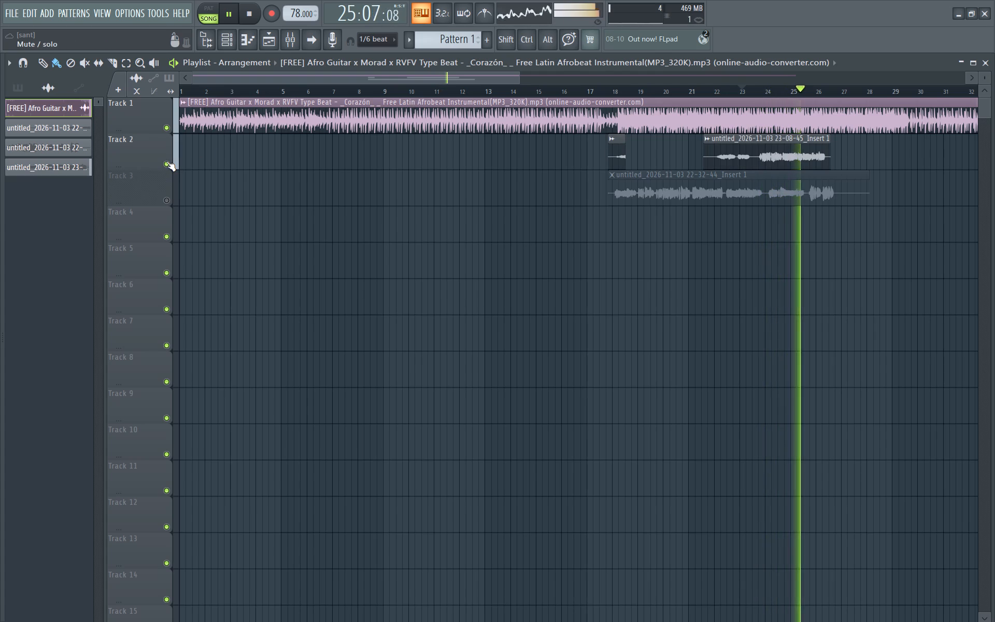
key("space")
key("space")
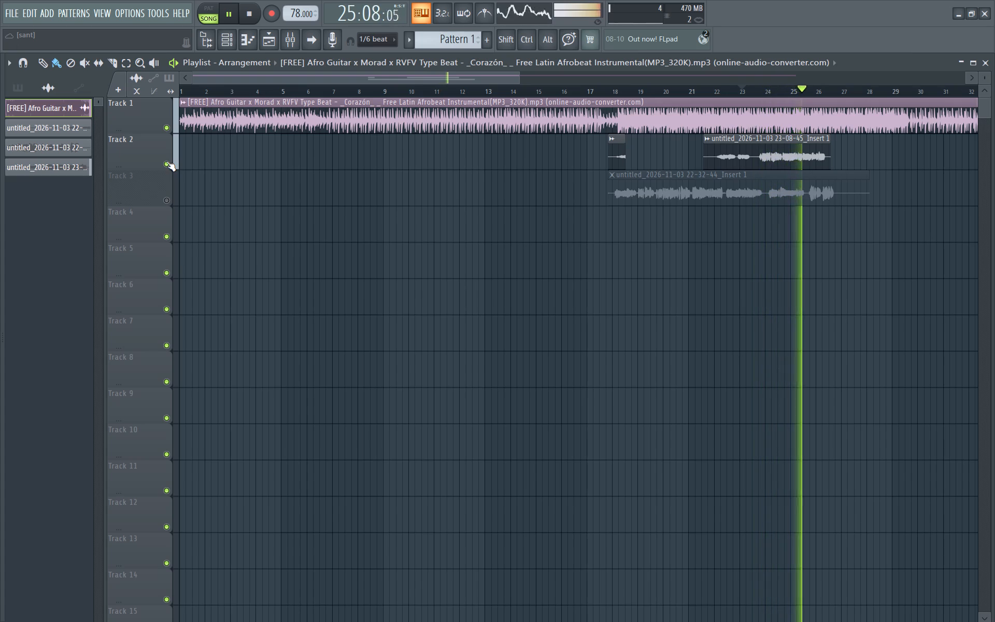
key("space")
key("space")
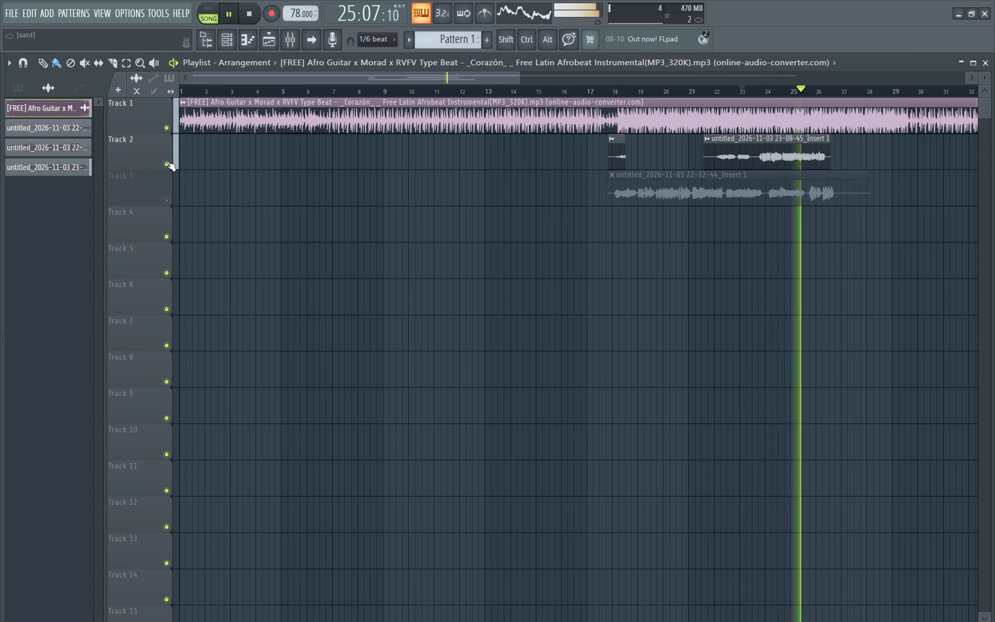
key("space")
key("space")
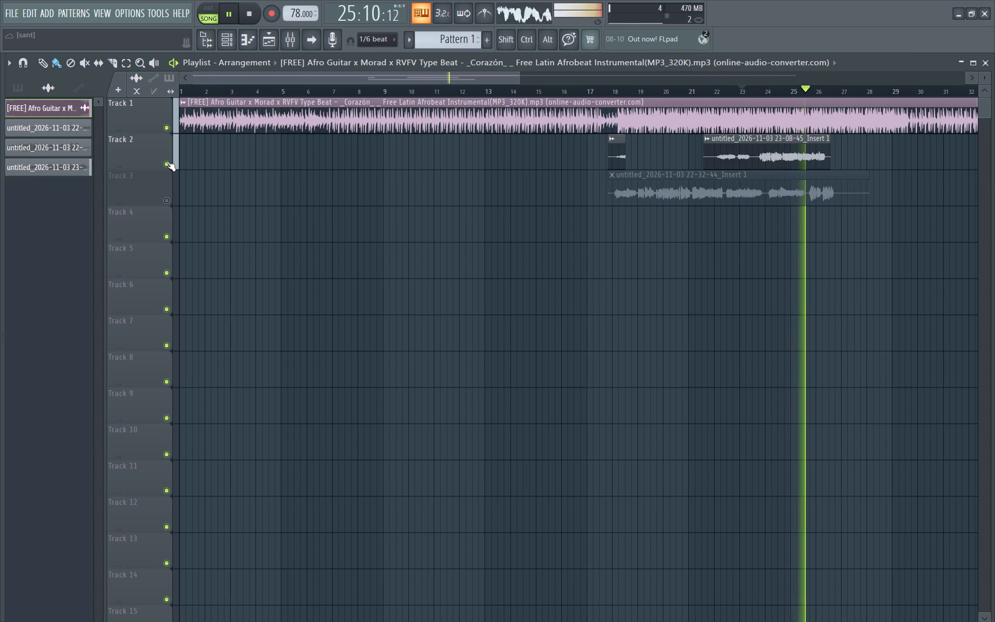
key("space")
key("space")
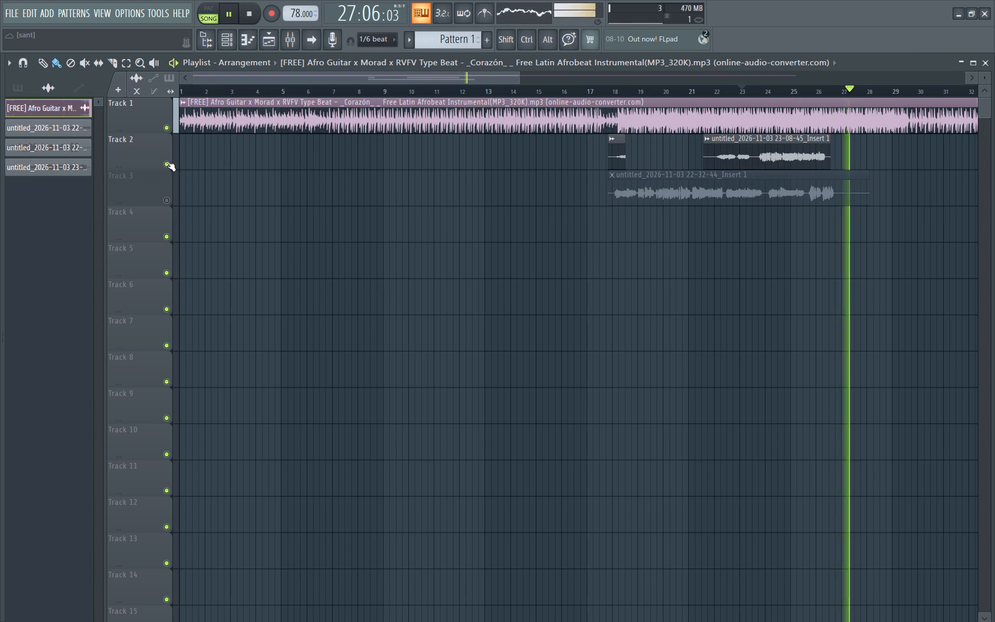
key("space")
key("space")
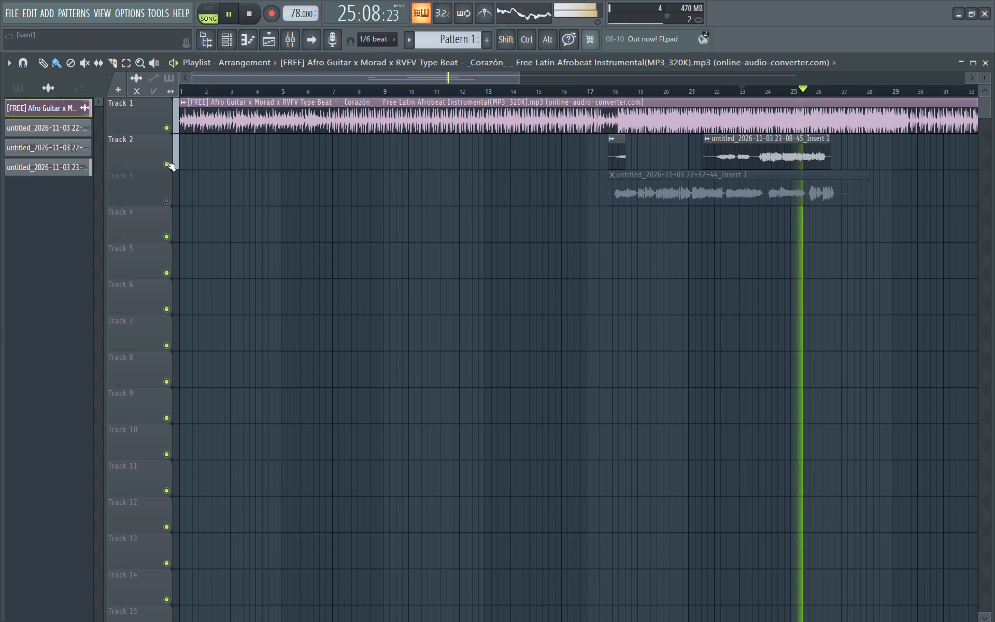
key("space")
key("space")
Mute Track 2 and replay the beat alone from bar 23 four times to rehearse the section.
left_click(166, 161)
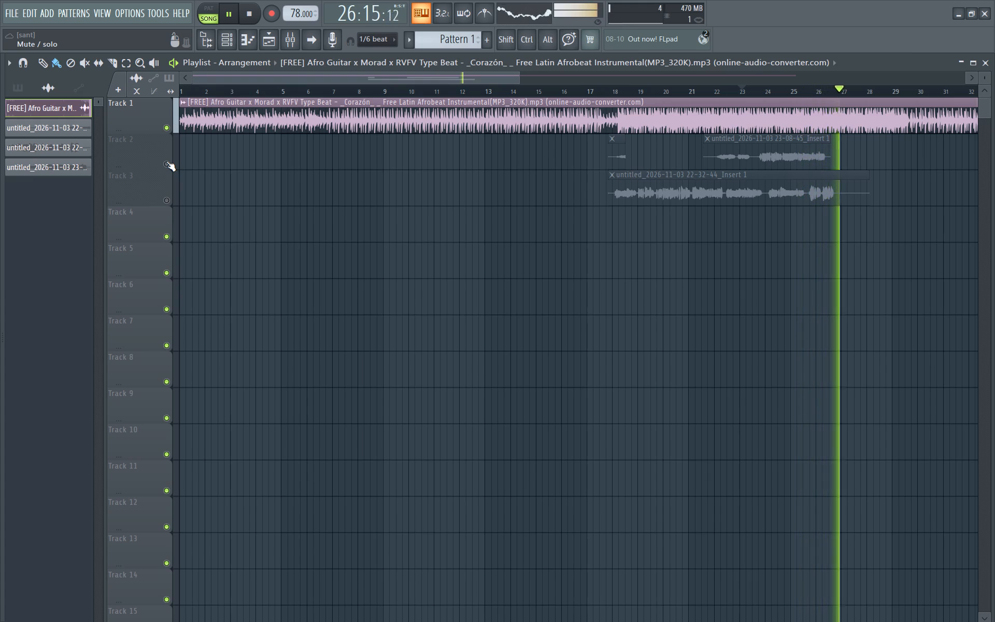
key("space")
key("space")
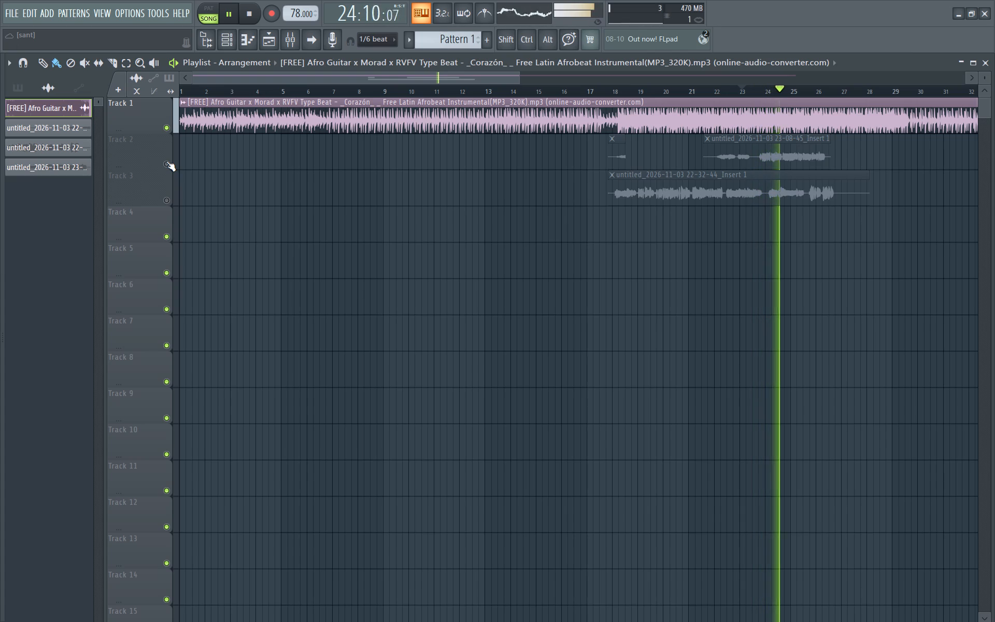
key("space")
key("space")
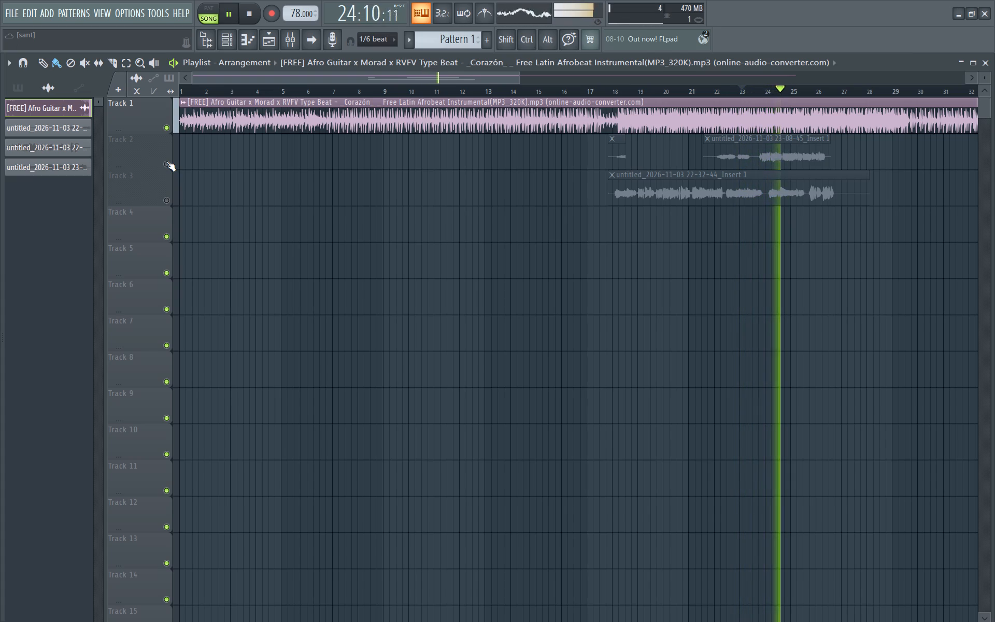
key("space")
key("space")
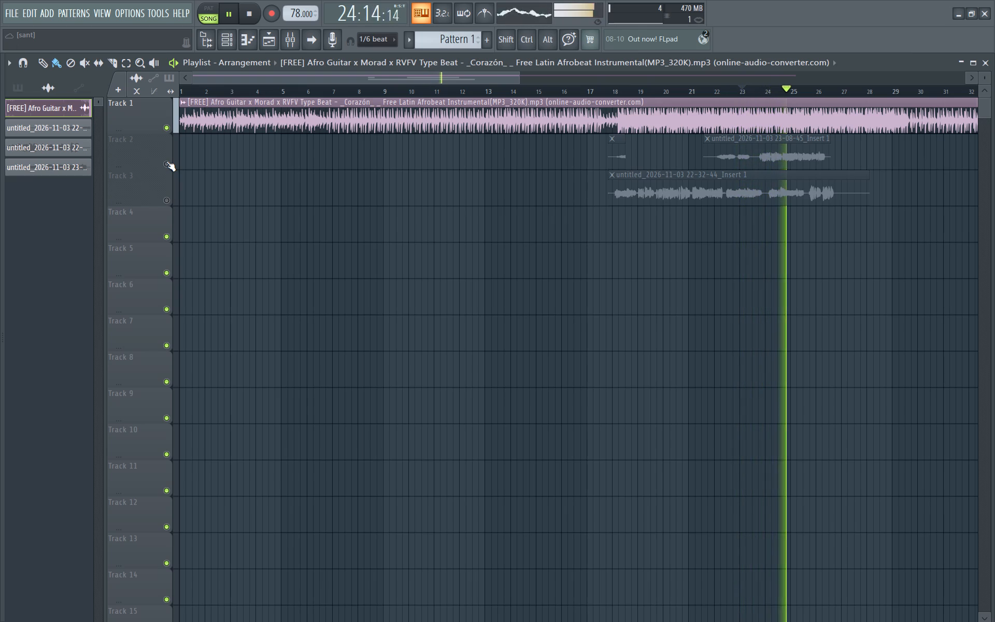
key("space")
key("space")
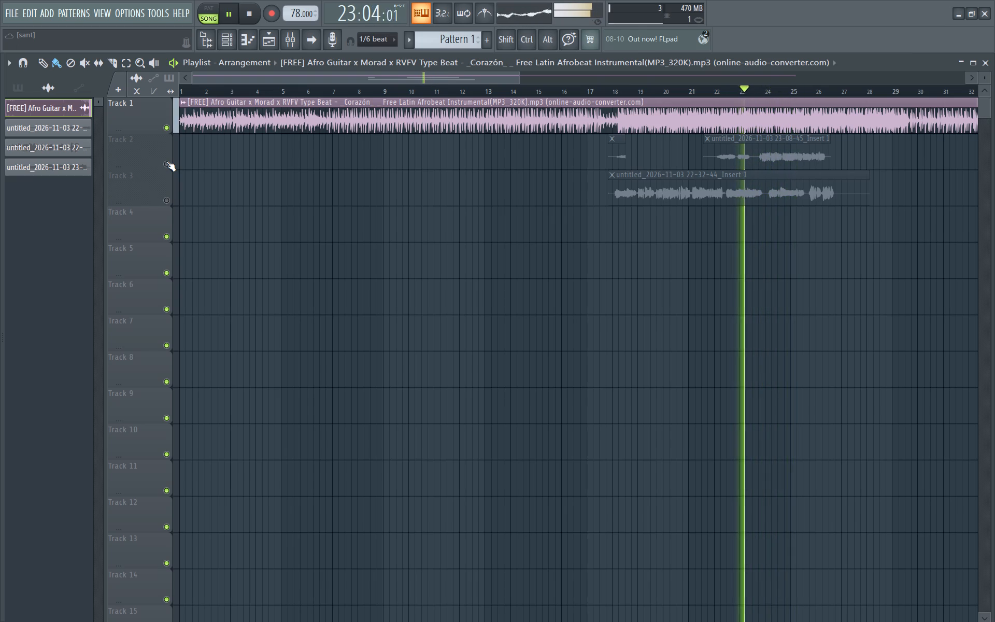
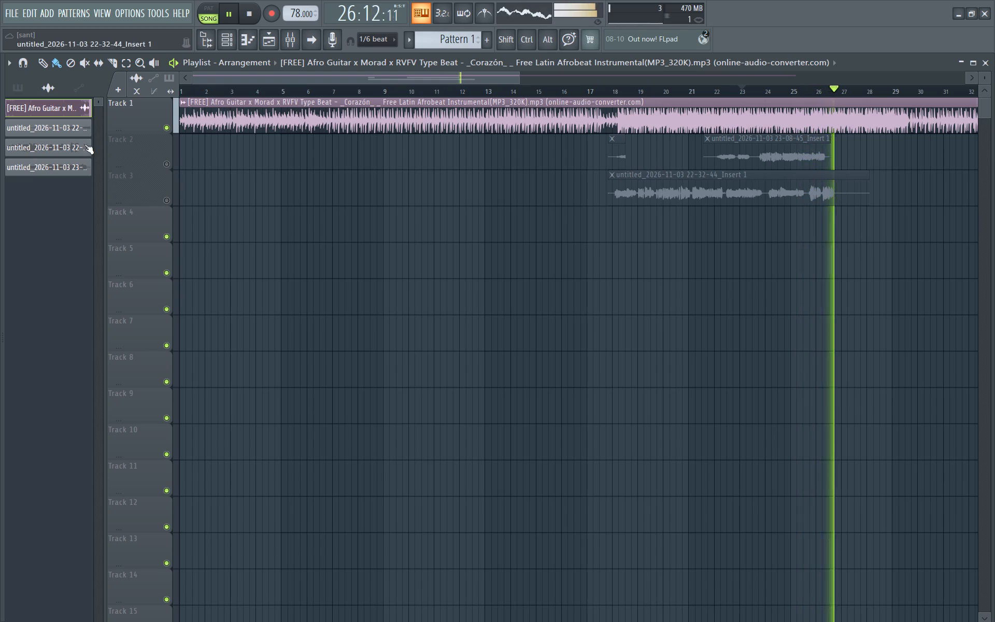
Replay the beat alone from about bar 17 and from bar 23 to rehearse the section.
left_click(605, 94)
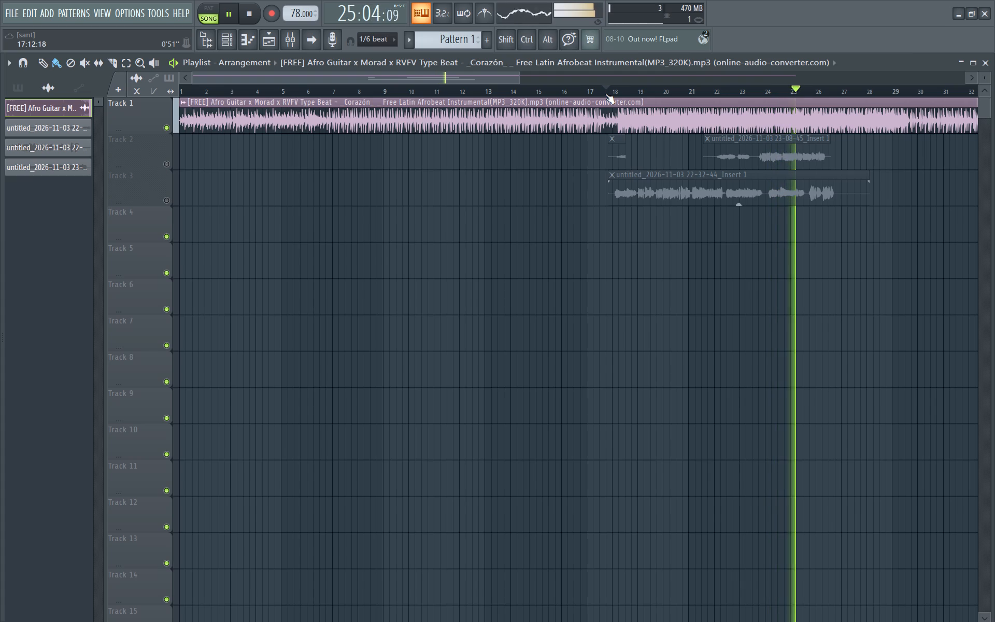
left_click(746, 90)
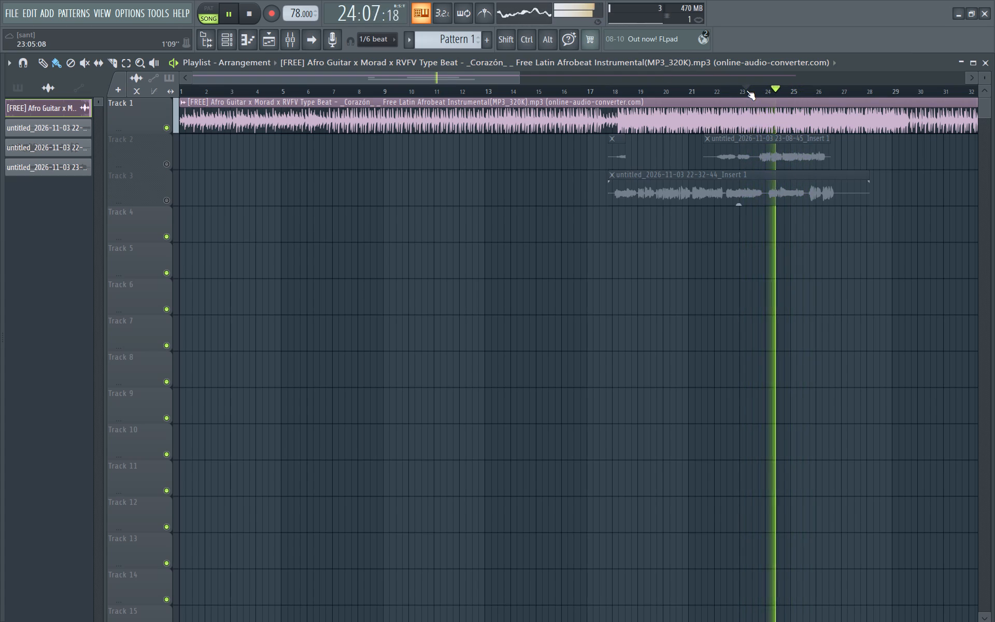
key("space")
key("space")
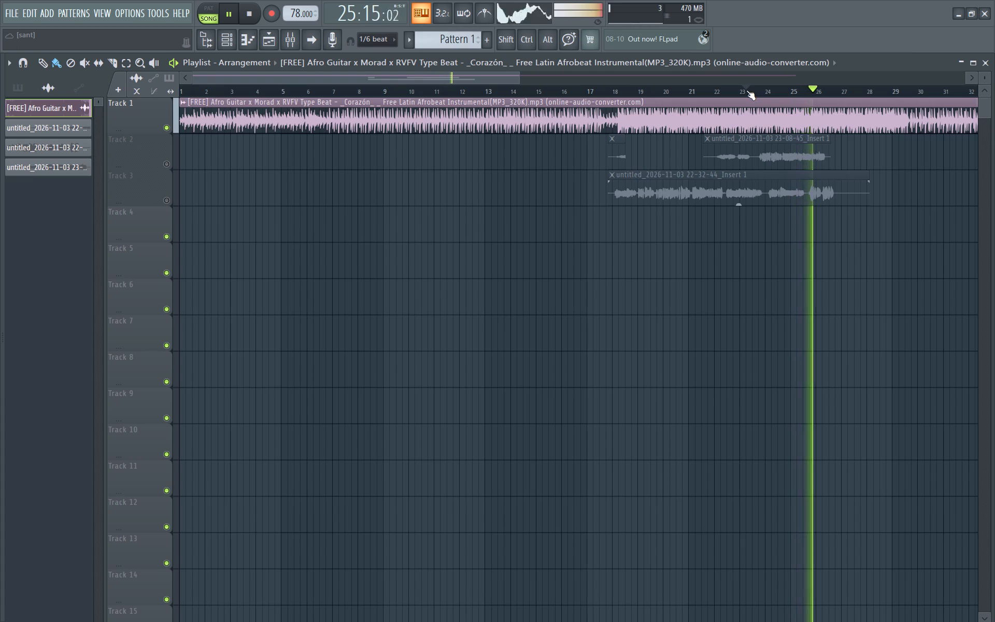
key("space")
key("space")
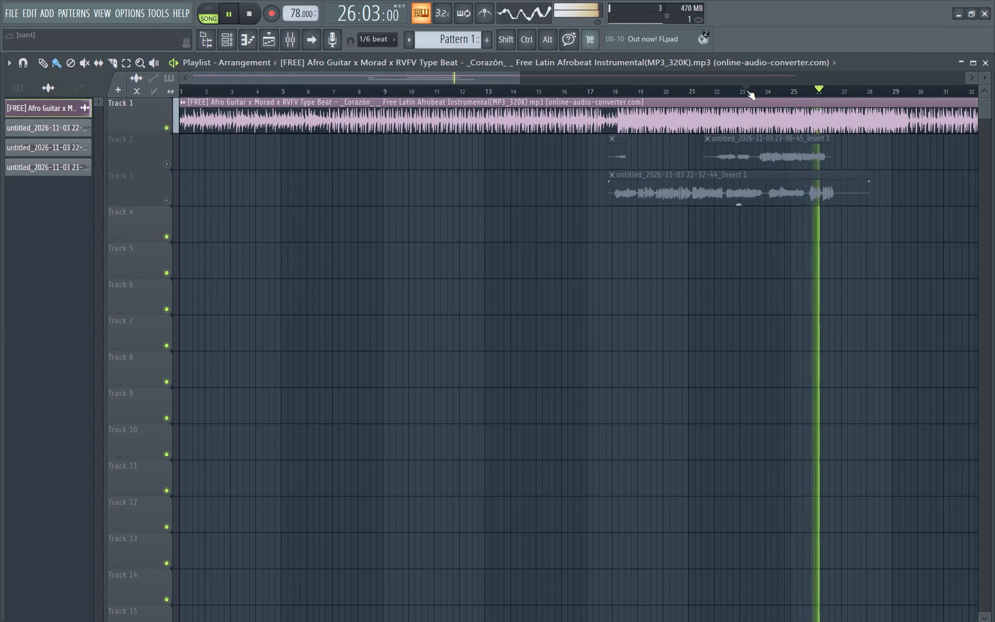
Record a new audio take on Track 4 from bar 17 to about bar 24, and disarm recording.
left_click(606, 89)
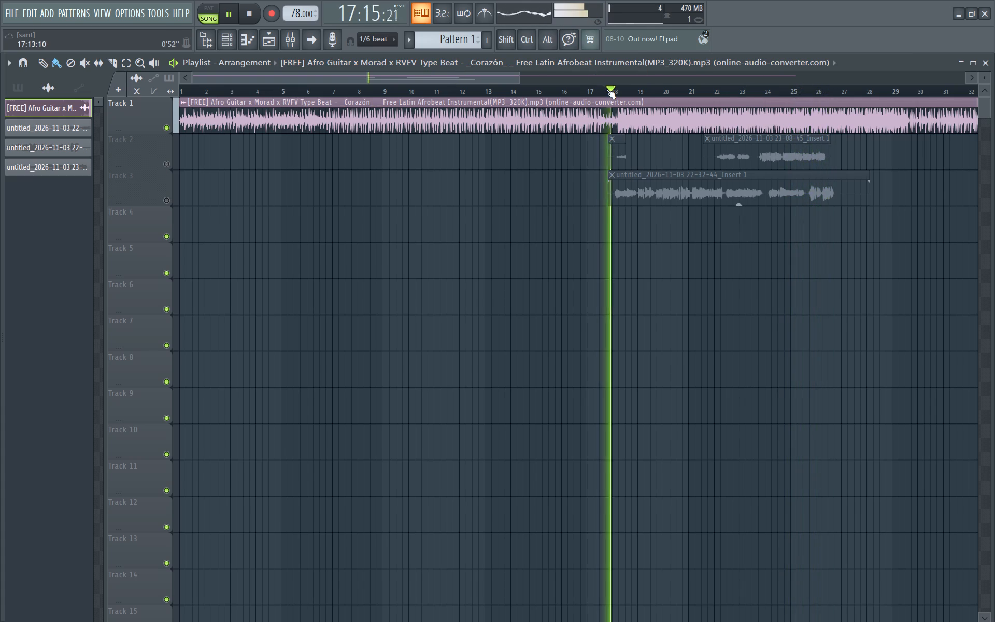
left_click(591, 89)
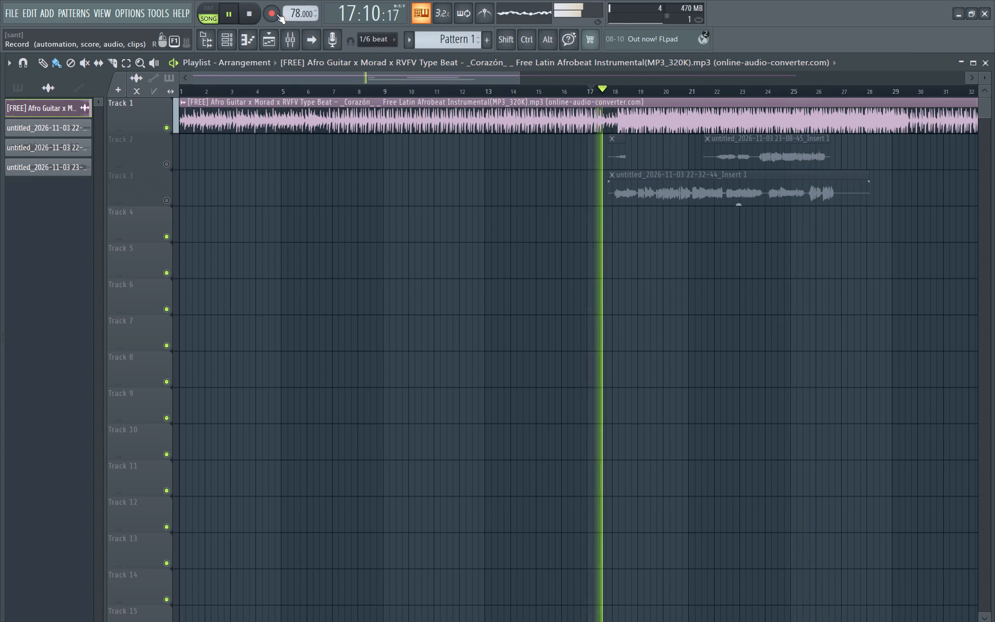
key("space")
left_click(276, 16)
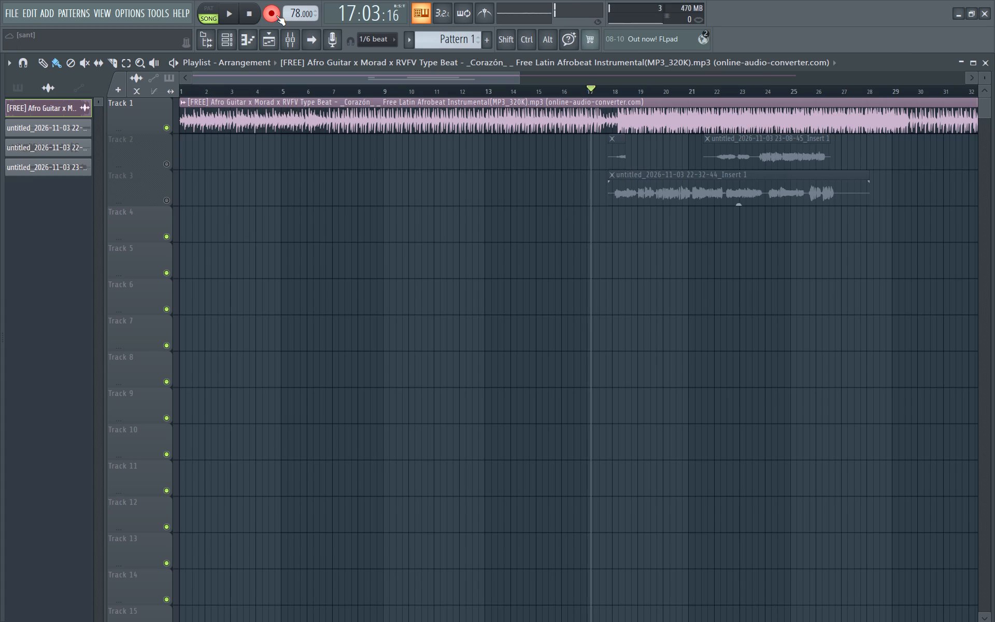
key("space")
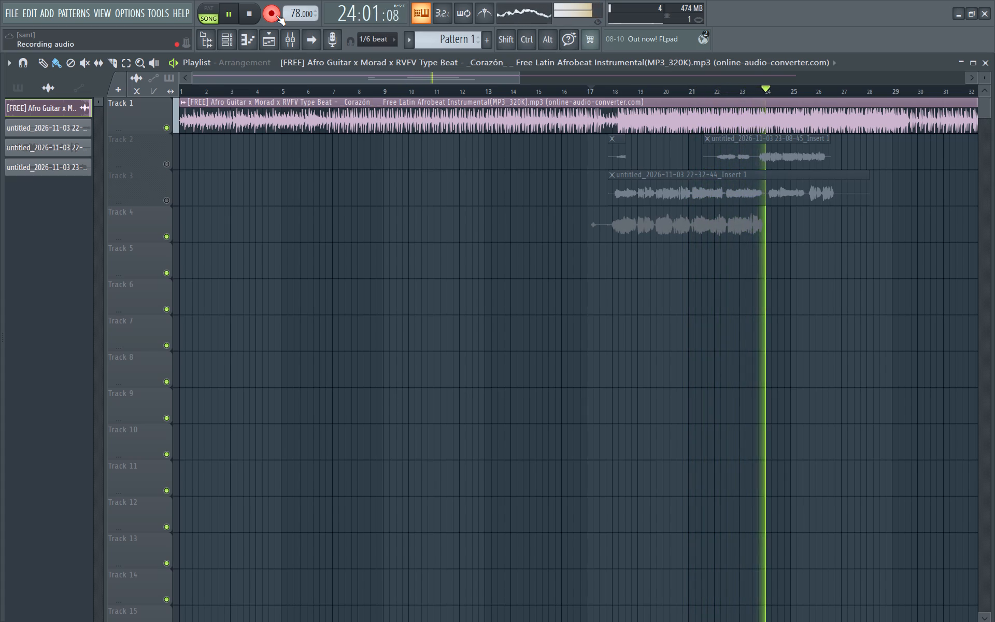
key("space")
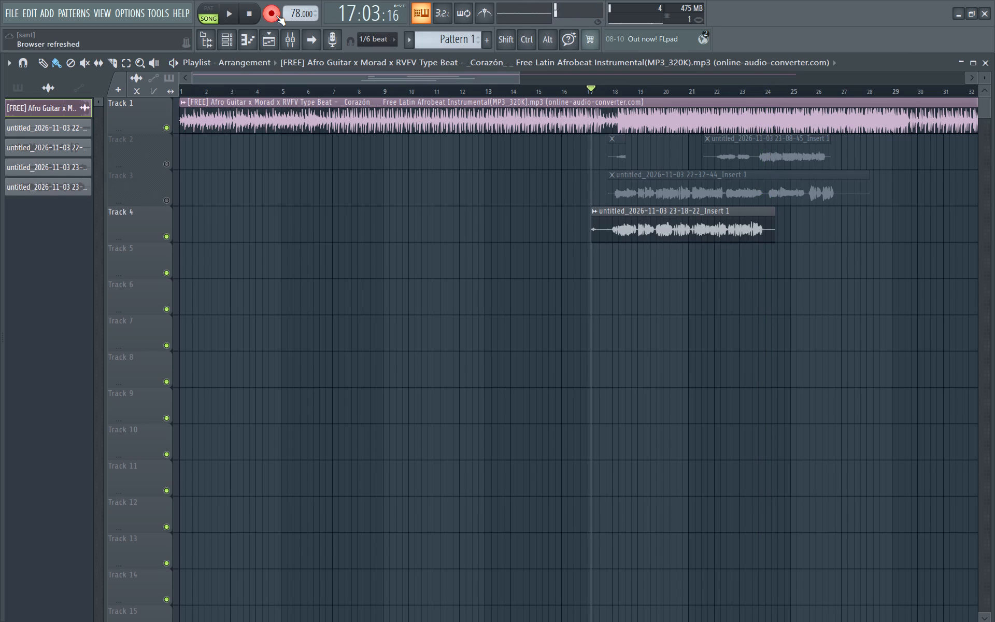
left_click(274, 15)
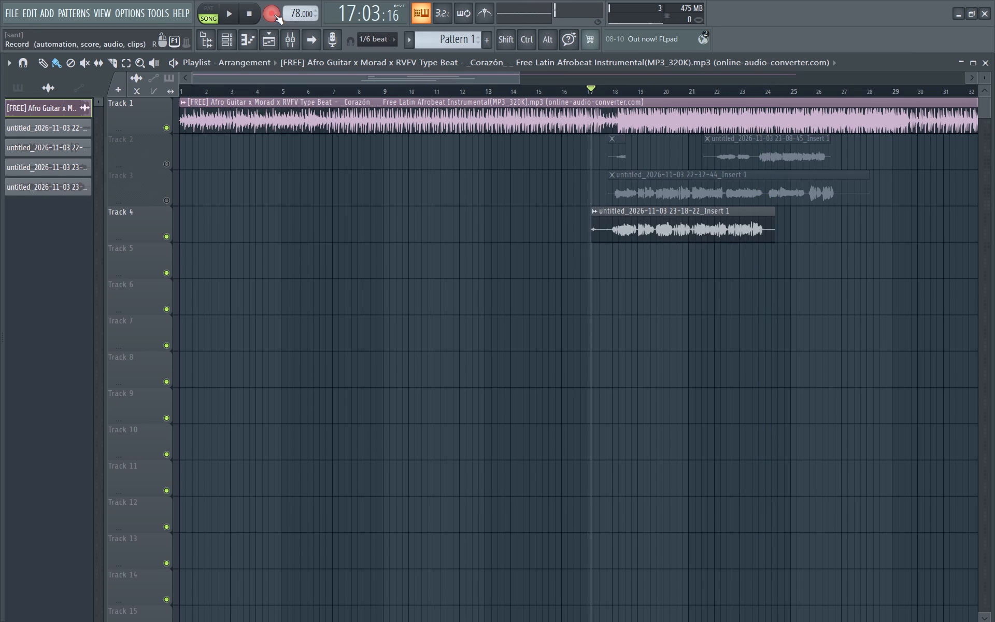
Replay the new Track 4 take against the beat from bar 17.
key("space")
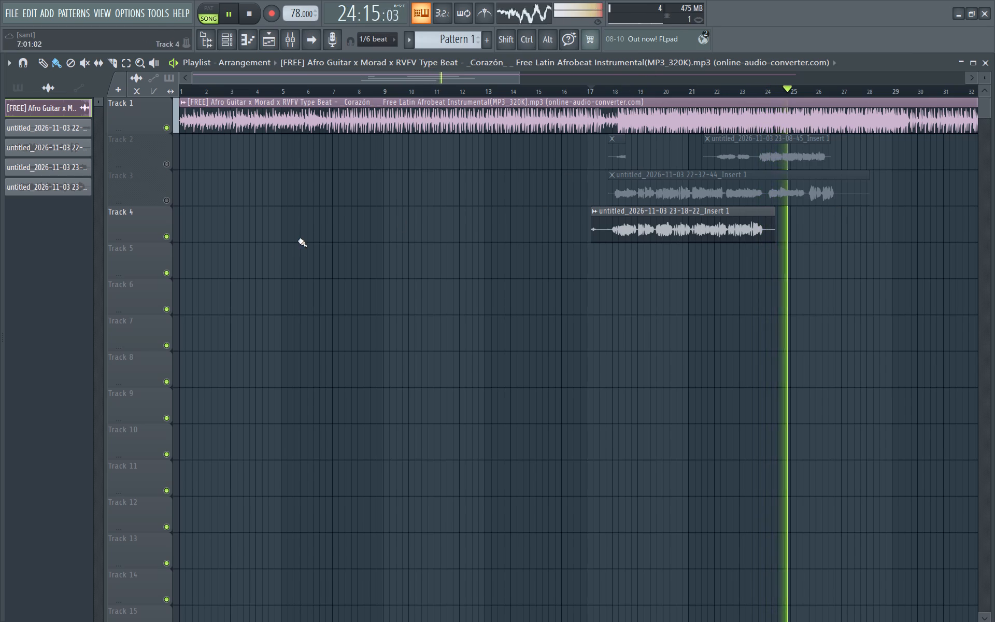
Mute Track 4, record another take on Track 5 from about bar 22 to bar 27, and disarm recording.
left_click(165, 237)
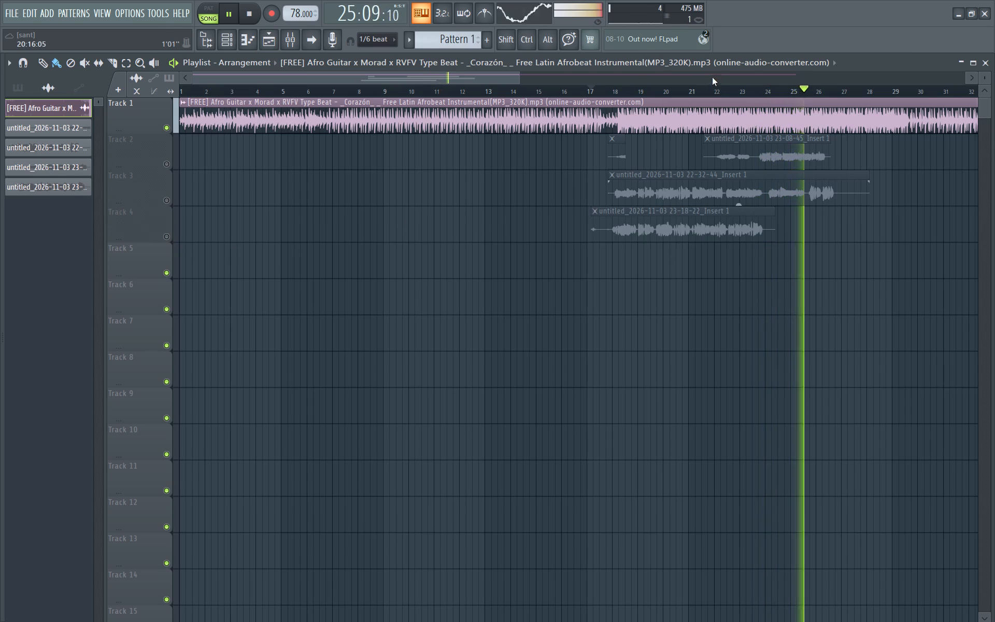
left_click(694, 87)
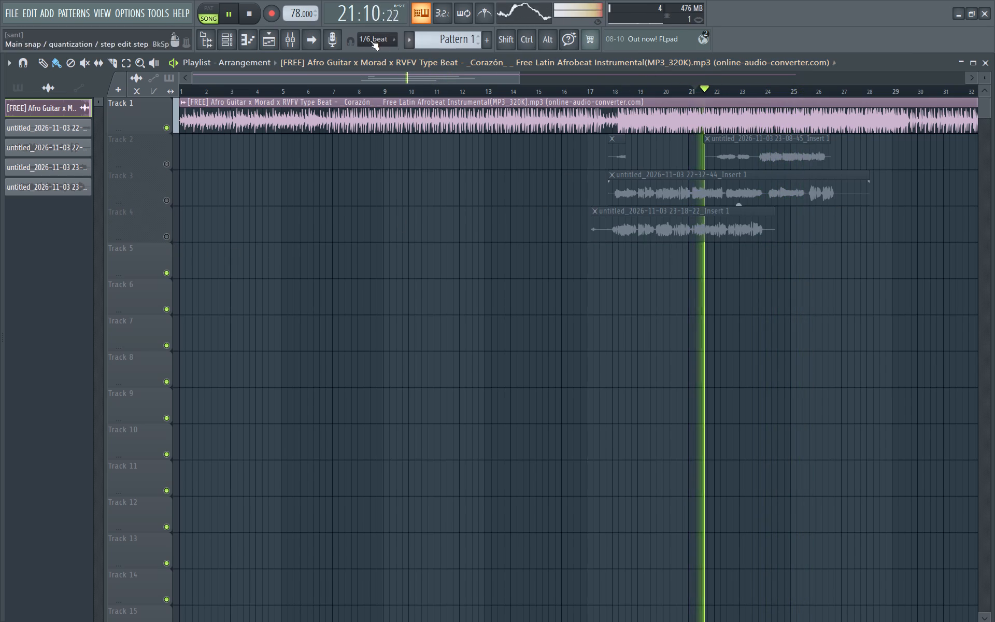
left_click(265, 11)
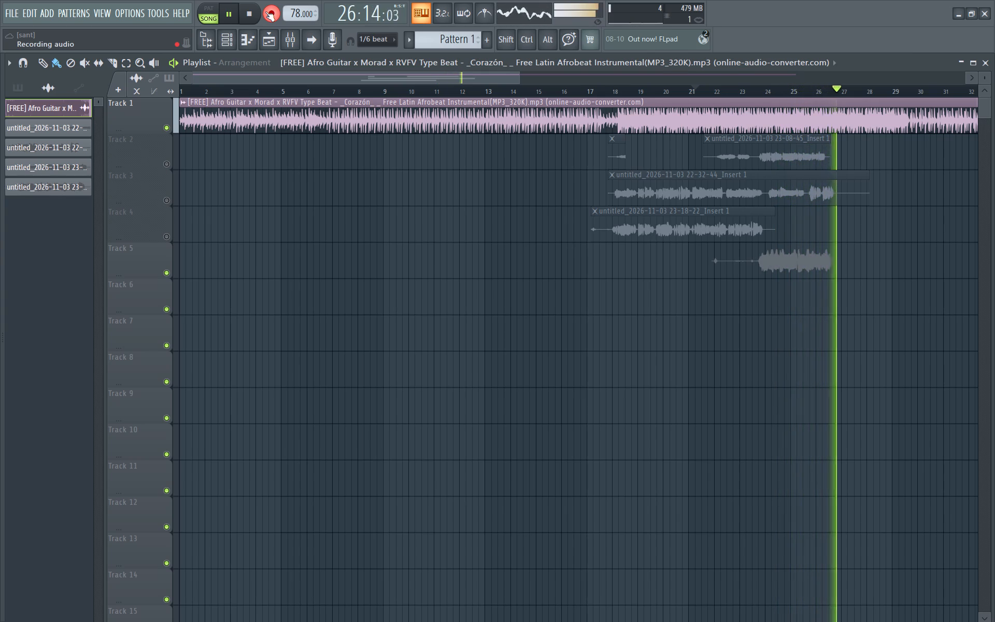
key("space")
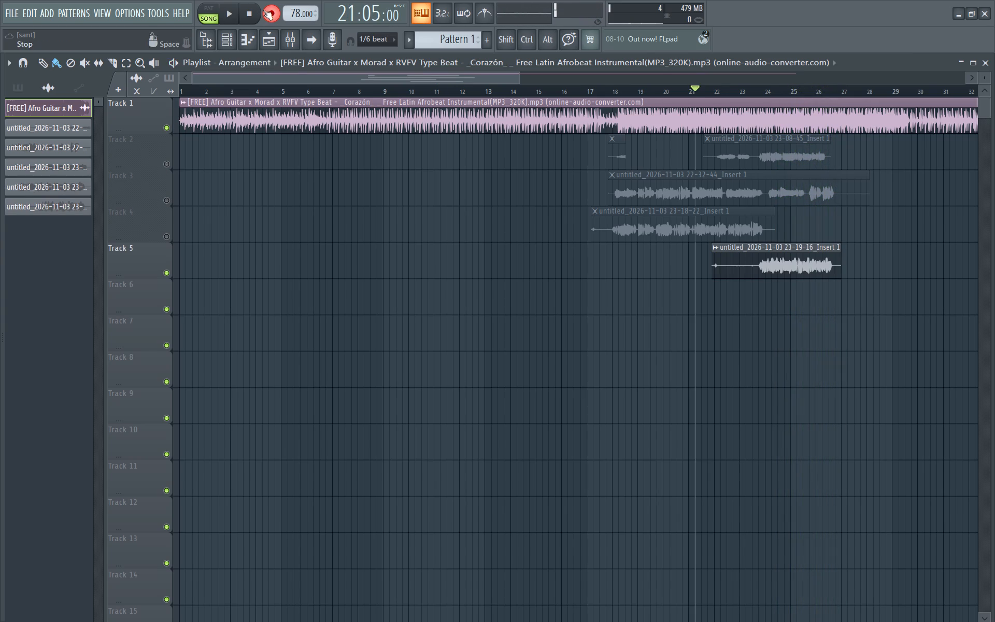
left_click(266, 12)
Unmute Track 4 and replay it together with the Track 5 take from bar 21.
key("space")
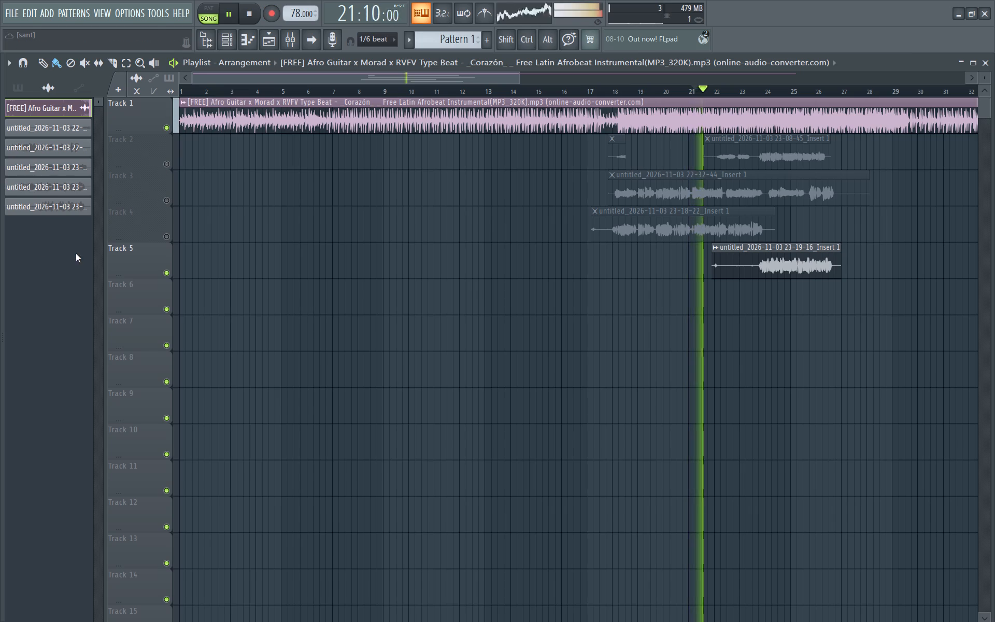
left_click(167, 236)
key("space")
key("space")
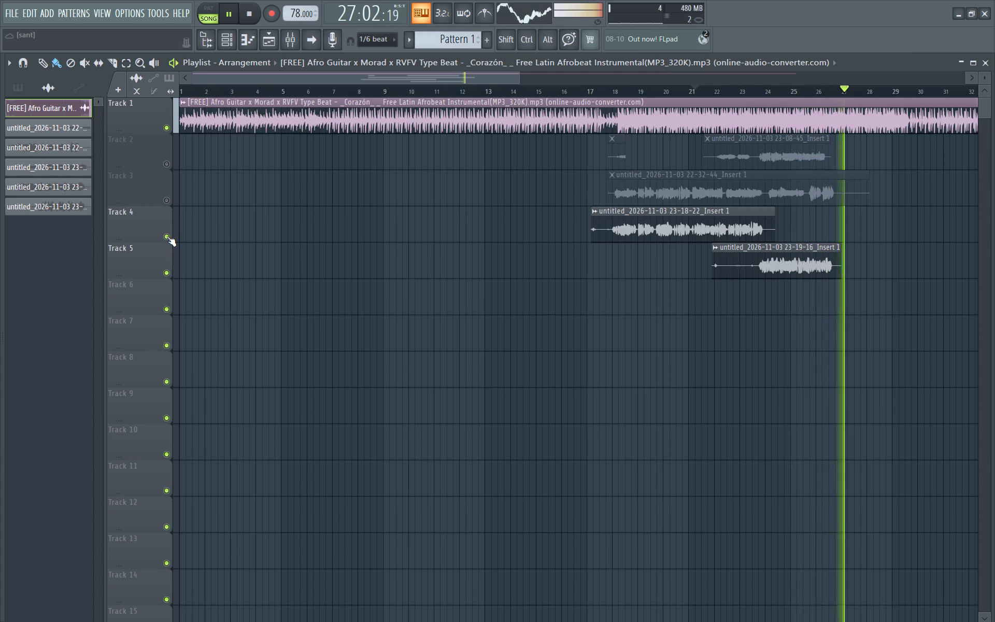
key("space")
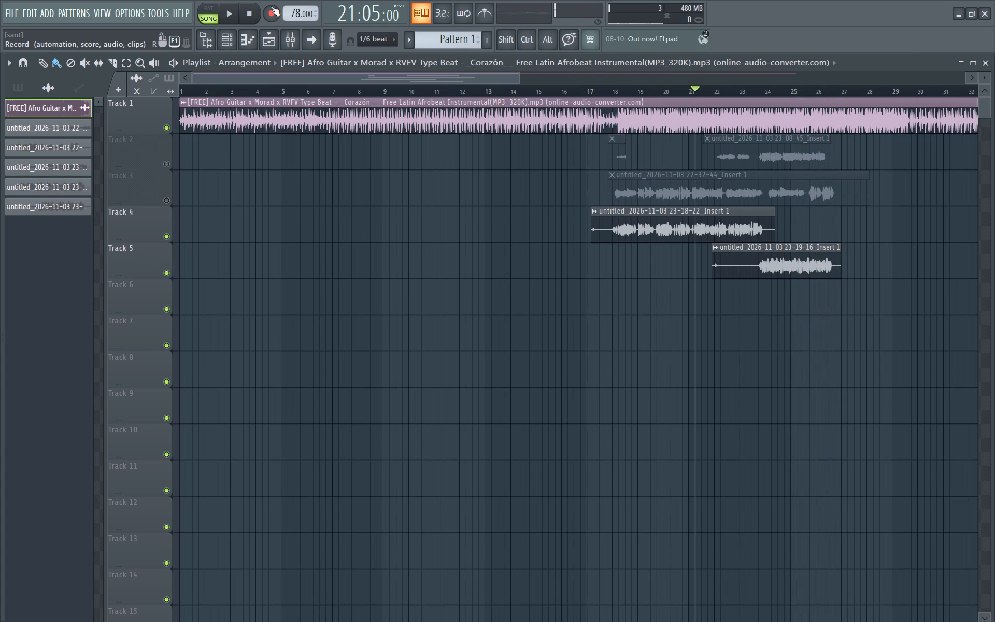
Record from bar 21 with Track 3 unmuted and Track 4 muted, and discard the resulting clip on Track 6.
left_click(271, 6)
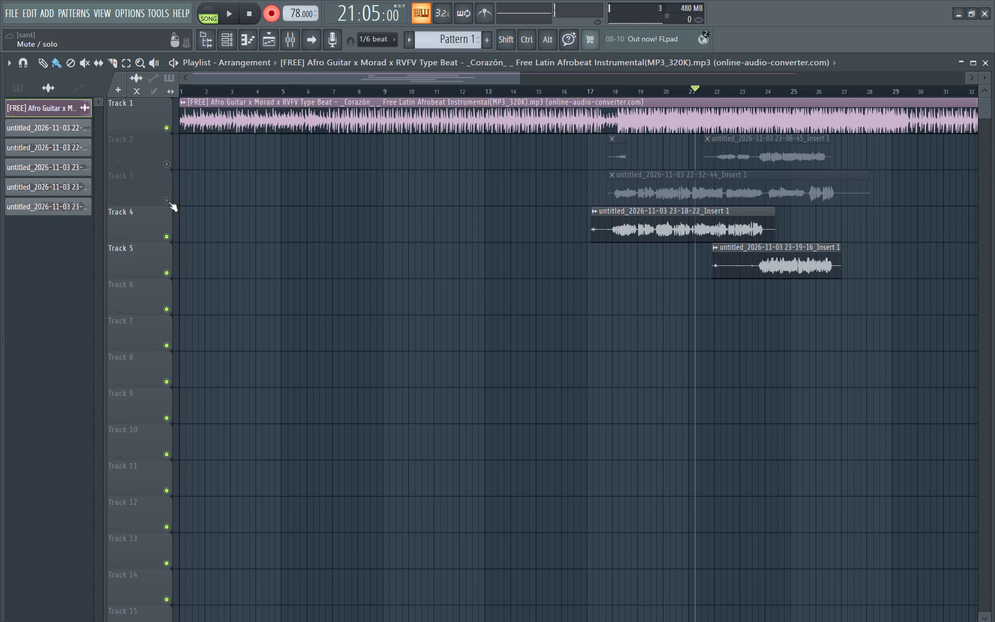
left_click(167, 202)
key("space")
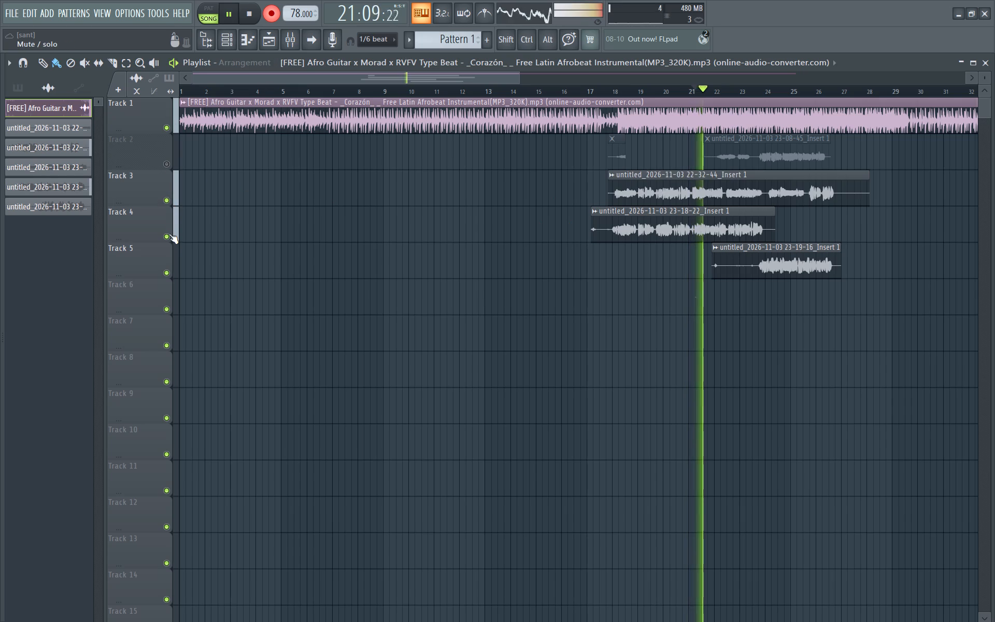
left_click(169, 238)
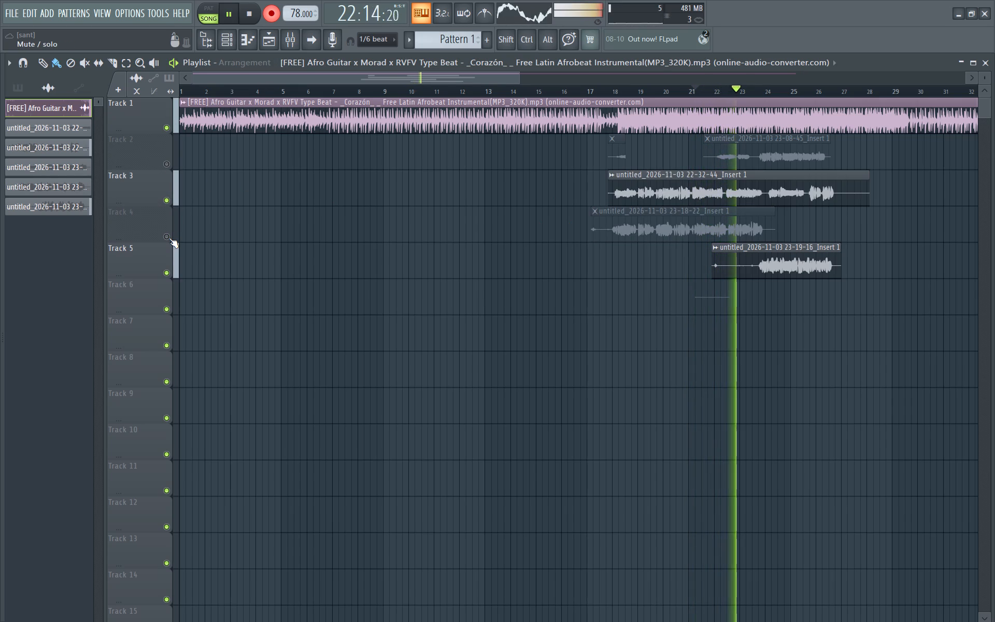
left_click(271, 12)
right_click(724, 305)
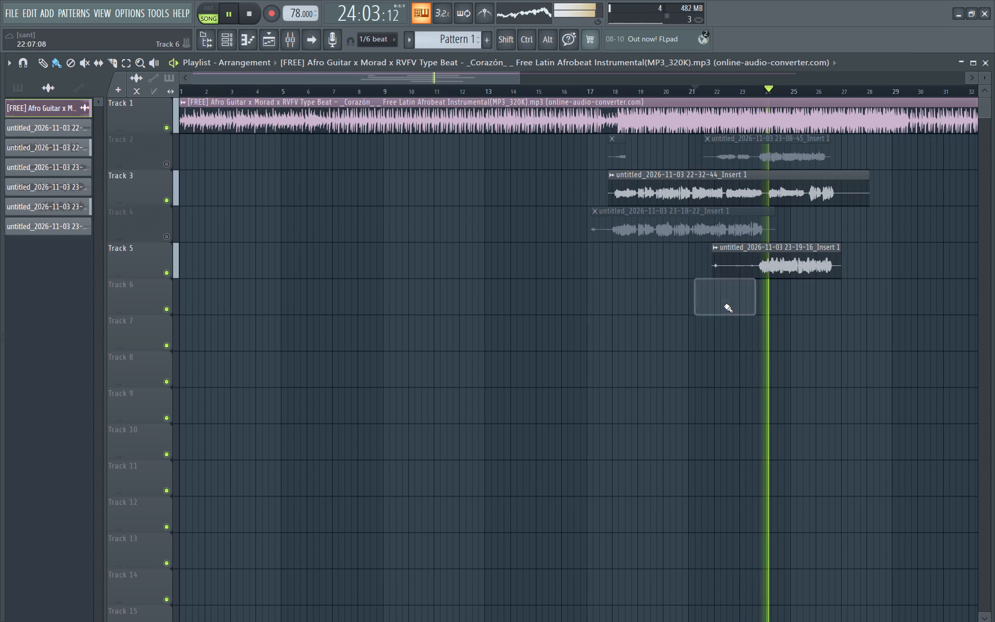
Mute Track 3, unmute Track 4, and replay Tracks 4 and 5 against the beat from bar 21.
left_click(168, 164)
left_click_drag(168, 164, 162, 188)
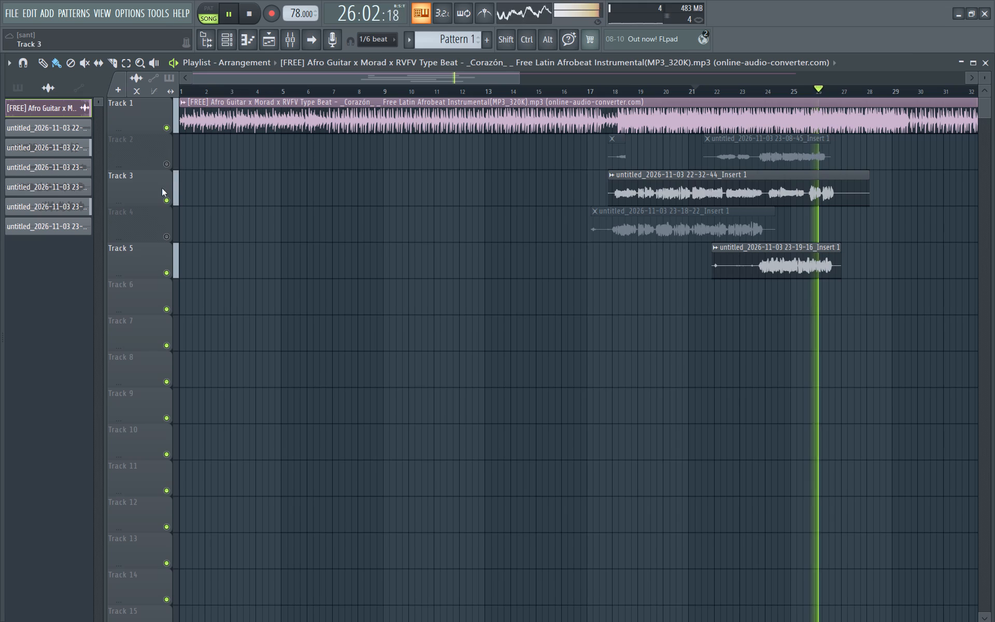
left_click_drag(162, 188, 167, 203)
left_click(167, 203)
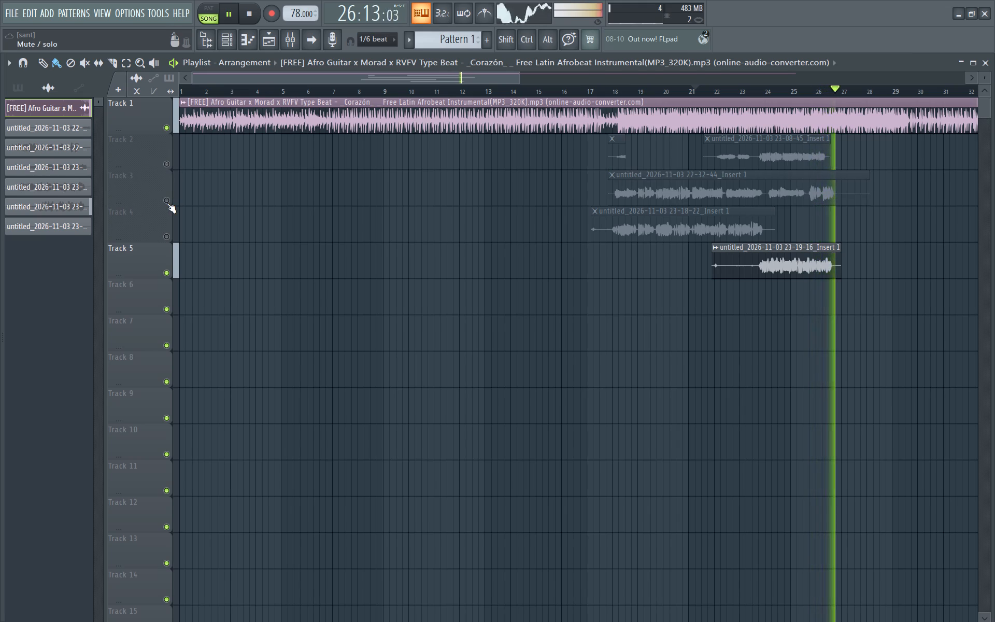
left_click(169, 235)
key("space")
key("space")
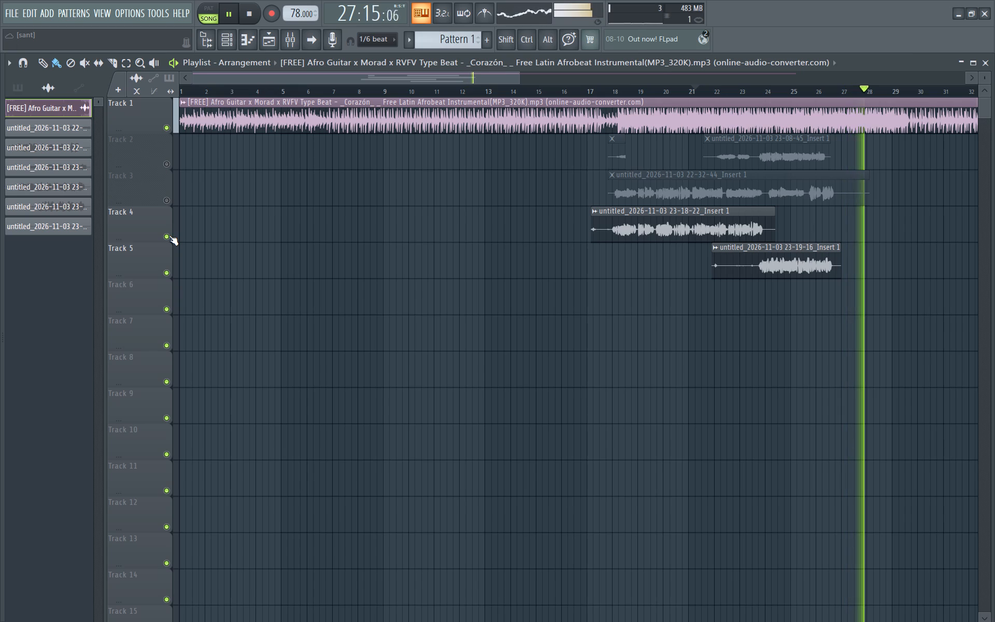
key("space")
key("space")
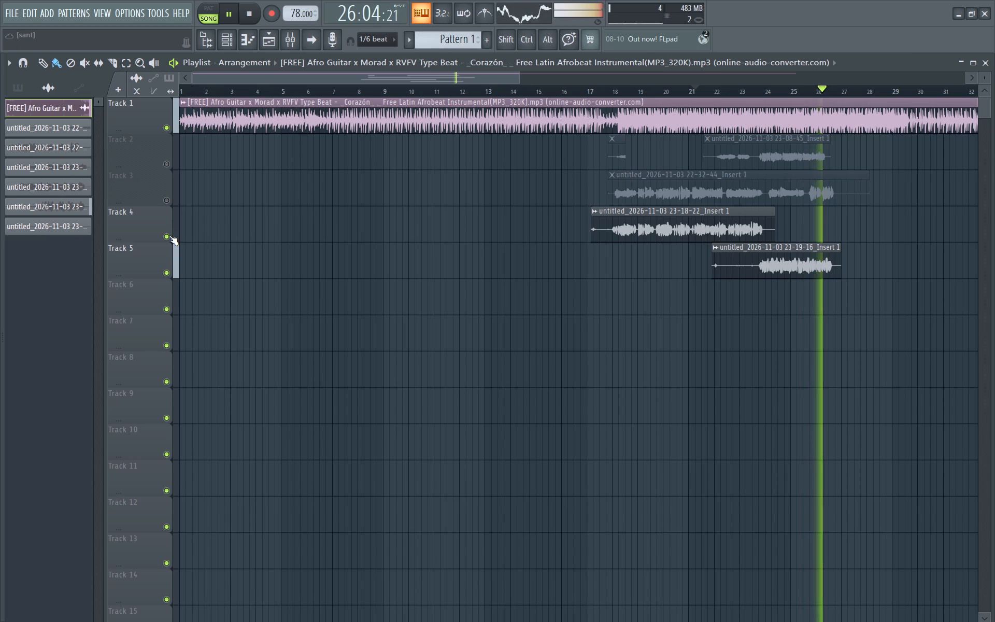
key("space")
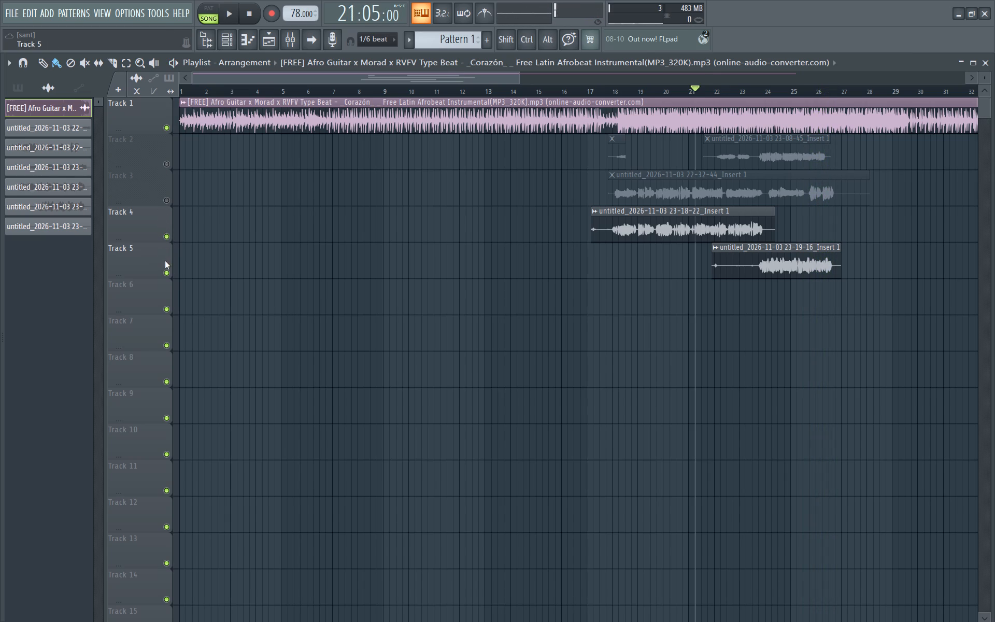
Mute Tracks 4 and 5, unmute Track 3, and replay its older take from about bar 21.
left_click_drag(166, 272, 164, 233)
left_click_drag(164, 233, 169, 199)
left_click(169, 199)
key("space")
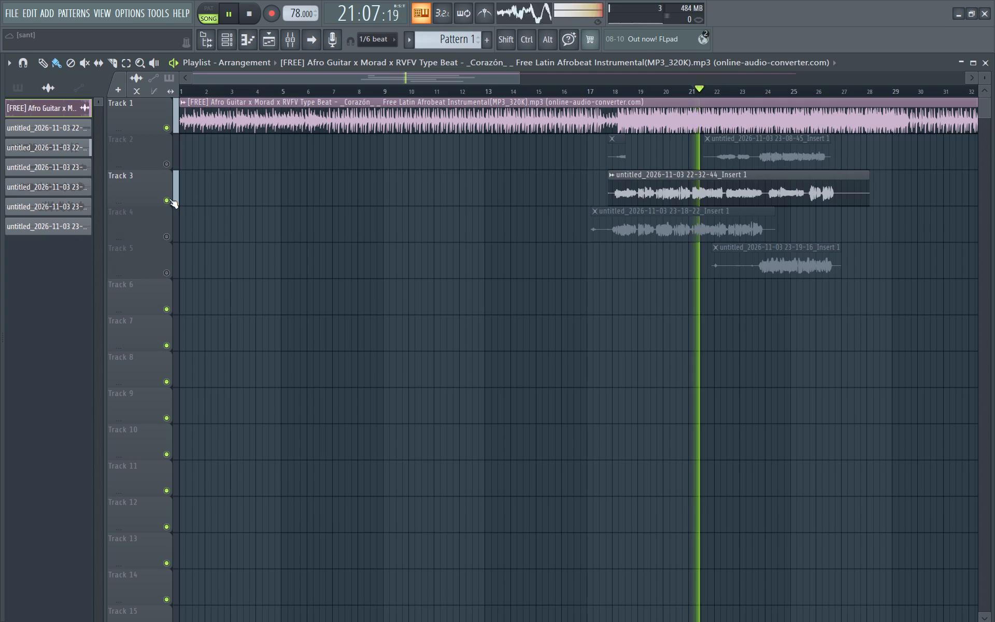
left_click(679, 90)
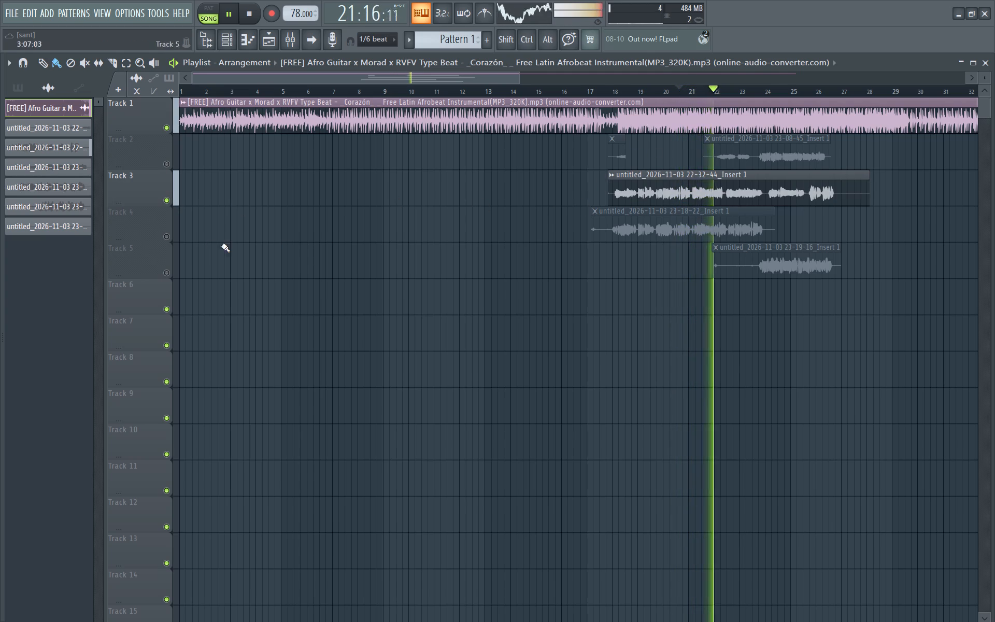
Unmute Track 5 and play it together with Track 3 from about bar 23.
left_click(166, 272)
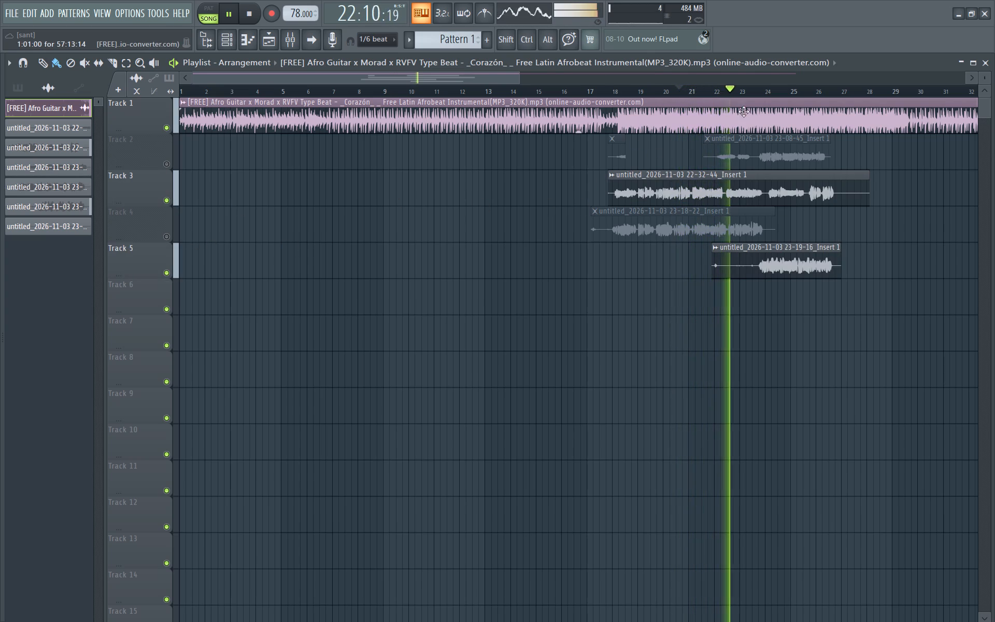
left_click(754, 89)
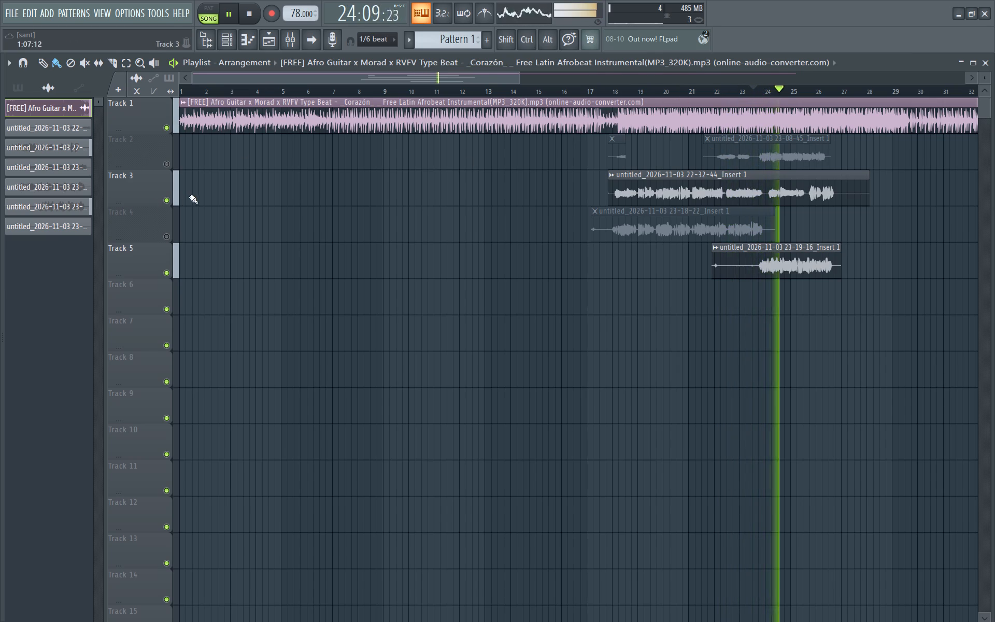
Mute Track 3 and replay the Track 5 take against the beat from about bar 23 repeatedly.
left_click(165, 199)
key("space")
key("space")
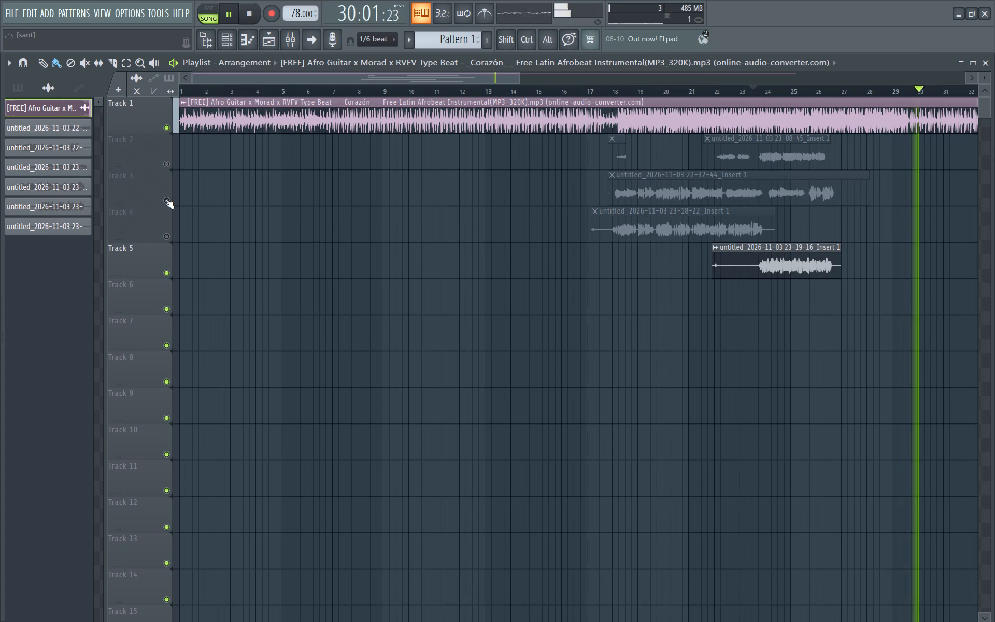
key("space")
key("space")
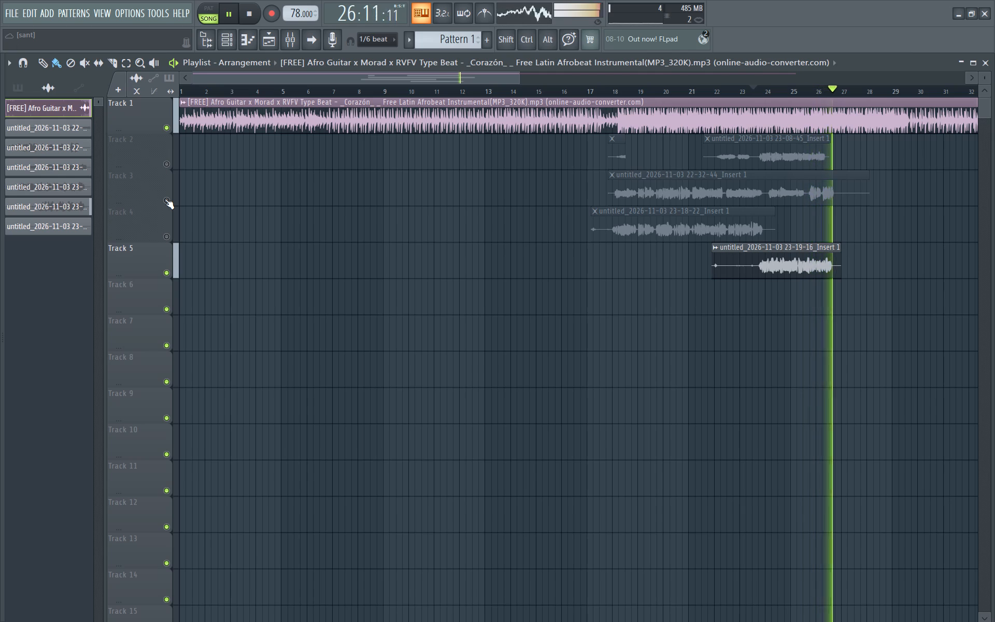
key("space")
key("space")
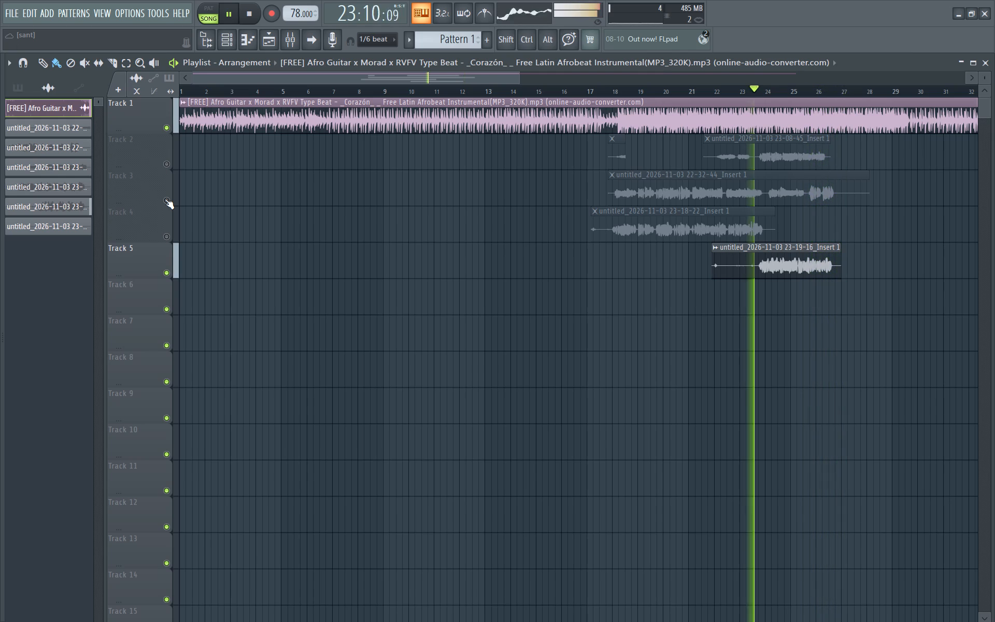
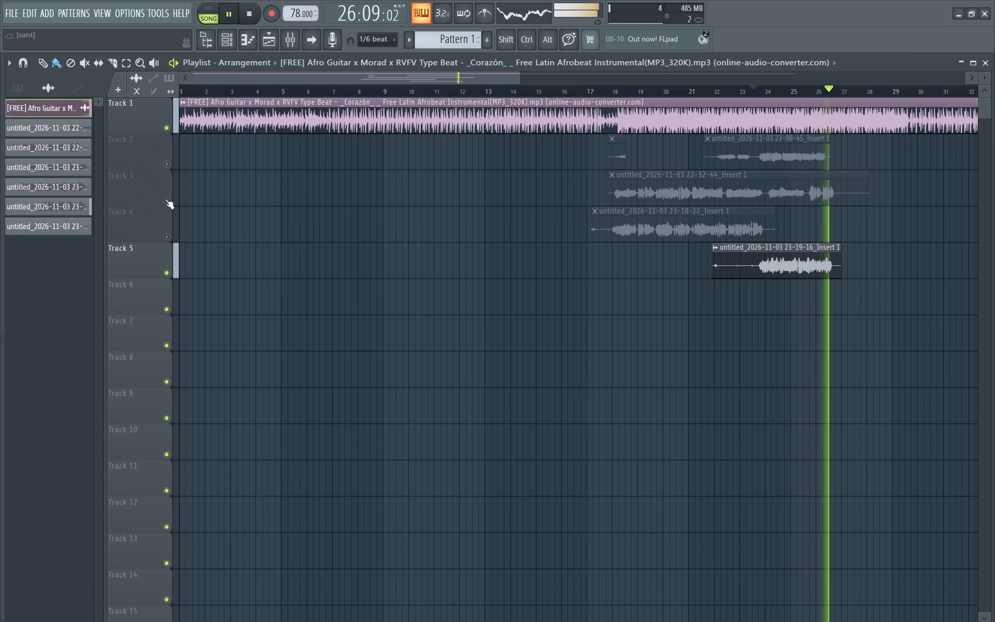
Replay the Track 5 take against the beat from about bar 23 several more times, and stop playback.
key("space")
key("space")
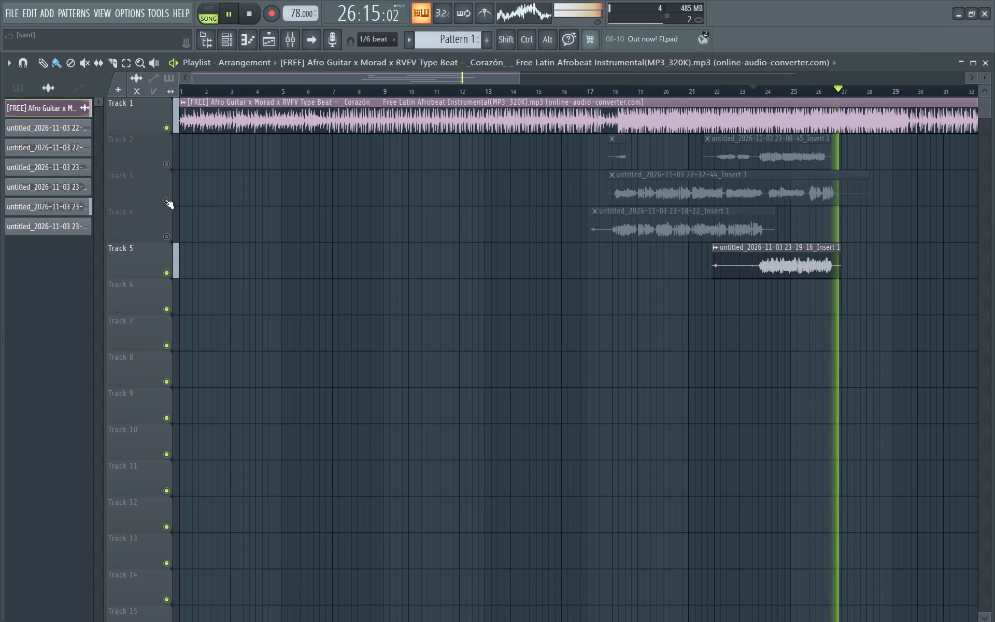
key("space")
key("space")
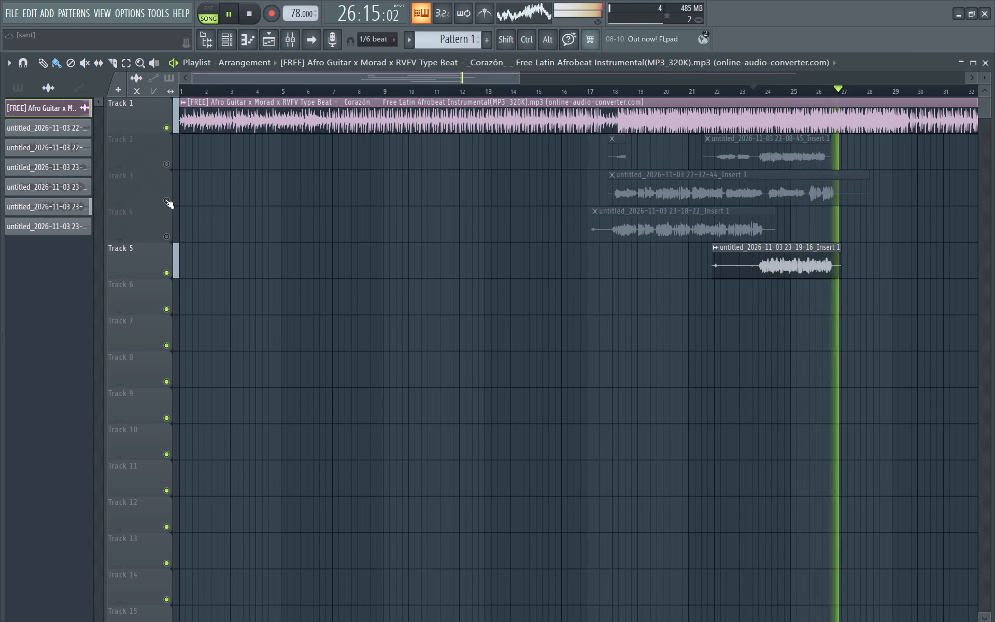
key("space")
key("space")
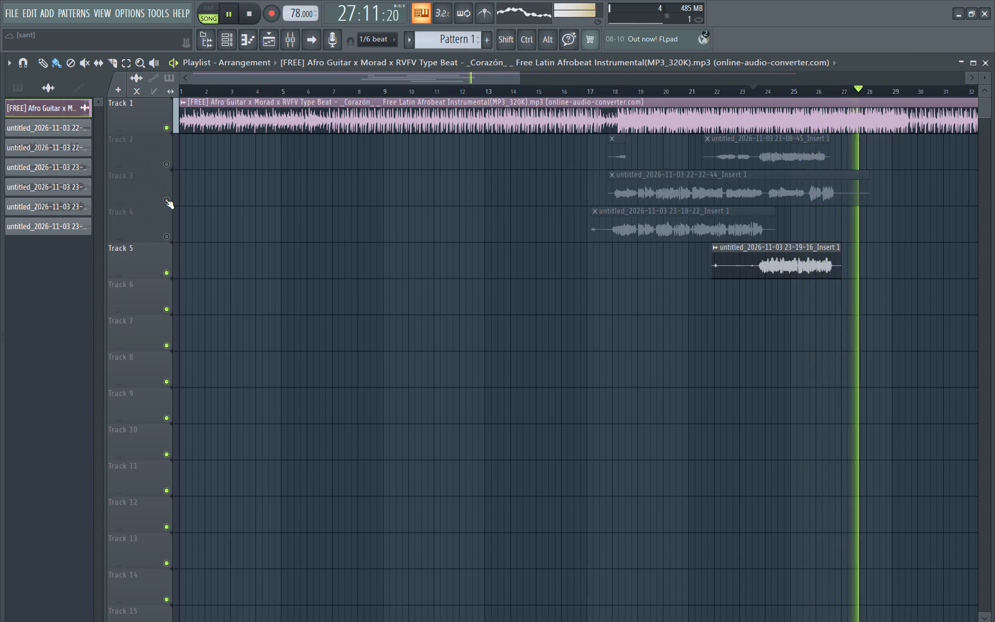
key("space")
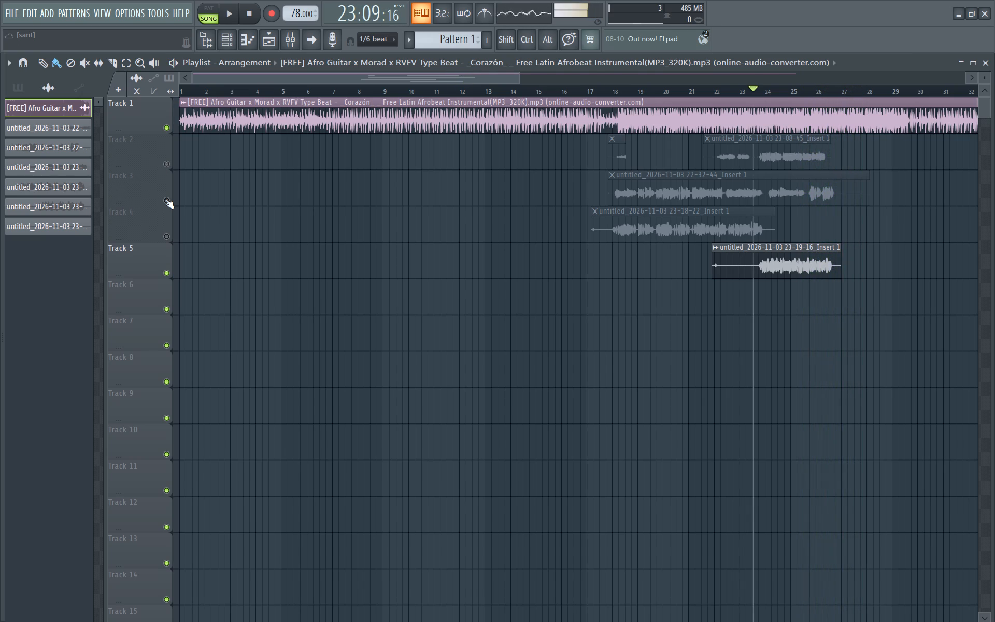
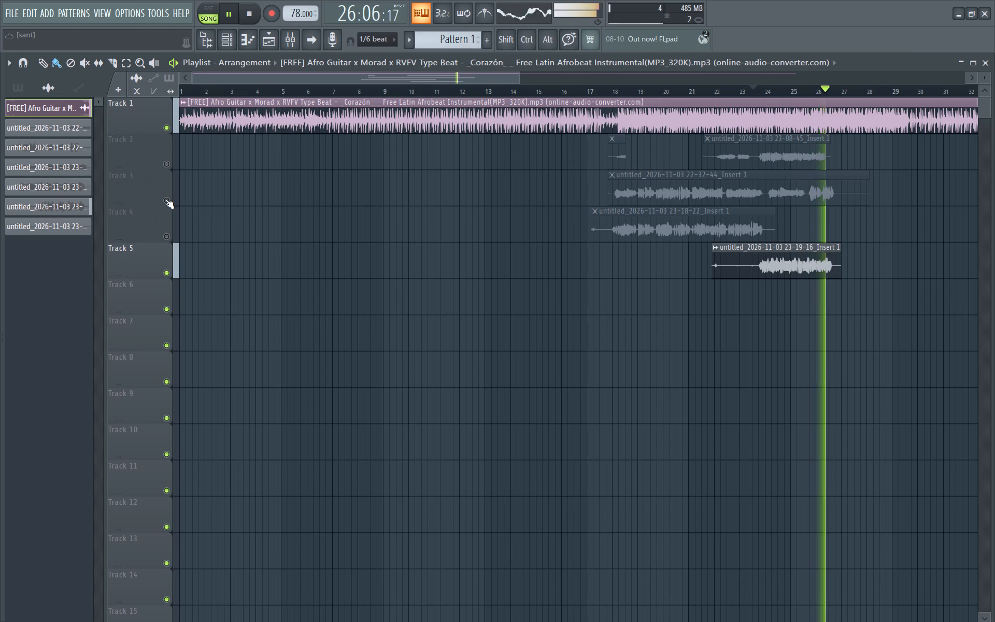
Stop playback, replay the Track 5 take against the beat from about bar 23 four more times, and leave it stopped.
key("space")
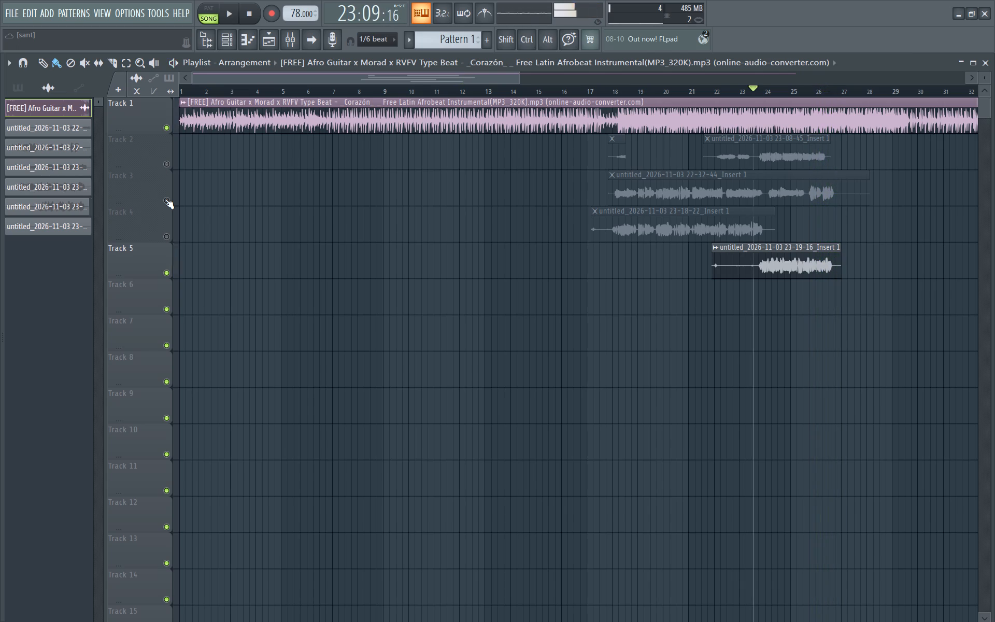
key("space")
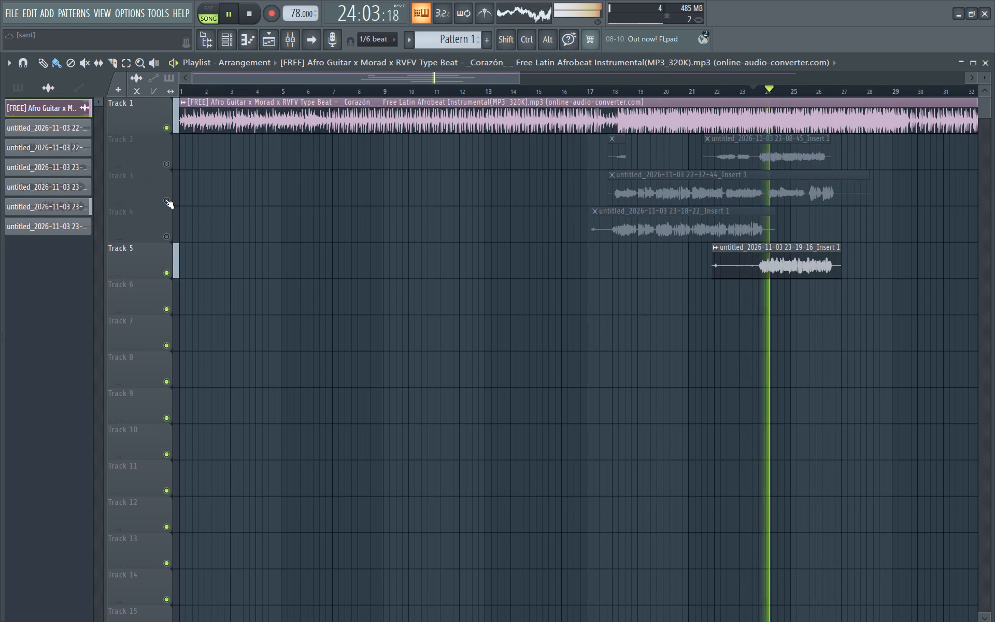
key("space")
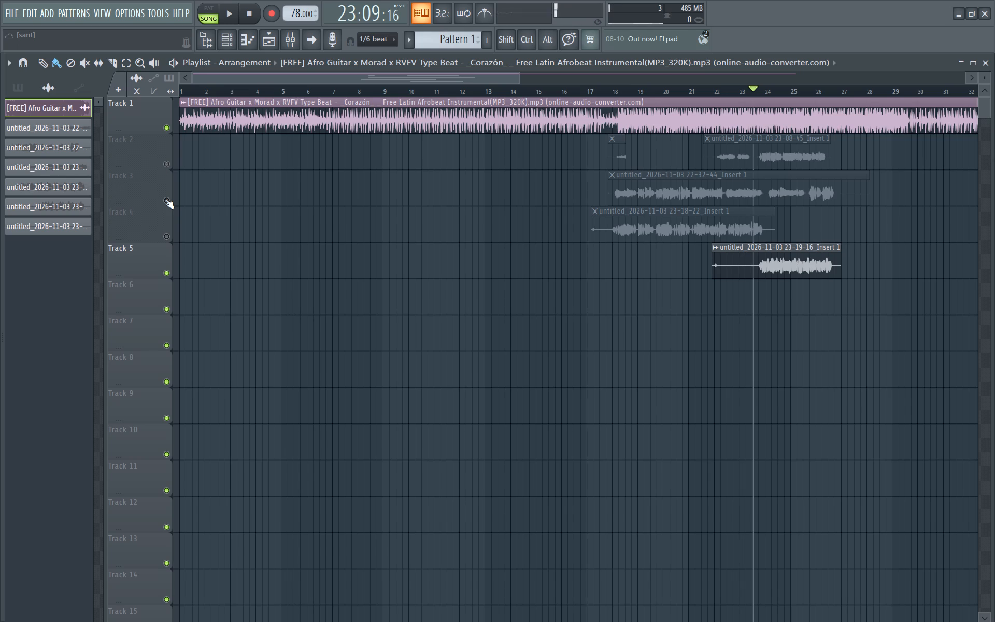
key("space")
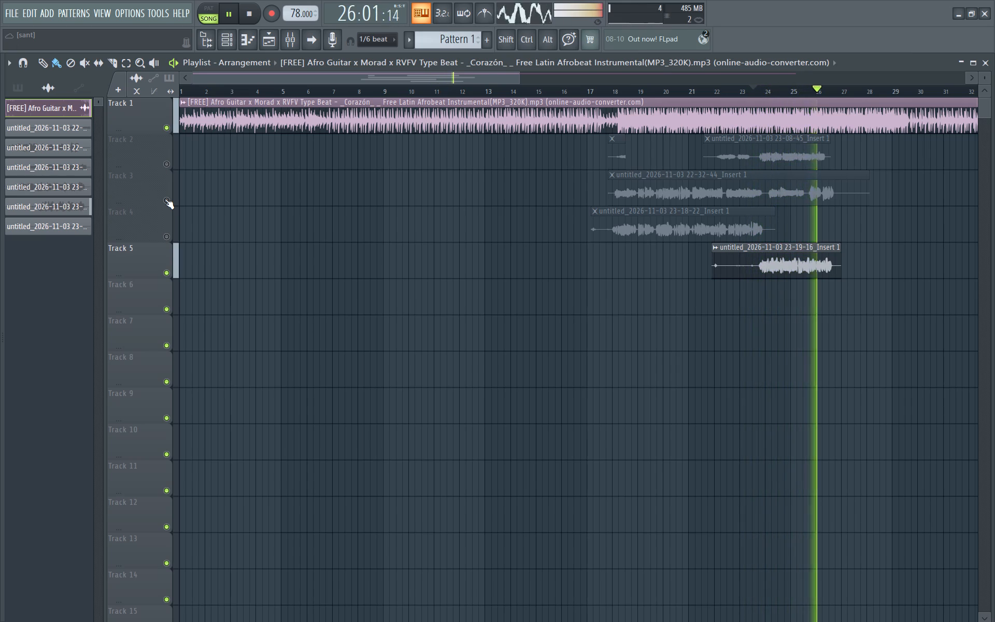
key("space")
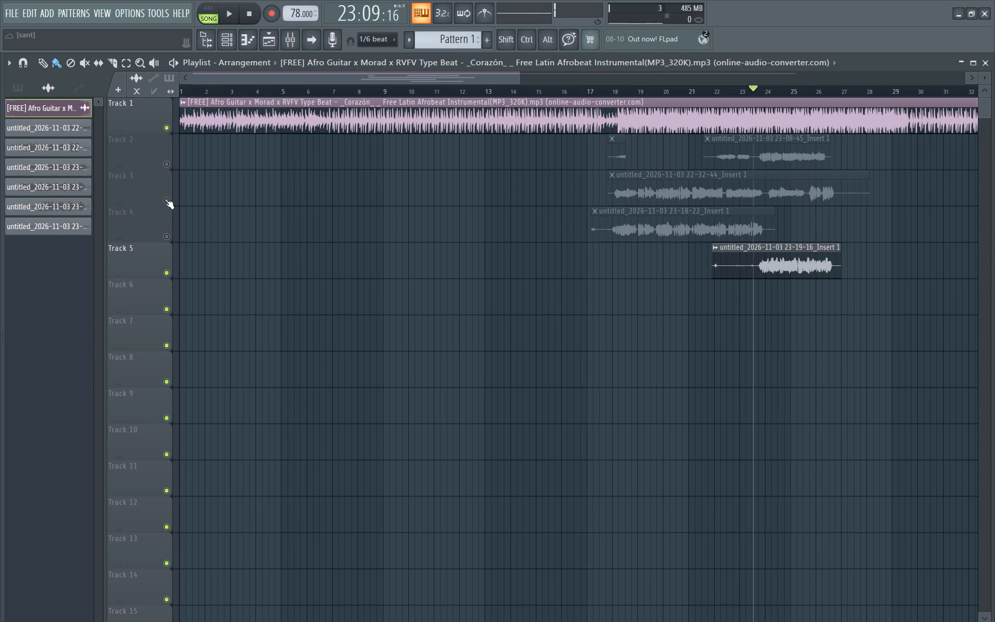
key("space")
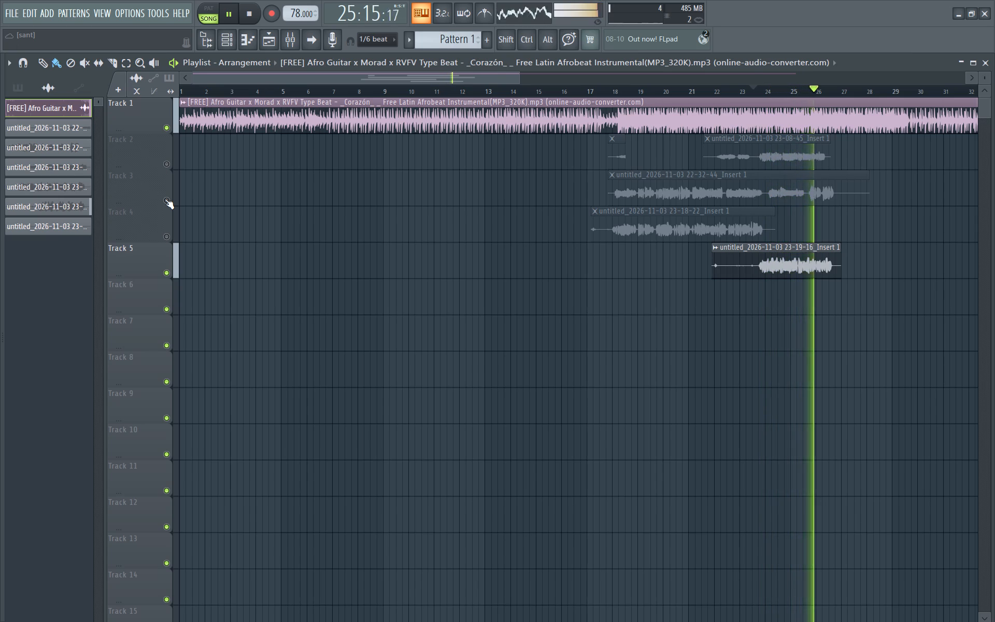
key("space")
key("space")
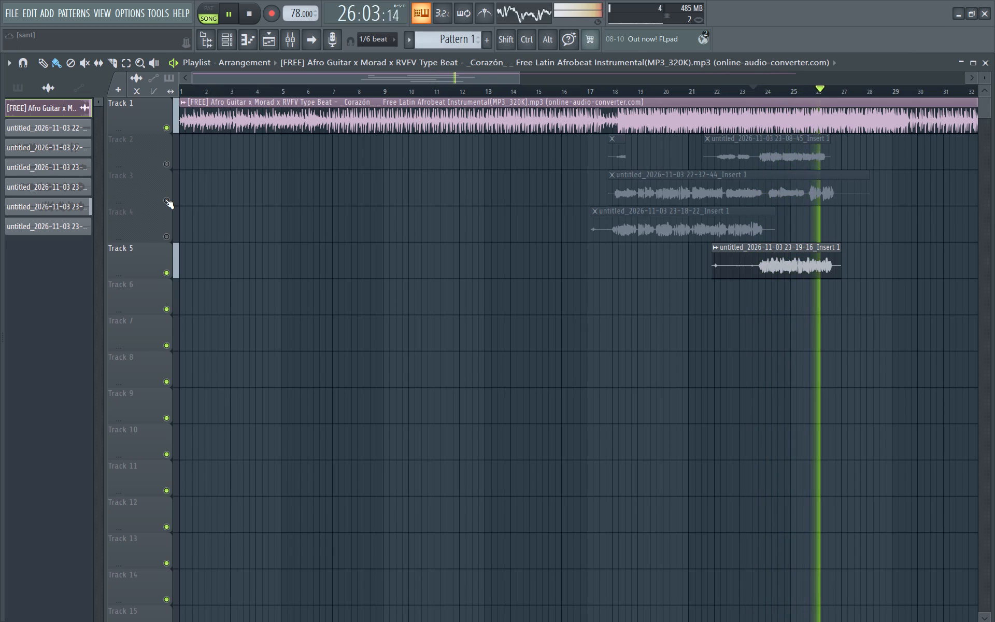
key("space")
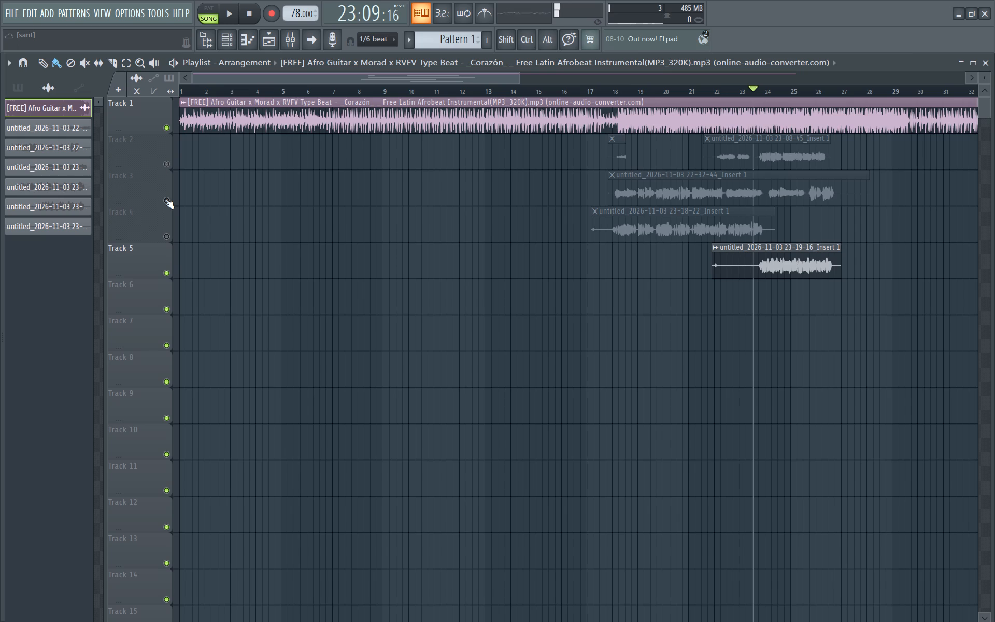
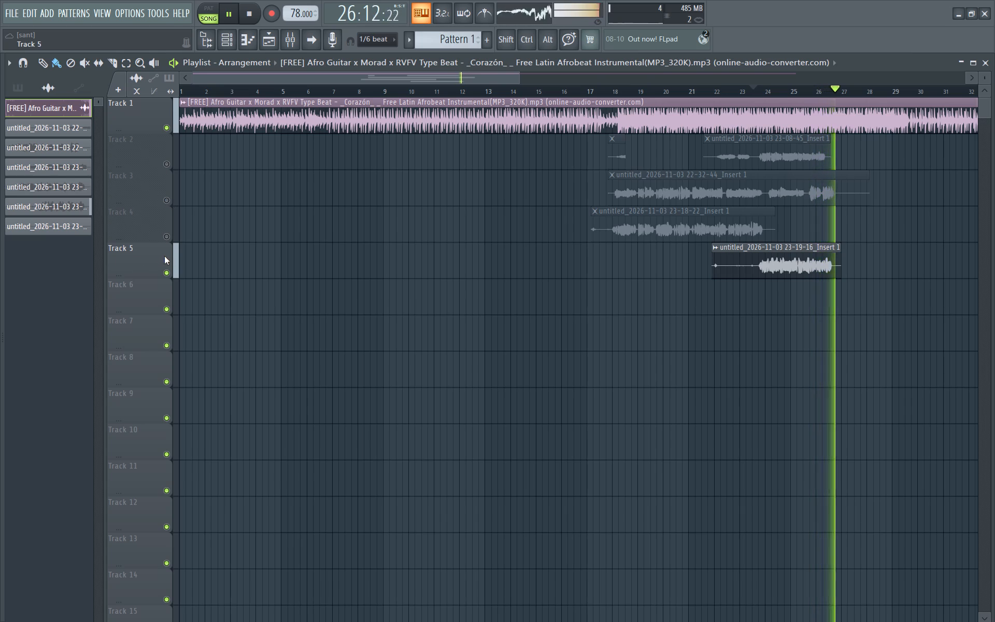
Mute Track 5 and replay the beat on its own from about bar 23 three times.
left_click(168, 271)
key("space")
key("space")
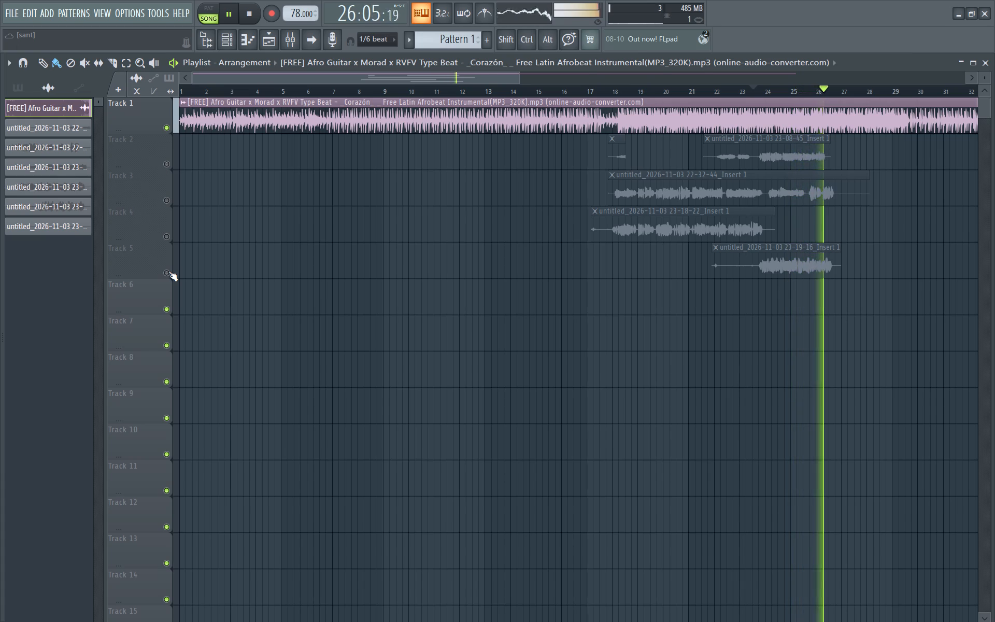
key("space")
key("space")
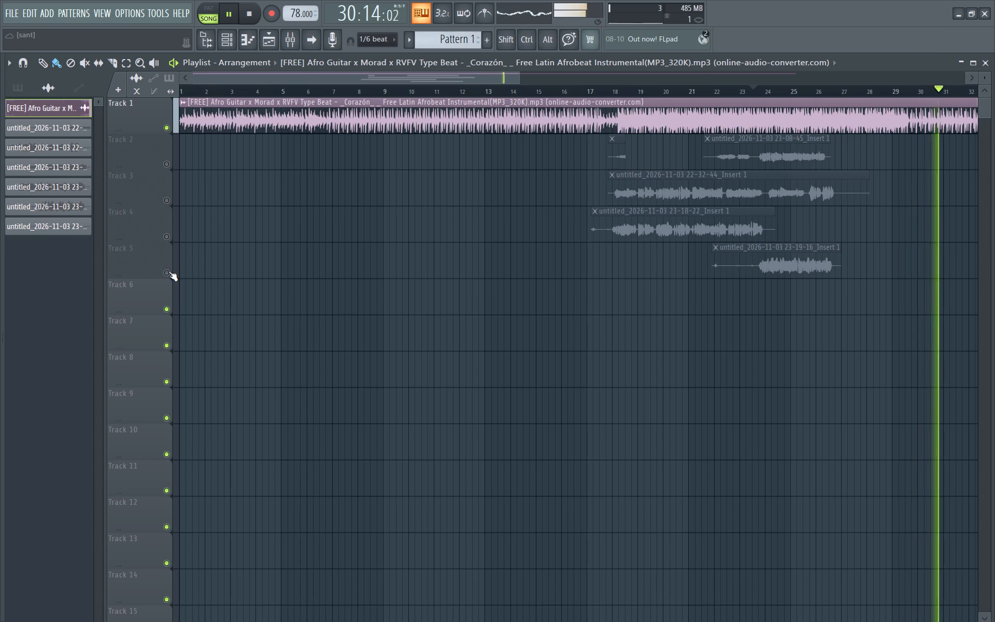
key("space")
key("space")
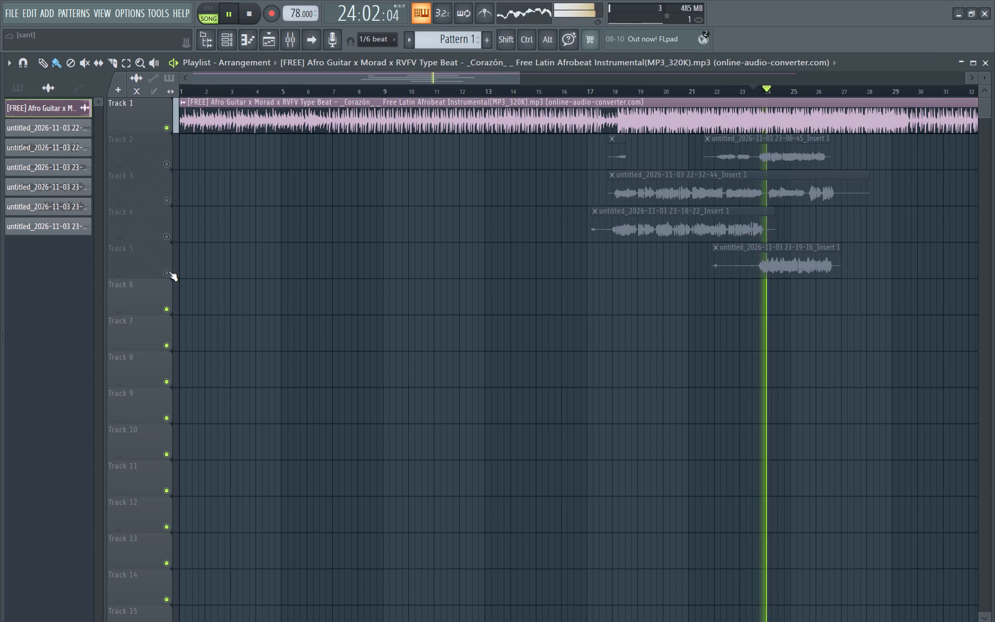
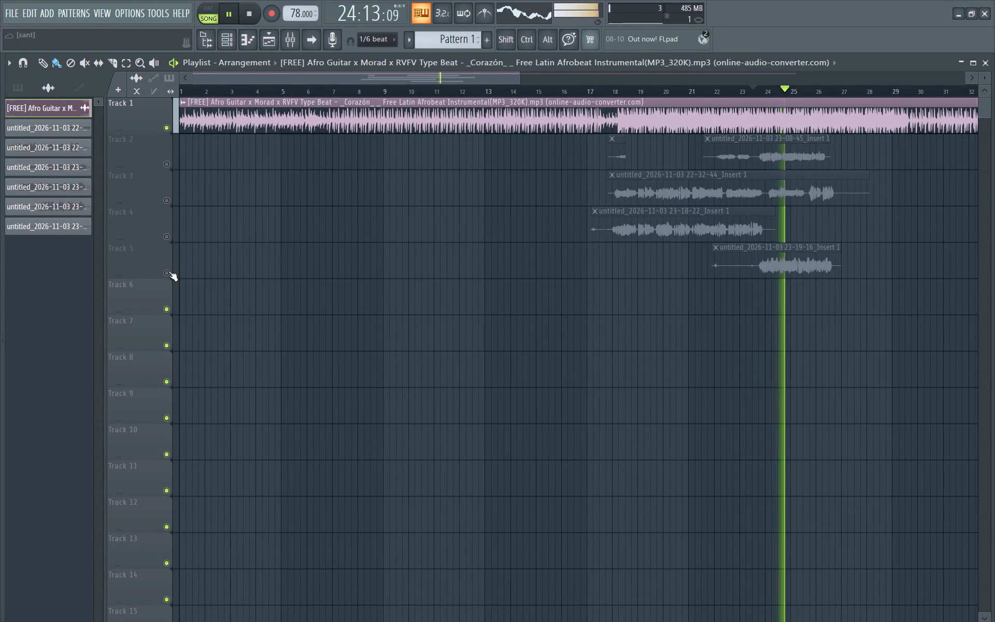
Replay the beat on its own from about bar 23 once more, with the recorded takes muted.
key("space")
key("space")
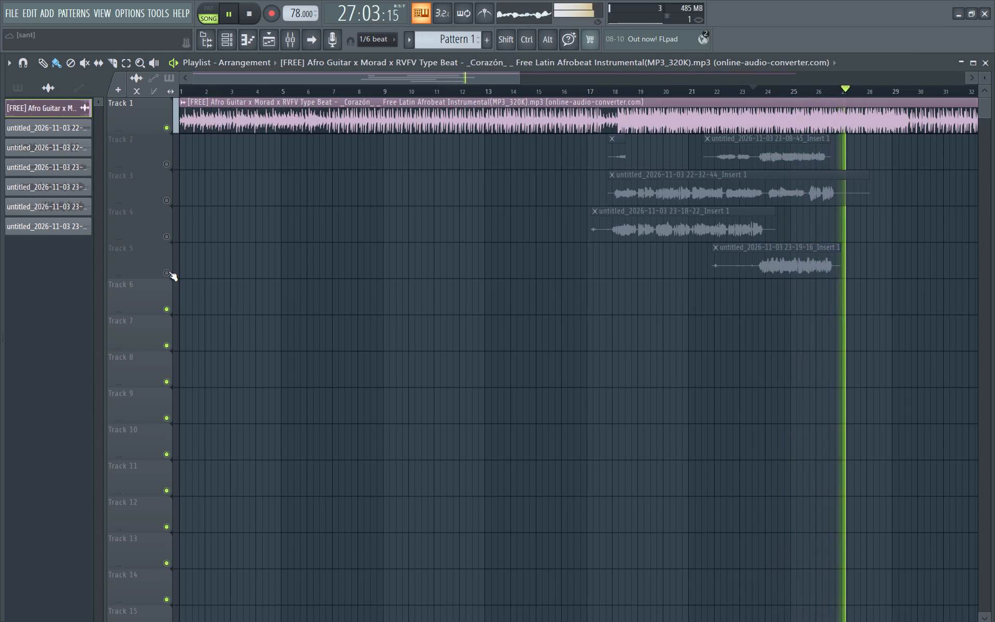
key("space")
Unmute Track 5 and play its take together with the beat from about bar 23 to bar 26.
left_click(168, 271)
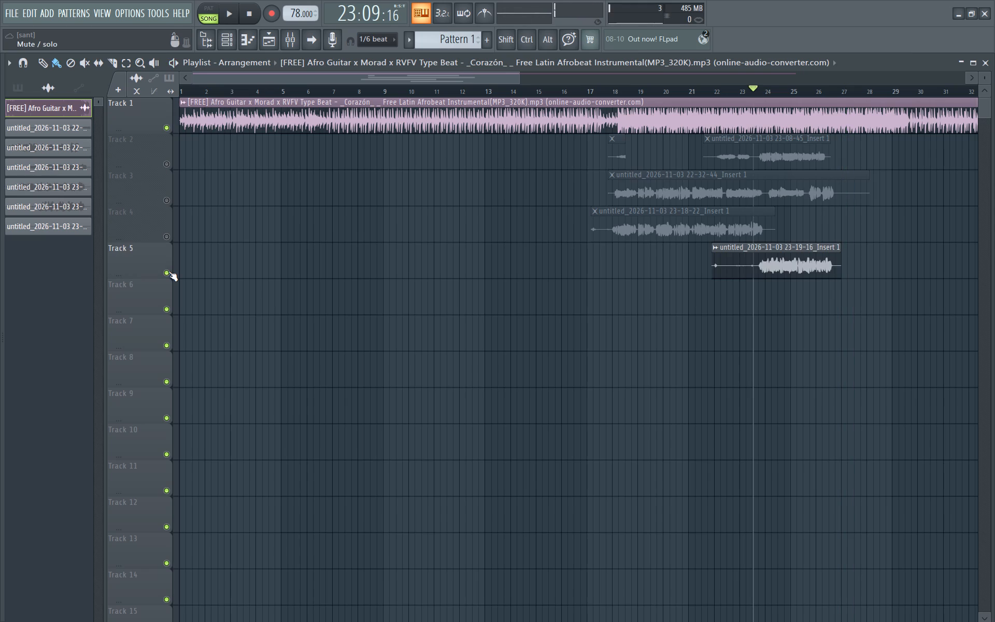
key("space")
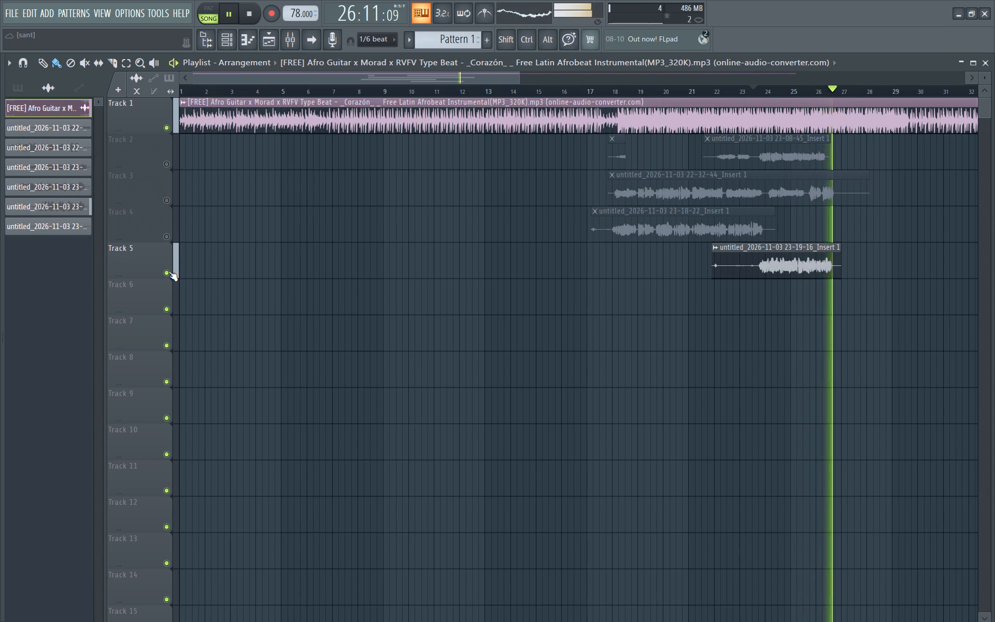
key("space")
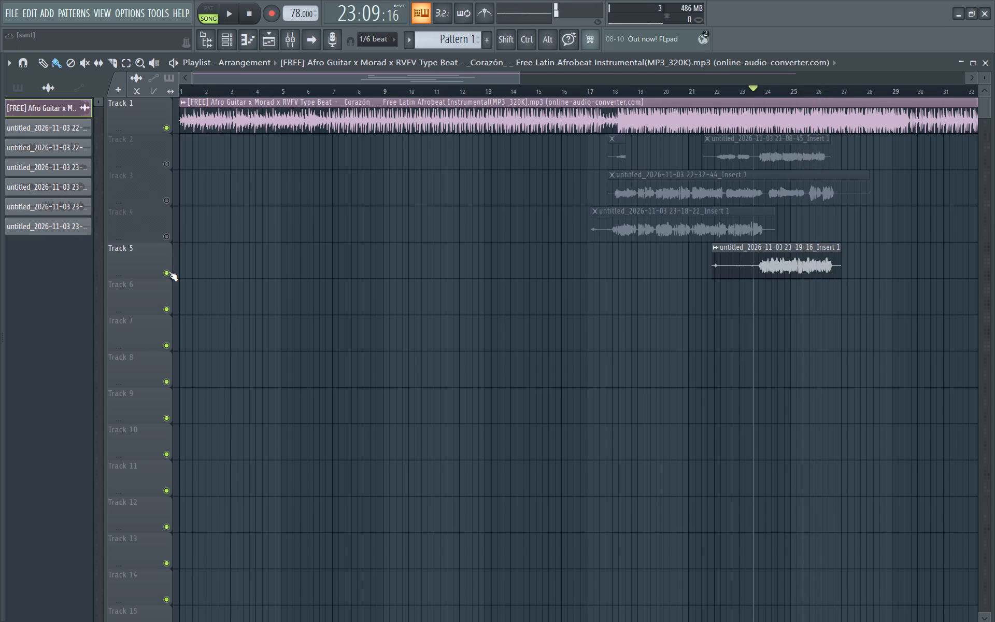
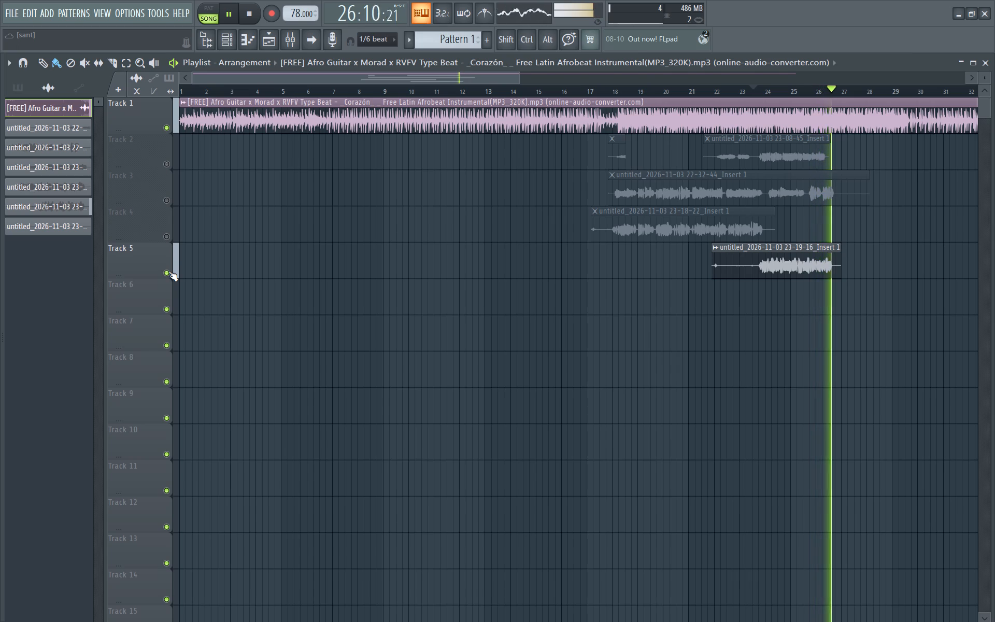
Unmute Track 4 and play its take together with Track 5 and the beat from about bar 17.
left_click(166, 242)
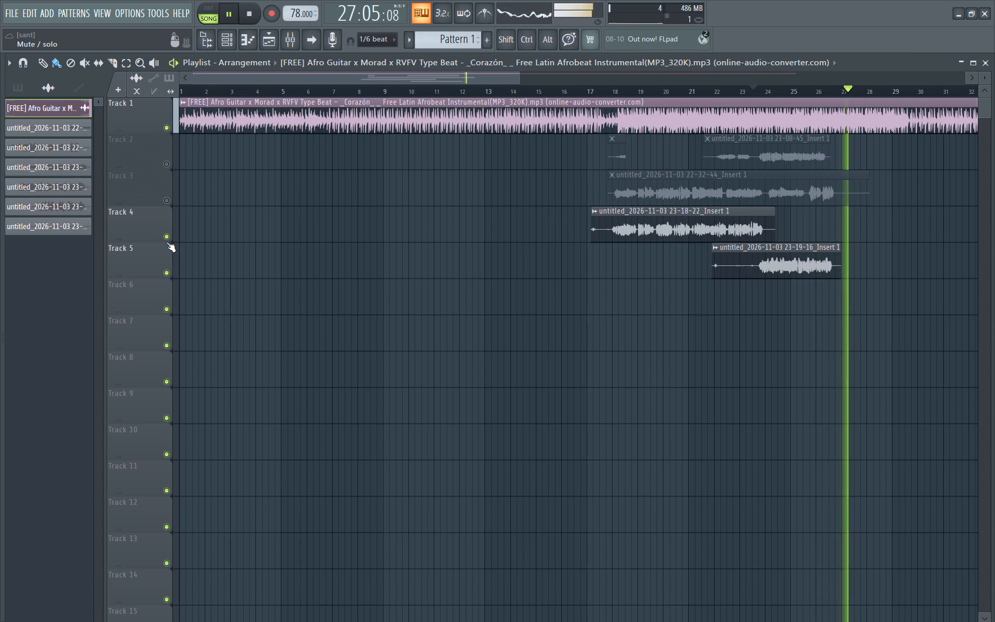
left_click(599, 96)
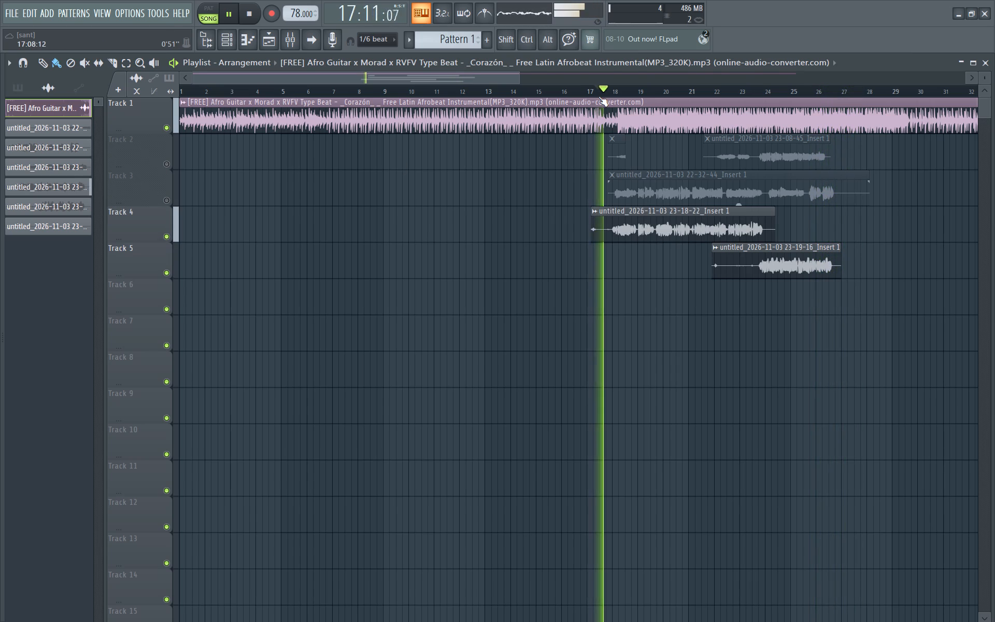
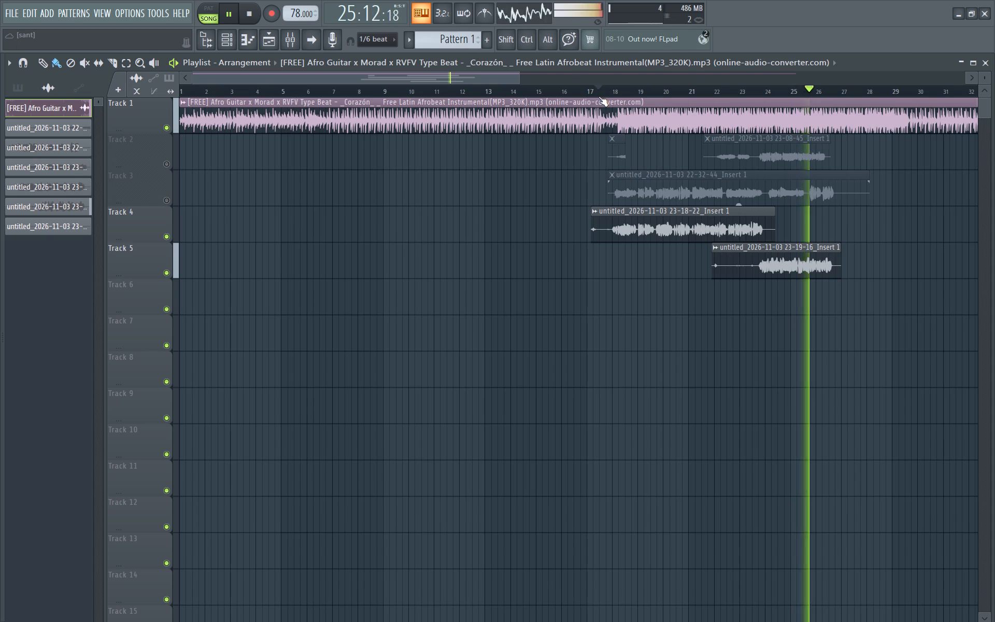
Stop the current playback and replay the Track 4 and Track 5 takes with the beat from about bar 23.
key("space")
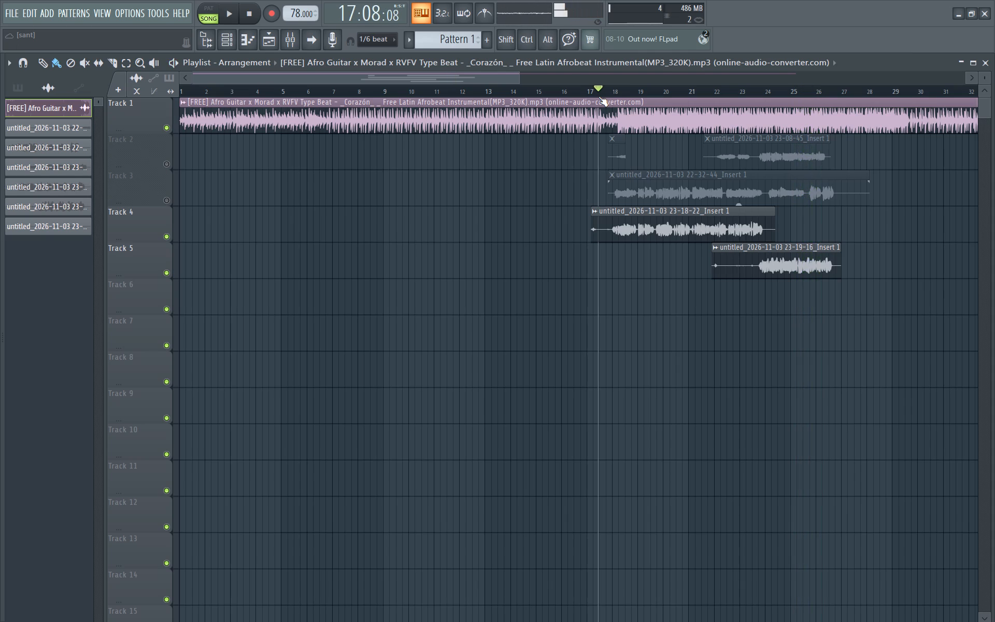
left_click(746, 91)
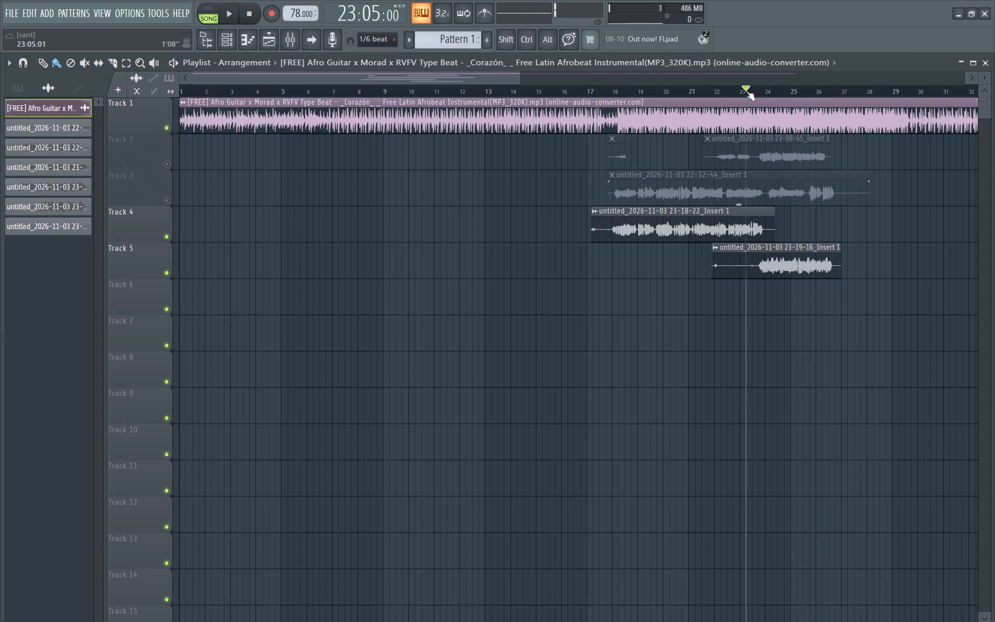
key("space")
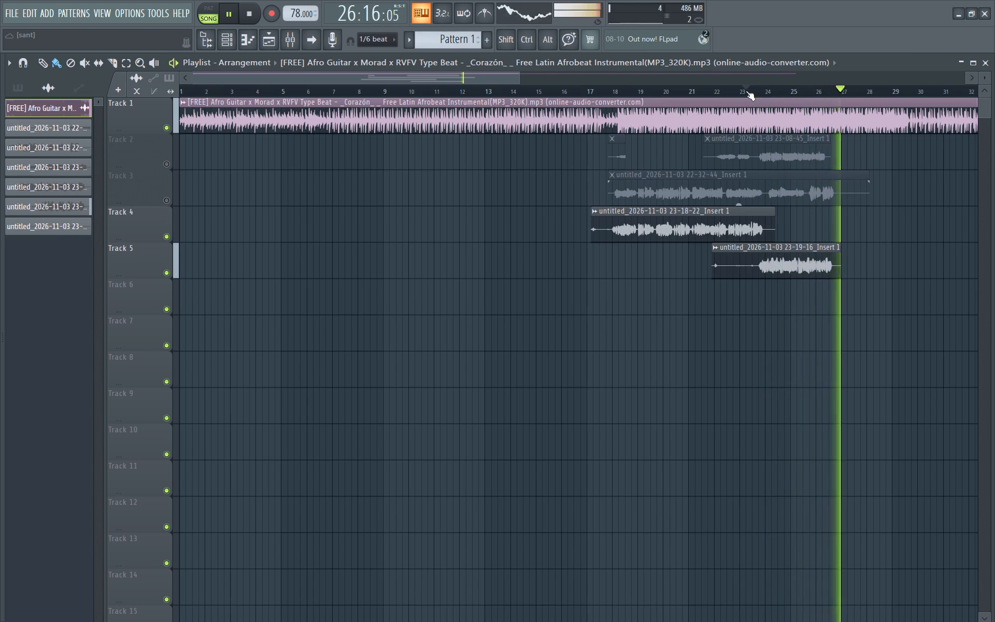
key("space")
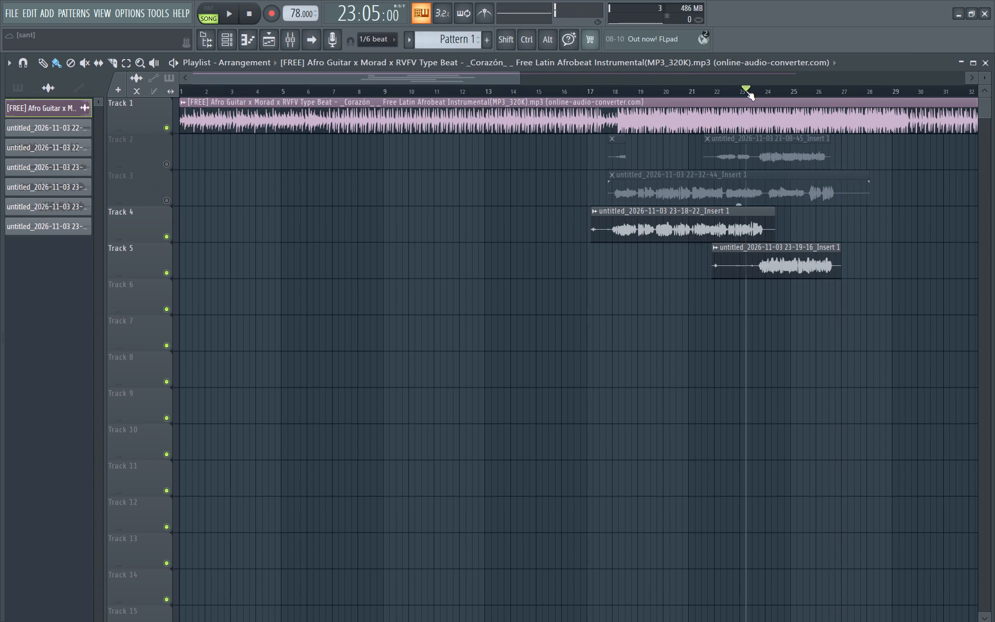
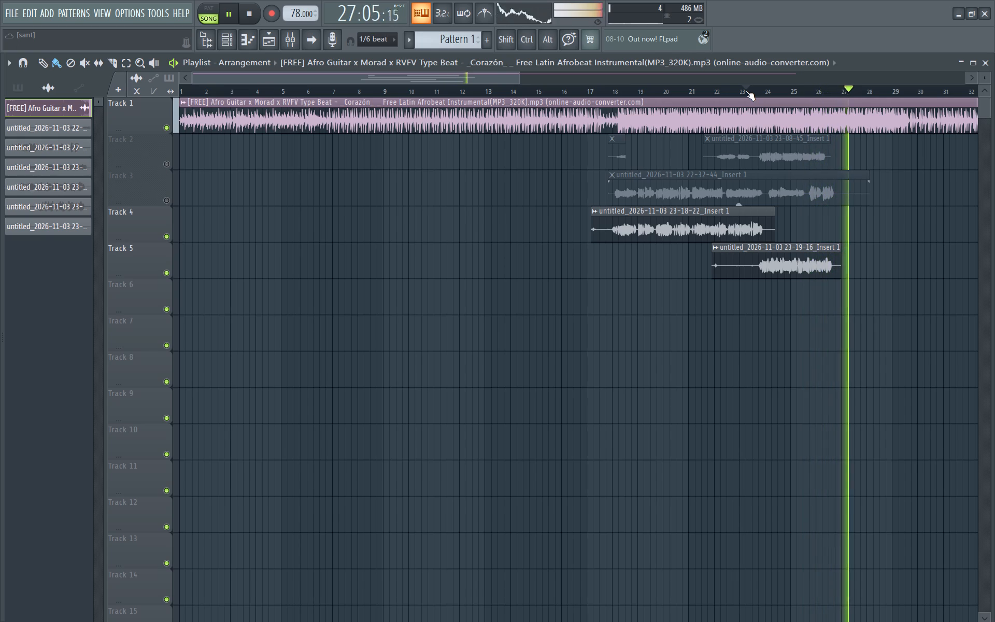
Stop the playback of the Track 4 and Track 5 takes.
key("space")
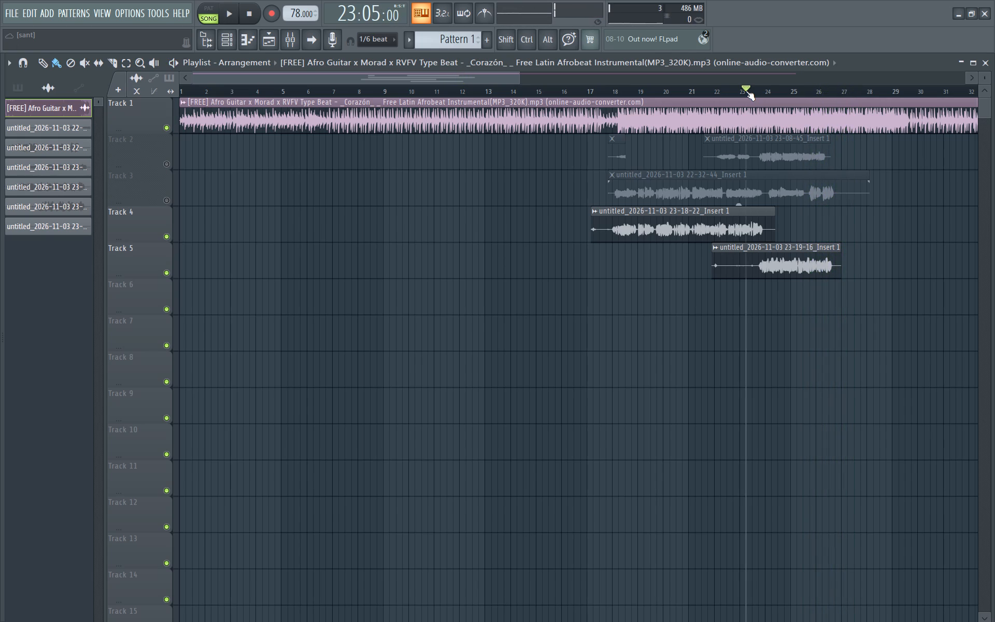
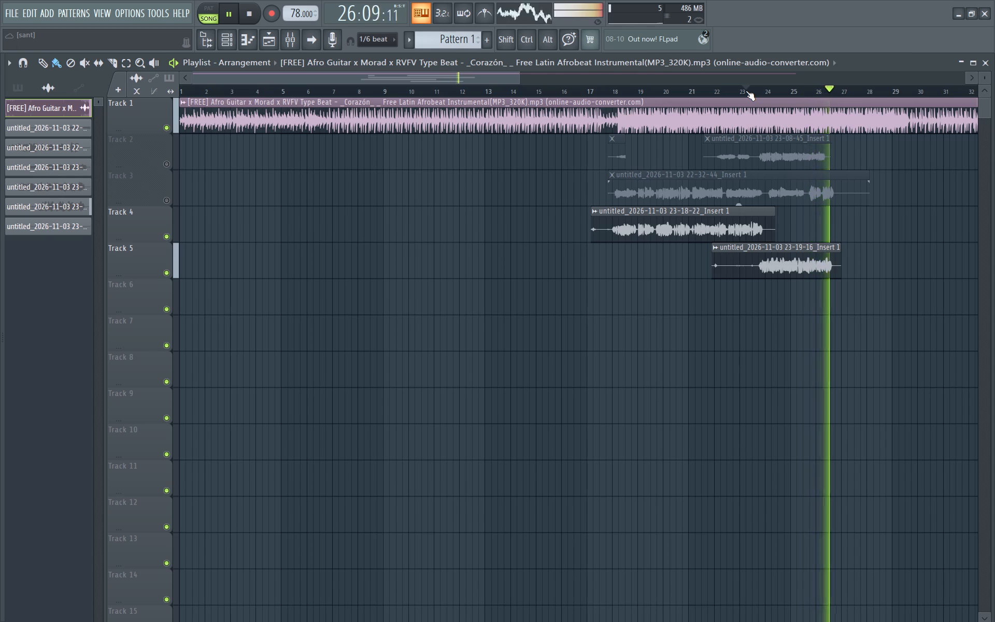
Stop the song playback of the Track 4 and Track 5 takes over the beat.
key("space")
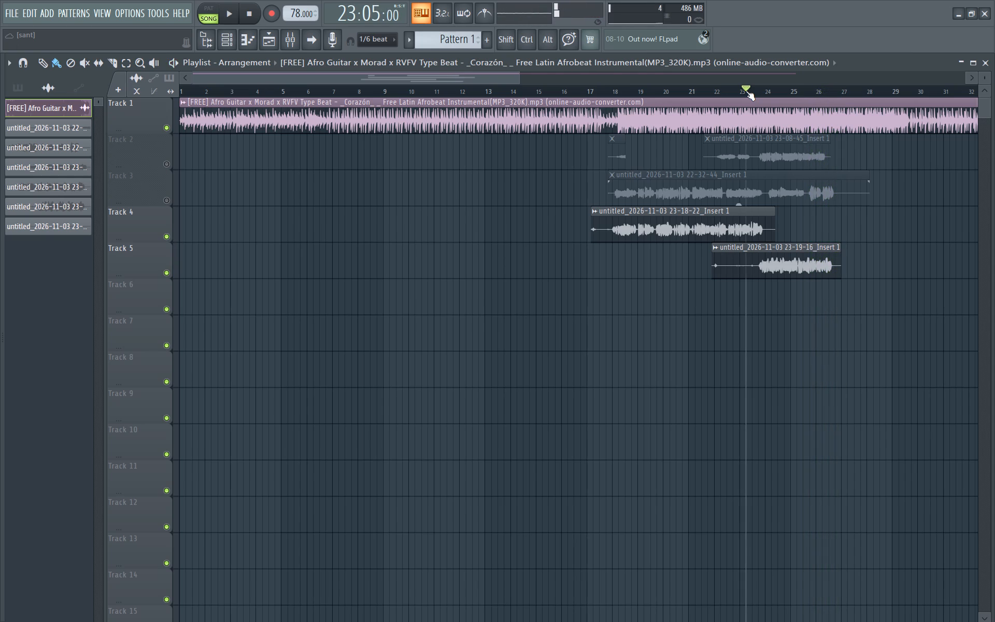
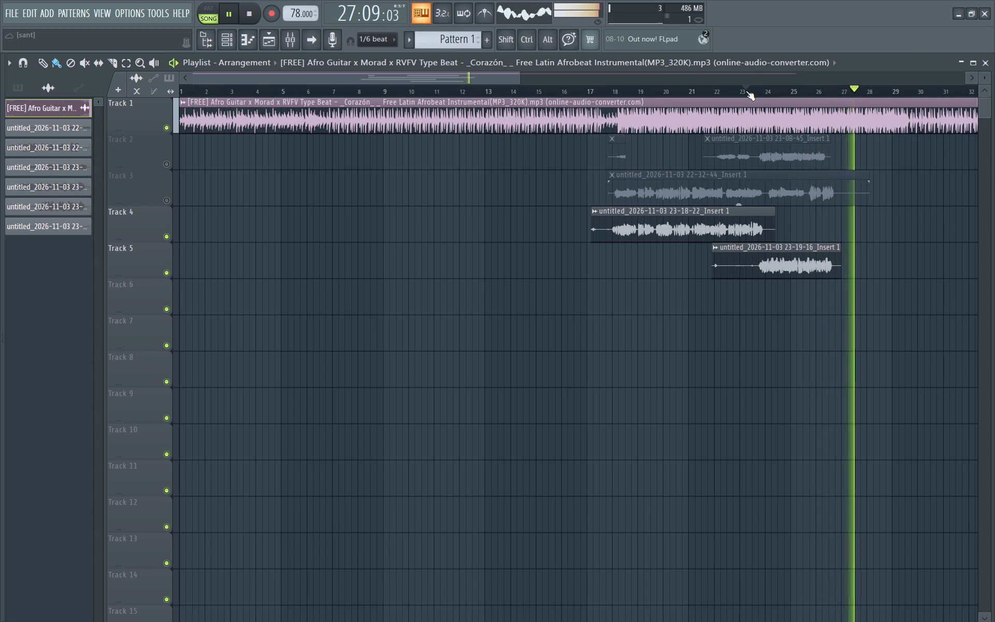
Stop the song playback after listening to the end of the Track 5 take over the beat.
key("space")
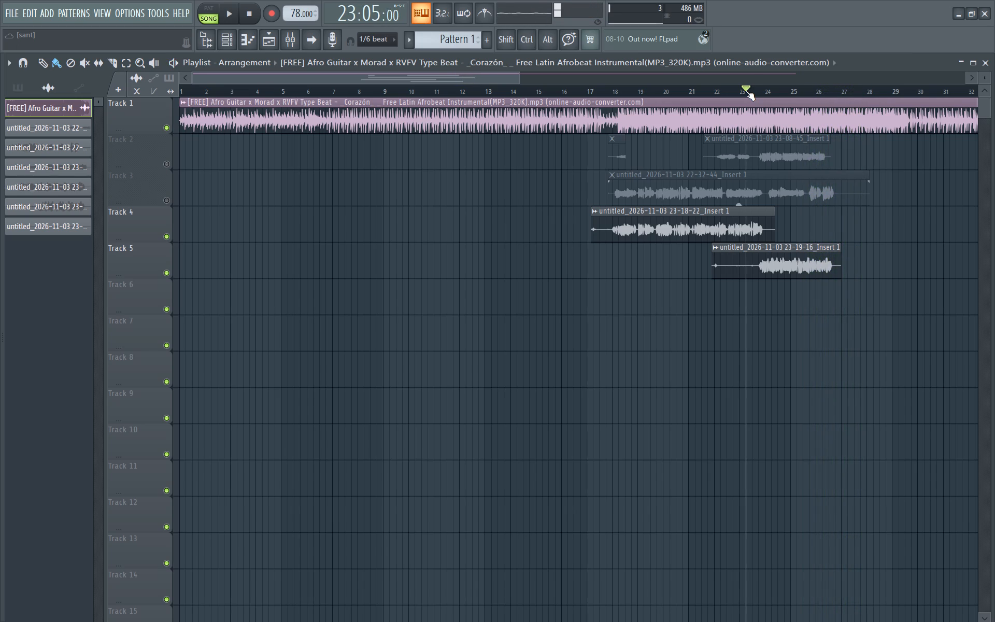
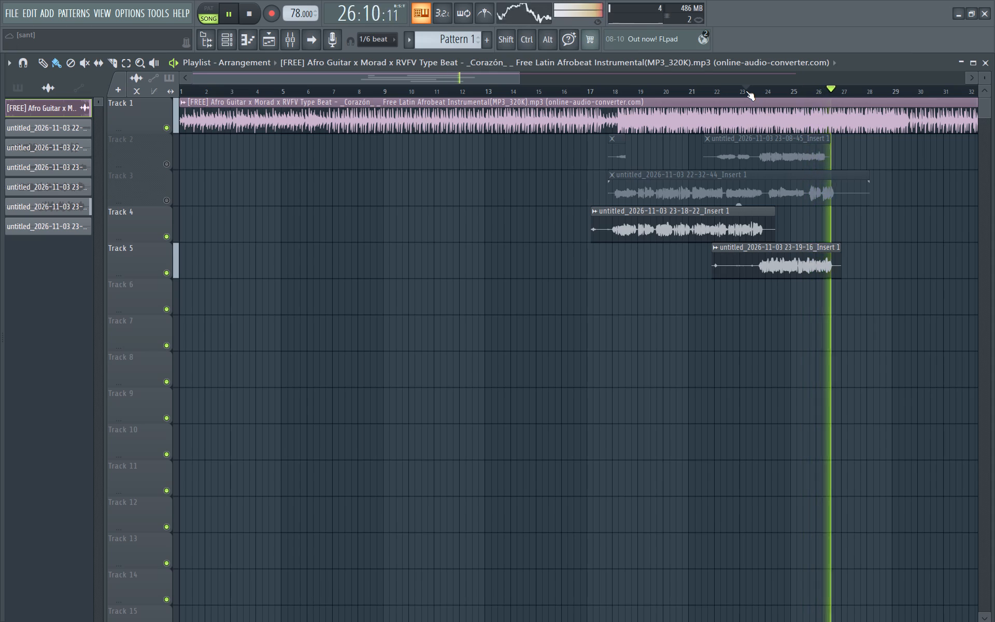
Replay the song from bar 23 to listen to the Track 5 take over the beat, stopping past the clip's end.
key("space")
key("space")
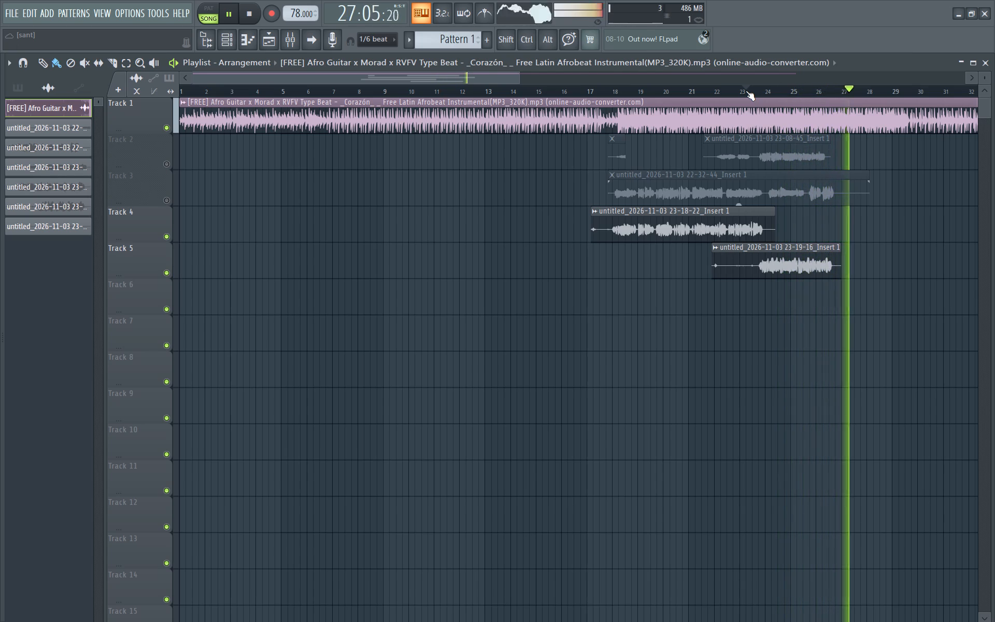
key("space")
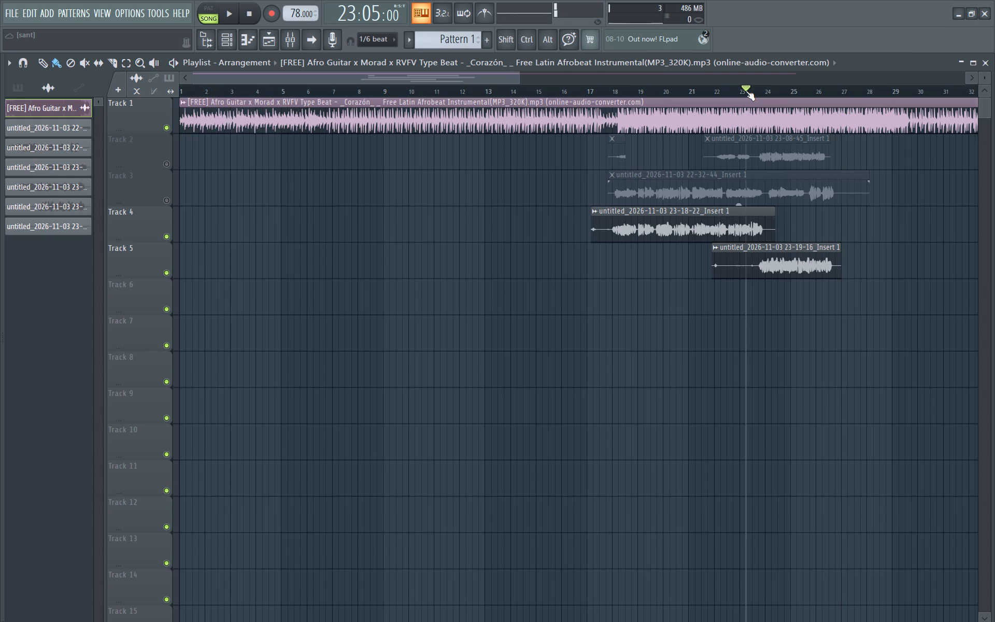
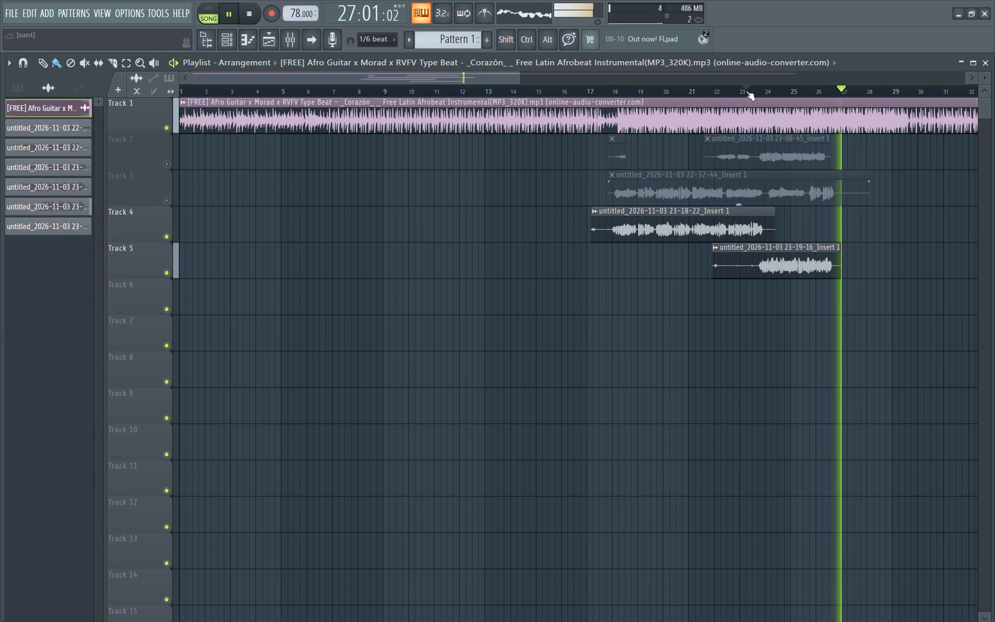
Stop playback and mute Track 5 so its take is silent over the beat.
key("space")
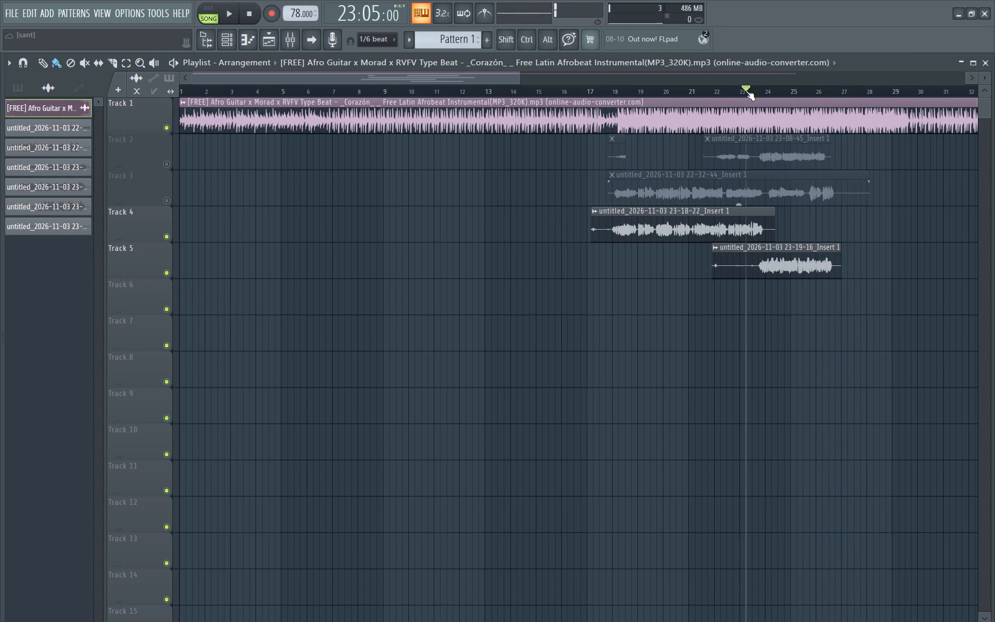
left_click(164, 273)
Rehearse over the beat with Track 5 muted, making six short passes from bar 23 that end between bars 25 and 27.
key("space")
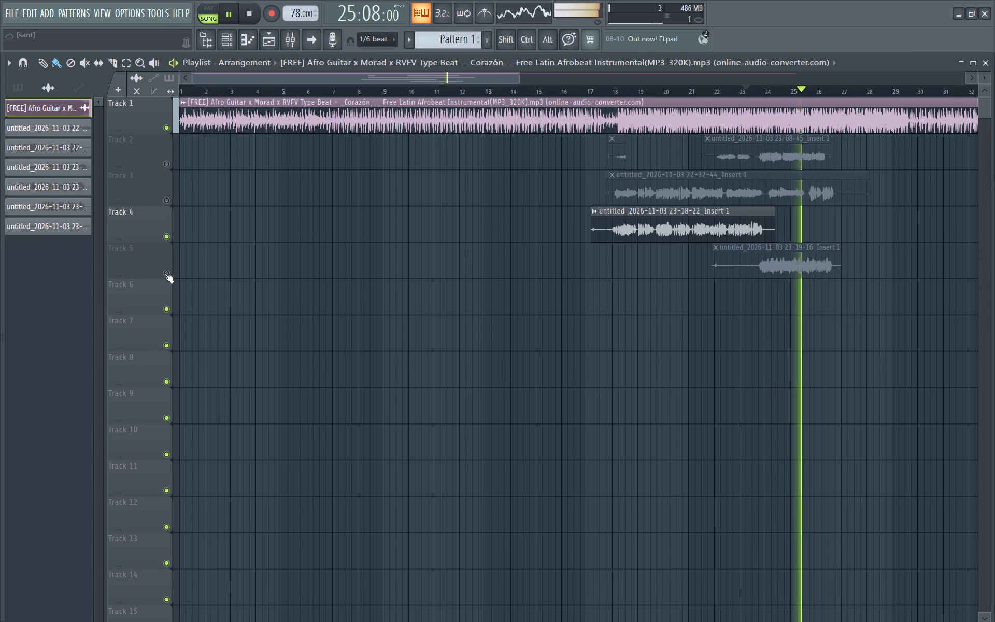
key("space")
key("space")
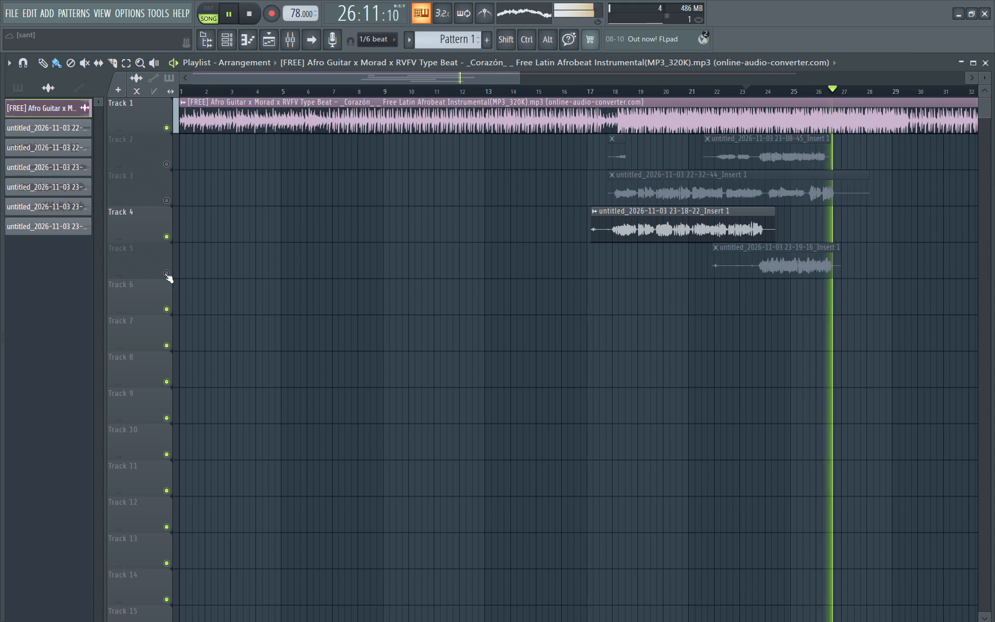
key("space")
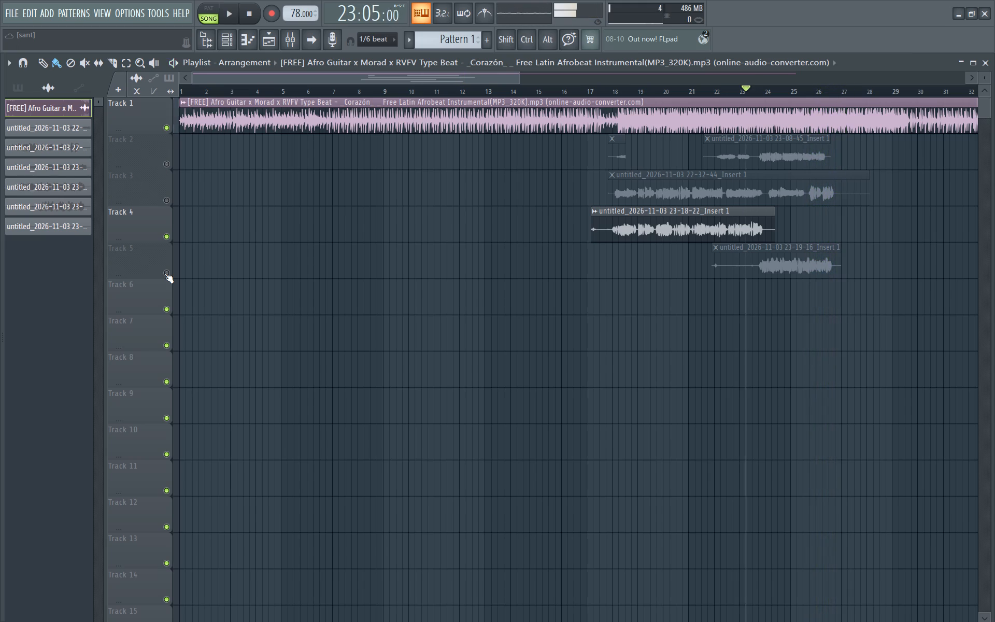
key("space")
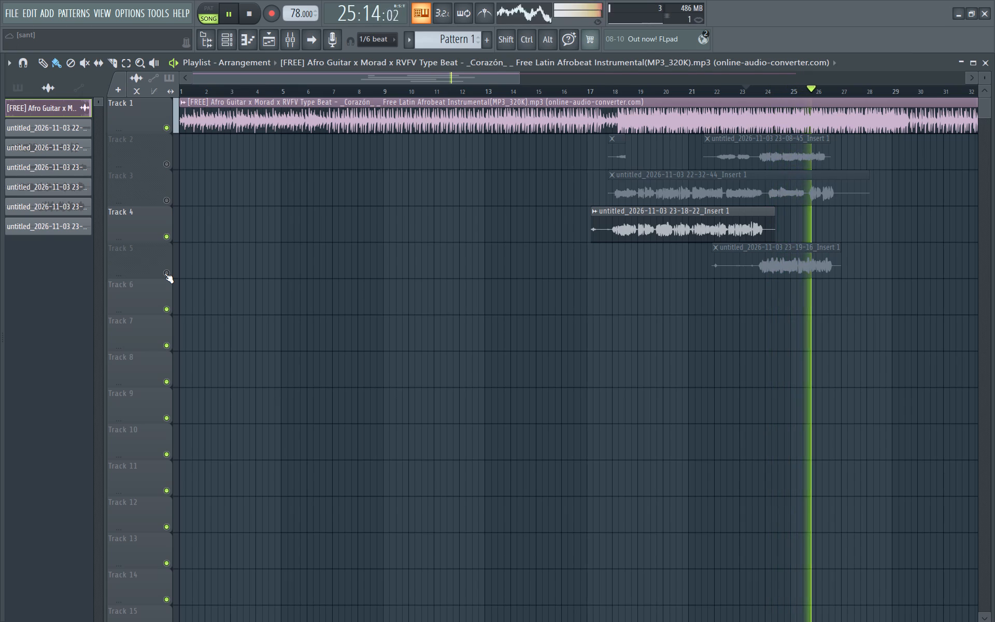
key("space")
key("space")
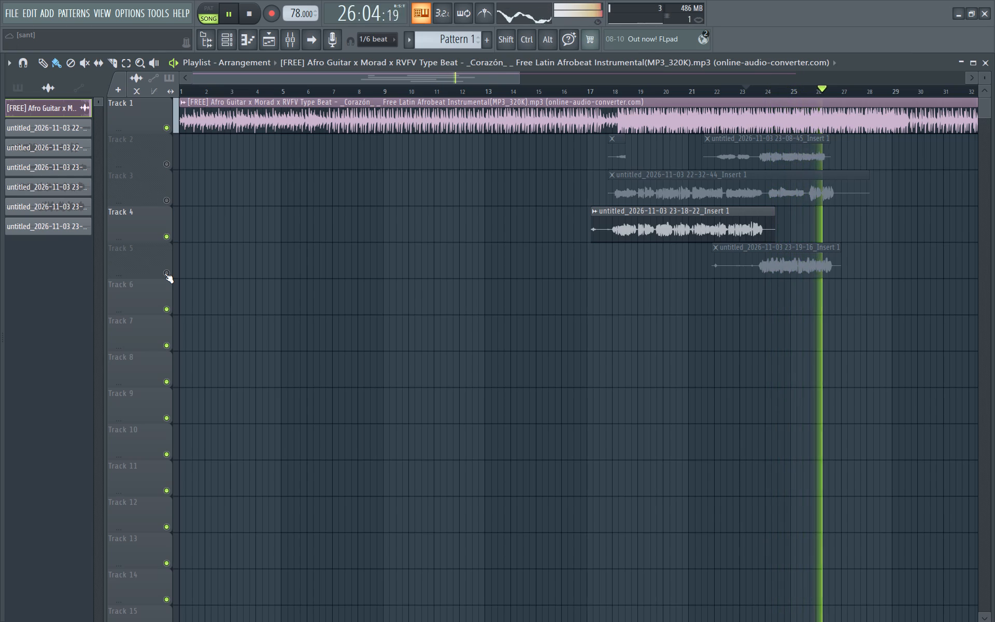
key("space")
key("space")
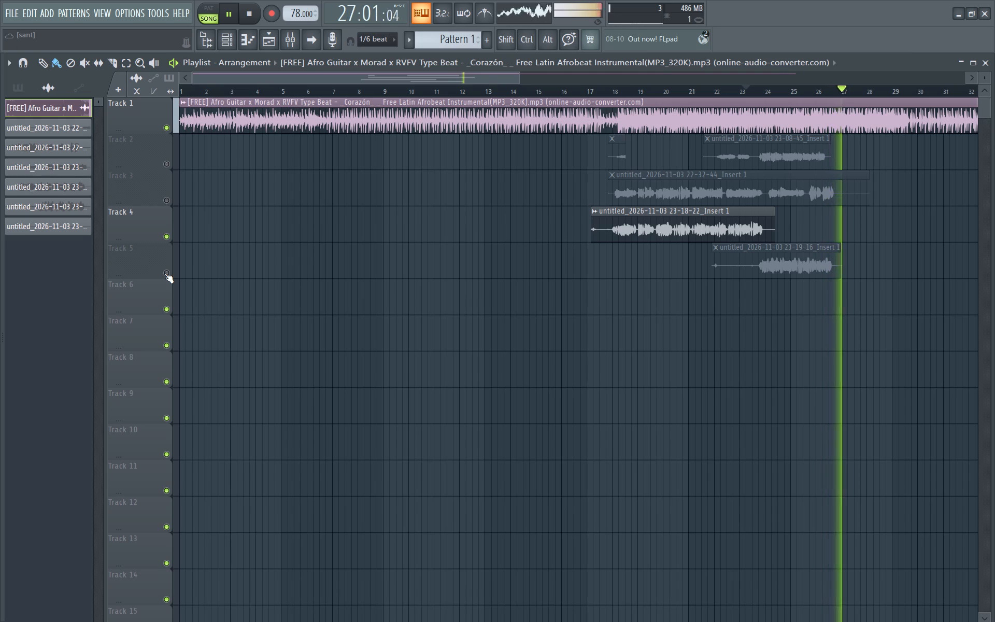
key("space")
key("space")
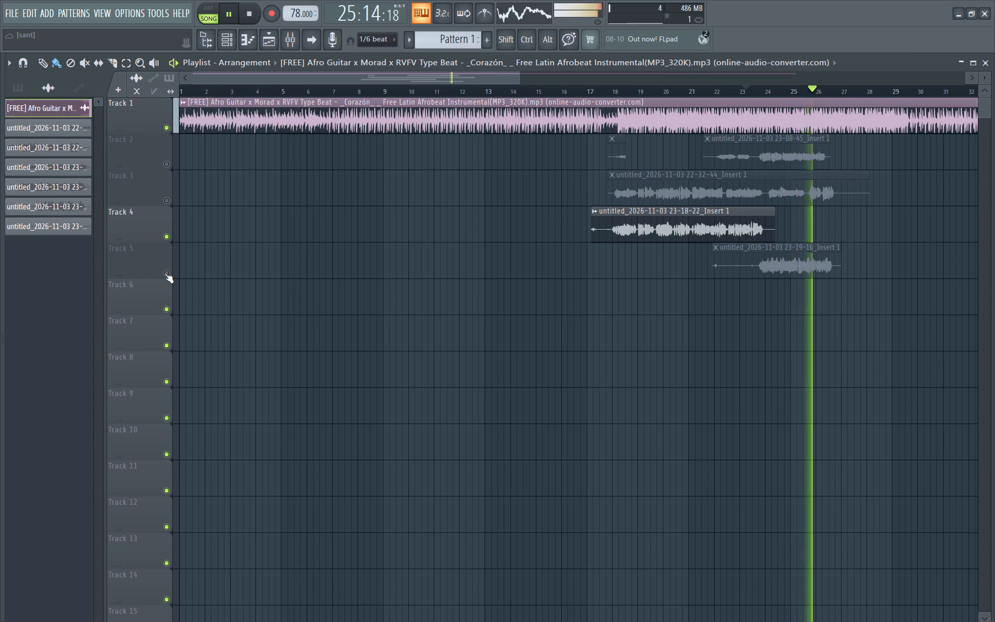
key("space")
Replay the section from bar 23 in six more short passes, restarting each time between bars 25 and 27.
key("space")
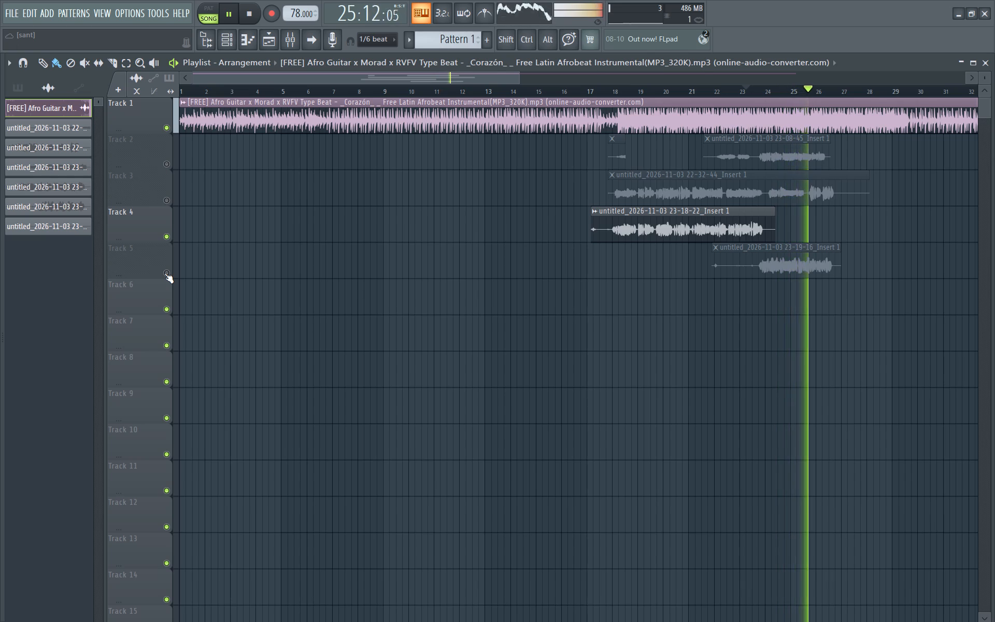
key("space")
key("space")
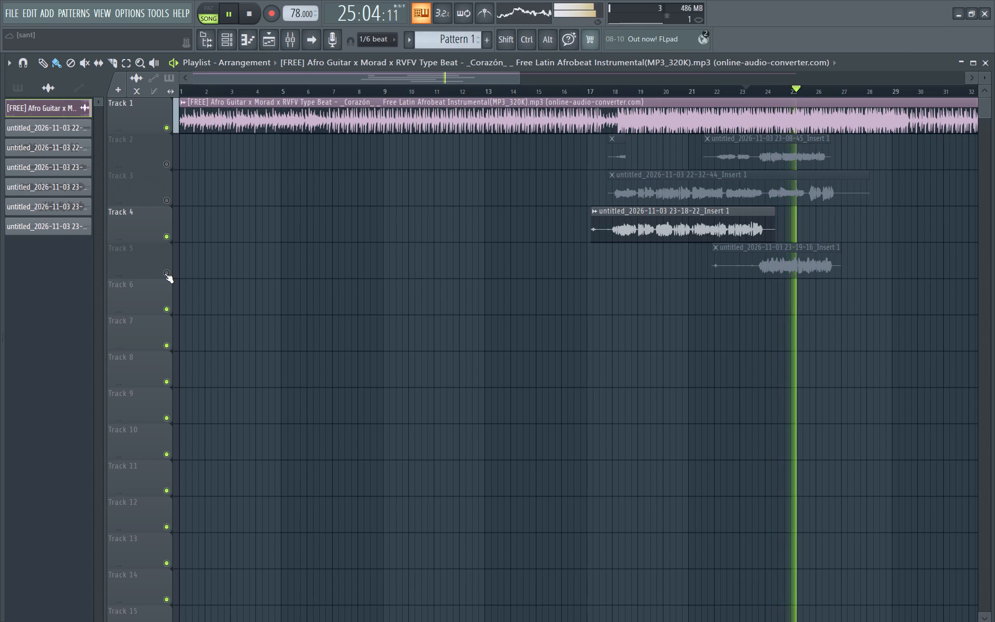
key("space")
key("space")
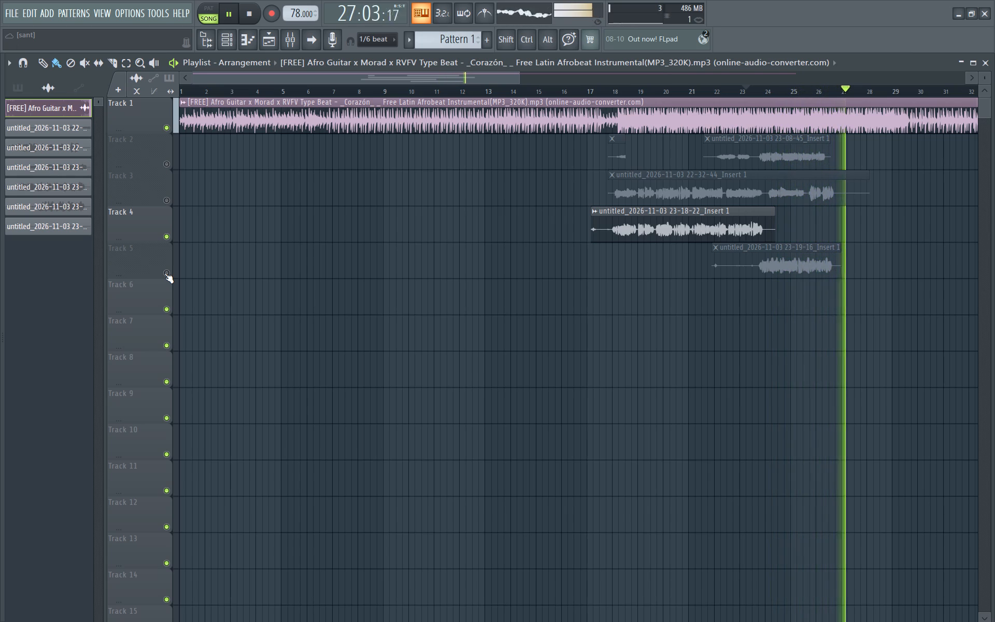
key("space")
key("space")
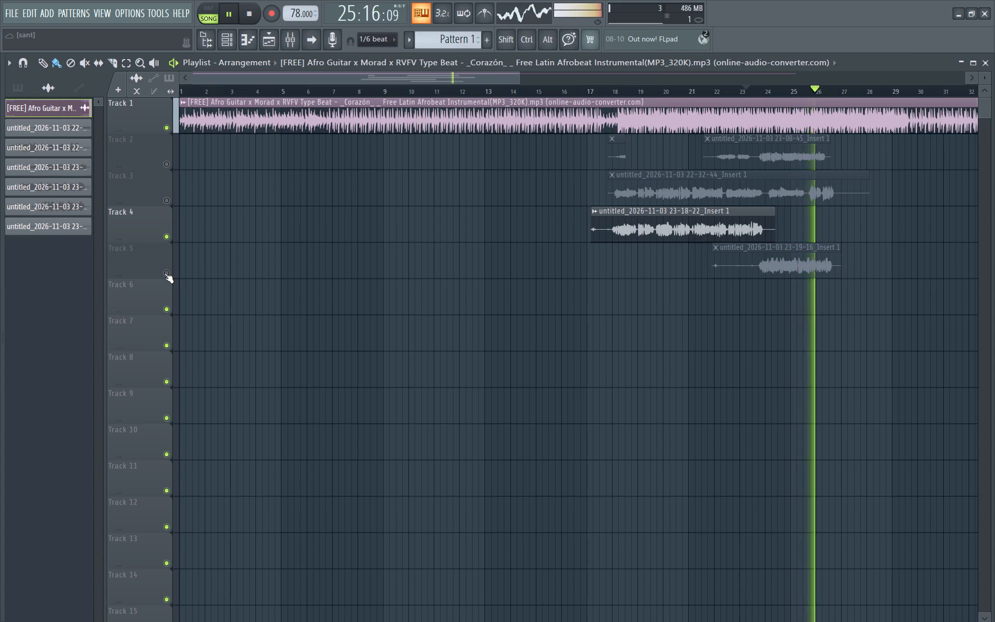
key("space")
key("space")
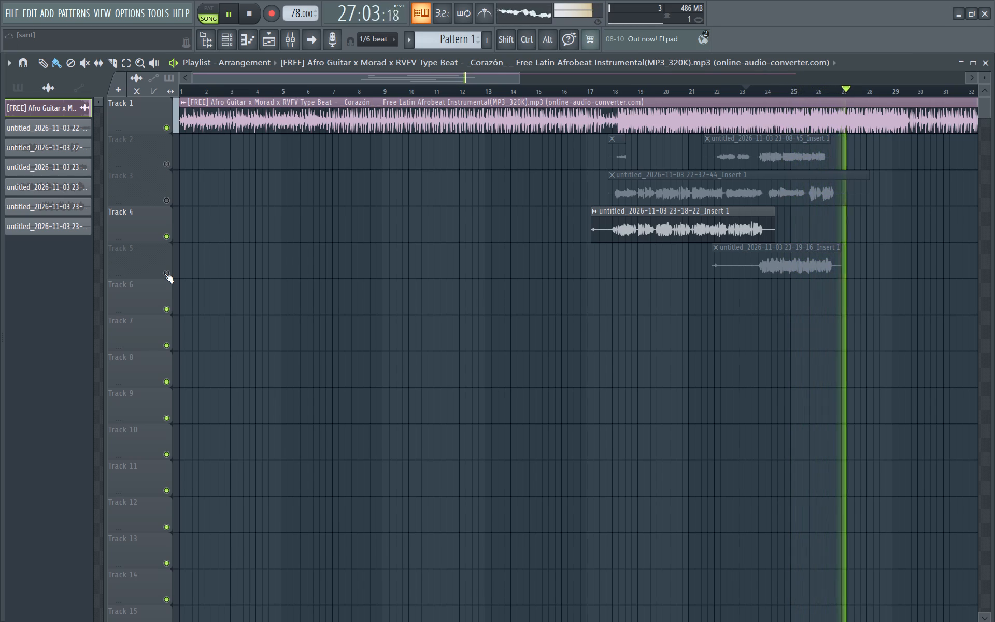
key("space")
key("space")
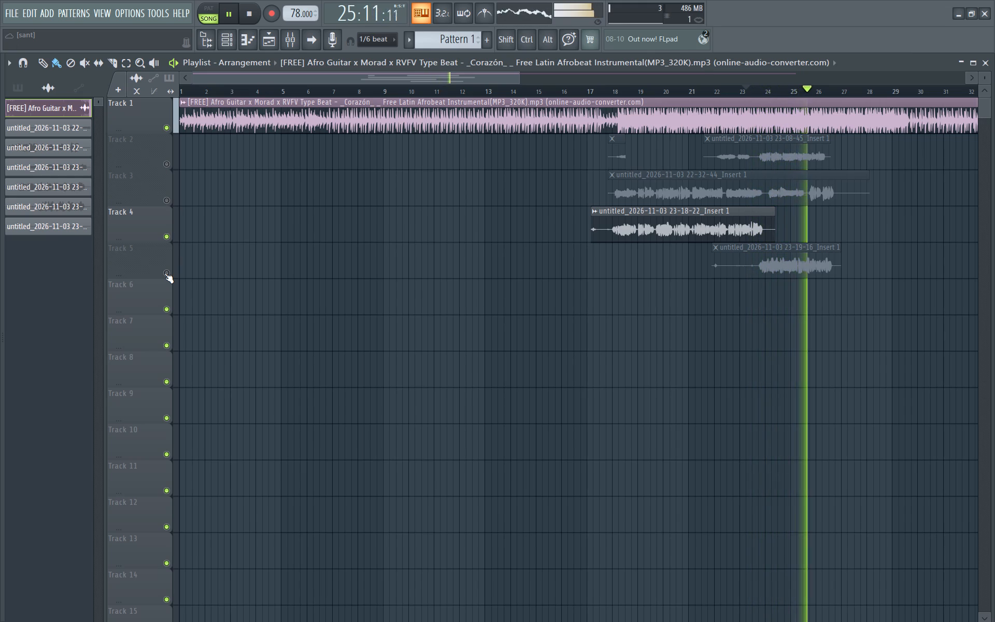
key("space")
Rehearse five passes from bar 23, letting the first run to bar 31 and stopping the others between bars 26 and 29.
key("space")
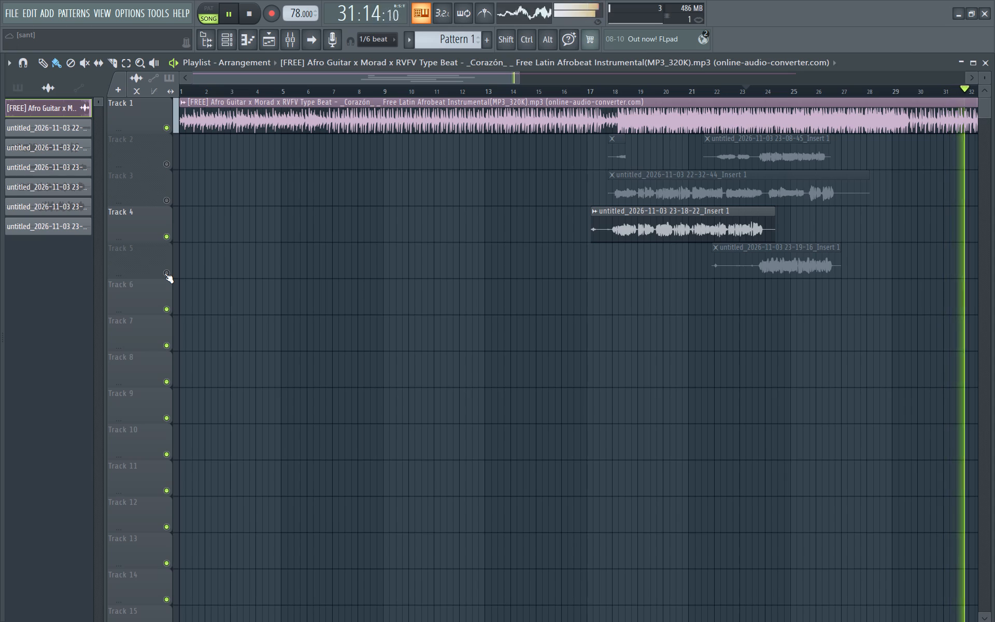
key("space")
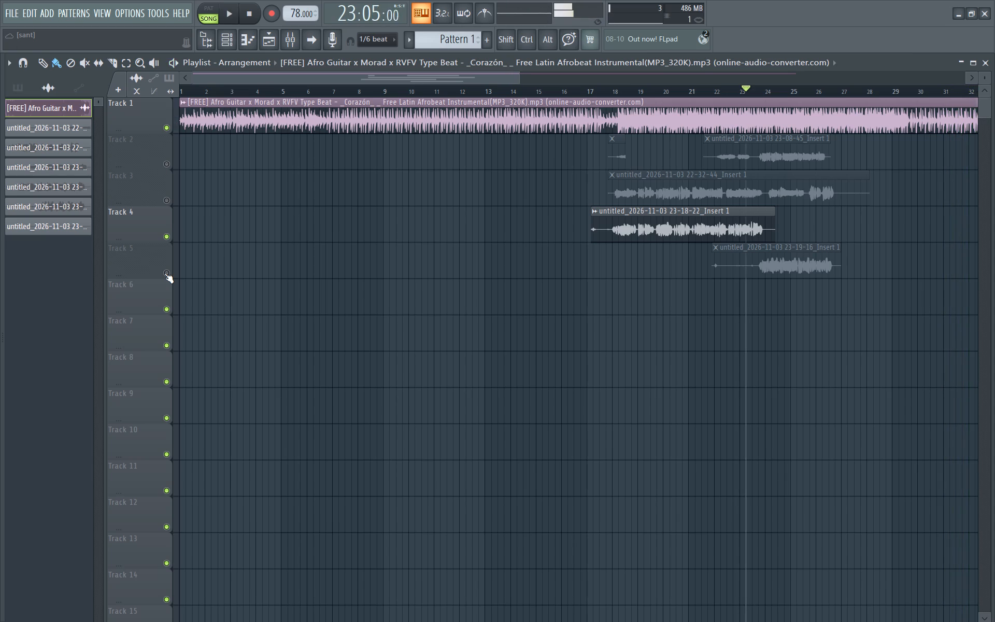
key("space")
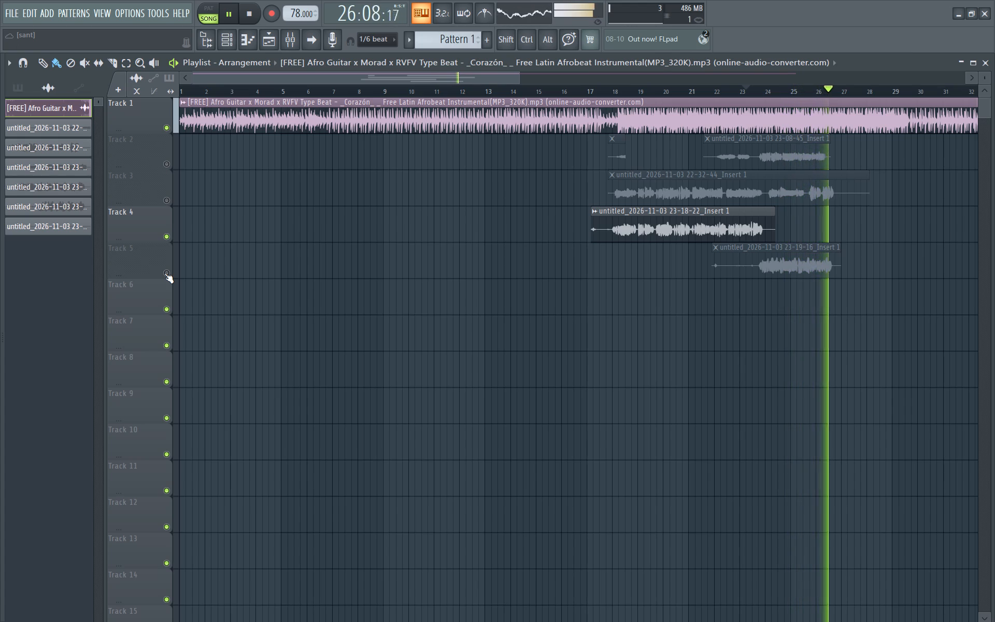
key("space")
key("space")
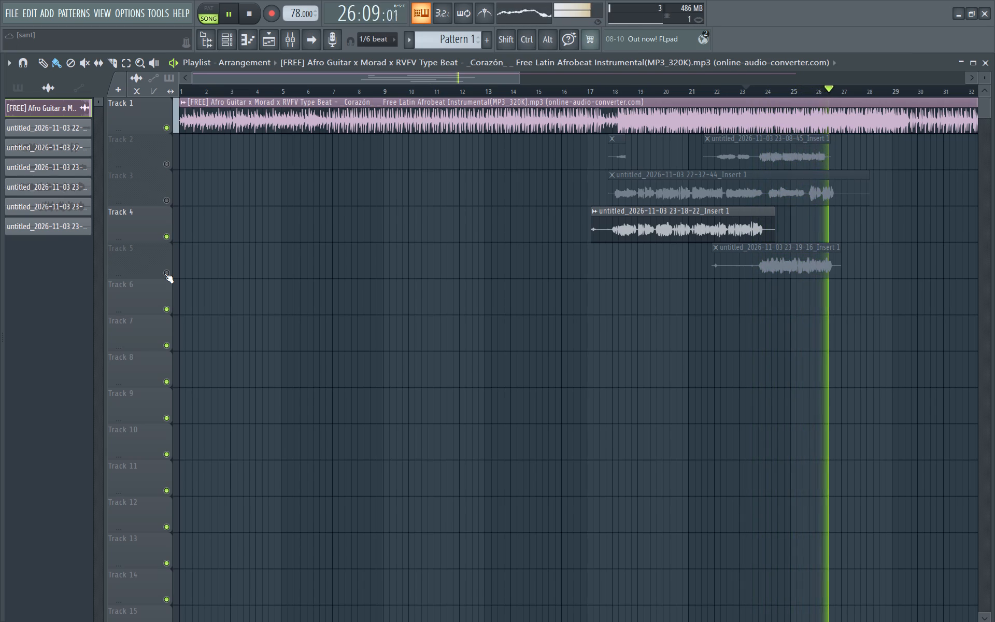
key("space")
key("space")
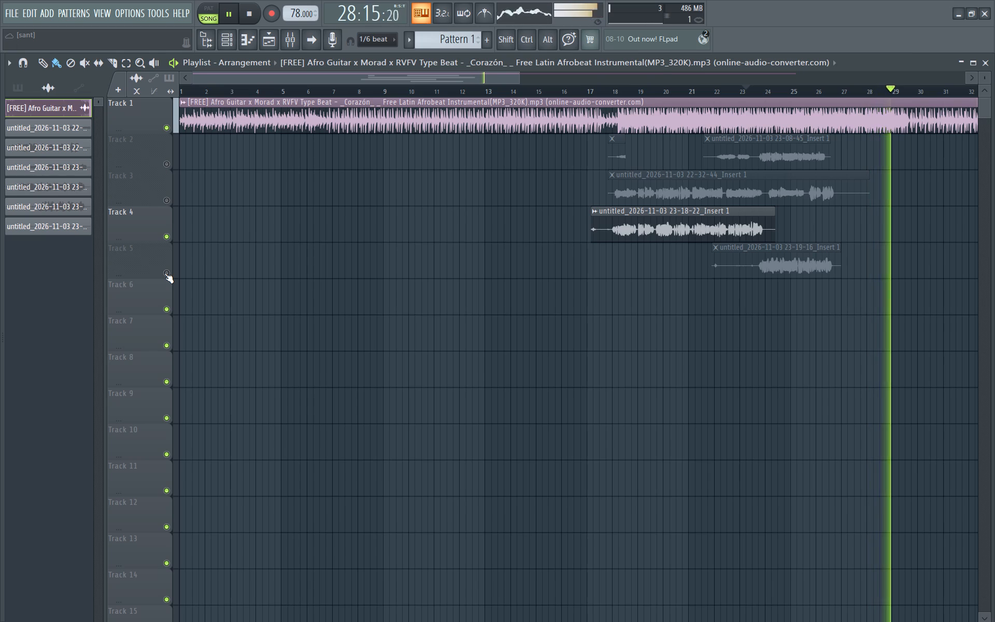
key("space")
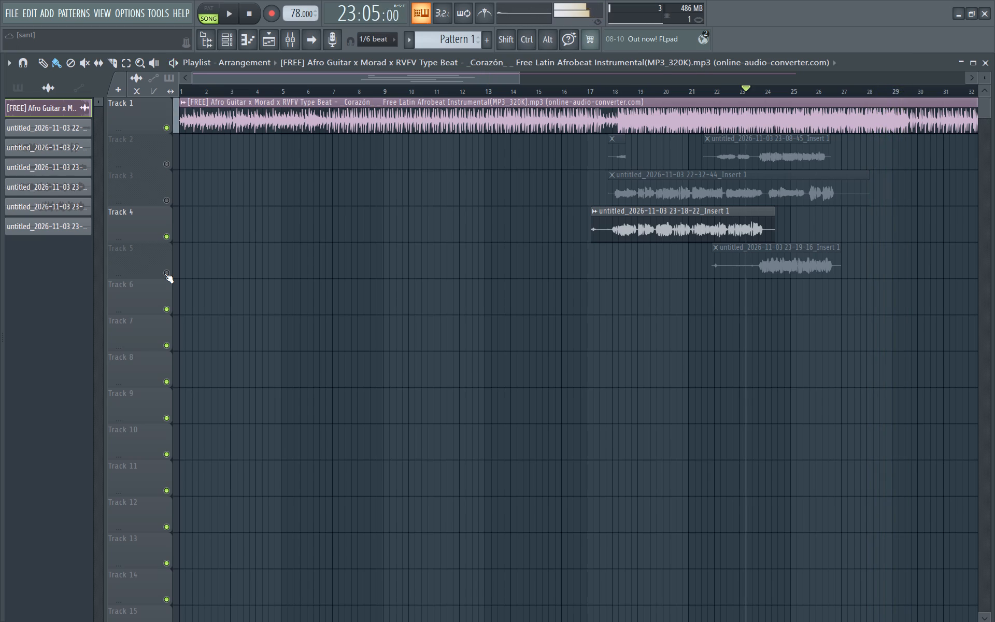
key("space")
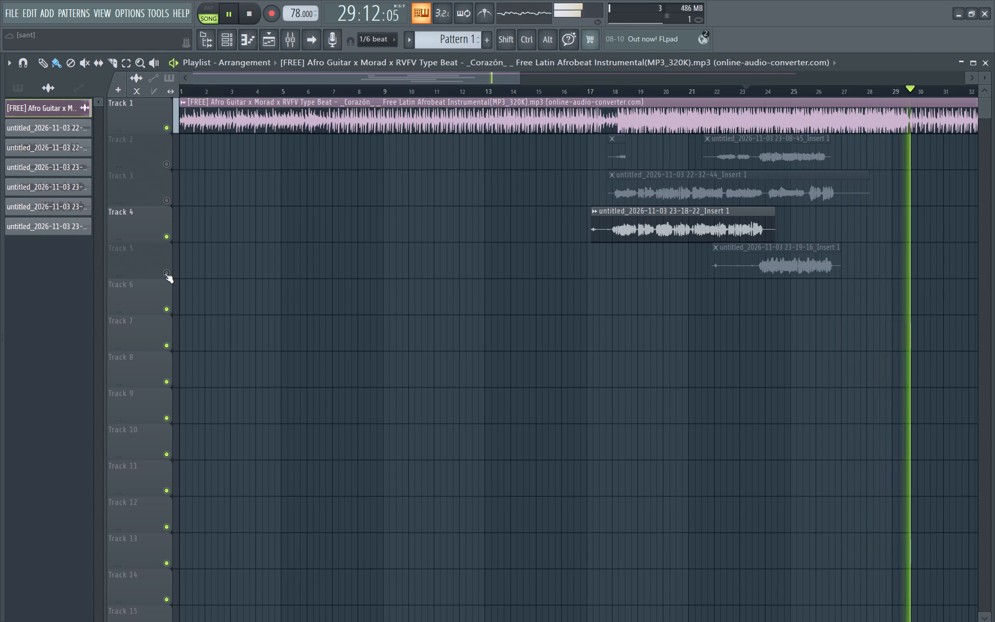
key("space")
Play five more passes from bar 23 over the beat, carrying the longest one to bar 31.
key("space")
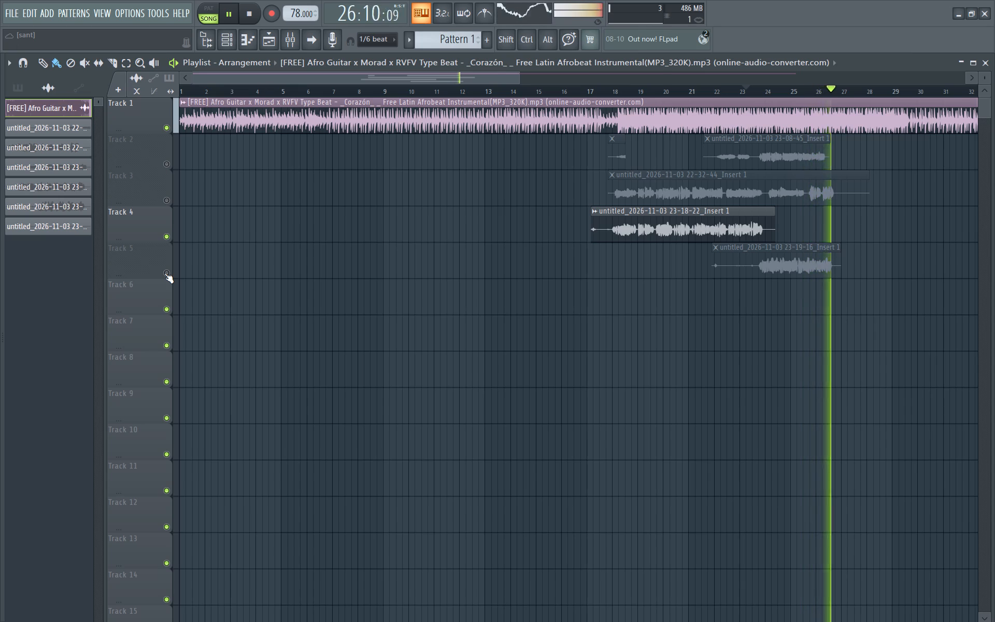
key("space")
key("space")
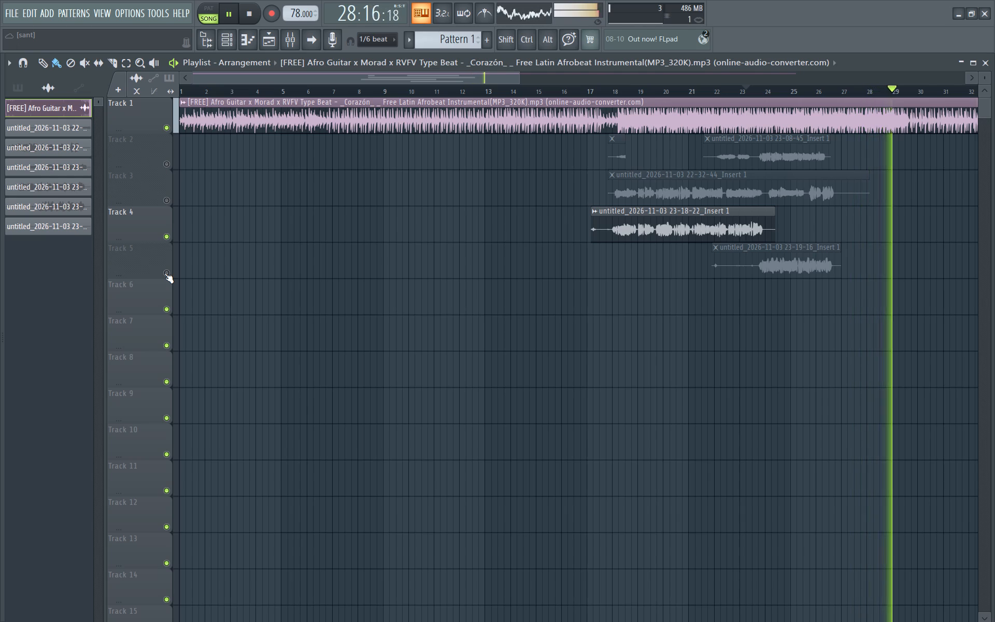
key("space")
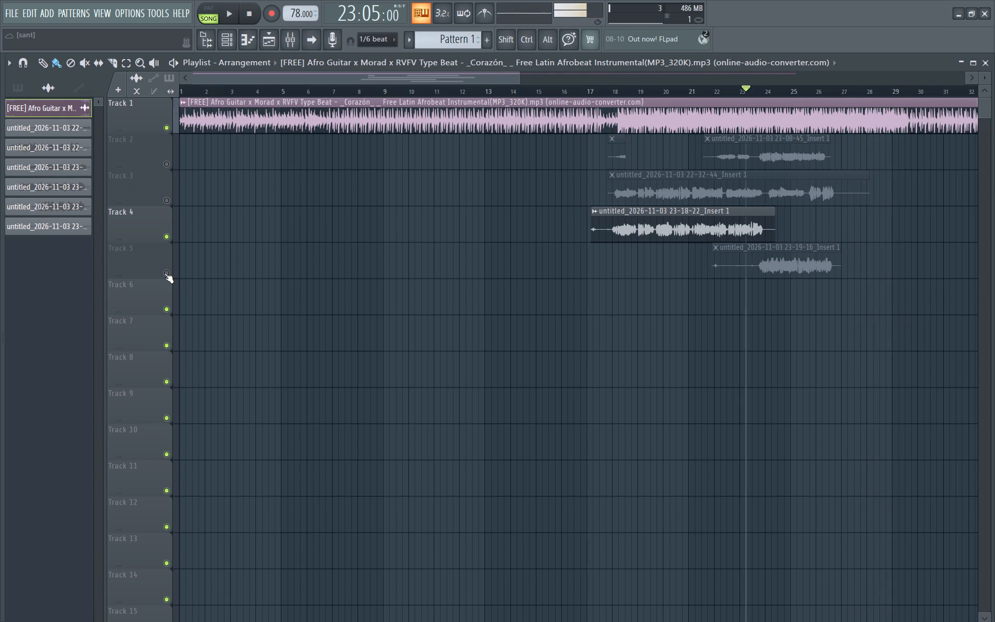
key("space")
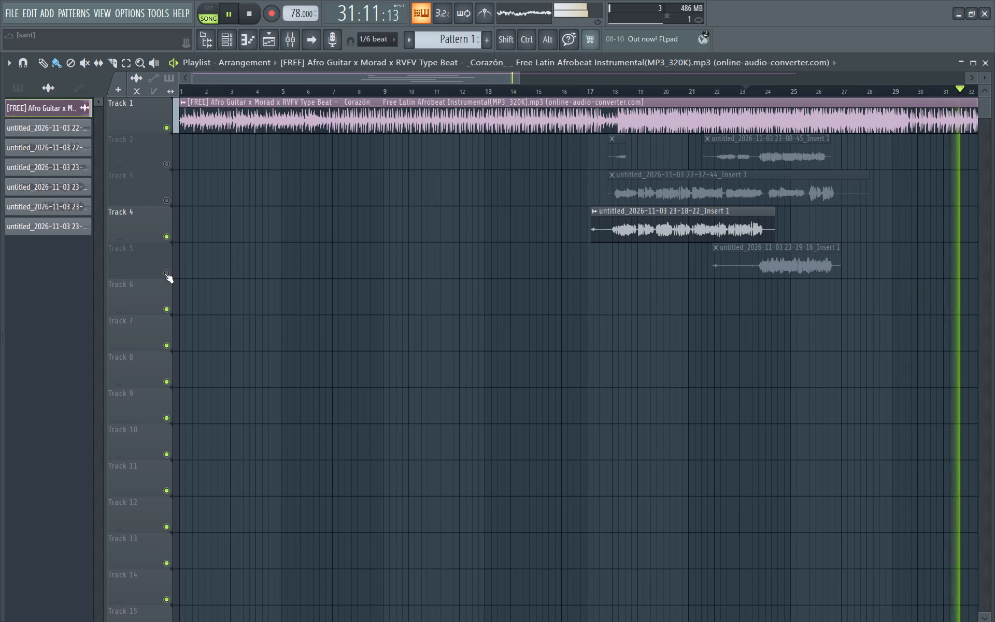
key("space")
key("space")
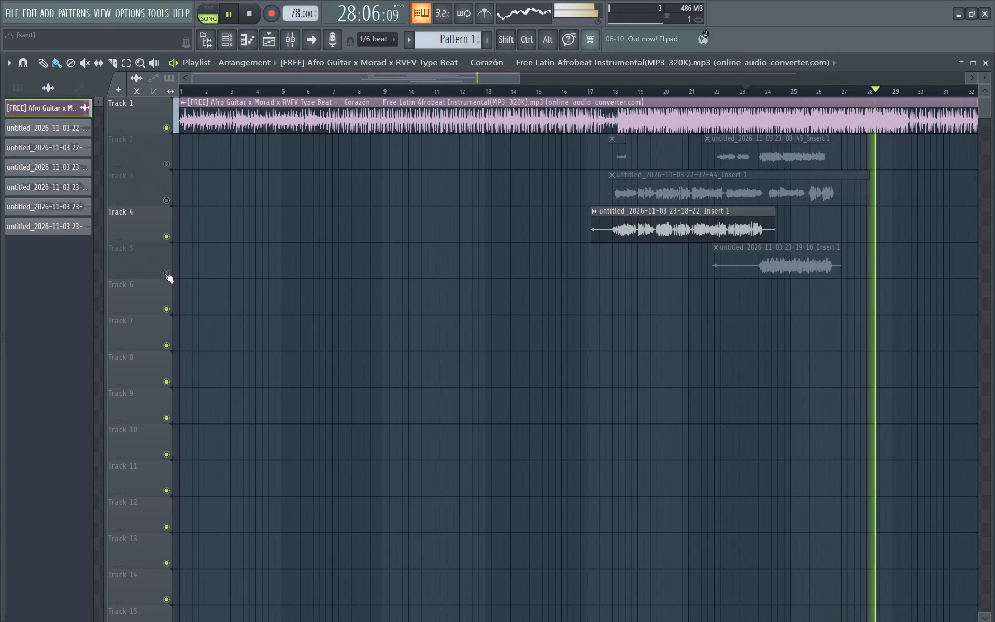
key("space")
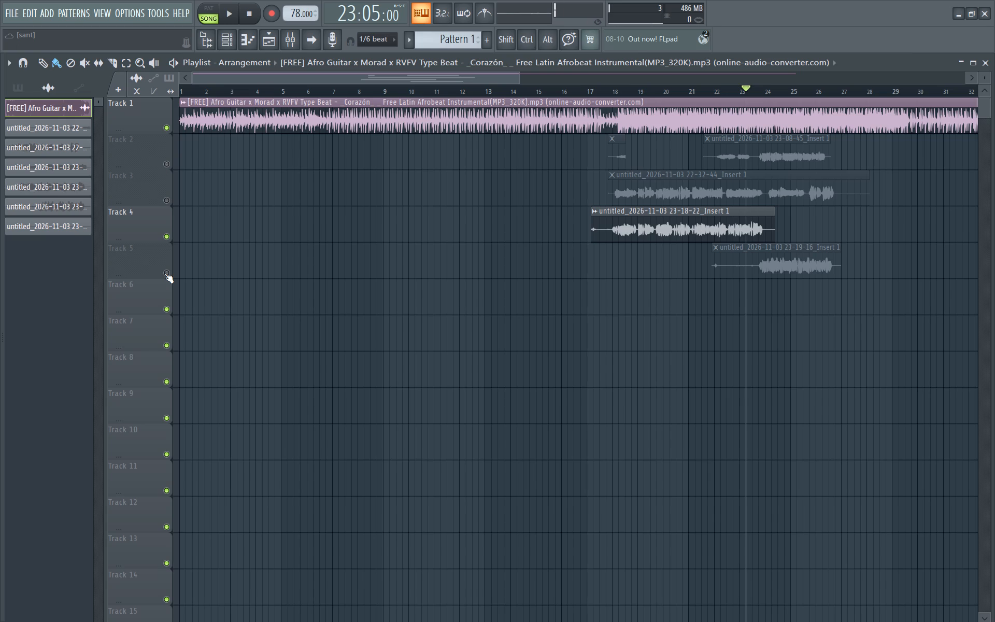
key("space")
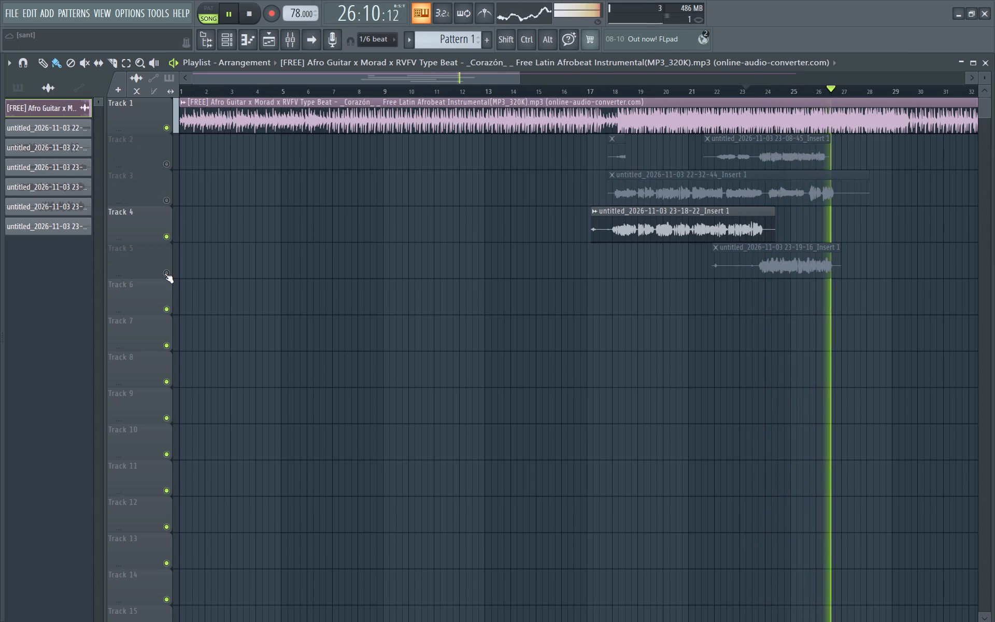
key("space")
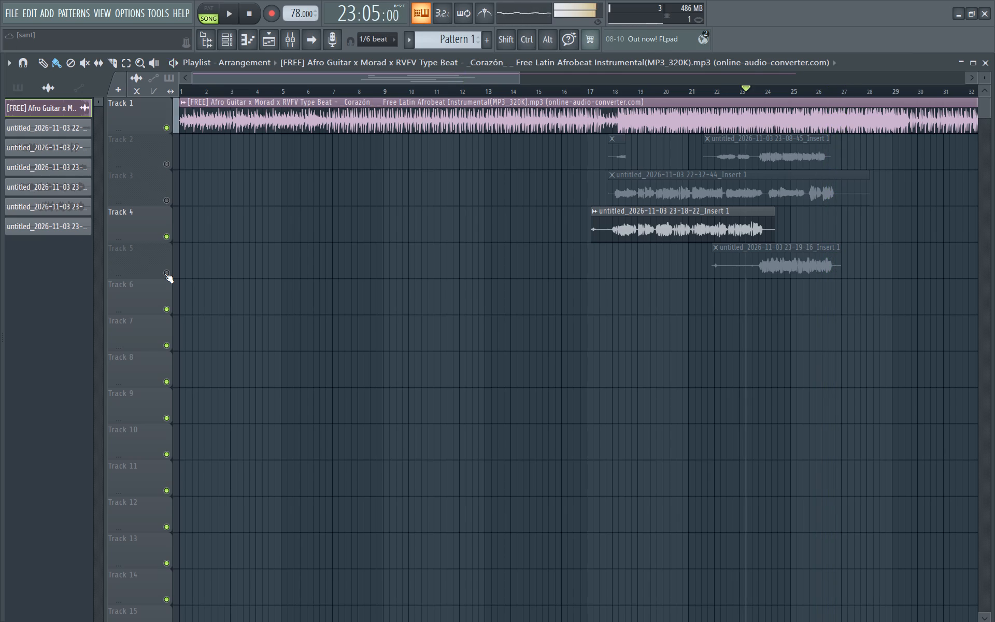
Unmute Track 5 during playback and replay from bar 23 to about bar 26 to listen to its take.
key("space")
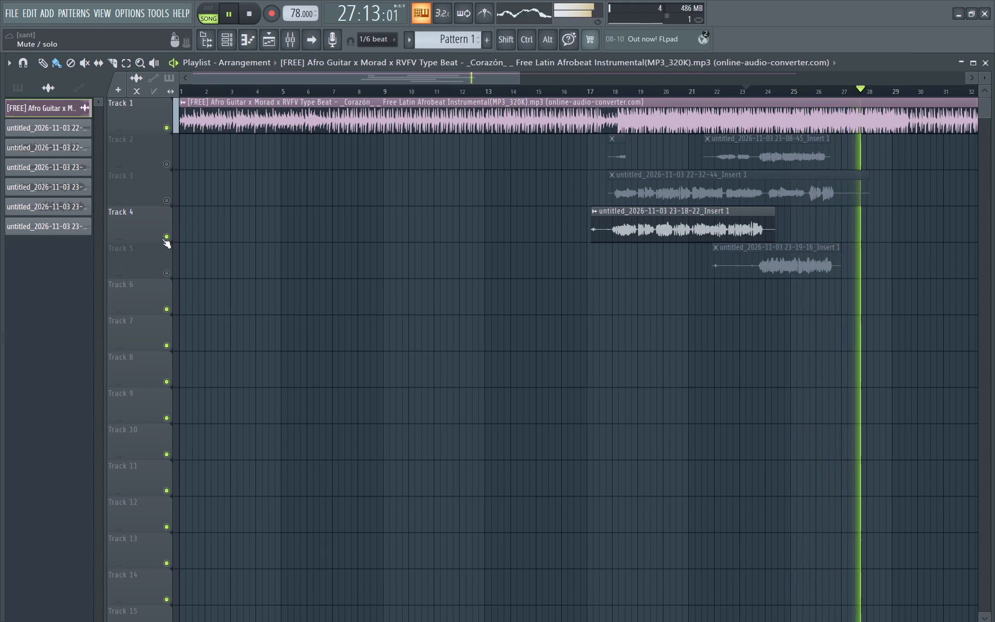
left_click(167, 274)
key("space")
key("space")
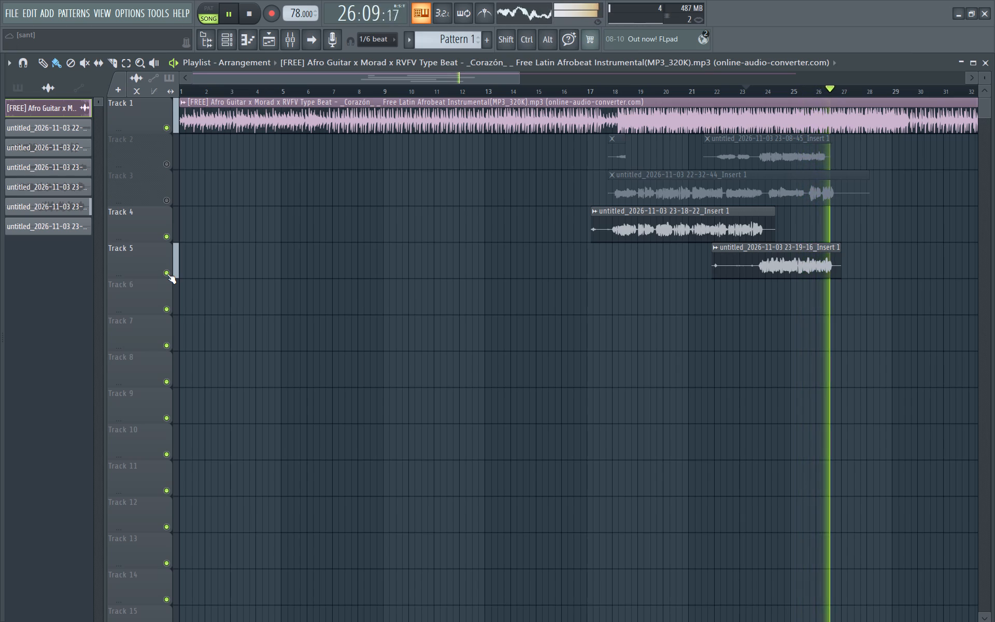
key("space")
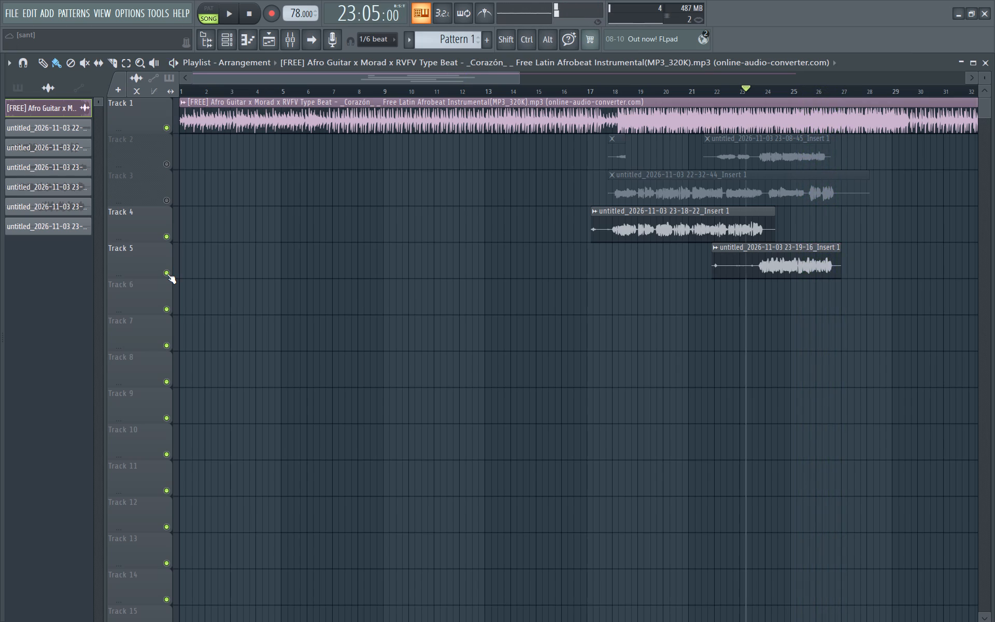
Mute Track 5 again while playing from bar 23, and replay the section briefly before stopping.
key("space")
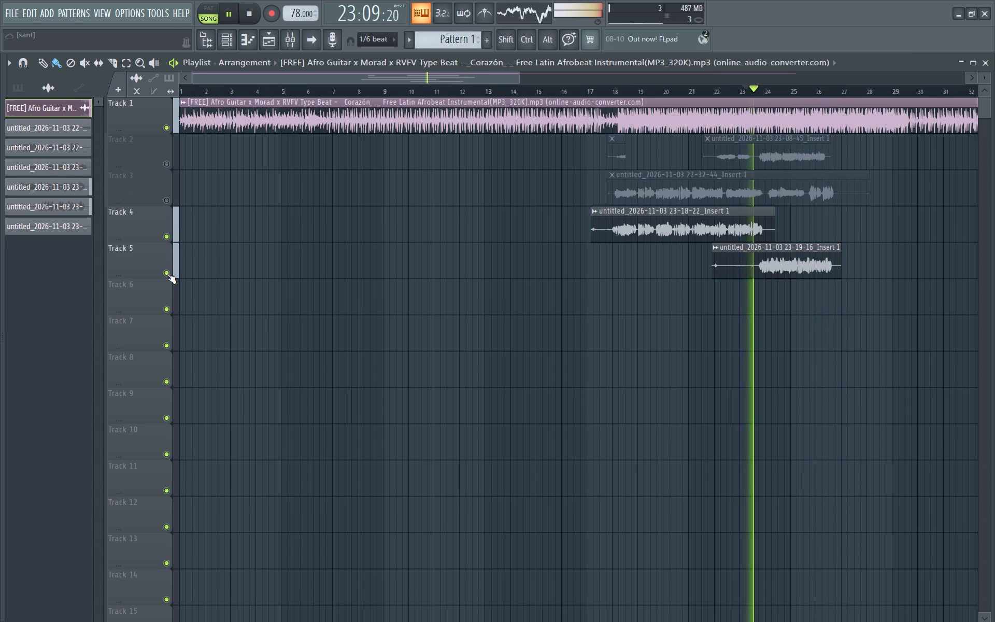
left_click(167, 274)
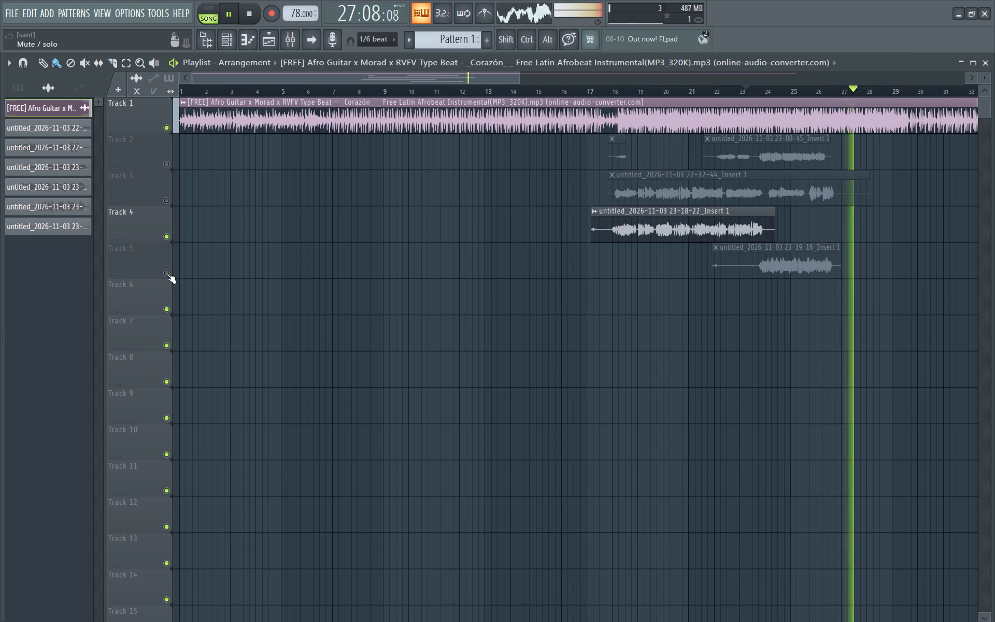
key("space")
key("space")
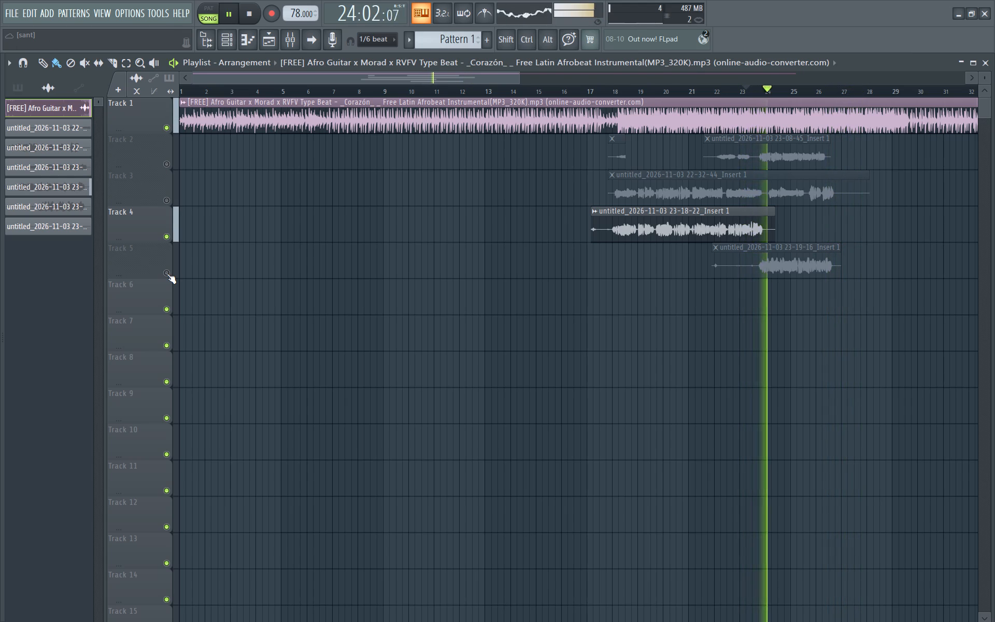
key("space")
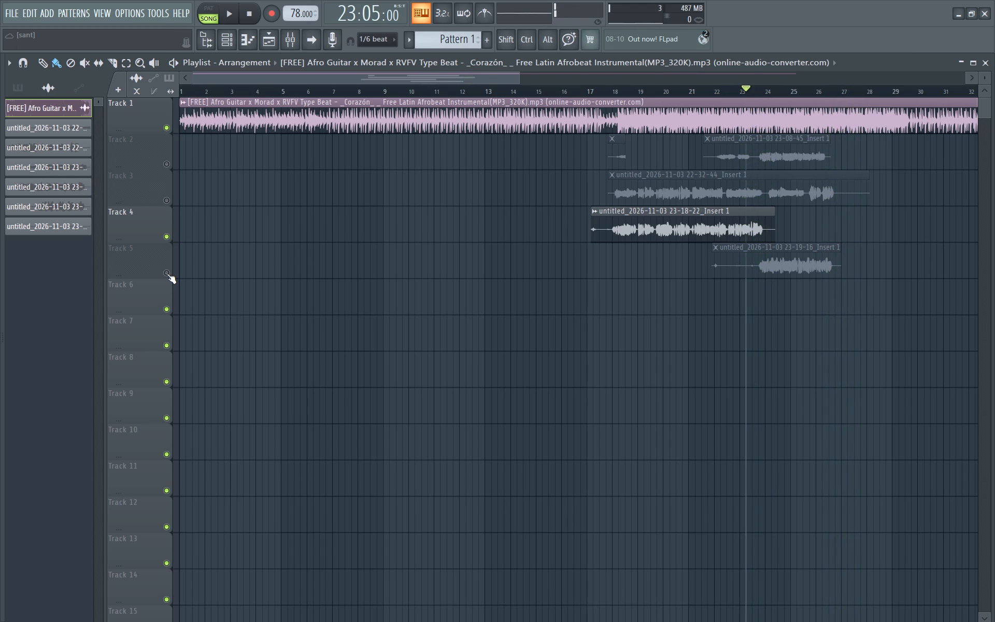
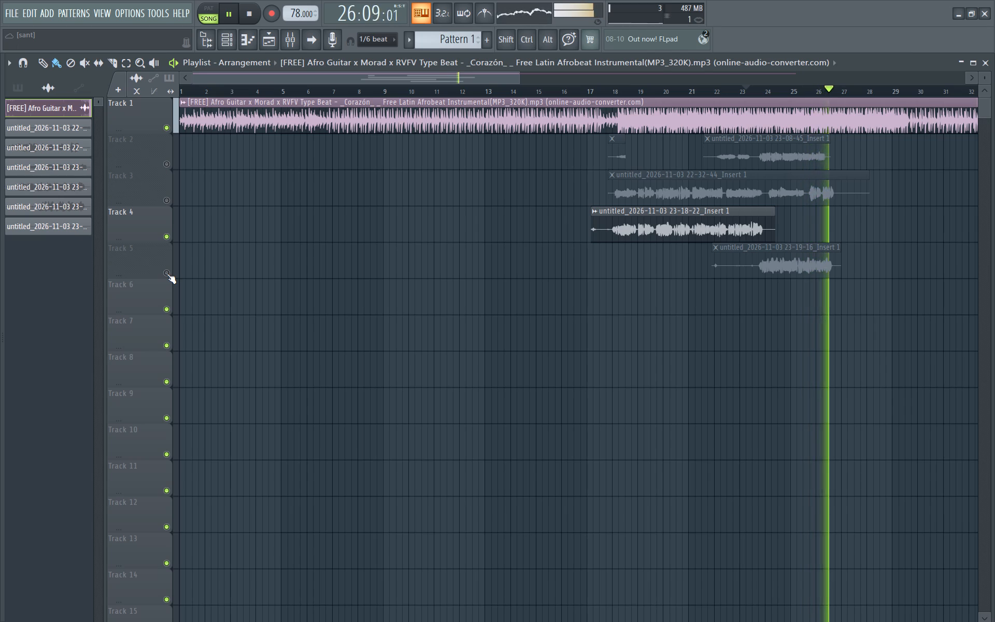
Rehearse two passes over the beat from bar 23, carrying each one to about bar 28.
key("space")
key("space")
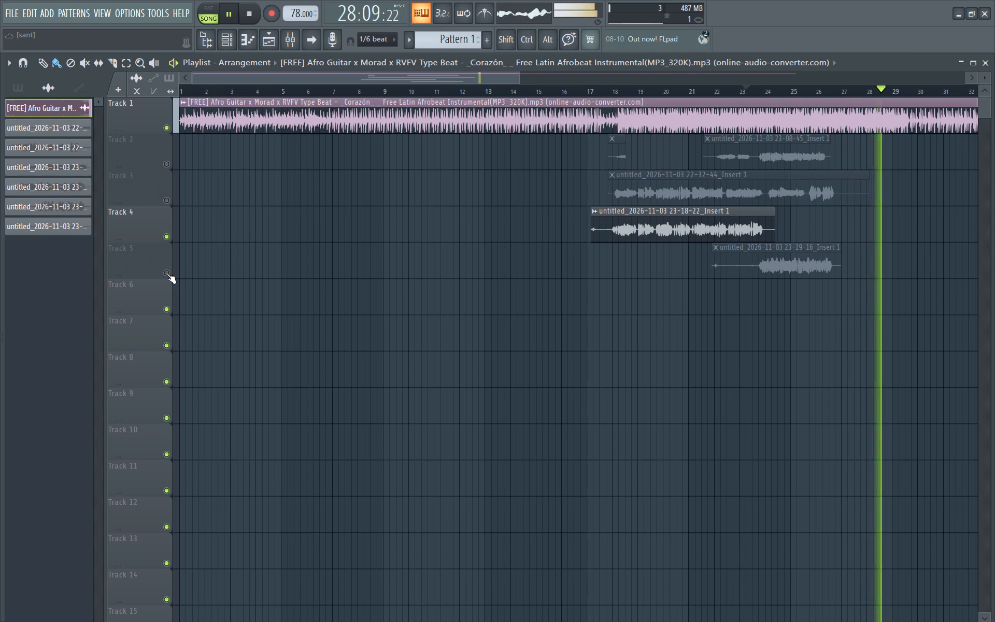
key("space")
key("space")
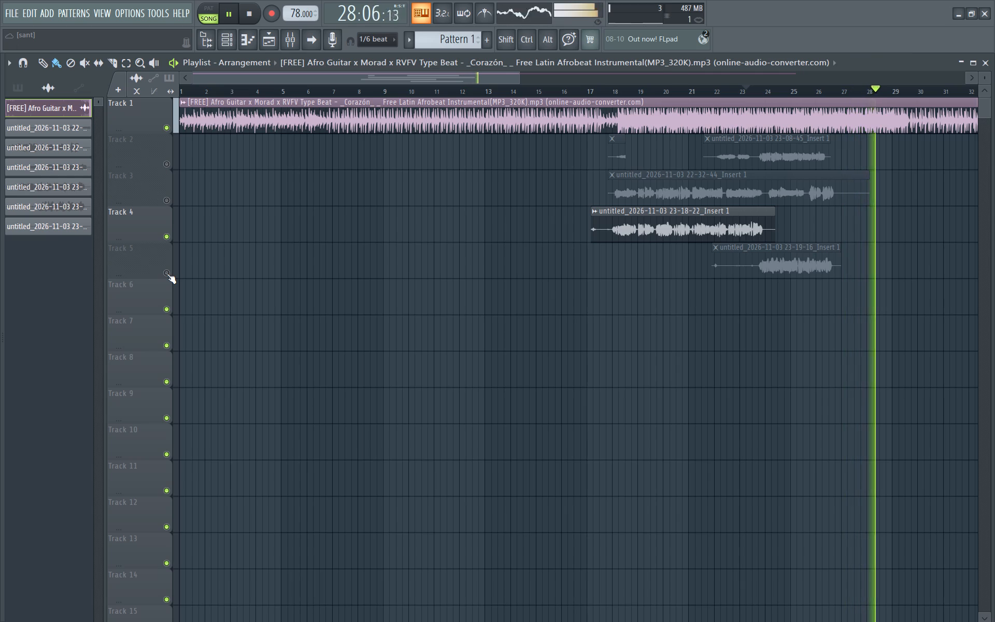
key("space")
Rehearse five short passes from bar 23, stopping each one around bar 24.
key("space")
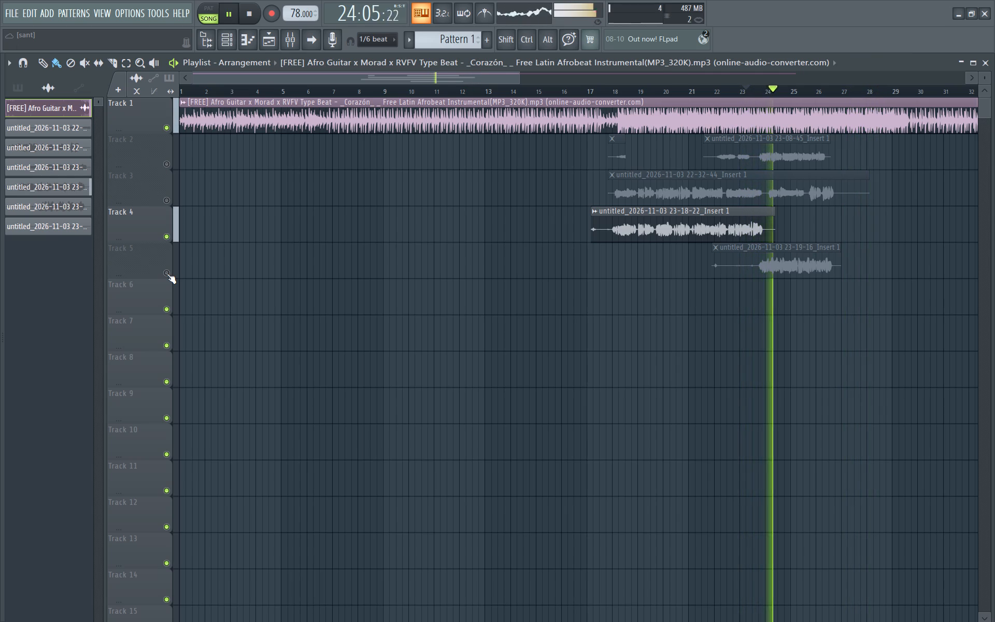
key("space")
key("space")
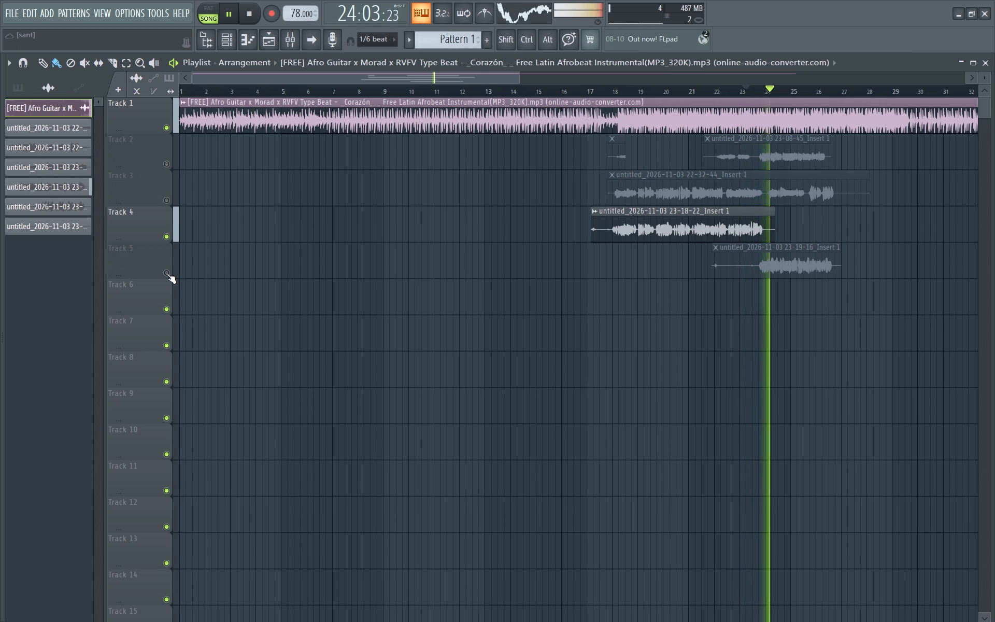
key("space")
key("space")
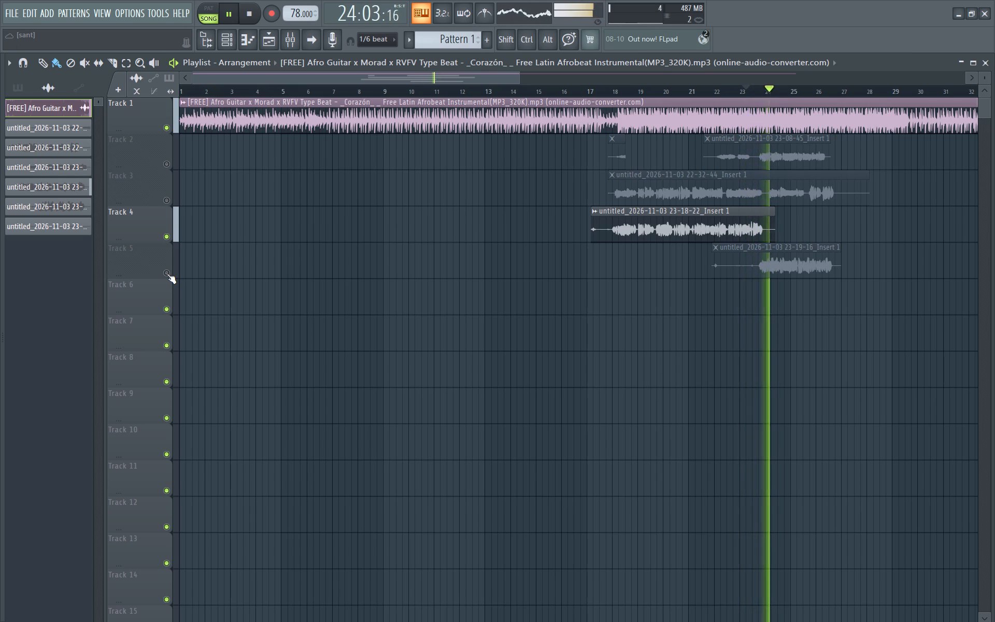
key("space")
key("space")
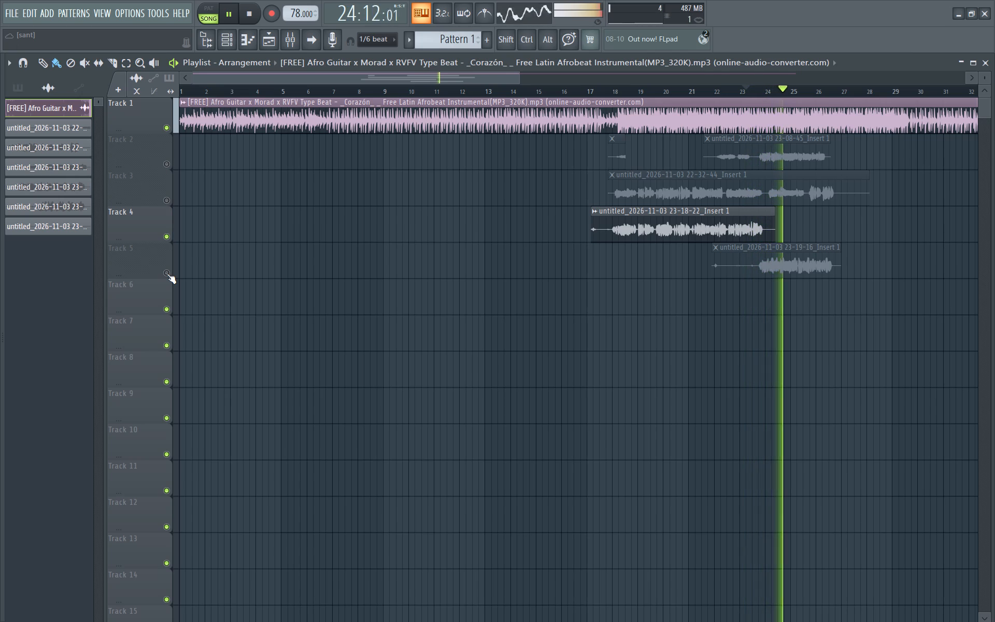
key("space")
key("space")
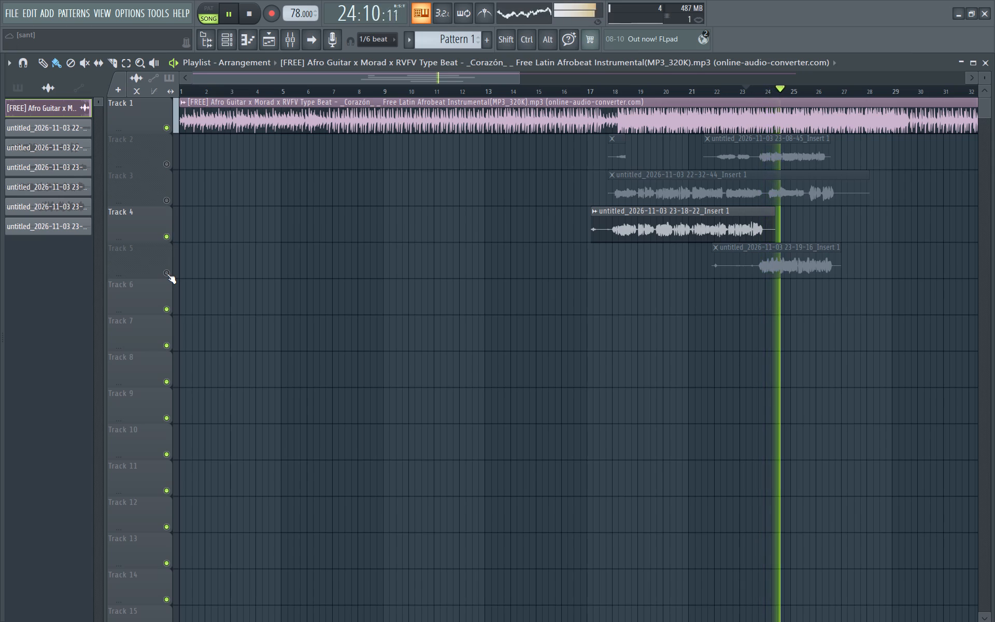
key("space")
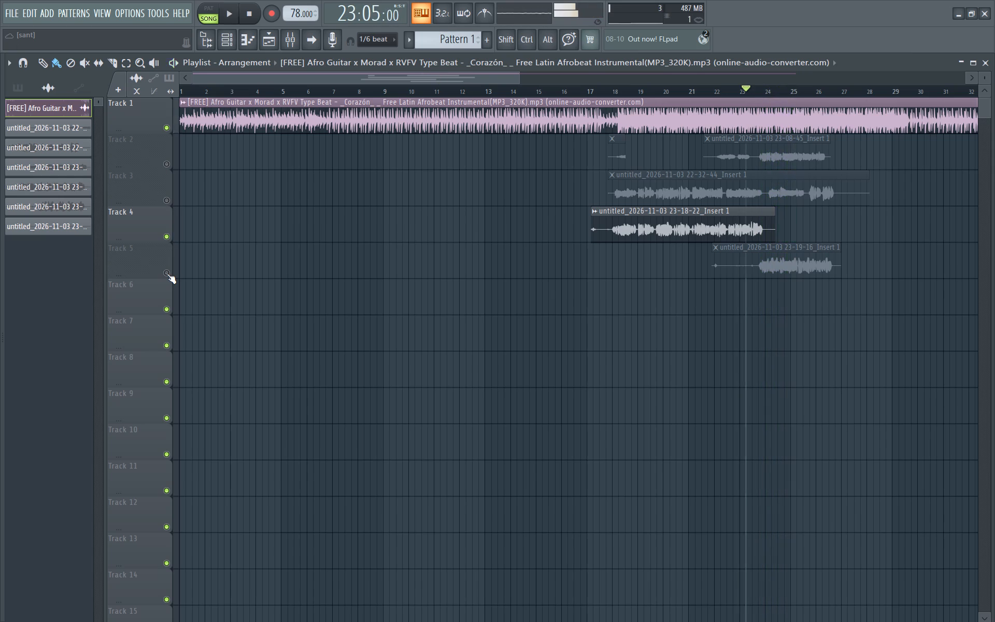
Play two more passes from bar 23, stopping the first around bar 25 and carrying the second past bar 30.
key("space")
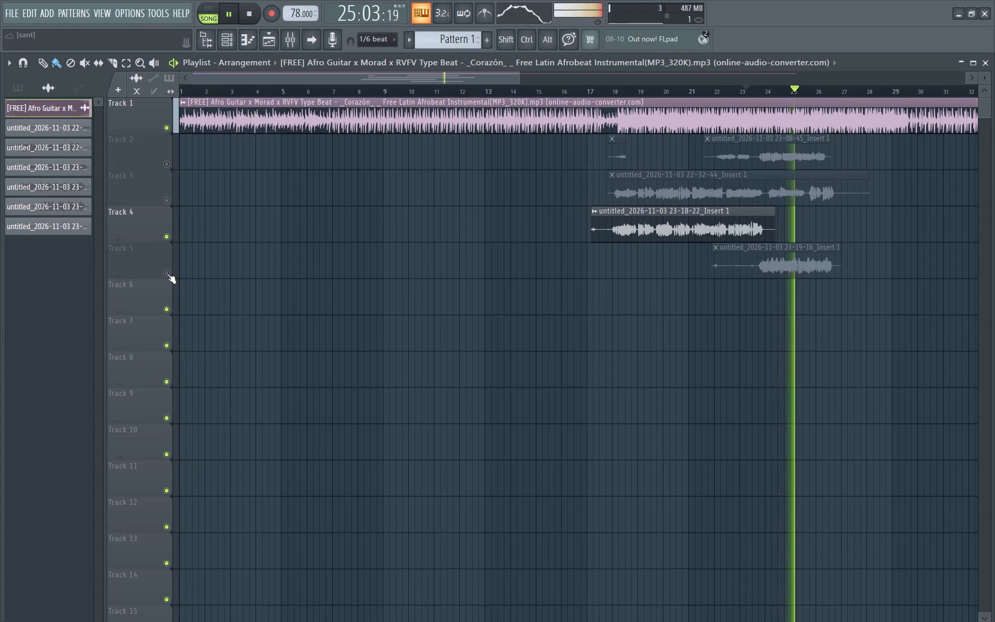
key("space")
key("space")
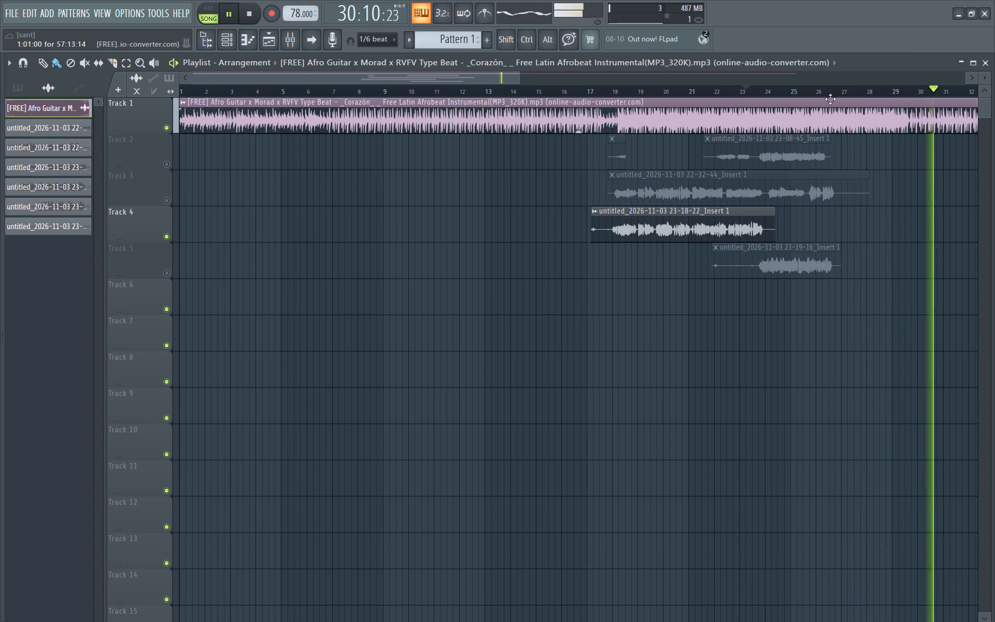
Move playback to late bar 28 and rehearse four passes from there, carrying the last one to about bar 33.
left_click(884, 88)
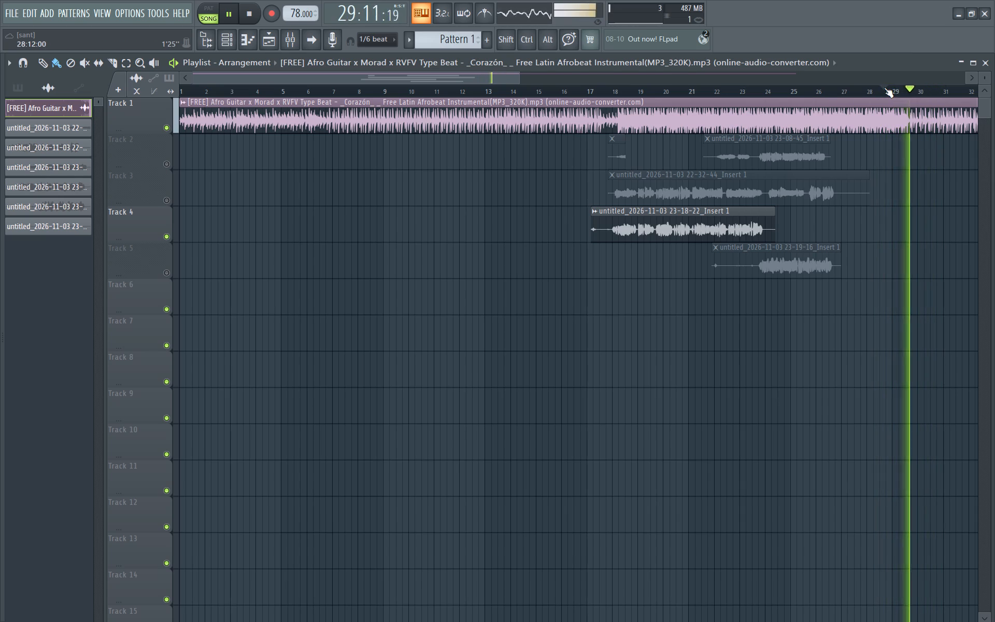
key("space")
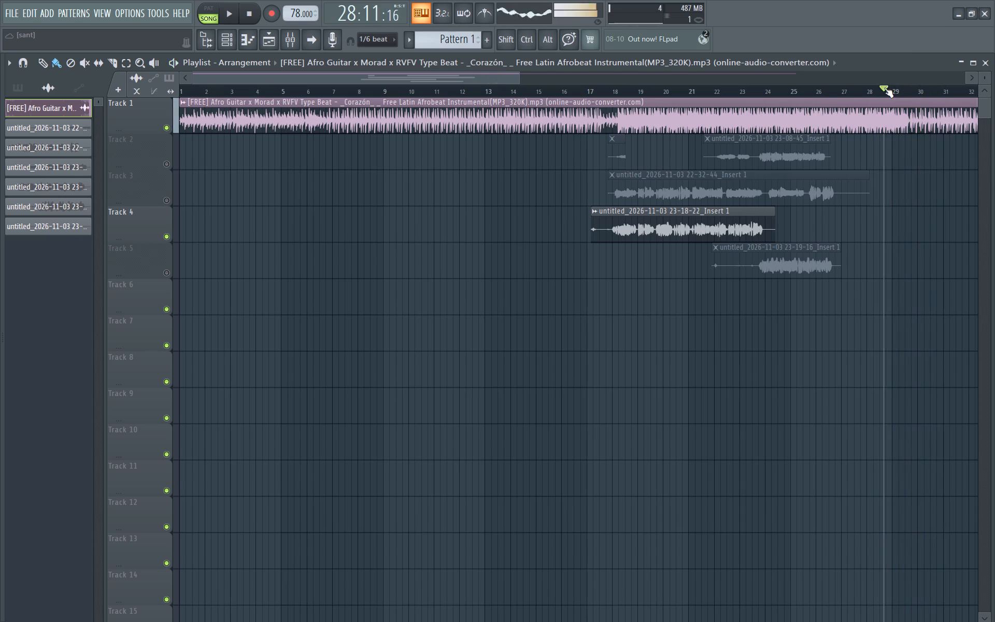
key("space")
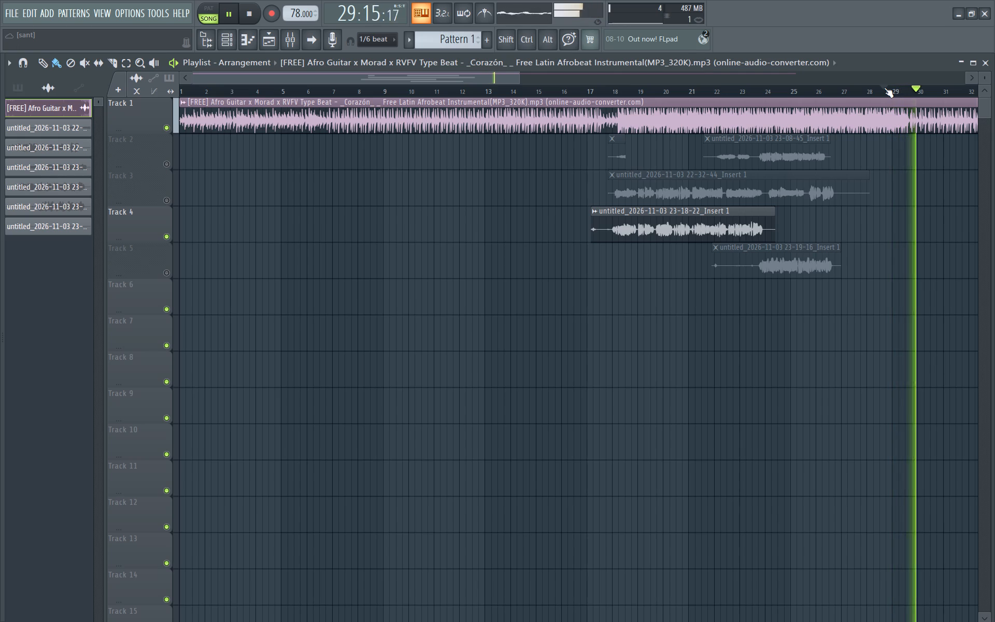
key("space")
key("space")
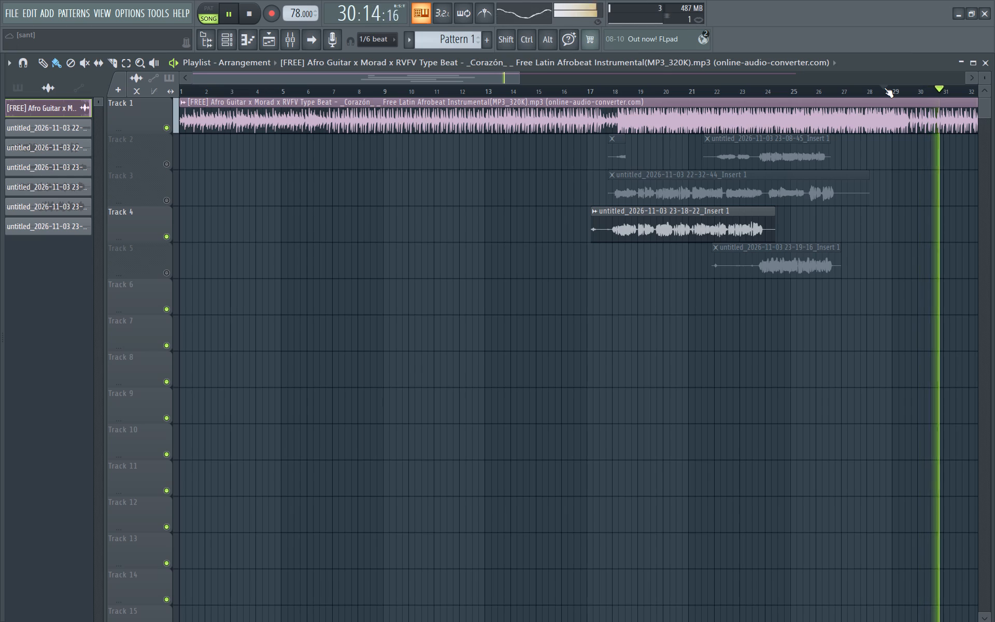
key("space")
key("space")
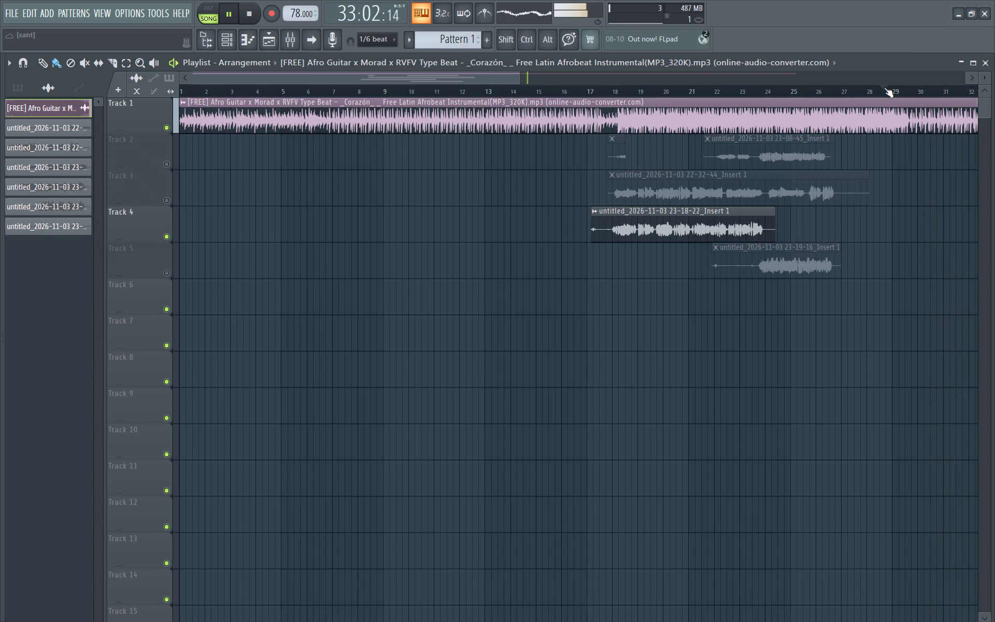
key("space")
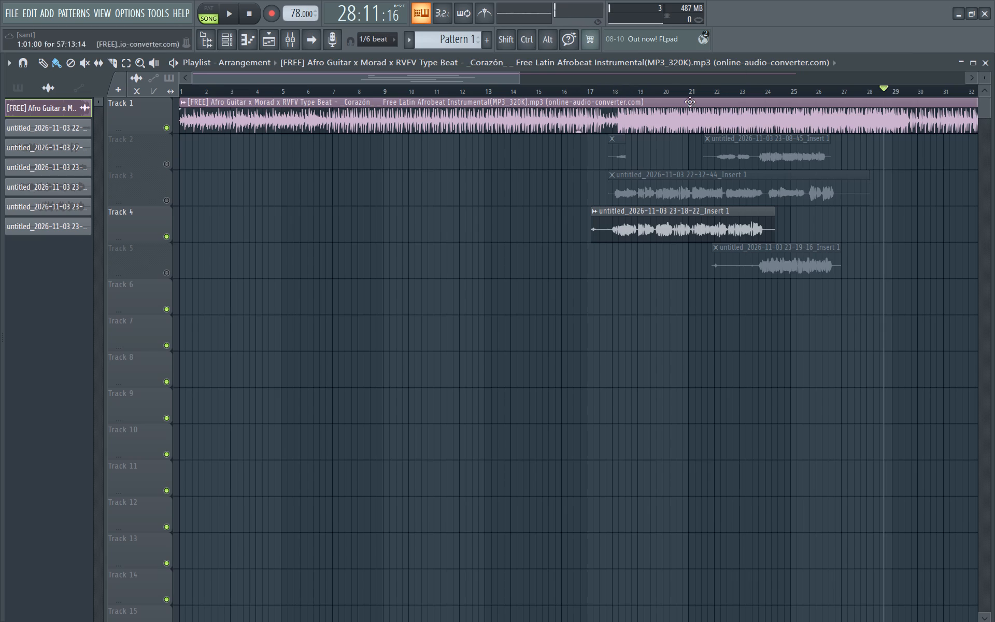
Play from the middle of bar 23 and unmute Track 5 to hear its take, stopping around bar 25.
left_click(754, 88)
key("space")
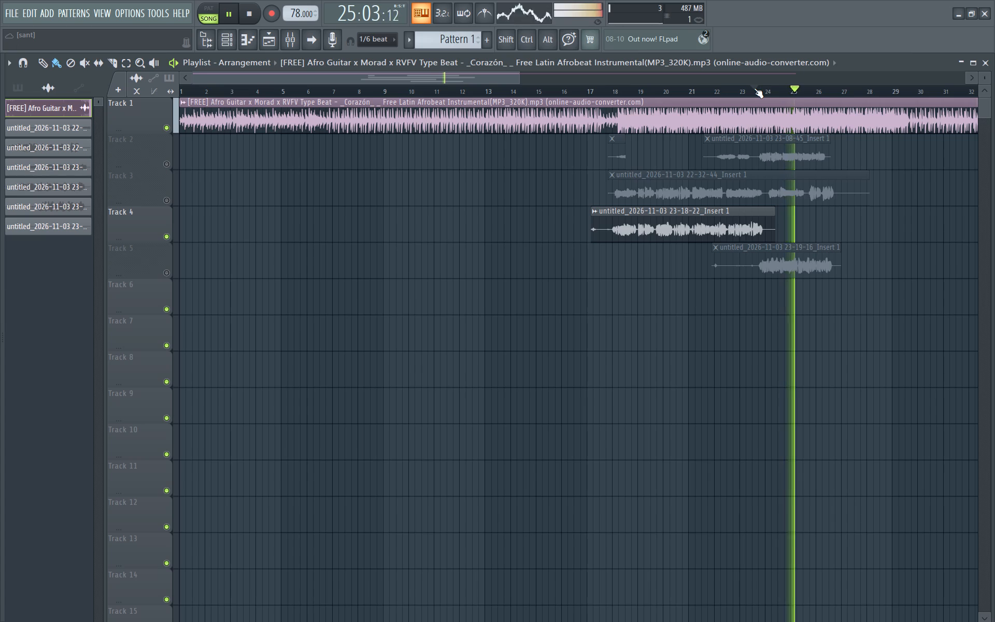
left_click(167, 271)
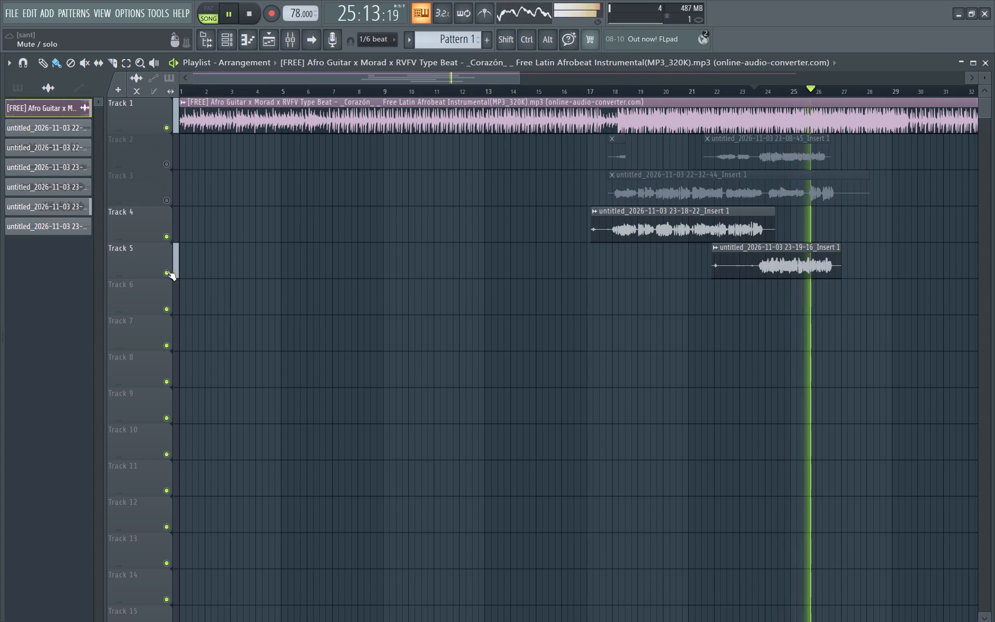
key("space")
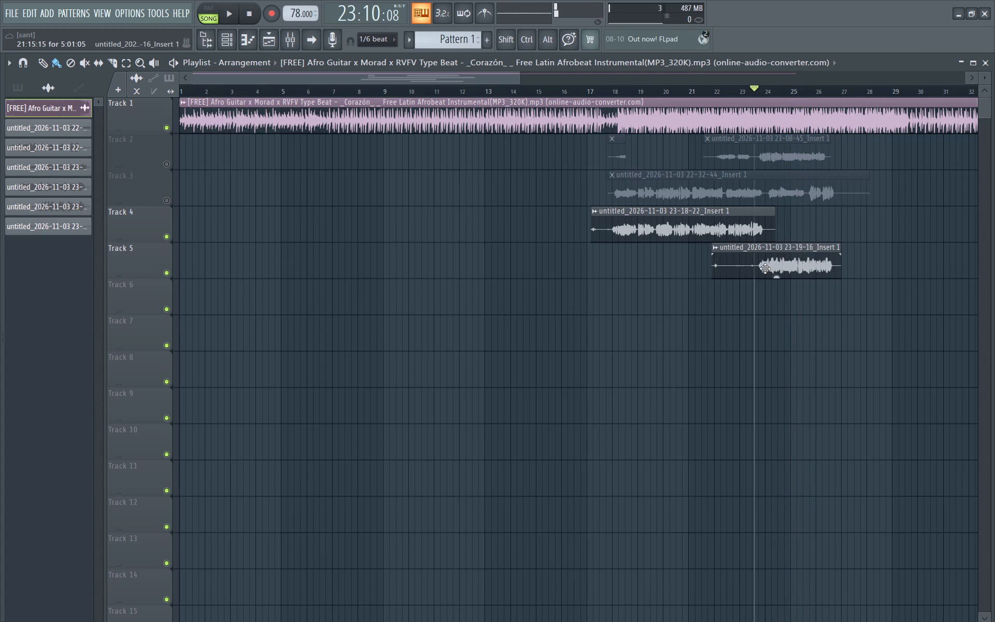
Delete the recorded audio takes from Tracks 5 and 4.
right_click(765, 268)
right_click(684, 228)
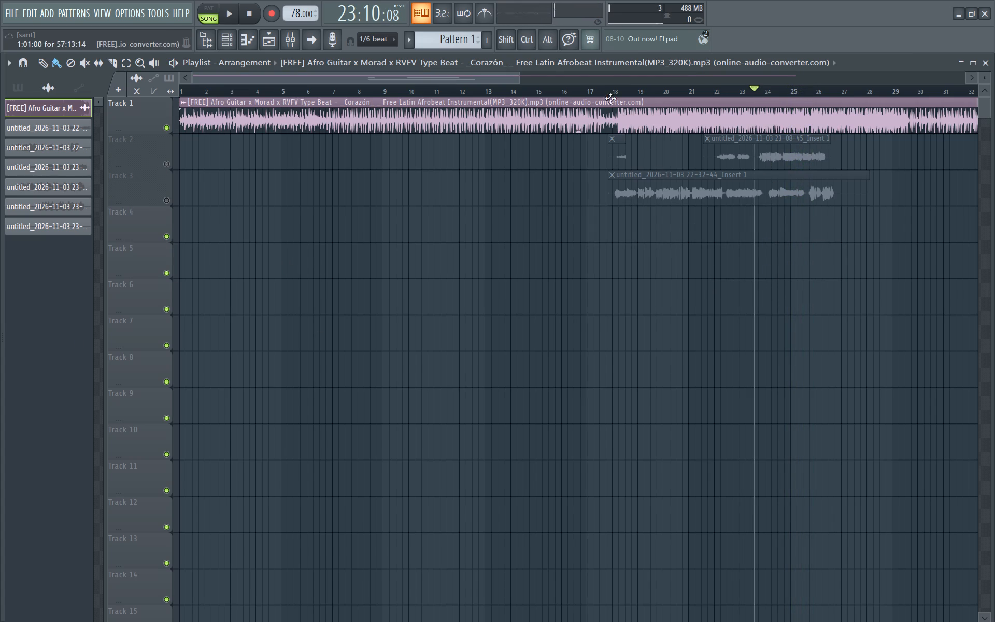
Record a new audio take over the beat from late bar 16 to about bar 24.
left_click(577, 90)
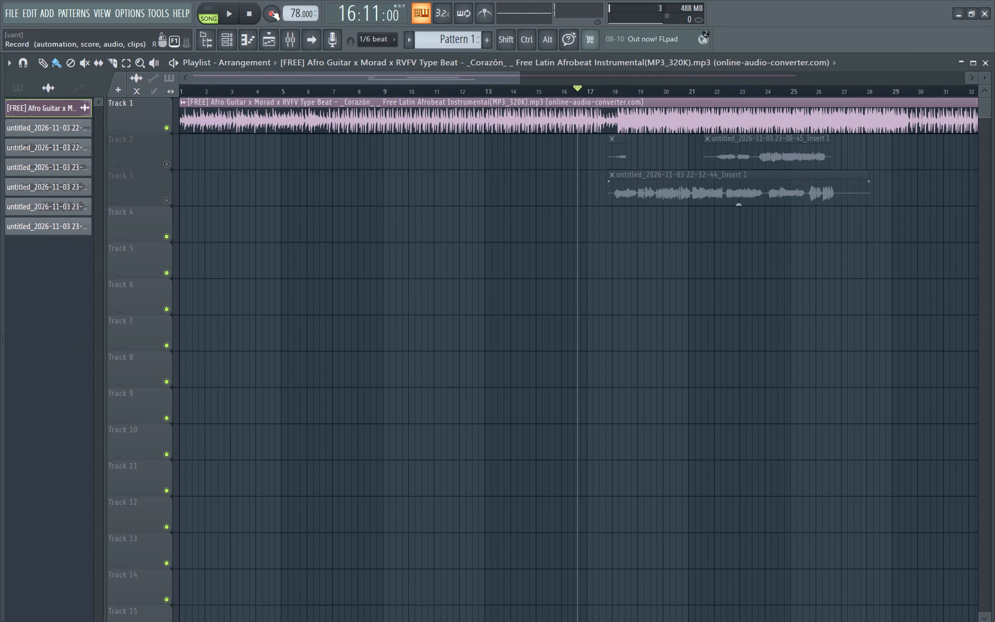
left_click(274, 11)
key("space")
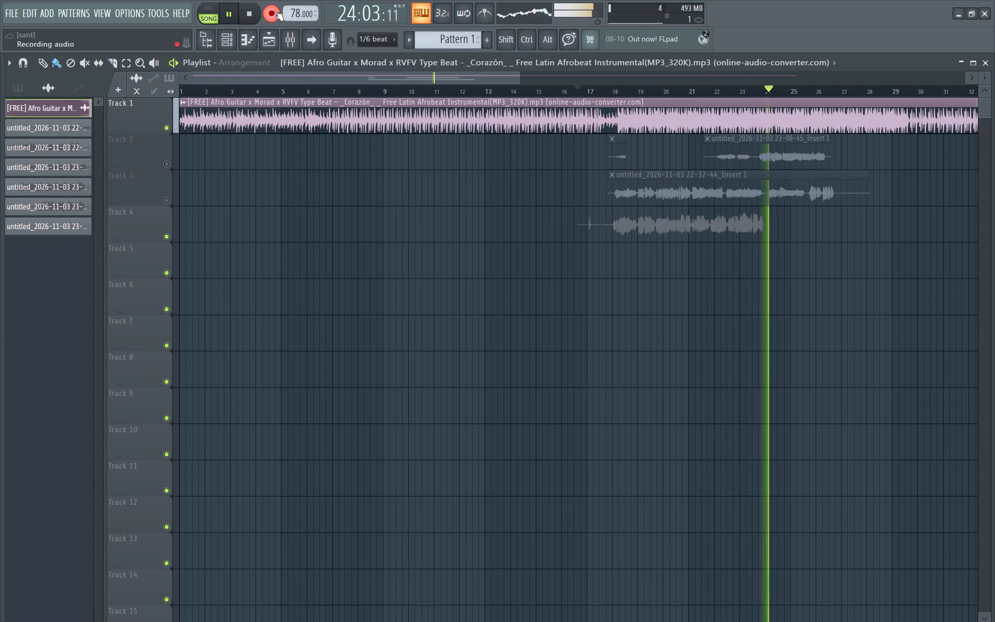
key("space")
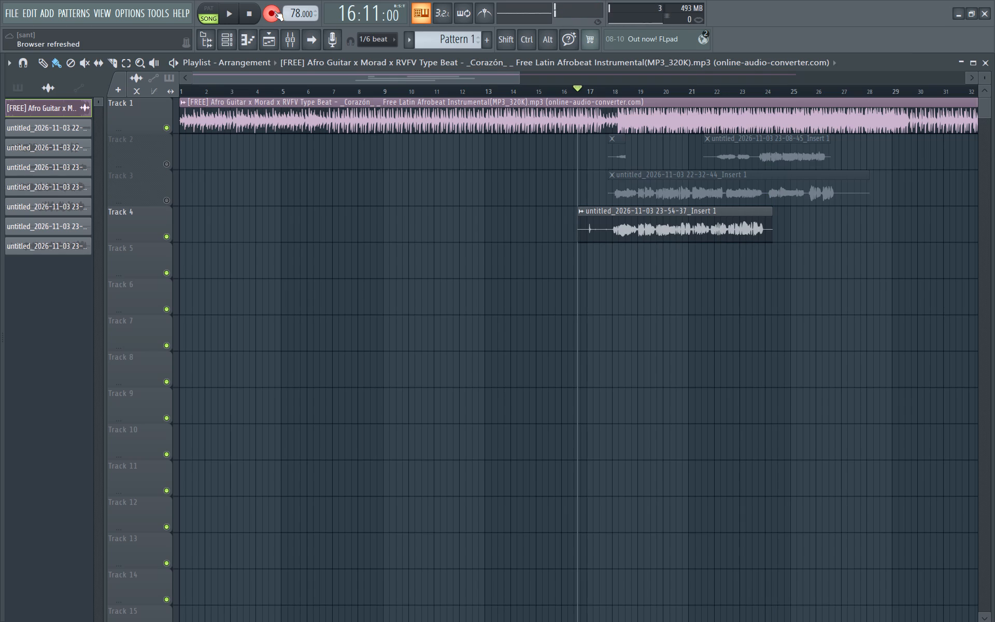
Disarm recording and play back the new Track 4 take from bar 16, skipping ahead to the end of bar 17.
left_click(274, 11)
key("space")
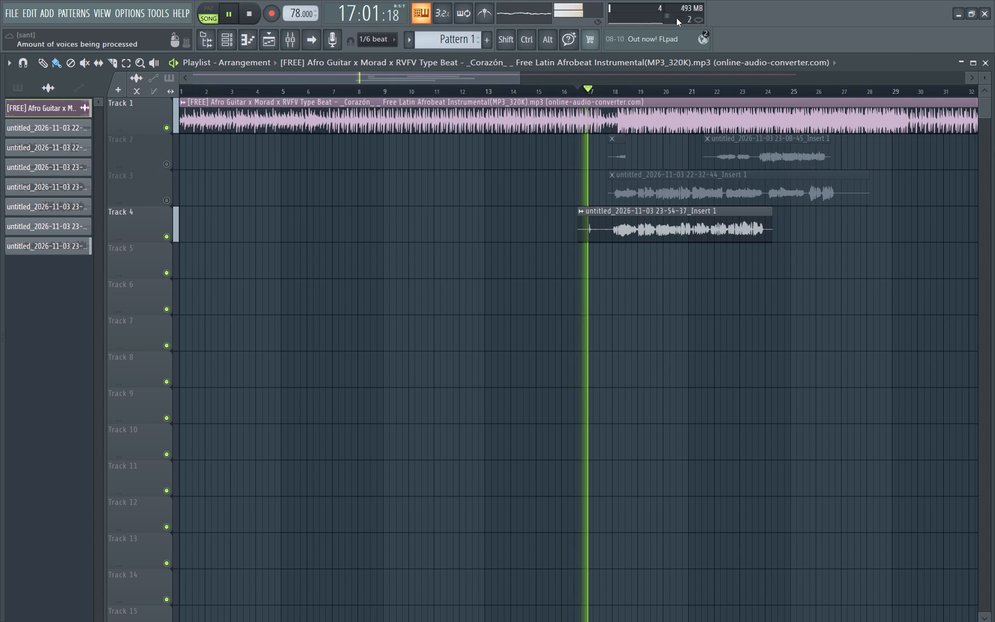
left_click(610, 93)
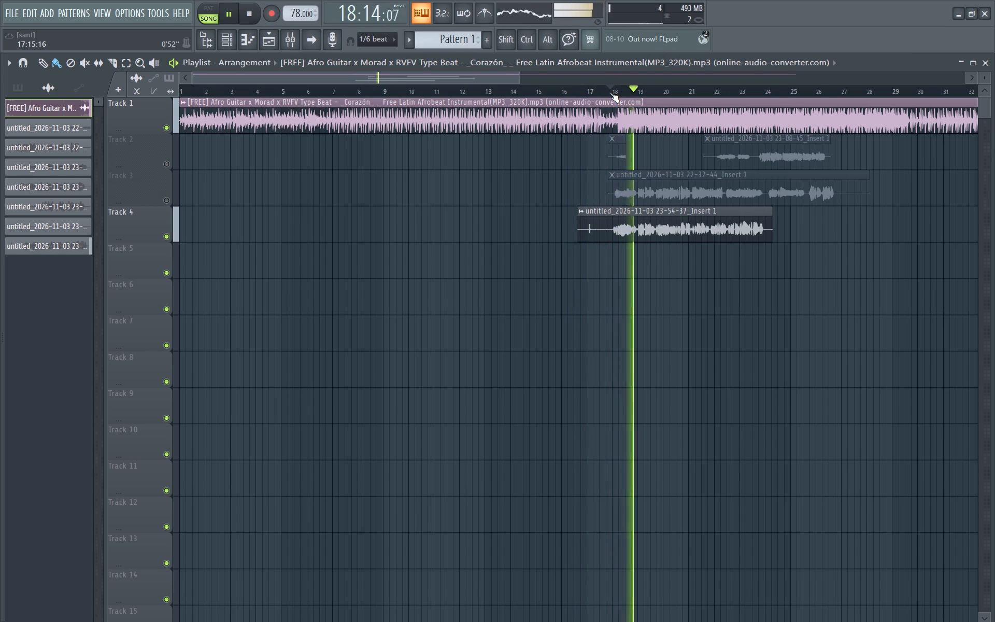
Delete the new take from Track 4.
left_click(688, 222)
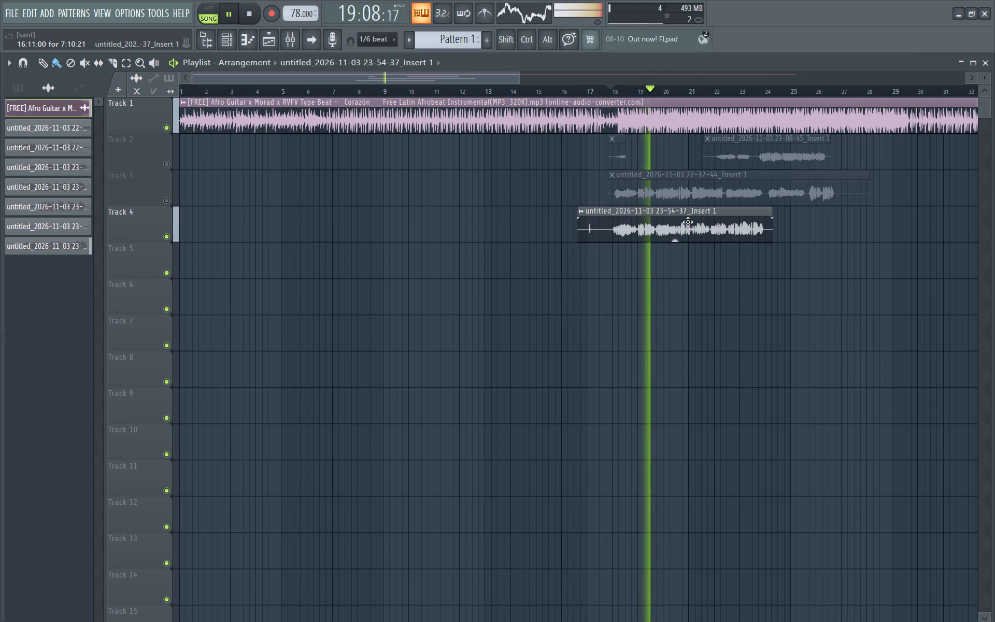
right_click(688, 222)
Move playback to the start of bar 17 and rehearse five passes over the beat, carrying the last one past bar 23.
left_click(591, 94)
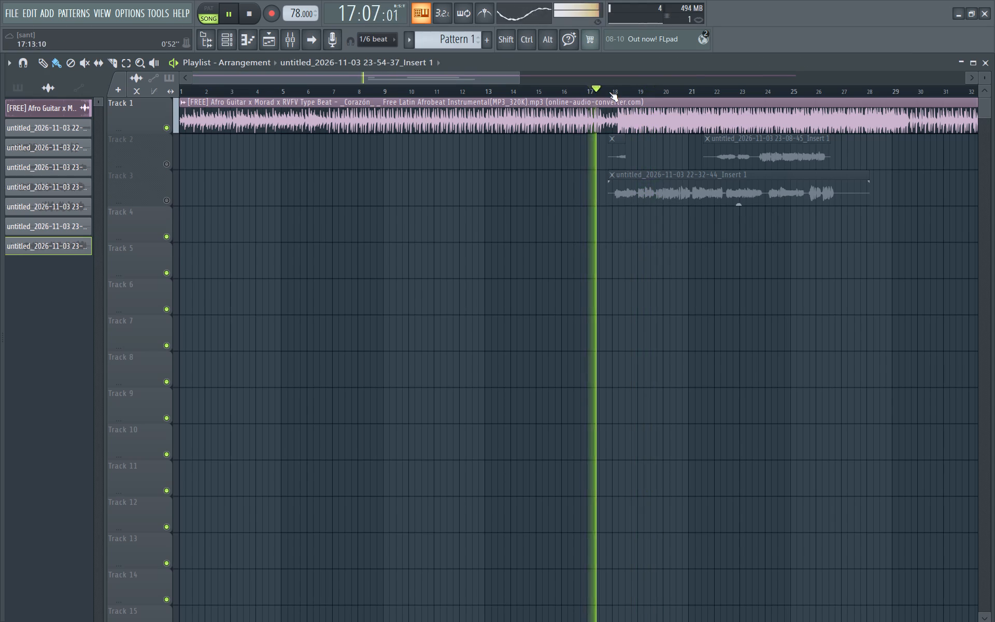
left_click(604, 92)
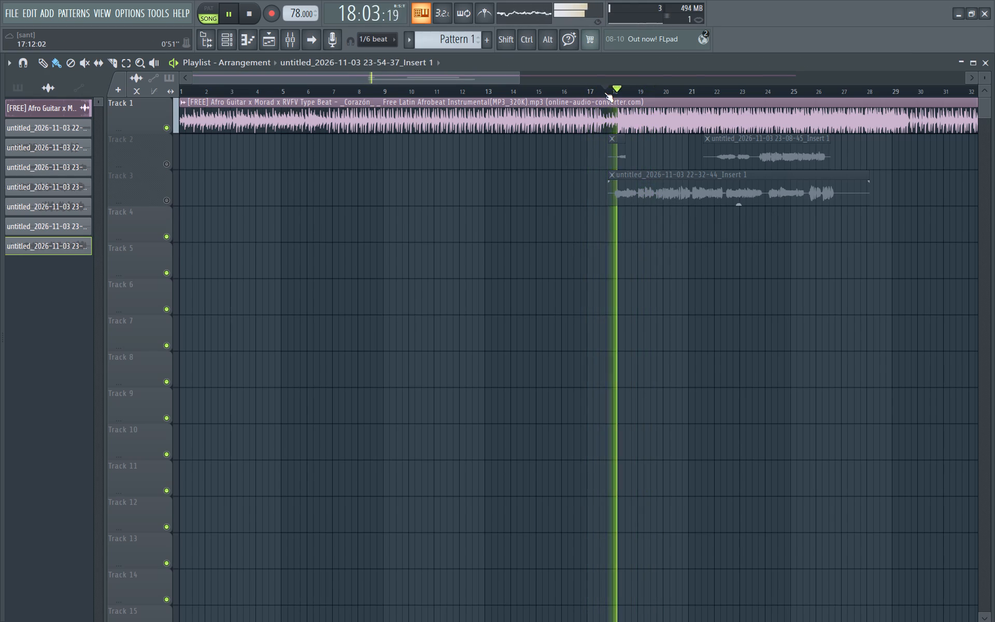
left_click(591, 94)
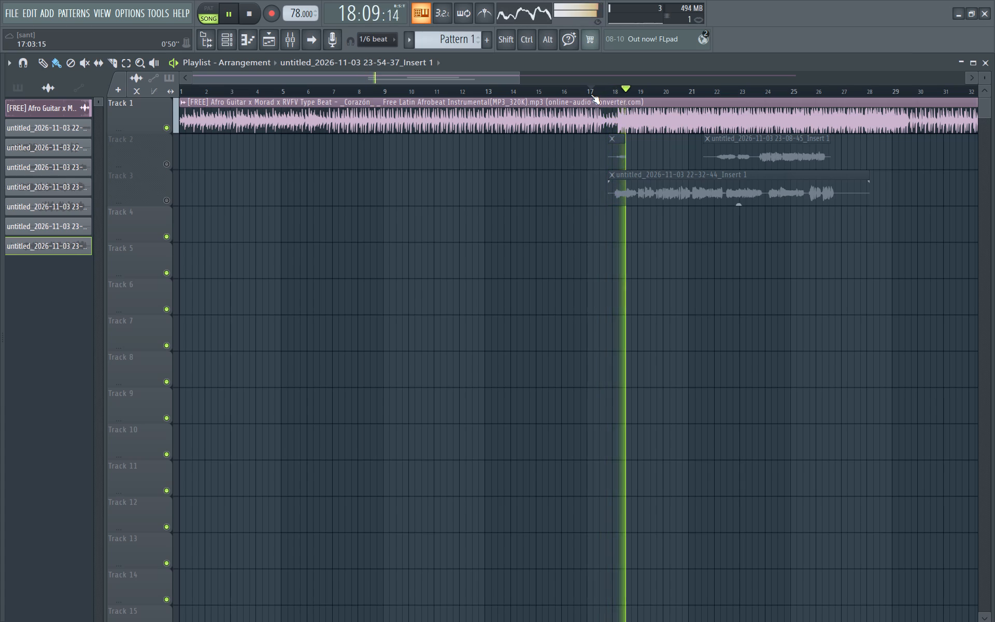
key("space")
key("space")
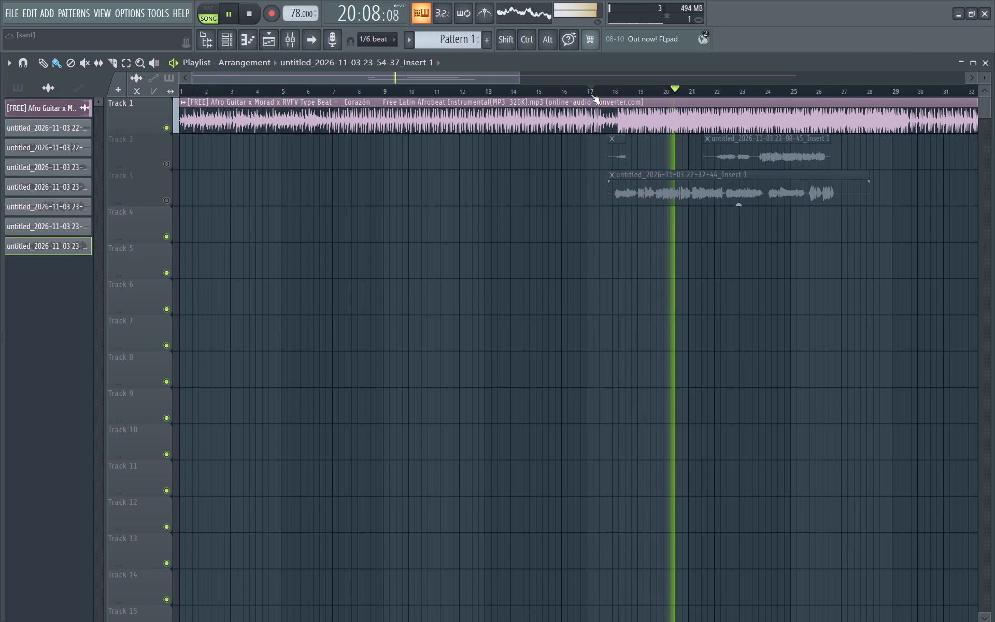
key("space")
key("space")
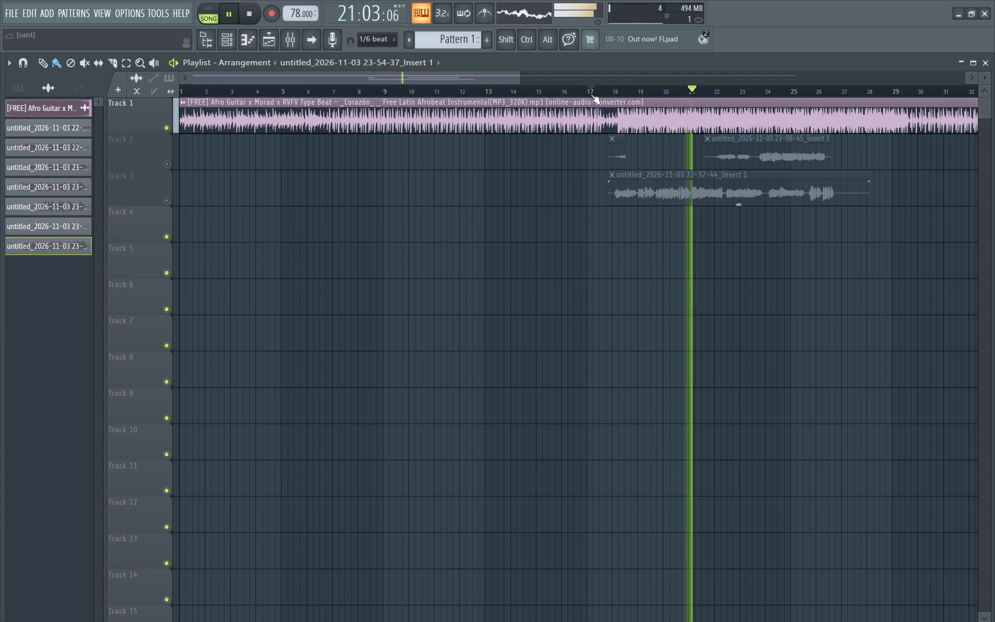
key("space")
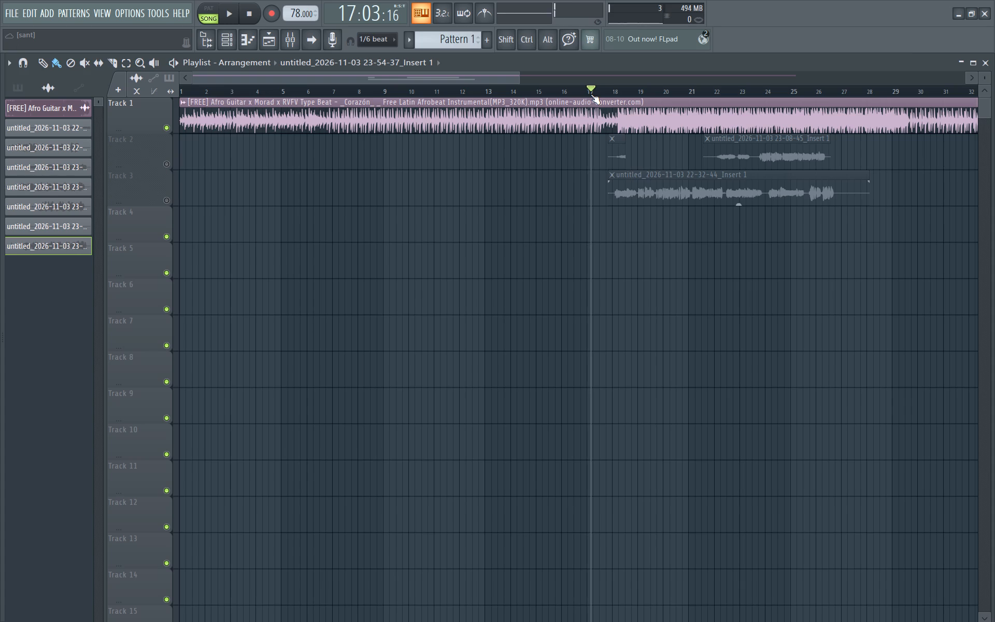
key("space")
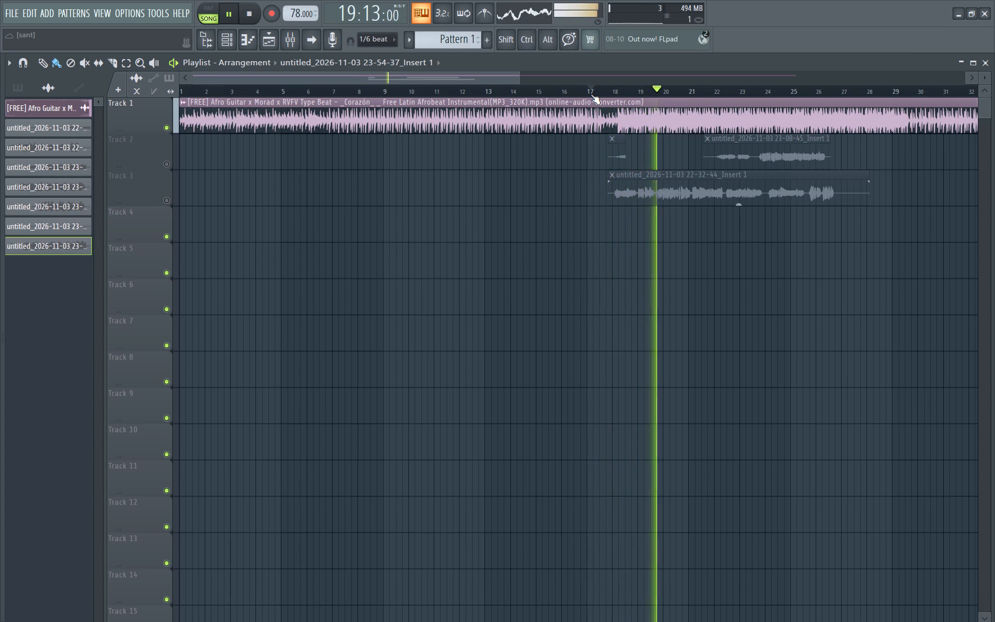
key("space")
key("space")
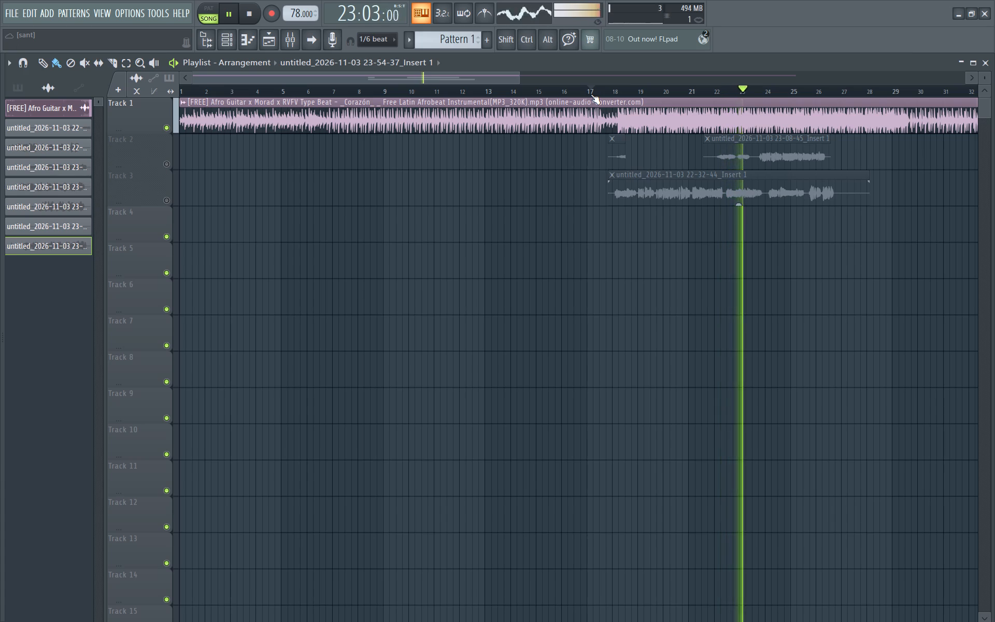
key("space")
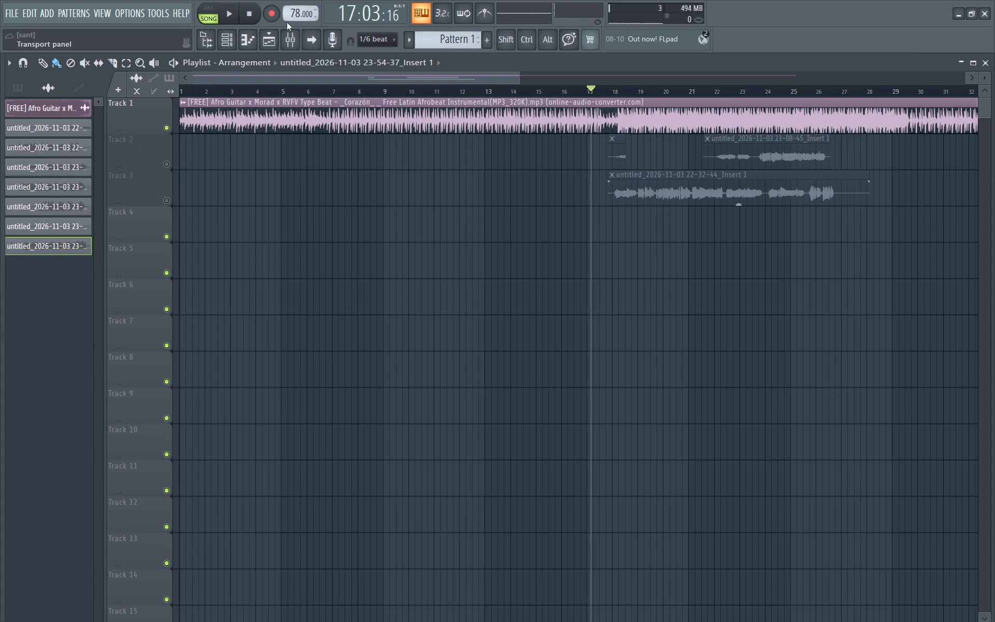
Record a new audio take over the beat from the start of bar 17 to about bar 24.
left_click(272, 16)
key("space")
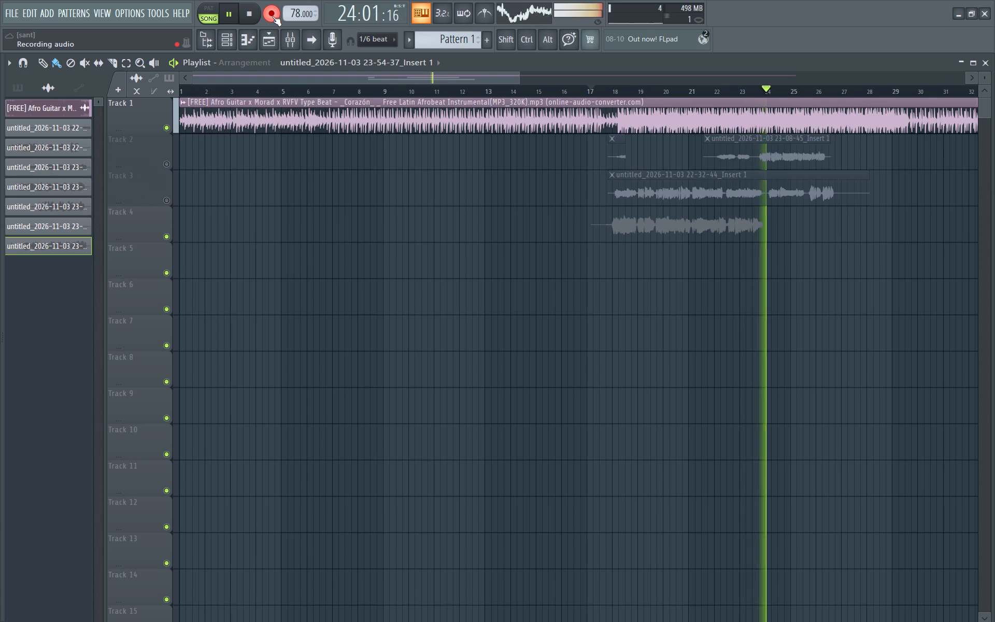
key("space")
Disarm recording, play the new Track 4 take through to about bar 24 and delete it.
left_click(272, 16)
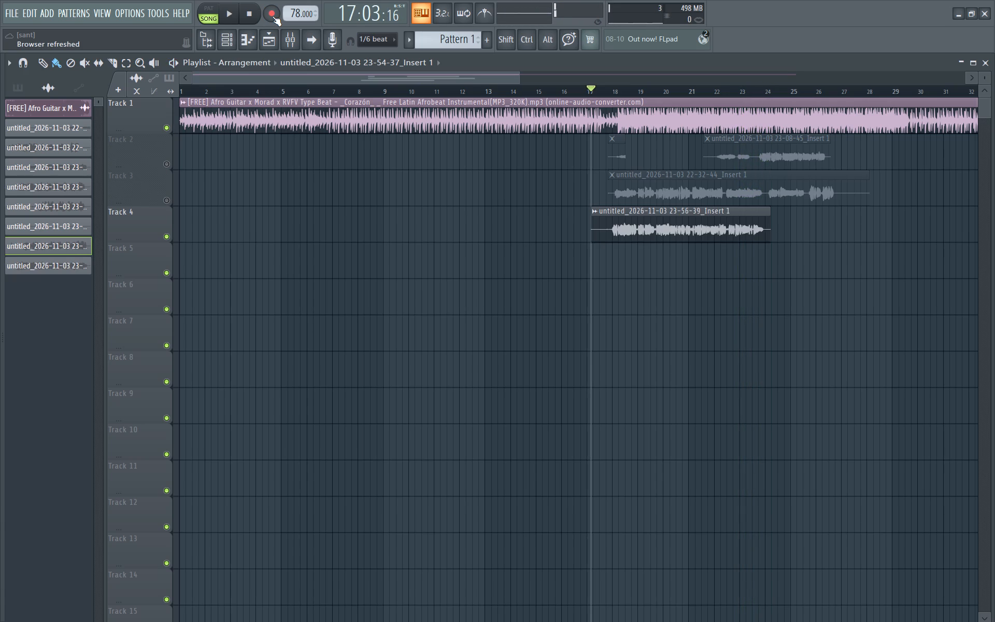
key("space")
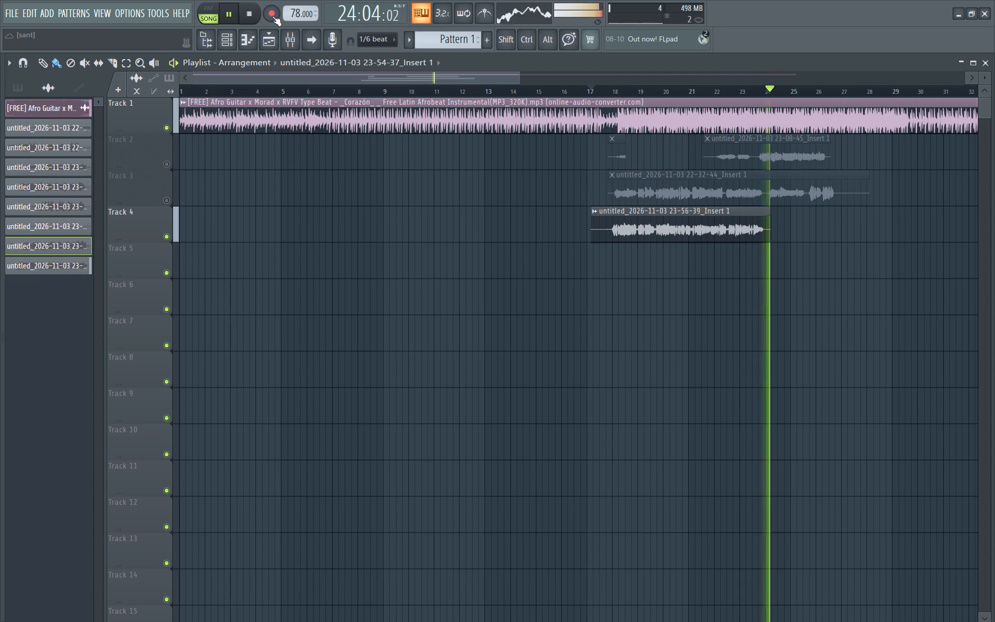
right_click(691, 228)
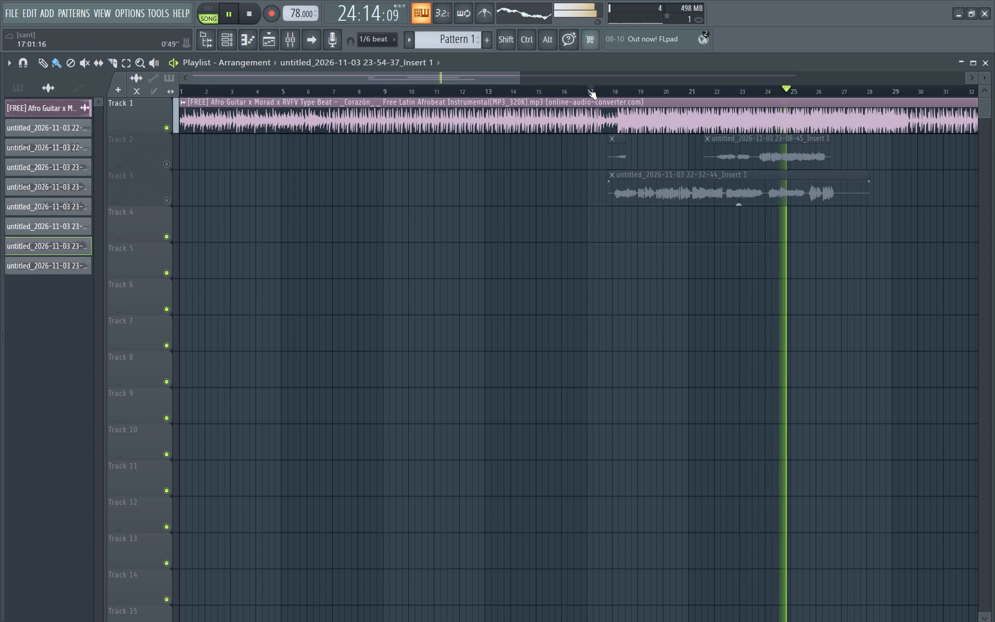
Move playback to late bar 16 and rehearse two passes over the beat, each to about bar 23.
left_click(584, 93)
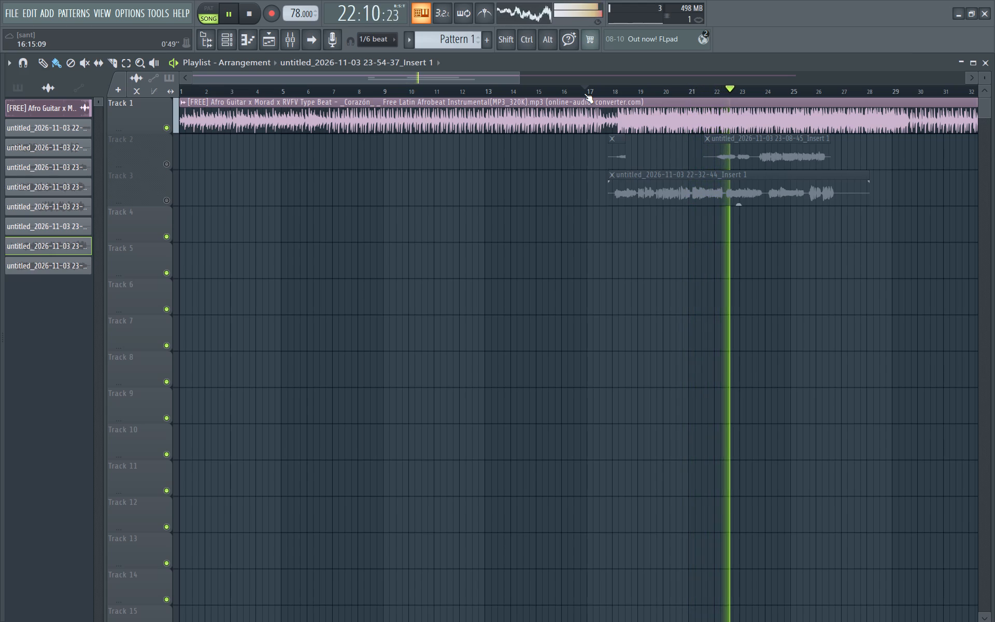
type("b")
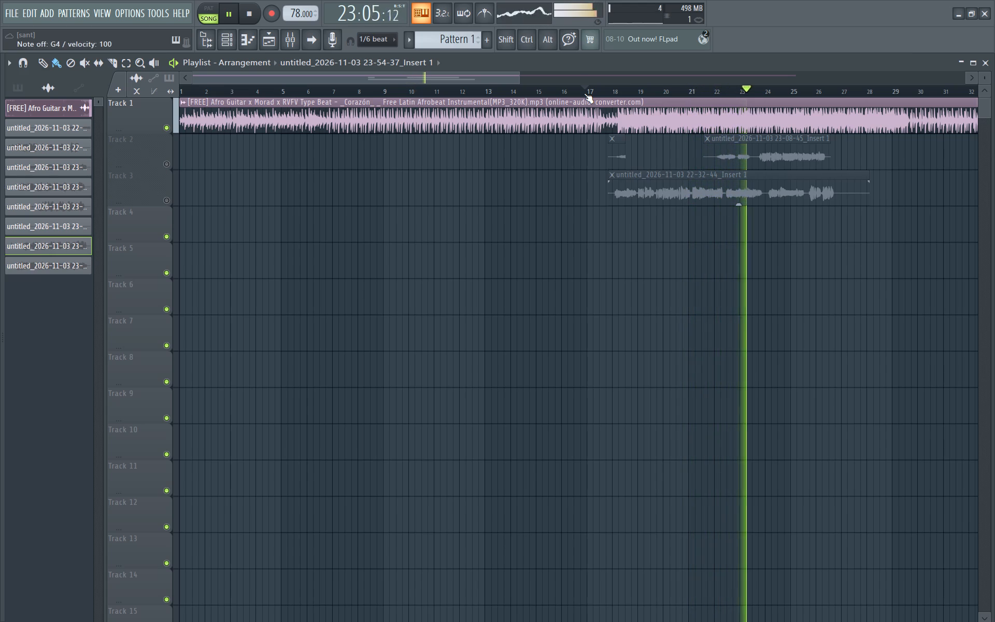
key("space")
key("space")
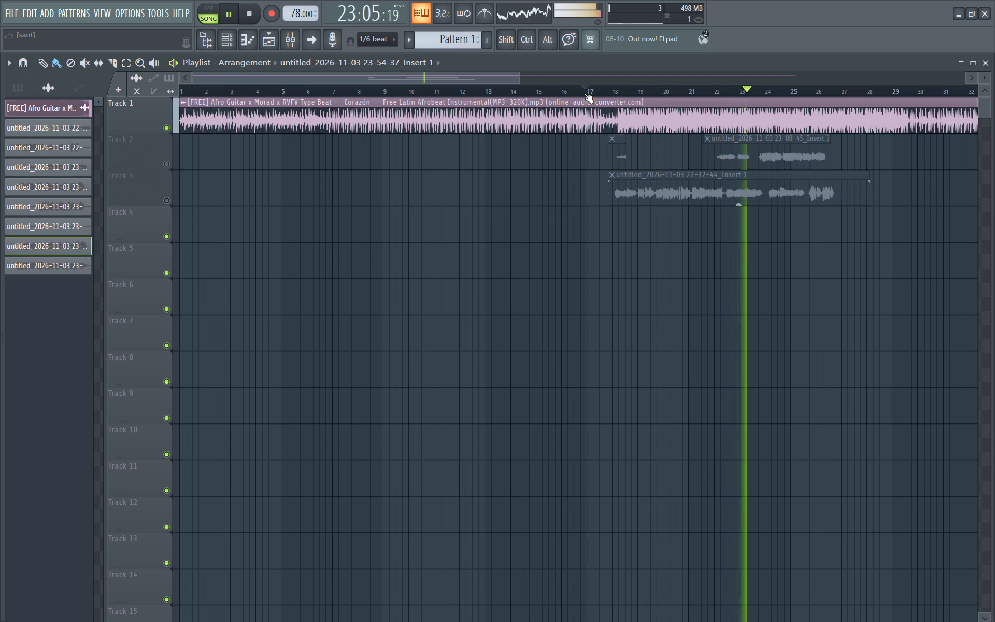
key("space")
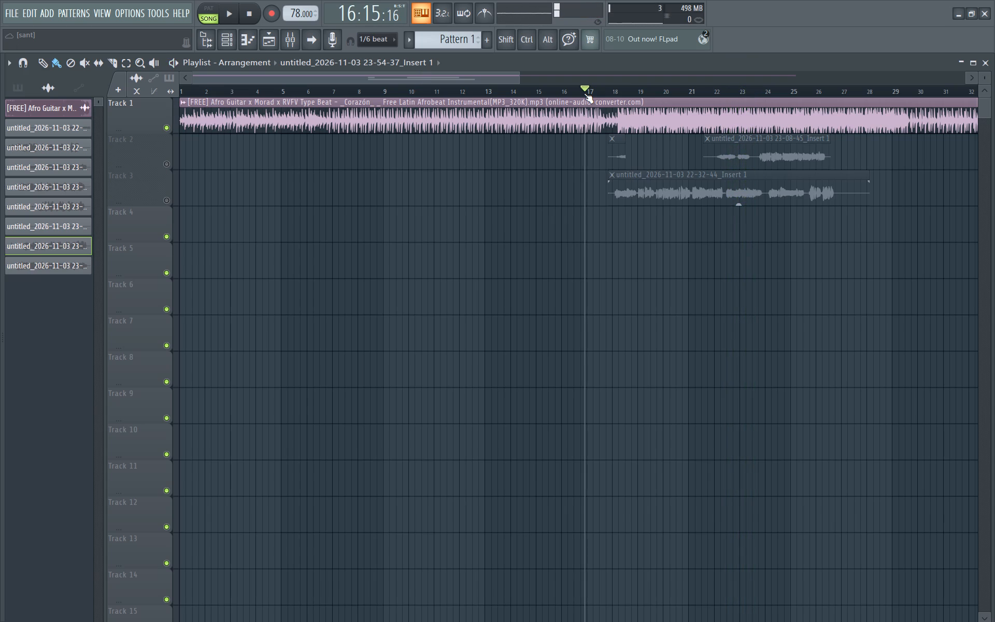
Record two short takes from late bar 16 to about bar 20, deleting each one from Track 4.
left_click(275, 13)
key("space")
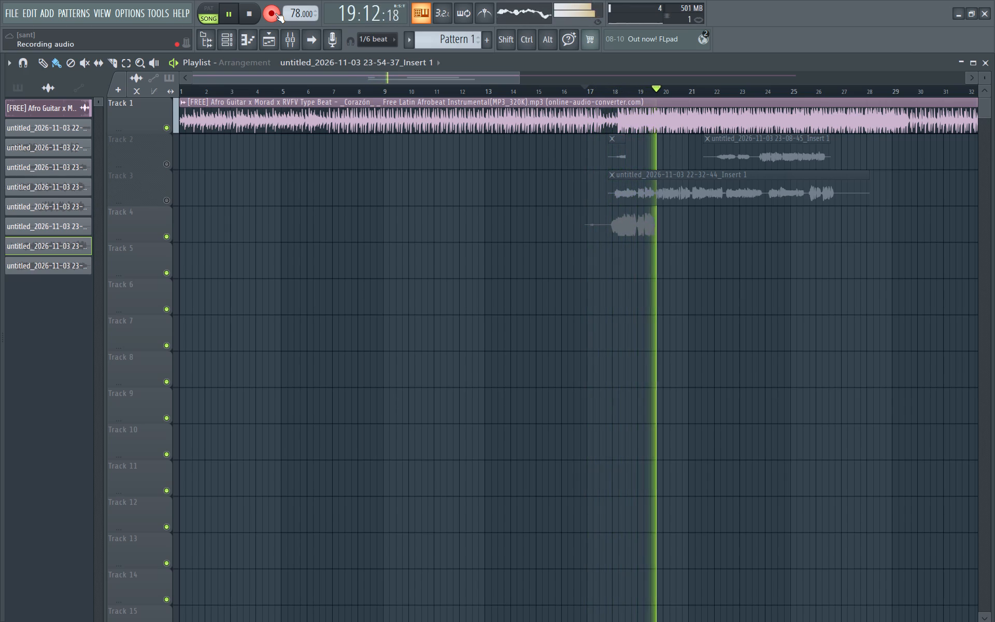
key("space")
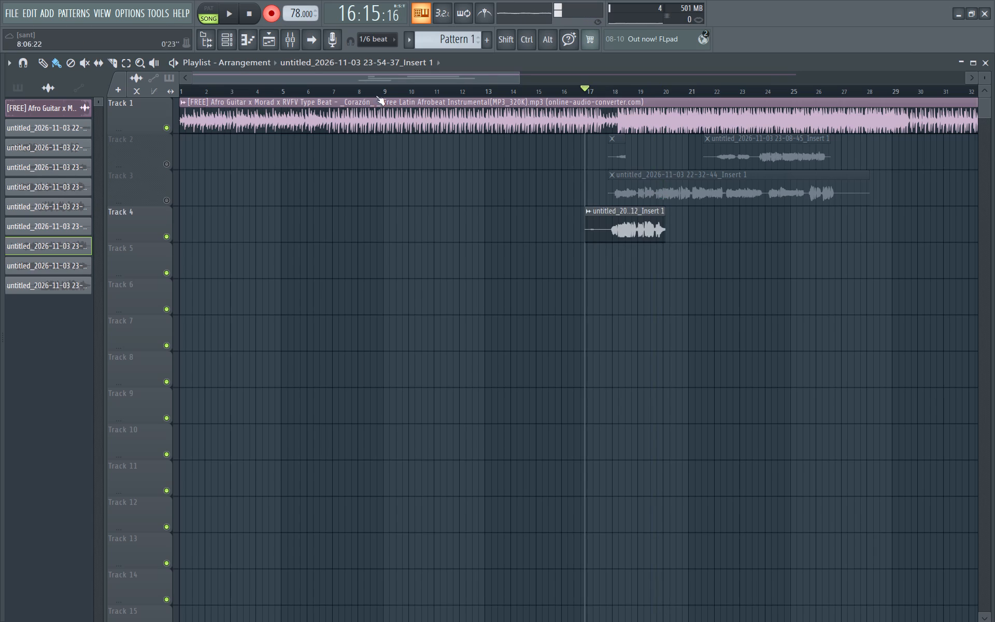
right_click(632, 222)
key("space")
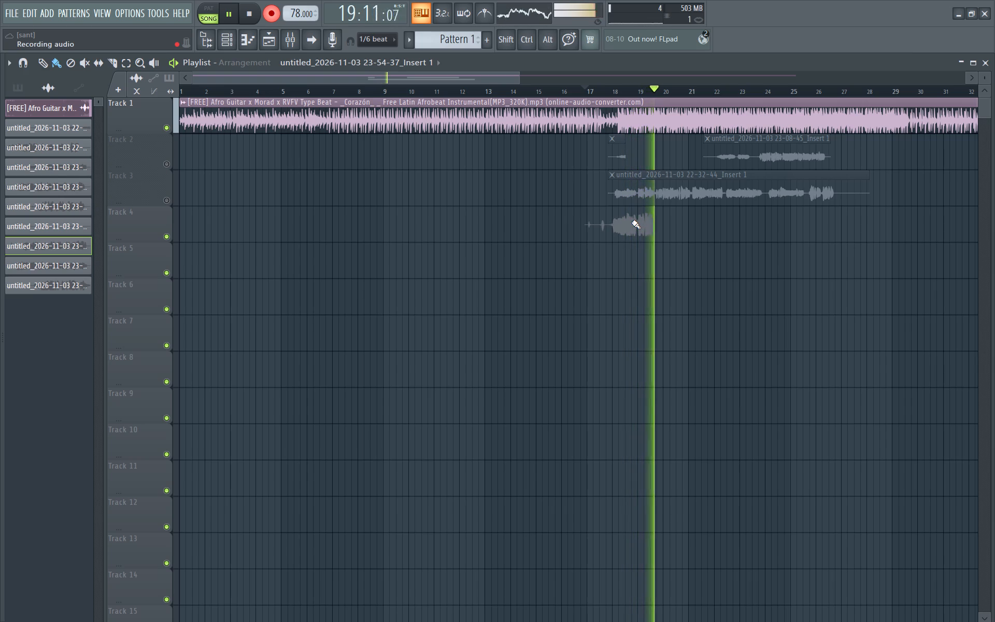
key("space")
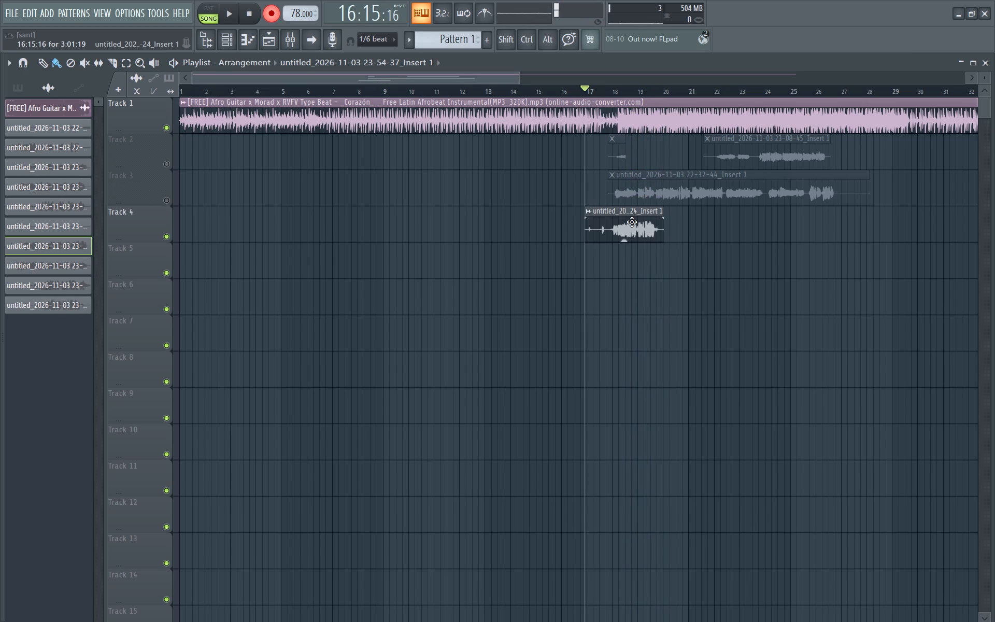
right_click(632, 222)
Record a full take on Track 4 from late bar 16 to about bar 24.
key("space")
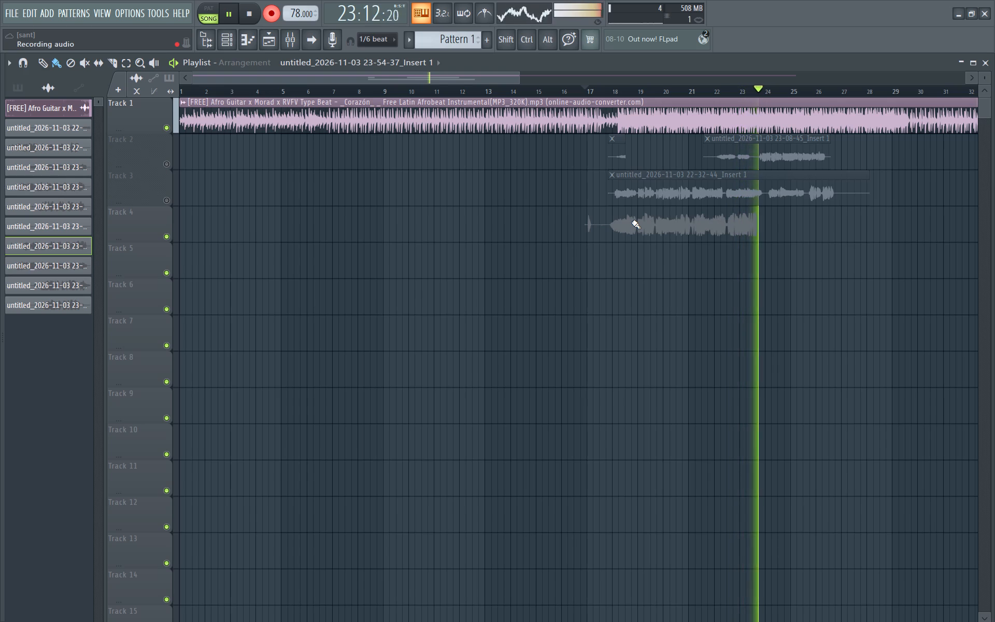
key("space")
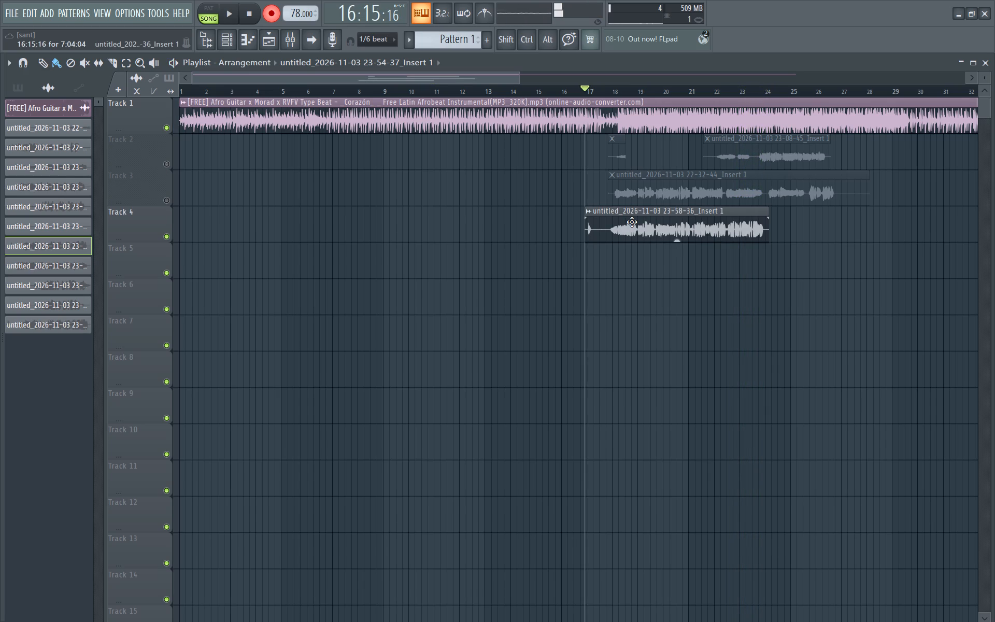
Disarm recording and play back the new Track 4 take from late bar 16 through bar 24.
left_click(268, 14)
key("space")
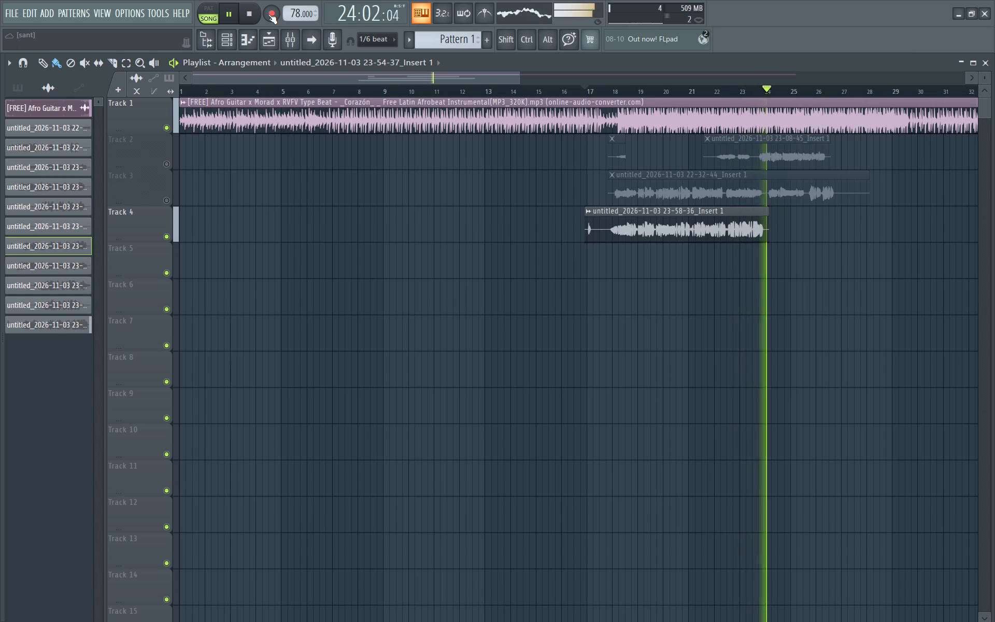
key("space")
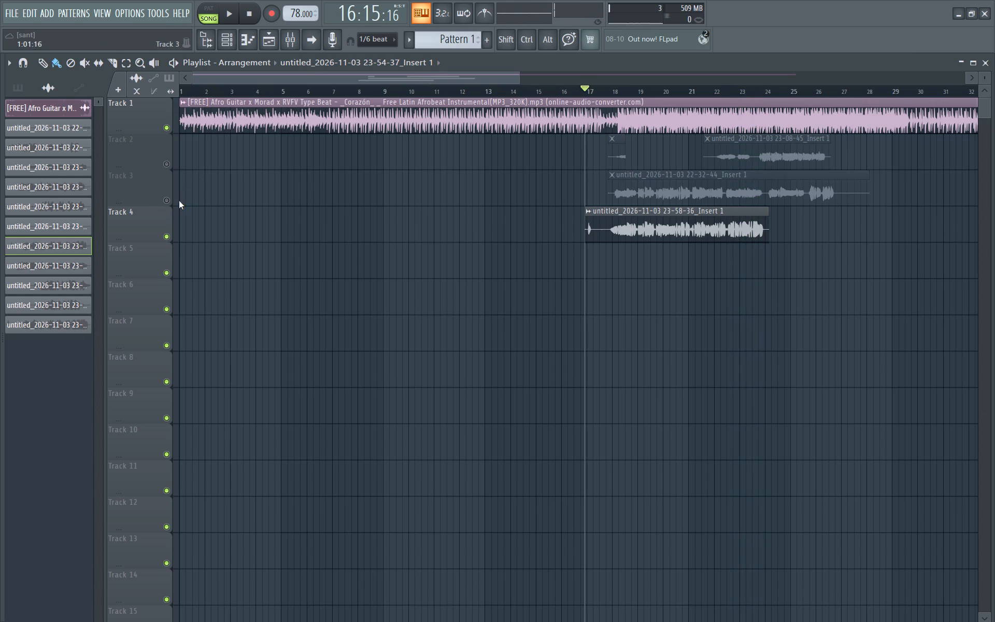
Mute Track 4.
left_click(168, 233)
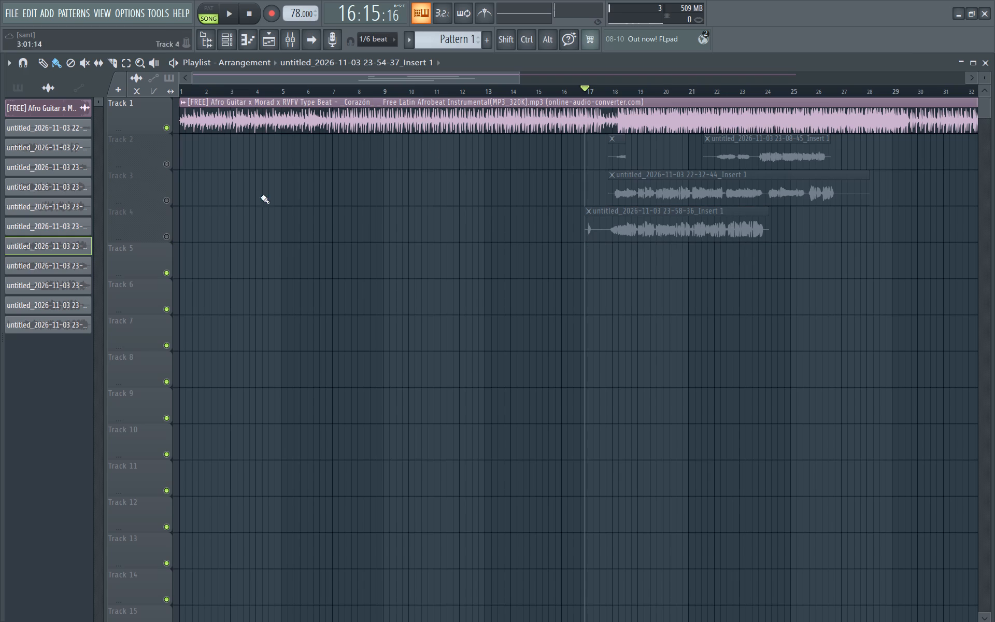
Move playback to early bar 23 and rehearse three passes over the beat, carrying the first two into bar 26.
left_click(745, 89)
key("space")
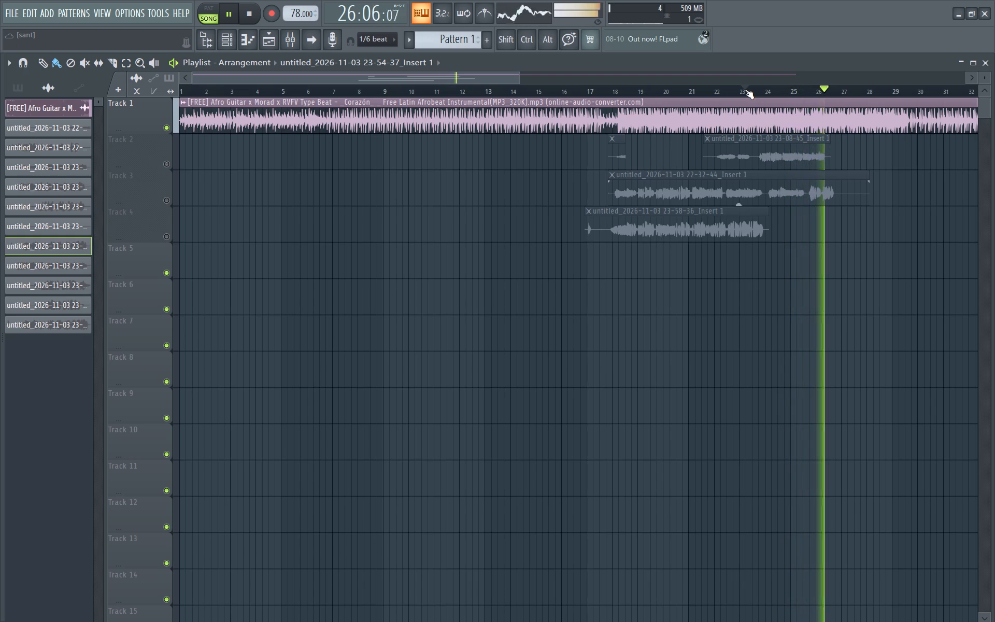
key("space")
key("space")
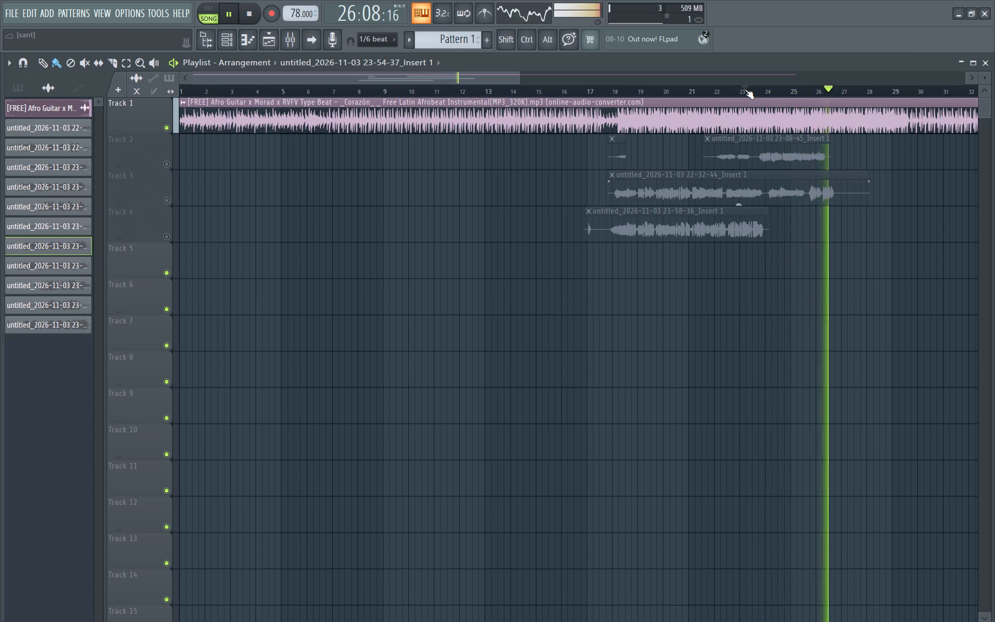
key("space")
key("space")
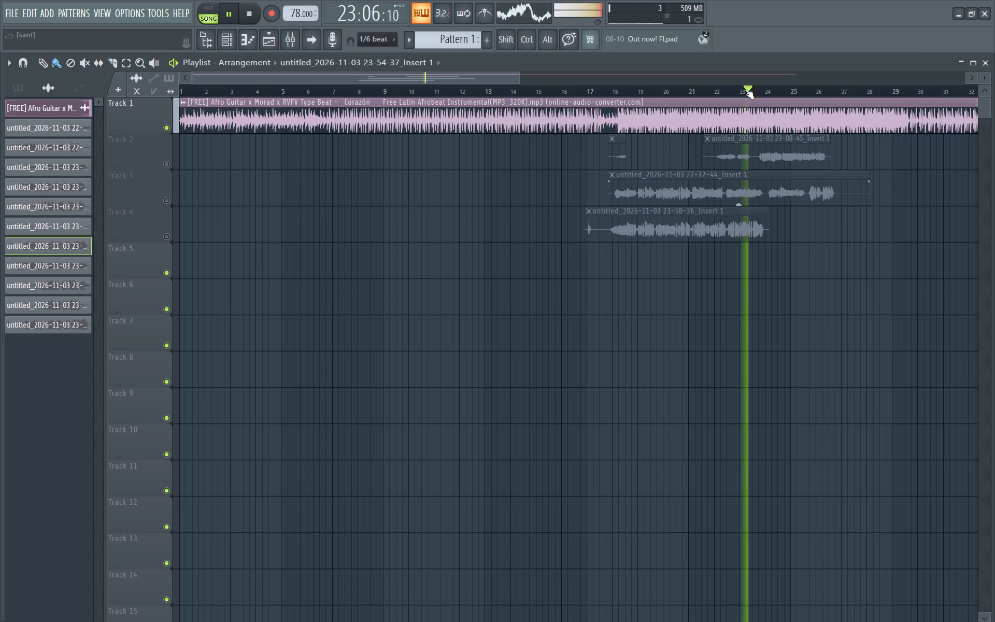
key("space")
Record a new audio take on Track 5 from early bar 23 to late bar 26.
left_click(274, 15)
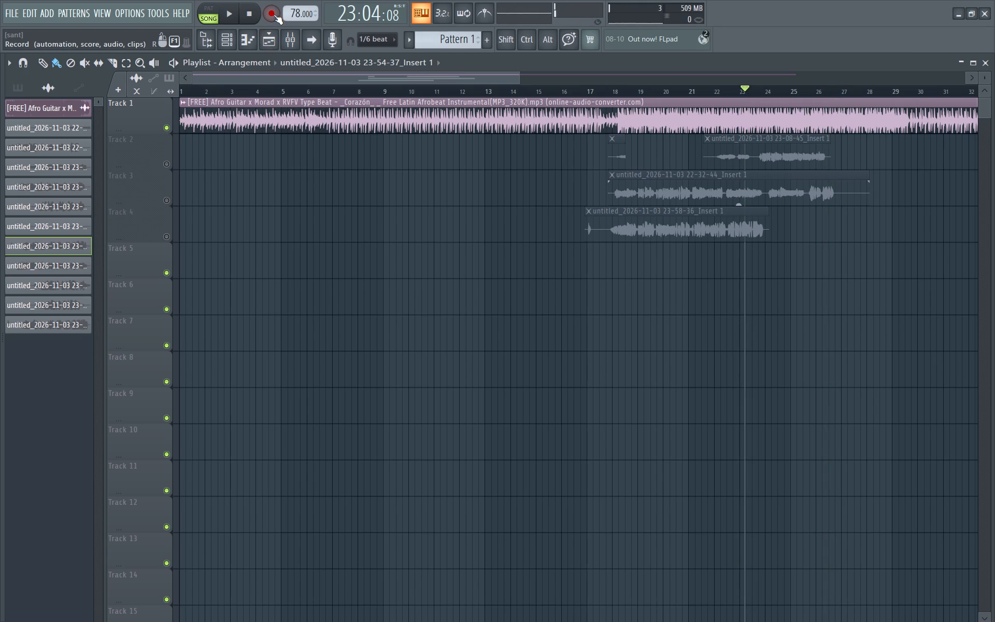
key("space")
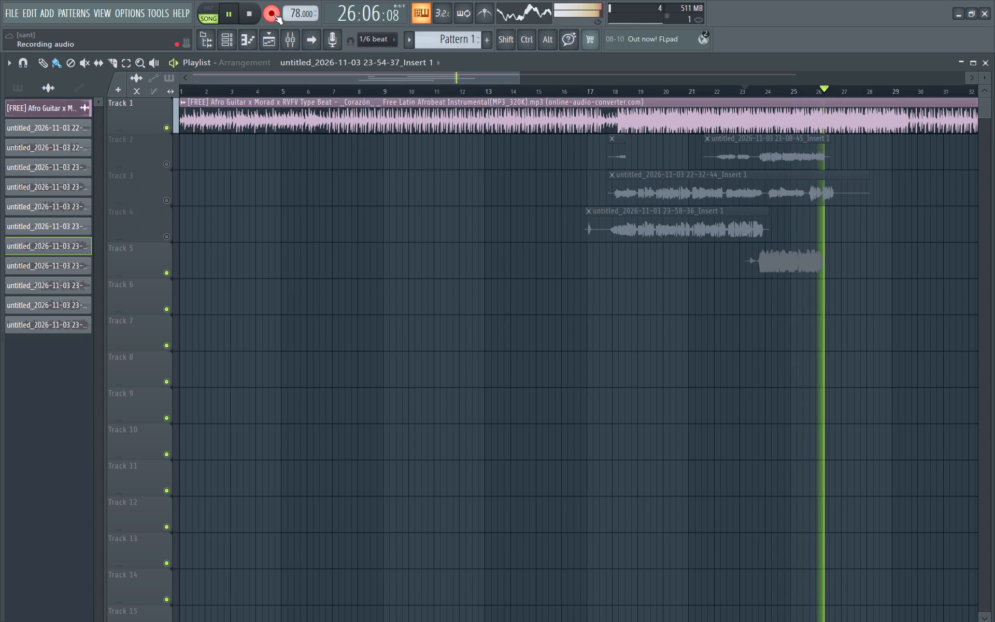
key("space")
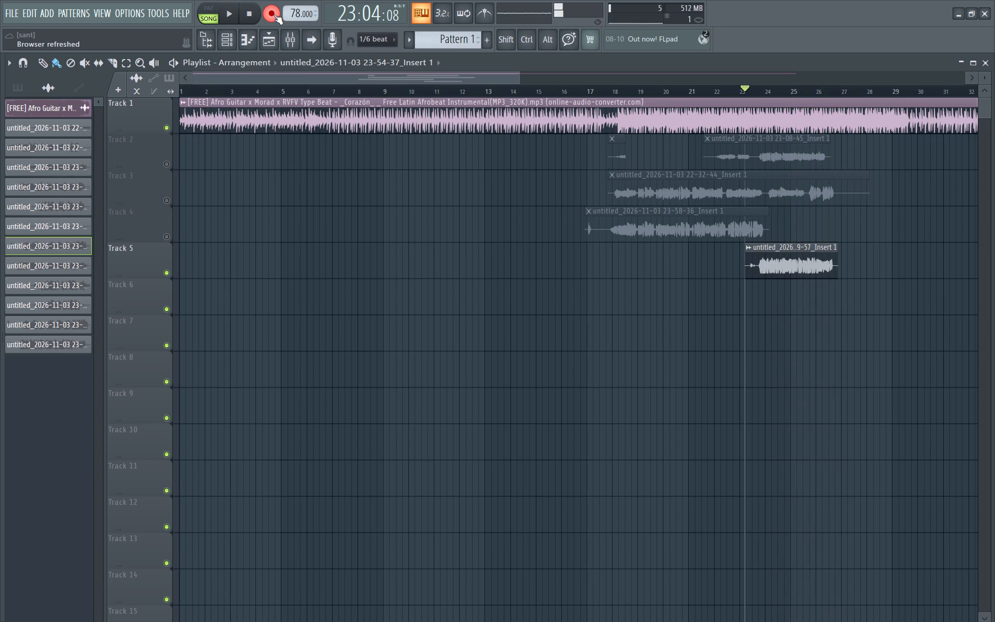
Disarm recording and play back the Track 5 take twice from early bar 23.
left_click(274, 15)
key("space")
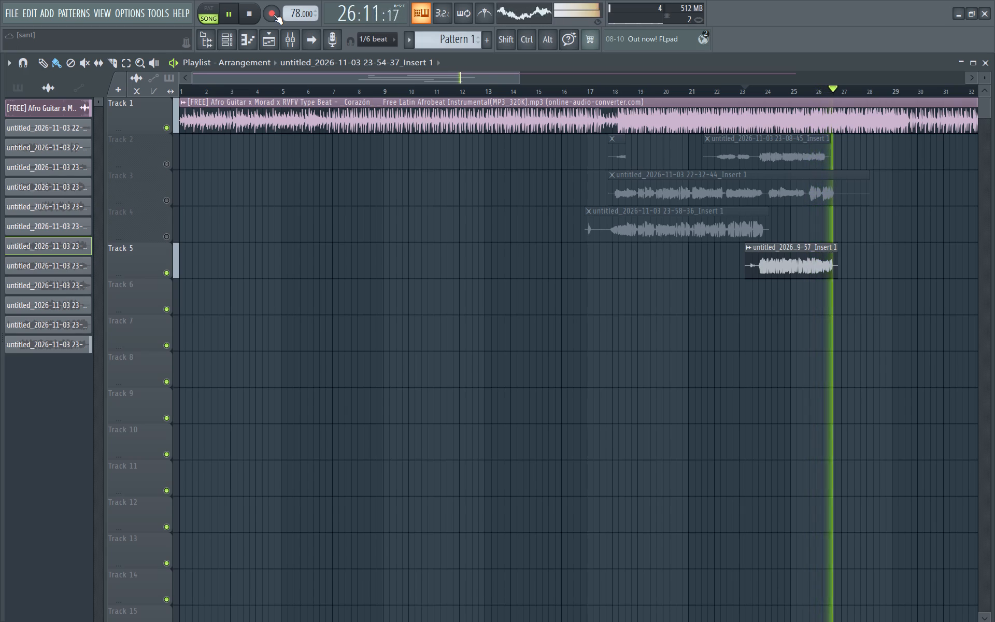
key("space")
key("space")
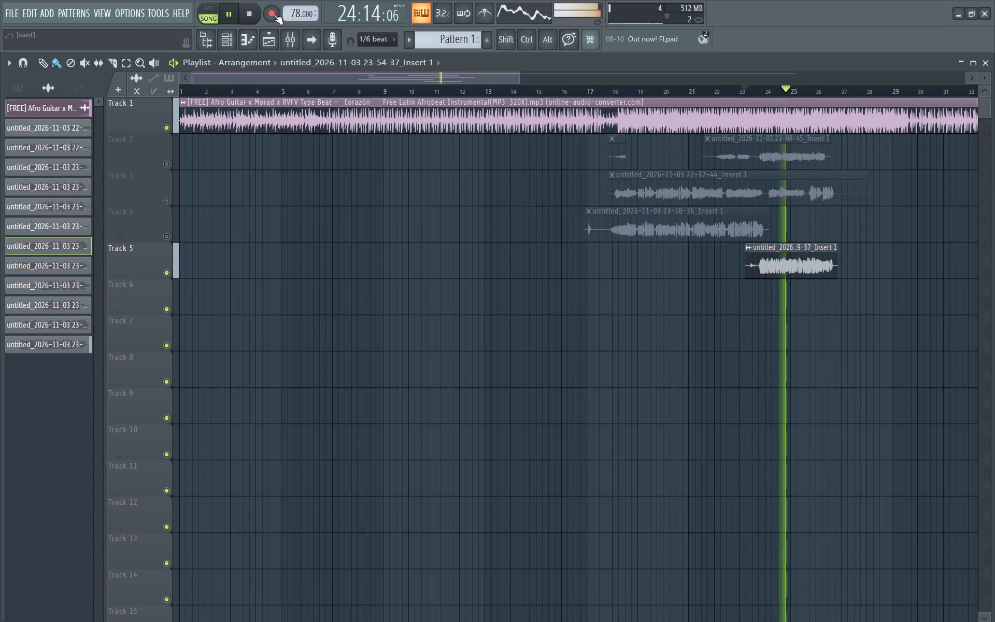
key("space")
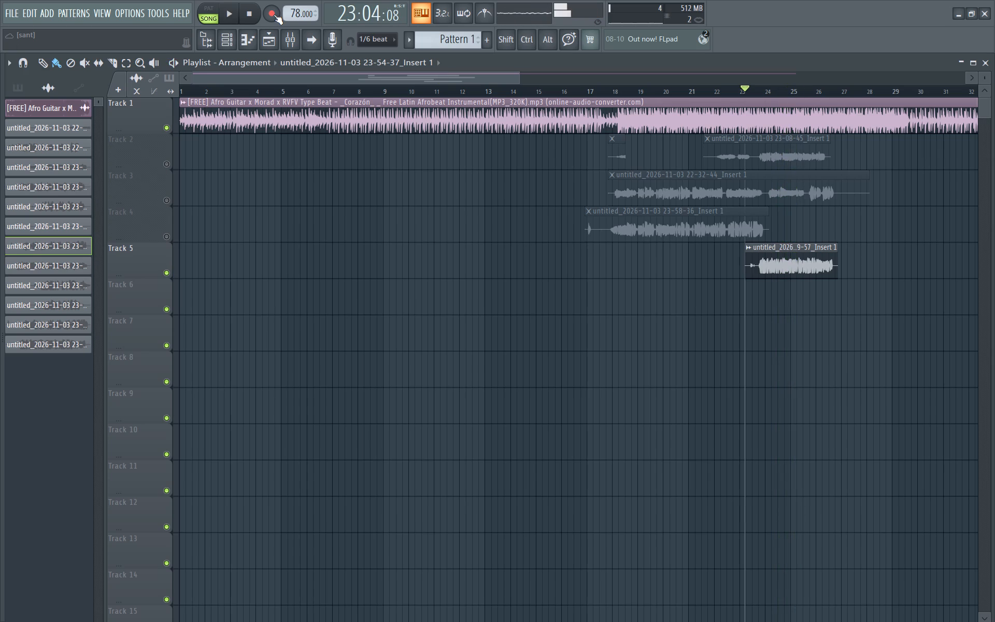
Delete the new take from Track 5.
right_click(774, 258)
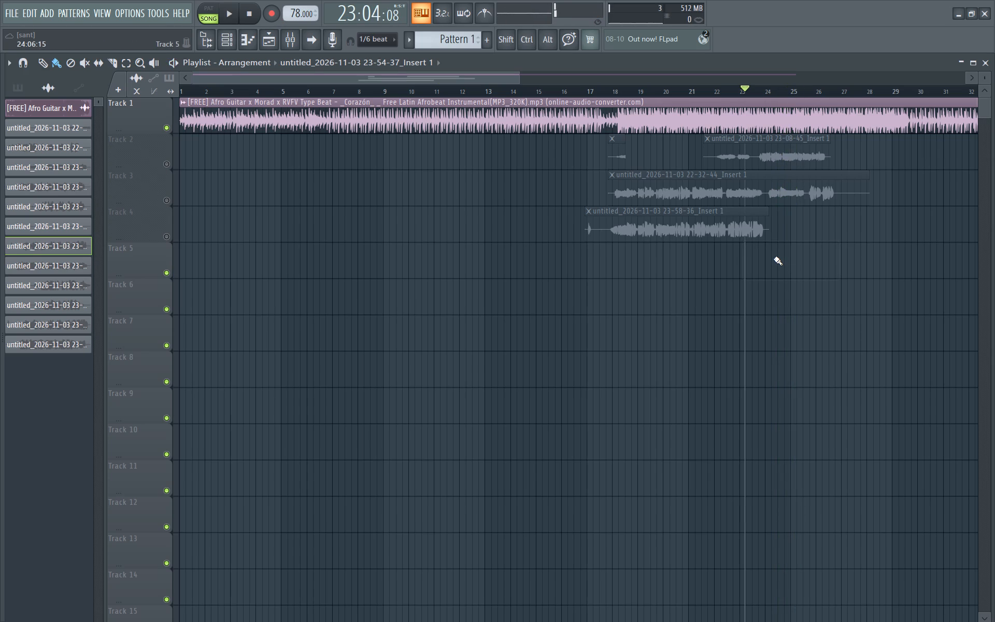
Rehearse one more pass over the beat from early bar 23 to bar 26.
key("space")
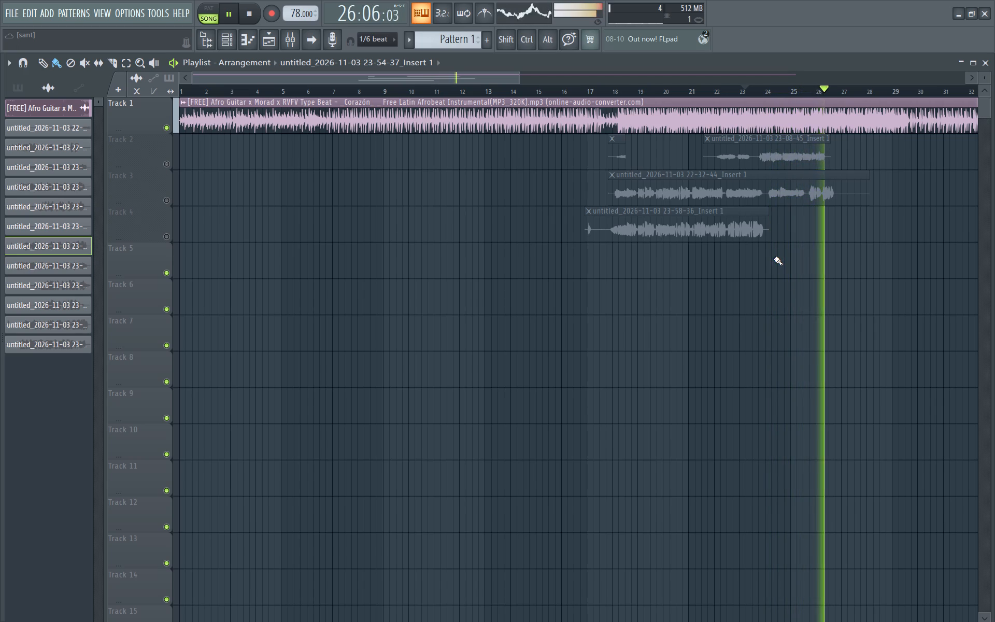
key("space")
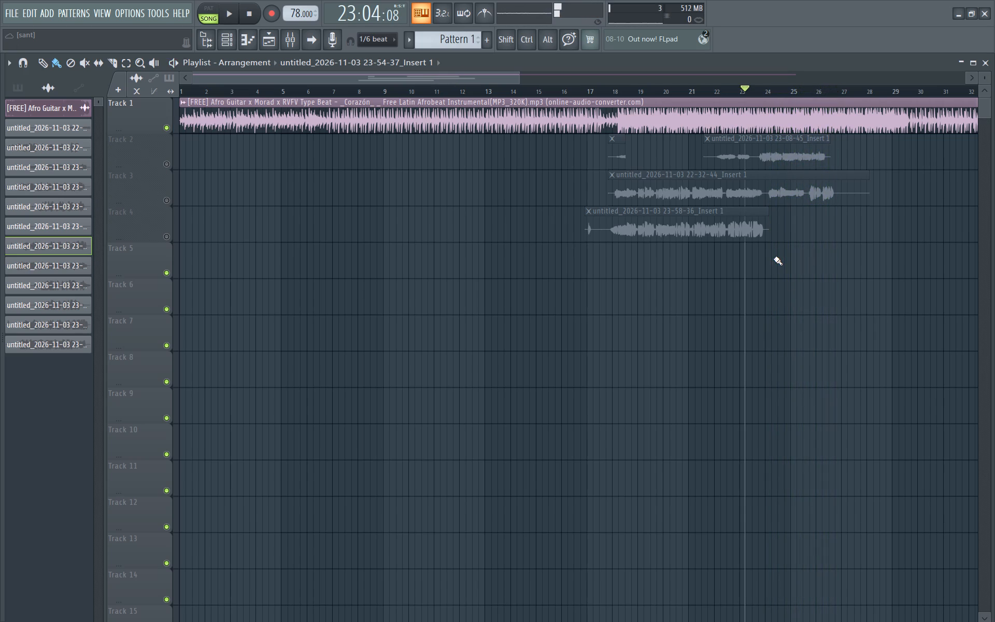
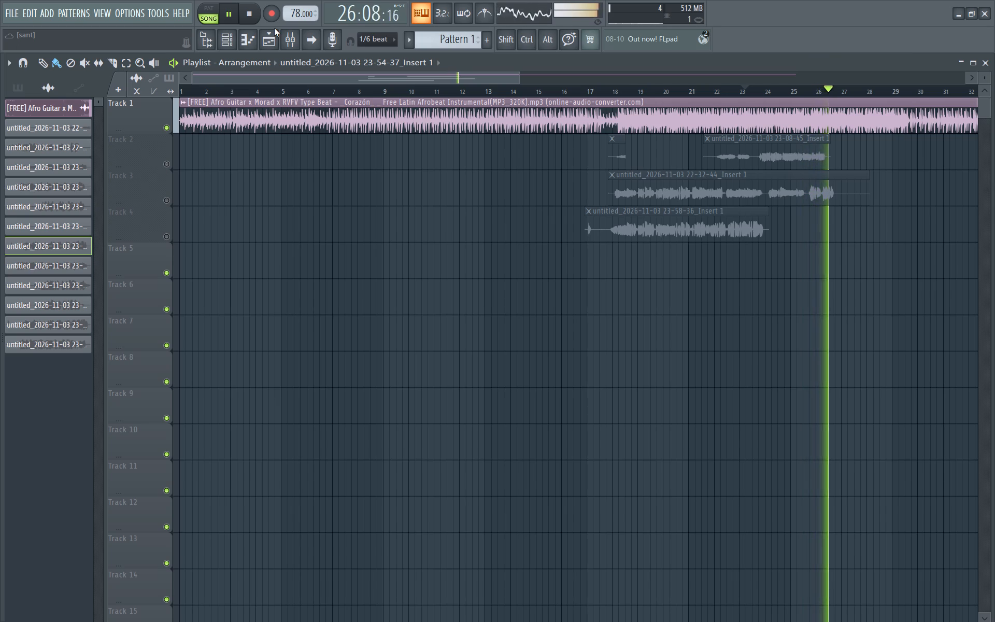
Stop the rehearsal pass and audition notes G4, A4 and B4 between short playbacks of the beat from early bar 23.
key("space")
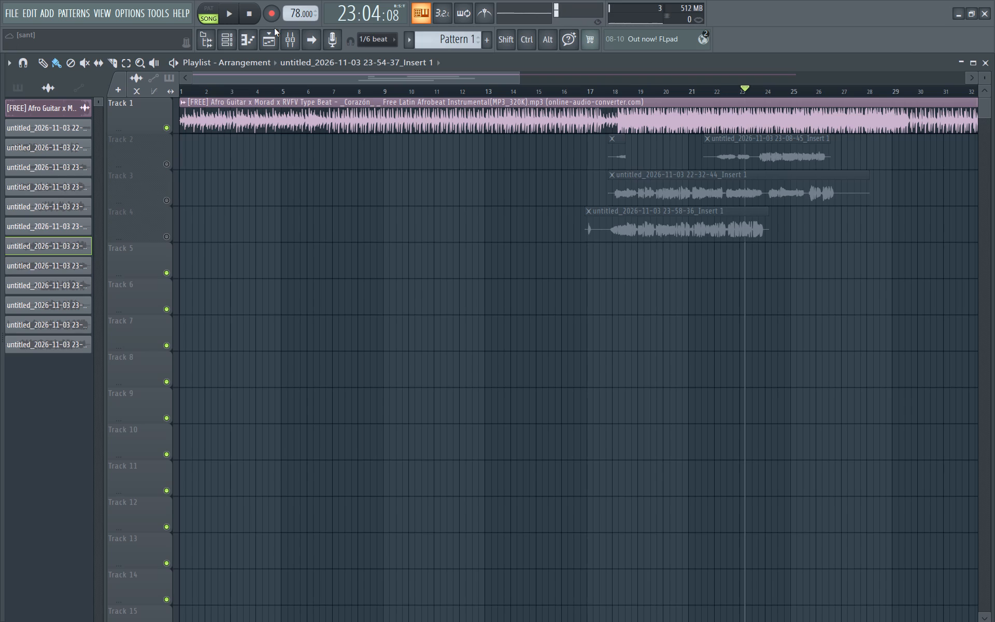
key("b")
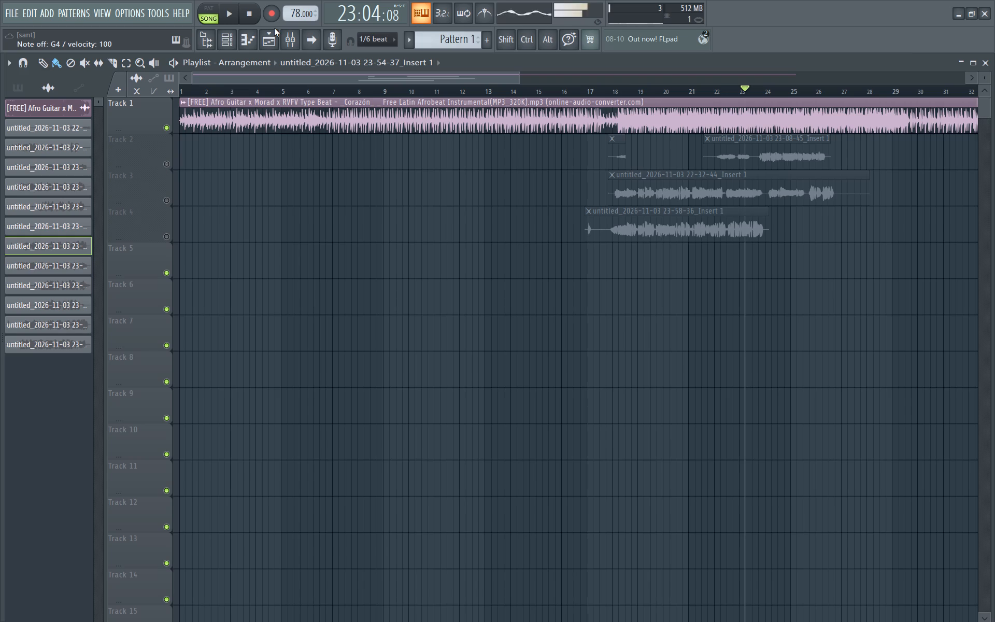
key("space")
key("space")
type("n")
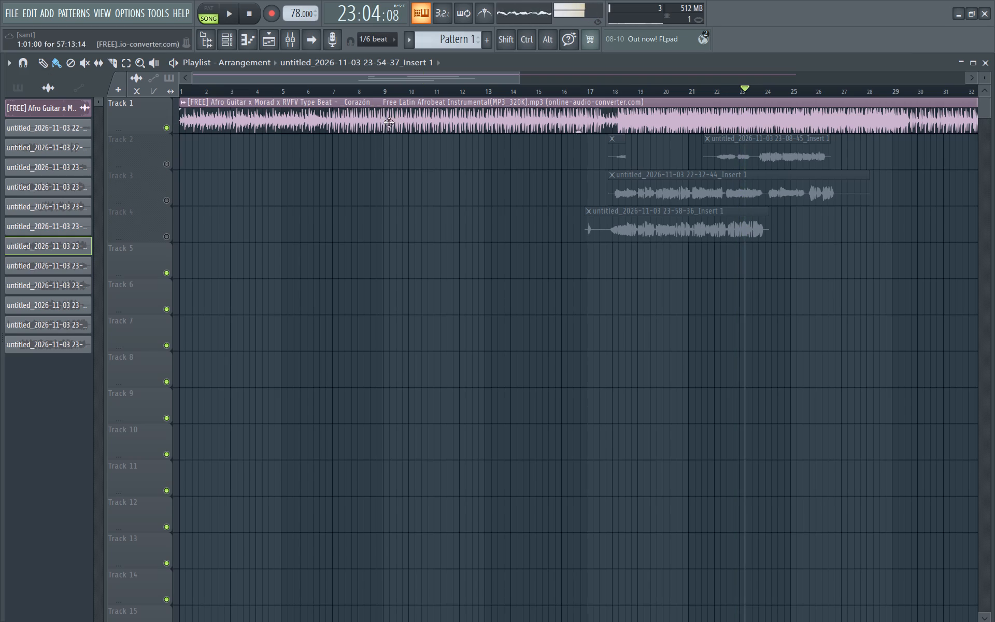
scroll(421, 94, "down", 9, "ctrl")
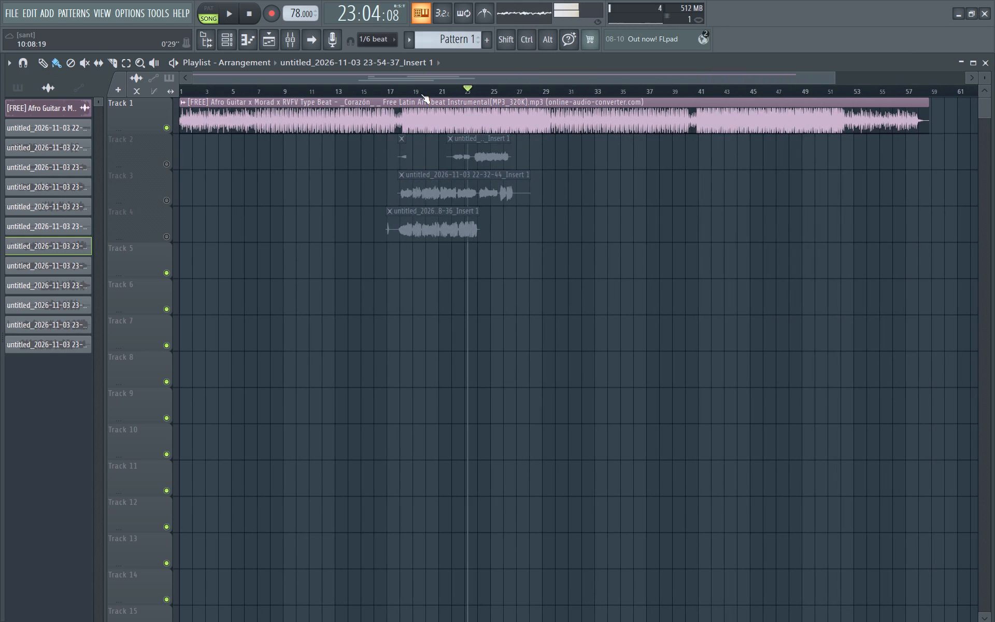
scroll(421, 94, "left", 1)
scroll(421, 94, "right", 1)
scroll(421, 94, "left", 1)
key("m")
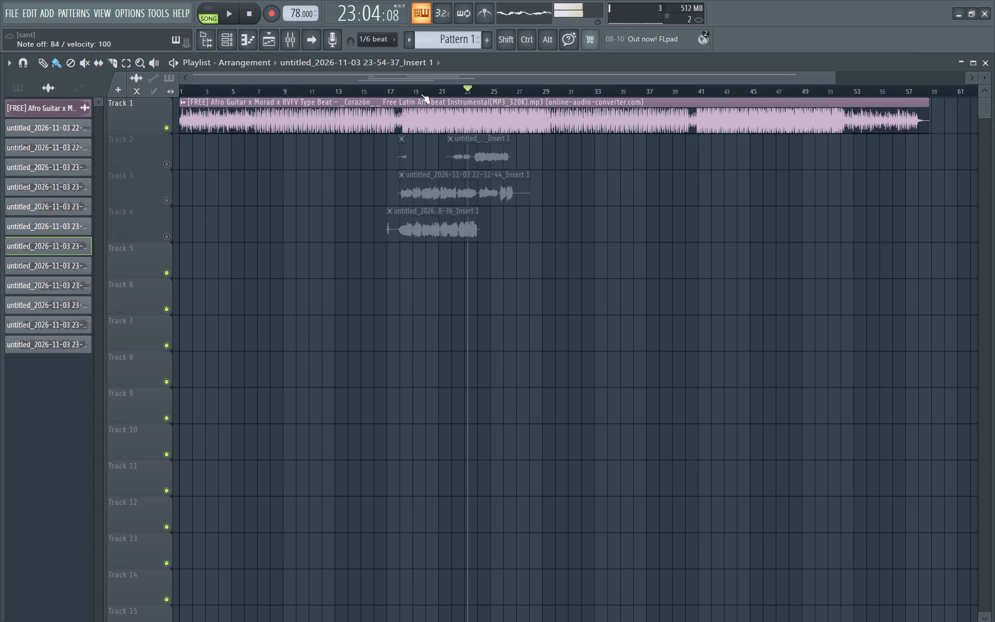
key("space")
key("space")
type("m")
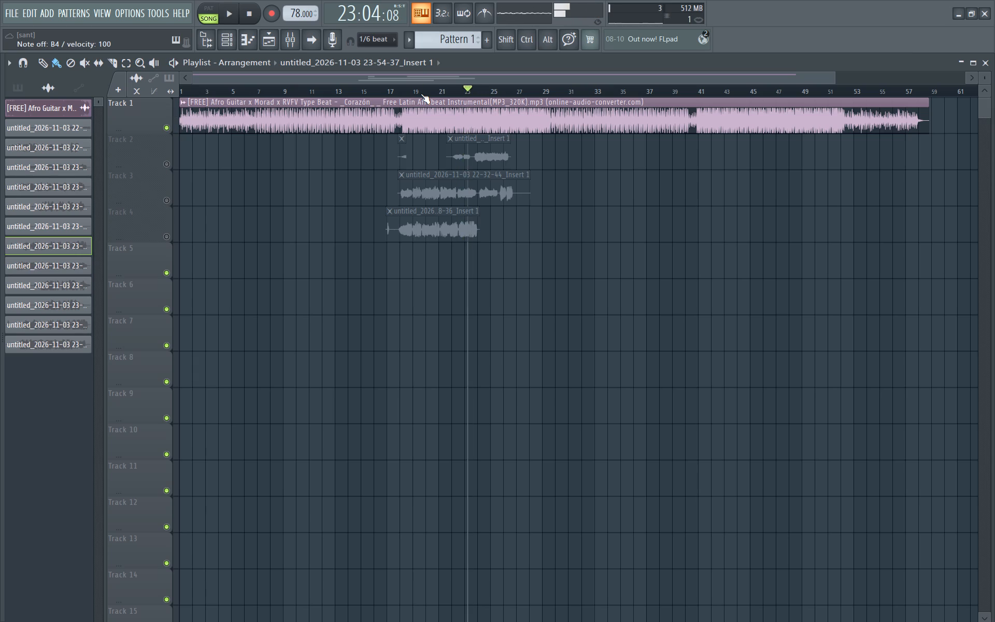
key("m")
key("space")
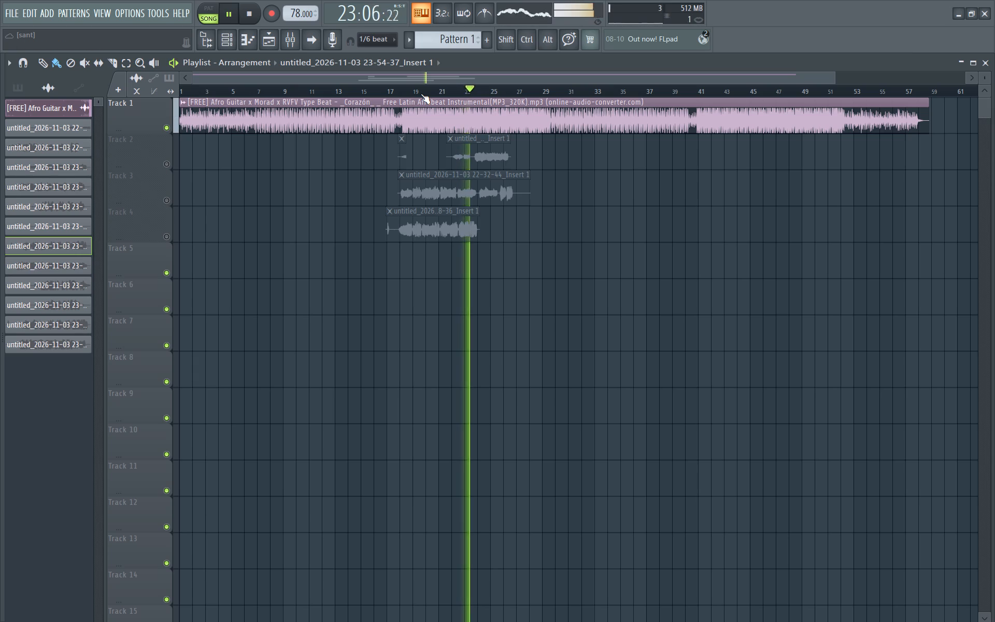
key("space")
type("n")
key("space")
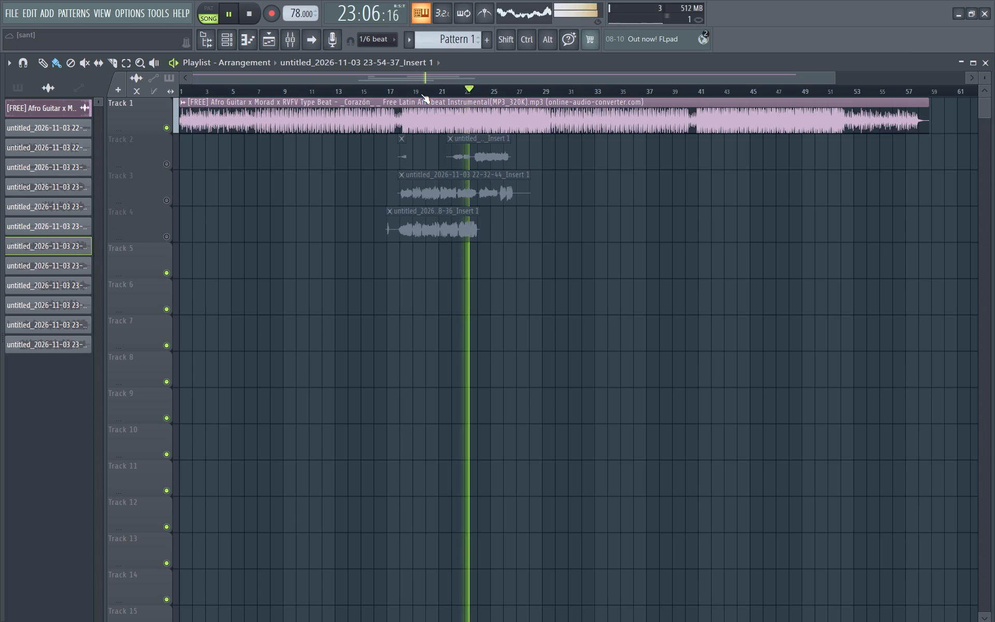
key("space")
Compare notes F4, G4 and A4 with the beat, replaying it briefly from early bar 23 between notes.
key("b")
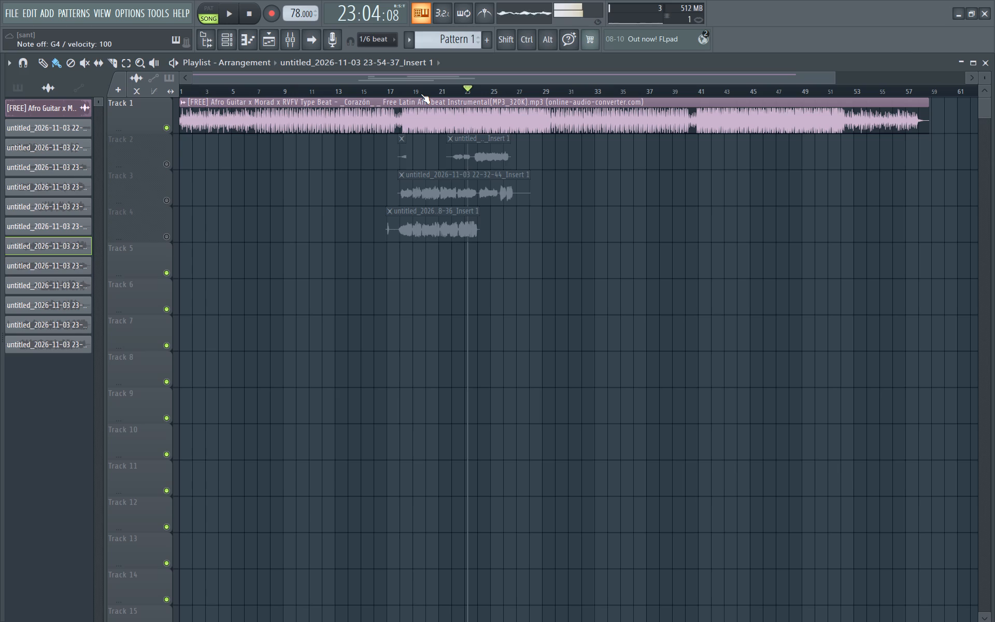
type("vb v")
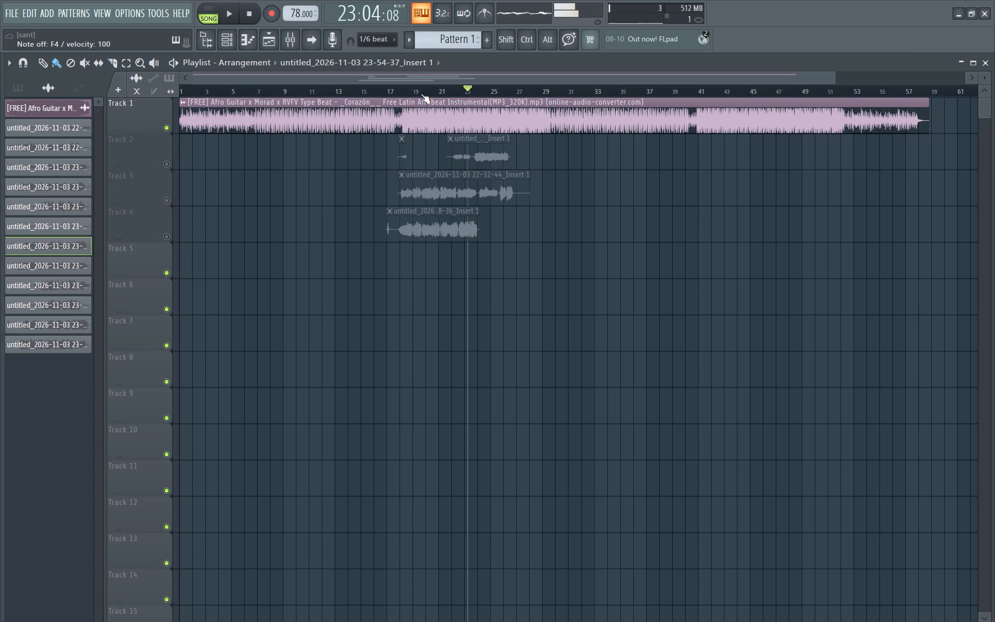
key("b")
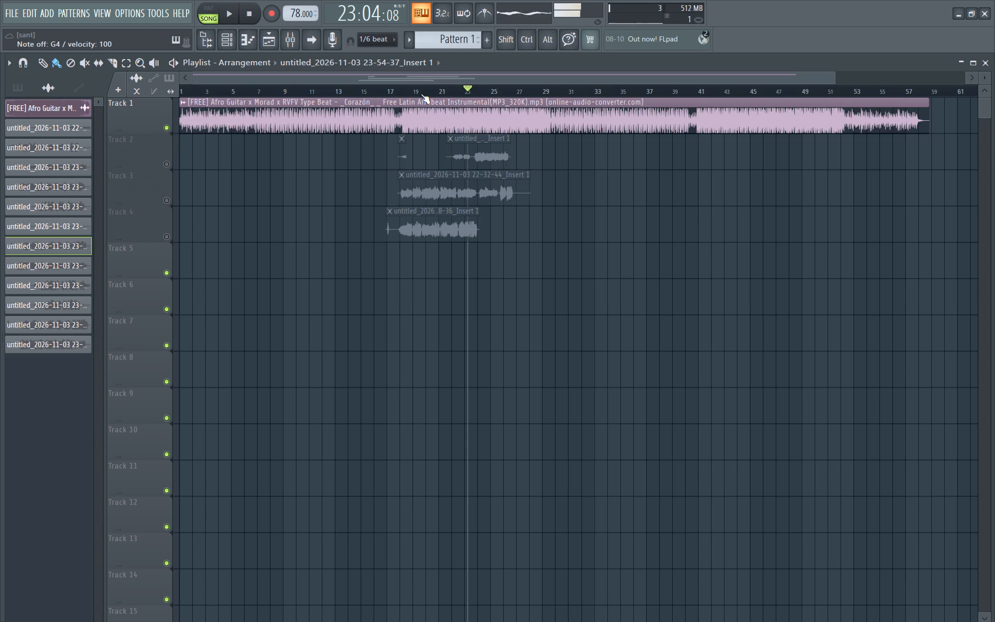
key("space")
key("space")
type("n")
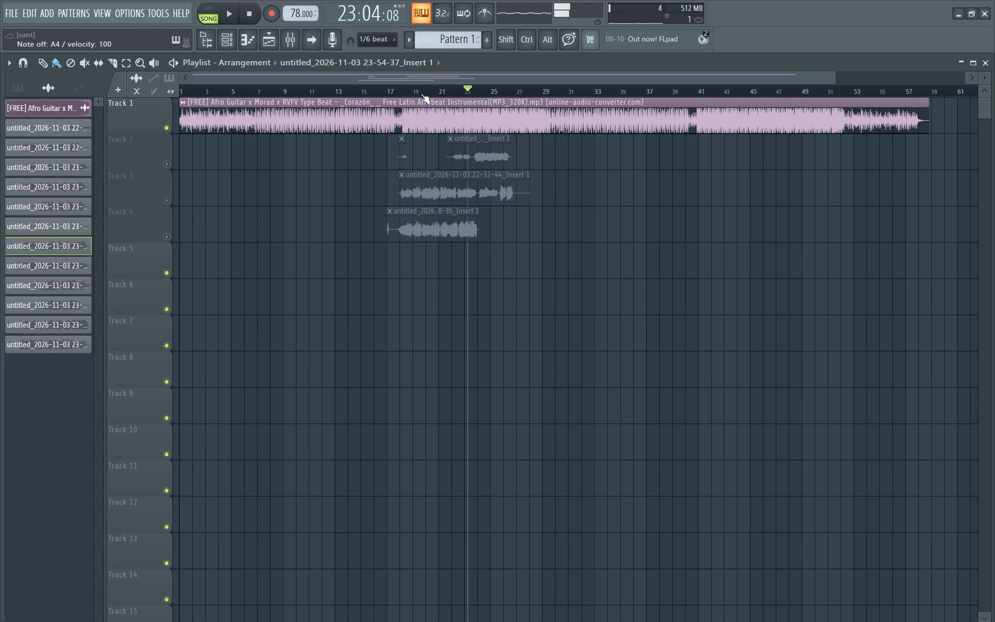
key("b")
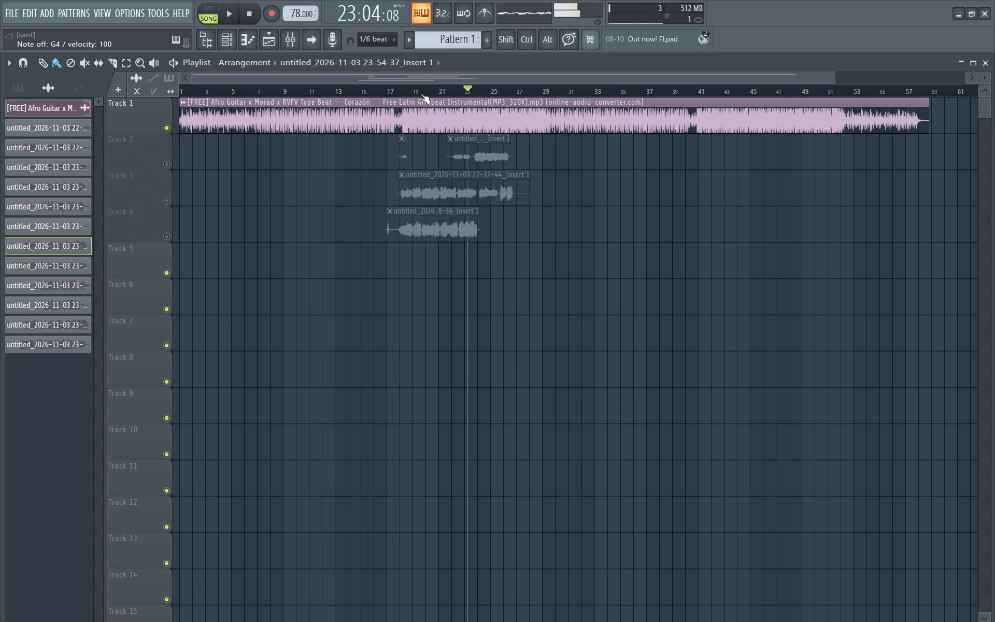
key("space")
key("space")
type("b")
key("n")
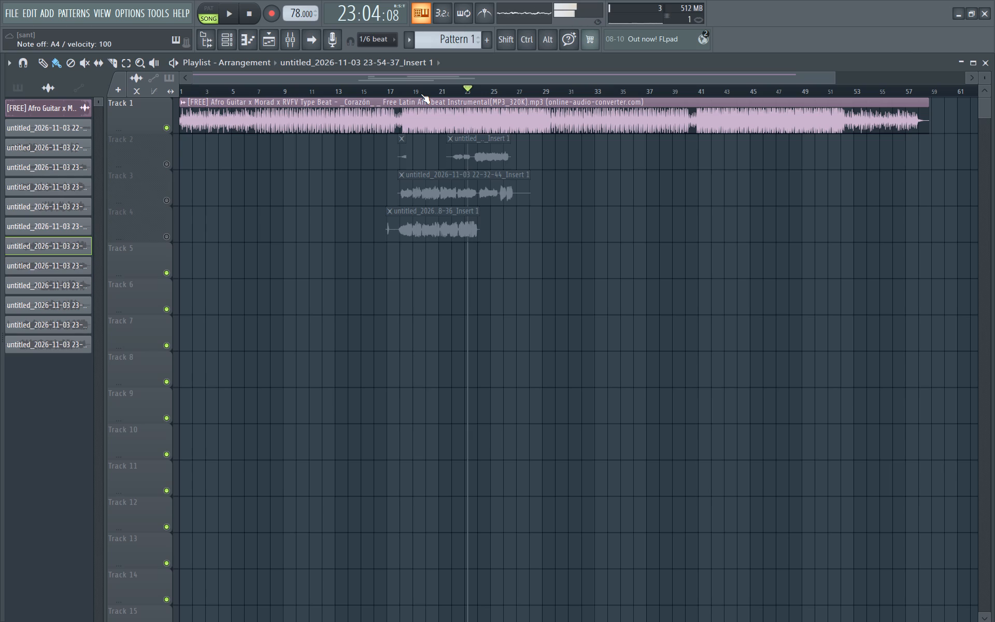
key("space")
type("n")
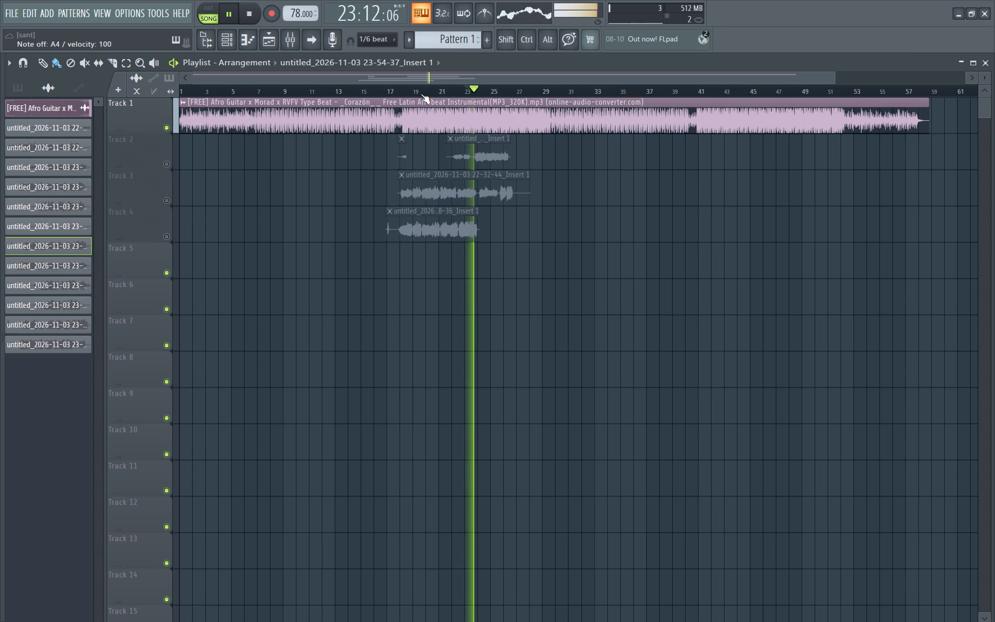
key("space")
type("n")
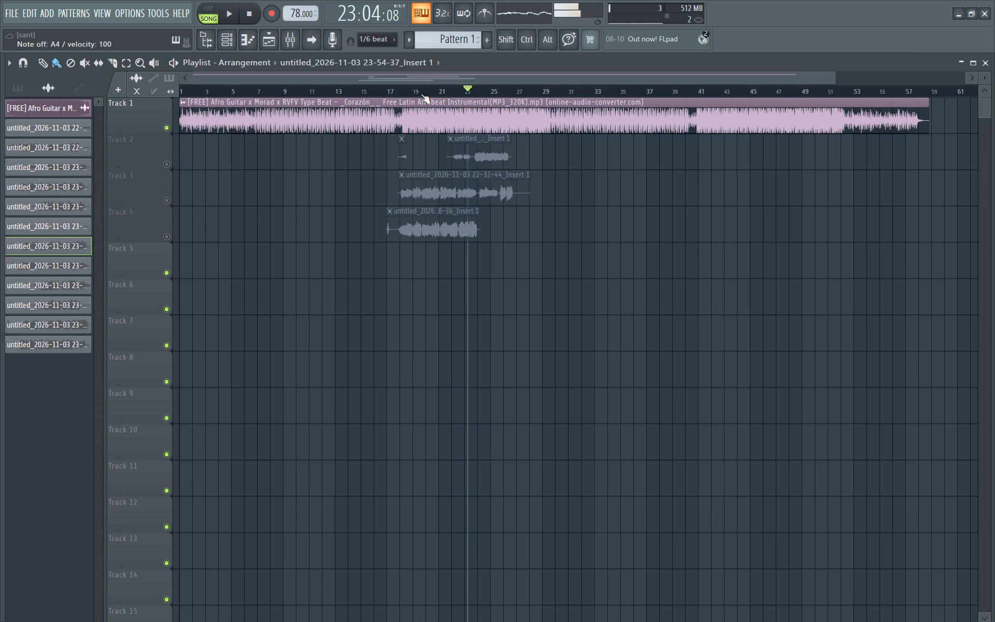
key("n")
type("nnnn n")
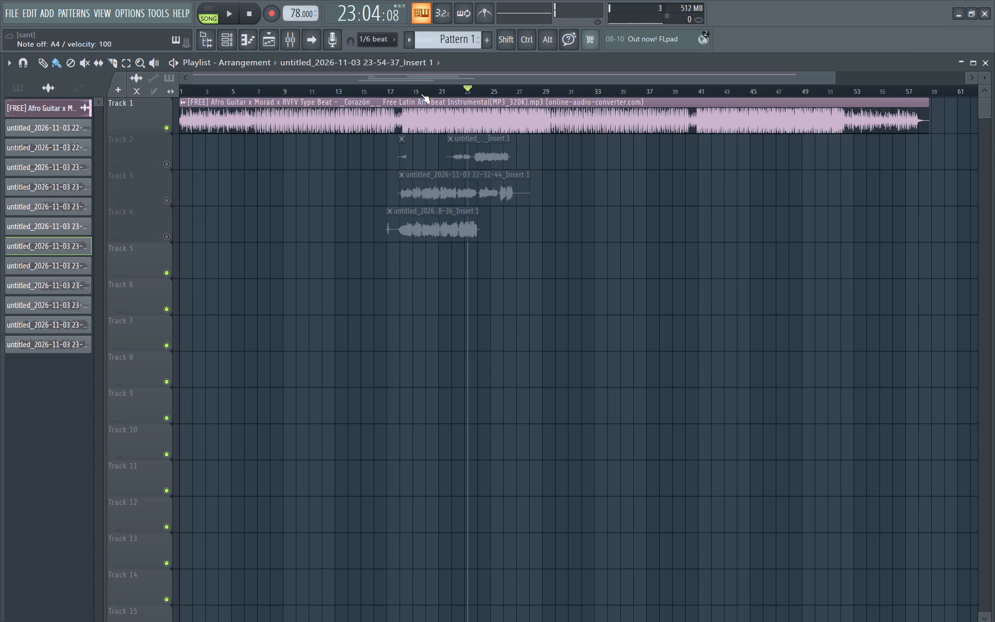
type("nnnnnnnnnnn")
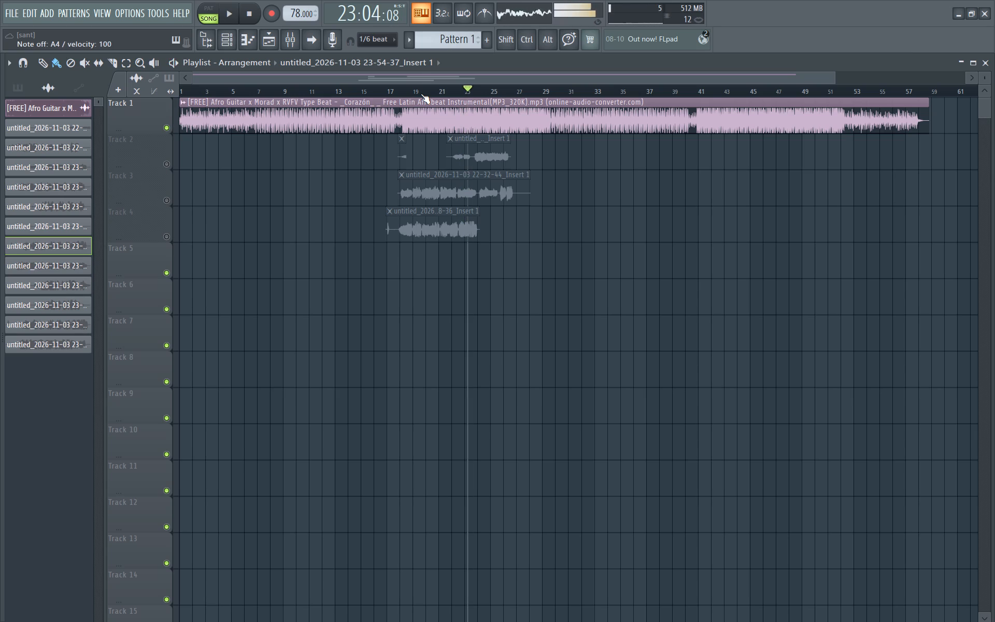
type("n m")
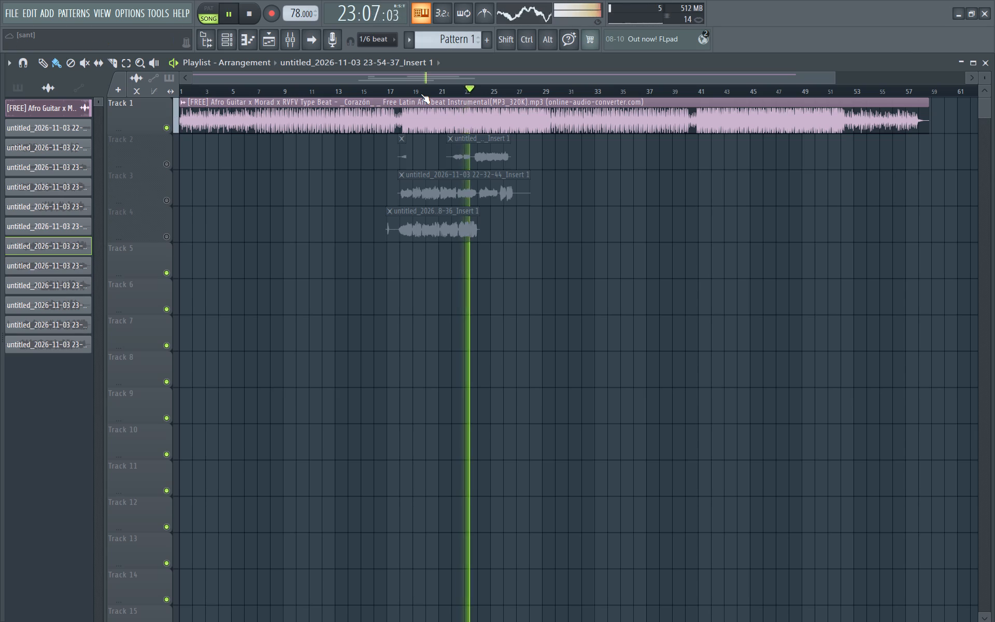
key("space")
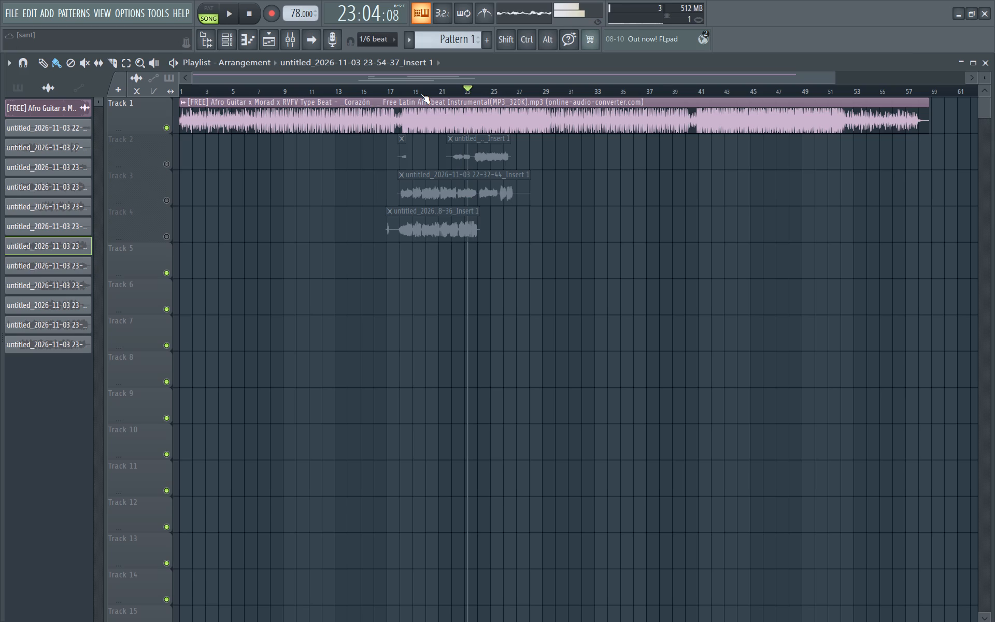
Audition higher notes, including C#5 and D5, between short playbacks of the beat from early bar 23.
key("space")
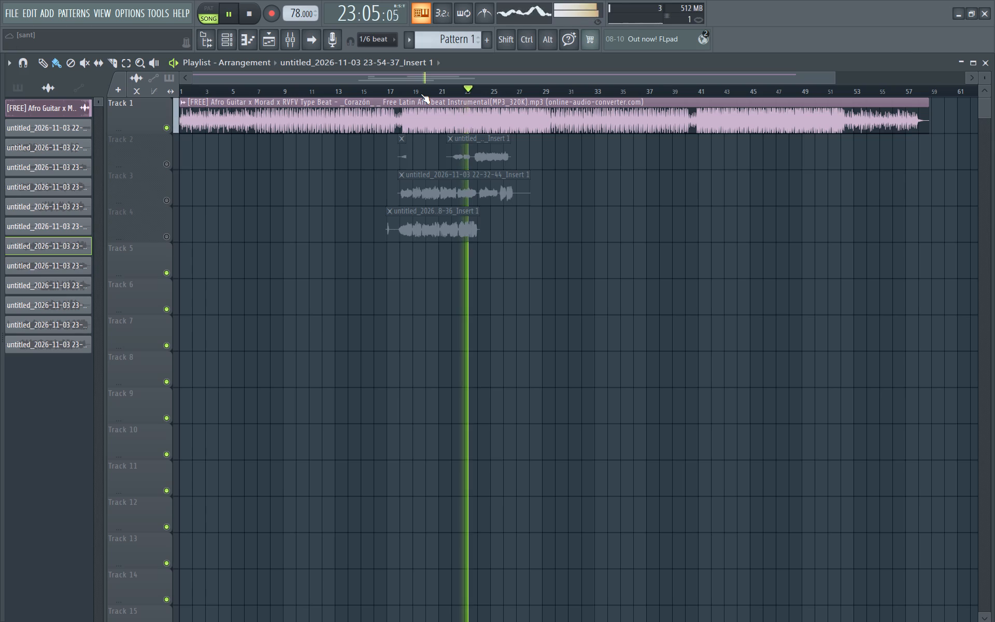
key("space")
type("l")
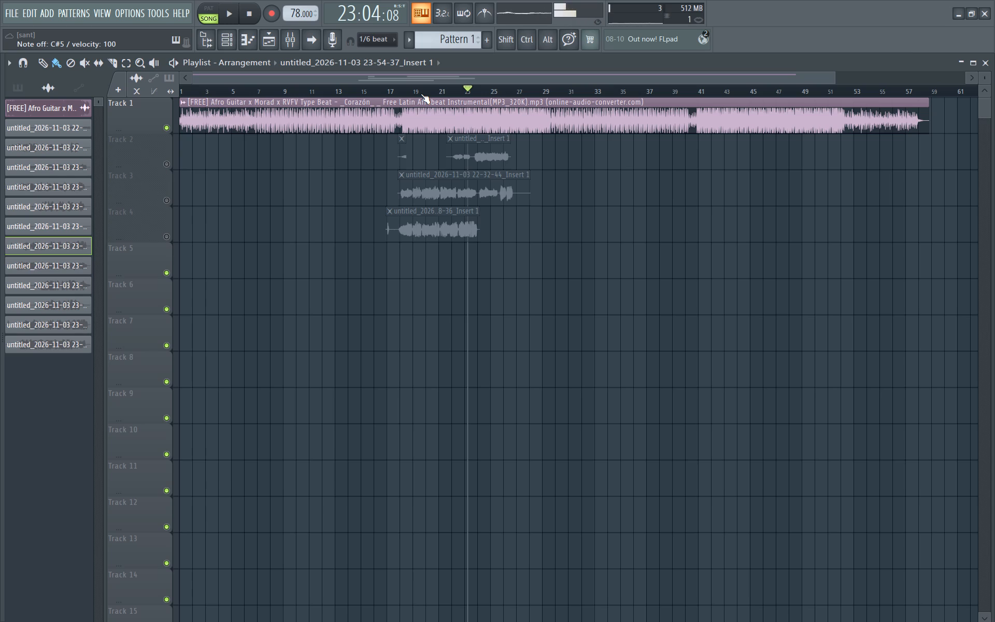
key("space")
key("space")
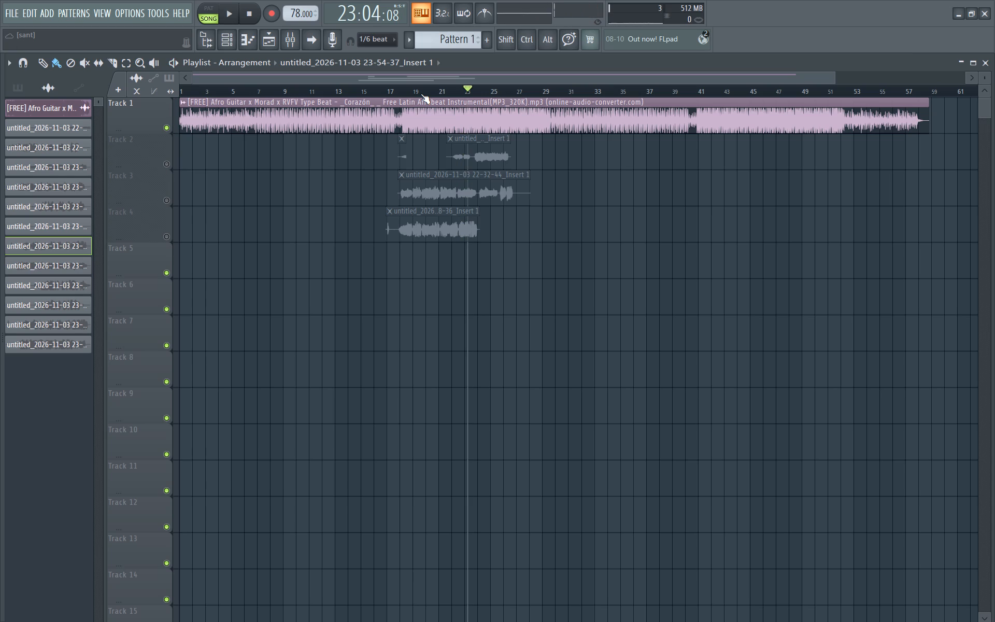
type("kkl")
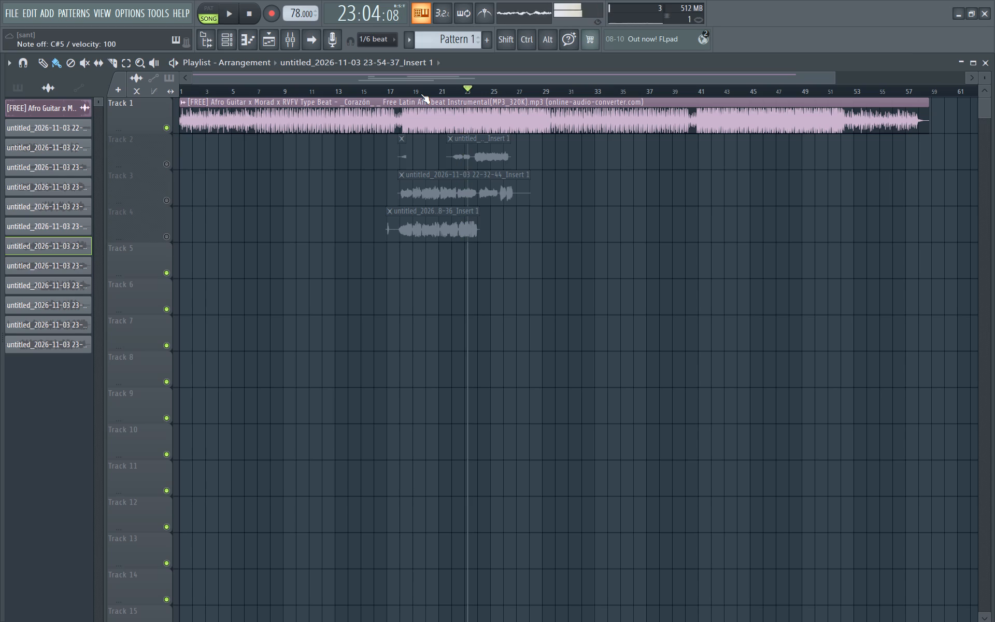
key("space")
key("space")
type(".")
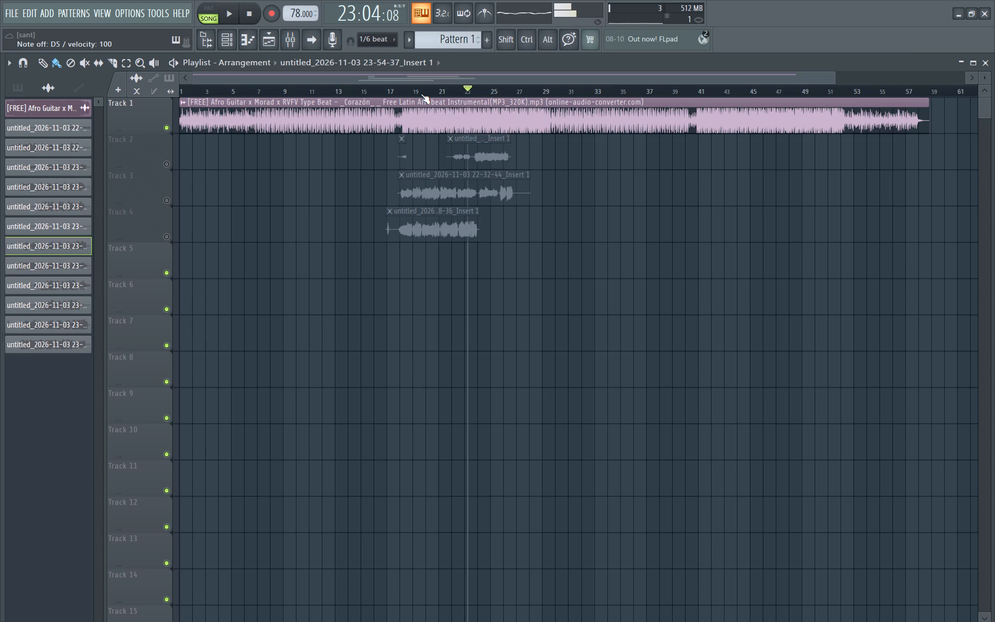
key("comma")
key("space")
key("space")
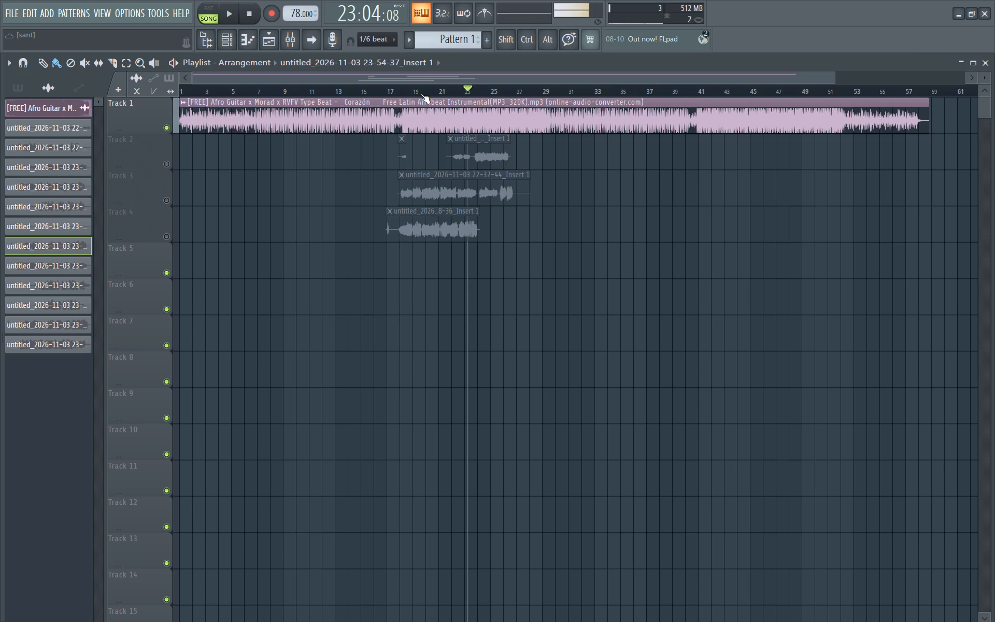
type(",")
type(". .")
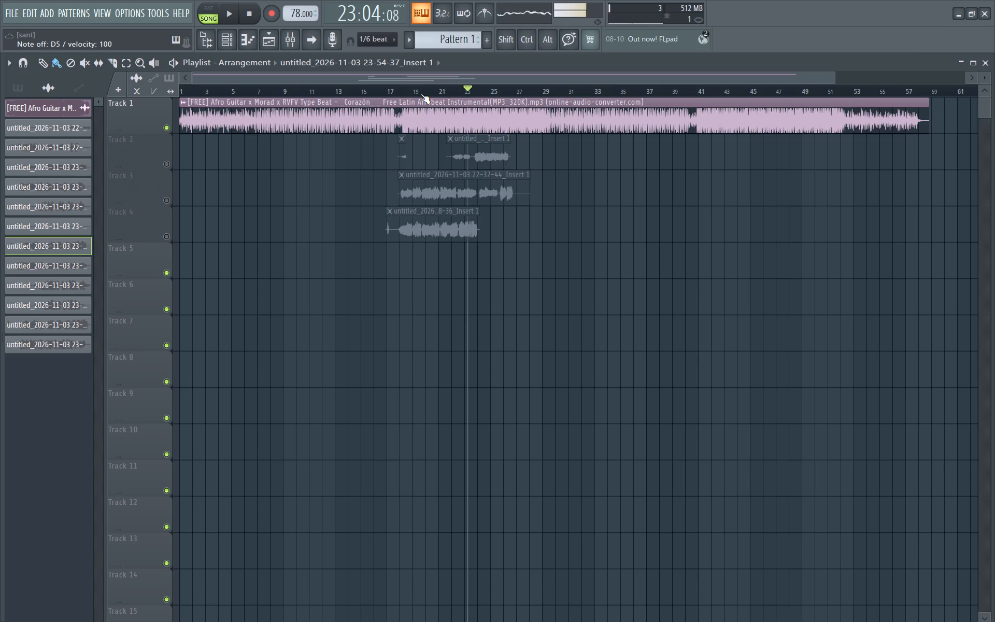
Replay the beat several times from early bar 23, listening on into bar 24.
key("space")
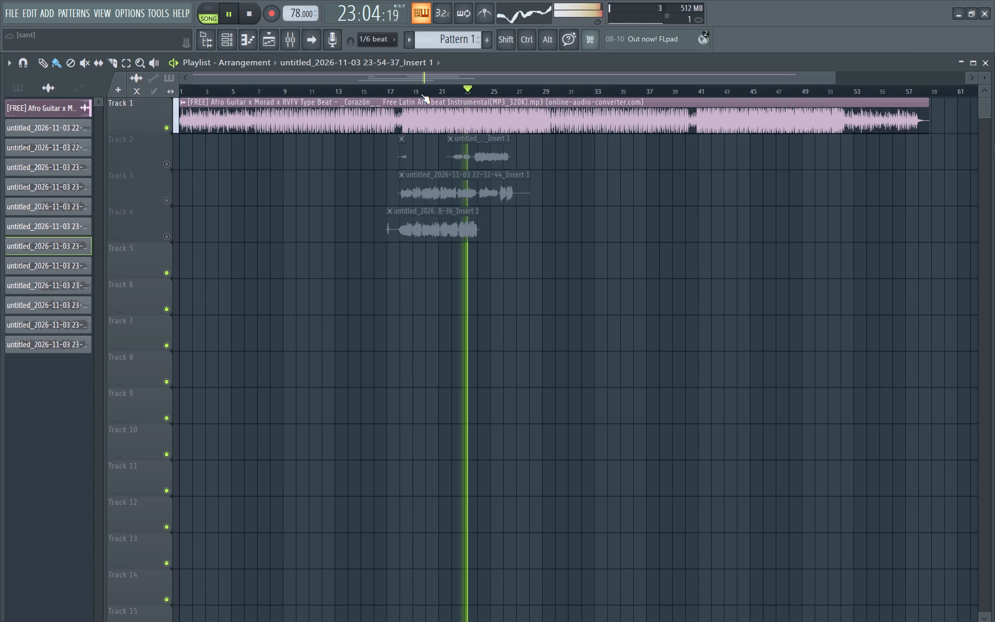
key("space")
key("space")
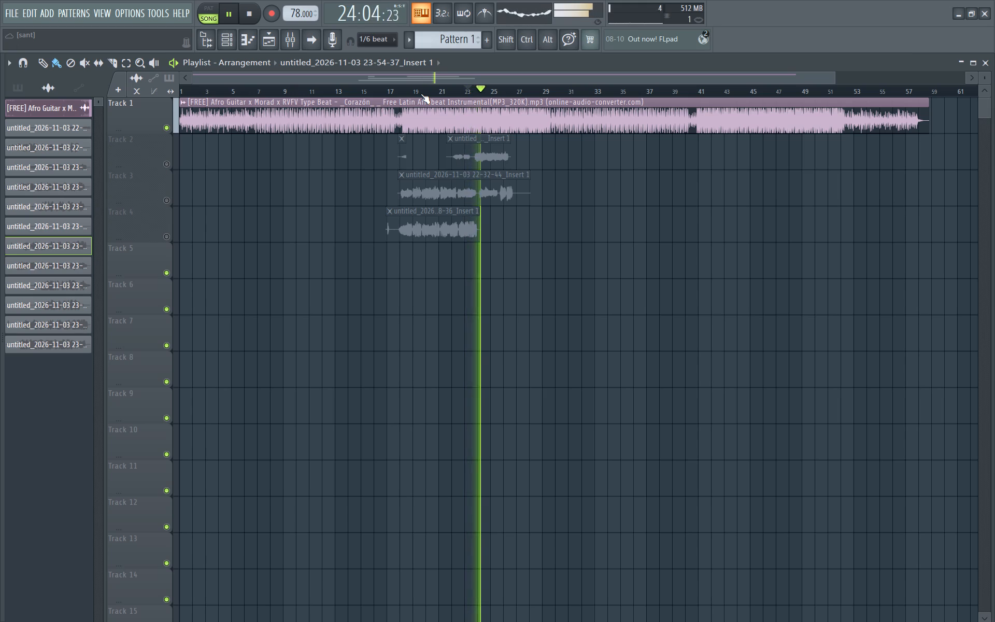
key("space")
key("space")
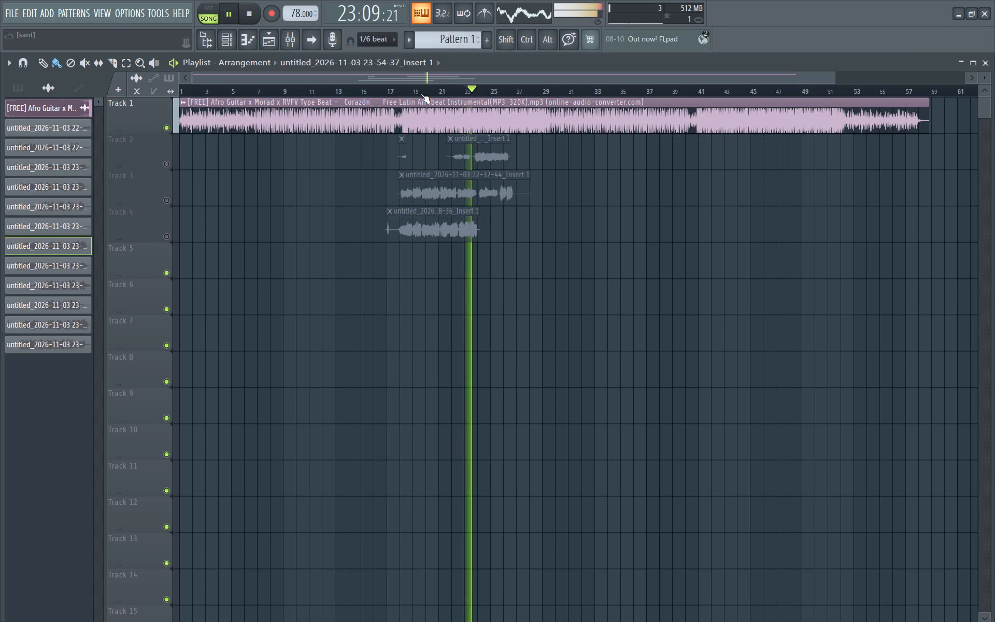
scroll(421, 94, "down", 1)
scroll(421, 94, "up", 16, "ctrl")
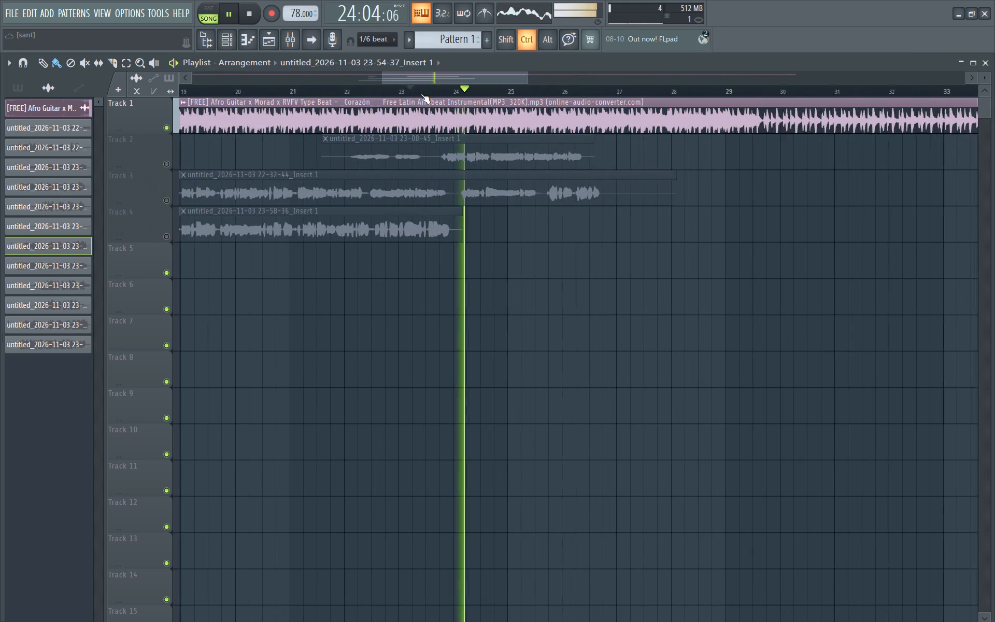
scroll(421, 94, "up", 6, "ctrl")
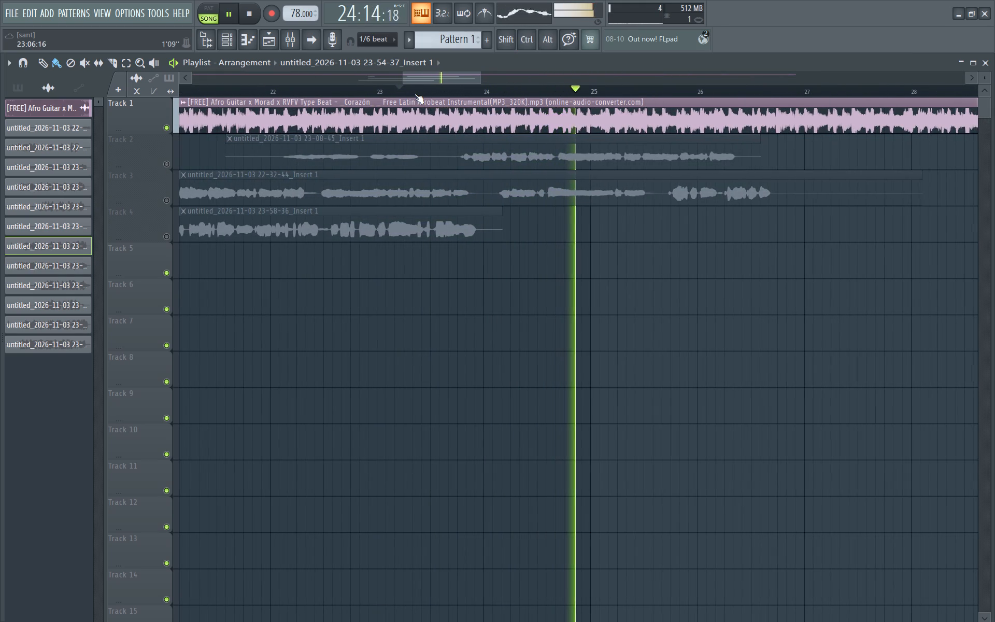
Restart playback from early bar 23 and unmute Track 2 to hear its vocal take over the beat through bar 26.
key("space")
key("space")
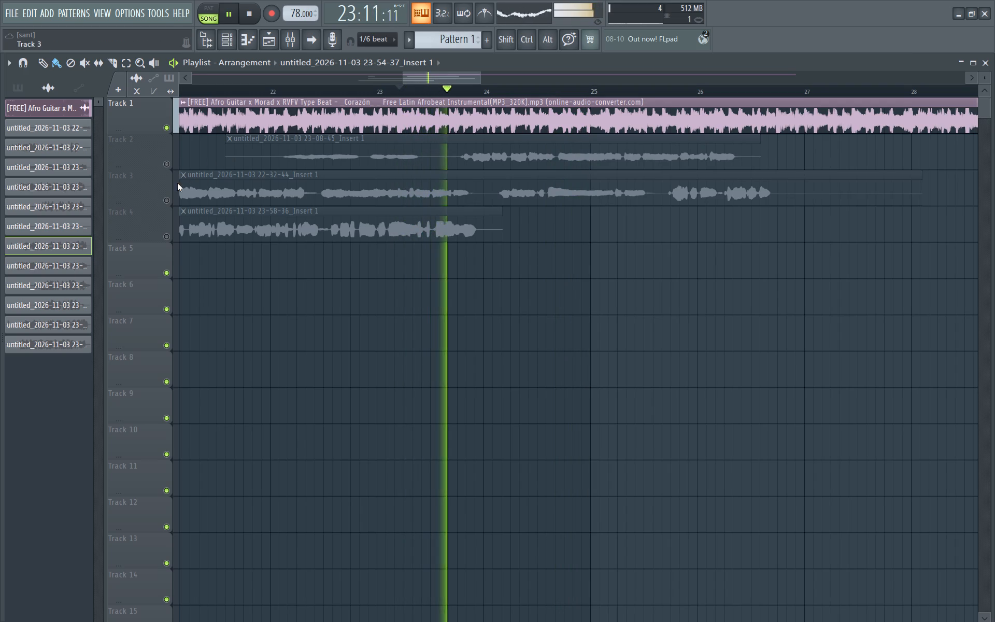
left_click(168, 162)
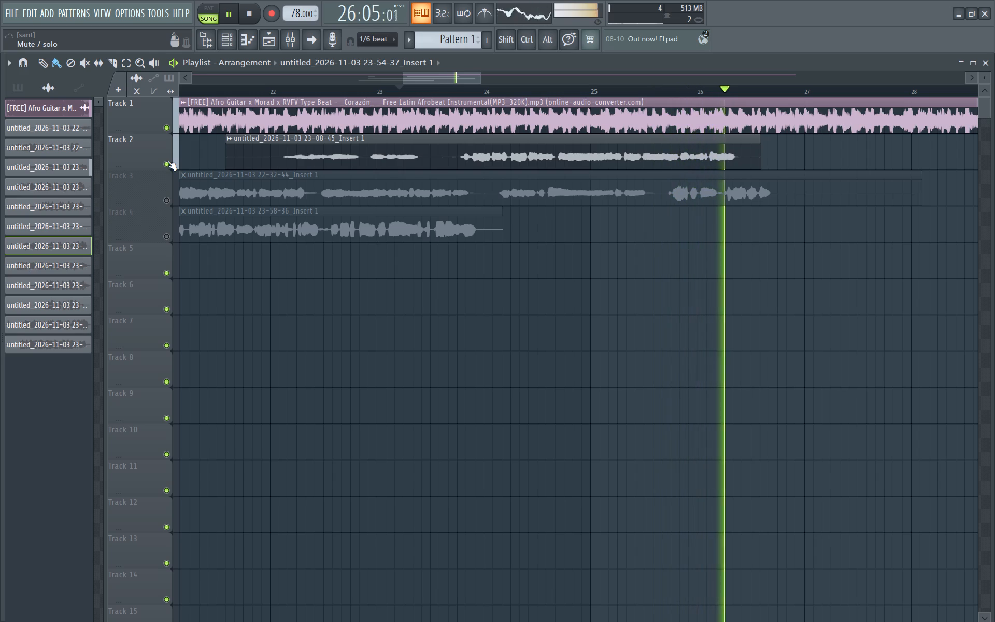
Mute Track 2, unmute Track 3 and listen to its vocal take over the beat, restarting playback from the start of bar 22.
left_click(167, 161)
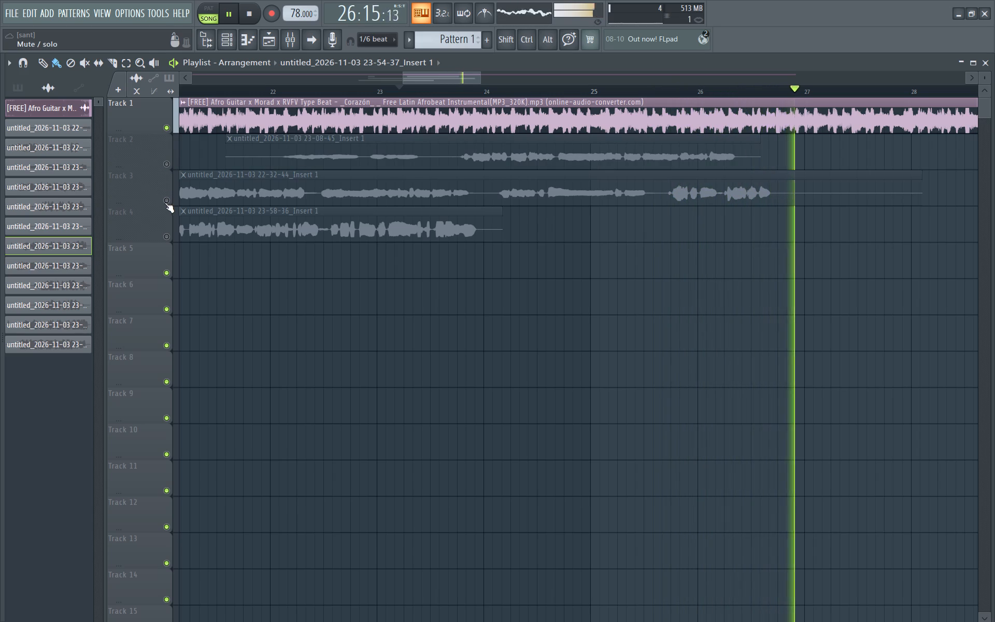
left_click(165, 203)
key("space")
key("space")
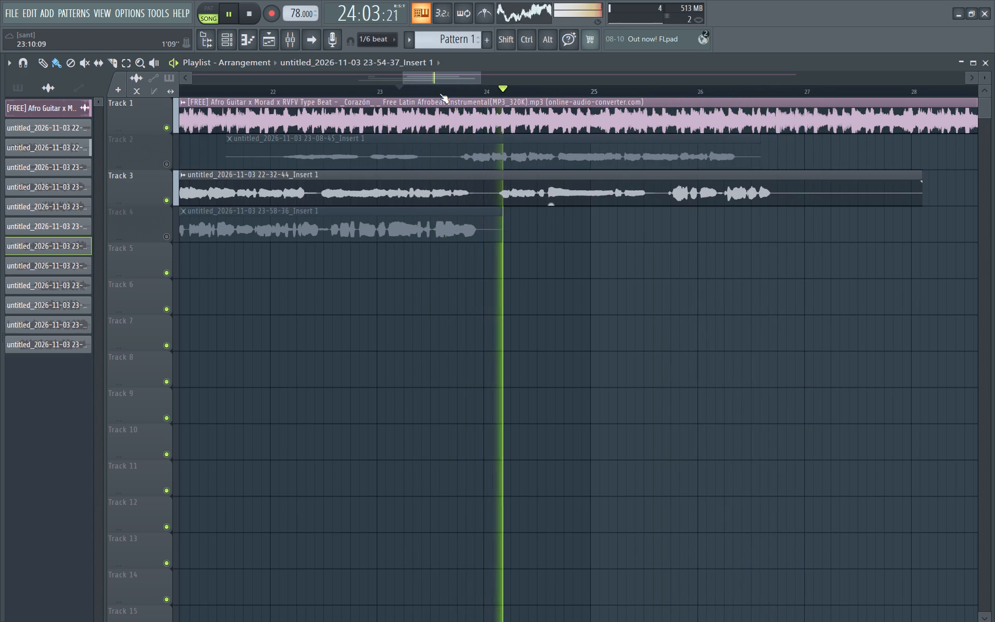
scroll(439, 93, "down", 8)
scroll(439, 93, "down", 5, "ctrl")
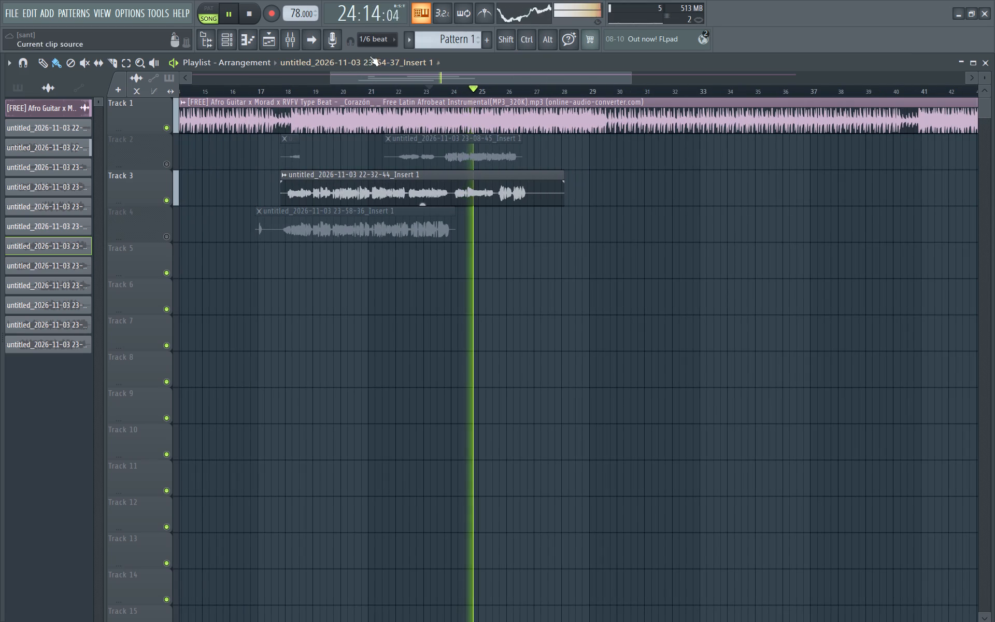
left_click(398, 90)
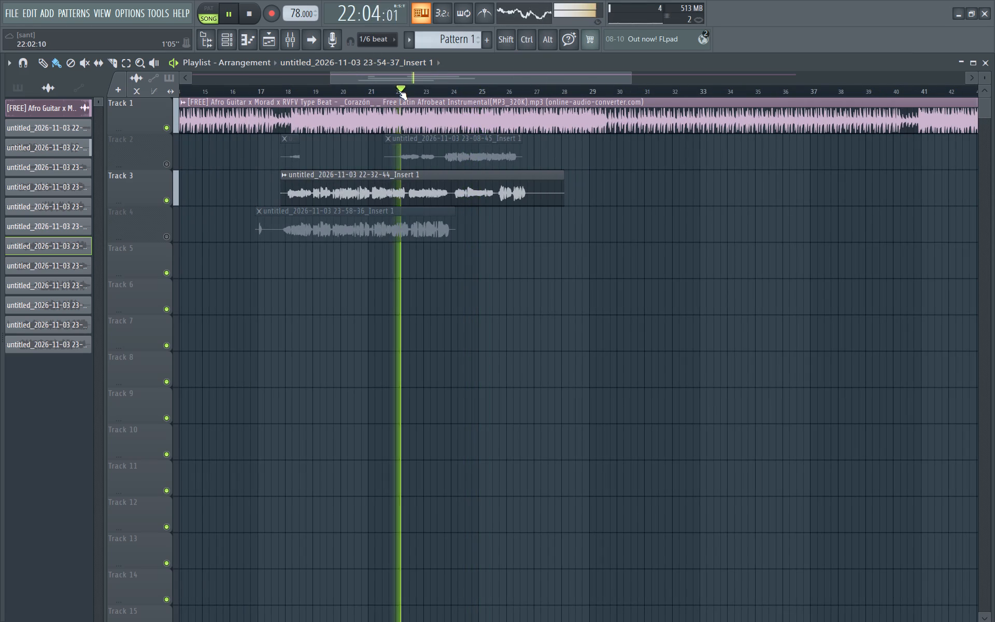
Switch from Track 3's vocal to Track 4's by muting and unmuting, replay it over the beat from bar 22, and stop playback.
left_click(167, 201)
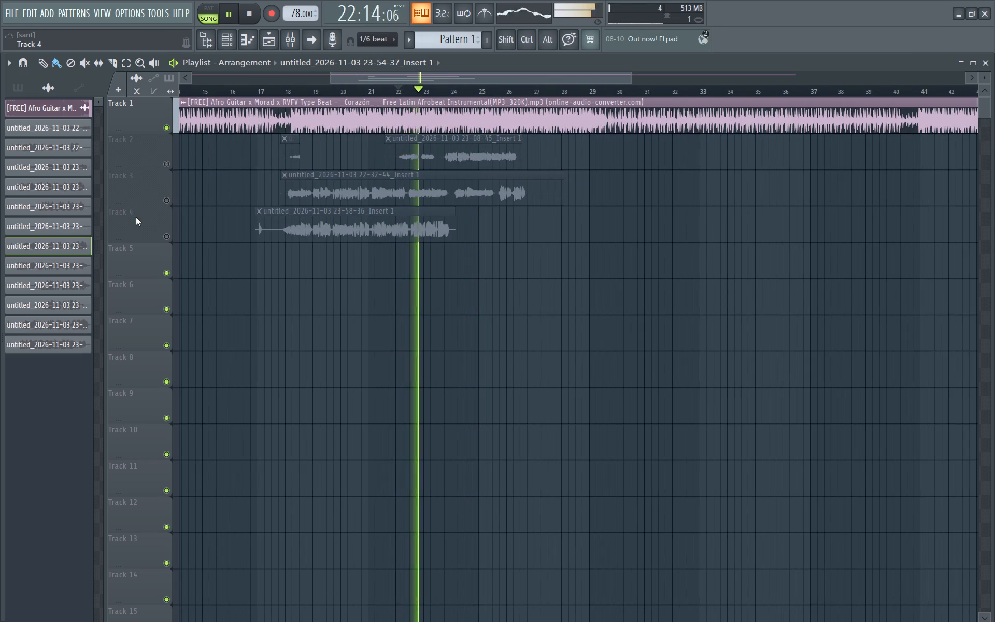
left_click(169, 236)
key("space")
key("space")
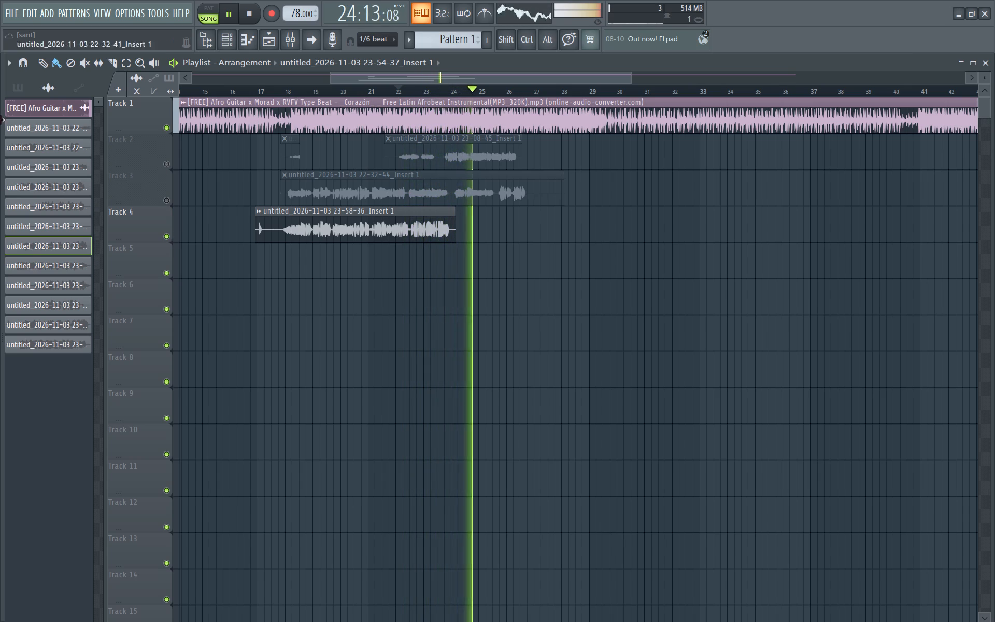
key("space")
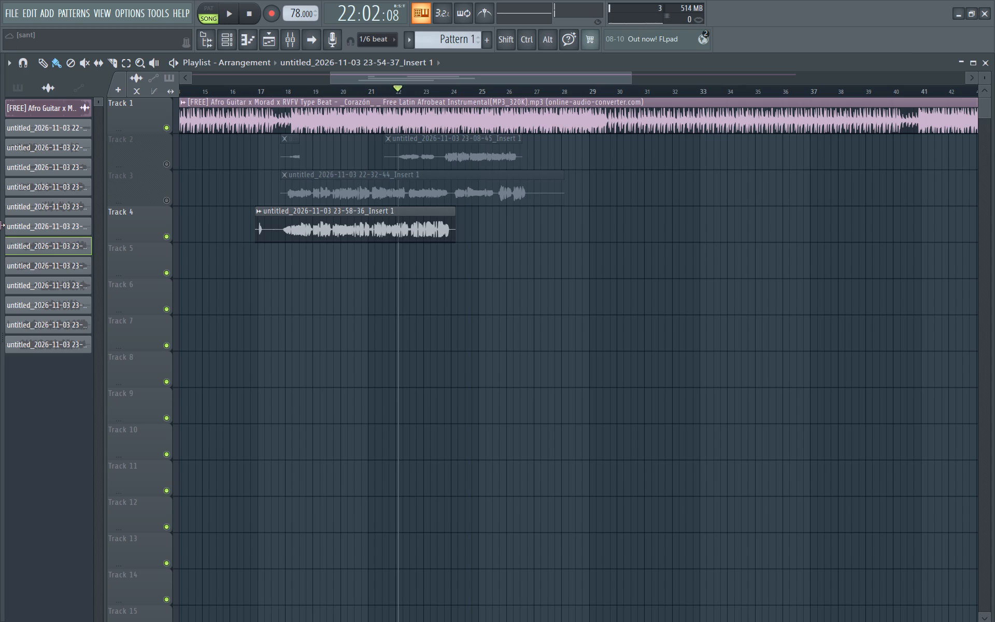
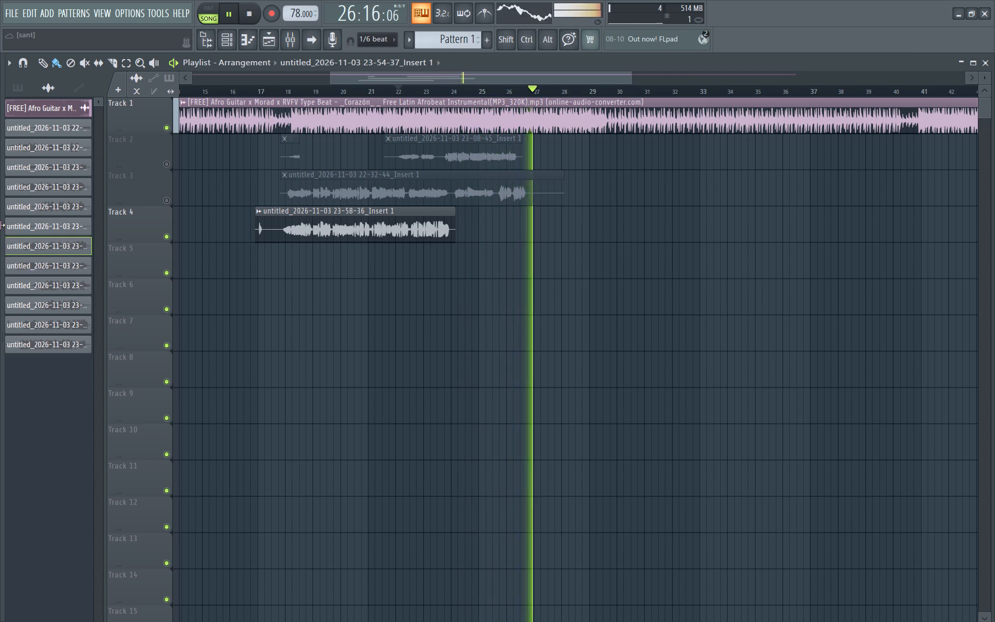
Stop playback and record a new vocal take over the beat from bar 22 to about the end of bar 26, then disarm recording.
key("space")
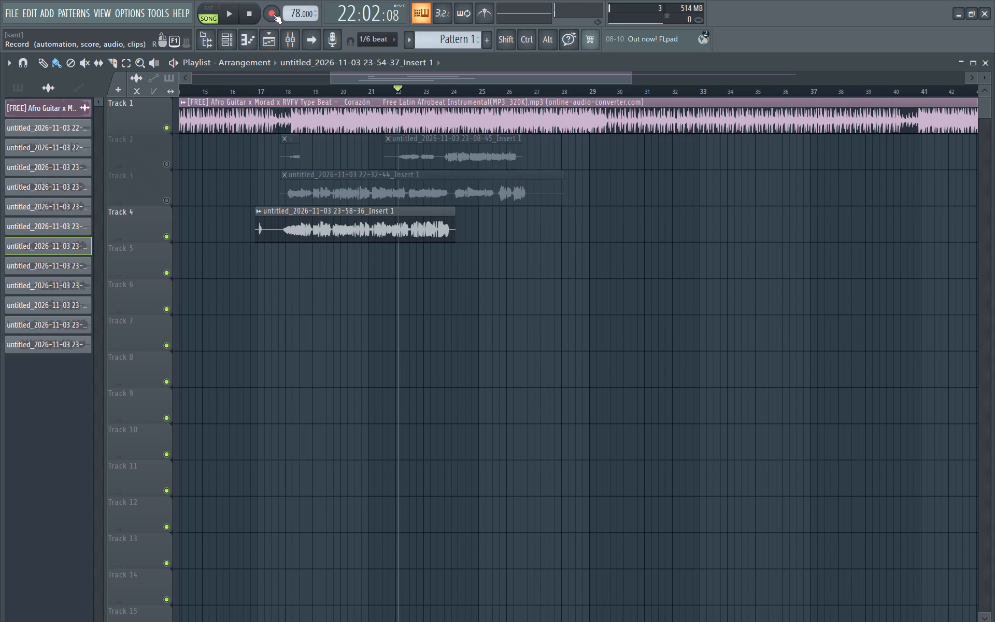
left_click(273, 14)
key("space")
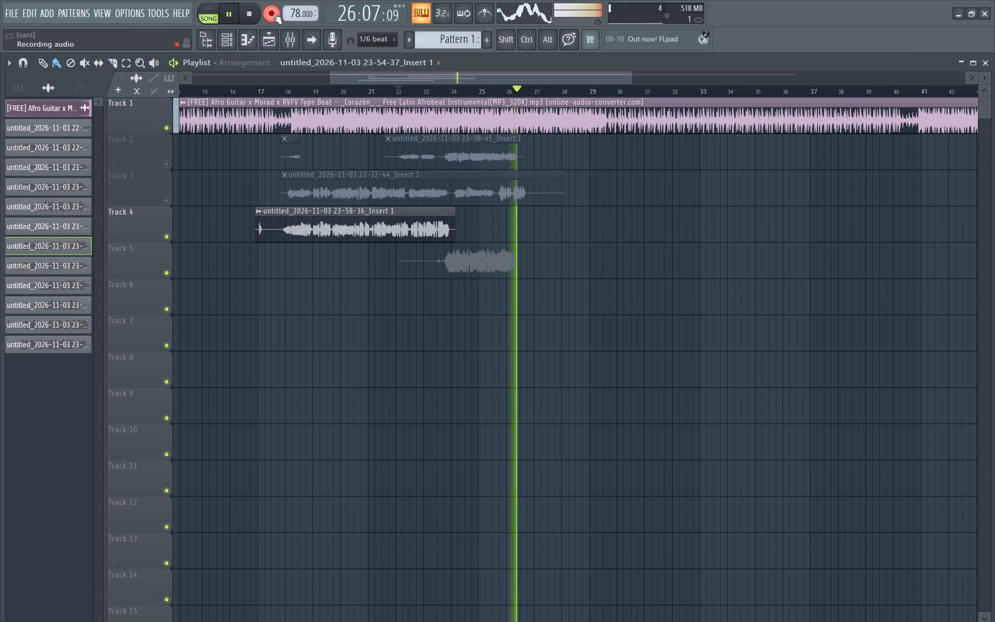
key("space")
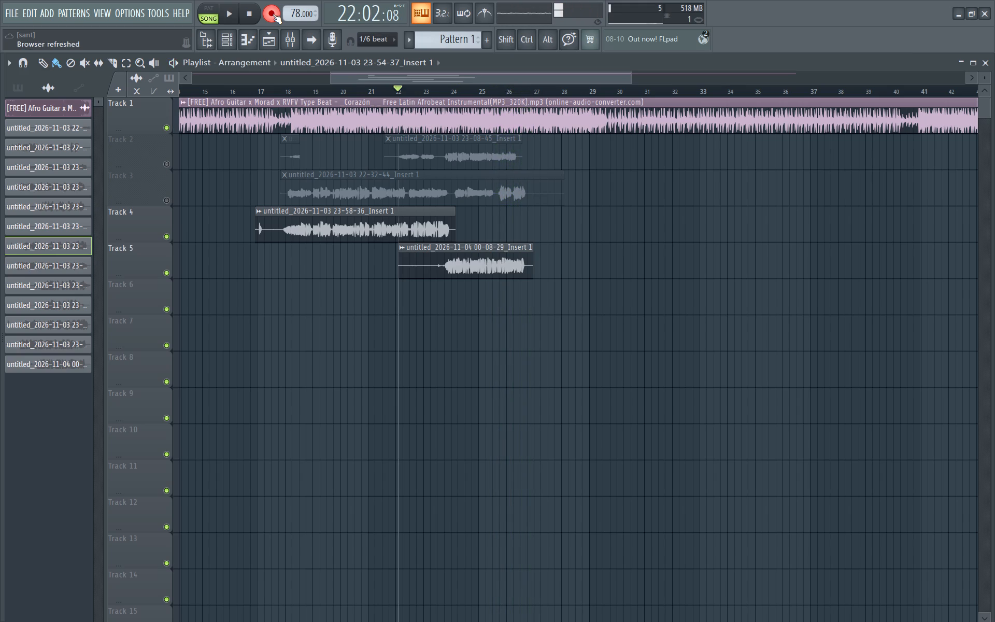
left_click(276, 17)
Play the new Track 5 take over the beat from bar 22, then replay it several times from mid bar 23, listening on past bar 26.
key("space")
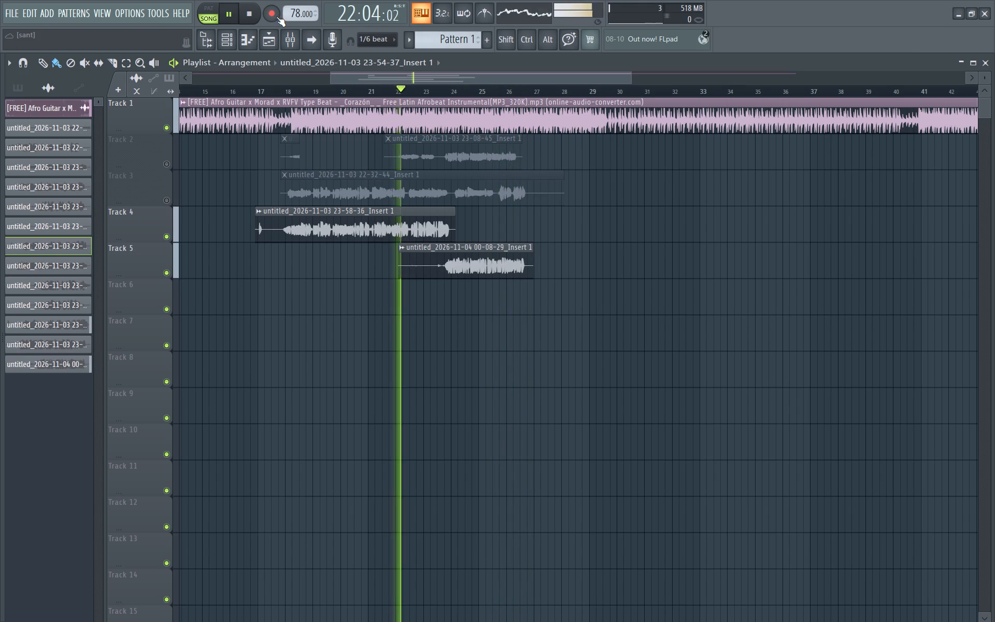
left_click(445, 89)
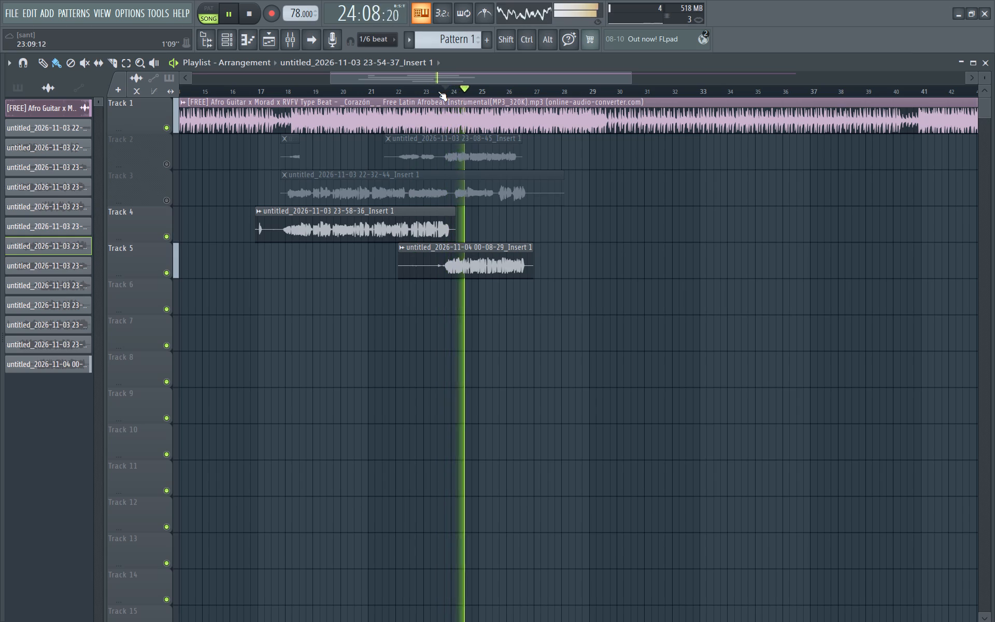
left_click(438, 91)
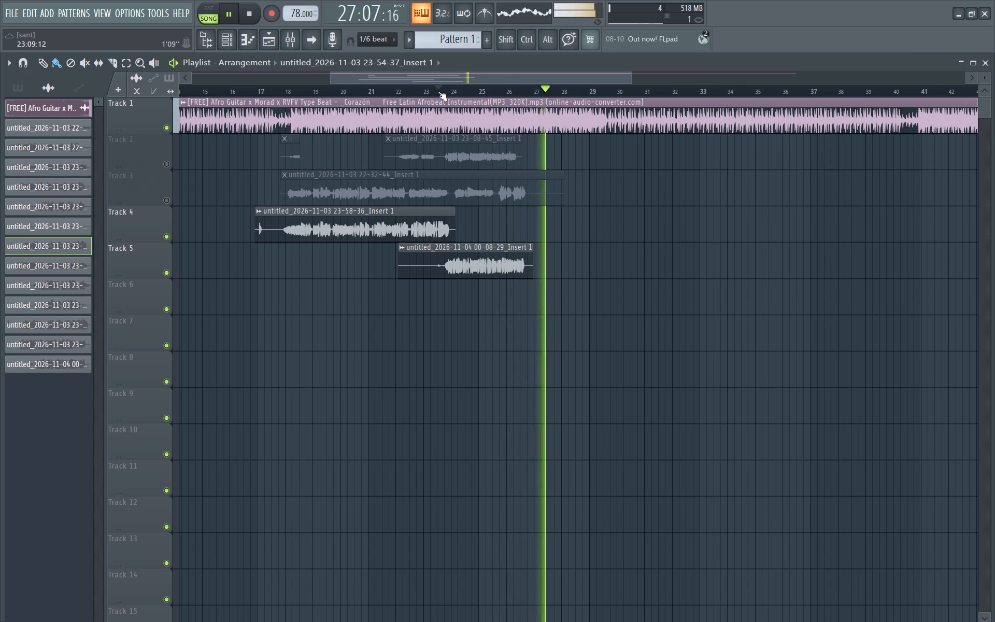
key("space")
key("space")
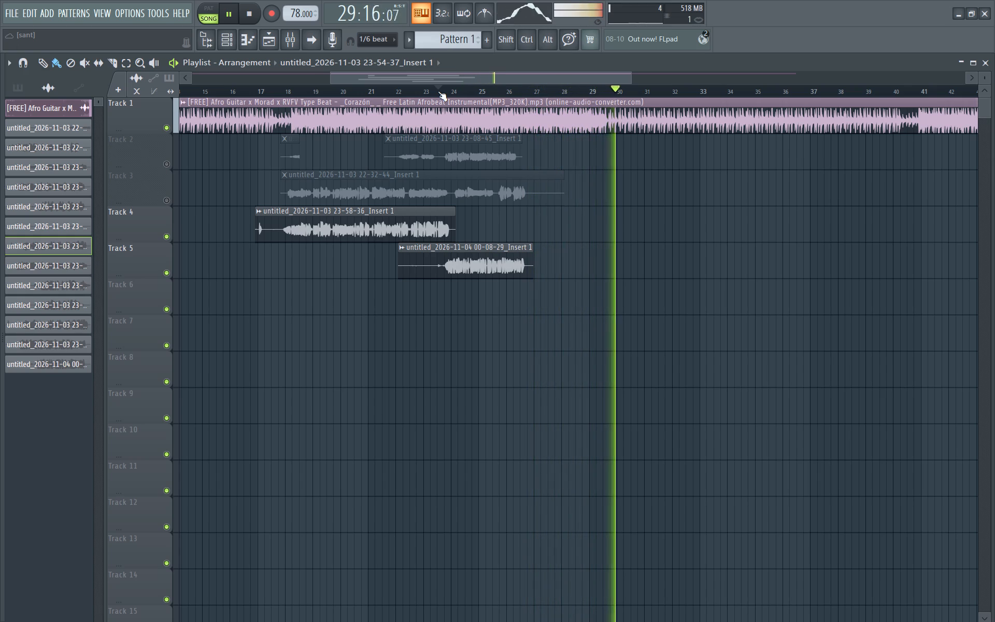
key("space")
key("space")
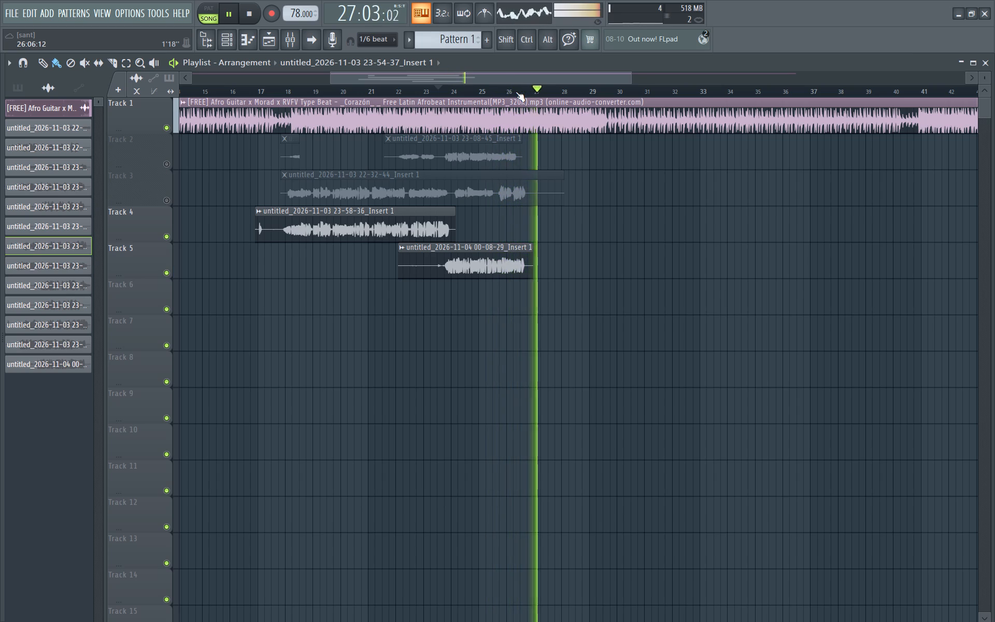
key("space")
key("space")
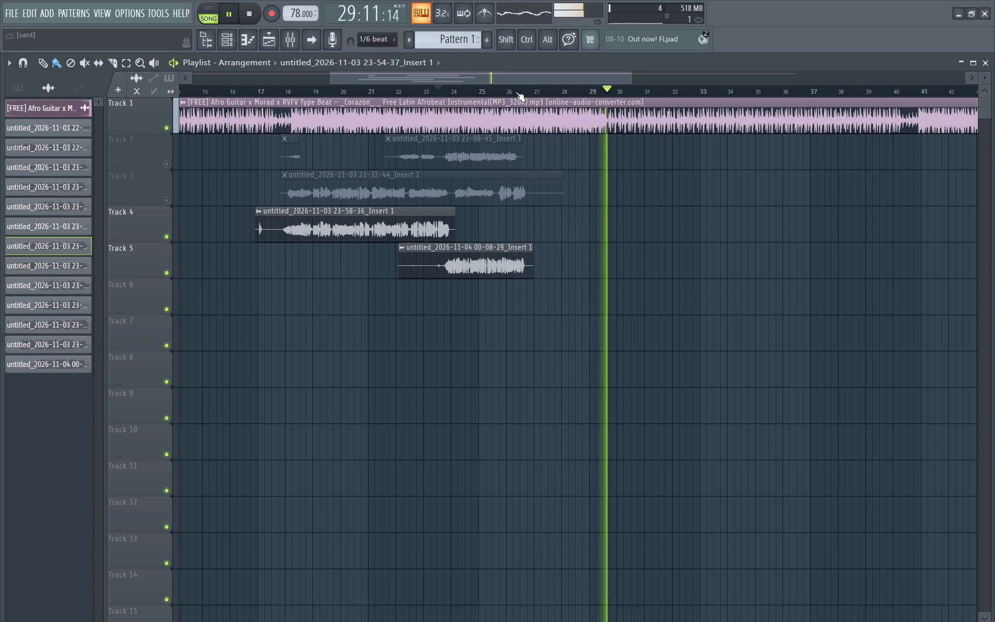
key("space")
key("space")
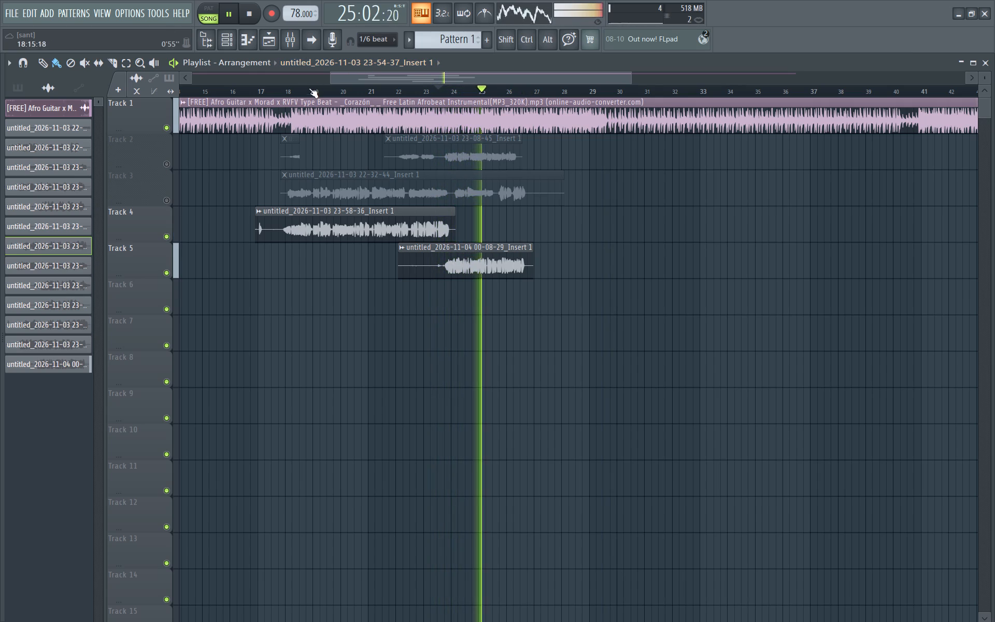
Play both vocal takes over the beat from just before bar 18 and check the Insert 1 and master levels in the mixer.
left_click(283, 94)
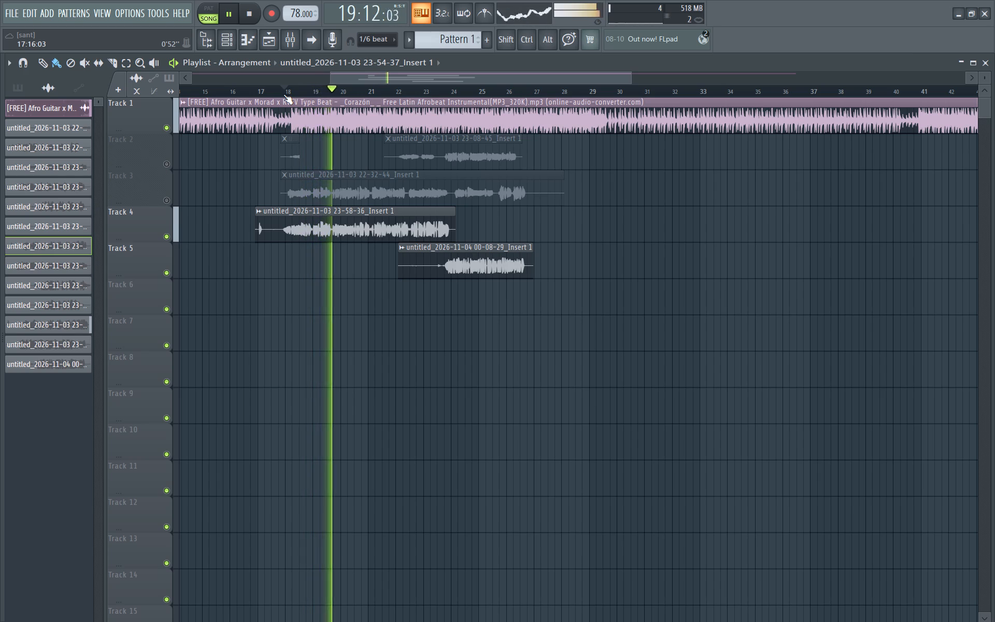
left_click(287, 40)
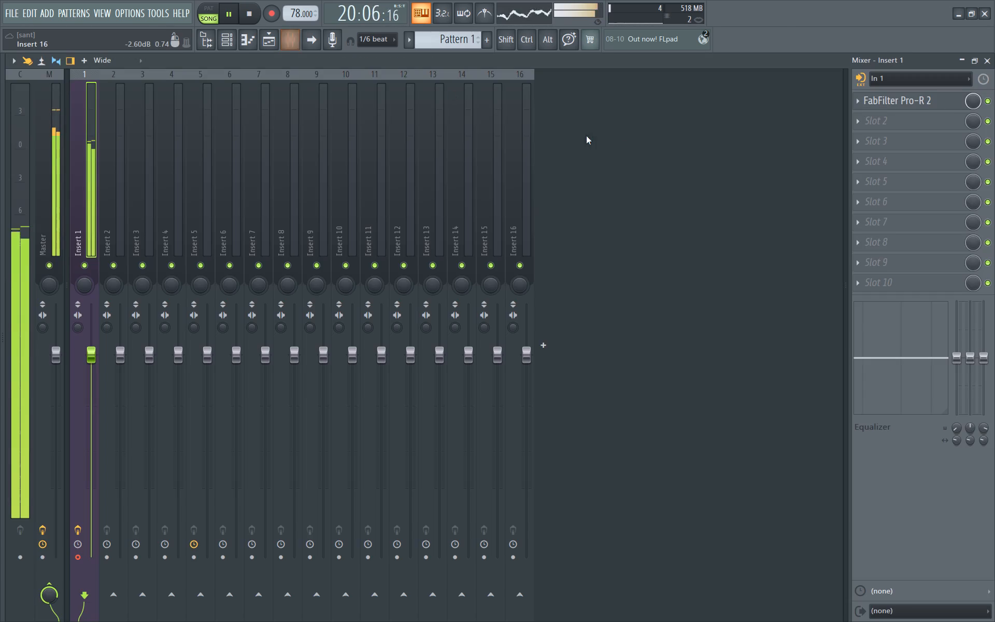
left_click(987, 60)
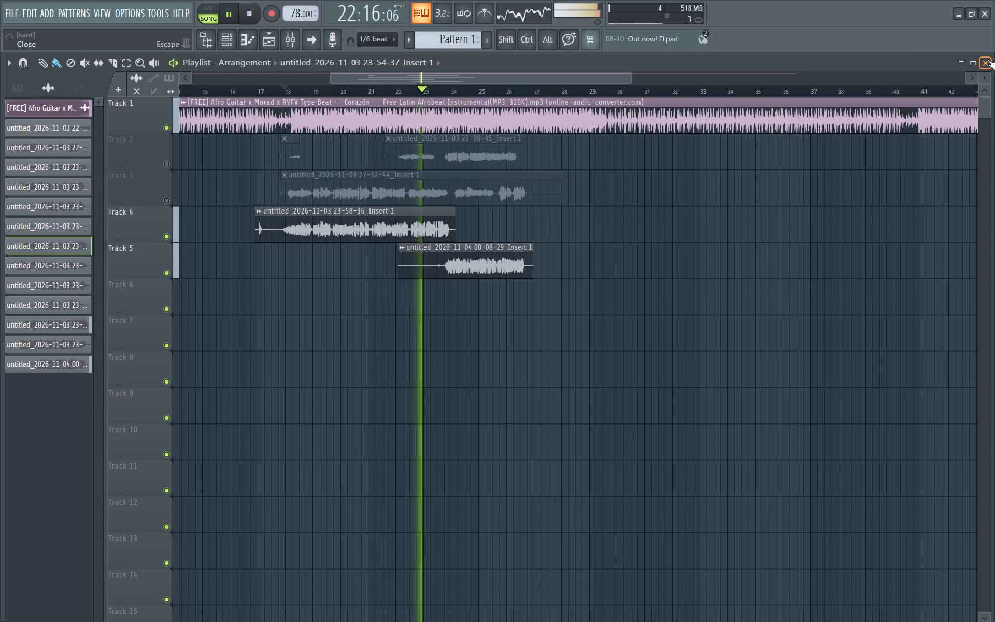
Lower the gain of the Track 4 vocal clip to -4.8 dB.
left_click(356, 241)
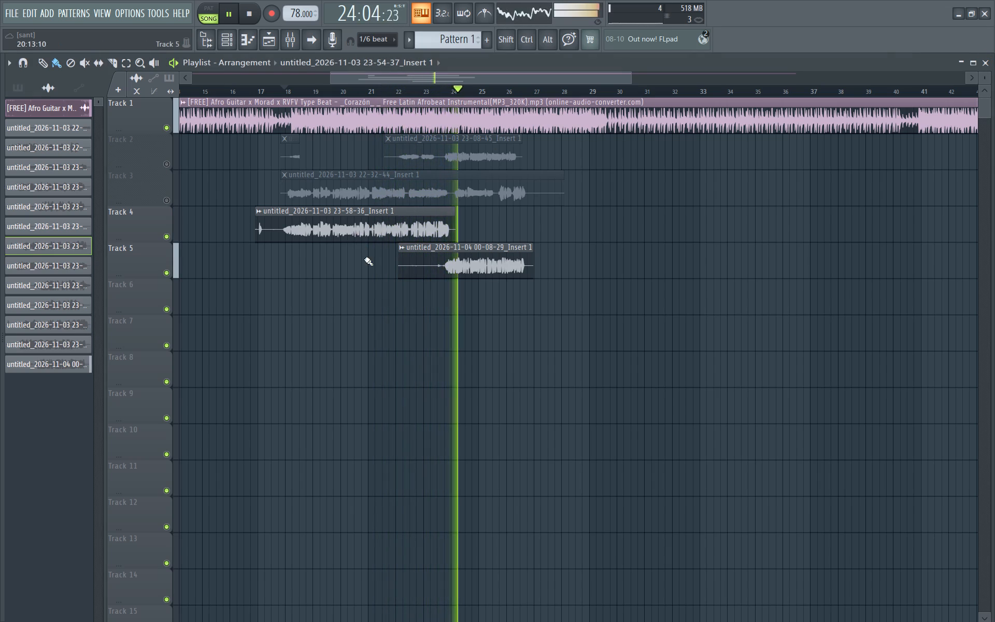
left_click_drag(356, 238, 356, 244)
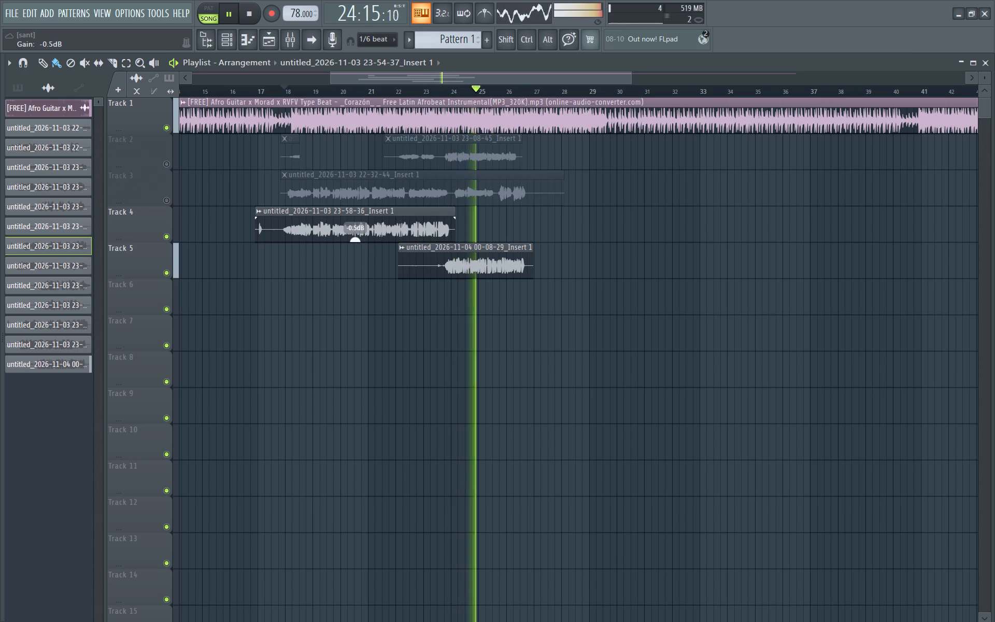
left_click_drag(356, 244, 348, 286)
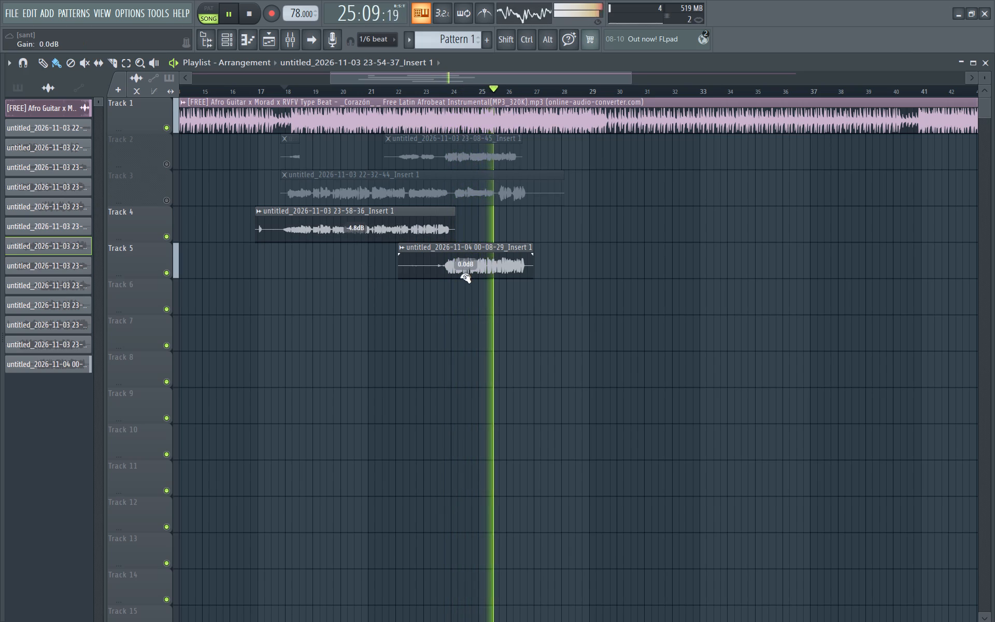
Lower the gain of the Track 5 vocal clip to -2.0 dB.
left_click_drag(464, 277, 467, 315)
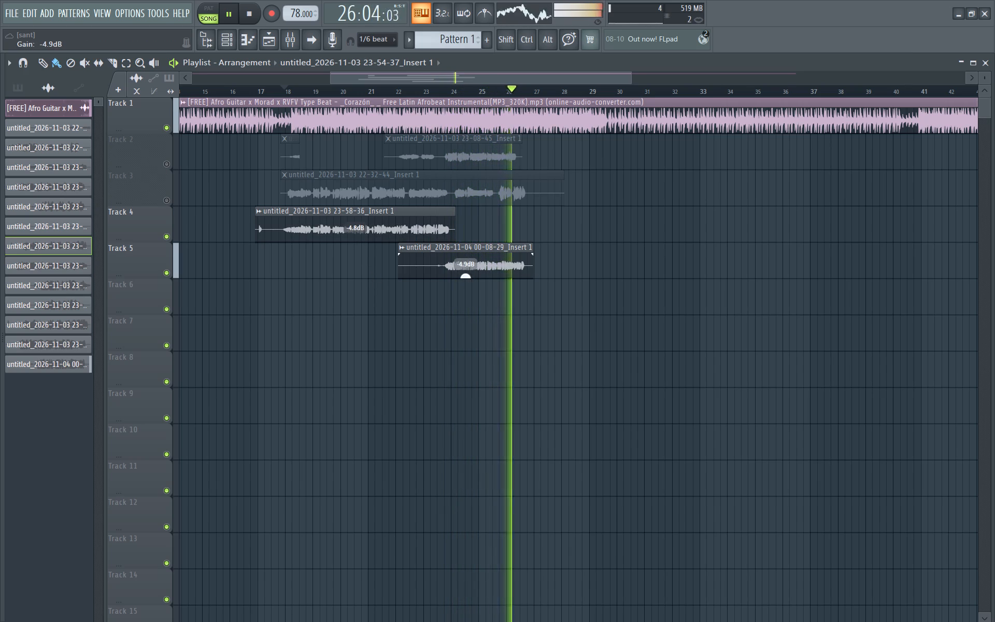
left_click_drag(467, 315, 468, 285)
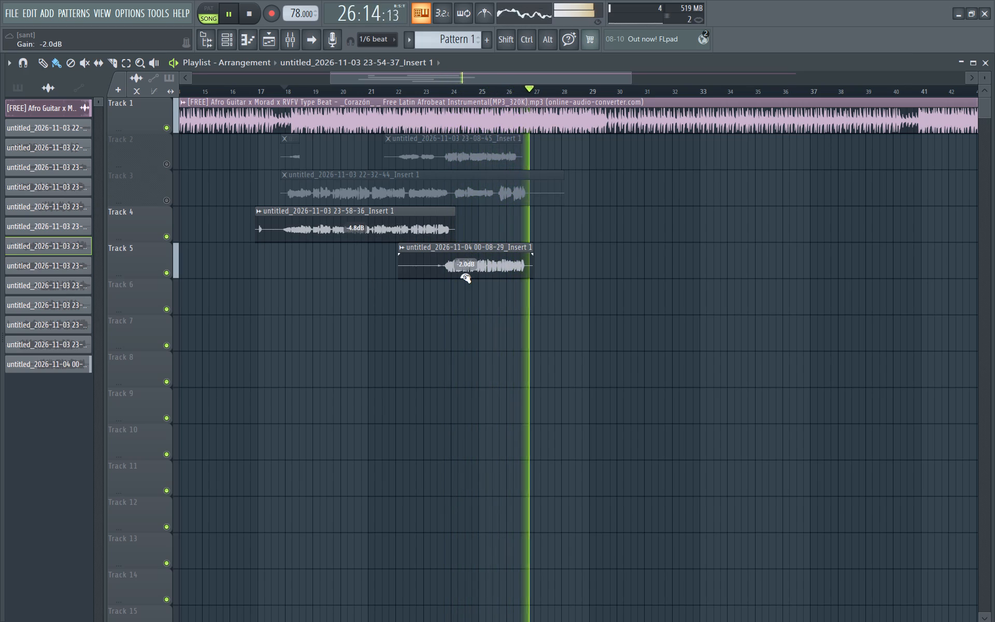
Restart playback from just before bar 18 and set the Track 4 vocal clip's gain to -3.3 dB while listening.
key("space")
key("space")
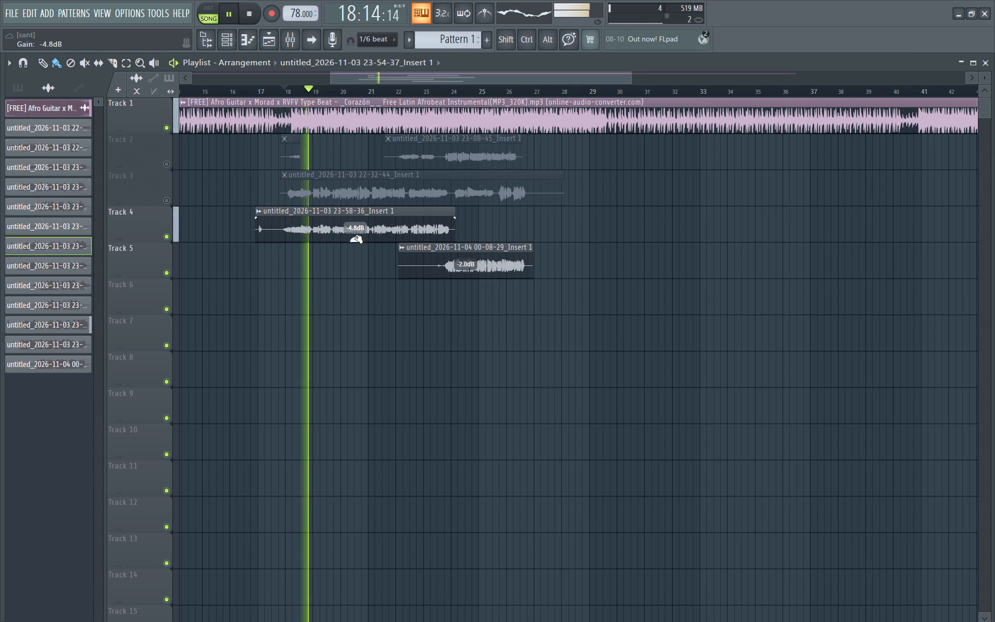
left_click_drag(356, 237, 358, 221)
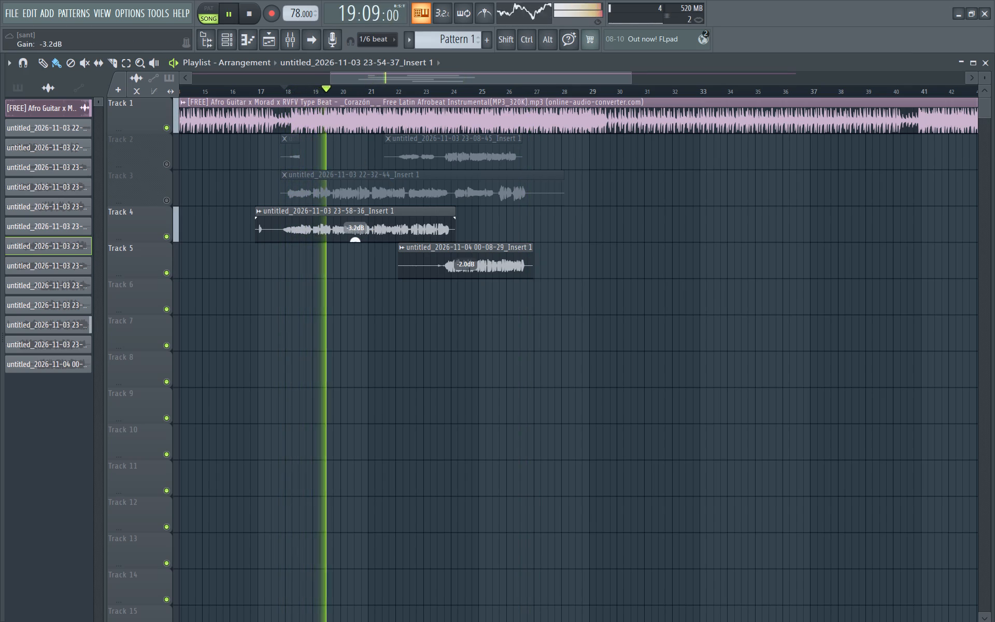
left_click_drag(358, 221, 358, 222)
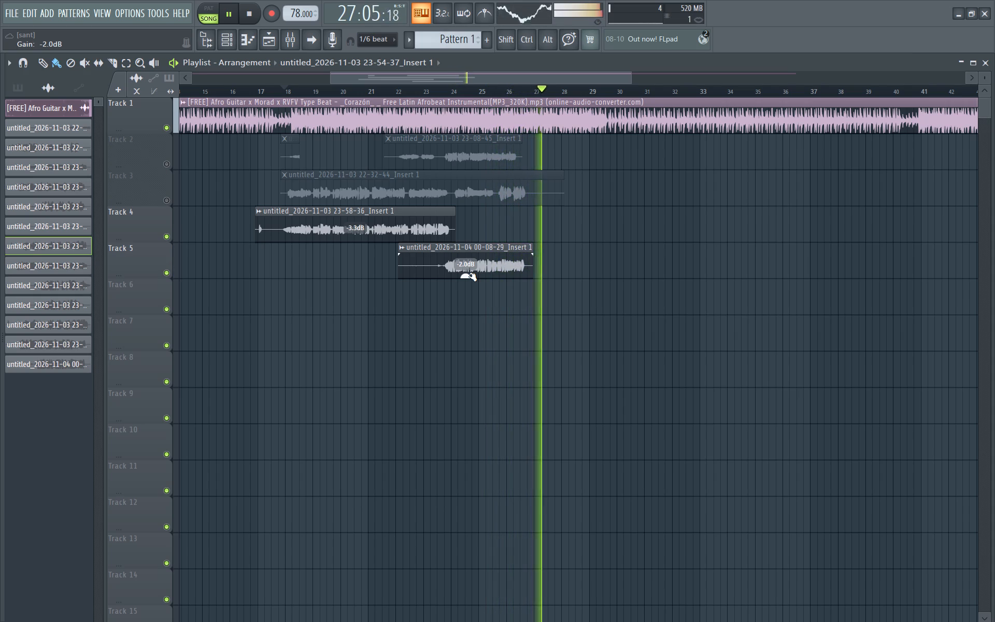
Replay the rebalanced vocal clips over the beat from just before bar 18, then skip ahead to the start of bar 23.
key("space")
key("space")
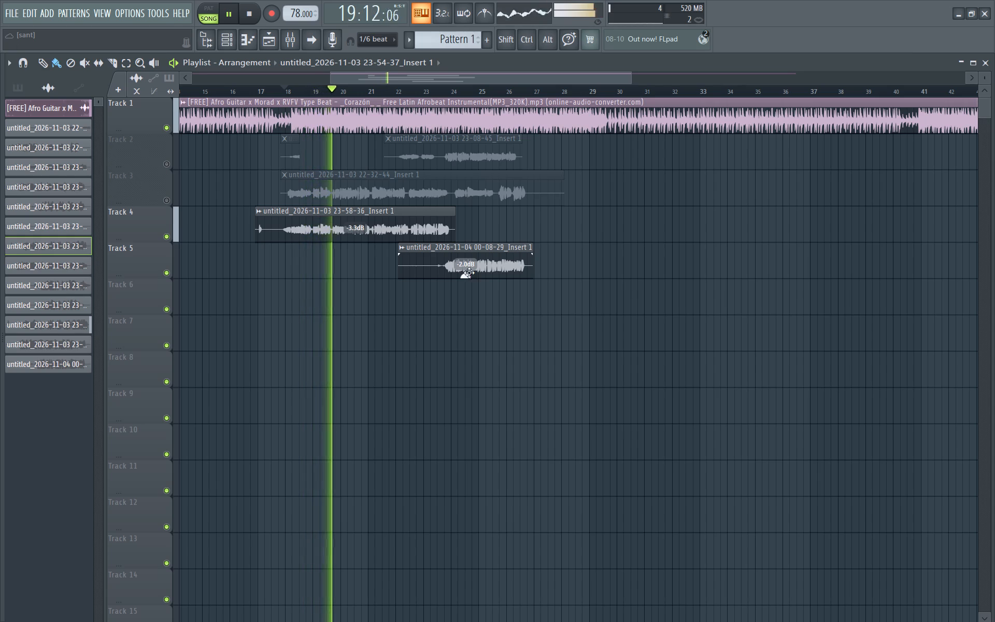
scroll(357, 91, "down", 7)
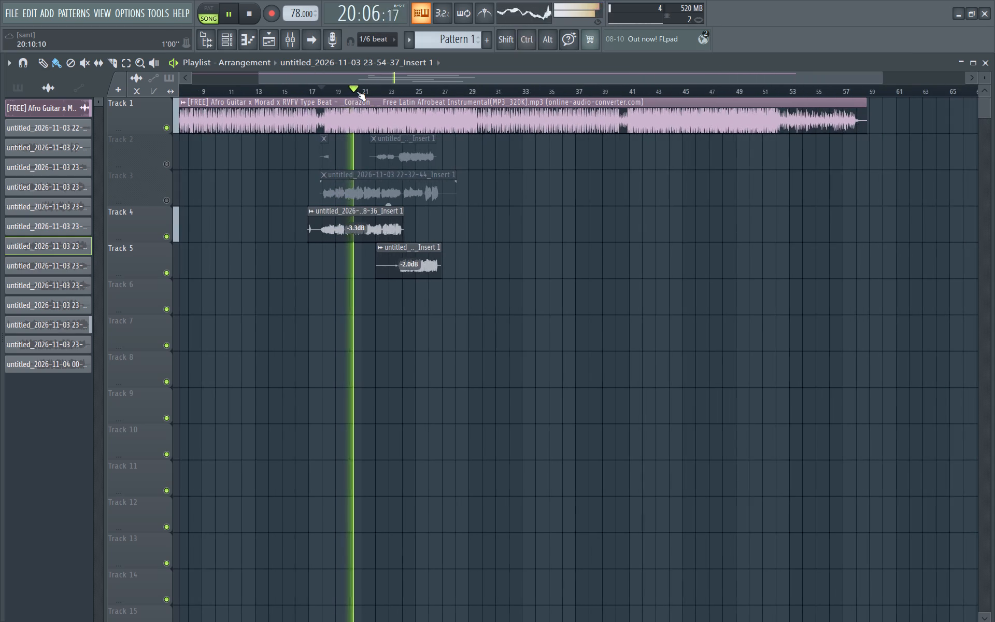
scroll(357, 91, "down", 5, "ctrl")
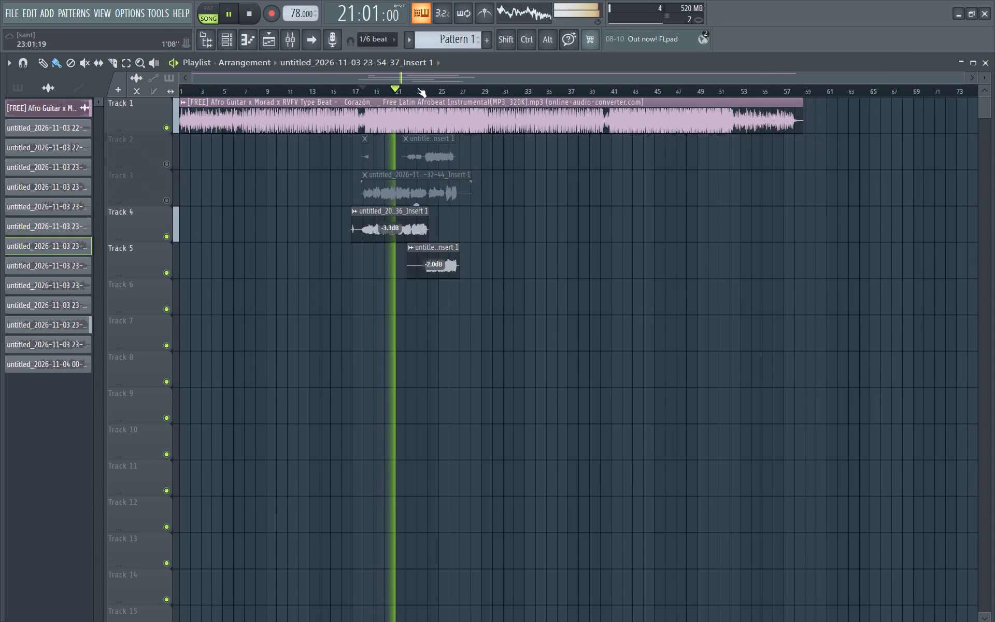
left_click(417, 88)
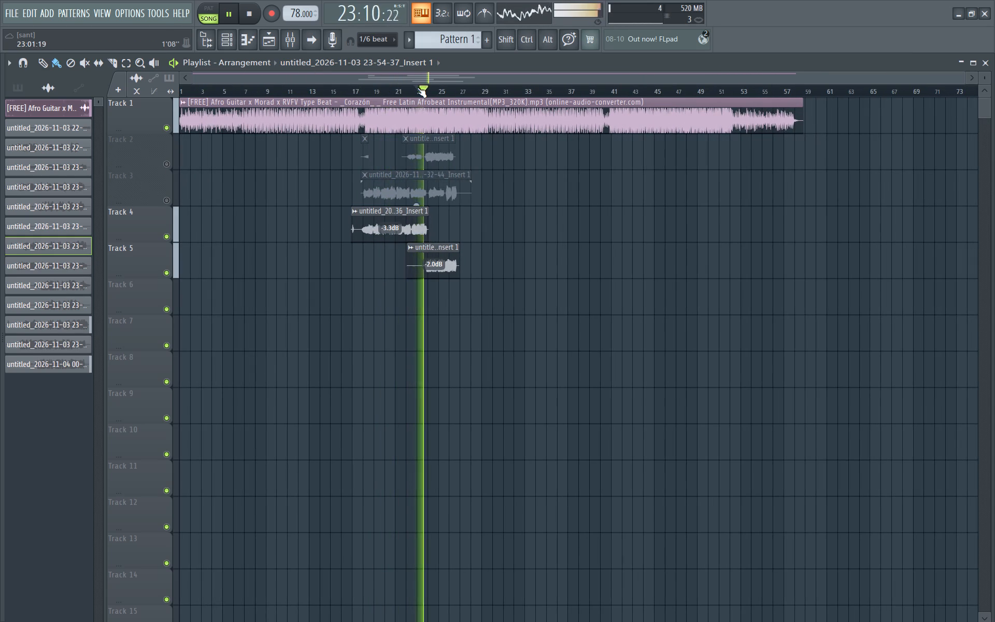
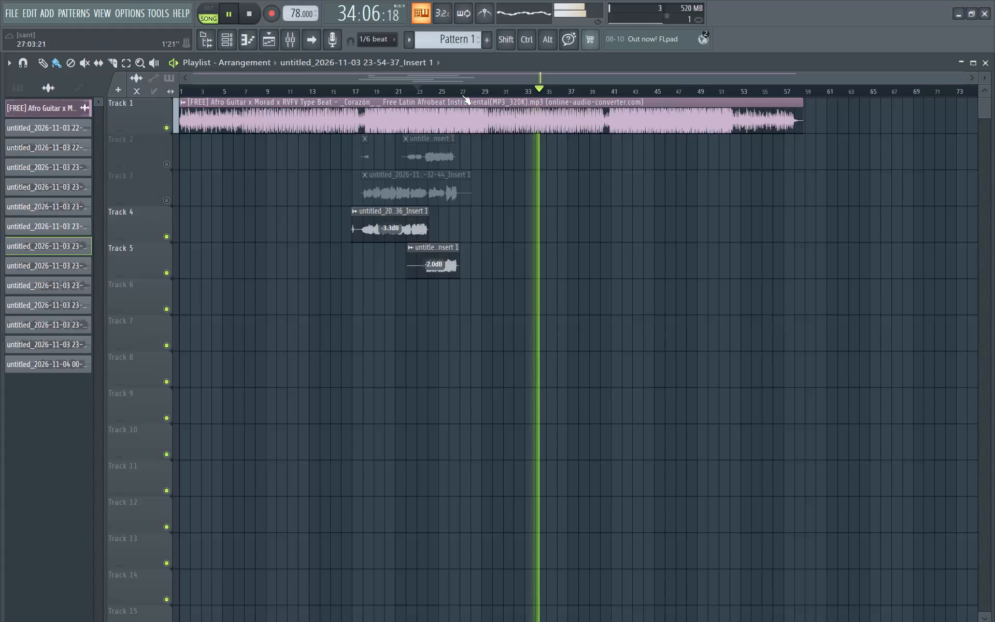
Audition the beat from bar 27, move the playback start back to late bar 25, replay from there several times, and stop.
left_click(462, 89)
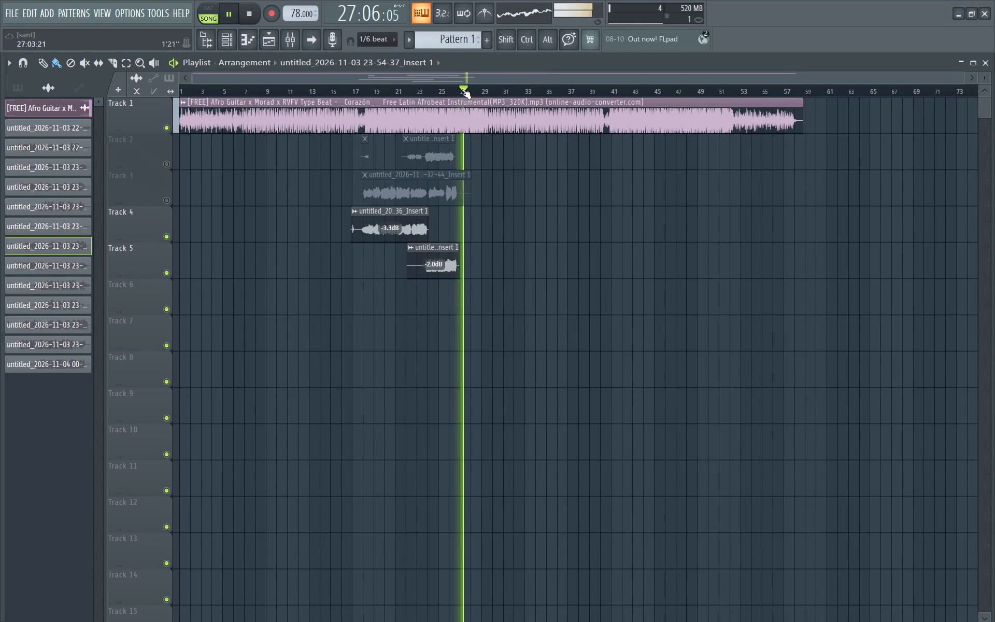
left_click(446, 91)
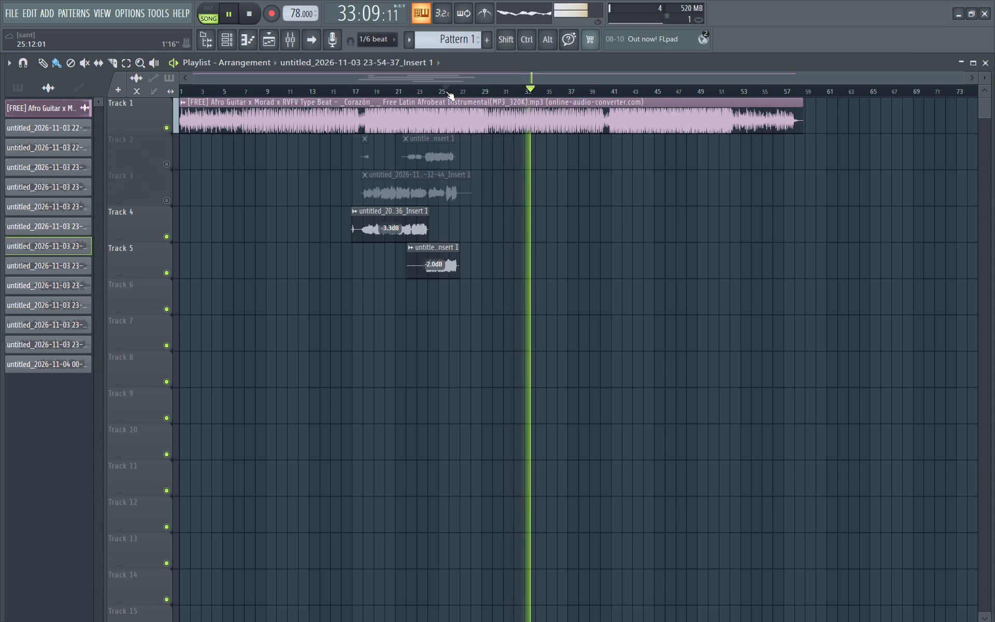
left_click(446, 91)
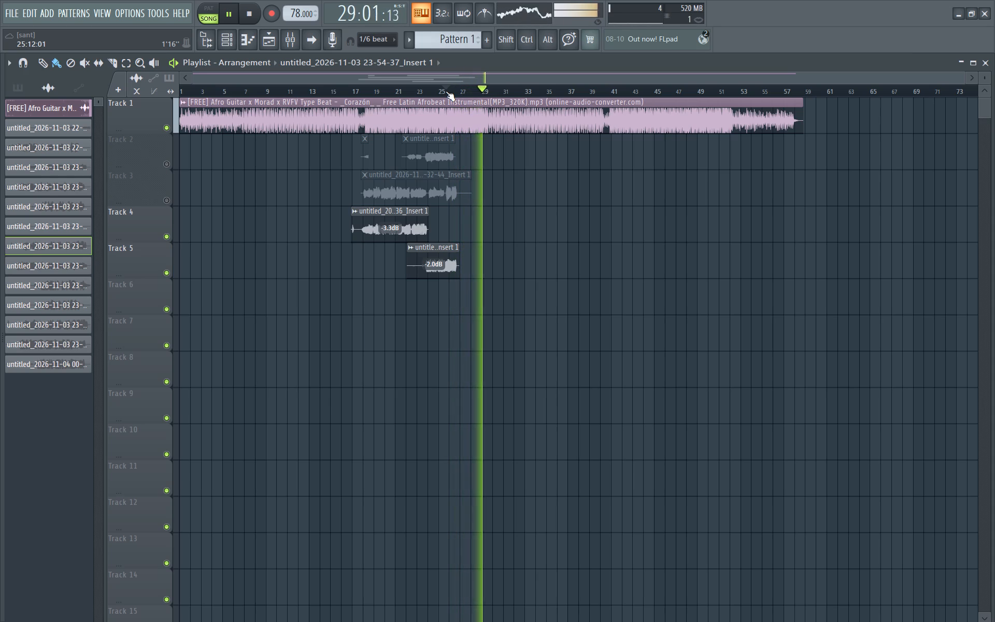
key("space")
key("space")
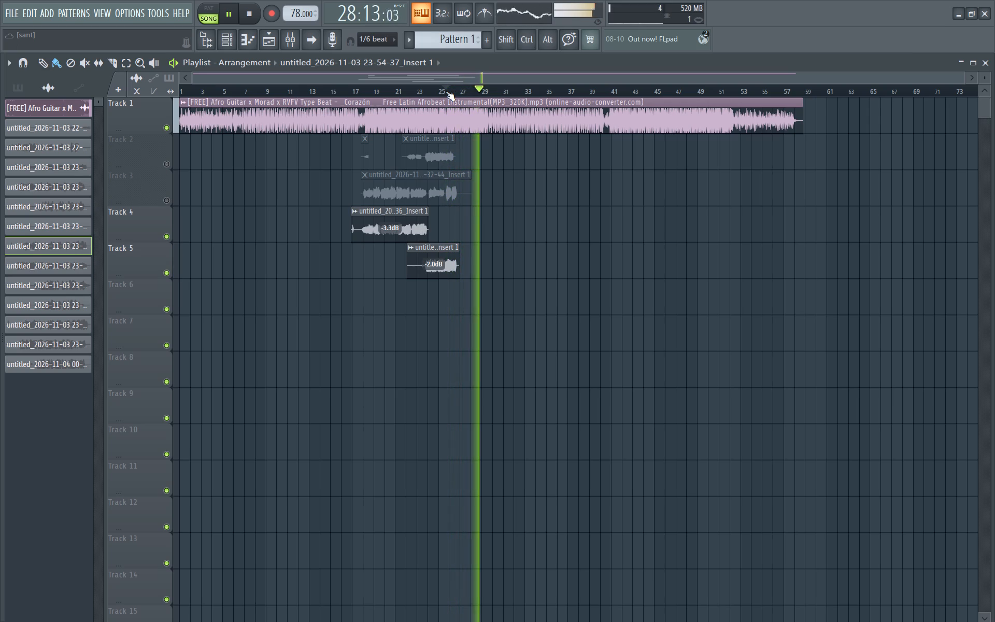
key("space")
key("space")
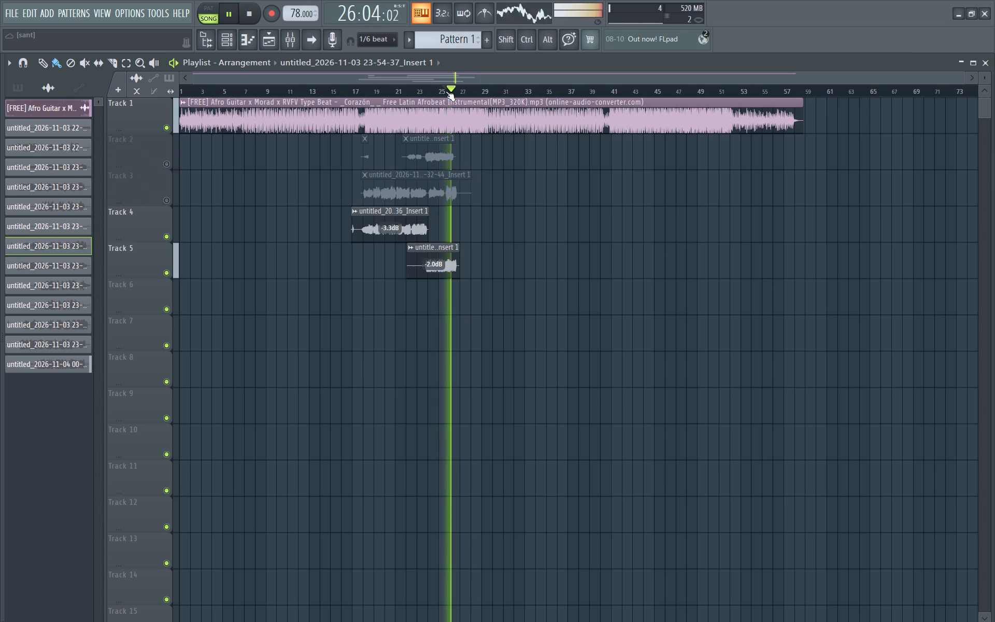
key("space")
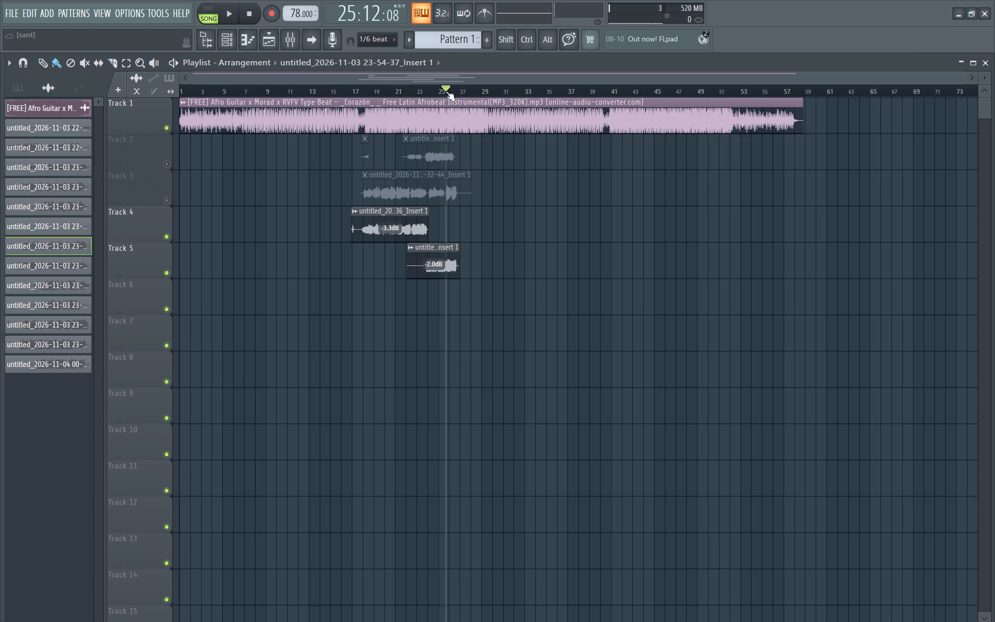
Replay the passage from late bar 25 repeatedly, listening to the end of the Track 5 vocal and the beat after it.
key("space")
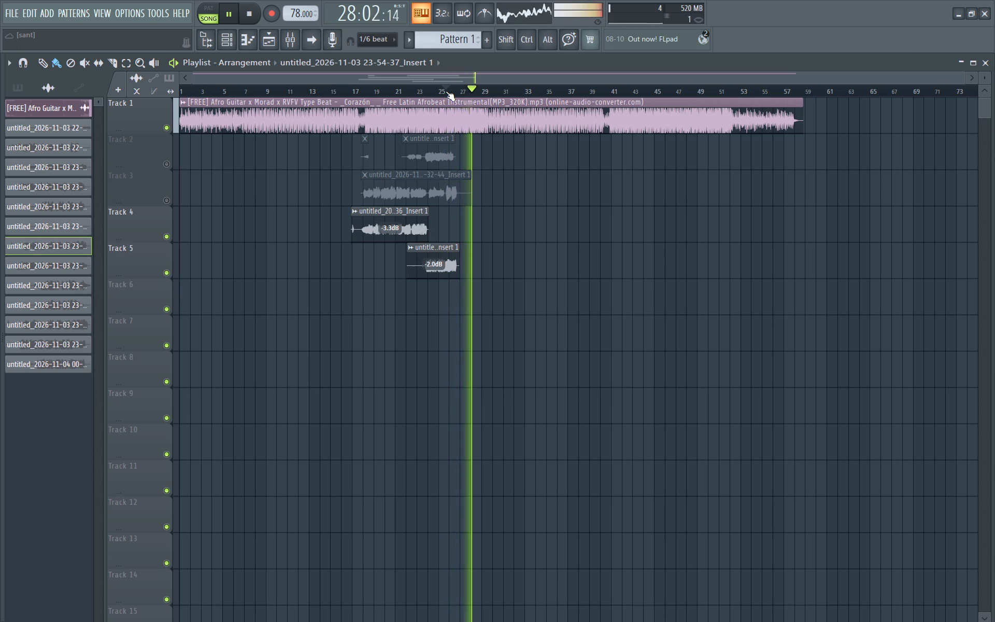
key("space")
key("space")
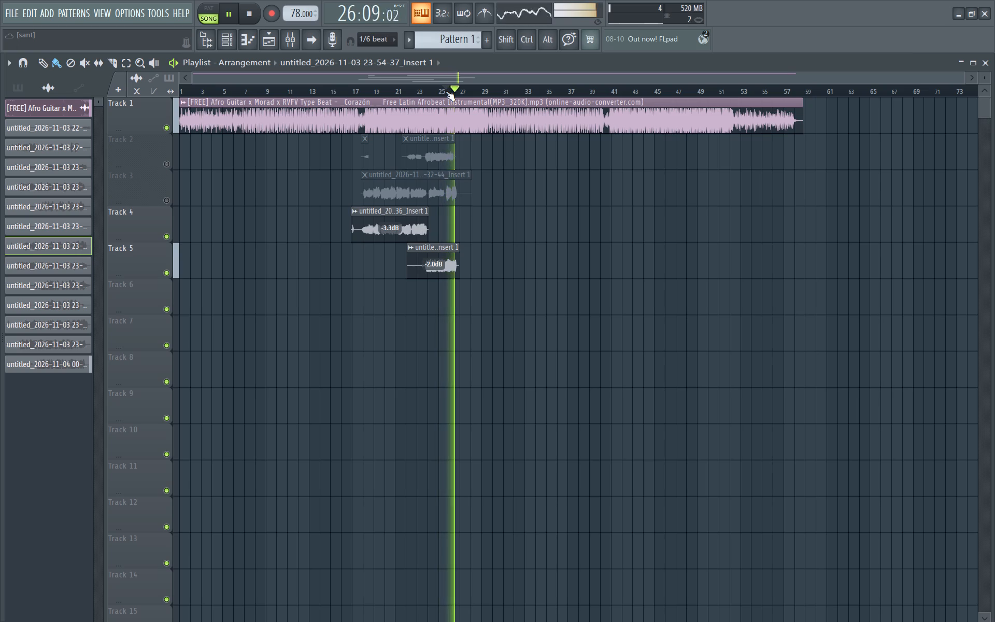
key("space")
key("space")
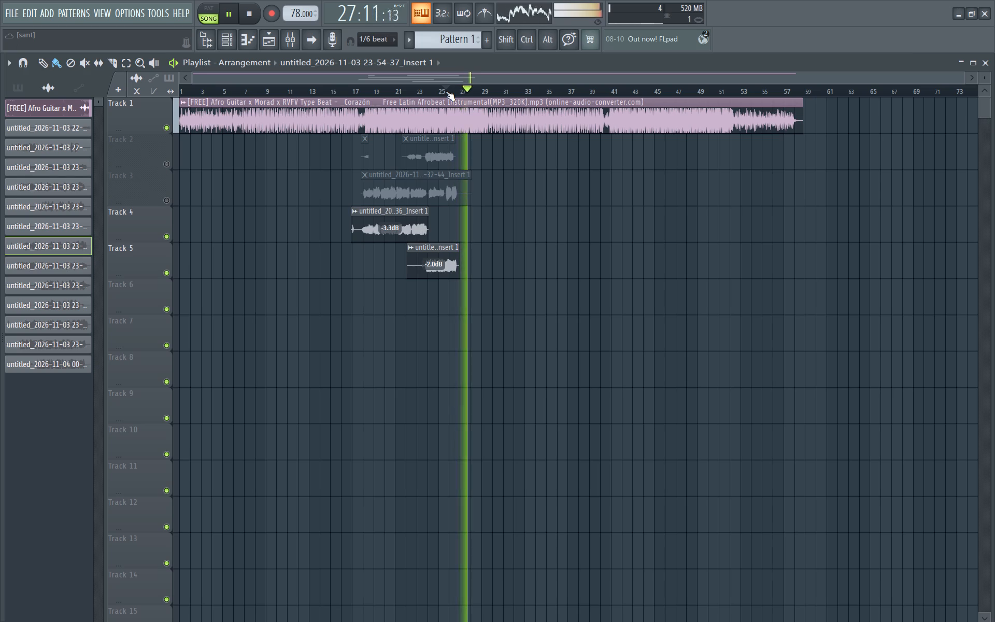
key("space")
key("space")
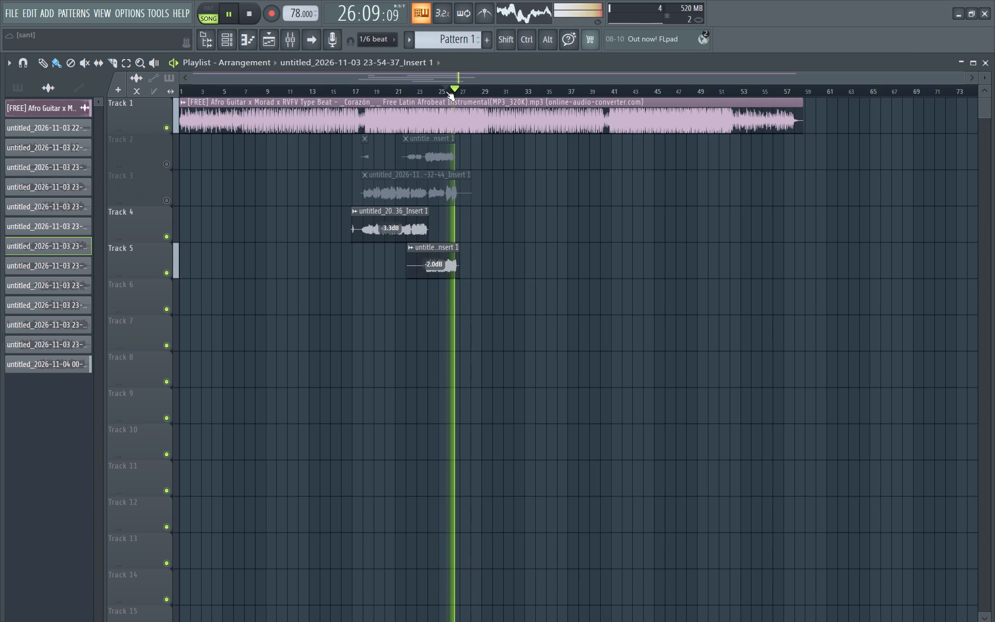
key("space")
key("space")
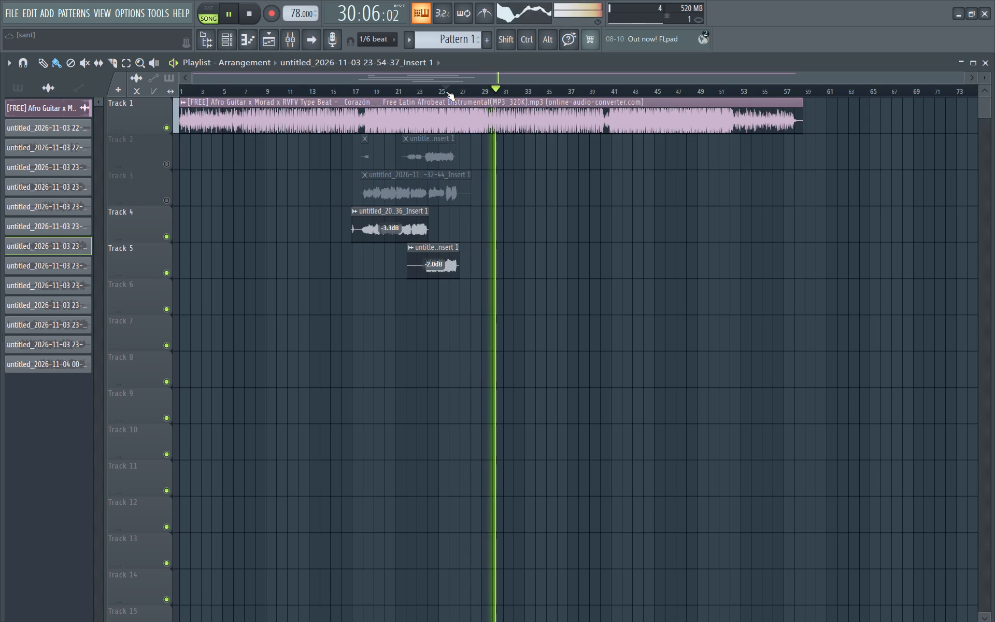
key("space")
key("space")
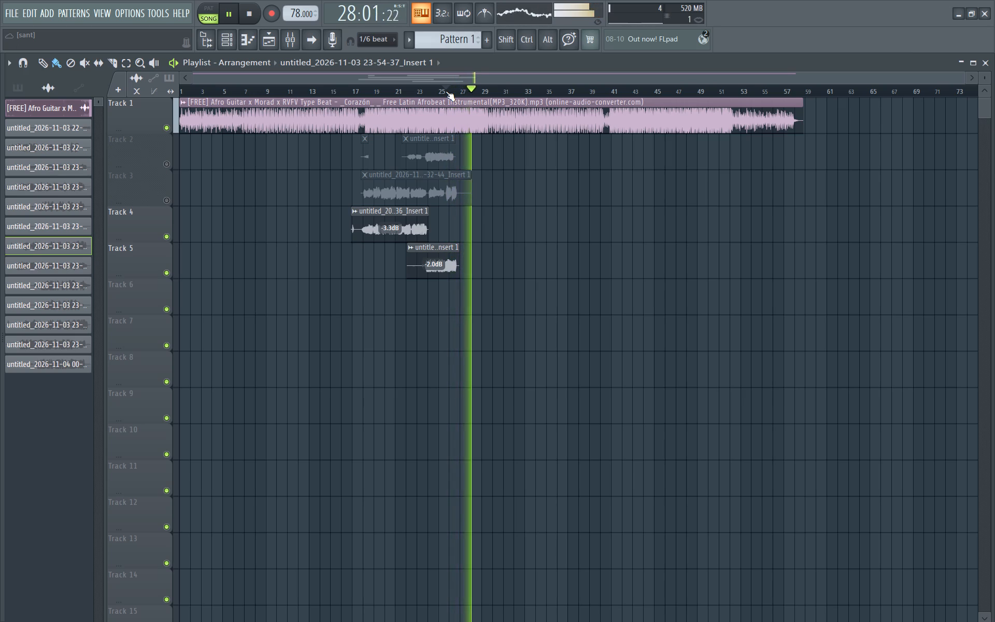
key("space")
key("space")
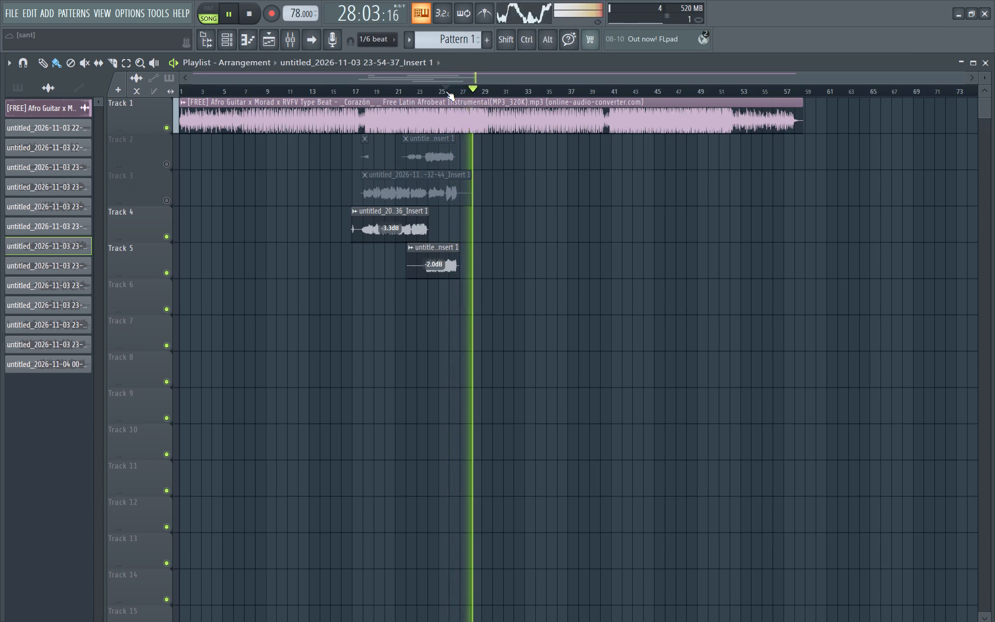
Reset the playback start to late bar 25, loop through the vocal's ending and the following empty bars several more times, and stop.
left_click(446, 91)
key("space")
key("space")
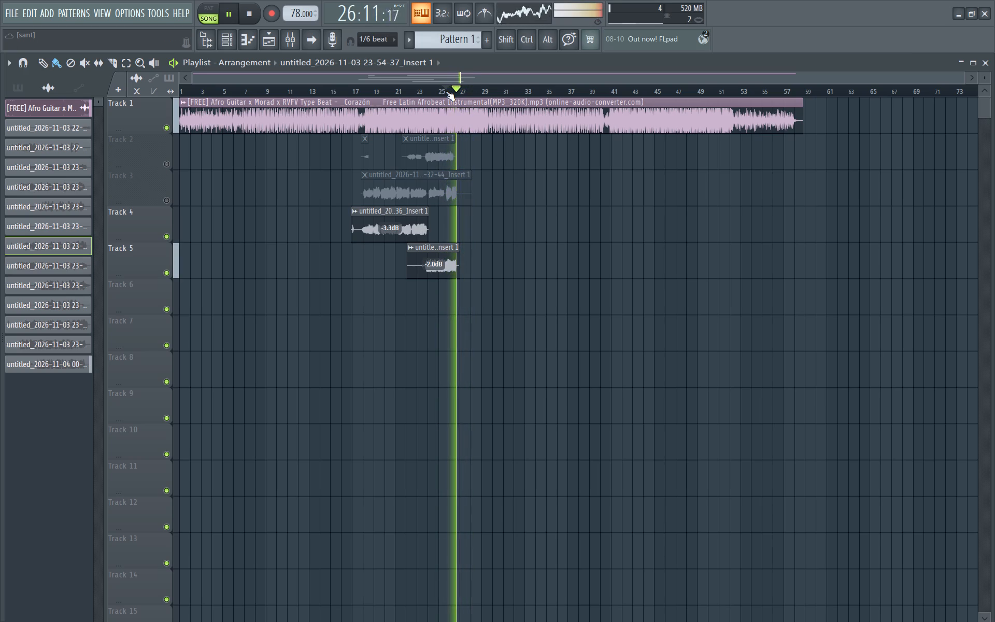
key("space")
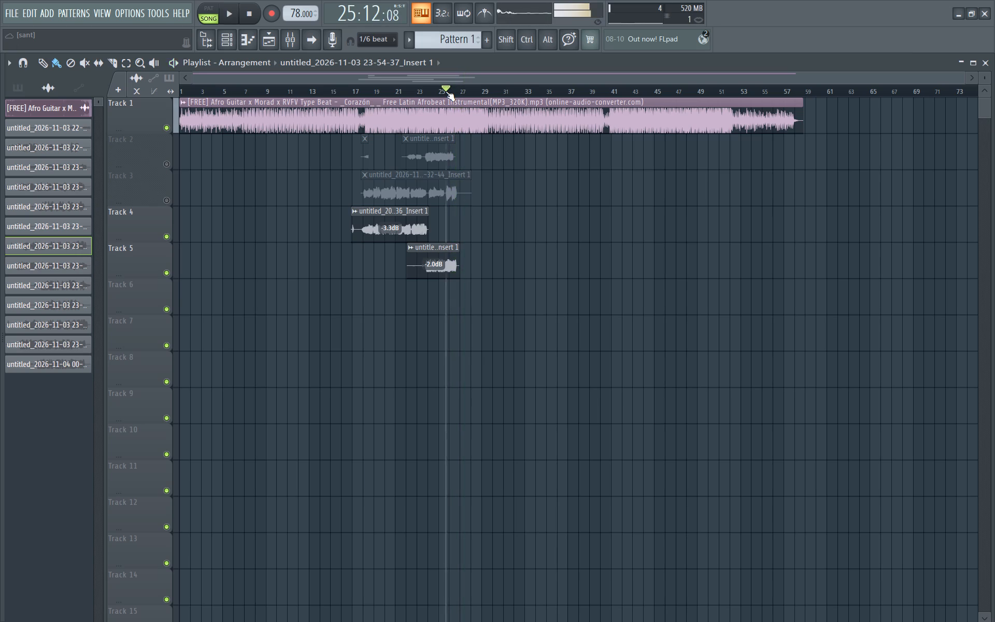
key("space")
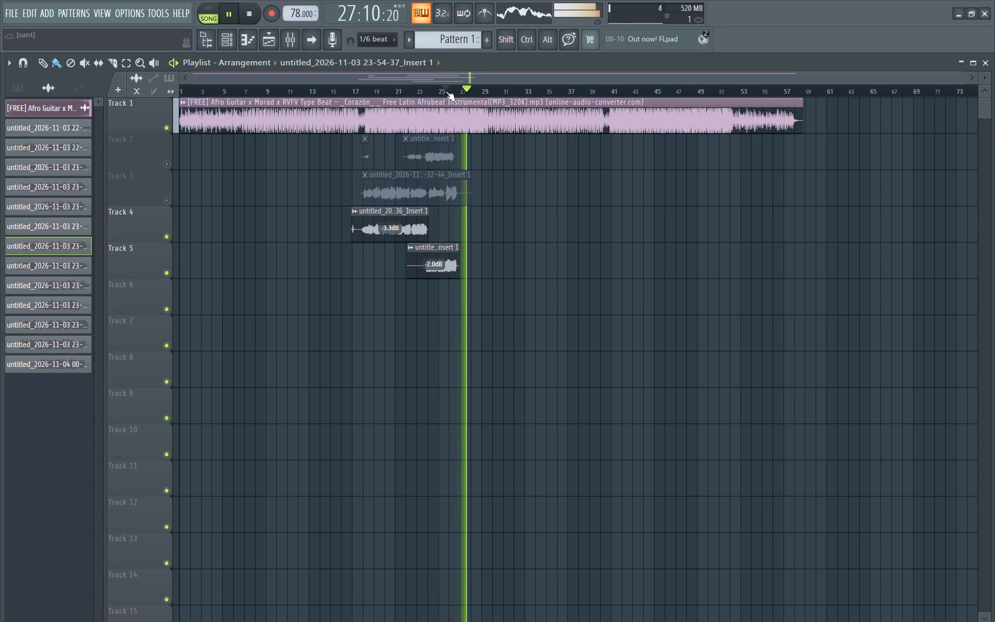
key("space")
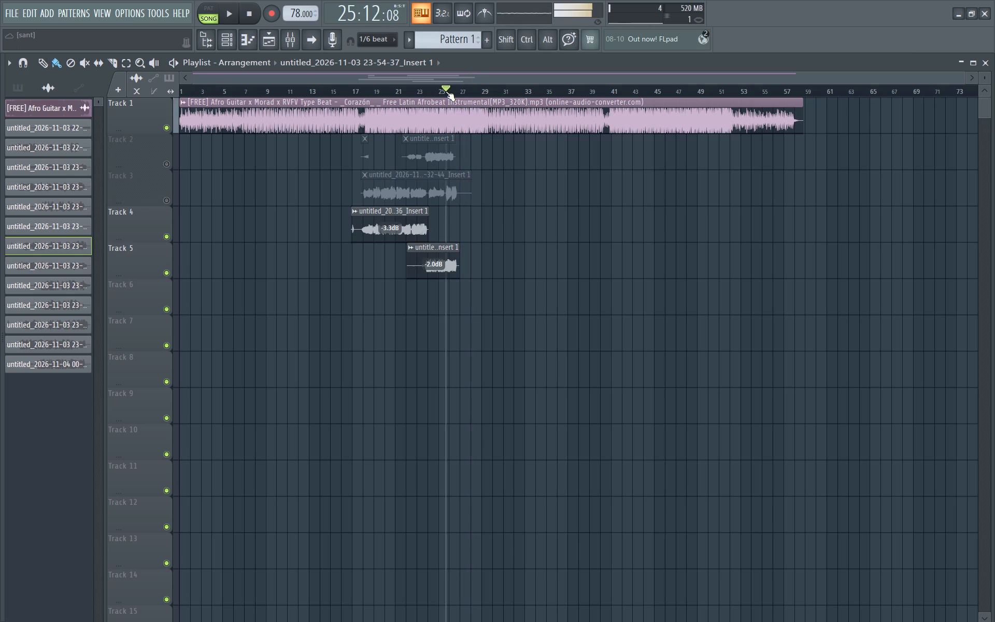
key("space")
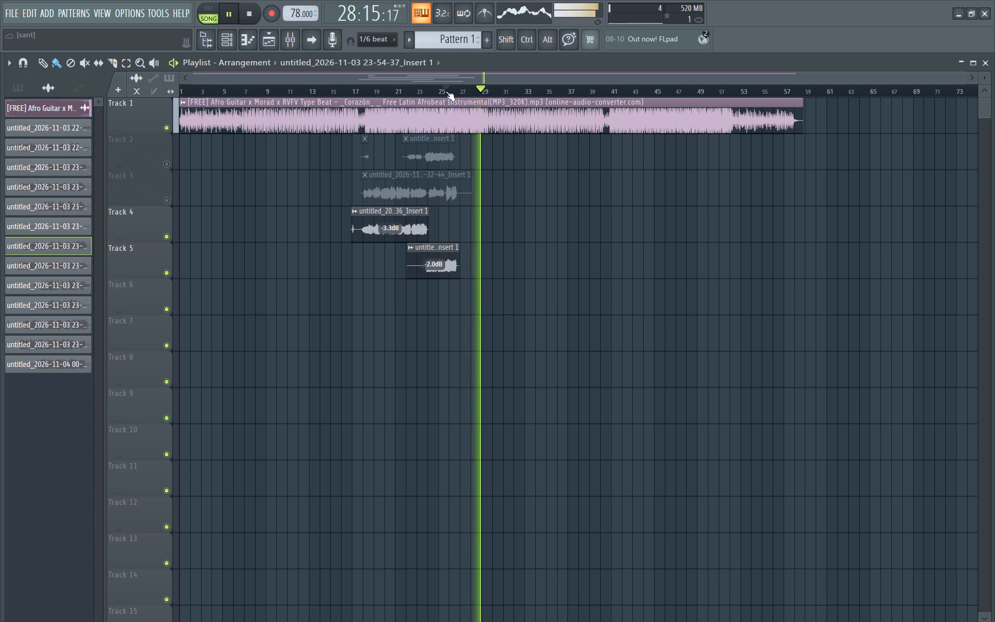
key("space")
key("space")
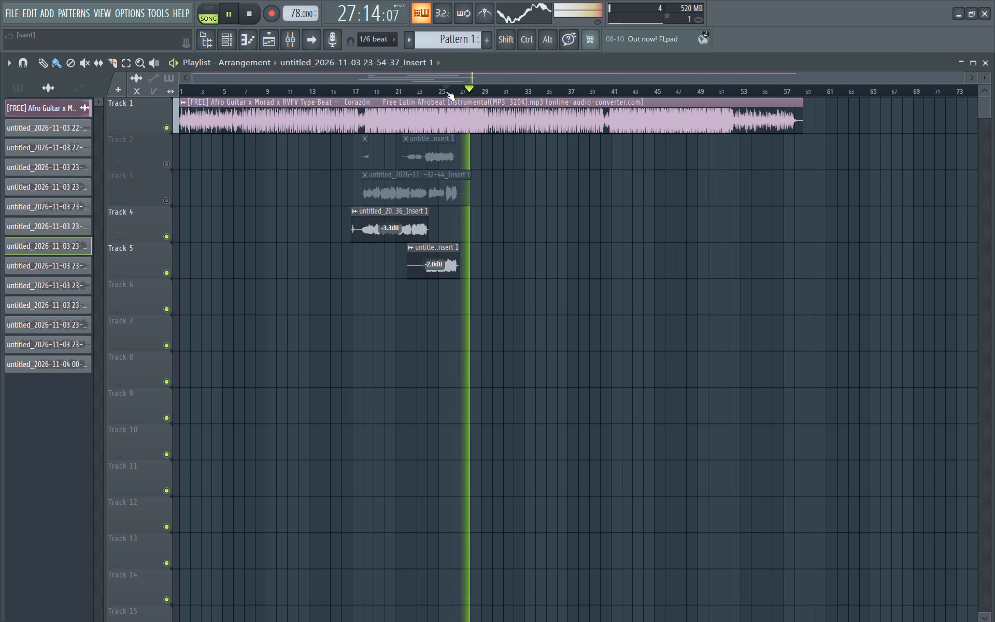
key("space")
key("space")
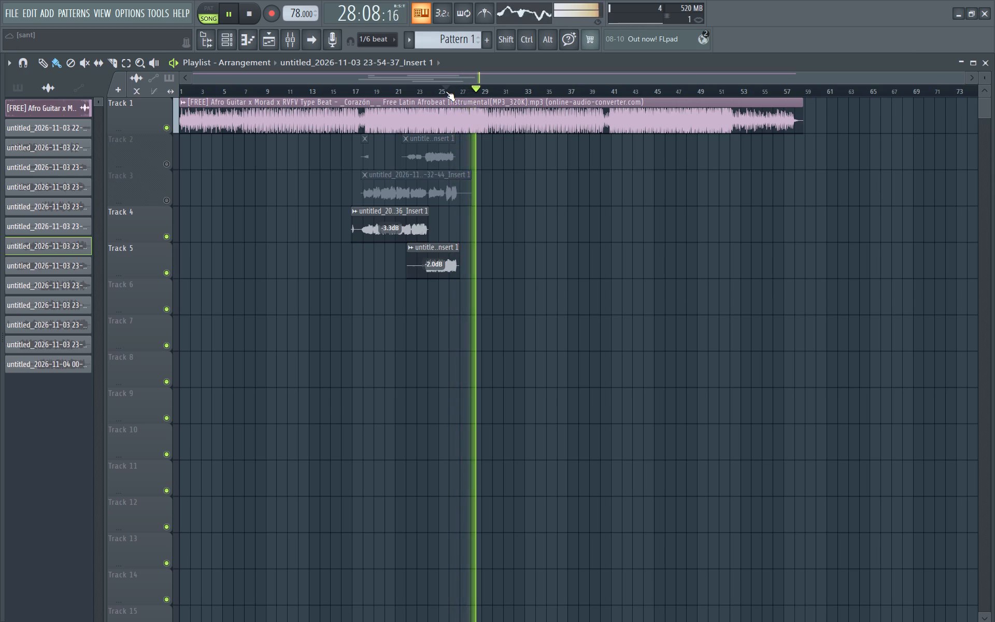
key("space")
key("space")
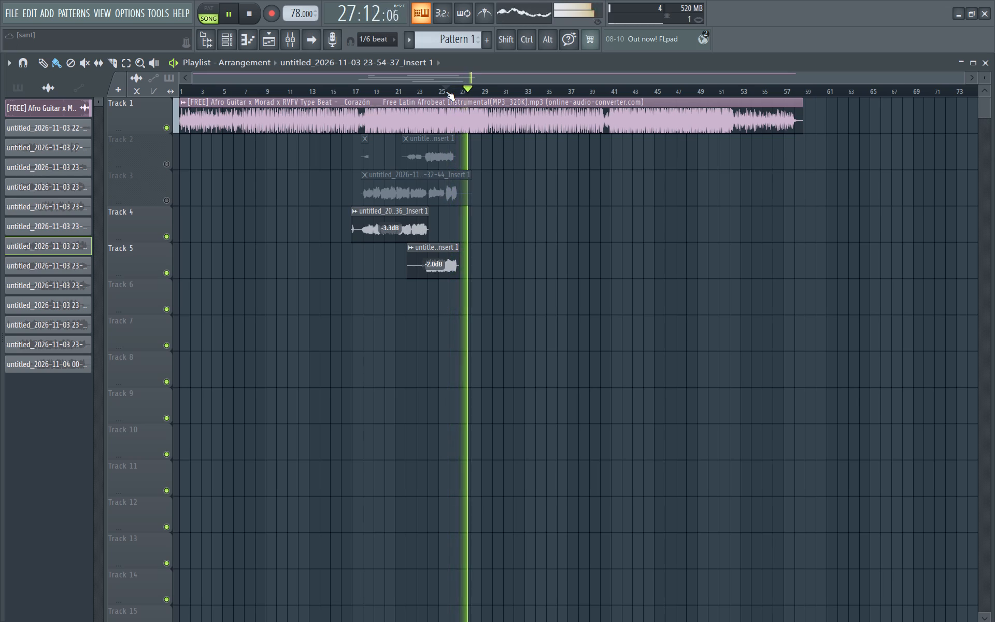
key("space")
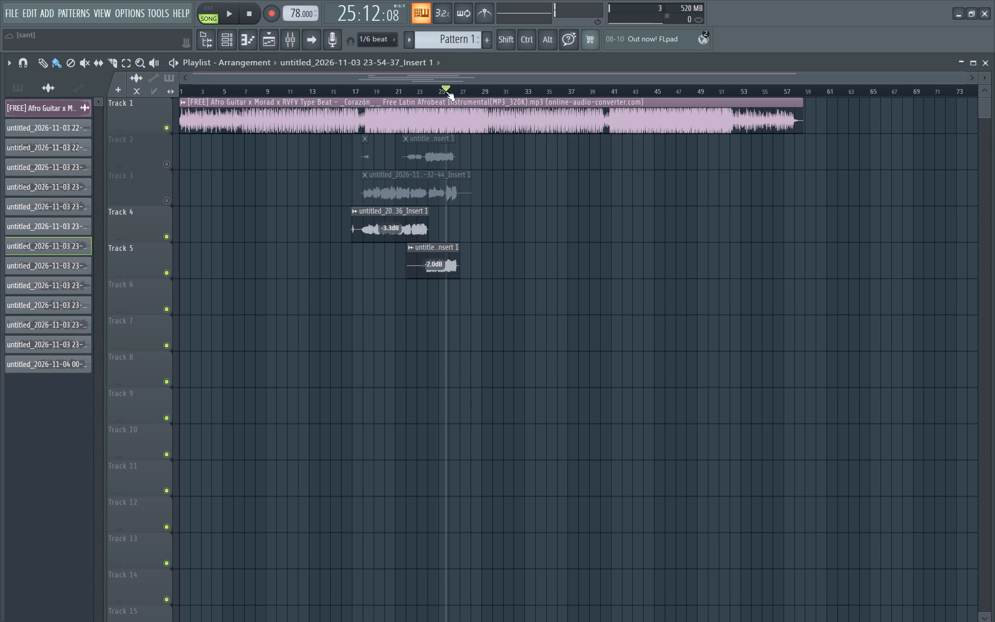
Resume listening from late bar 25, restarting the passage to rehearse the section following the Track 5 vocal clip.
key("space")
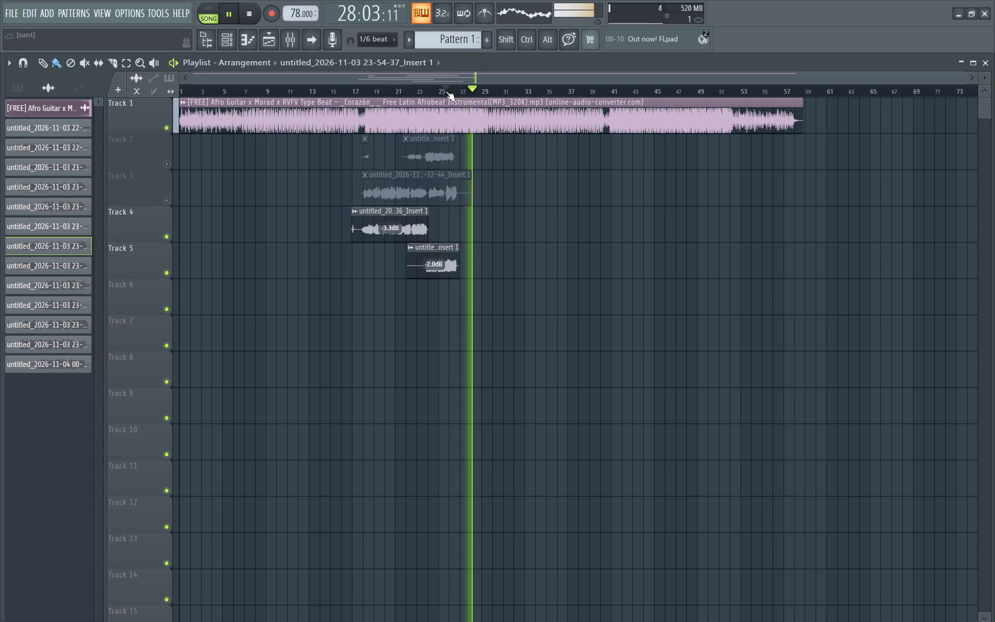
key("space")
key("space")
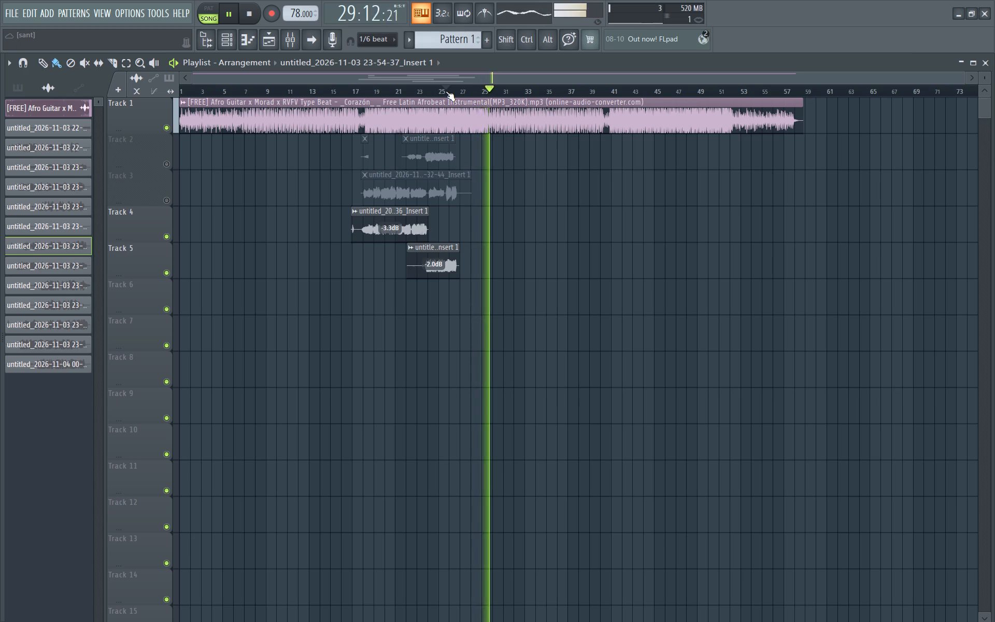
key("space")
key("space")
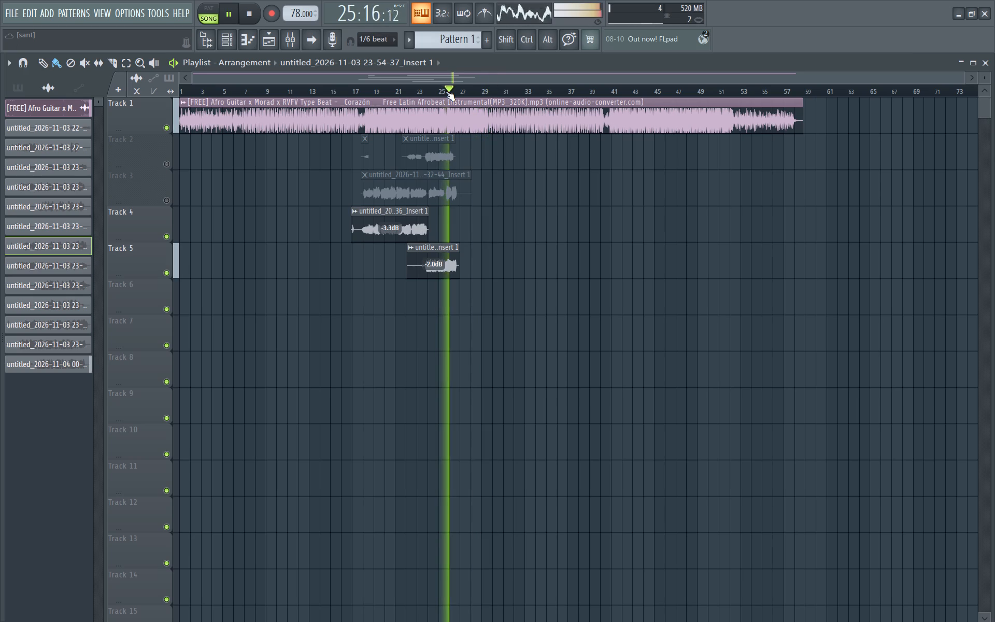
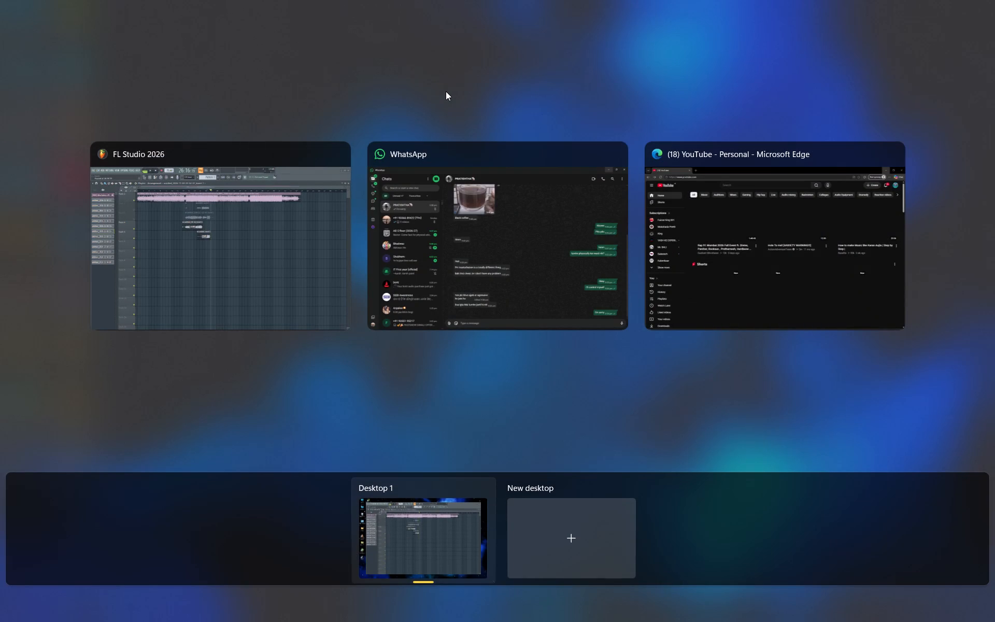
Switch back to the FL Studio playlist.
left_click(264, 216)
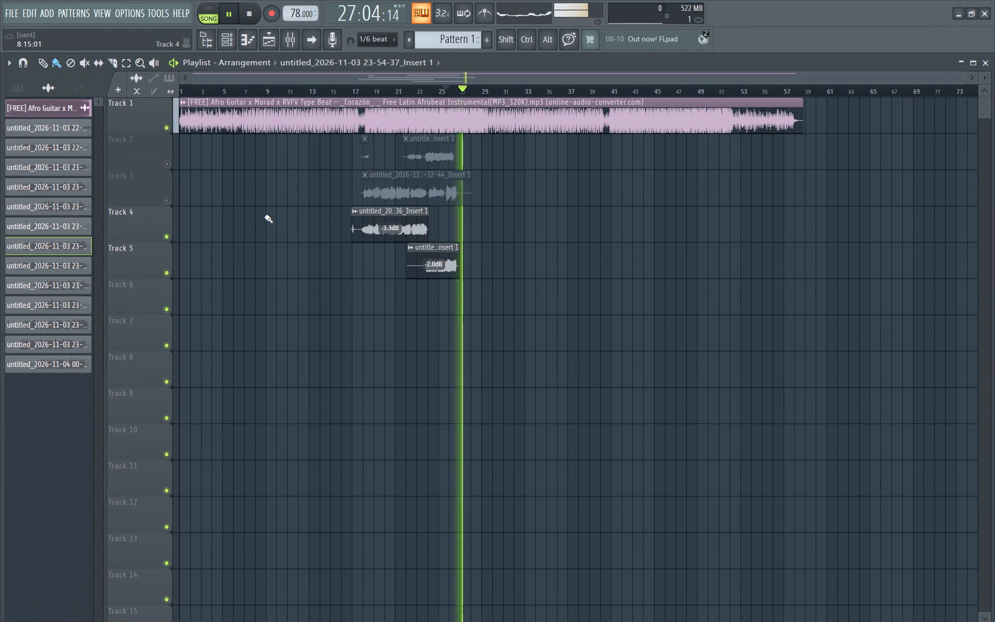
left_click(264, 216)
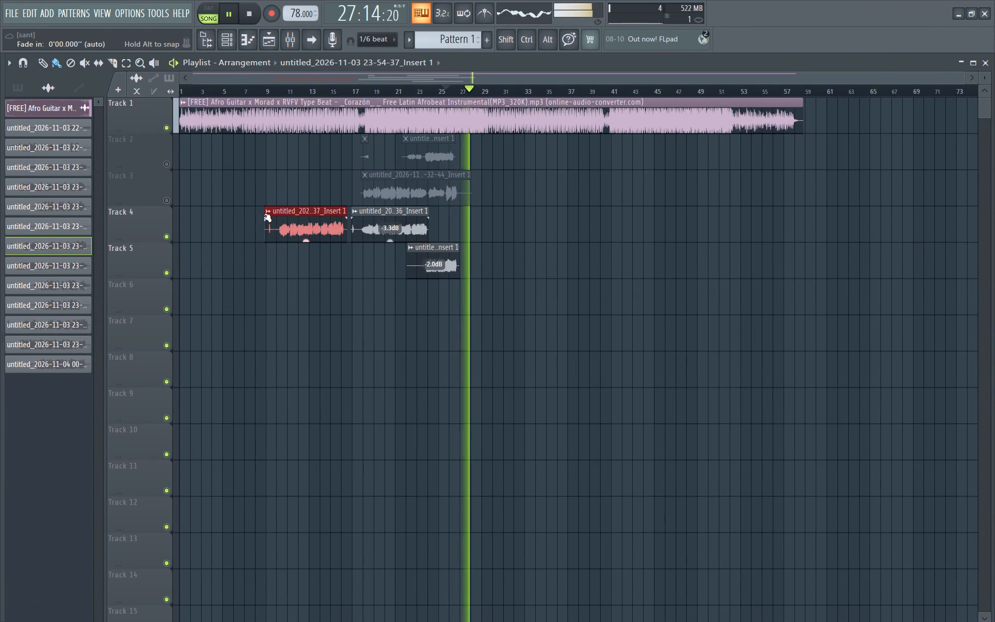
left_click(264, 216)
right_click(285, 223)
Replay the passage from late bar 25 repeatedly, listening through the end of the Track 5 vocal and the empty bars after it, and stop.
key("space")
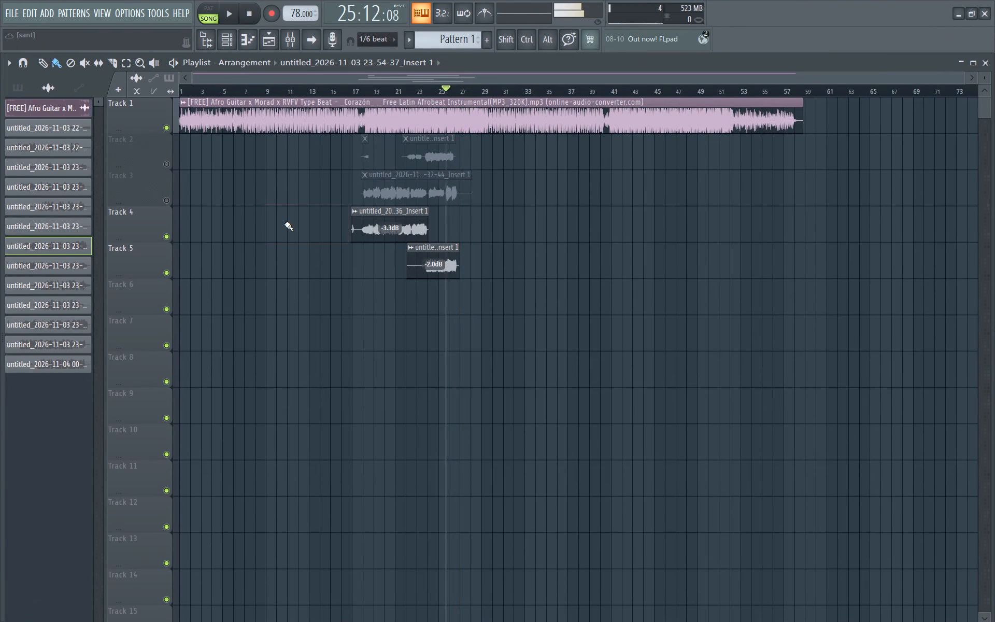
key("space")
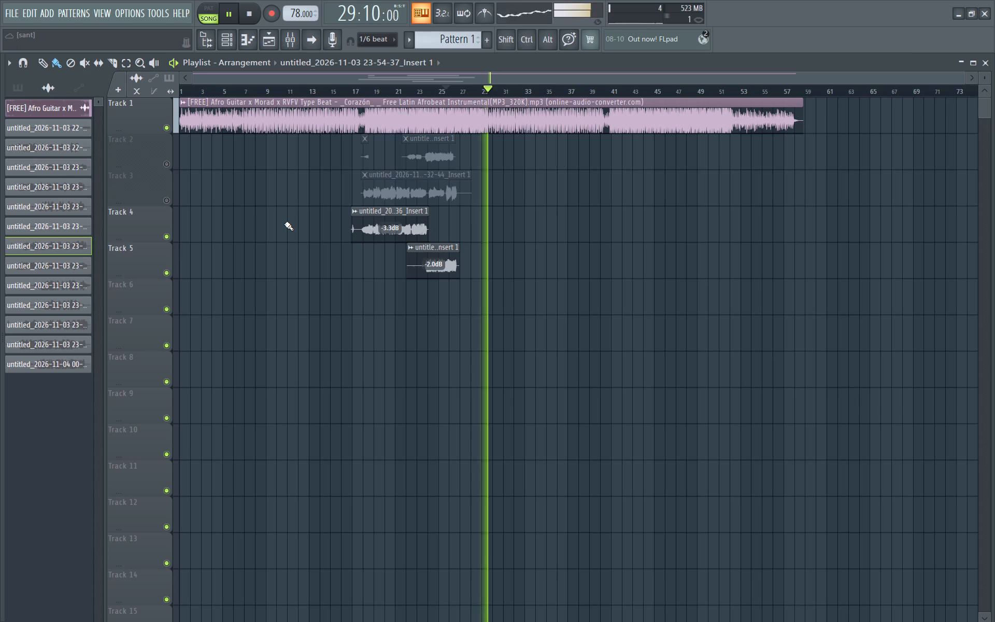
key("space")
key("space")
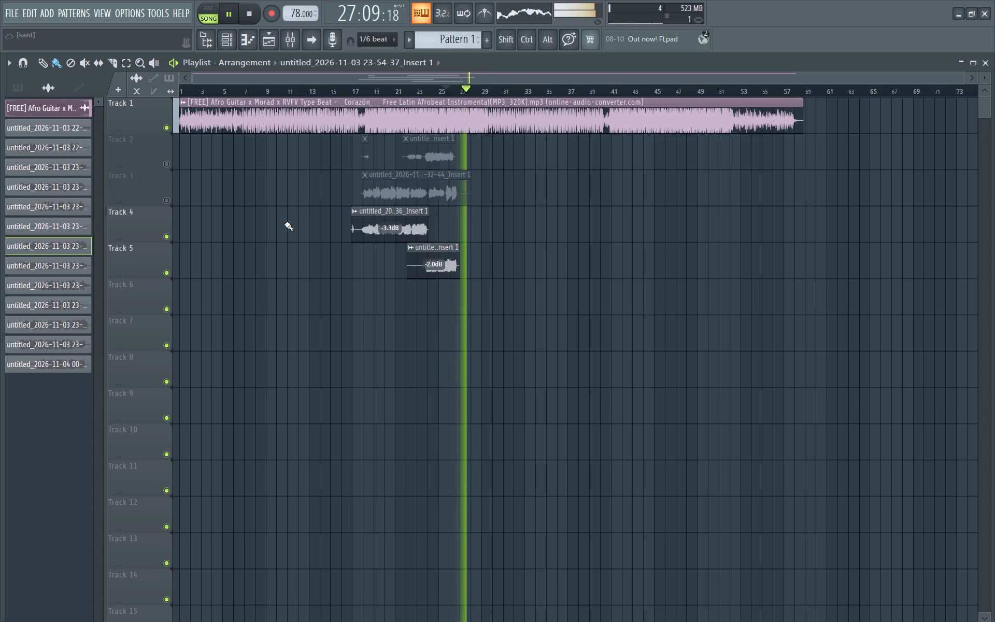
key("space")
key("space")
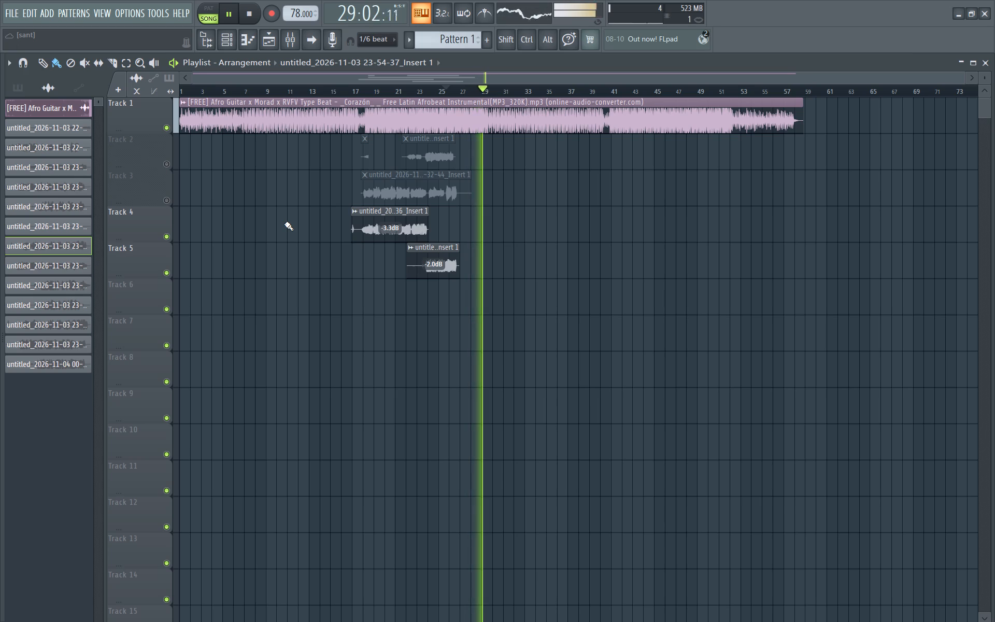
key("space")
key("space")
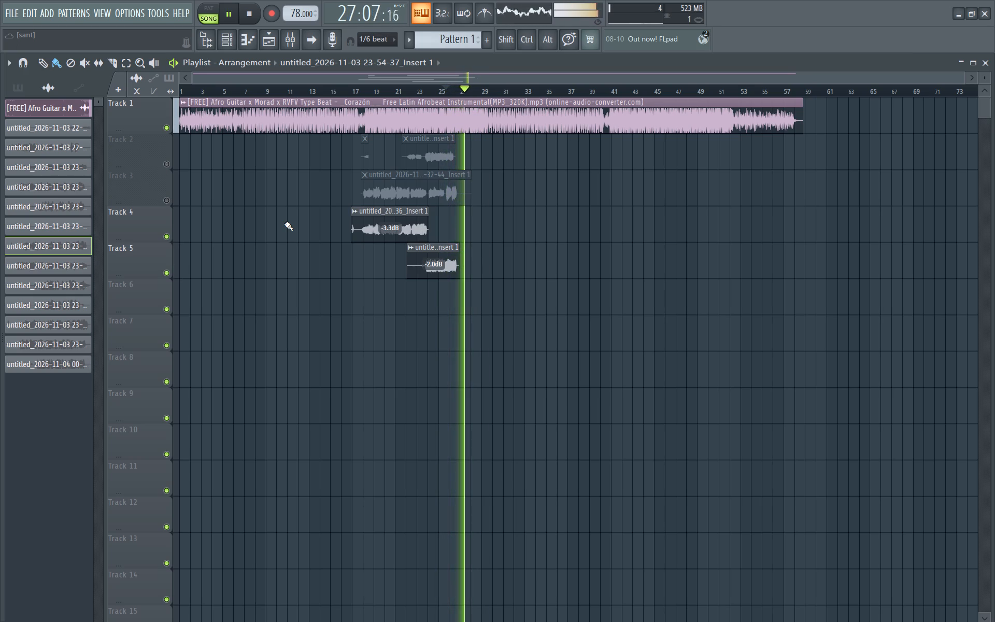
key("space")
key("space")
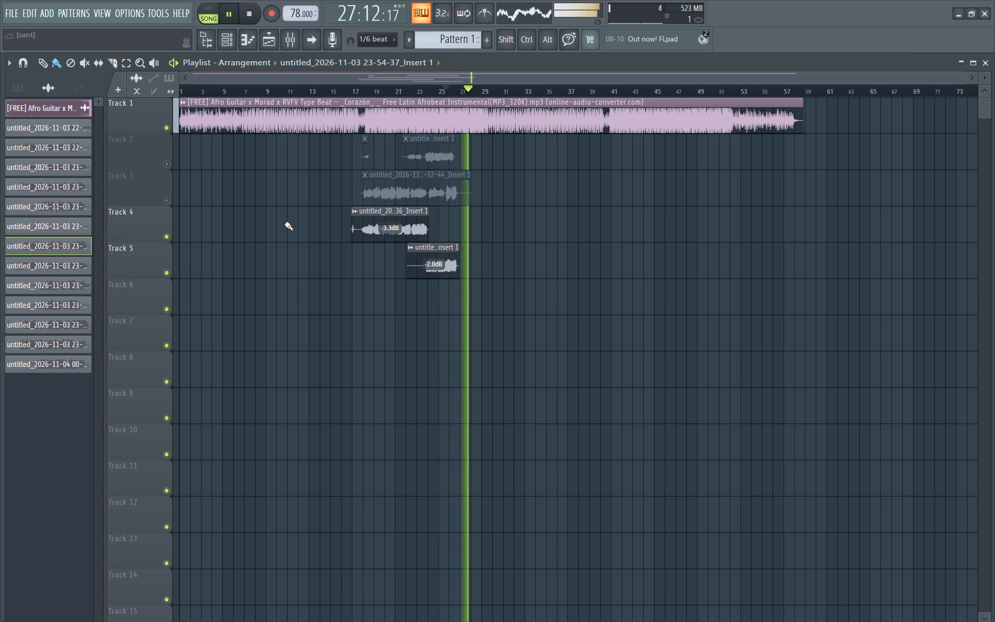
key("space")
key("space")
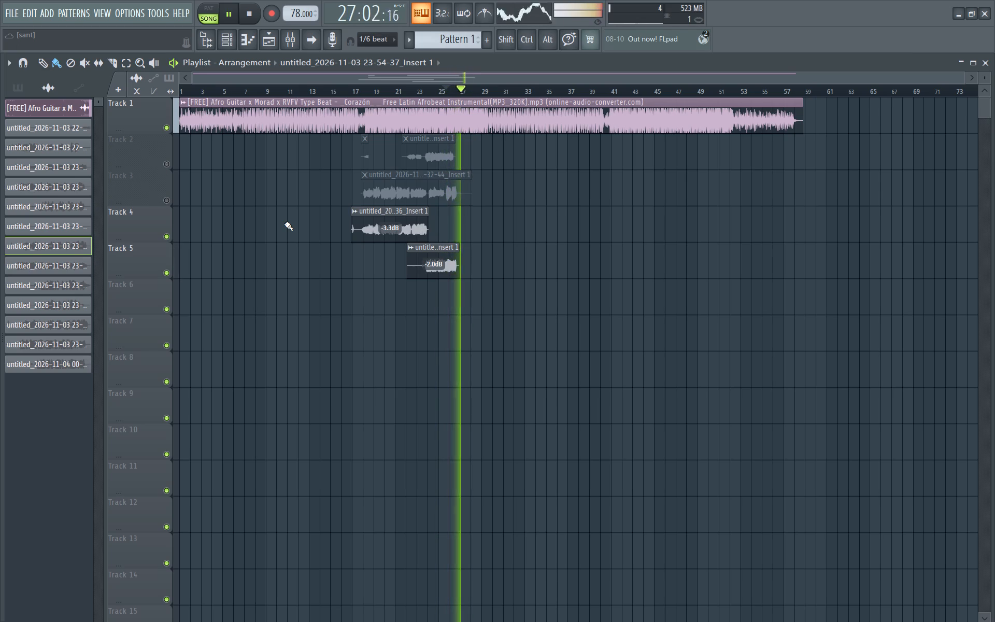
key("space")
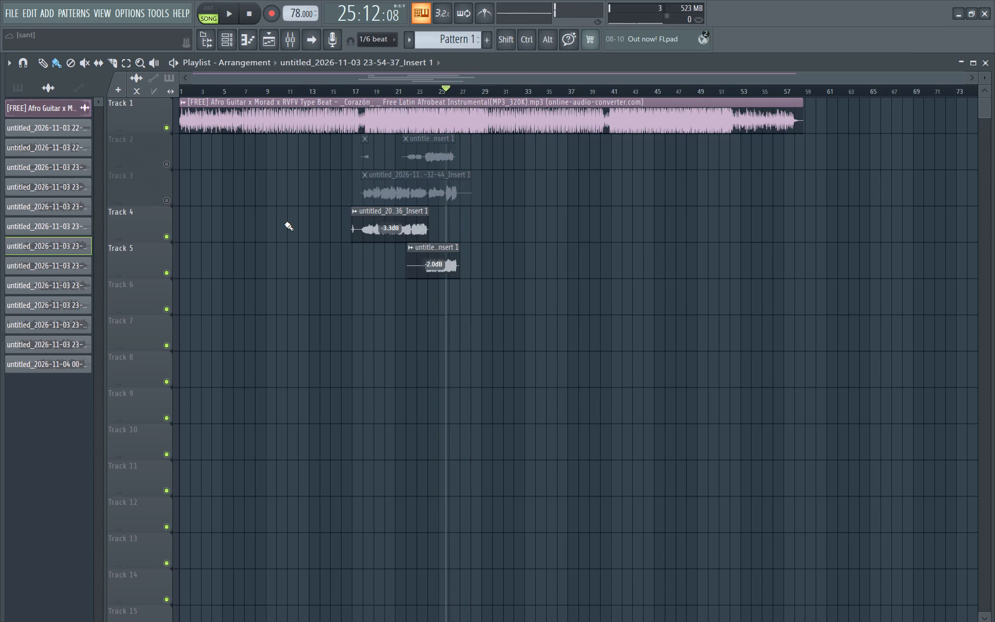
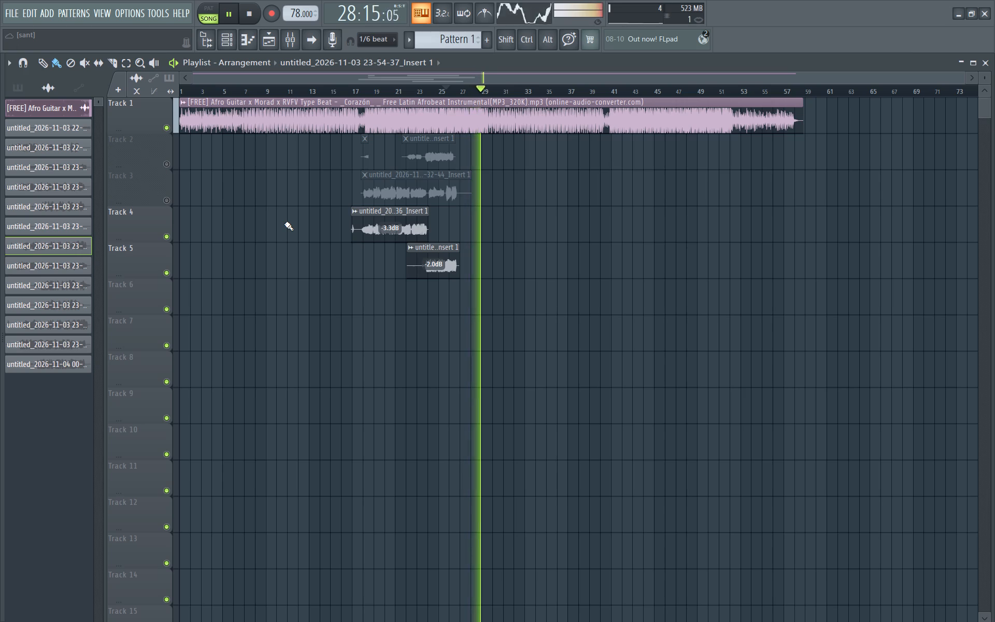
Replay the passage from late bar 25 through the end of the Track 5 vocal and the empty bars after it, and stop playback.
key("space")
key("space")
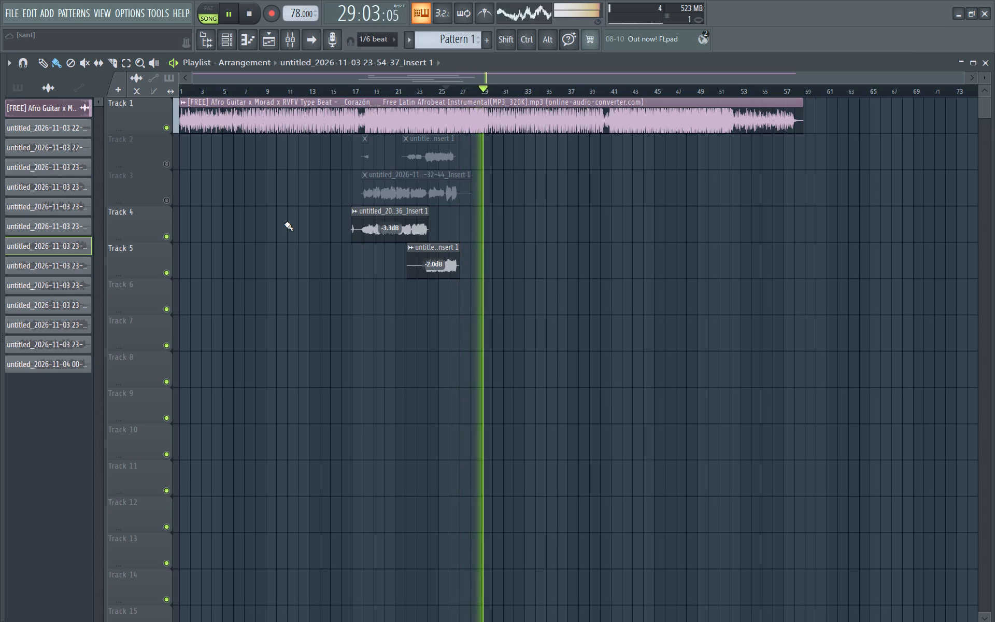
key("space")
key("space")
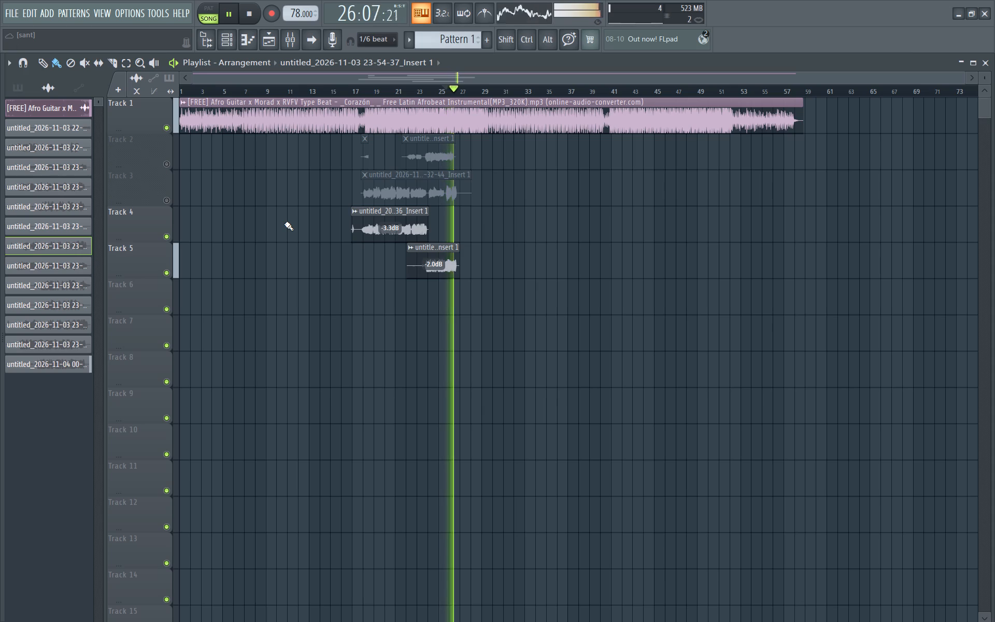
key("space")
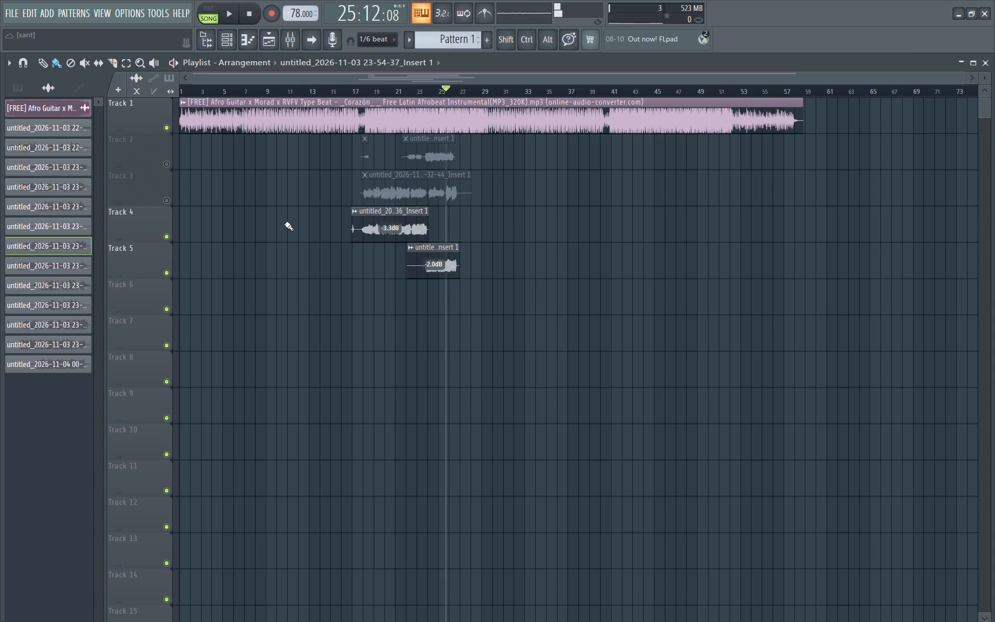
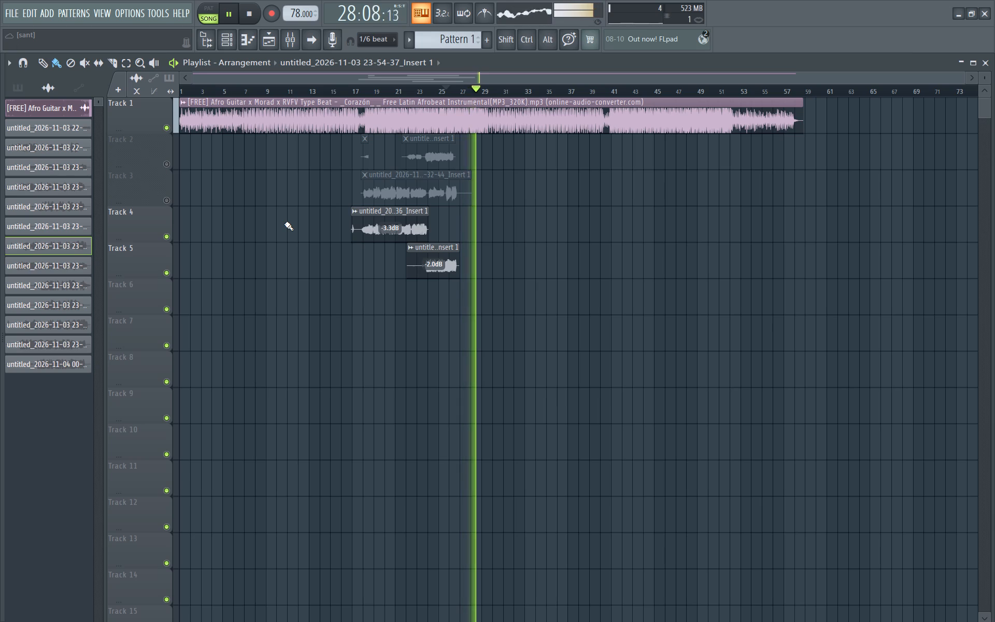
Repeatedly replay the passage from late bar 25 through the Track 5 vocal's end into bars 28–29 of the beat, finishing with playback stopped.
key("space")
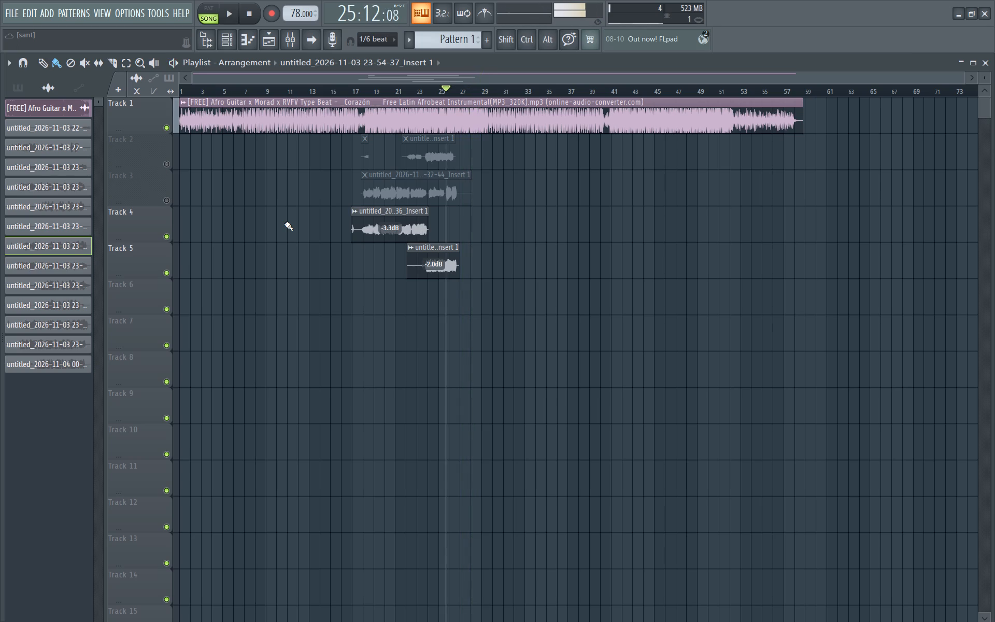
key("space")
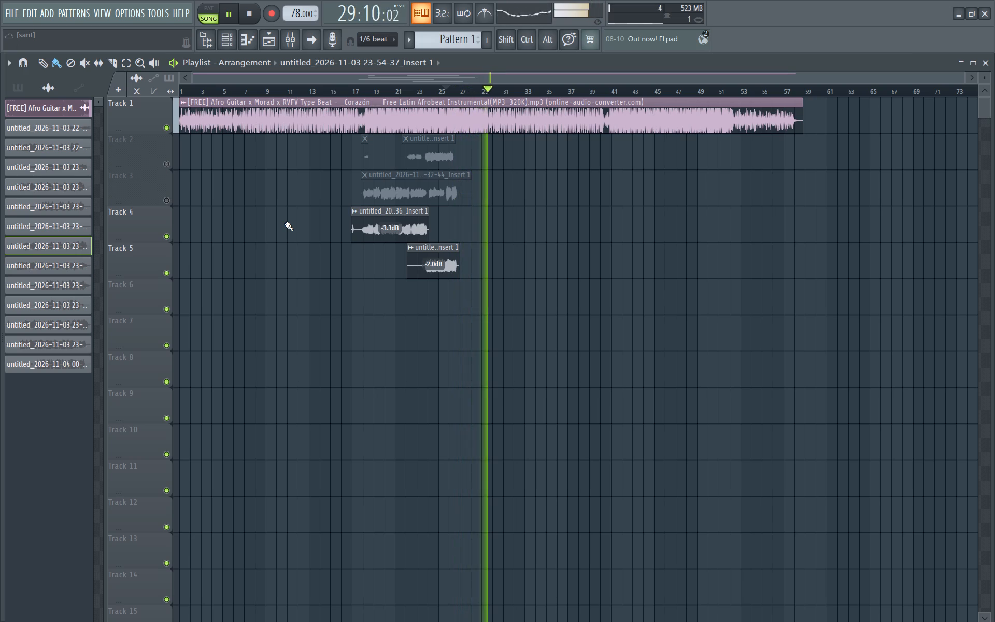
key("space")
key("space")
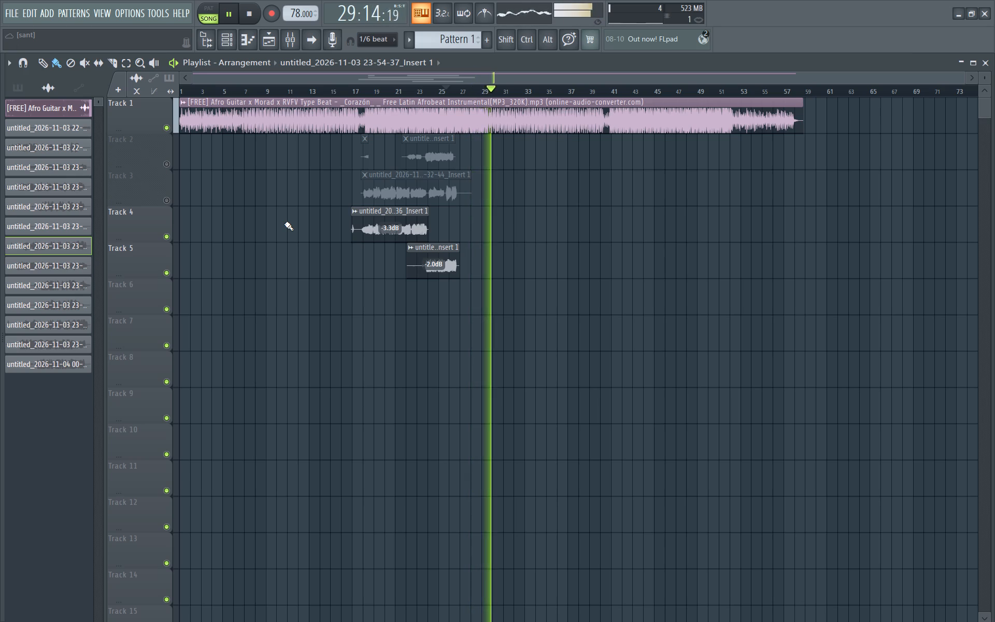
key("space")
key("space")
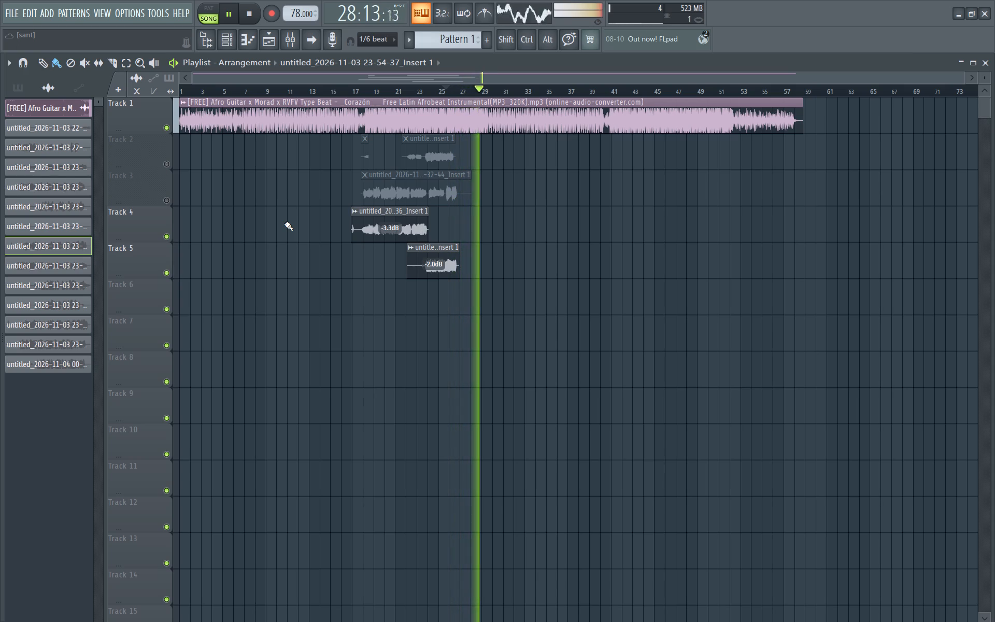
key("space")
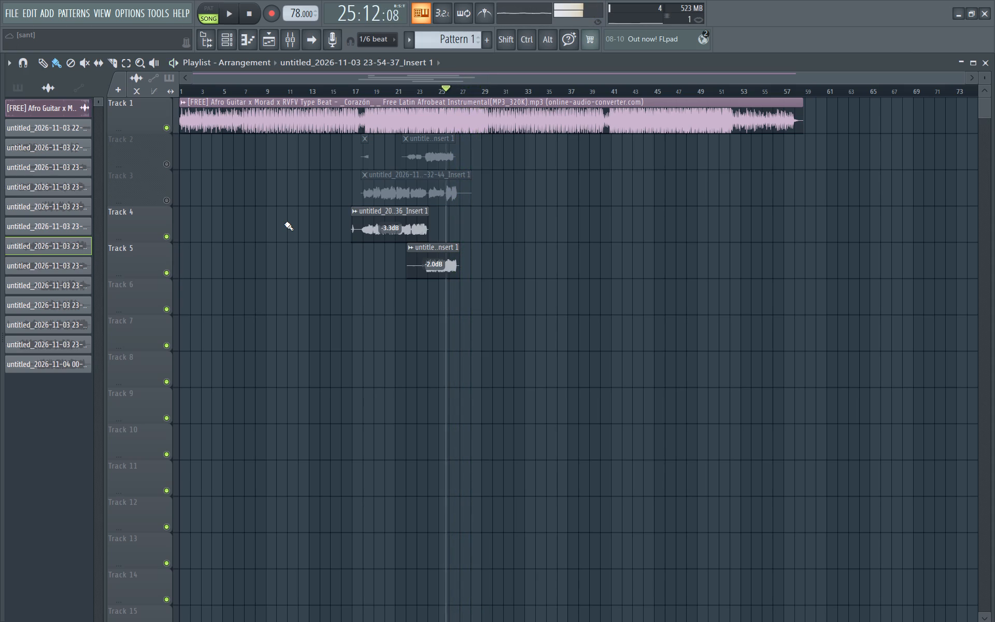
key("space")
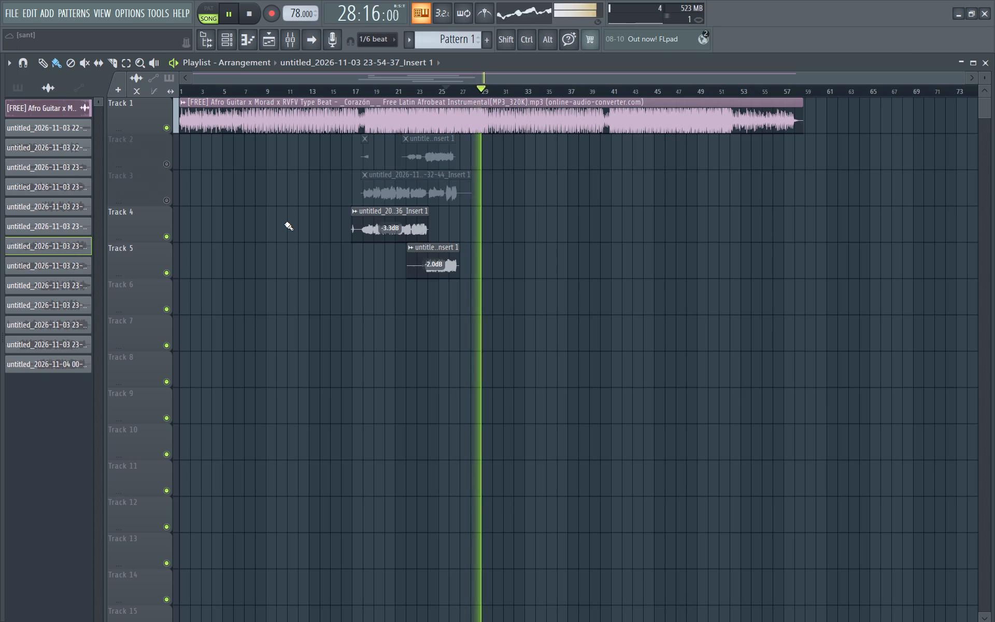
key("space")
key("space")
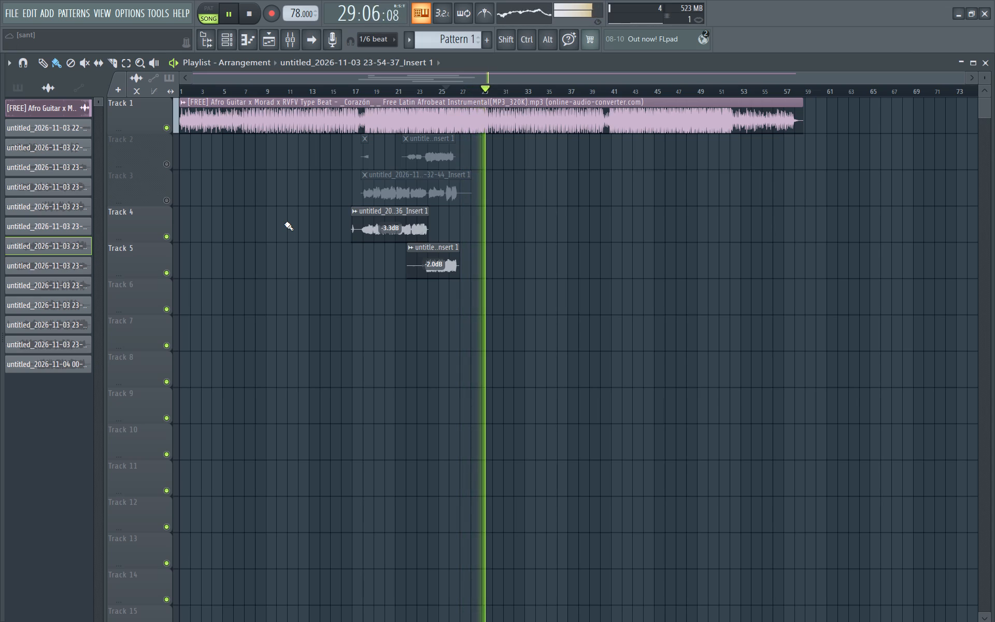
key("space")
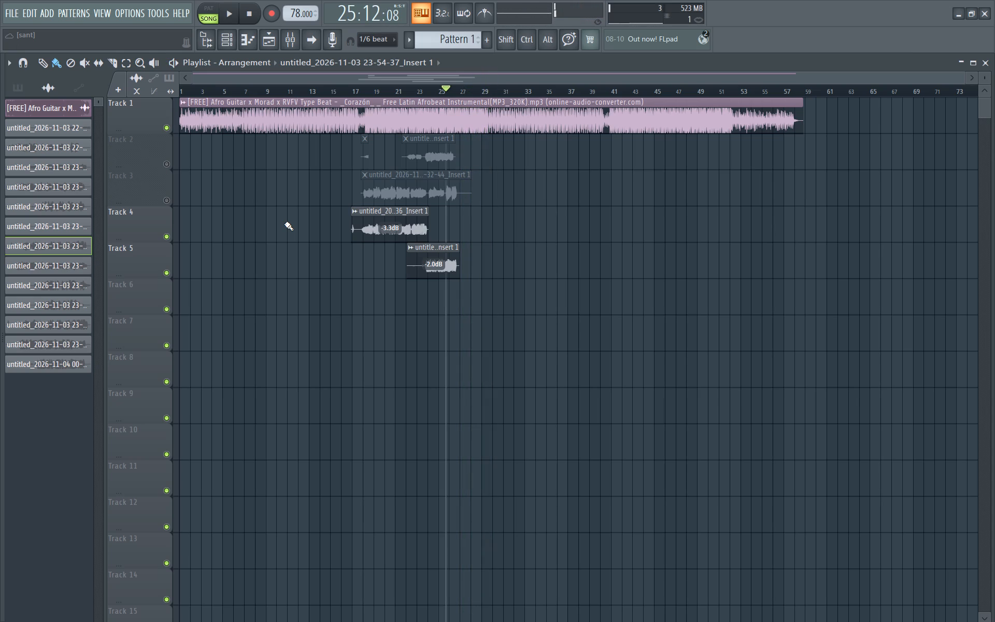
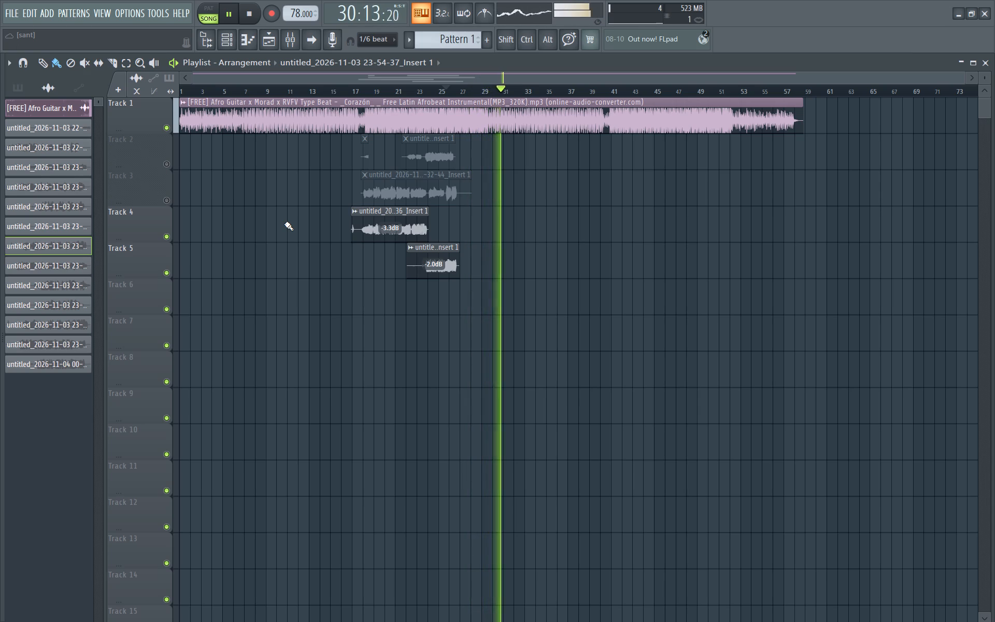
Repeatedly replay from late bar 25, past the end of the Track 5 vocal, into bars 29–30 of the beat.
key("space")
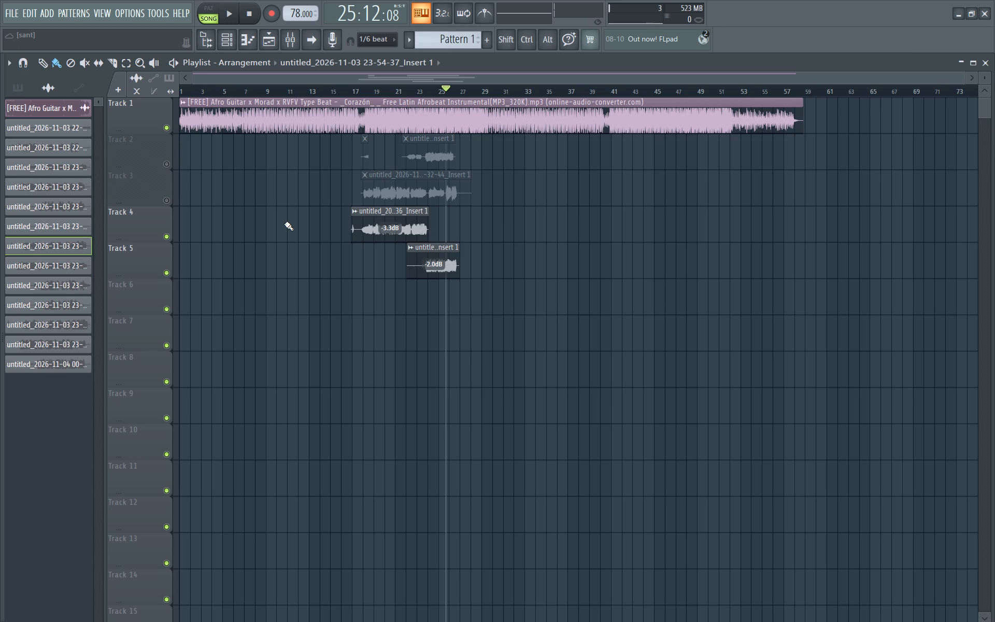
key("space")
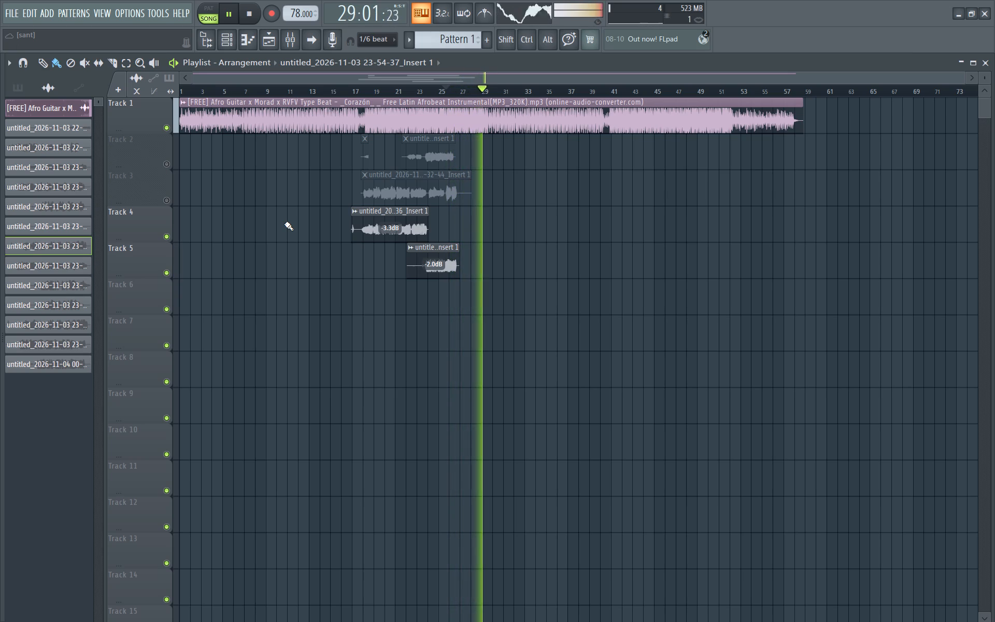
key("space")
key("space")
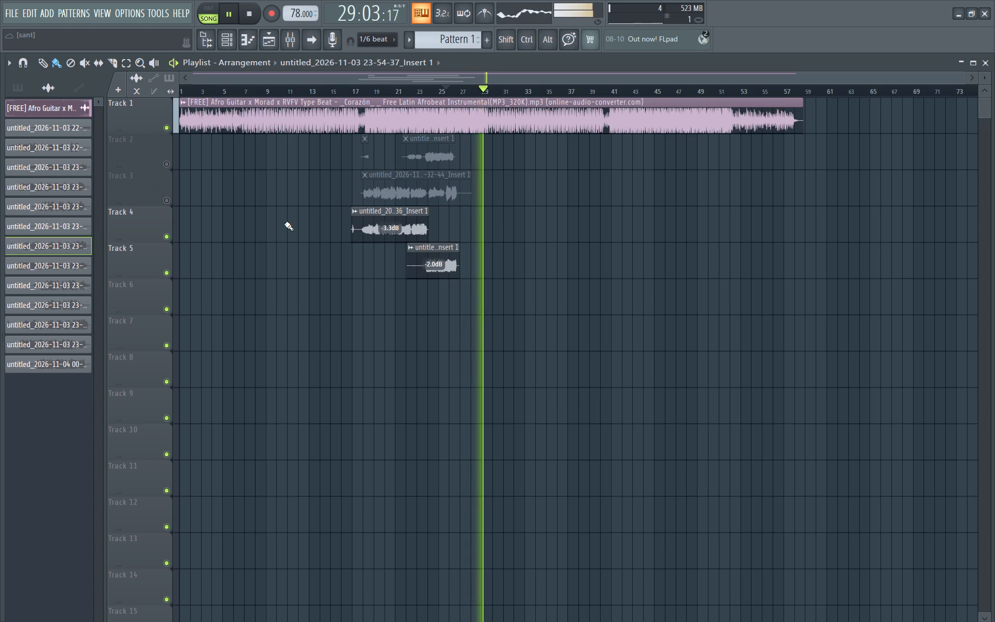
key("space")
key("space")
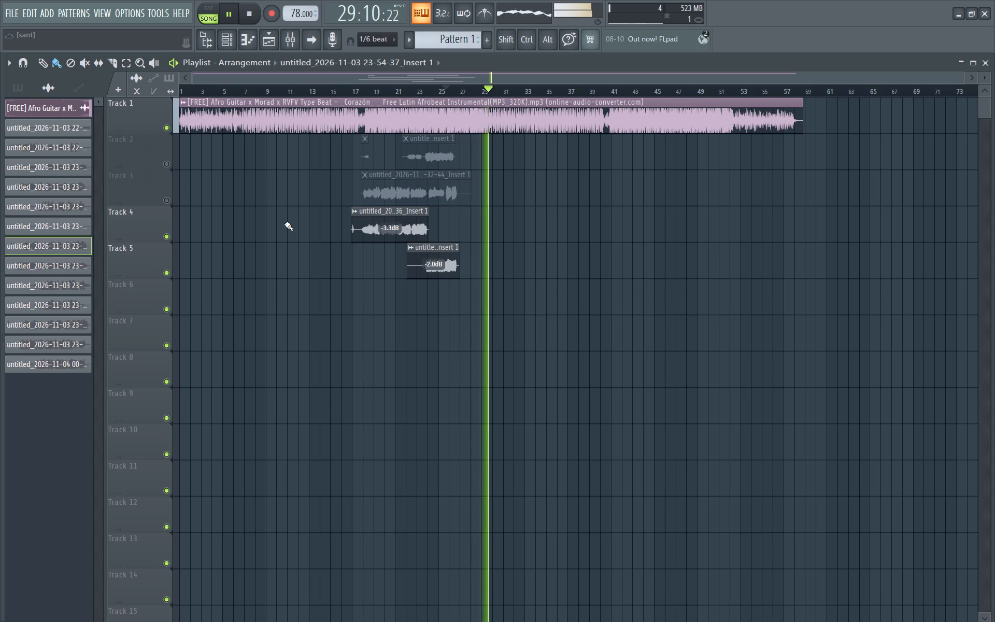
key("space")
key("space")
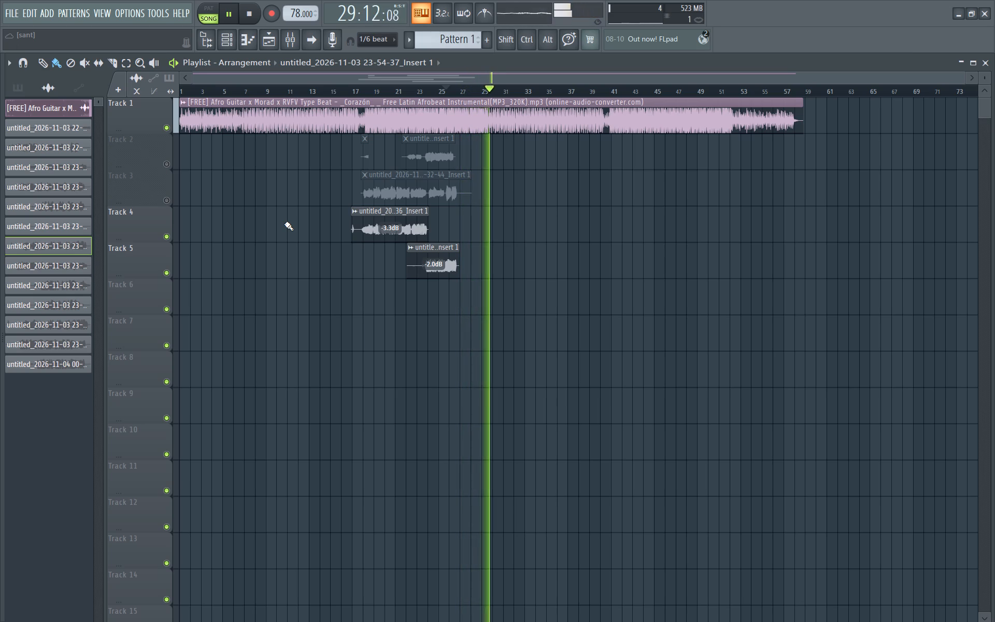
key("space")
key("space")
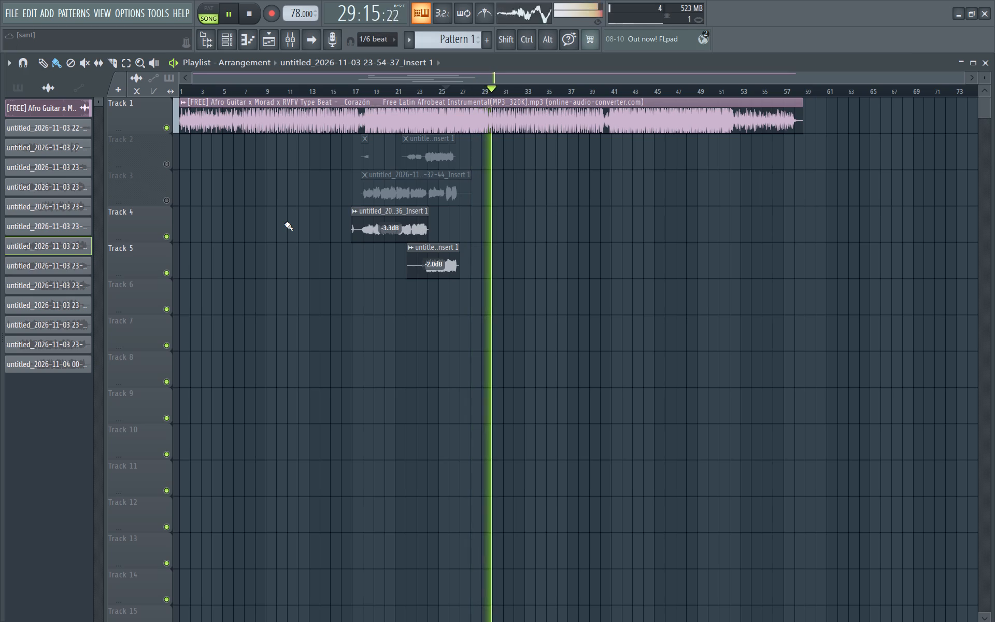
key("space")
key("space")
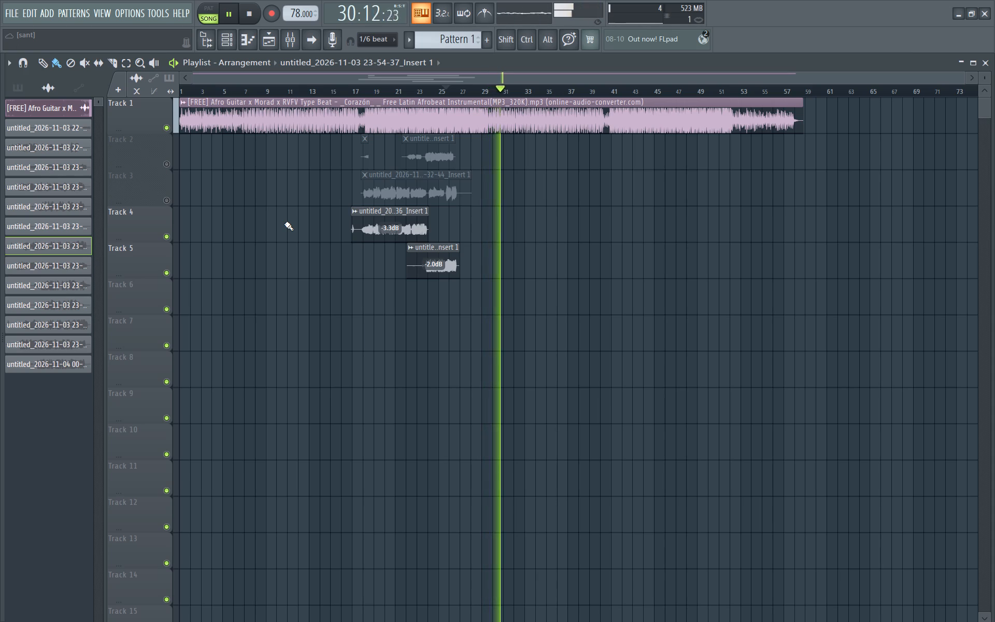
key("space")
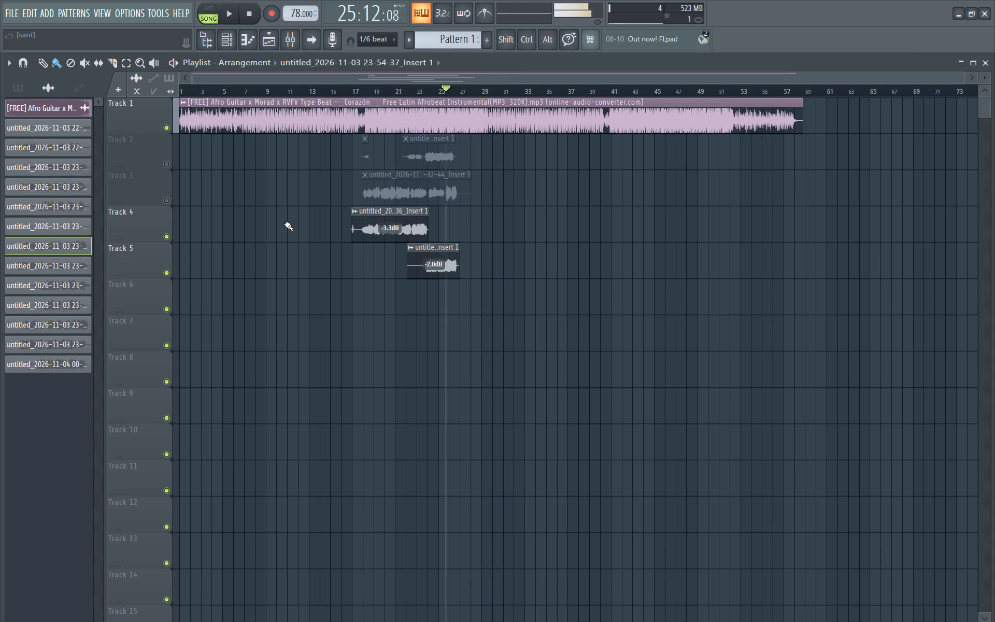
key("space")
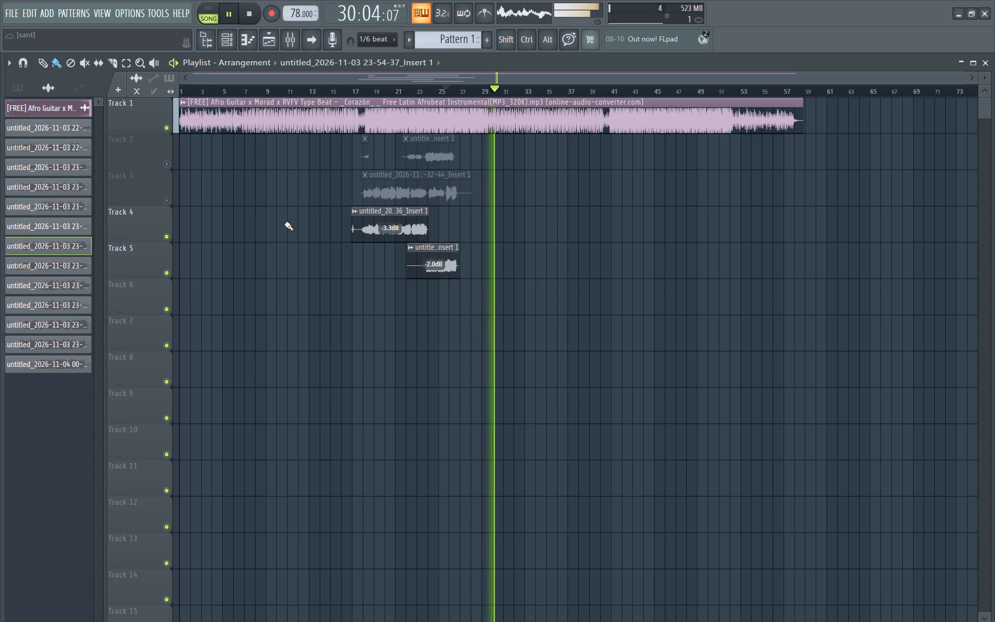
key("space")
key("space")
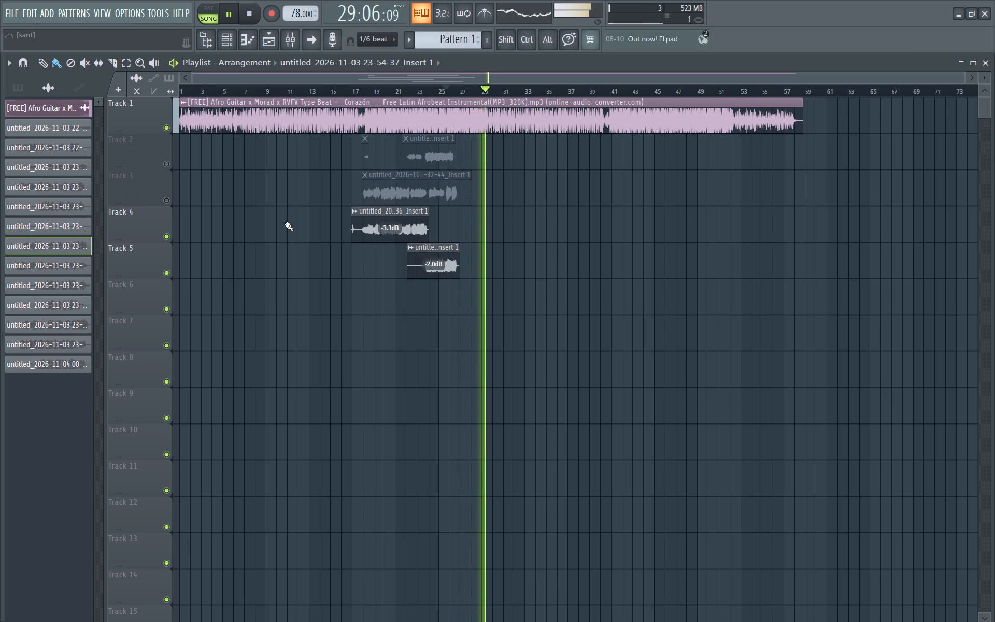
key("space")
key("space")
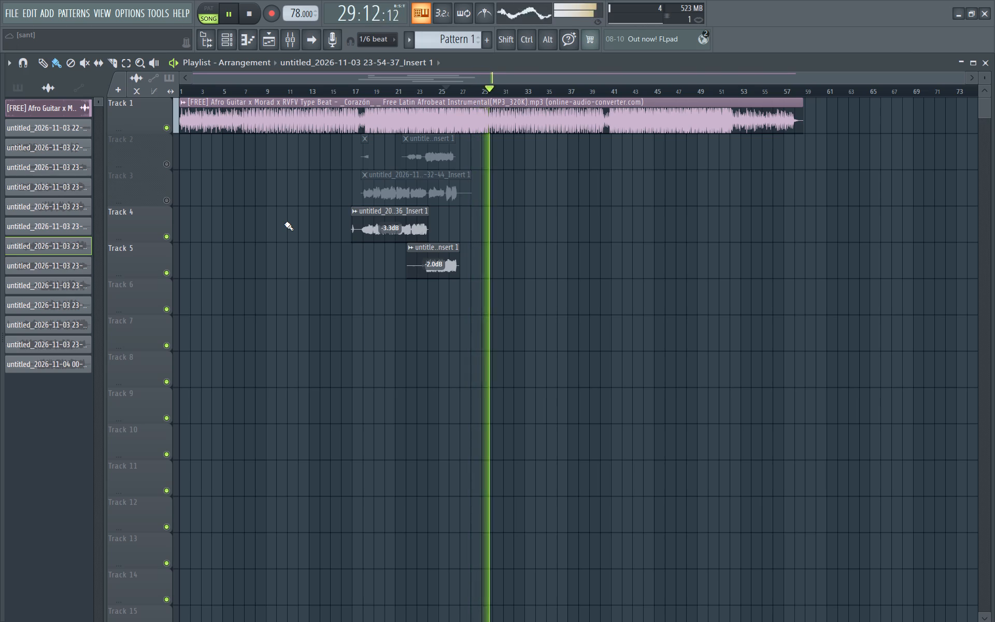
key("space")
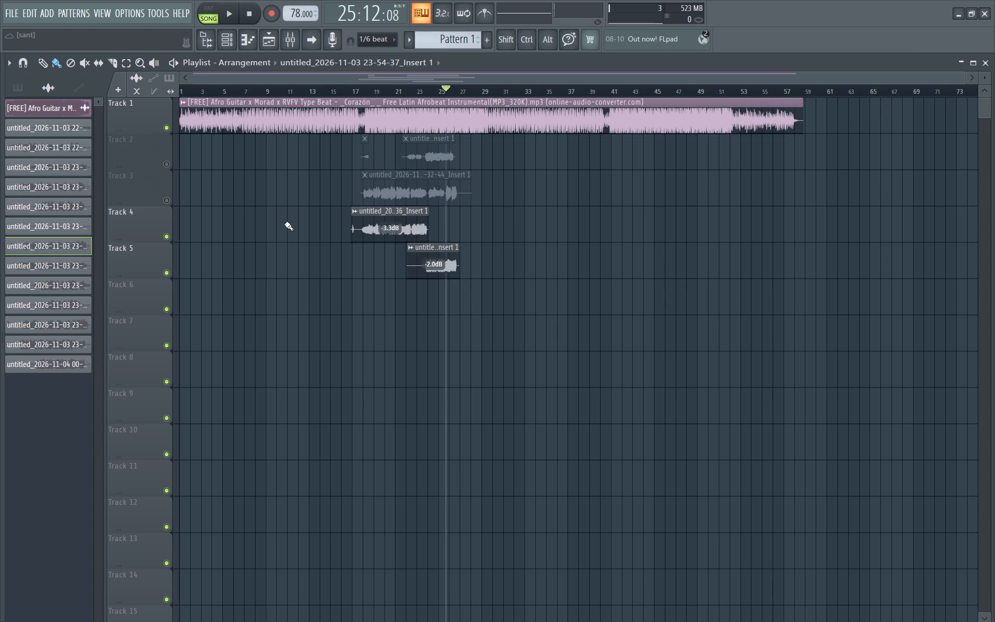
Audition the beat after the Track 5 vocal from late bar 25, alternating short replays to bar 27 with longer ones to bars 29–31.
key("space")
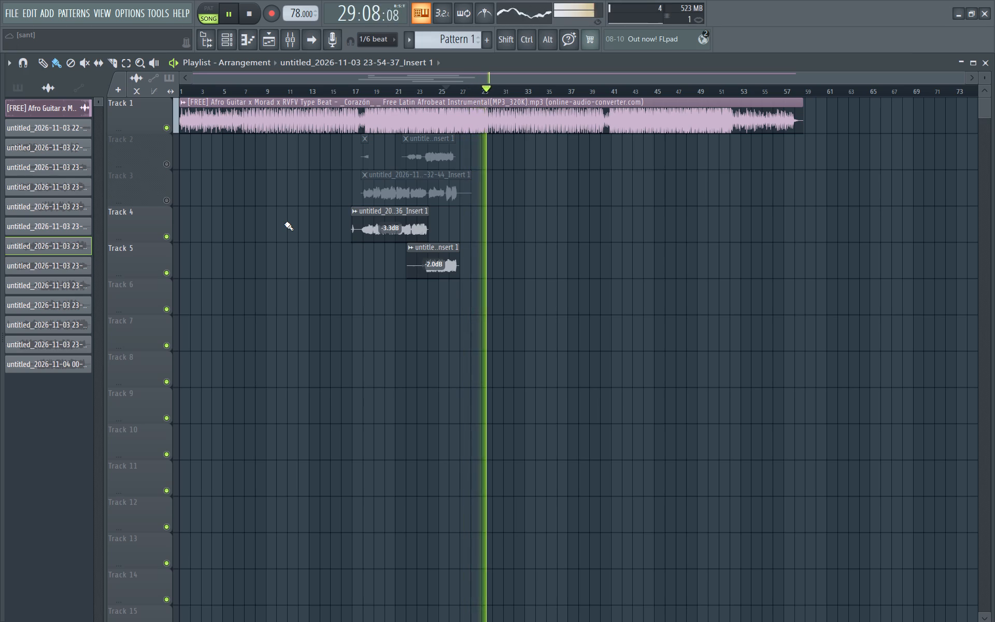
key("space")
key("space")
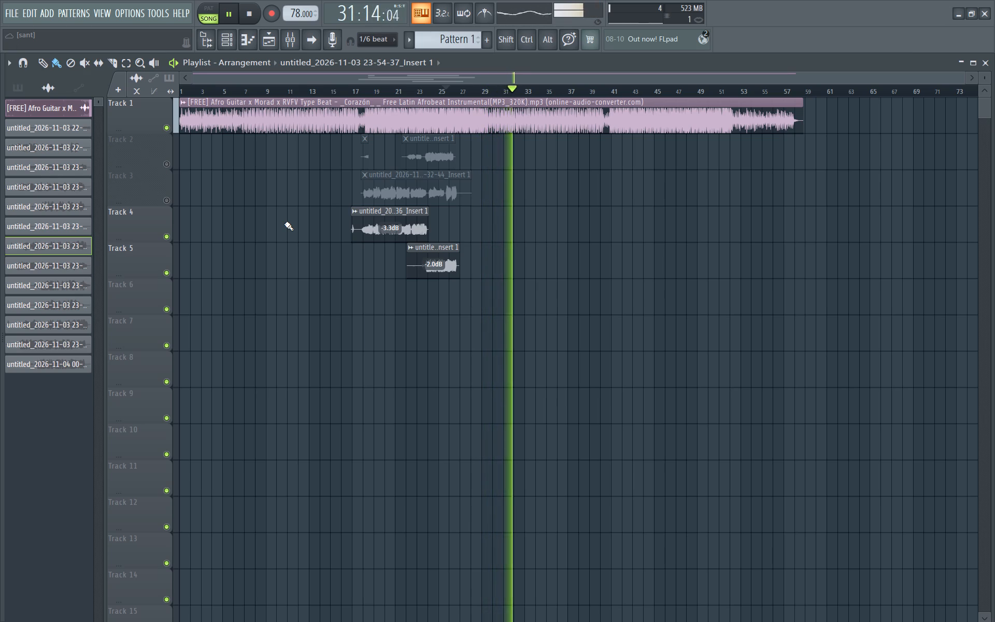
key("space")
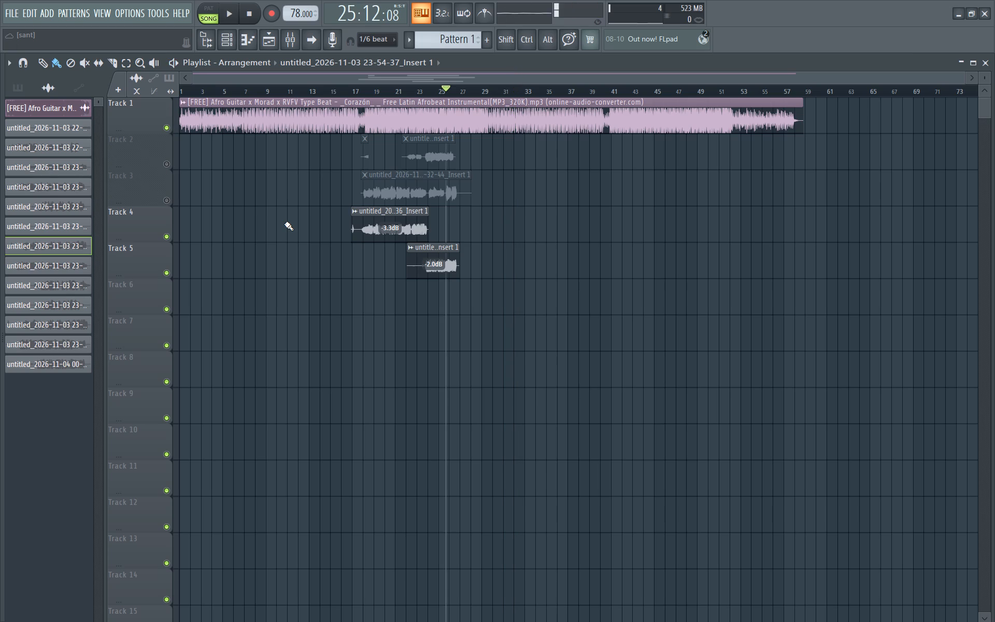
key("space")
key("space")
key("space")
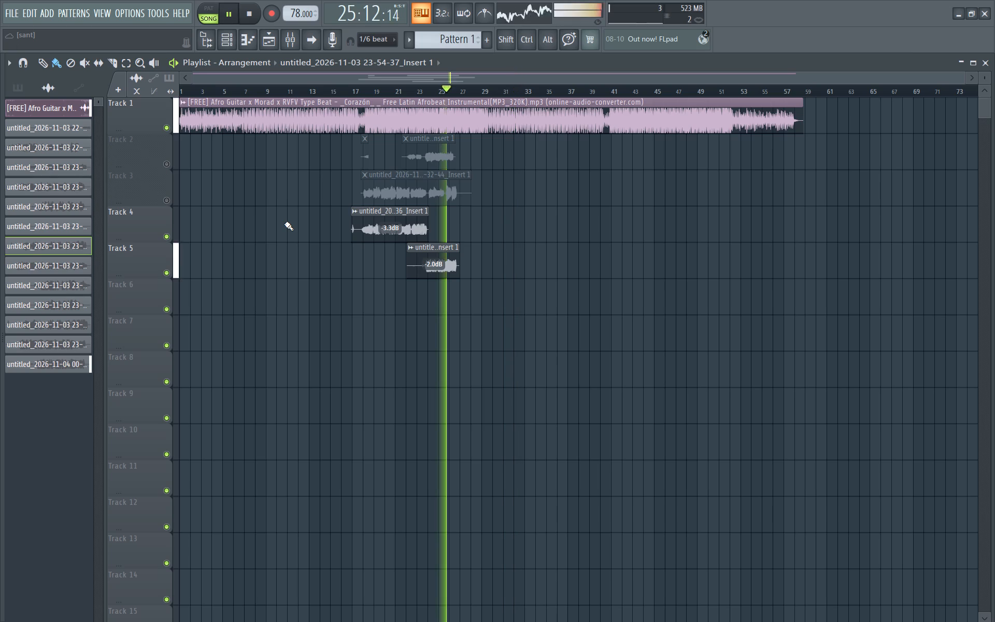
key("space")
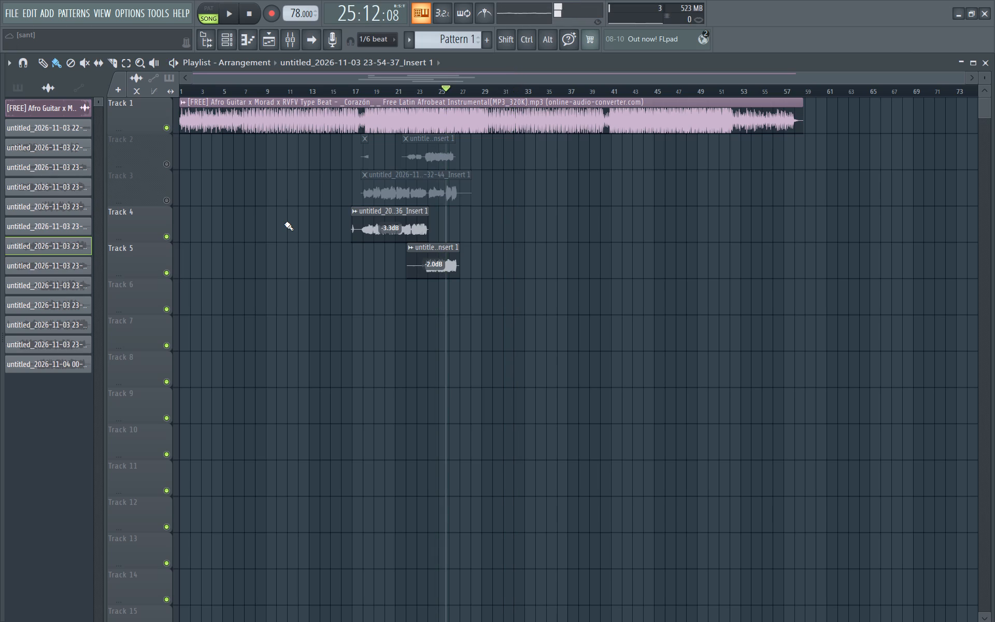
key("space")
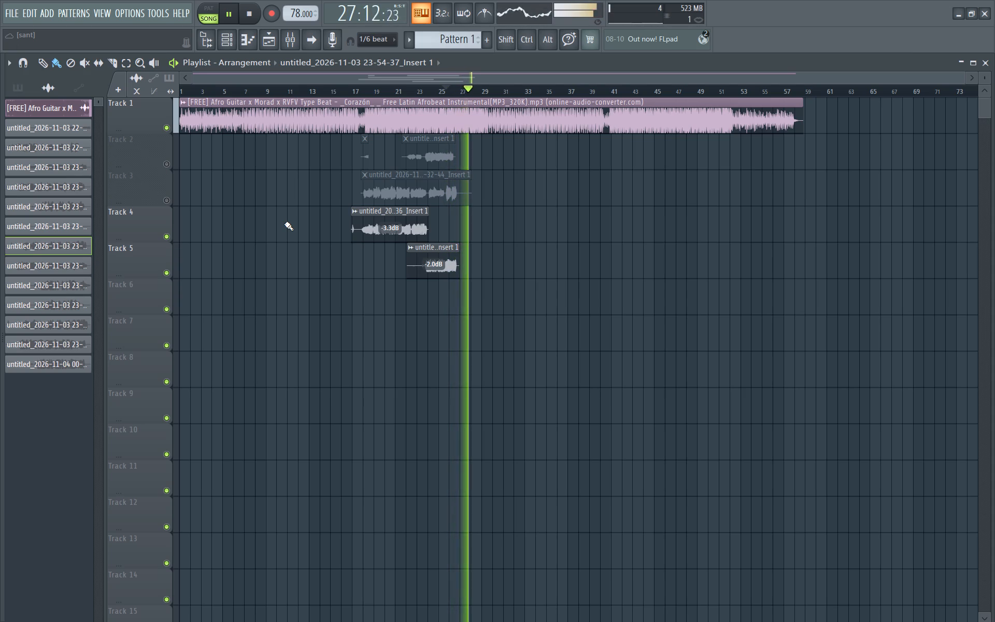
key("space")
key("space")
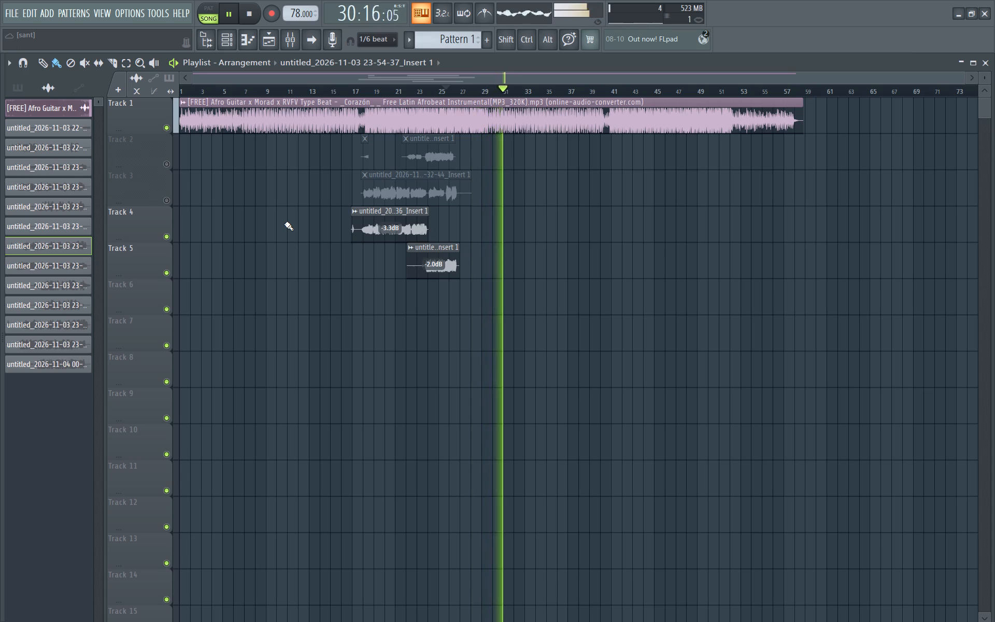
key("space")
key("space")
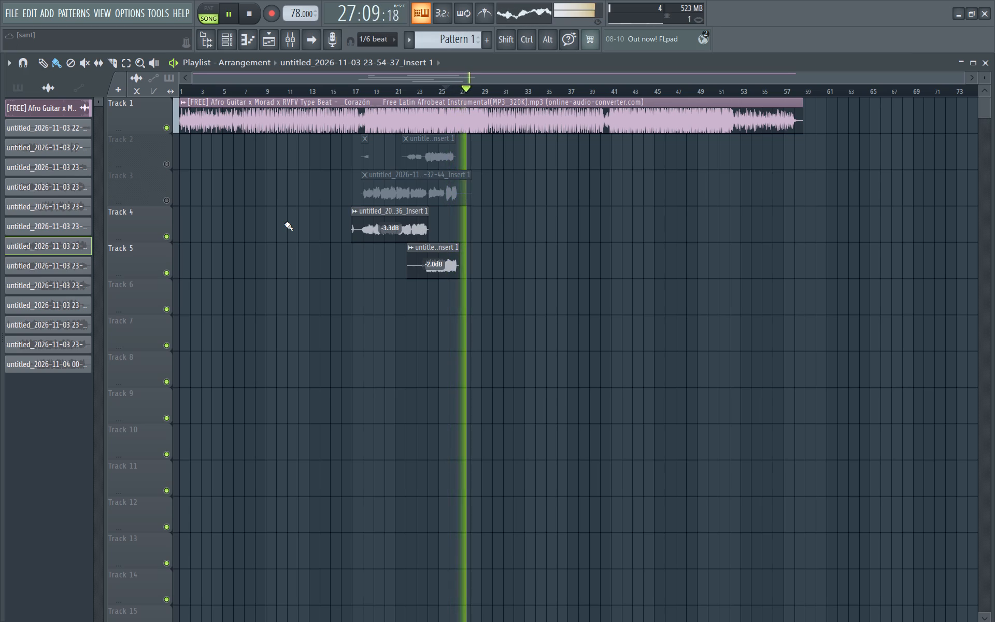
key("space")
key("space")
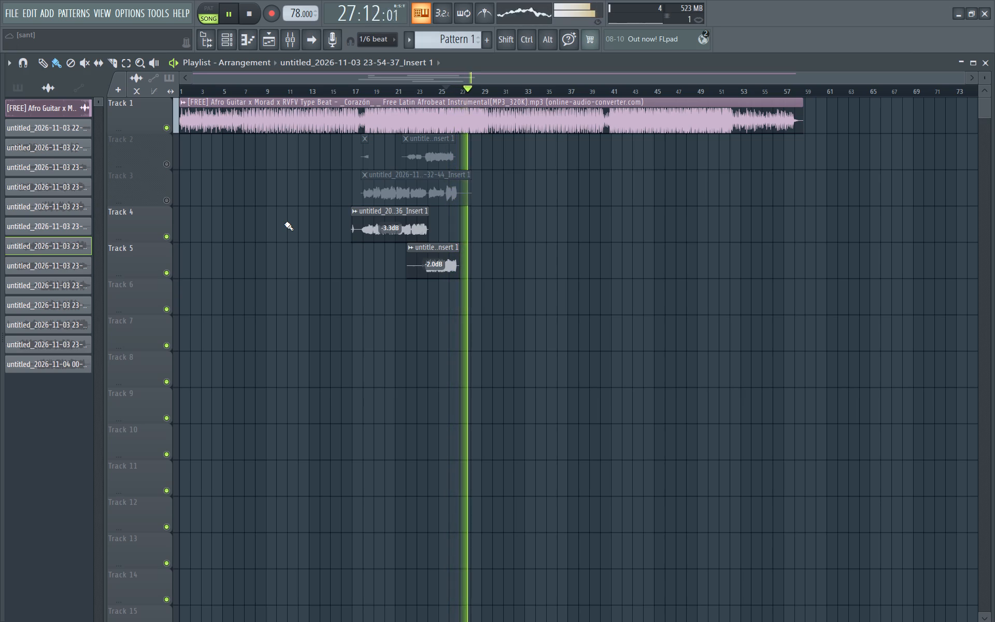
key("space")
Listen twice from late bar 25 through the instrumental section as far as bars 32–34.
key("space")
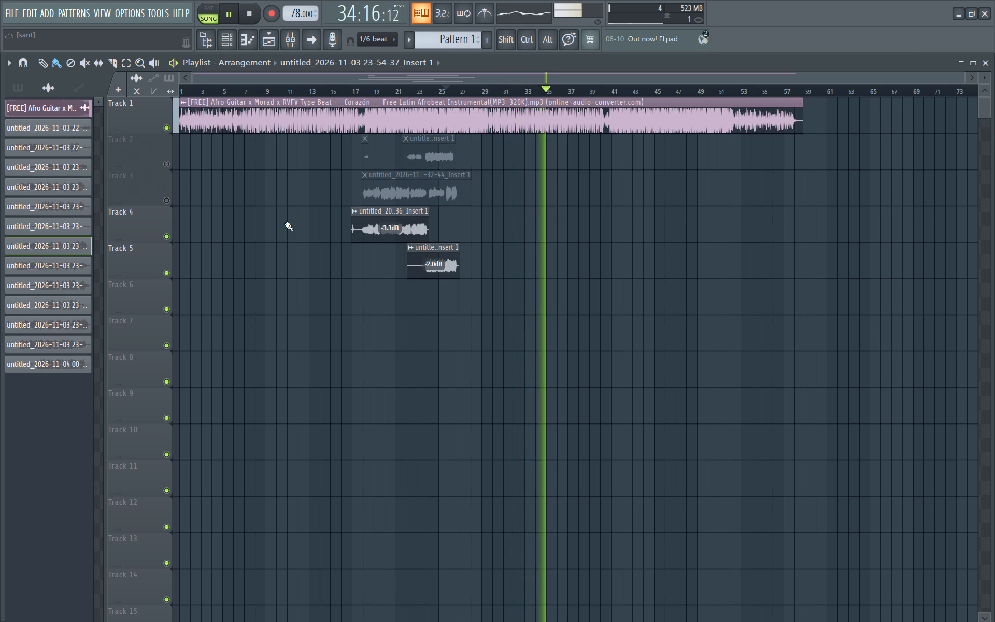
key("space")
key("space")
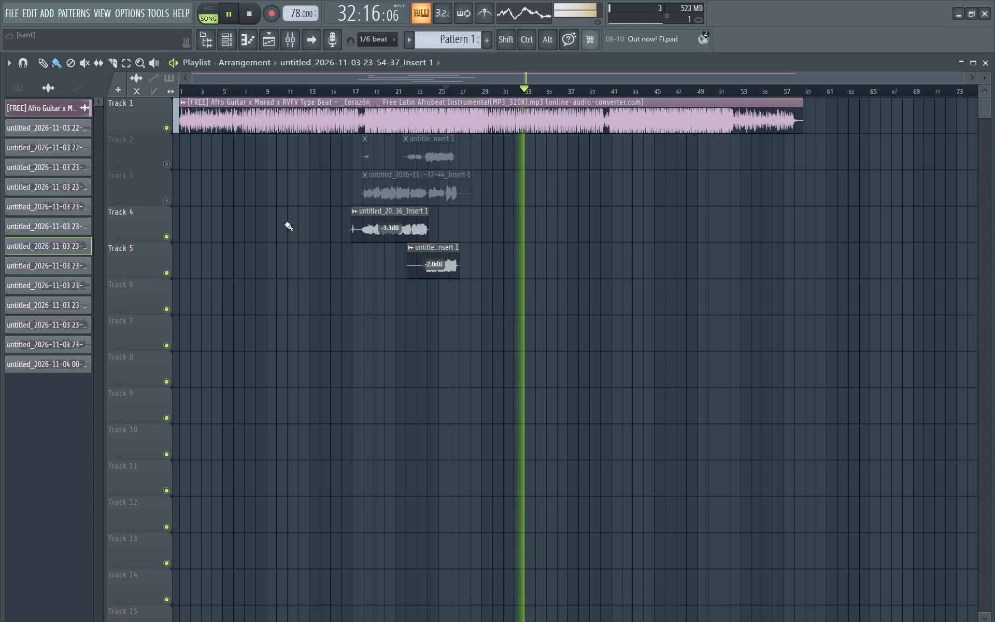
key("space")
Repeatedly replay from late bar 25, past the Track 5 vocal's end, to bars 28–31 of the beat, finishing with playback stopped.
key("space")
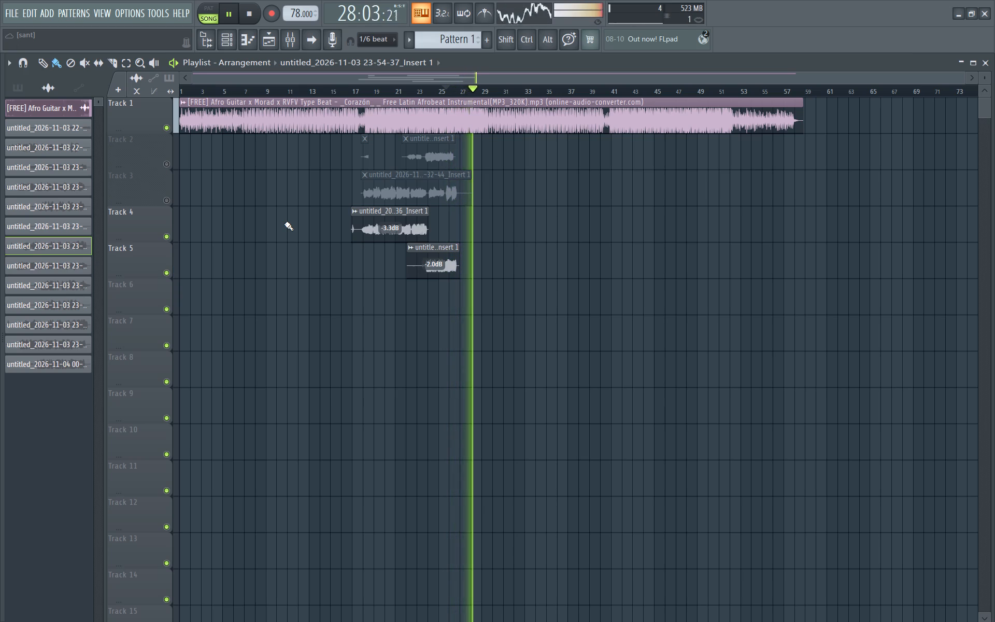
key("space")
key("space")
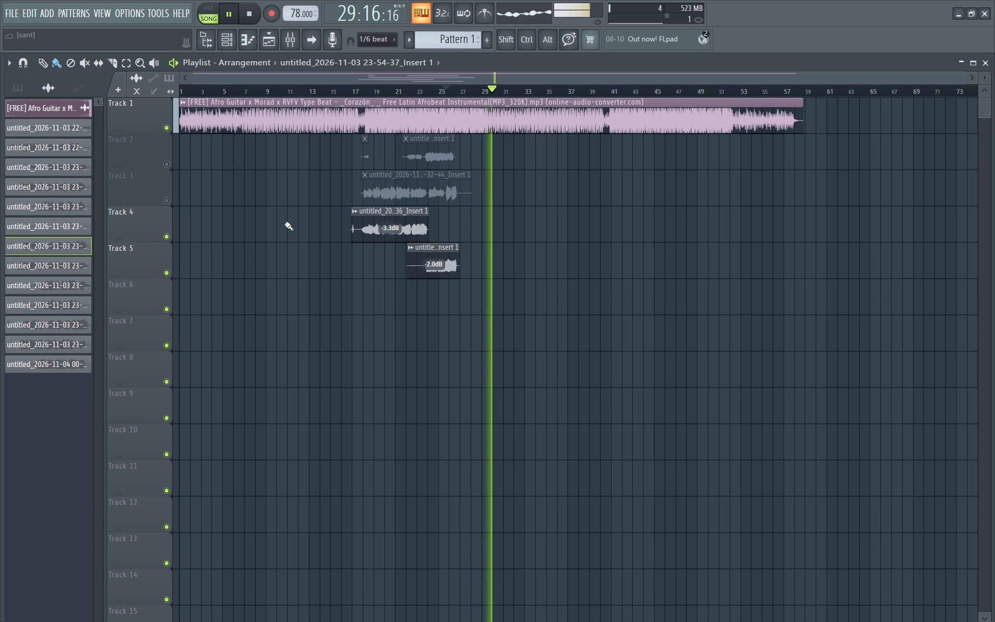
key("space")
key("space")
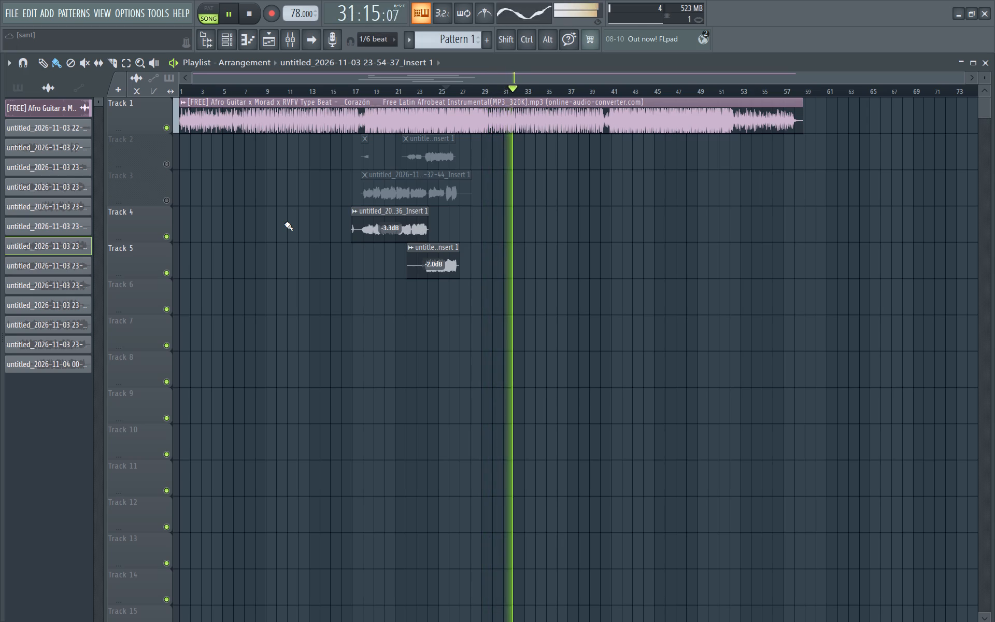
key("space")
key("space")
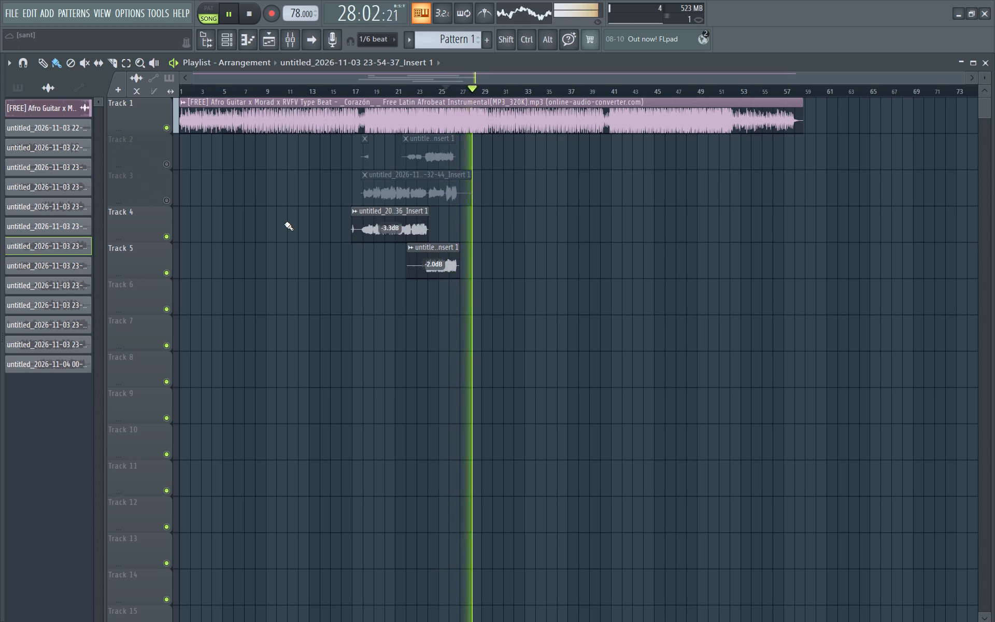
key("space")
key("space")
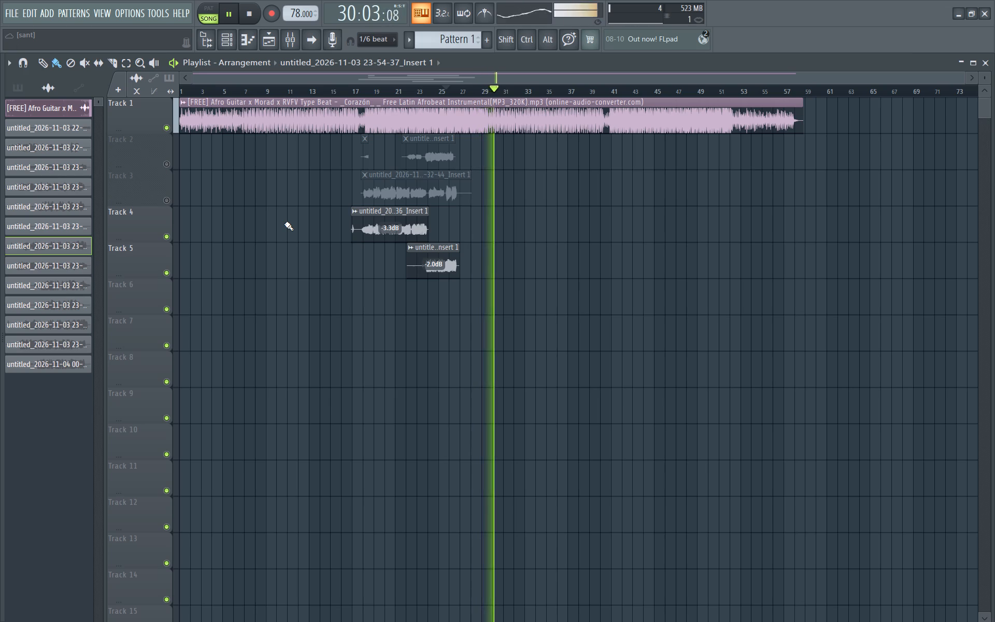
key("space")
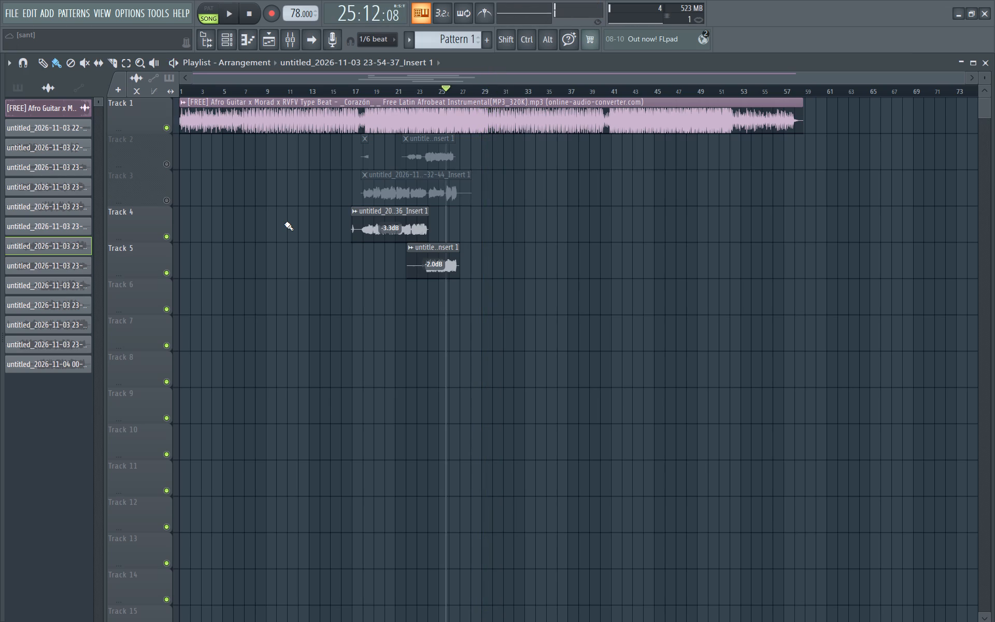
Keep replaying from late bar 25 through the end of the Track 5 vocal into bars 30–31 of the beat.
key("space")
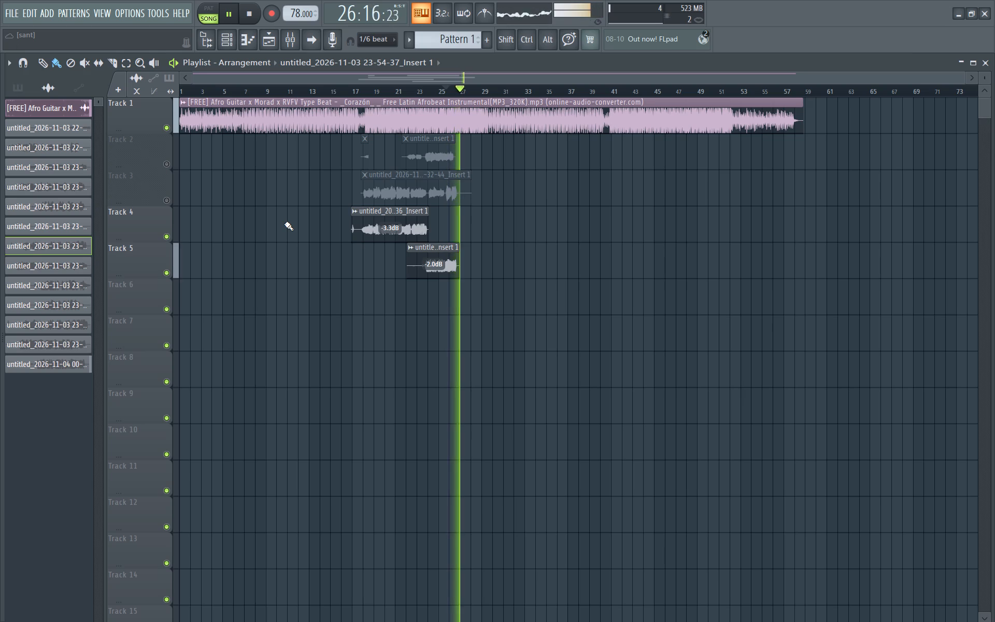
key("space")
key("space")
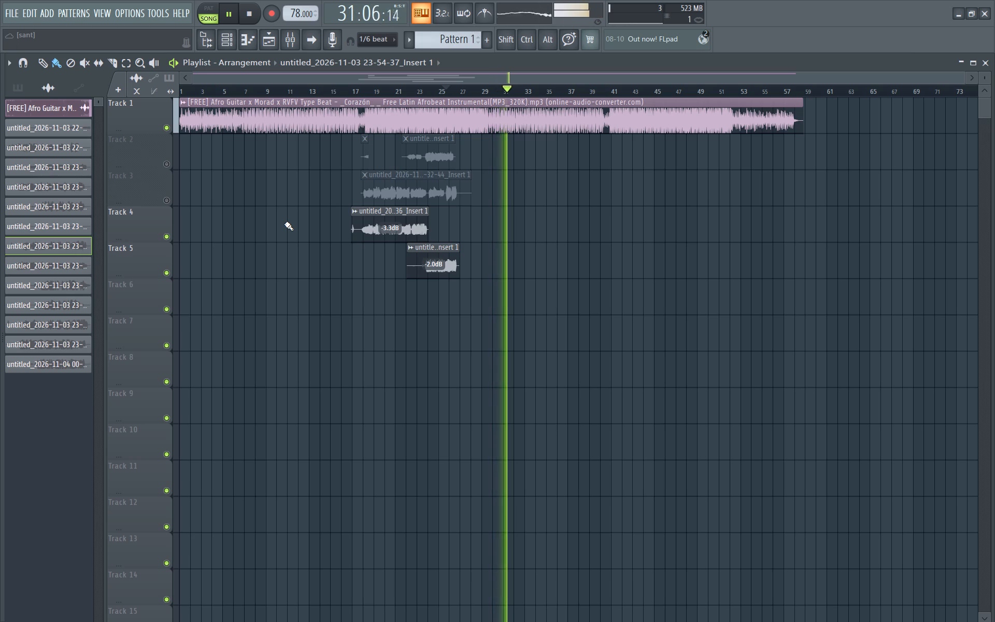
key("space")
key("space")
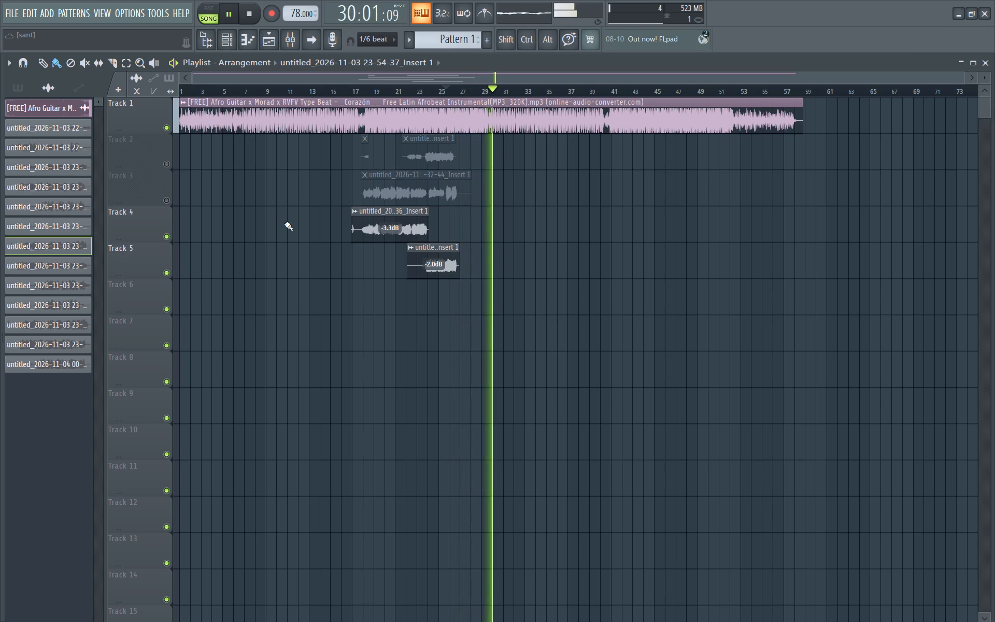
key("space")
key("space")
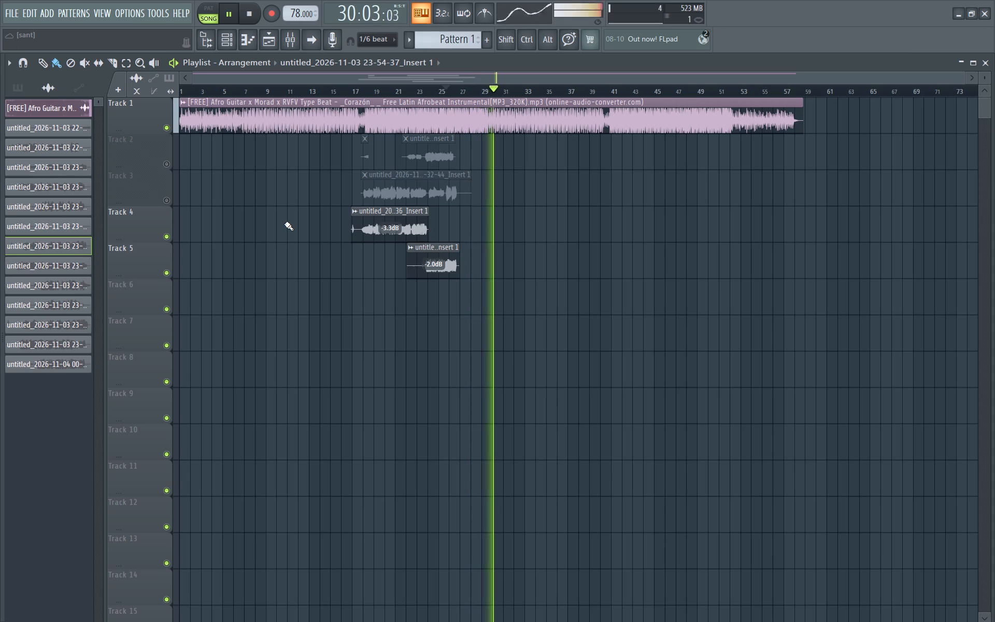
key("space")
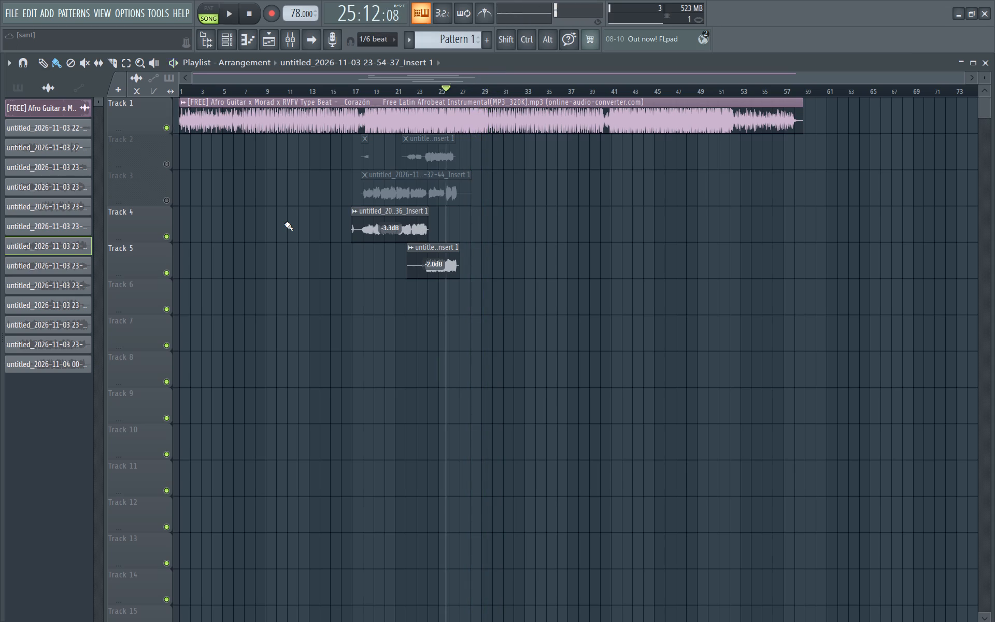
key("space")
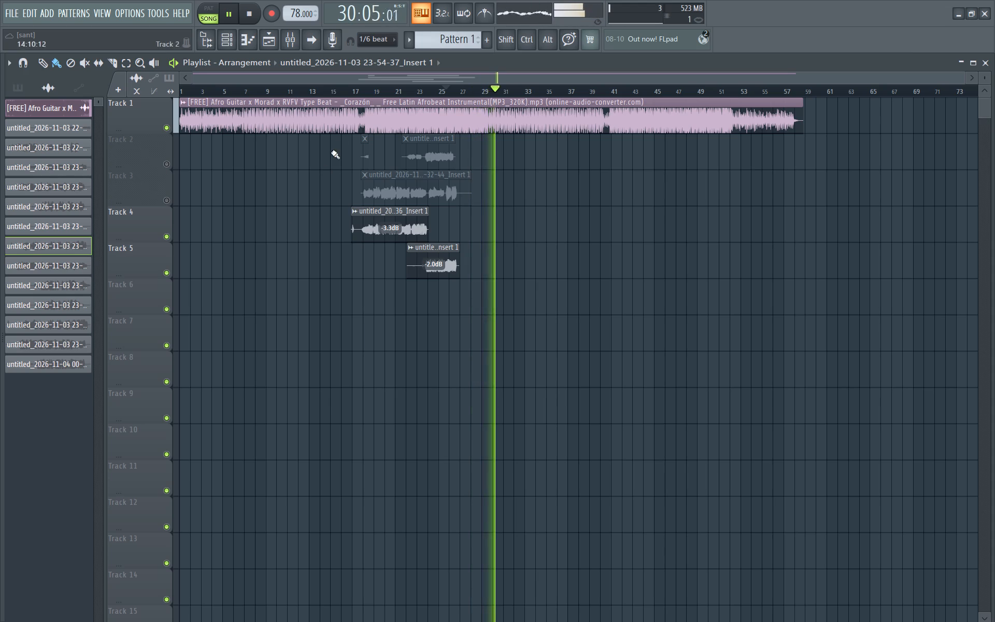
Audition the opening of the Track 4 vocal from late bar 16 to bar 18 and stop playback.
left_click(351, 87)
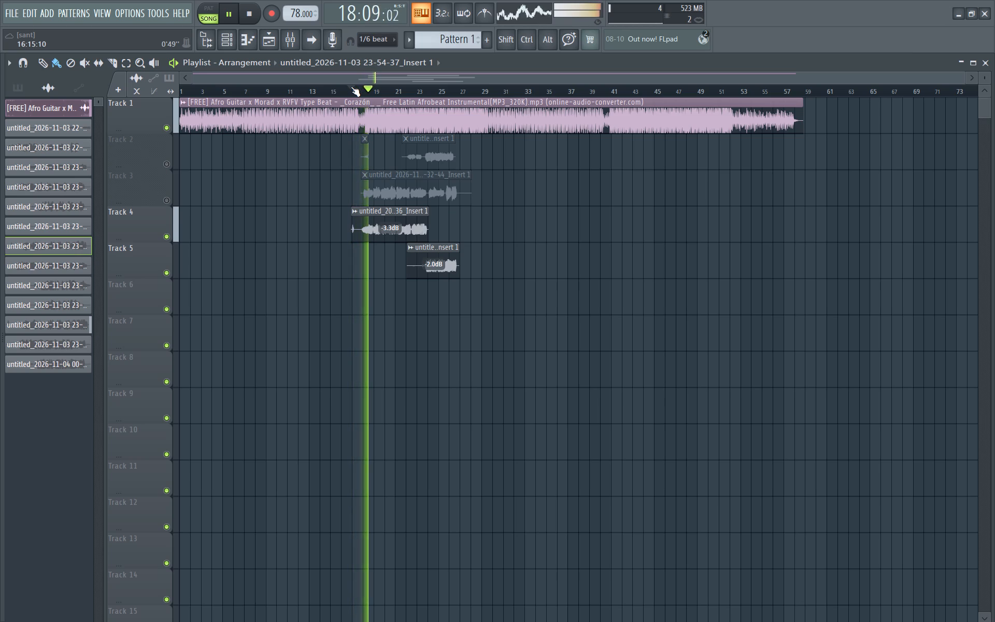
key("space")
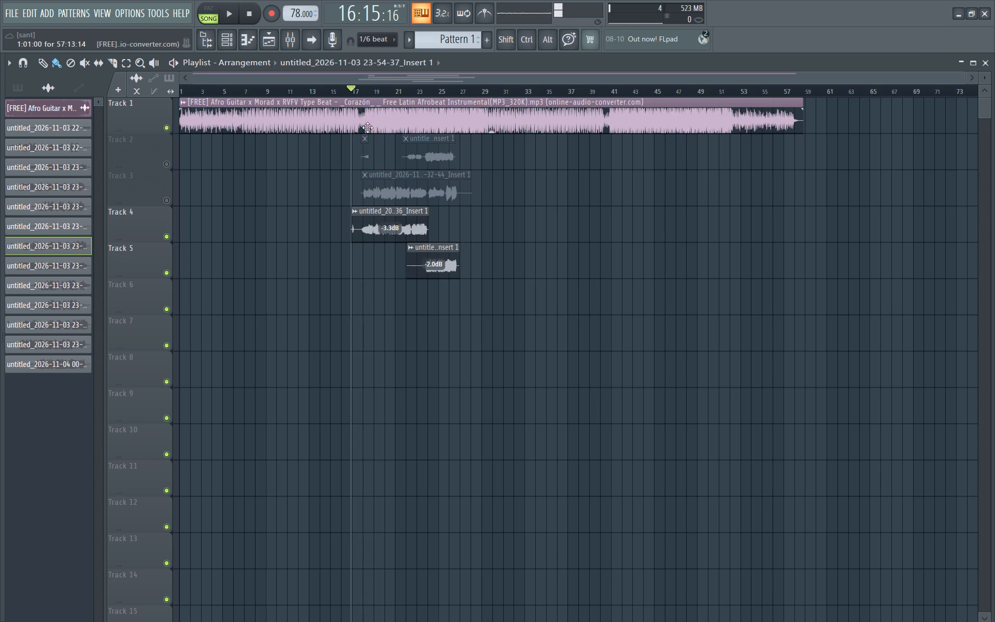
Raise the clip gain of the Track 4 and Track 5 vocals to 0.0 dB.
left_click_drag(391, 241, 392, 213)
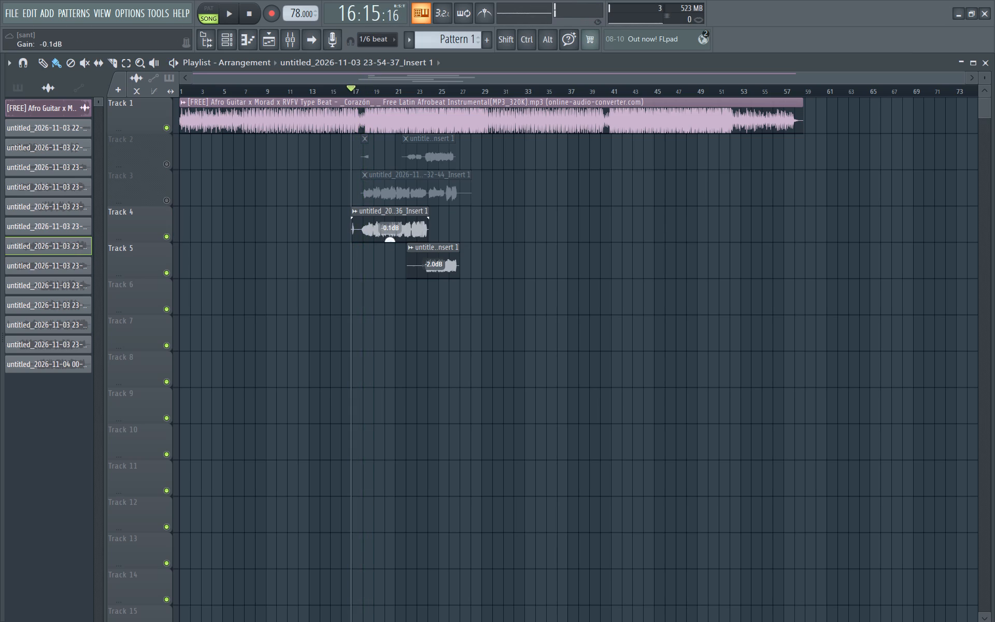
left_click_drag(392, 213, 392, 209)
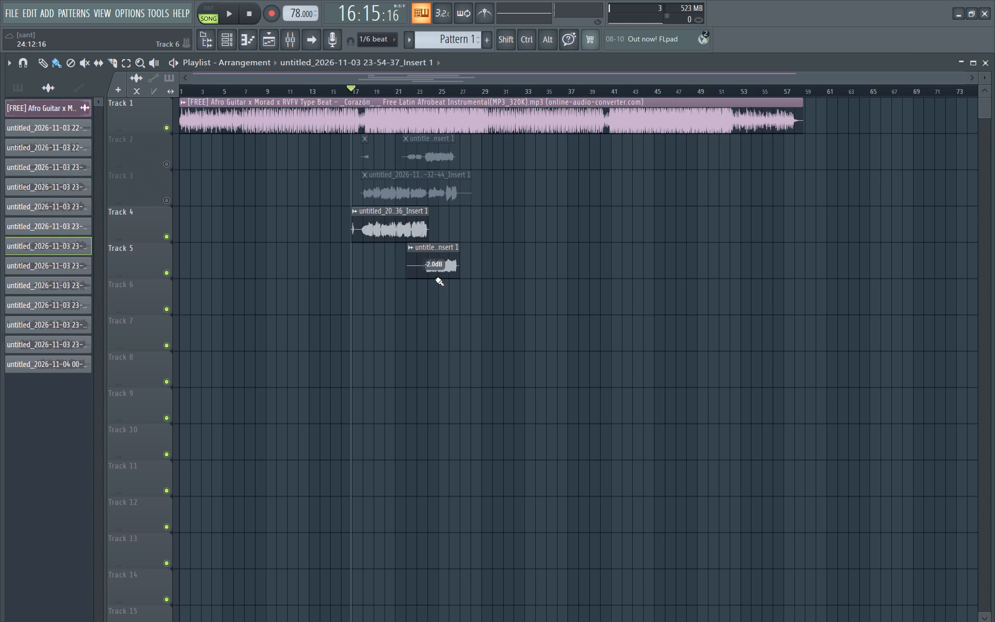
left_click_drag(435, 274, 435, 257)
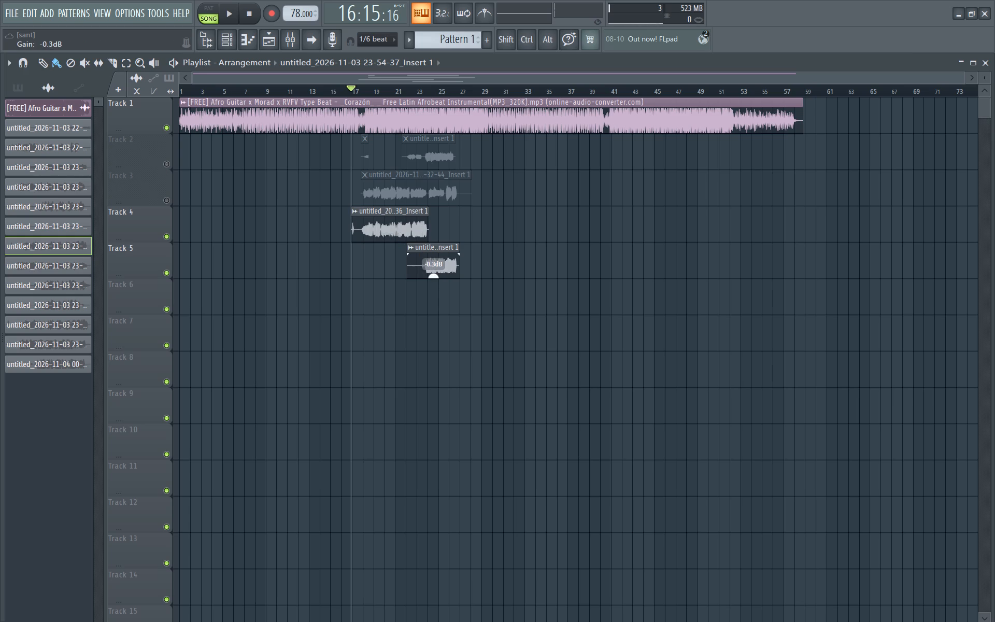
left_click_drag(435, 257, 435, 252)
left_click_drag(435, 252, 435, 253)
Play the arrangement from late bar 16 to check the Track 4 and Track 5 vocals against the beat.
key("space")
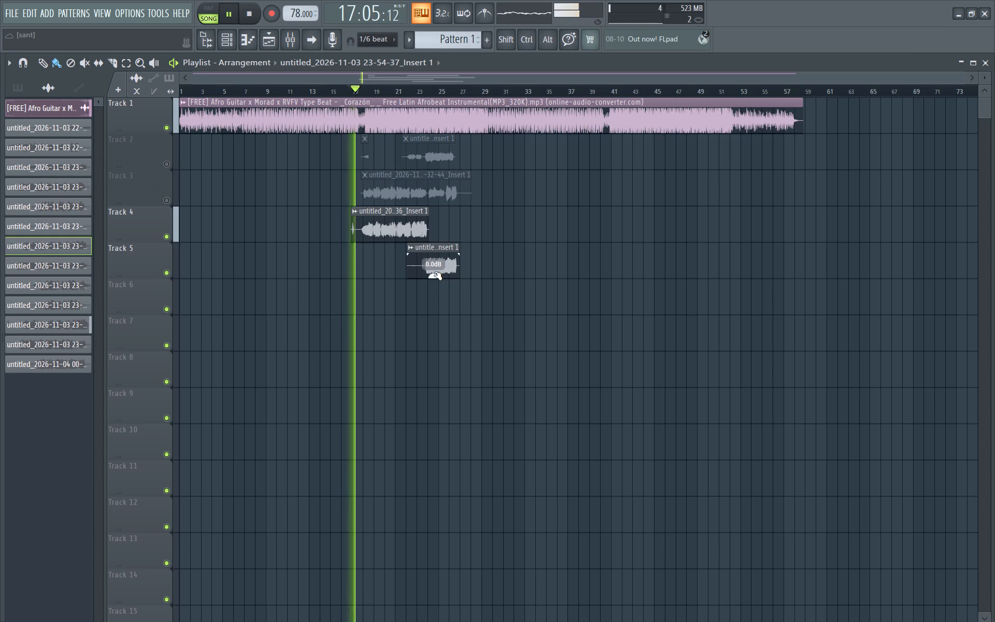
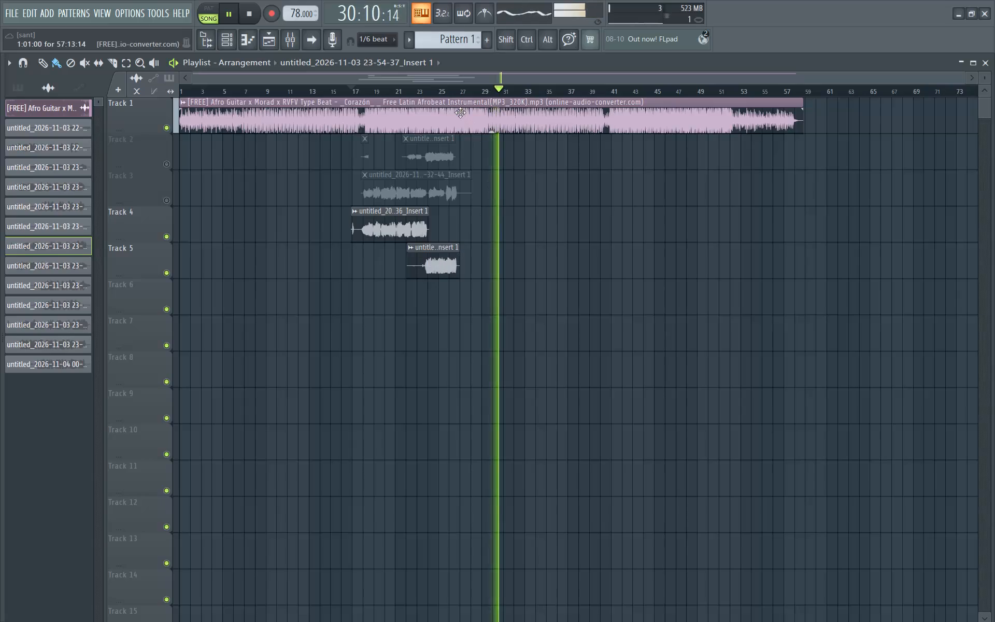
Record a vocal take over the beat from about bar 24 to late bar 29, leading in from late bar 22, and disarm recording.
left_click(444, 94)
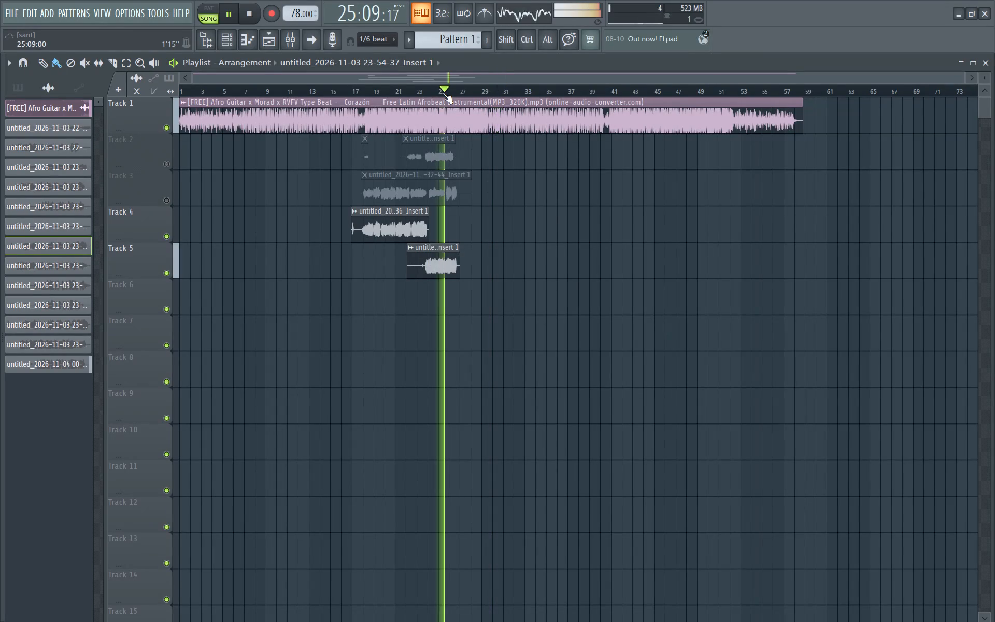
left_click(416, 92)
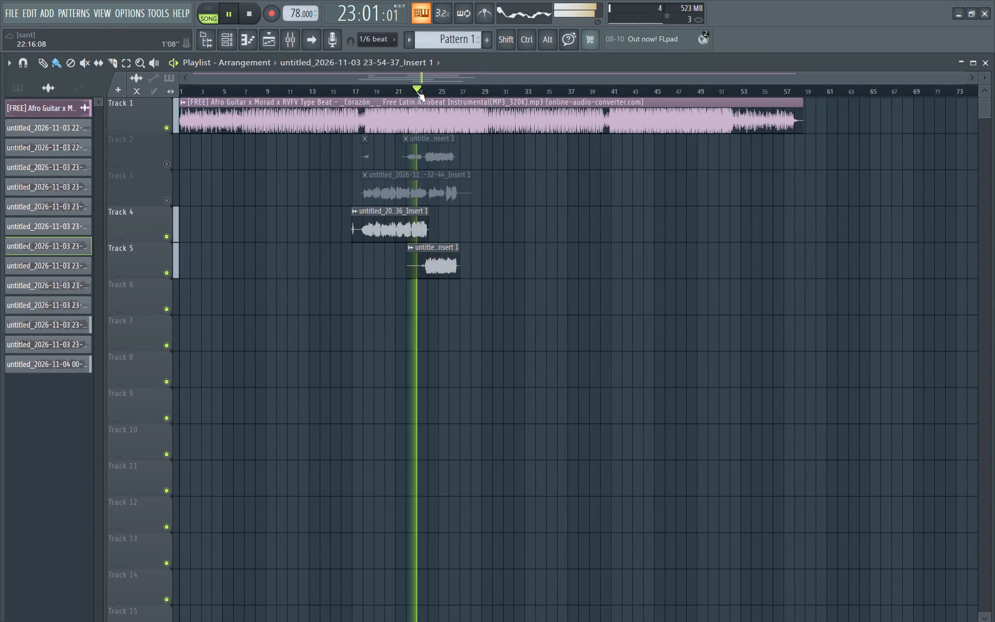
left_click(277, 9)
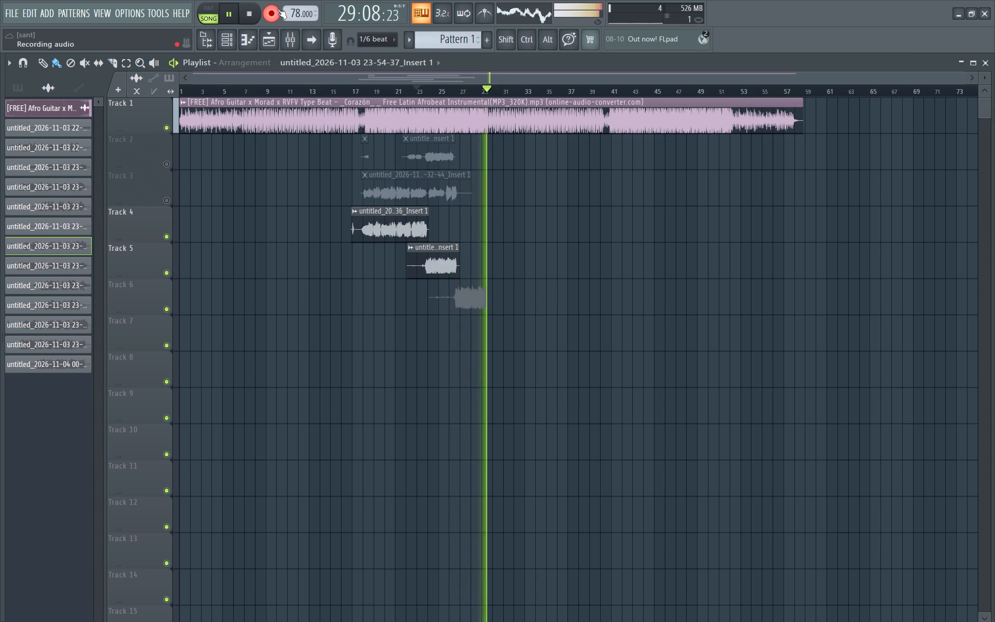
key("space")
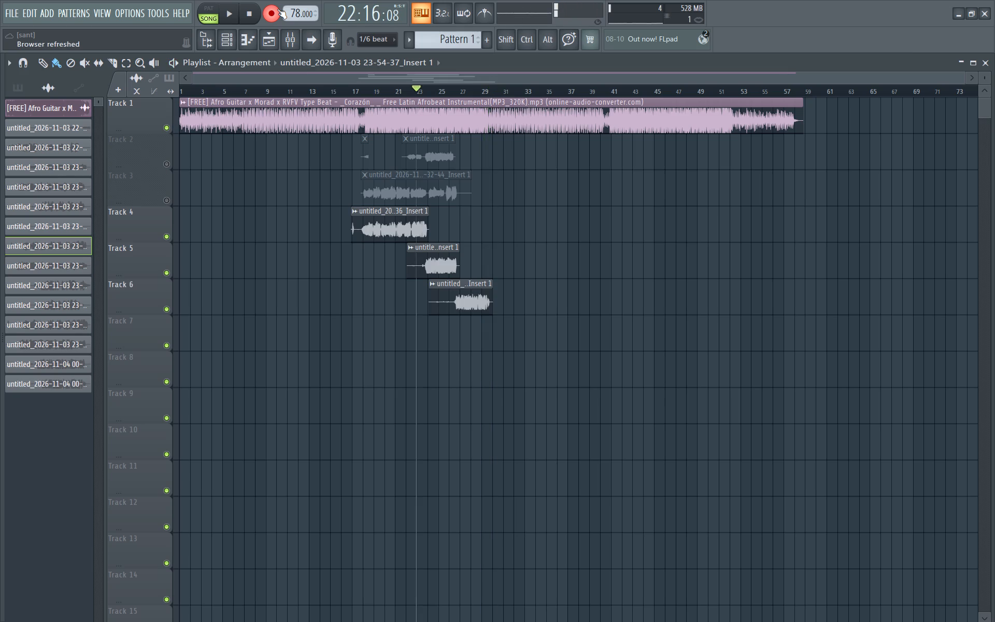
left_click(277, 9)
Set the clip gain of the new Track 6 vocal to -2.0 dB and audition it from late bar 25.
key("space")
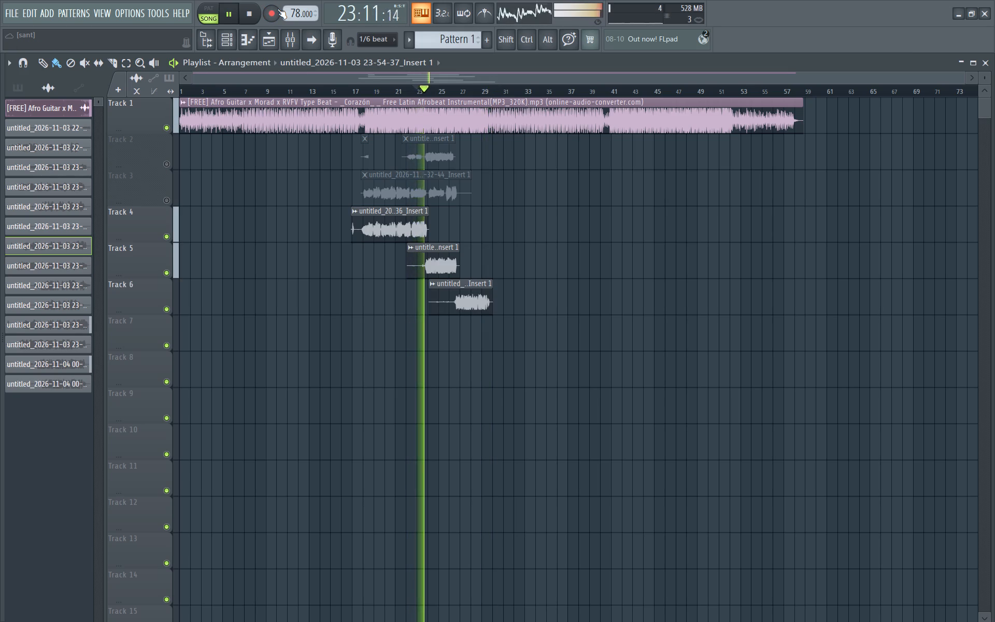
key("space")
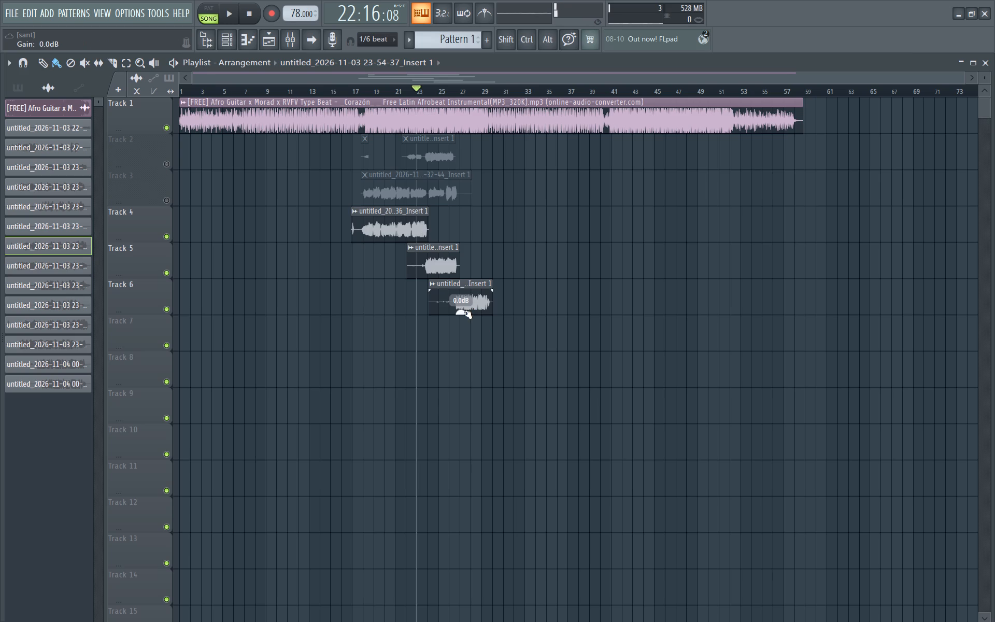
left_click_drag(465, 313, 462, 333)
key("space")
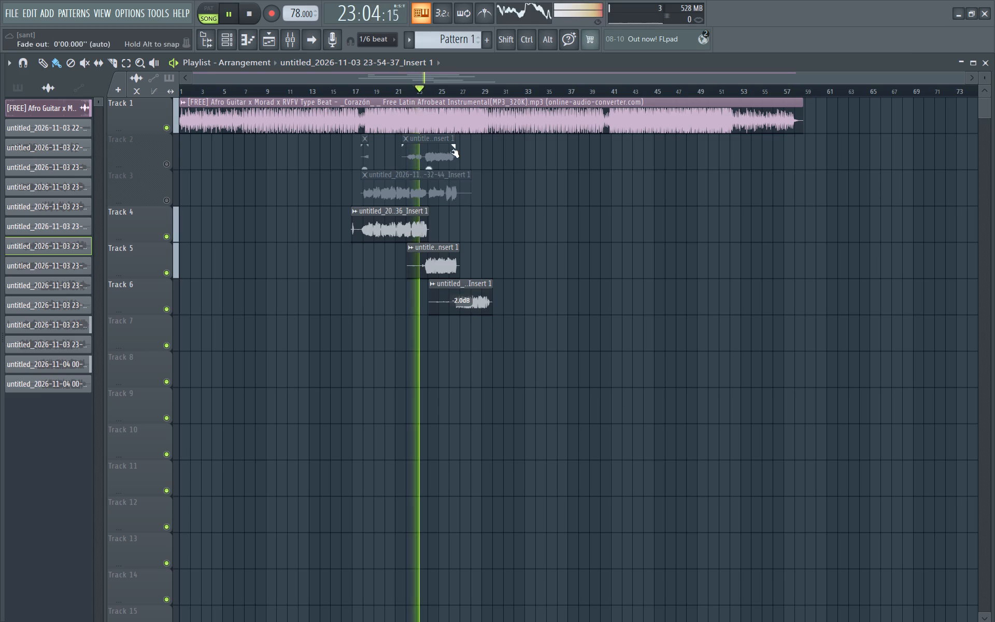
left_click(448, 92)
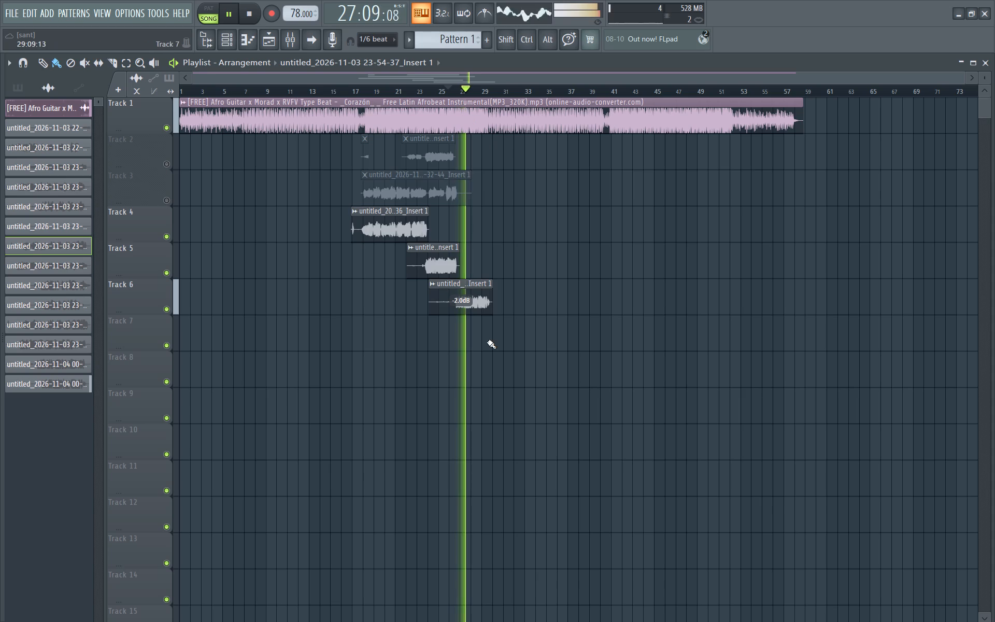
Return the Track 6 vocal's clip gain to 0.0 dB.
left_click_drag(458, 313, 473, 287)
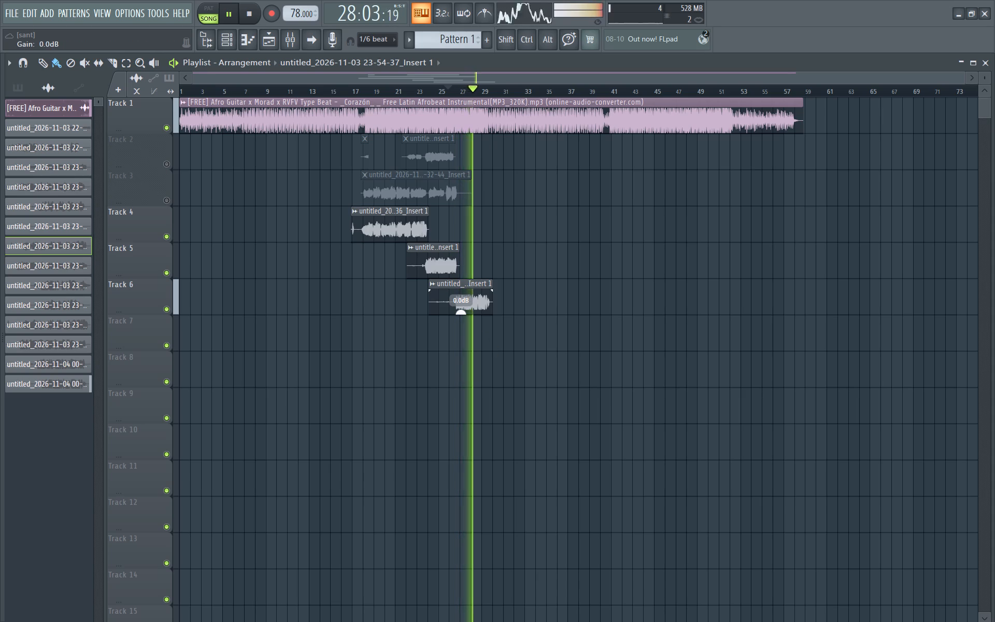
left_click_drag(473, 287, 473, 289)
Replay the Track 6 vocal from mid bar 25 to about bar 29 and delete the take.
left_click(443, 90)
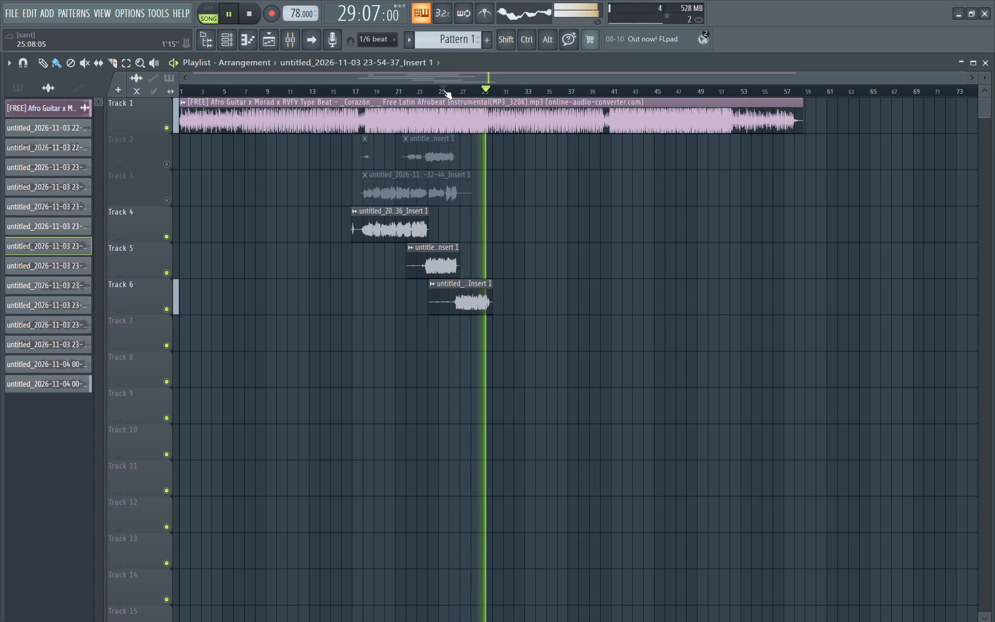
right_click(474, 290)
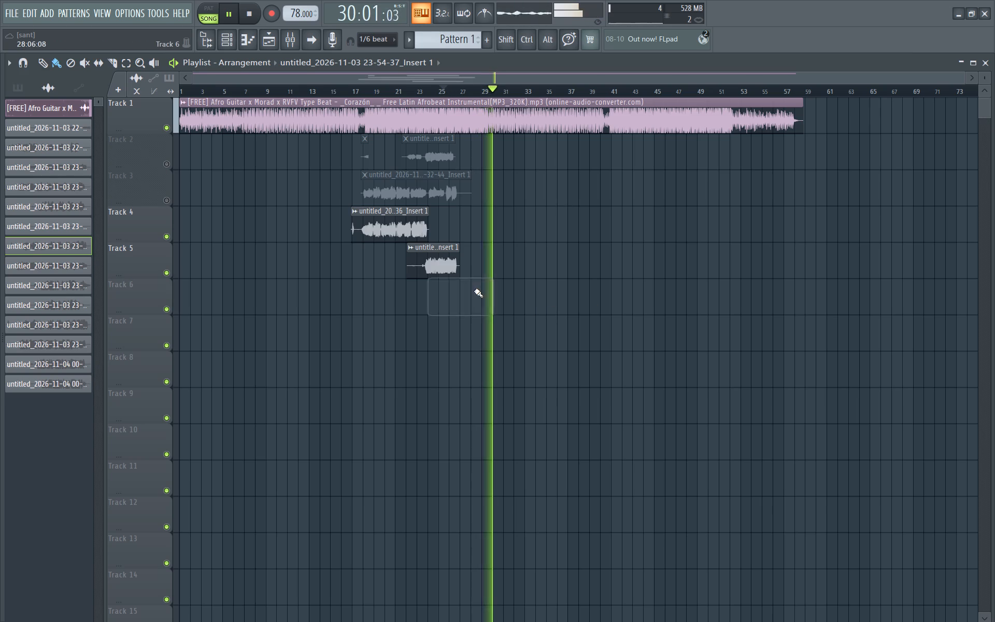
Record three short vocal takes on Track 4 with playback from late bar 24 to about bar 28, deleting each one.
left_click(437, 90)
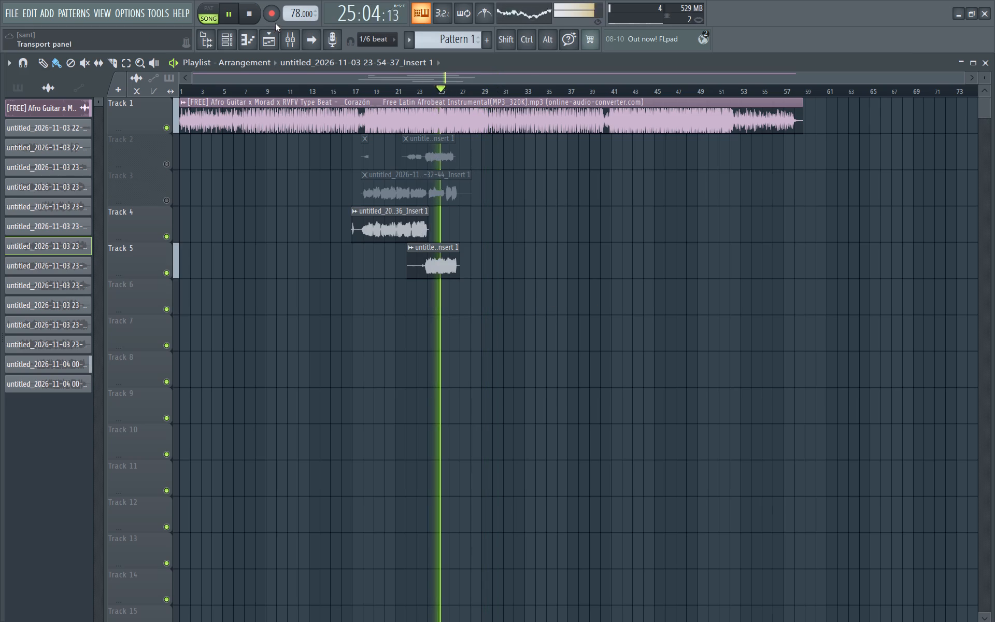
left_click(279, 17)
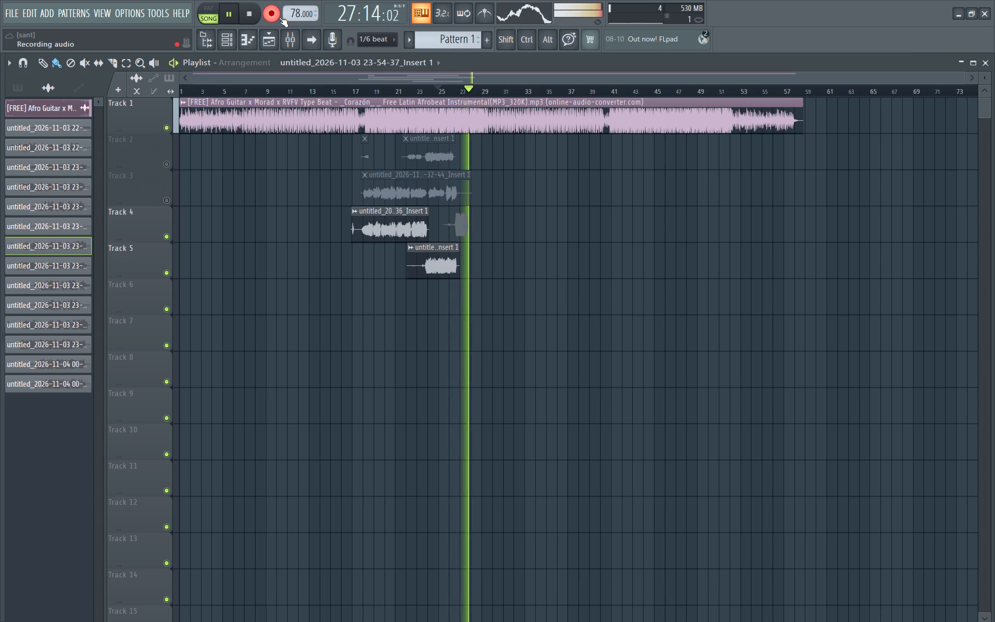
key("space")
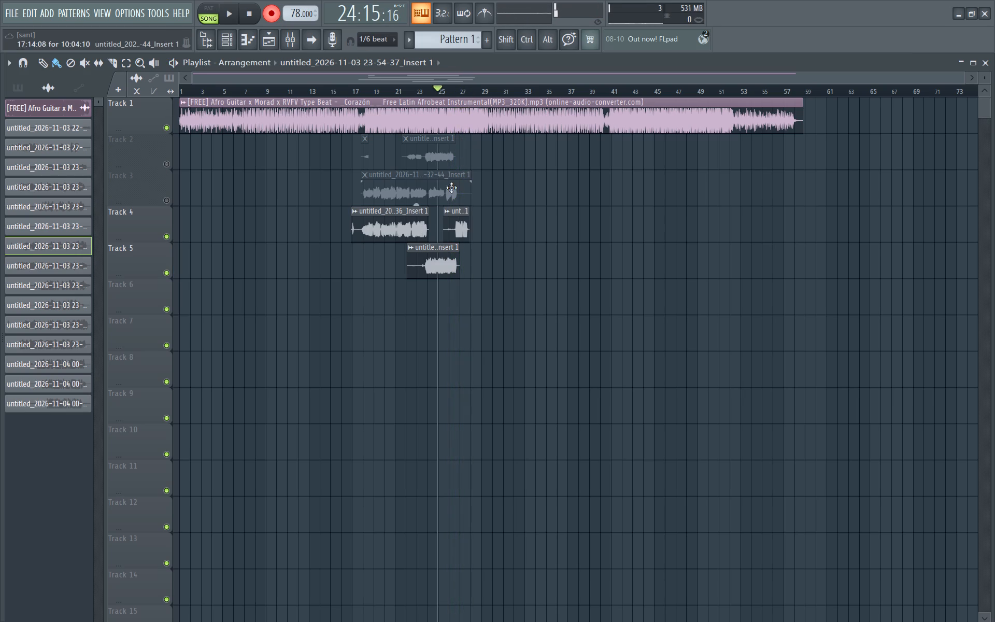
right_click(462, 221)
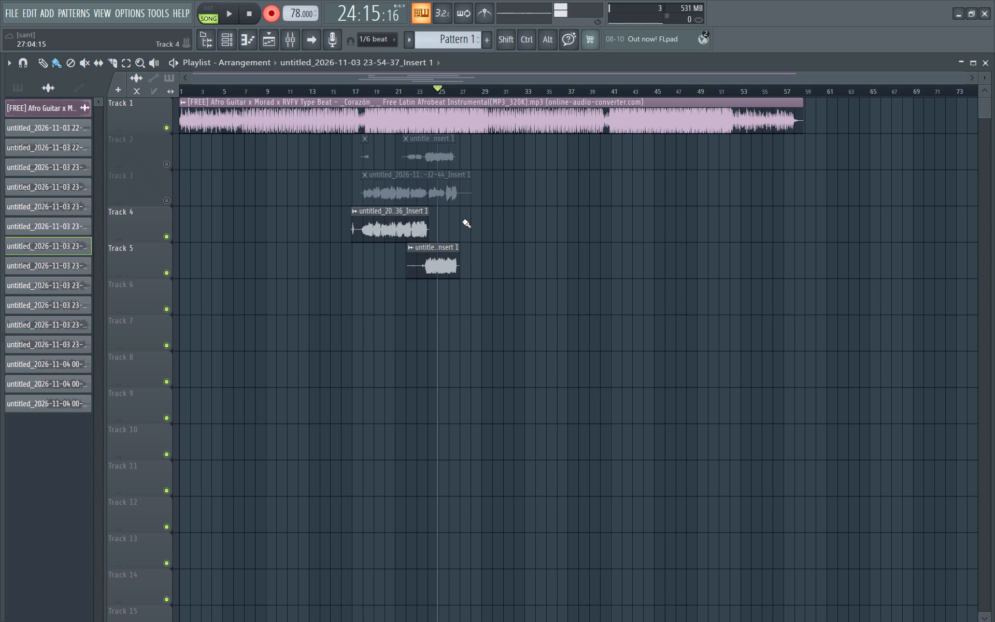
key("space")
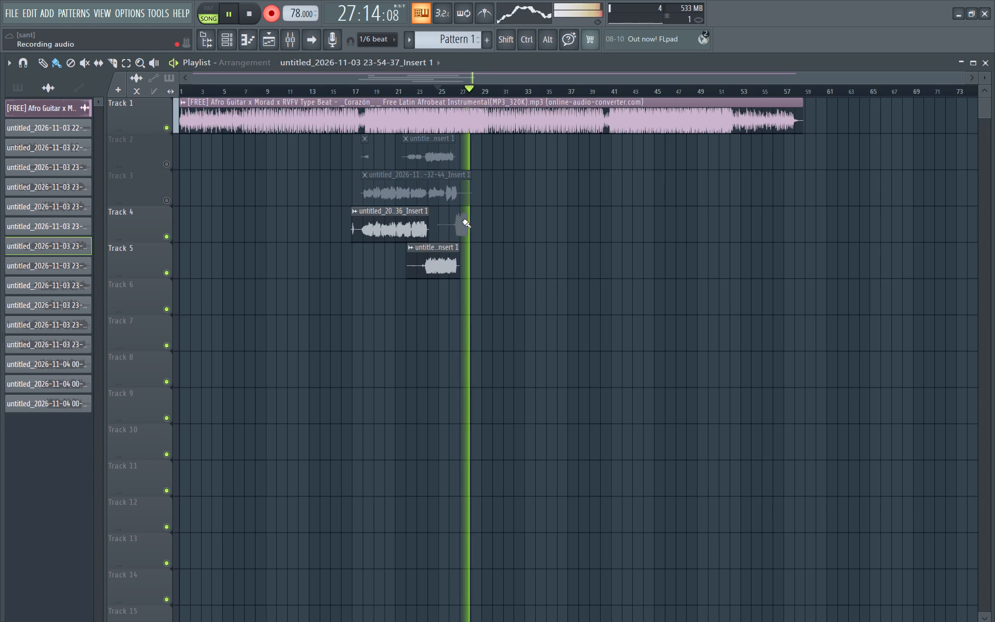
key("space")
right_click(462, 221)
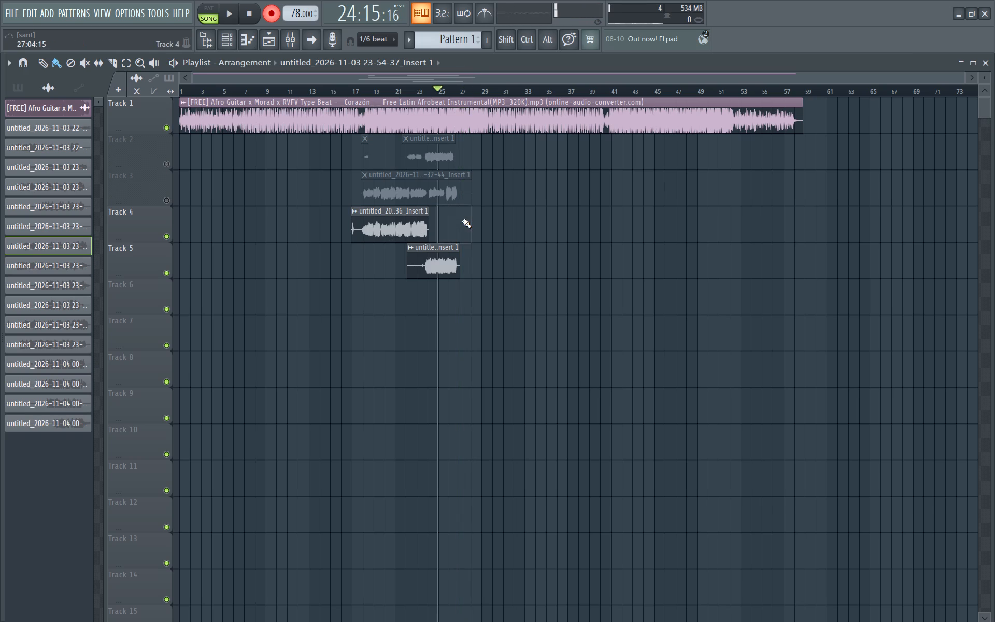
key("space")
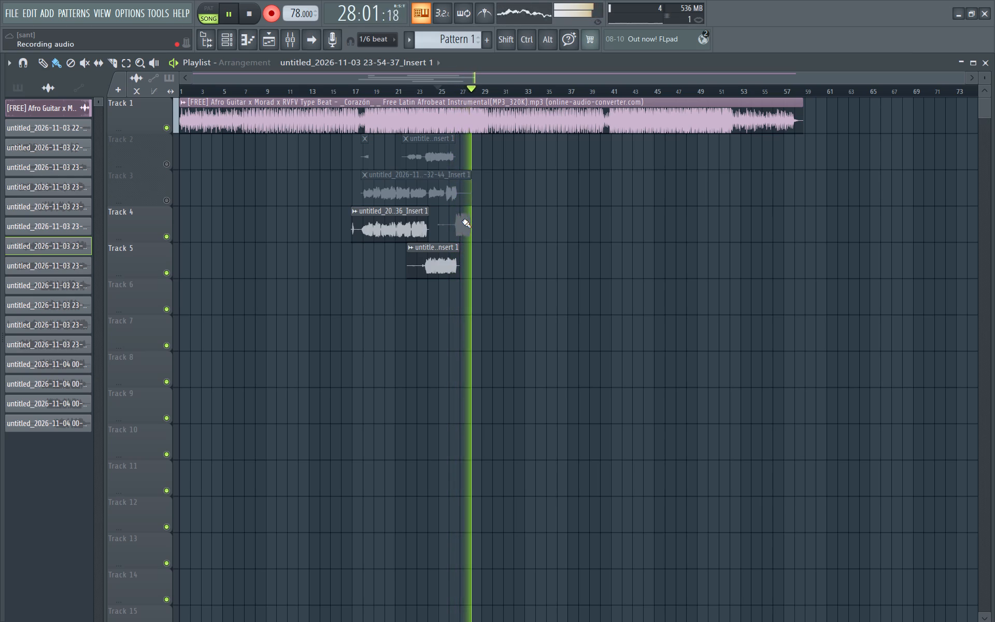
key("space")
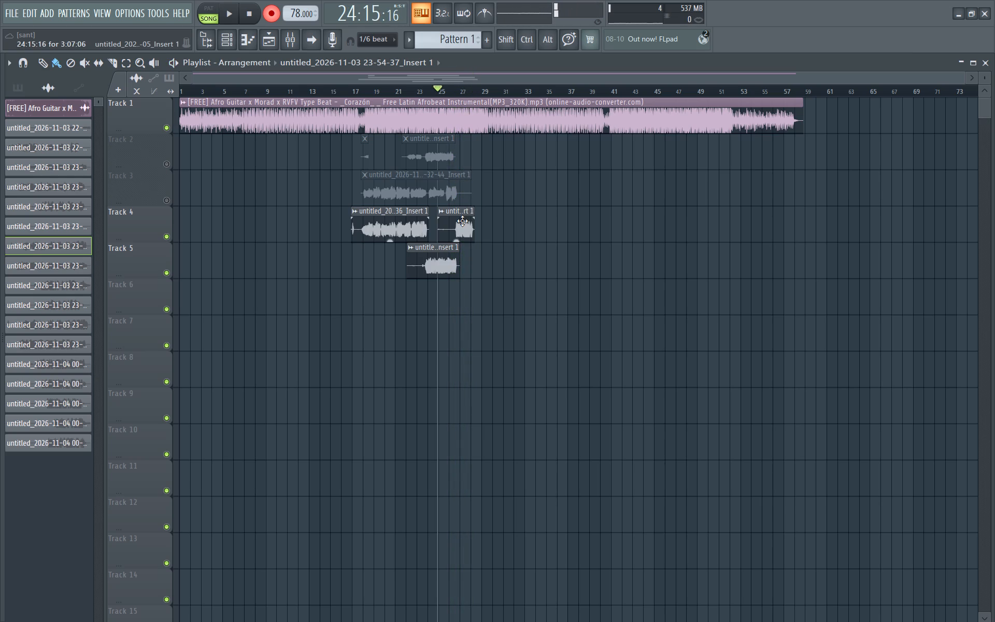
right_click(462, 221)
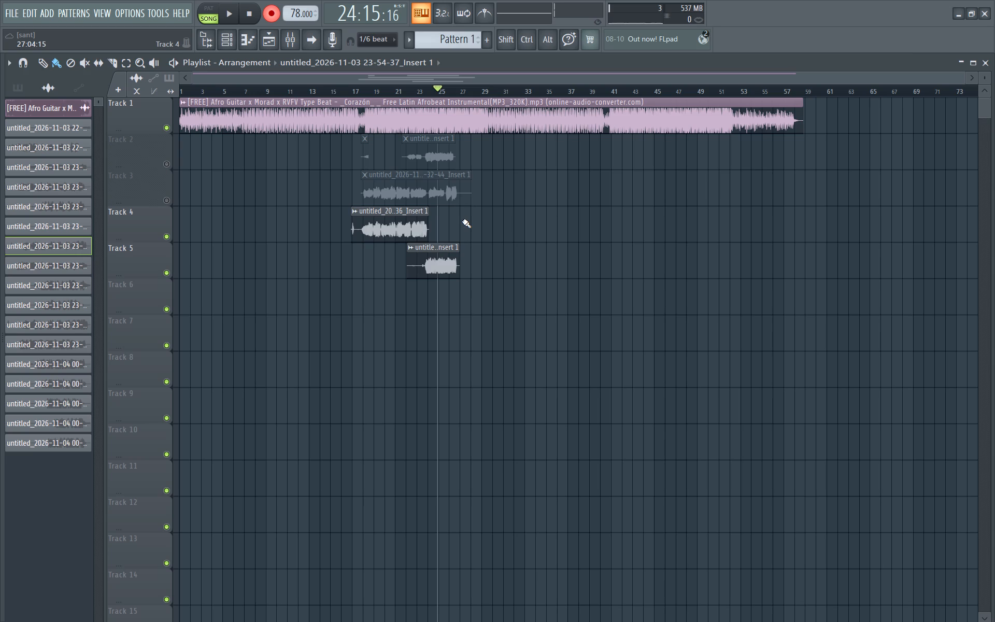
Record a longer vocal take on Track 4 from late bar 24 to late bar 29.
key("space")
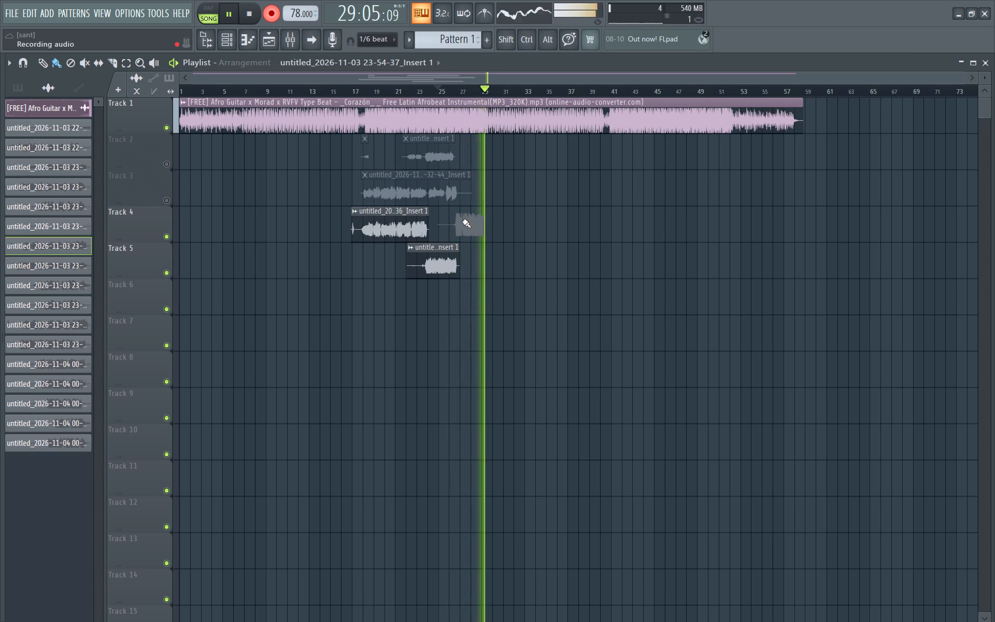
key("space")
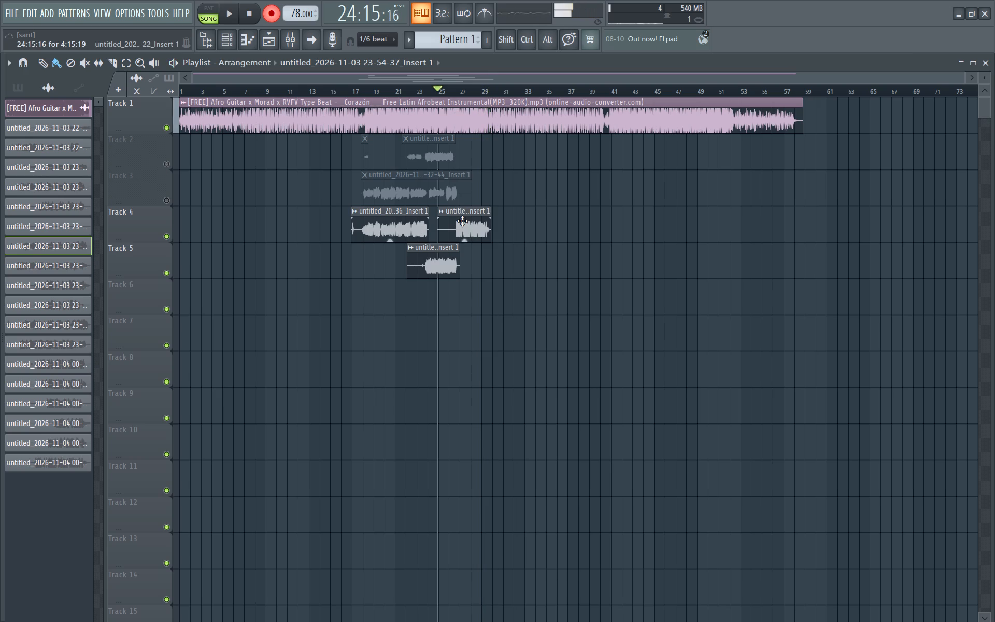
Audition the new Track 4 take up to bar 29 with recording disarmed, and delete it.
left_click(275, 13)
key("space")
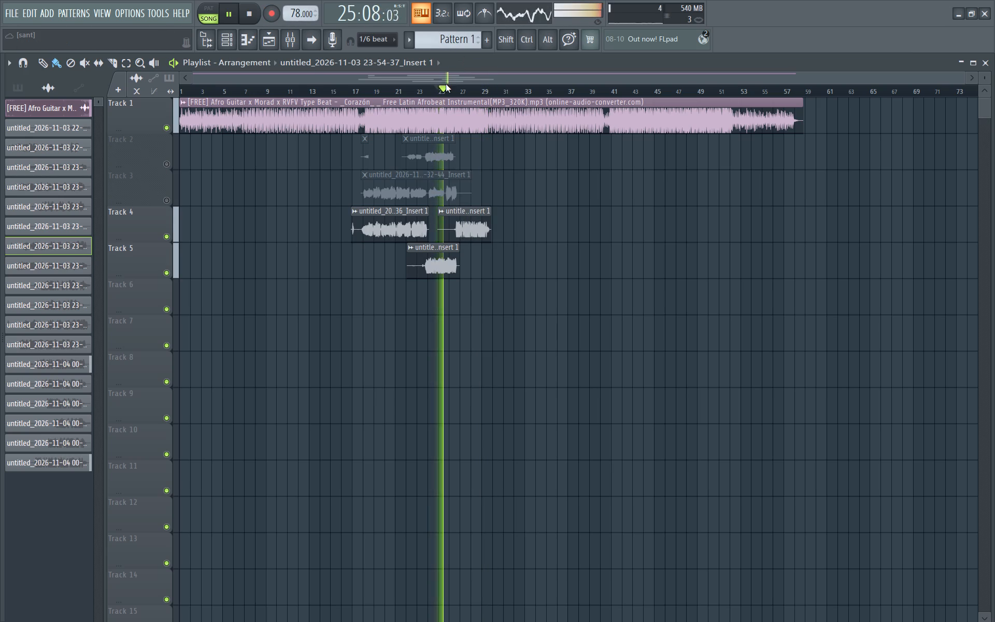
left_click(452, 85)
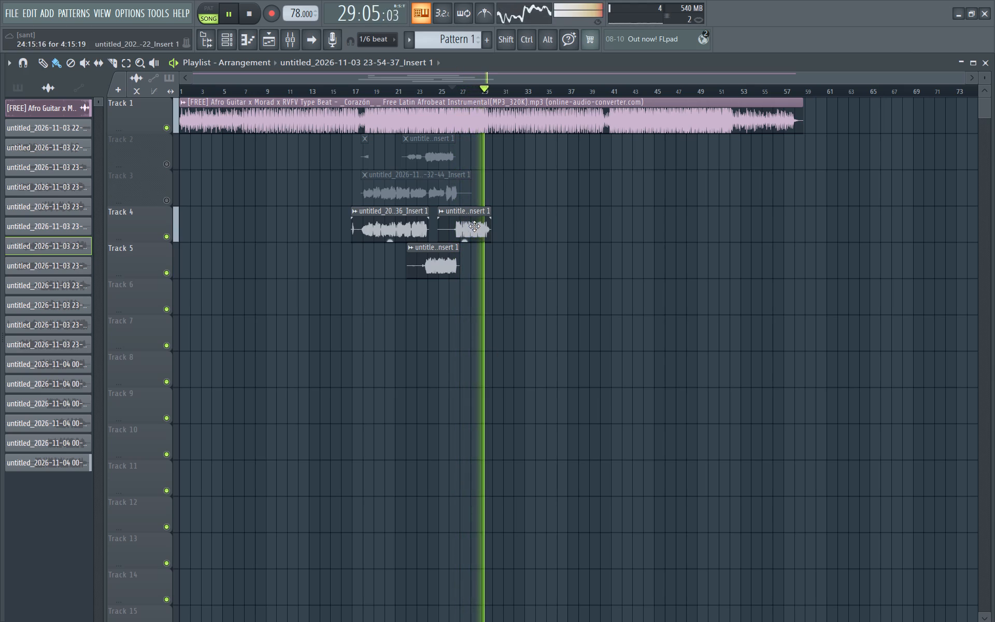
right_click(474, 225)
Move the playback start to 24:11 and rehearse over the beat through bar 29 without recording.
left_click(434, 89)
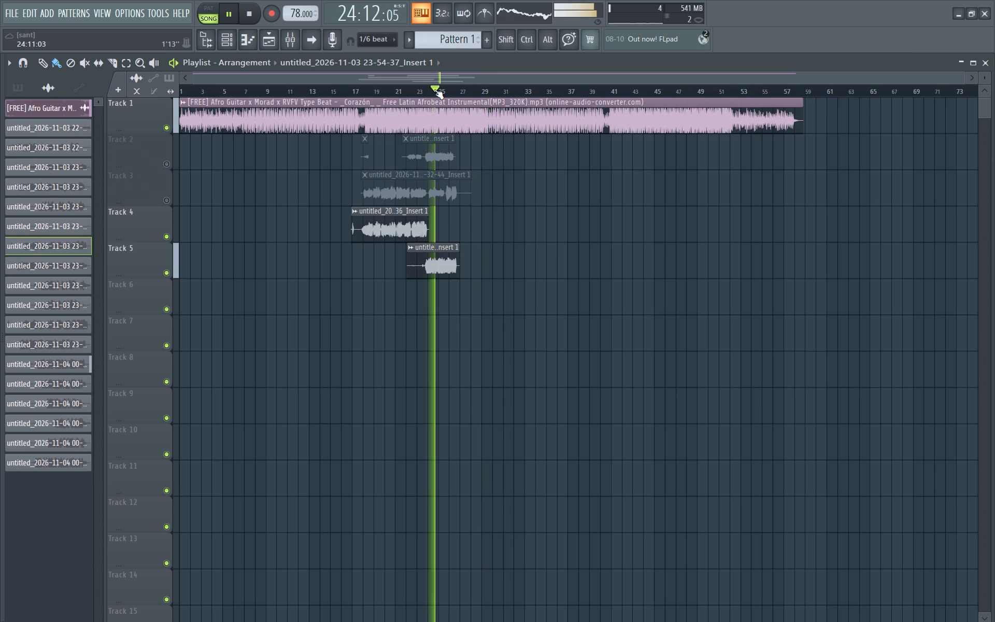
key("space")
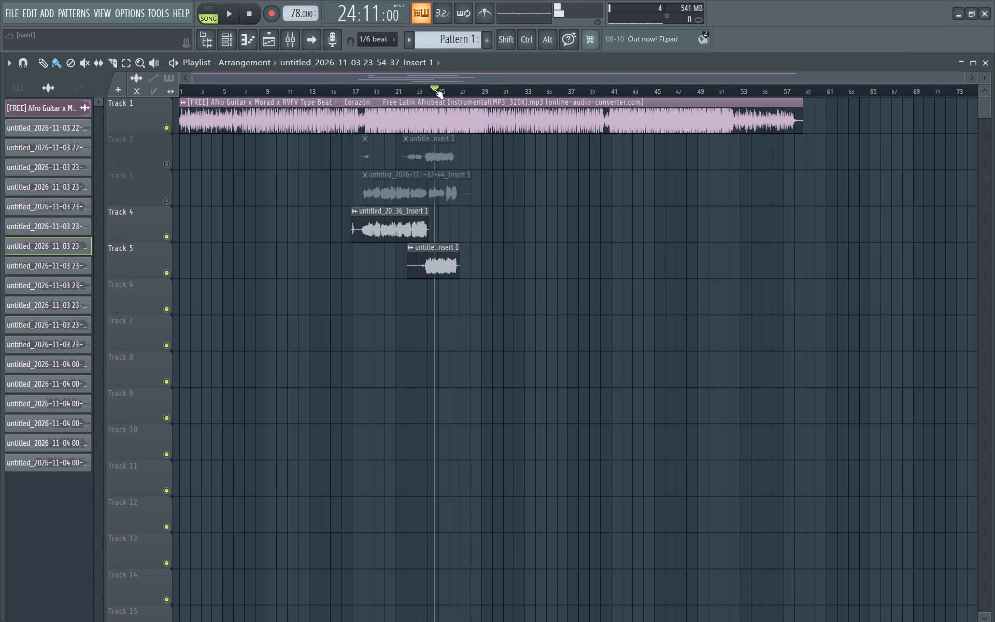
key("space")
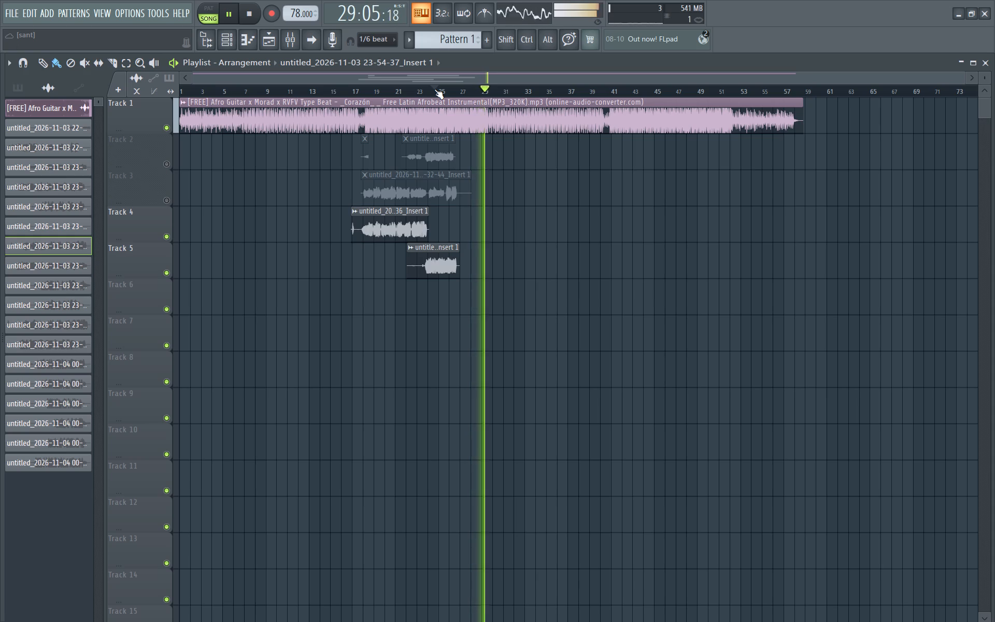
key("space")
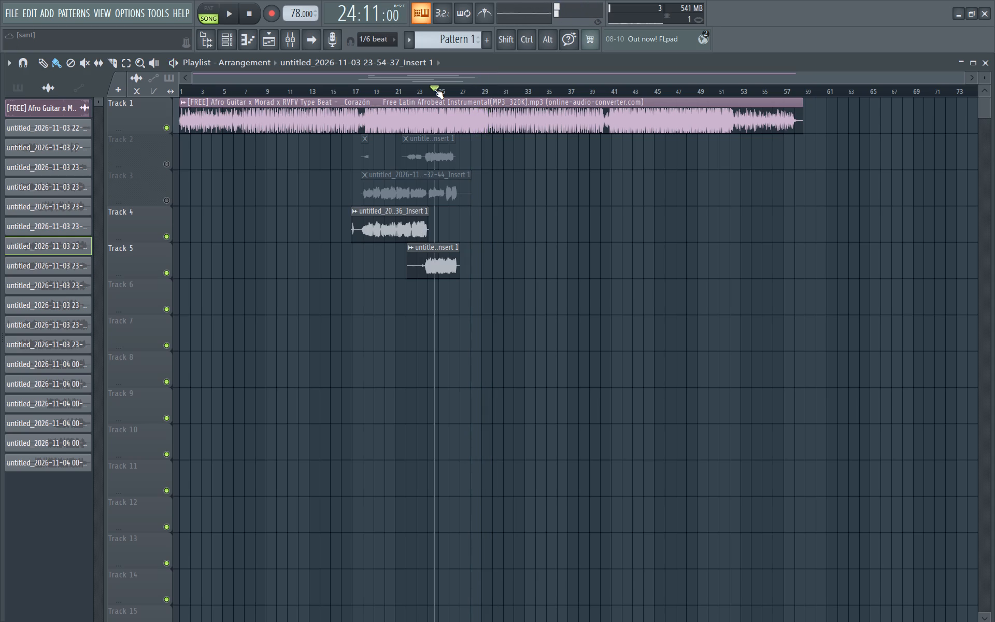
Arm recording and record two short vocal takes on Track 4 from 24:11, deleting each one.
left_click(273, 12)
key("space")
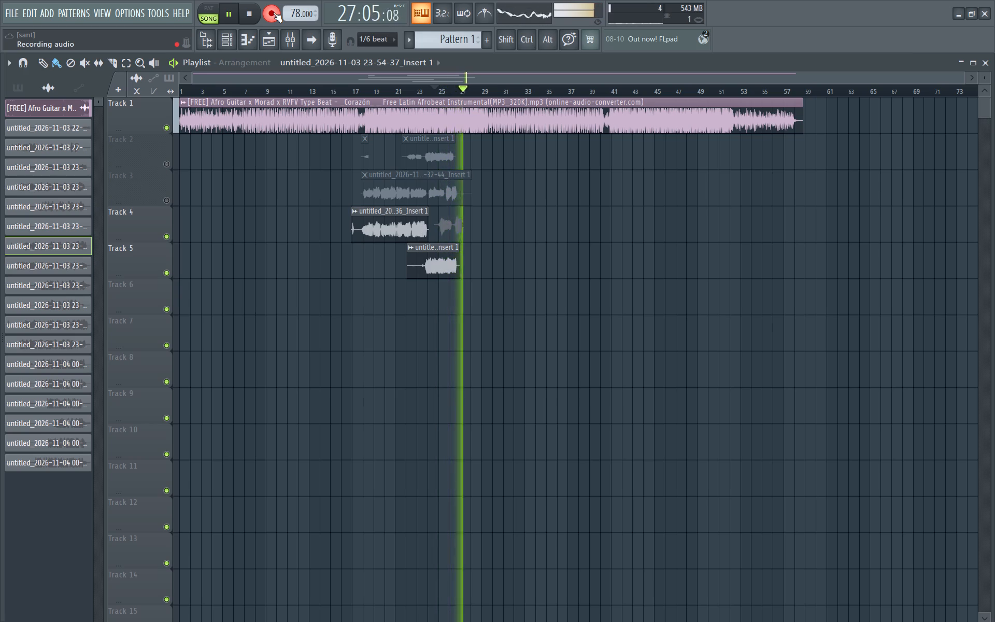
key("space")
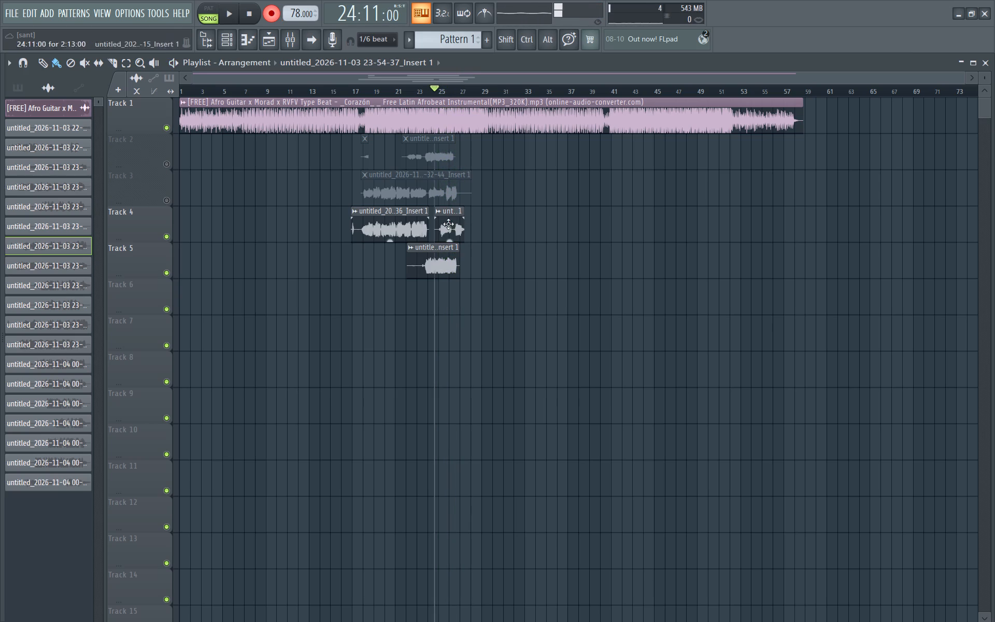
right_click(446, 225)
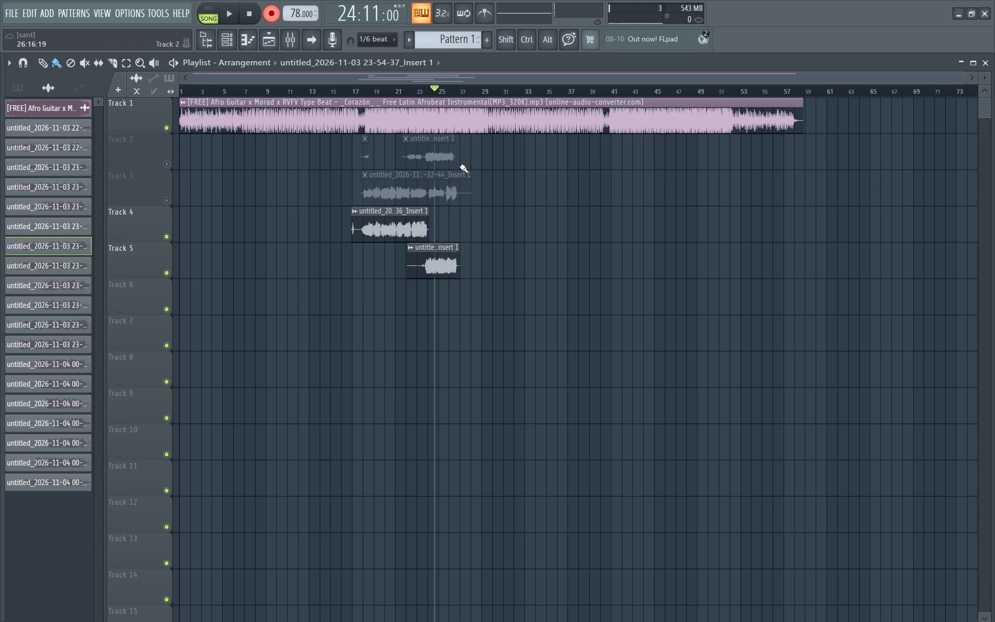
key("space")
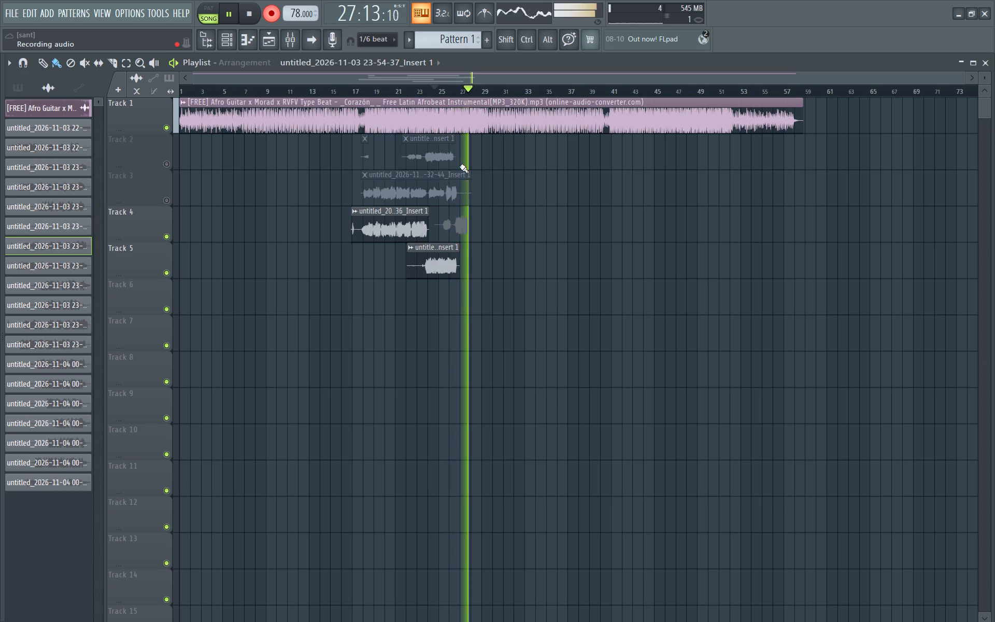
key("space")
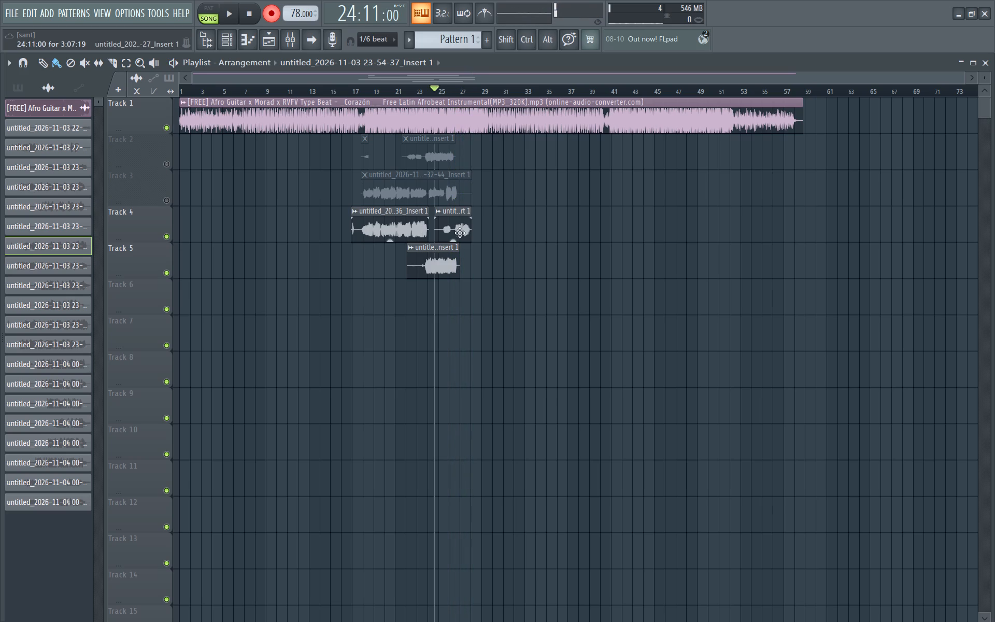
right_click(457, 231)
Record a vocal take on Track 4 from 24:11 to late bar 29.
key("space")
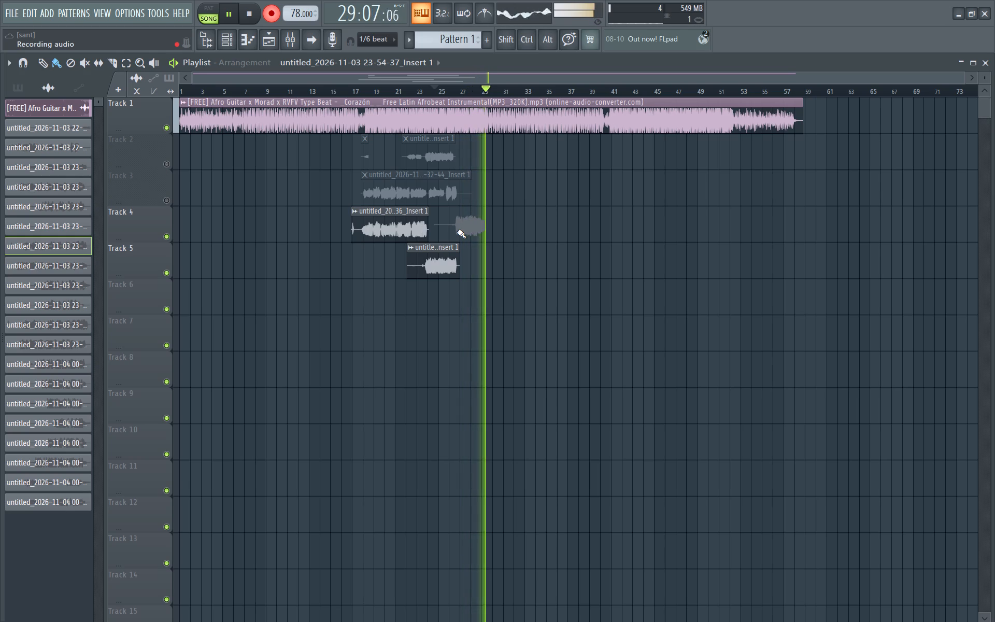
key("space")
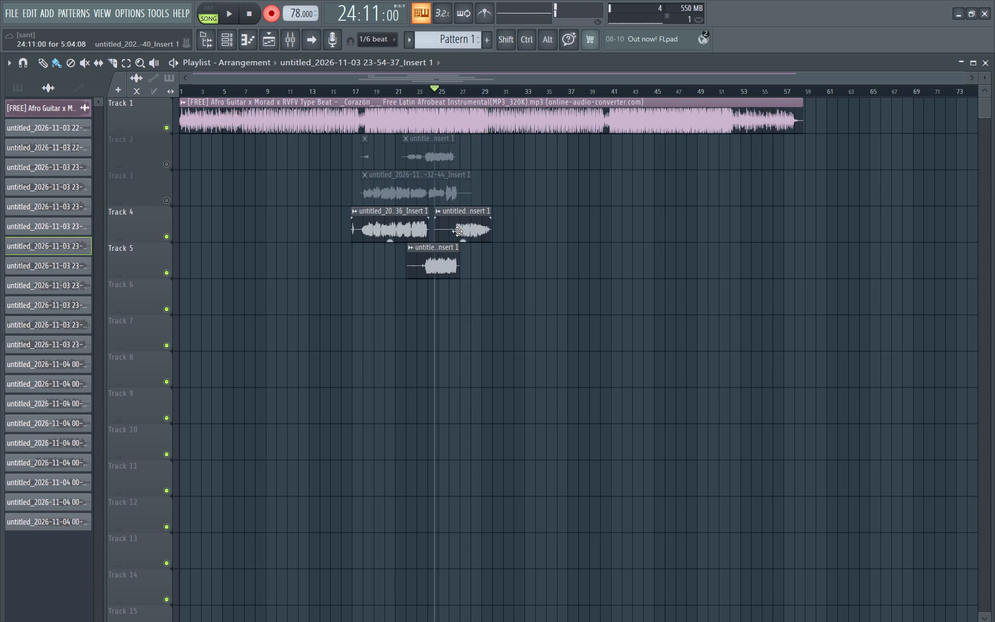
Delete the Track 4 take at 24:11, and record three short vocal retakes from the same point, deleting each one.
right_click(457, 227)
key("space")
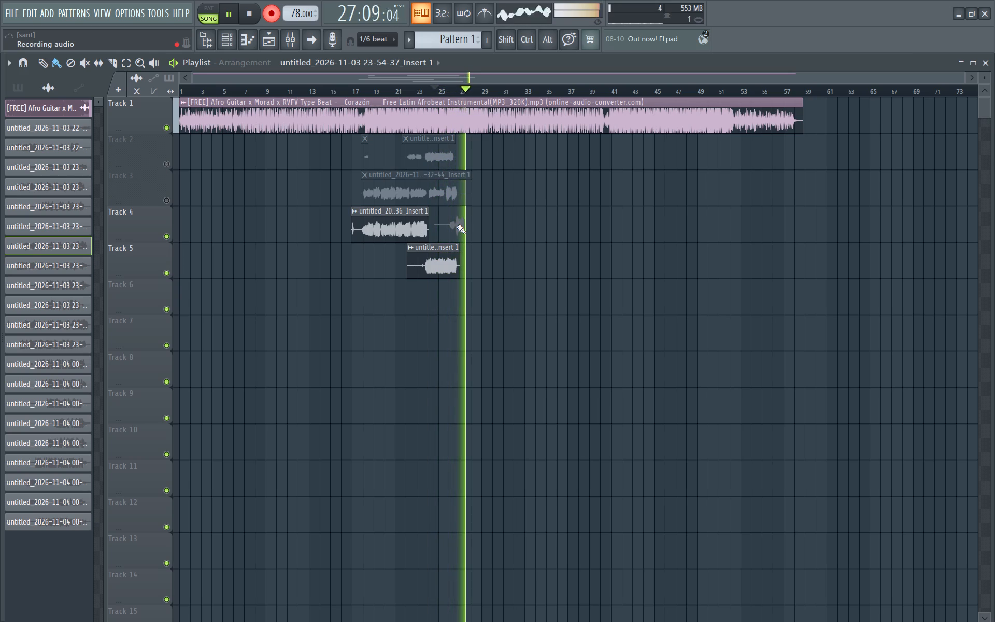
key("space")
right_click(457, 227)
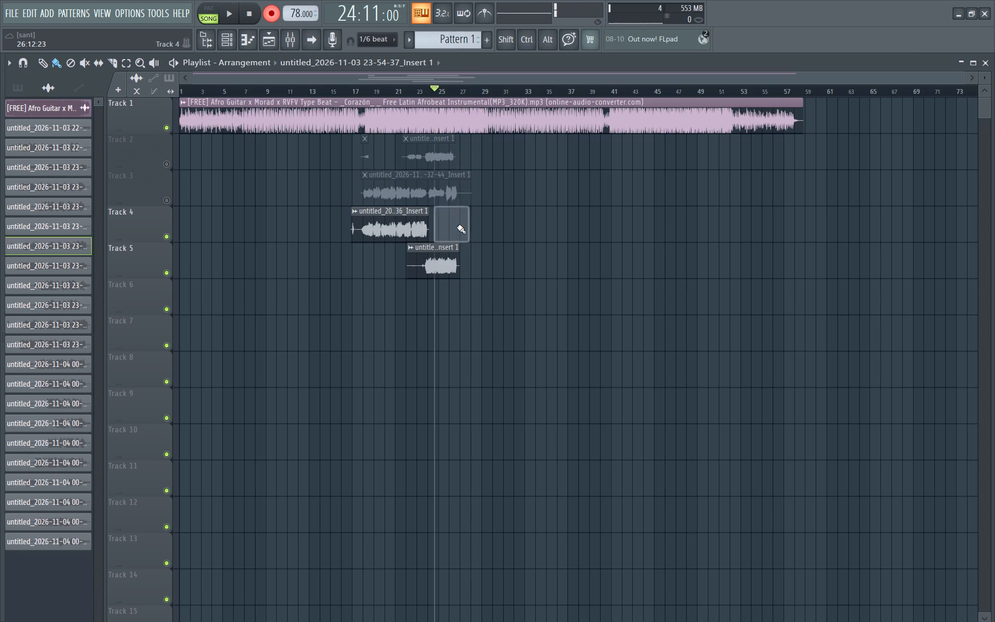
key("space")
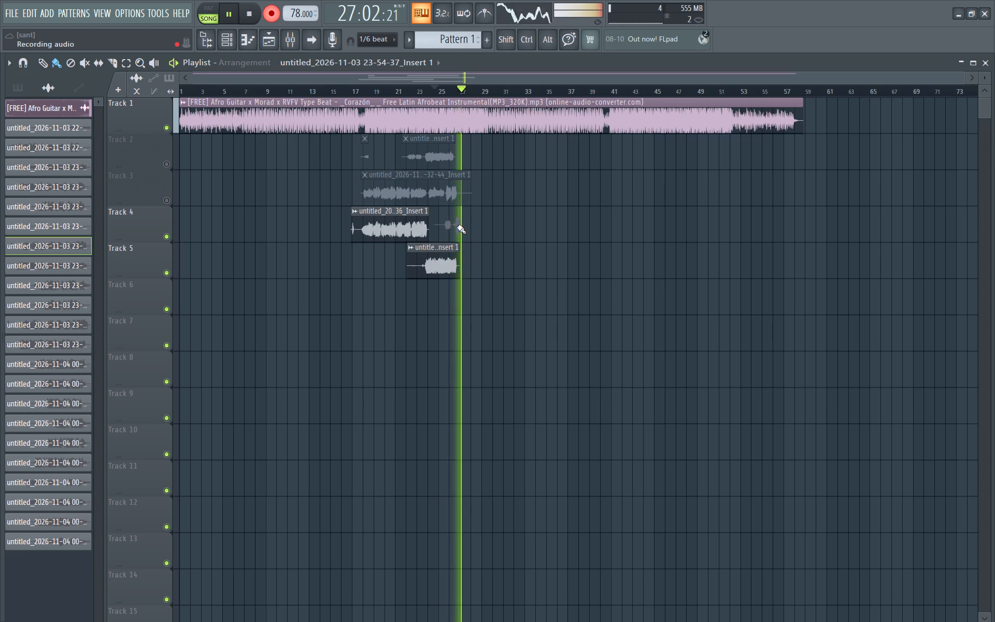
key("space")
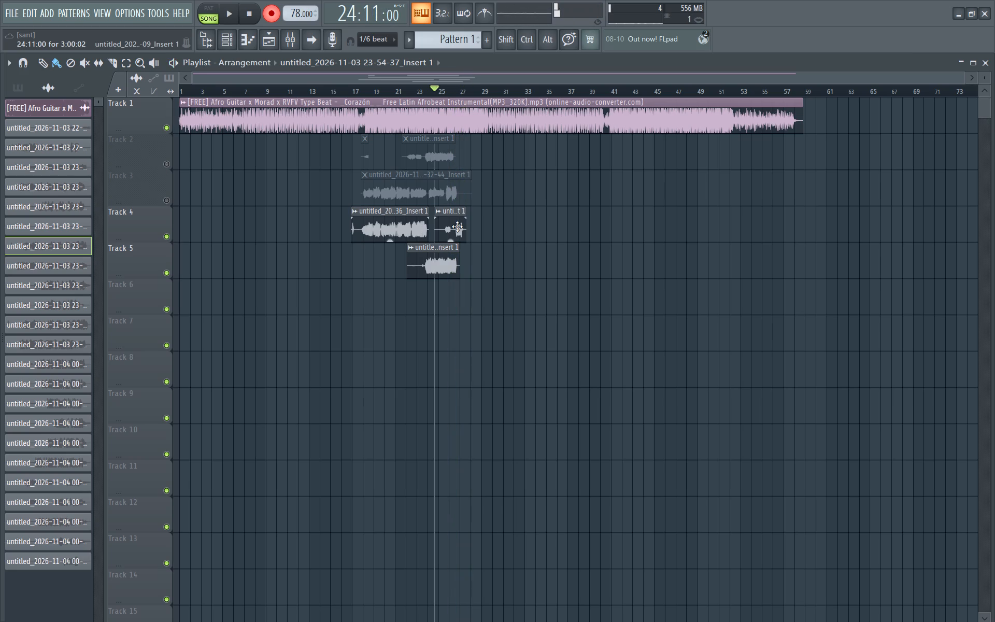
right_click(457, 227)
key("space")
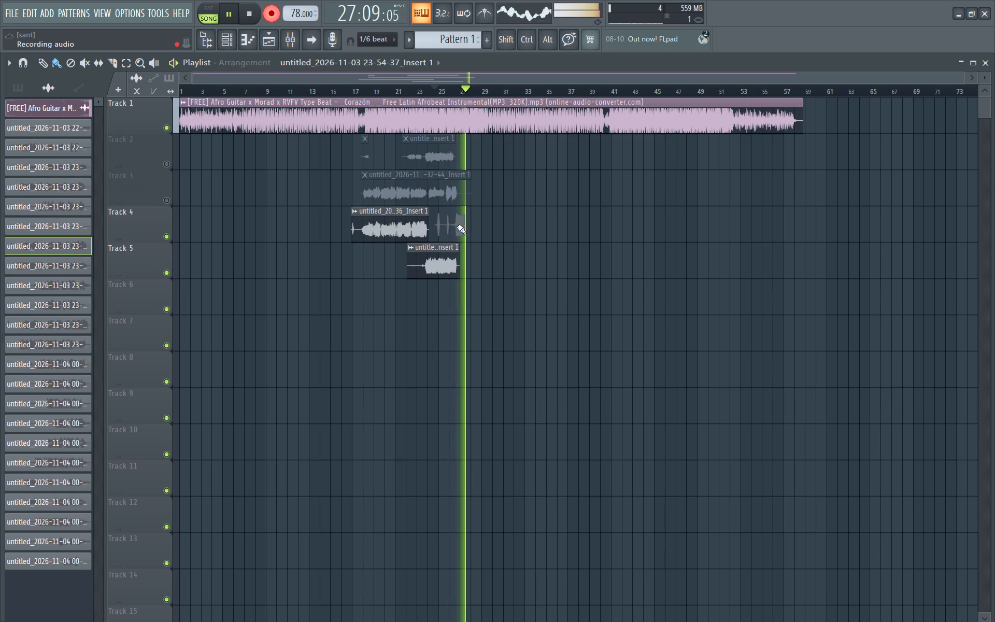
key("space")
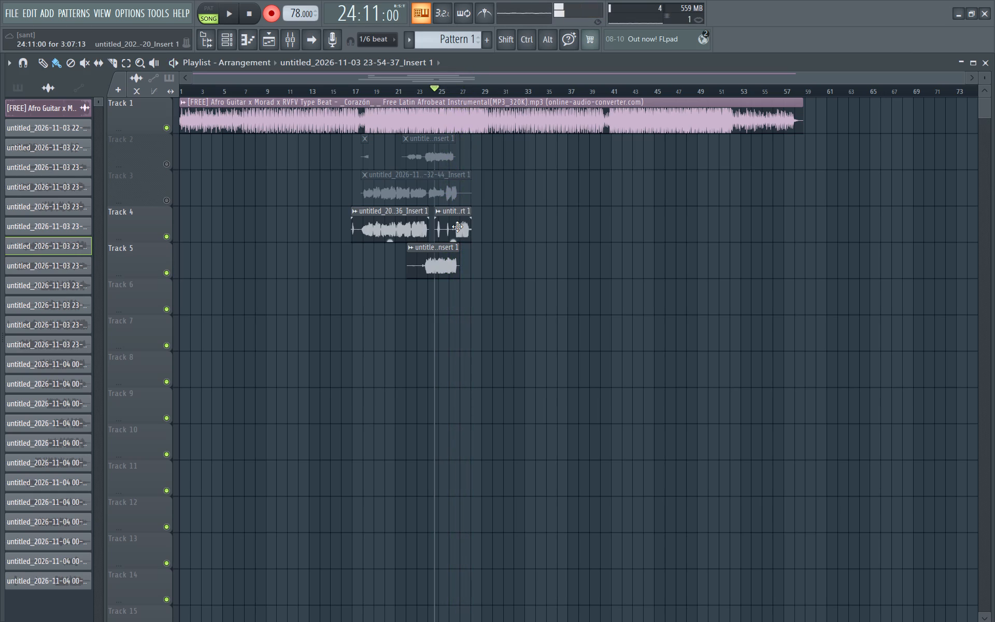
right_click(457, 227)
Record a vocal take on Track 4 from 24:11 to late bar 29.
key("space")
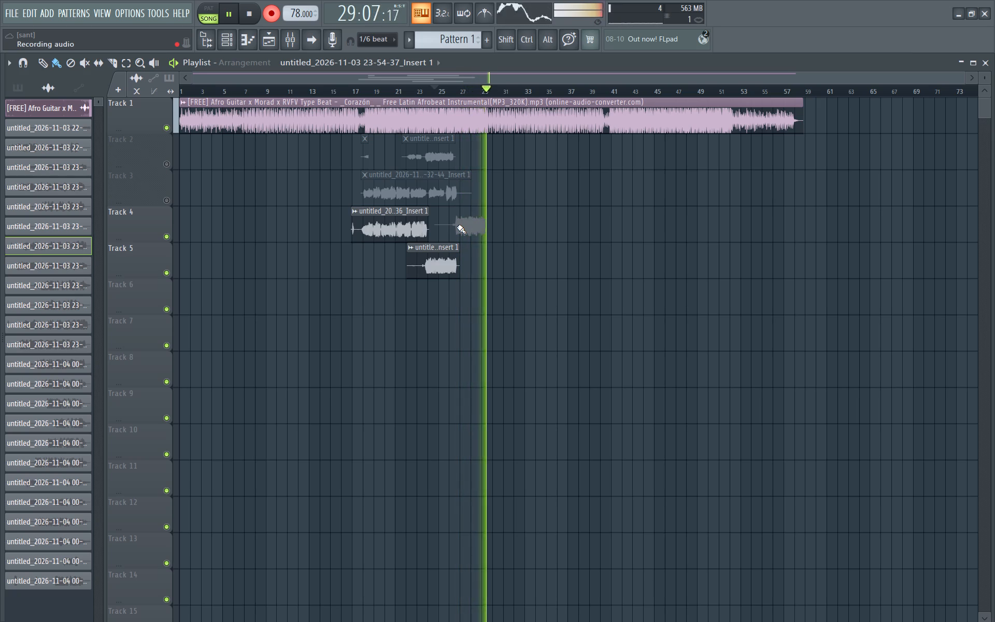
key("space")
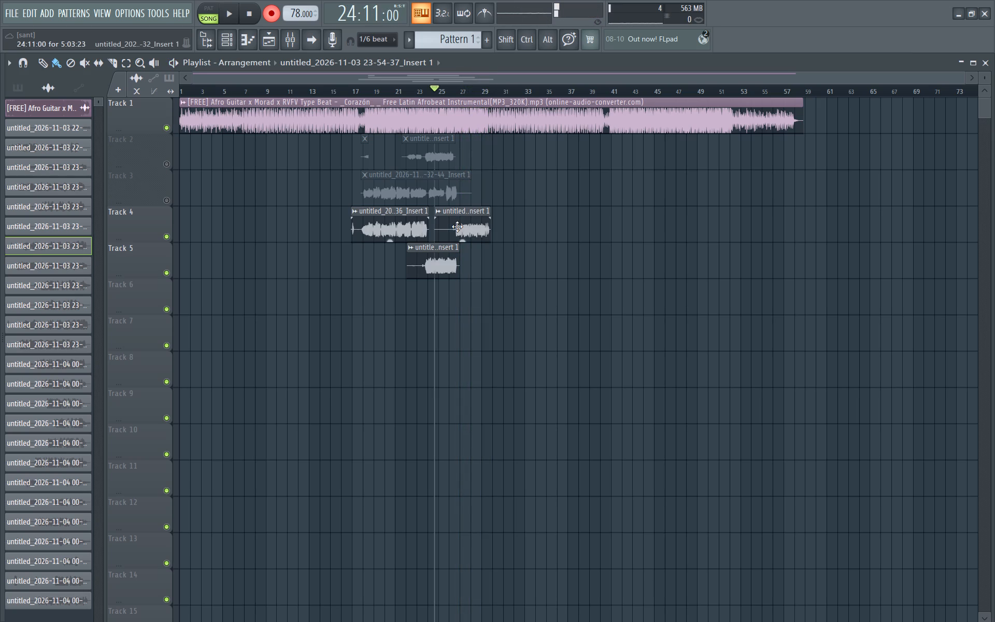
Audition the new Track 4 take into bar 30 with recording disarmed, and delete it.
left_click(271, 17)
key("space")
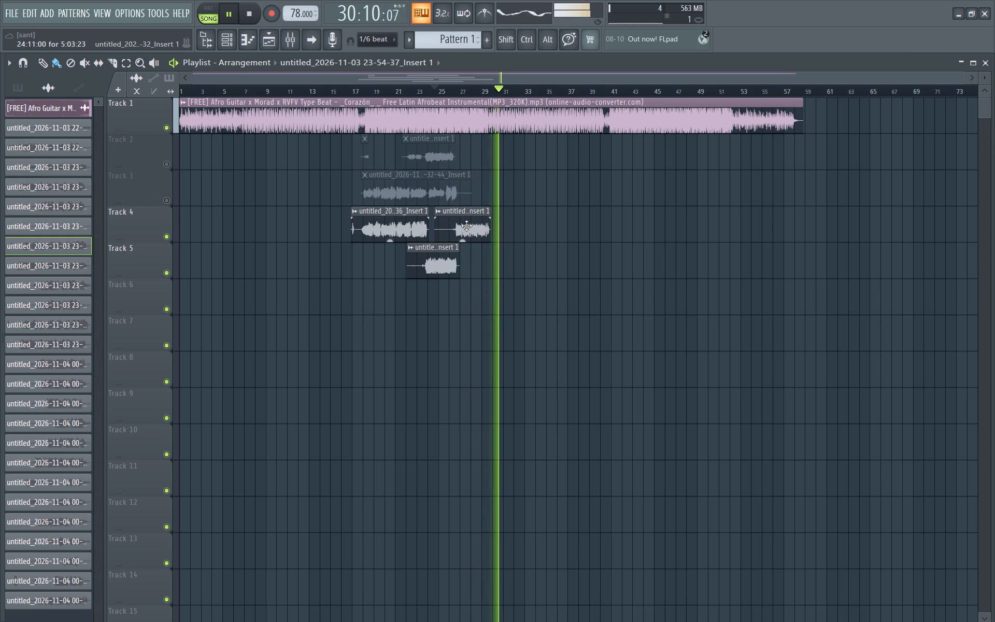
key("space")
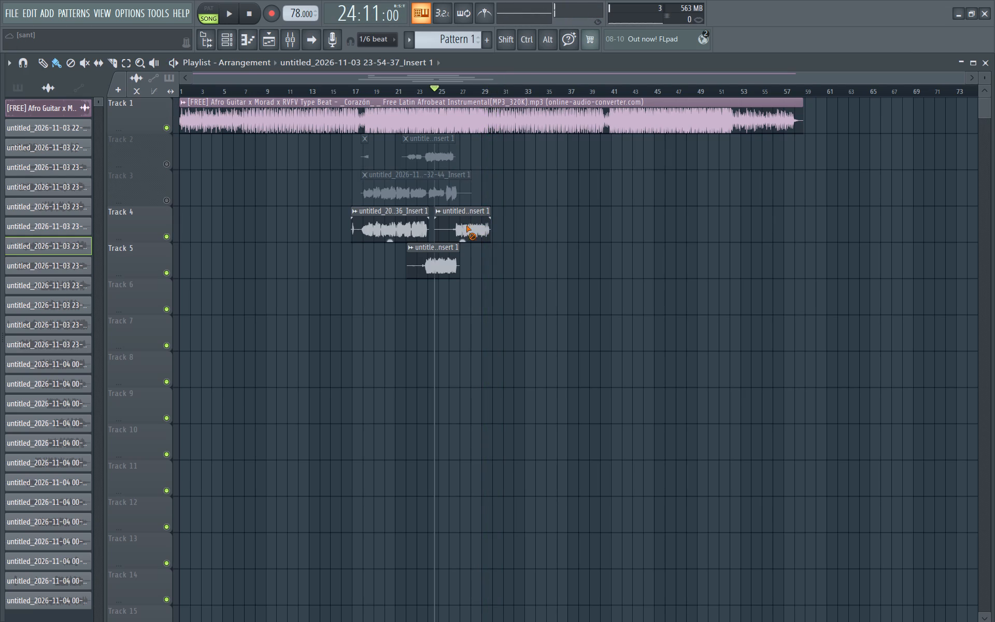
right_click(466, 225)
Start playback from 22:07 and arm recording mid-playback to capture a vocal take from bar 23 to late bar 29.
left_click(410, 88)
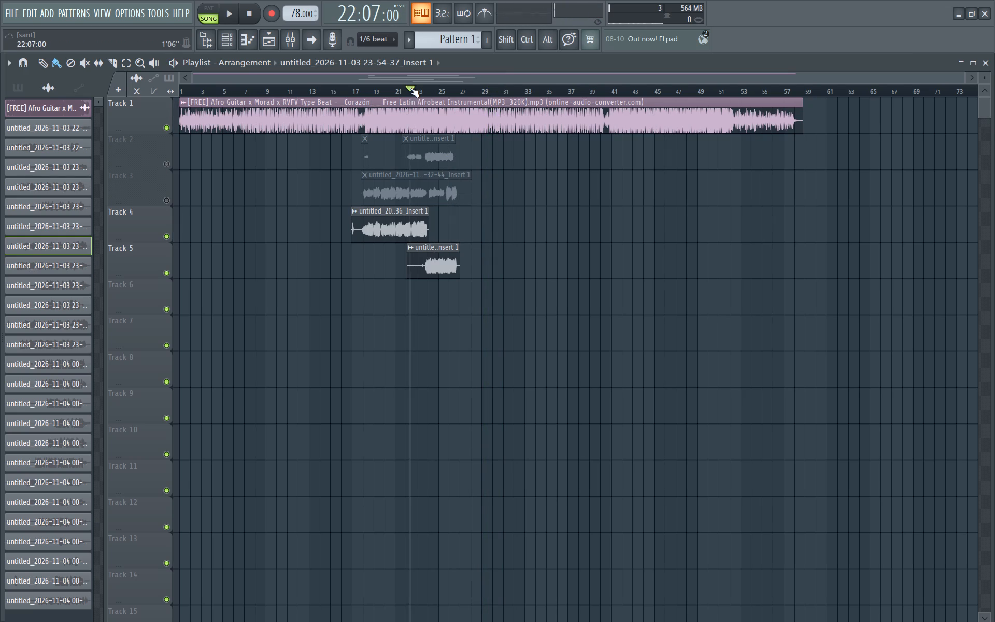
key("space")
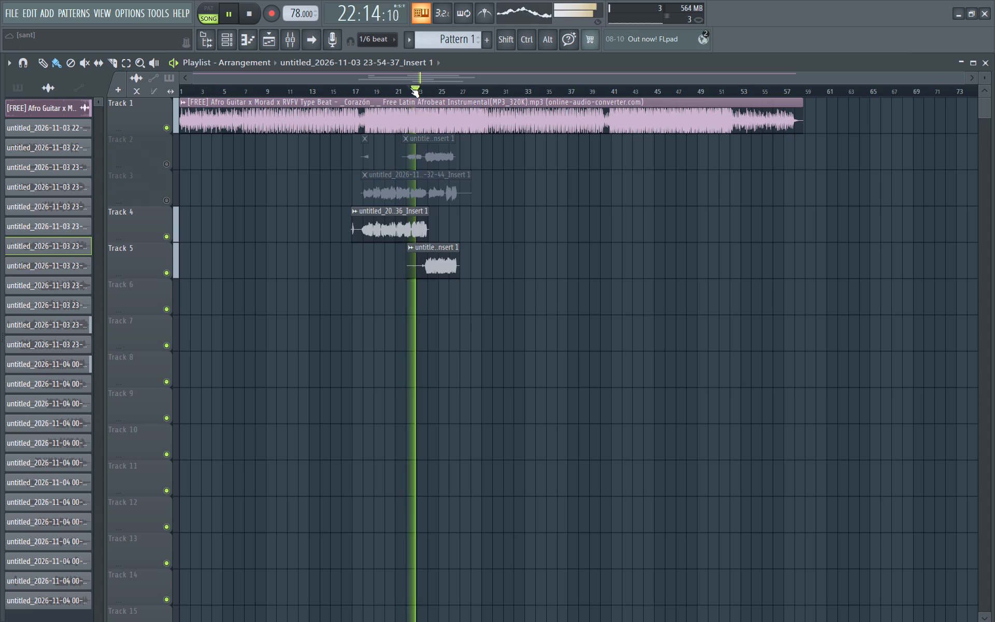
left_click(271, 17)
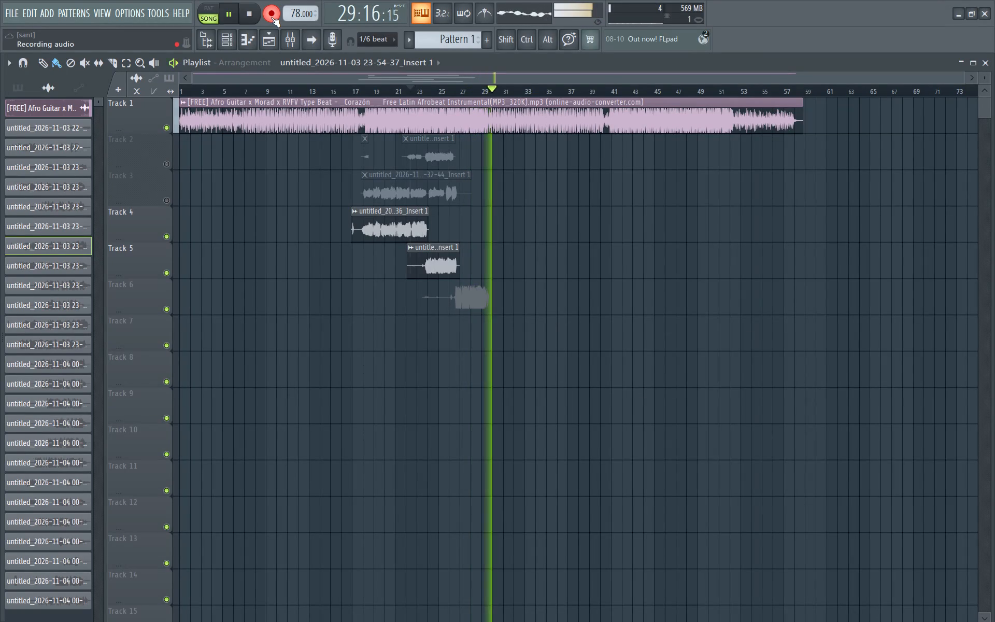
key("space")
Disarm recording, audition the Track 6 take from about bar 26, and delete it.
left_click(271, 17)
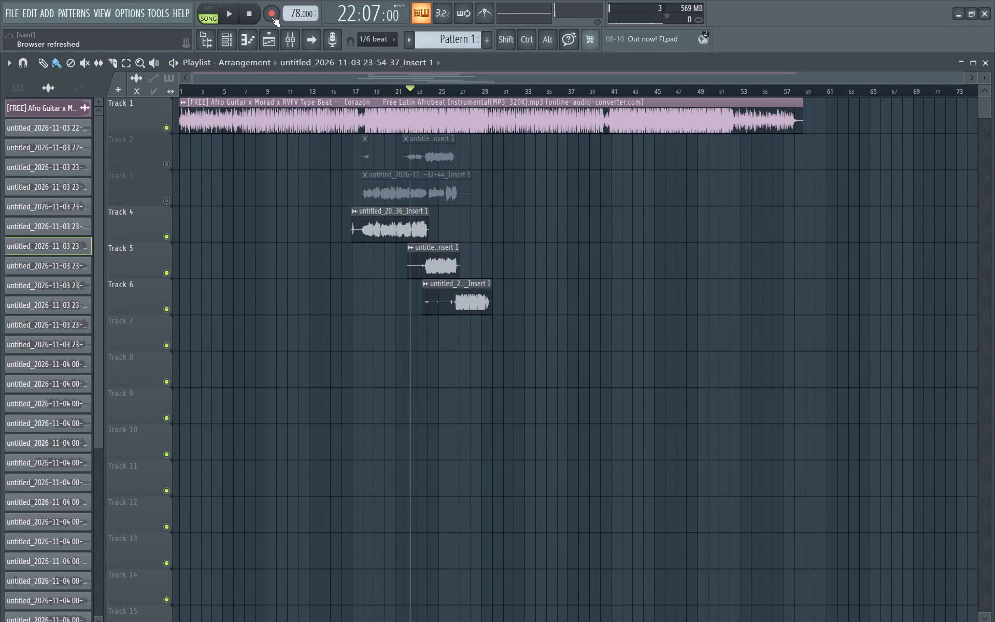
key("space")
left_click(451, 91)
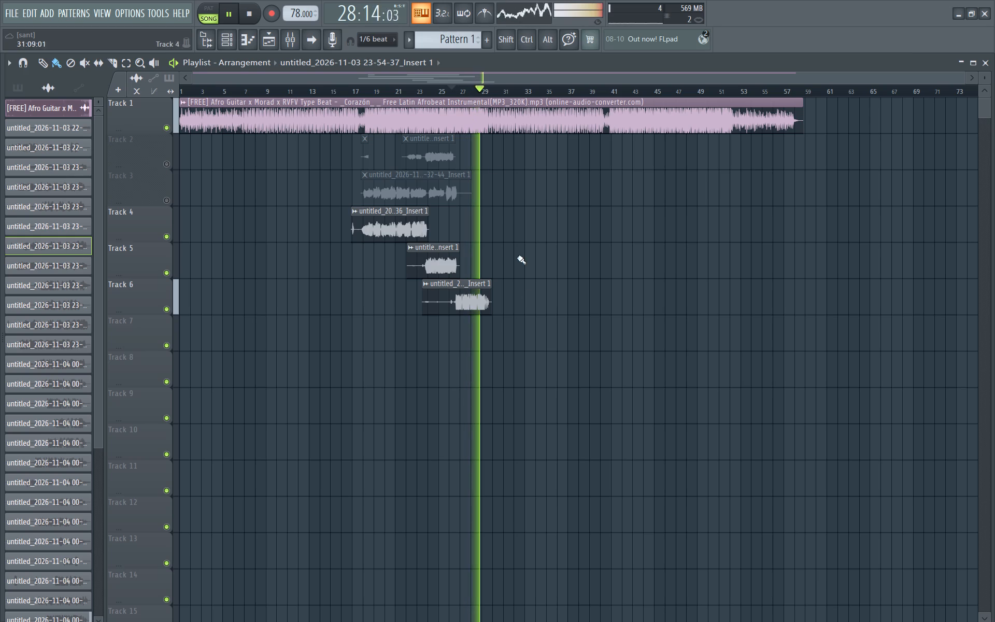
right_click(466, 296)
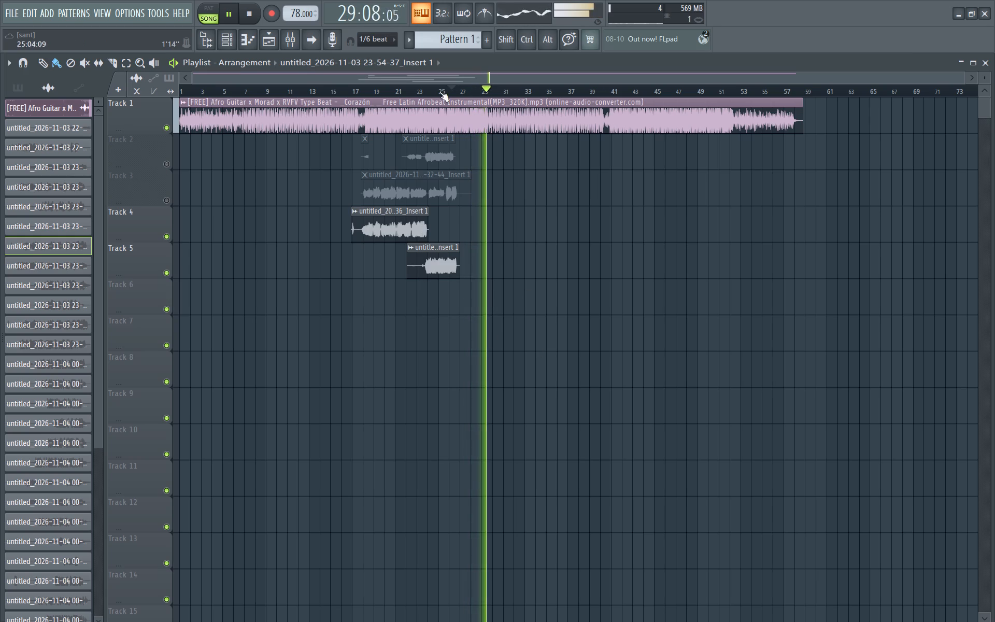
Set the playback start to 24:16, arm recording, and record a vocal take on Track 4 to late bar 29.
left_click(438, 88)
key("space")
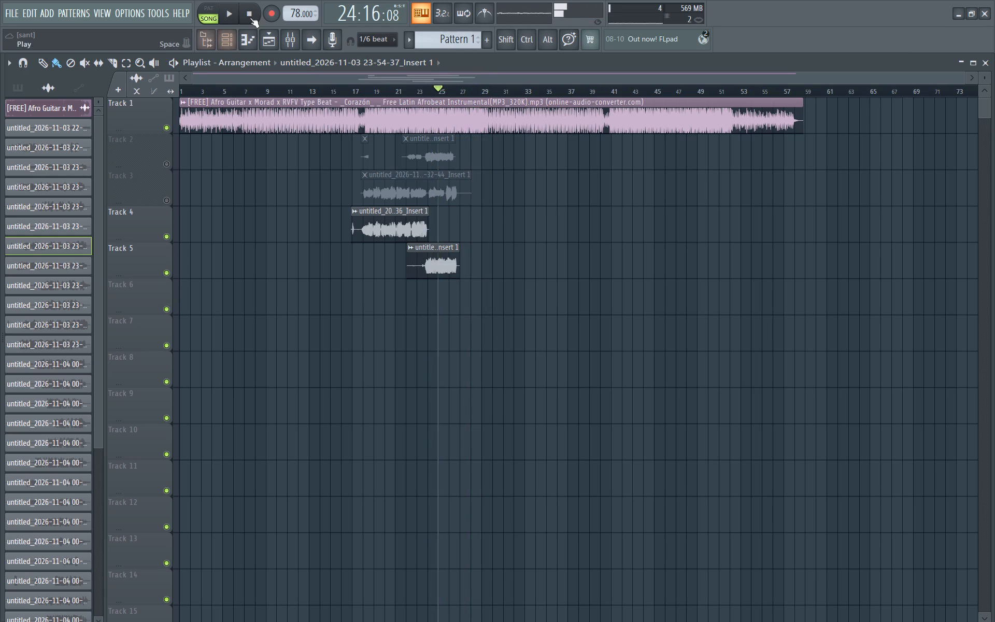
left_click(272, 8)
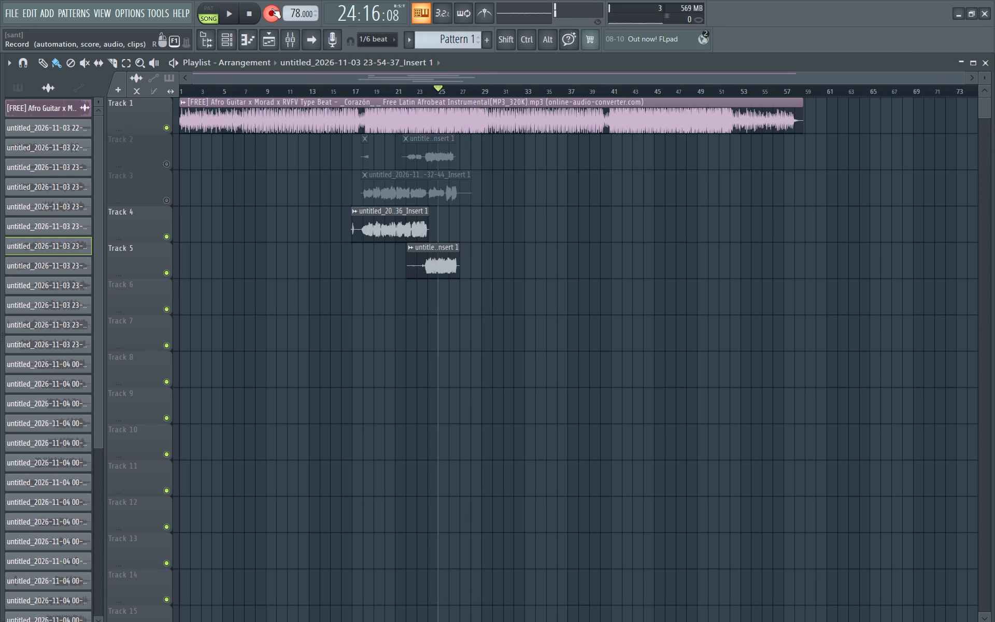
key("space")
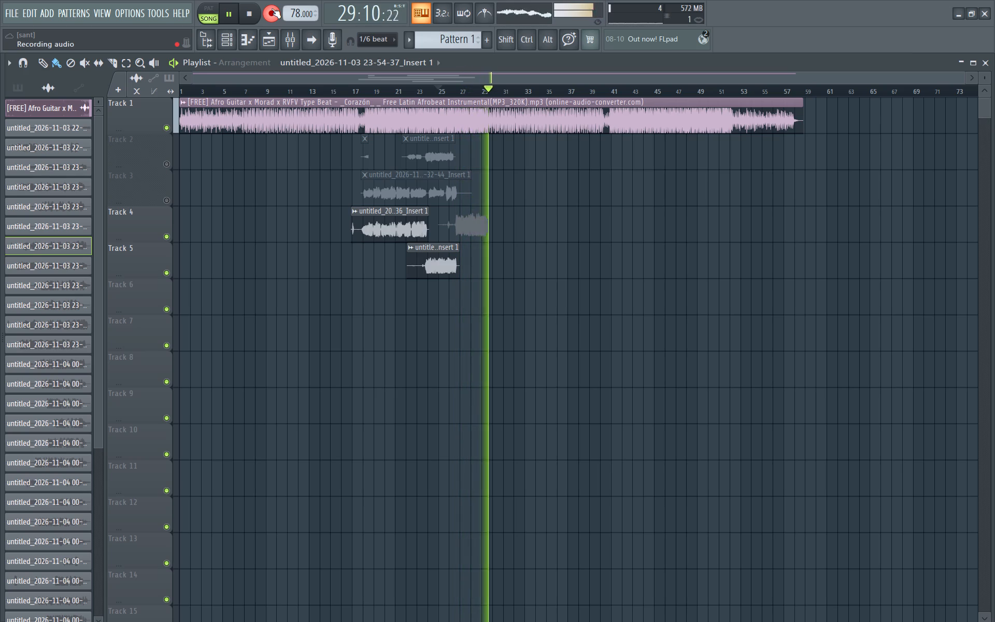
key("space")
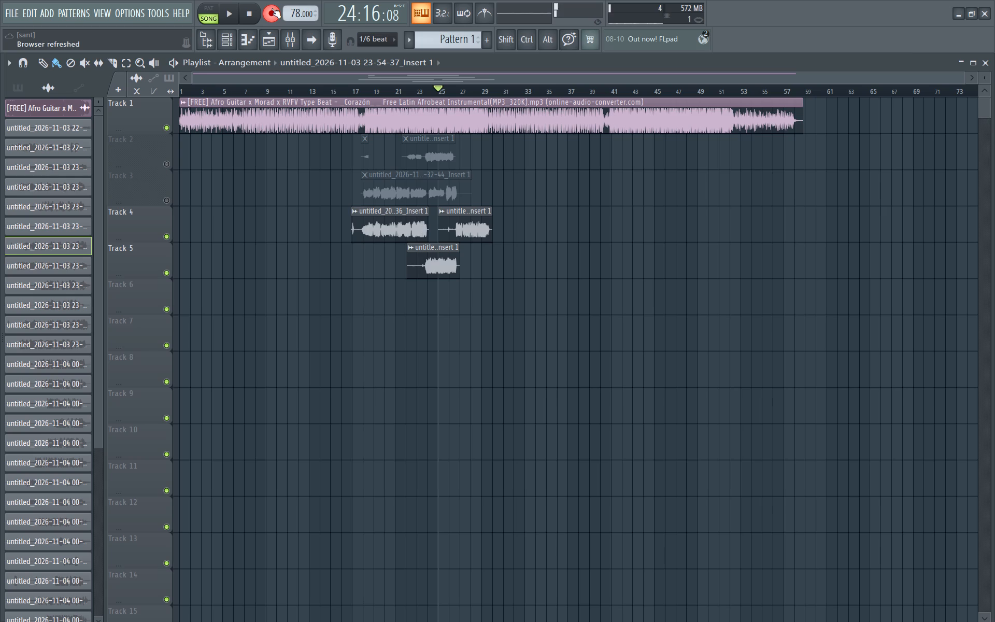
Audition the new Track 4 take from 24:16 into bar 30 with recording disarmed.
left_click(272, 8)
key("space")
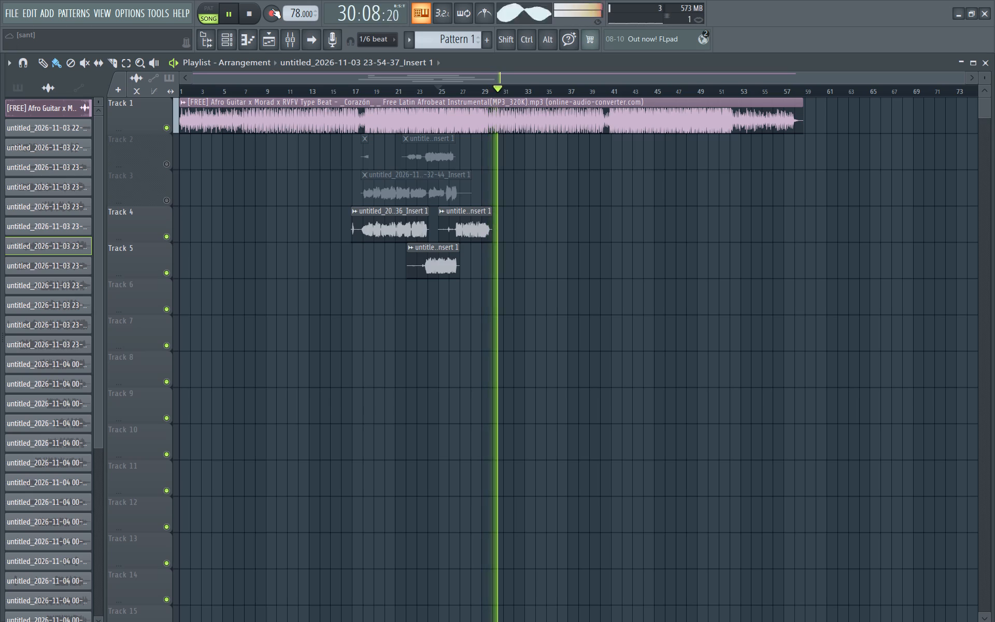
Play back the vocals on Tracks 4 and 5 over the beat from bar 16.
left_click(349, 92)
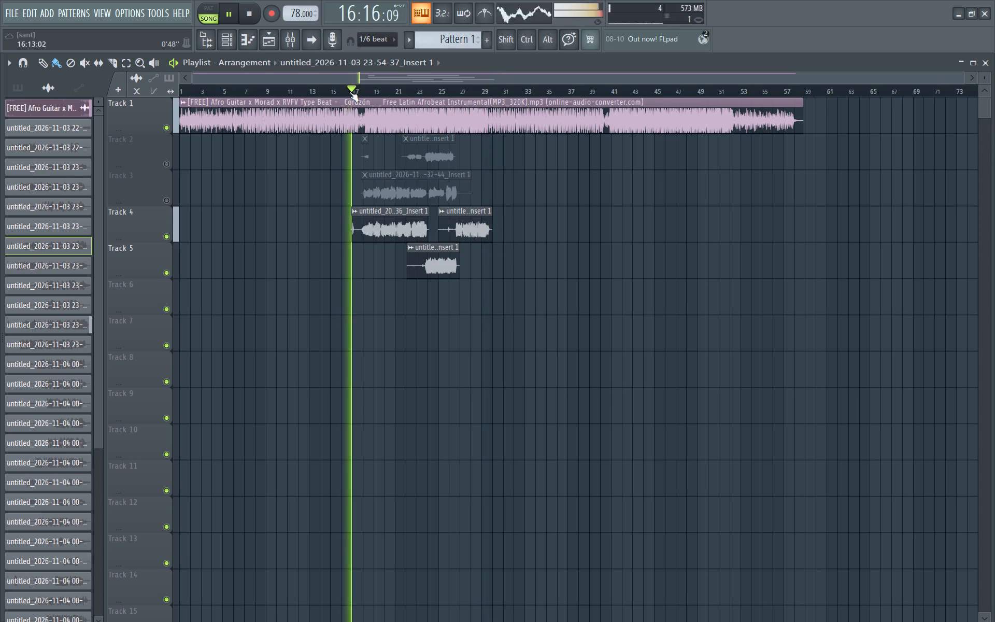
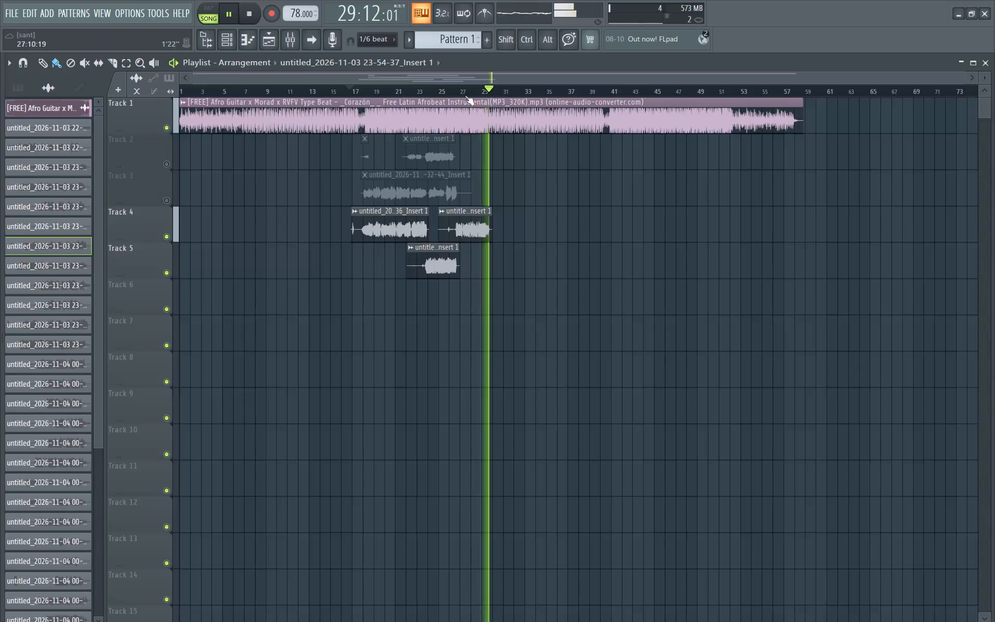
Replay the second Track 4 vocal take over the beat several times from 25:14 to rehearse its bars 26–29 part.
left_click(443, 84)
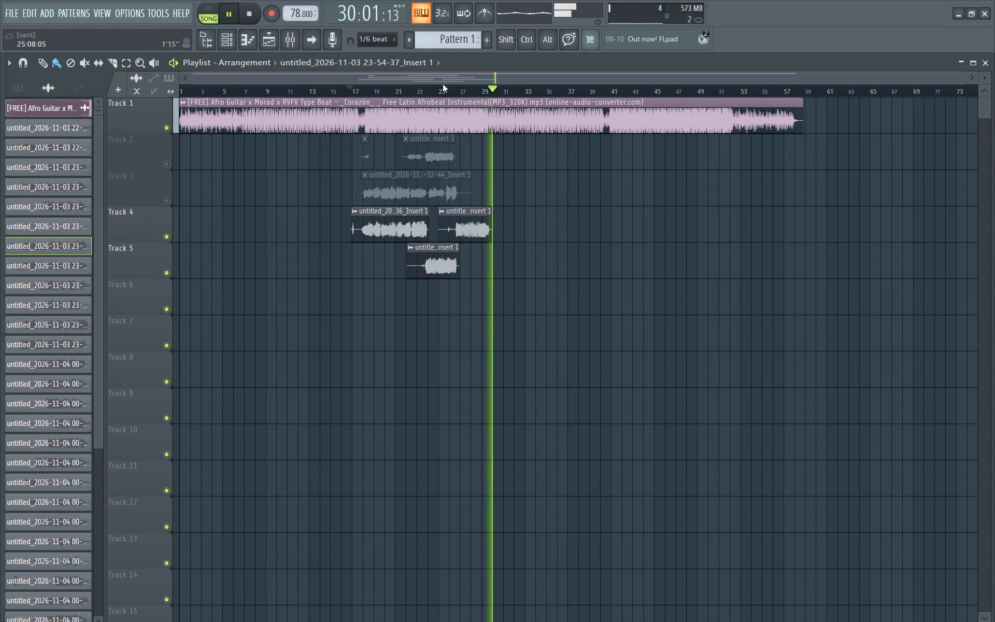
left_click(447, 89)
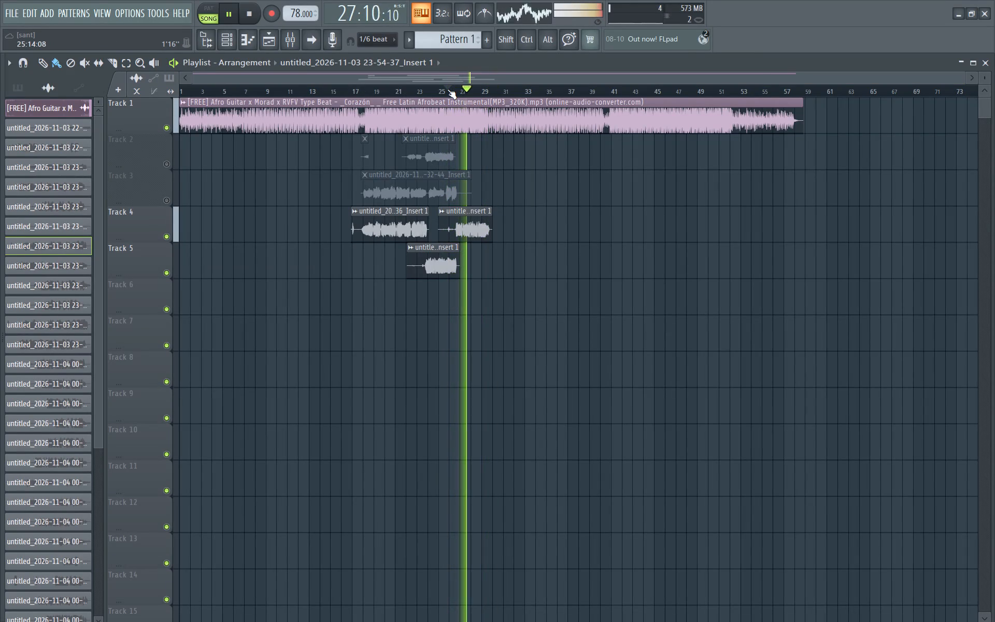
key("space")
key("space")
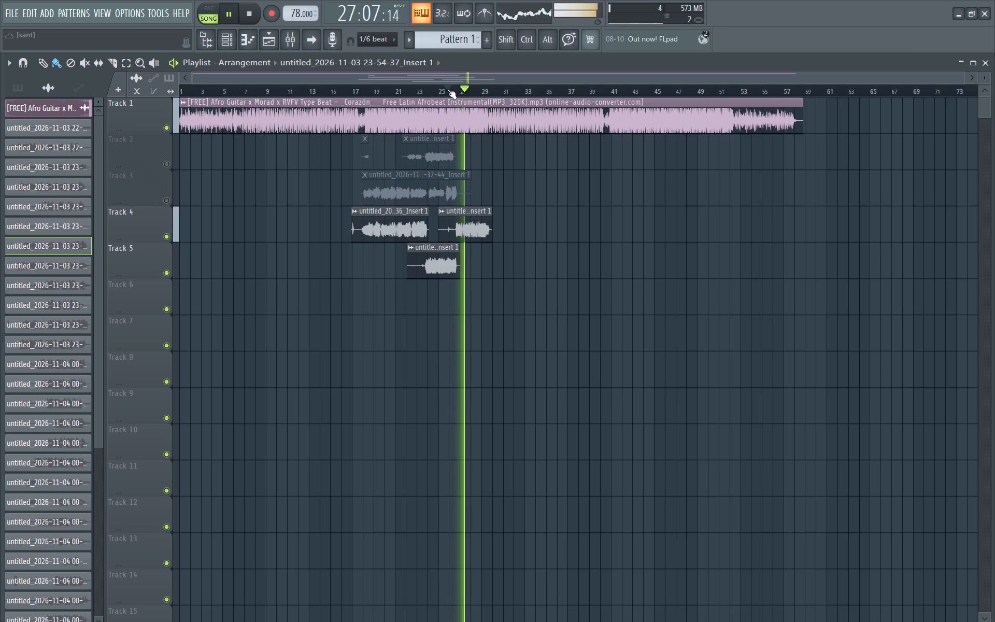
key("space")
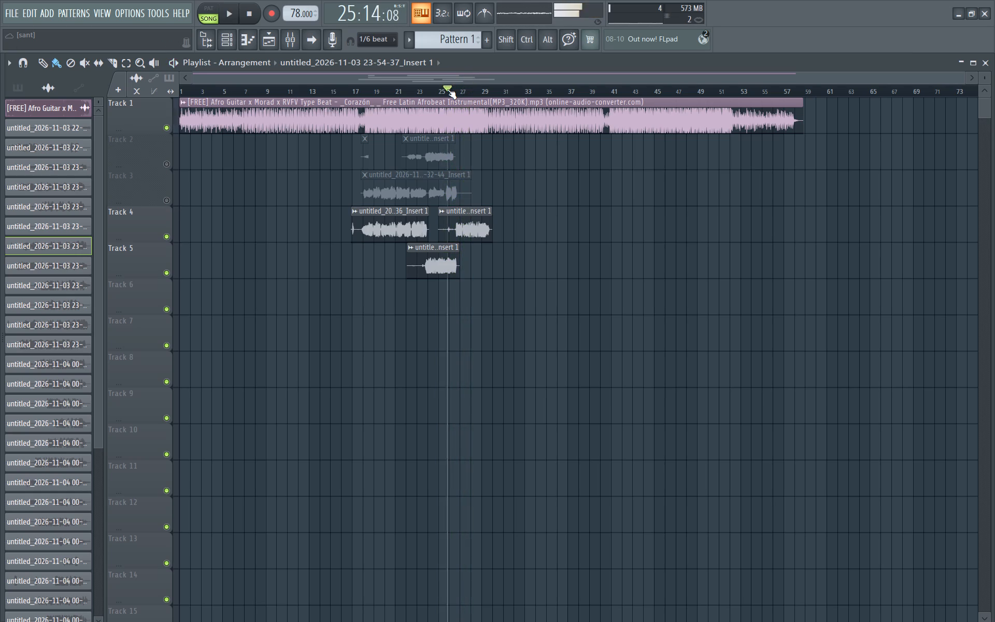
key("space")
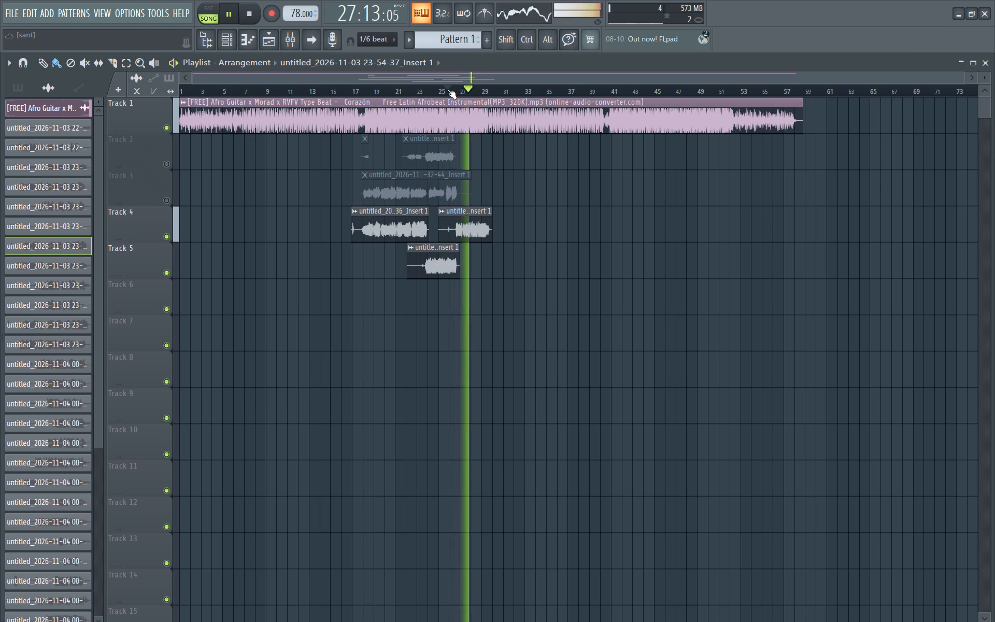
key("space")
key("space")
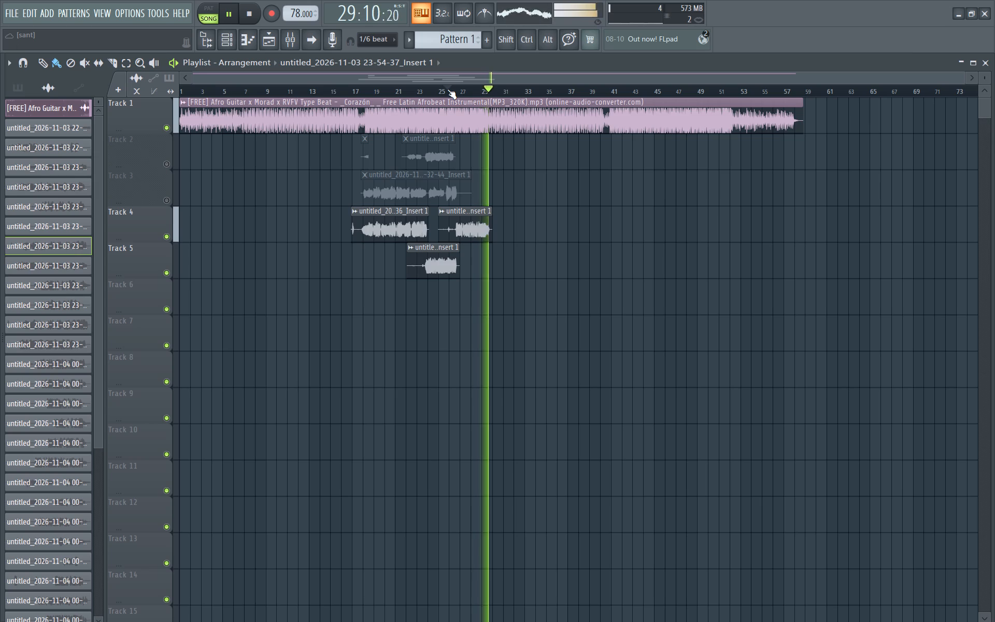
key("space")
key("space")
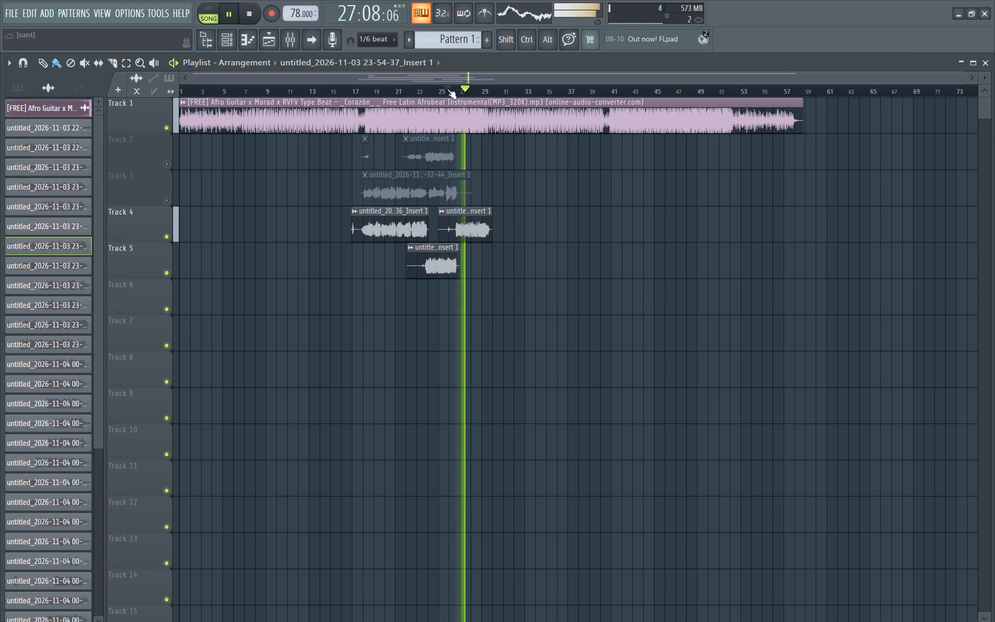
key("space")
key("space")
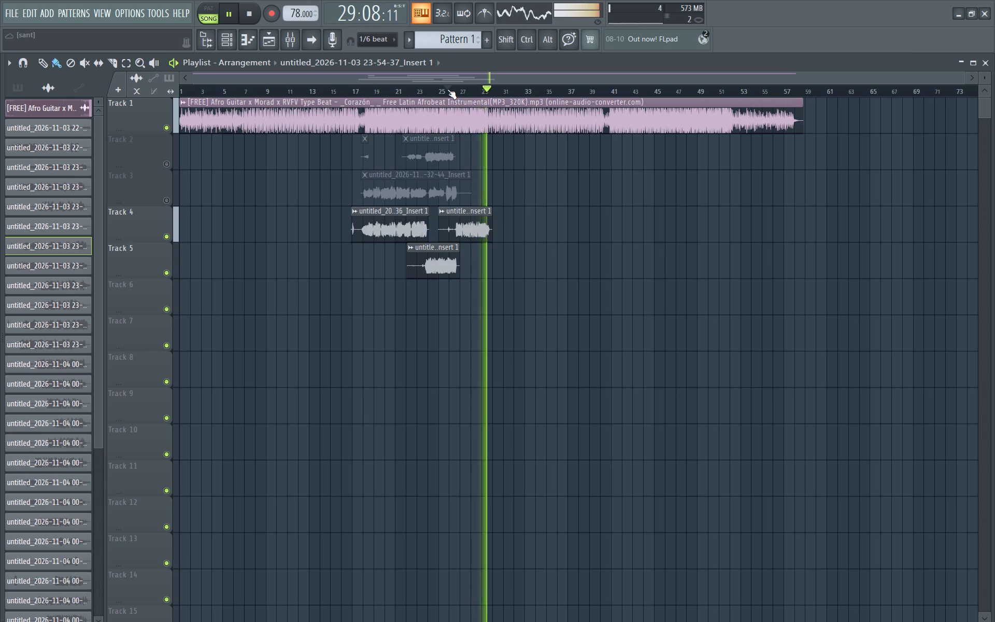
key("space")
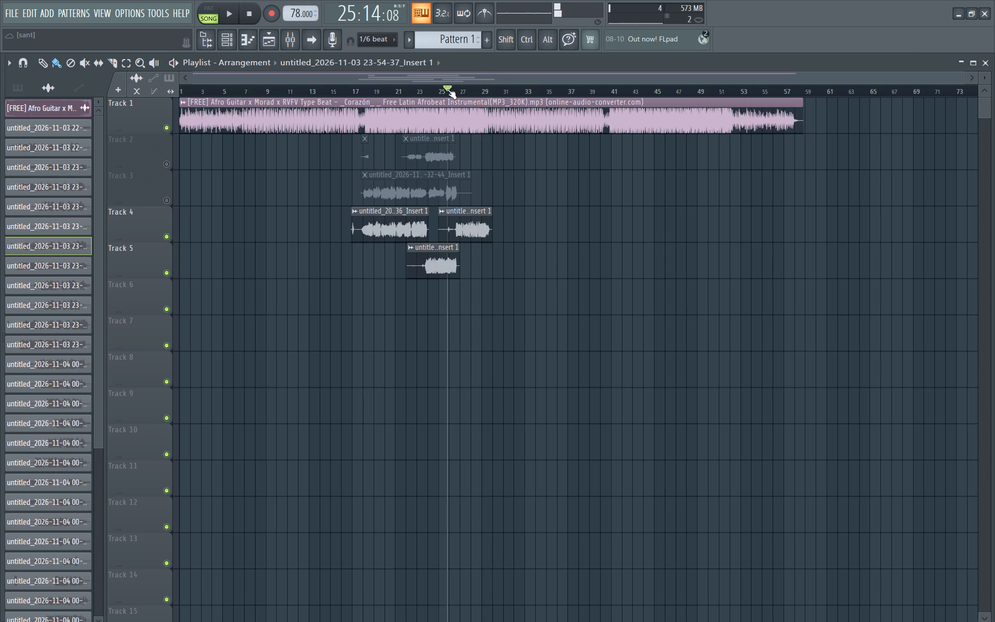
Arm recording and record a vocal take on Track 6 from 25:14 to about the end of bar 29.
left_click(271, 14)
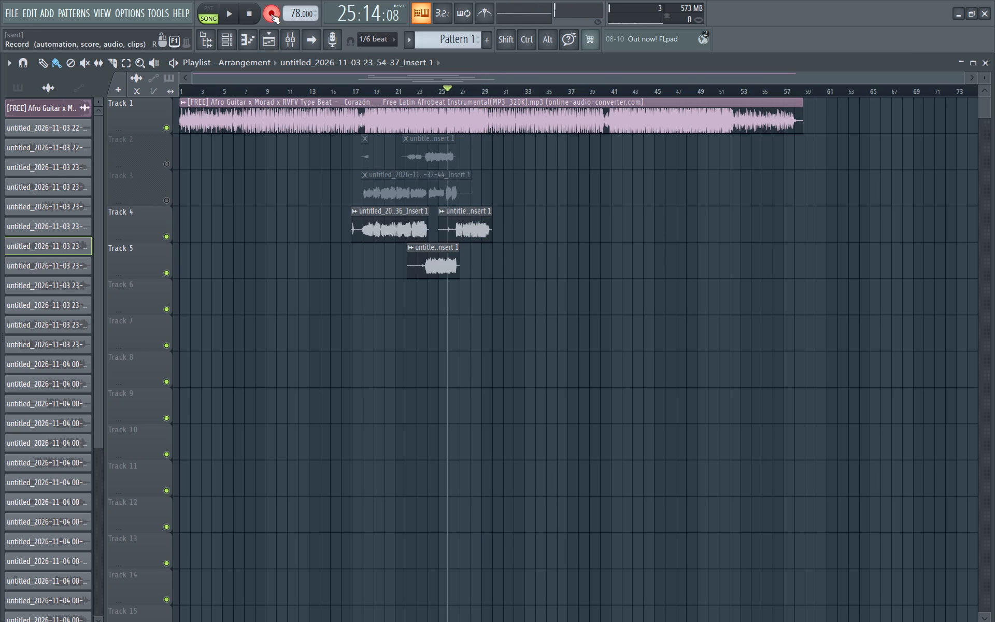
key("space")
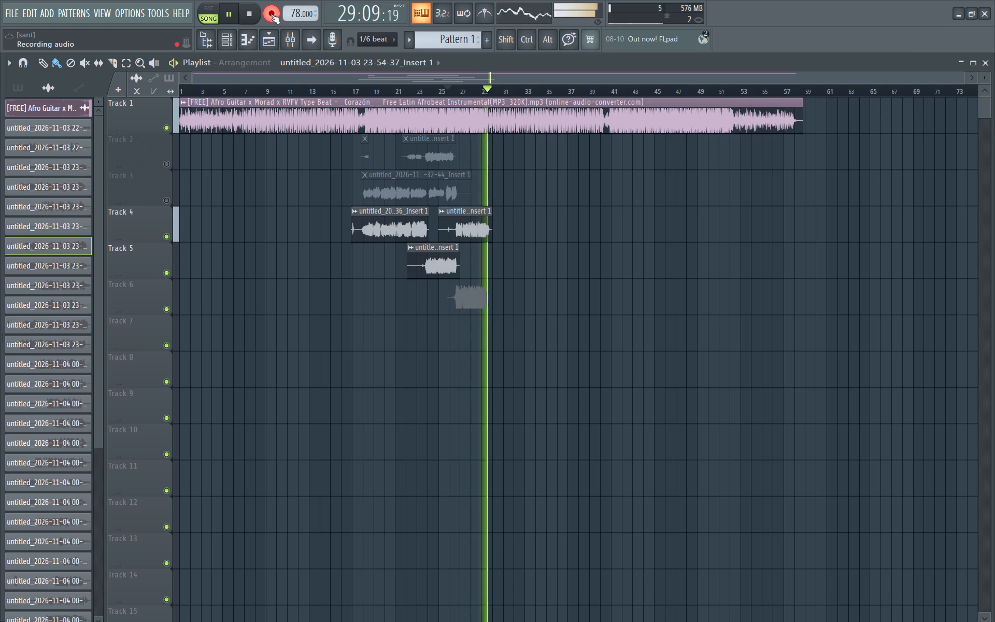
key("space")
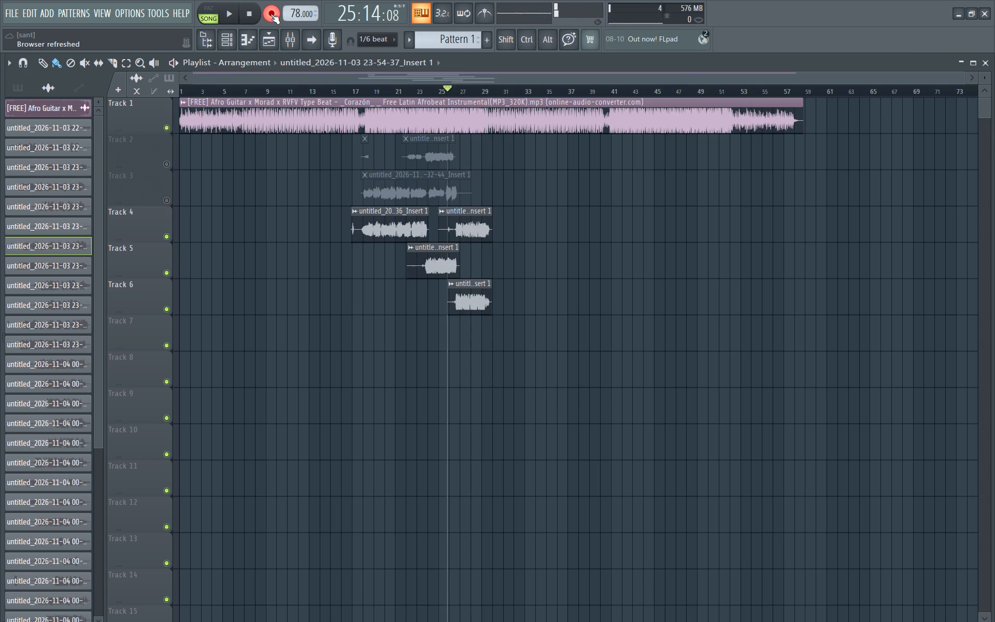
Disarm recording, play back the new Track 6 take from 25:14, and mute Track 4 to hear it alone.
left_click(271, 14)
key("space")
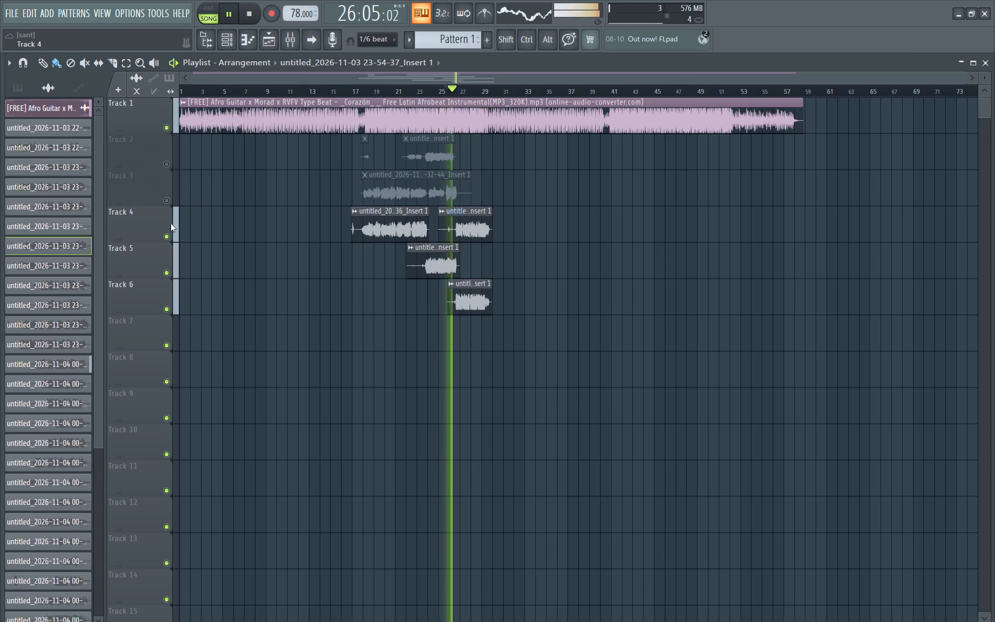
left_click(165, 235)
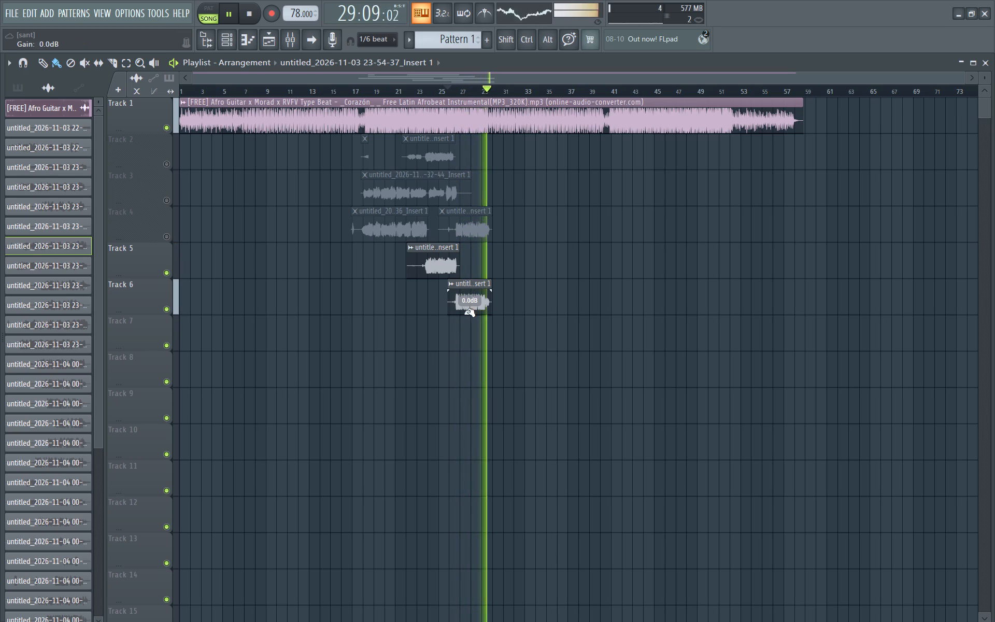
Adjust the Track 6 clip's gain by ear, trying -8.6 dB and -3.3 dB before settling on -1.1 dB, with replays from 25:14.
left_click_drag(468, 312, 478, 374)
key("space")
key("space")
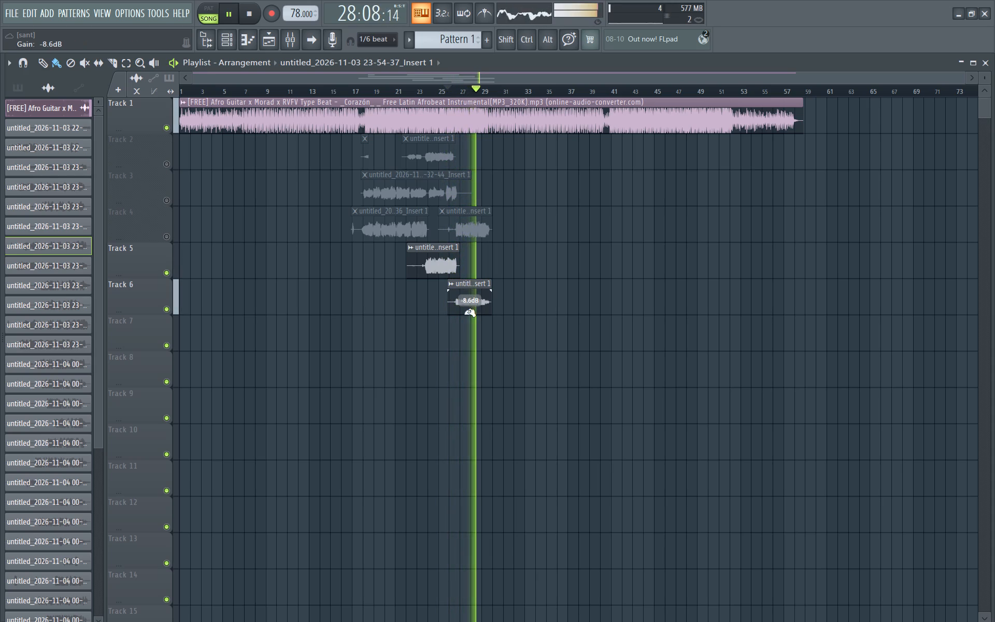
left_click_drag(468, 315, 458, 262)
key("space")
key("space")
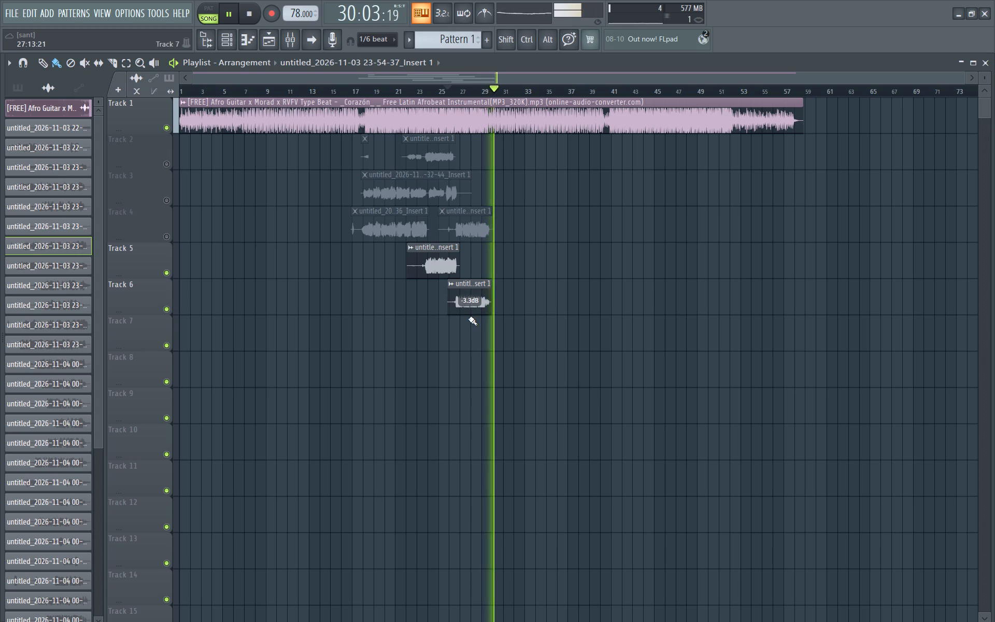
left_click_drag(468, 312, 470, 294)
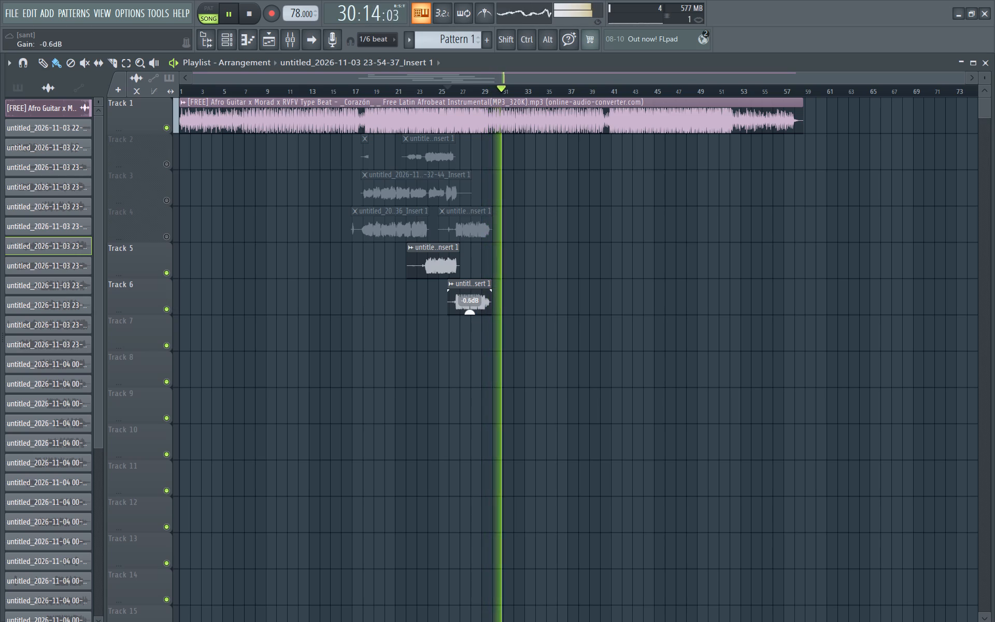
left_click_drag(470, 294, 471, 299)
key("space")
key("space")
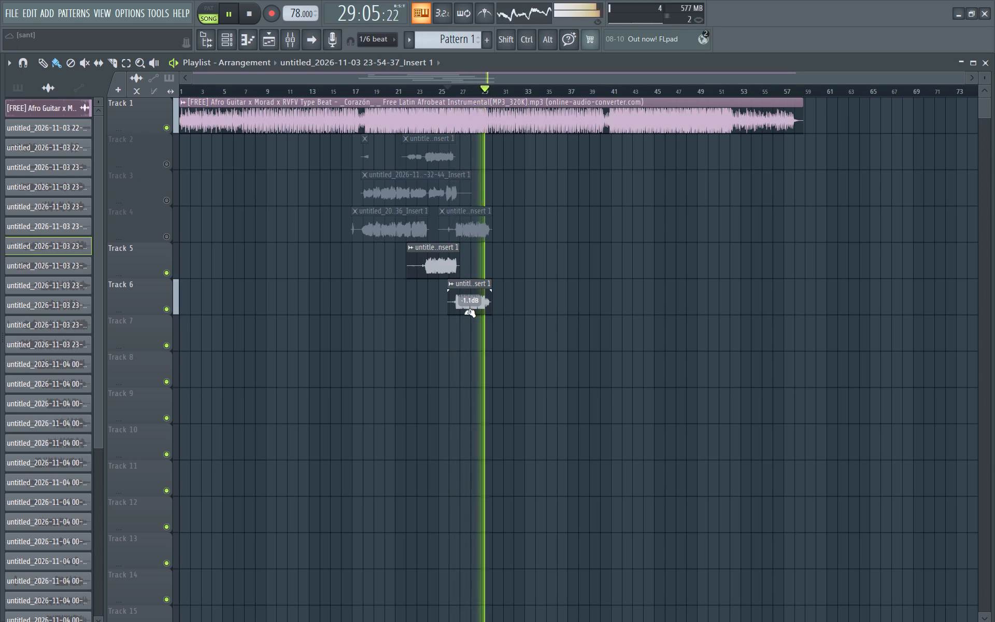
key("space")
key("space")
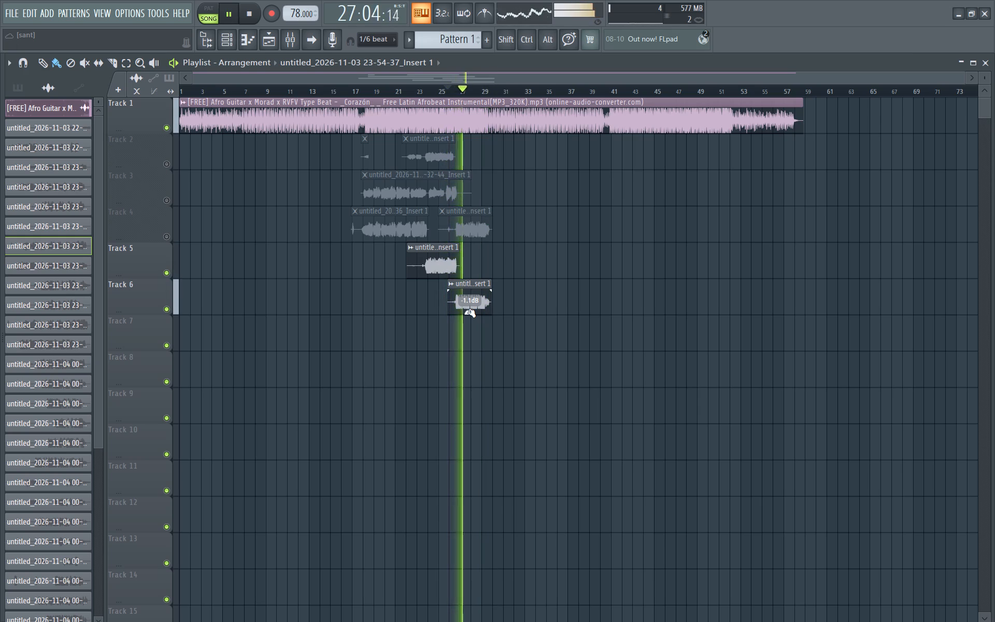
Move playback to the beat's later section, trying 40:08 and then about 39:11, to listen around the break near bar 40.
left_click(605, 88)
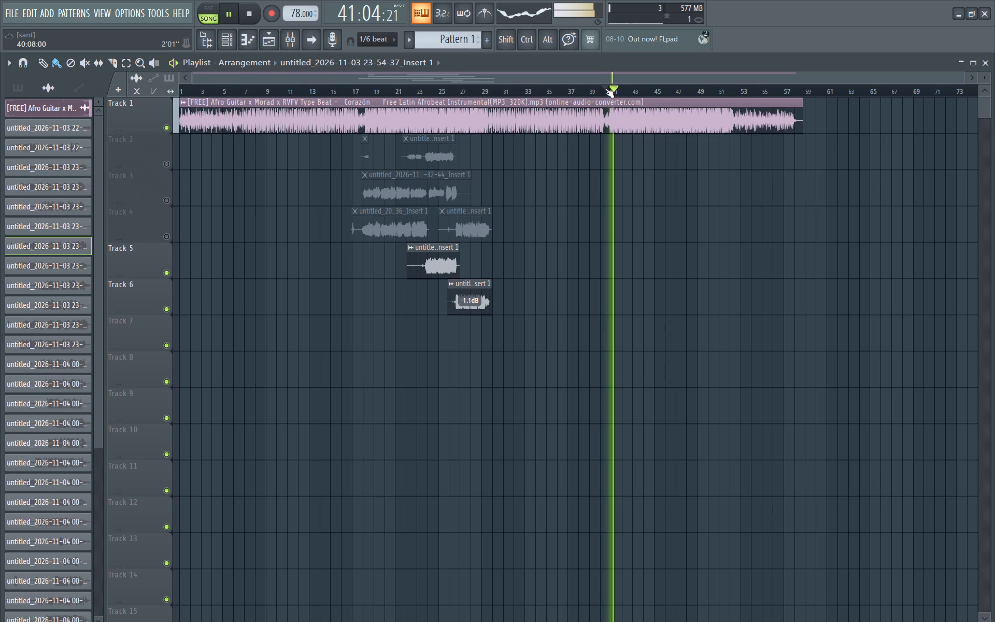
left_click(596, 90)
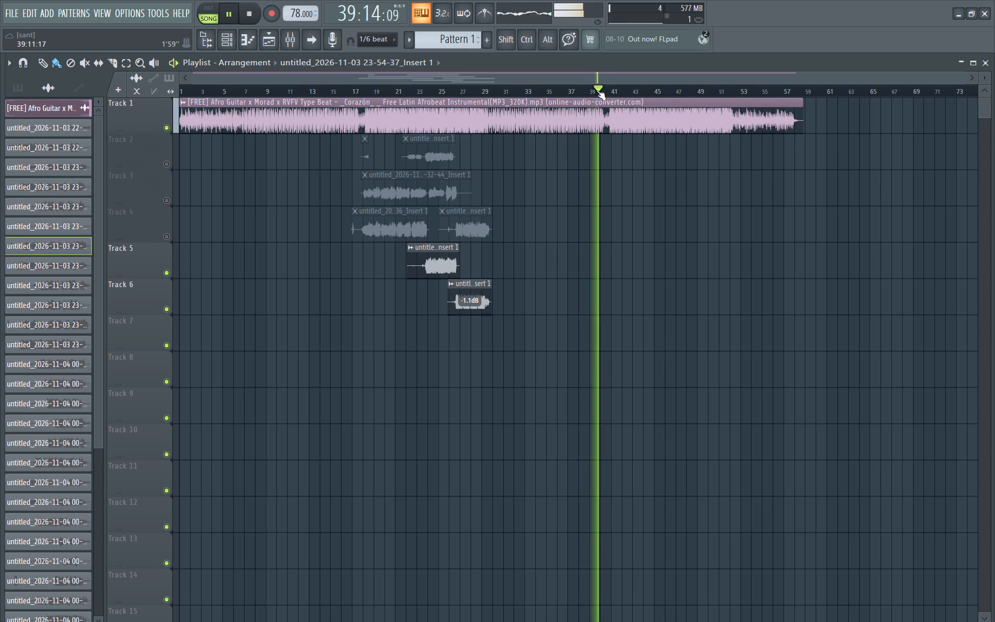
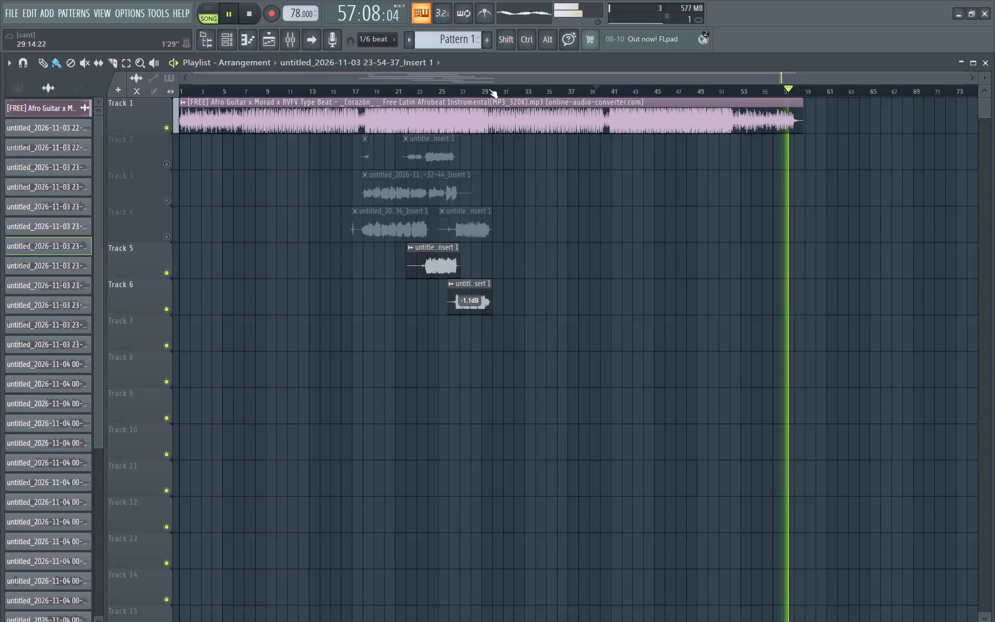
Move playback to about bar 29 and back near the start of the Track 6 clip to replay that take.
left_click(484, 89)
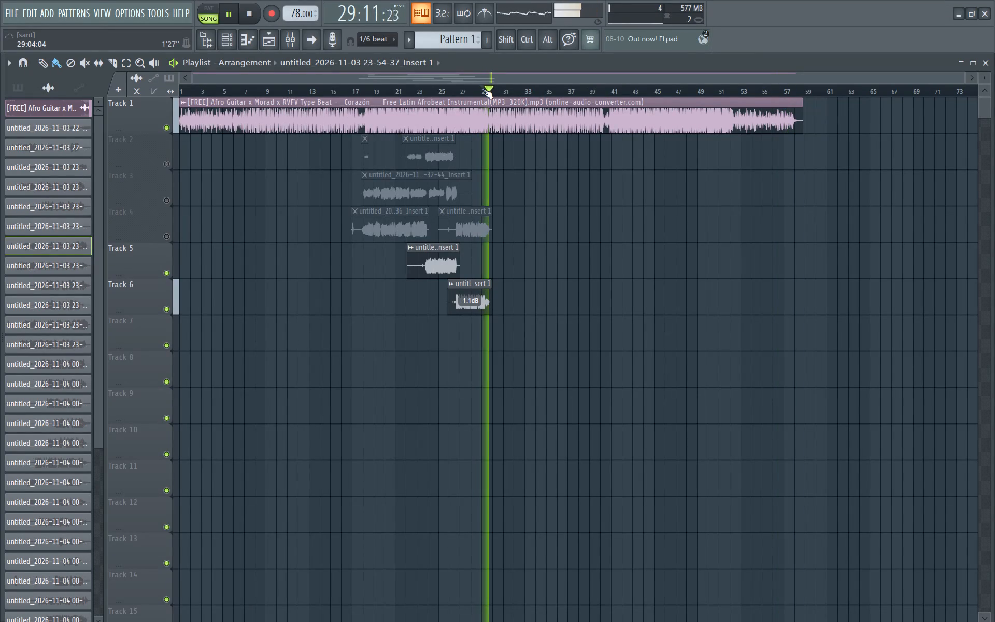
left_click(451, 92)
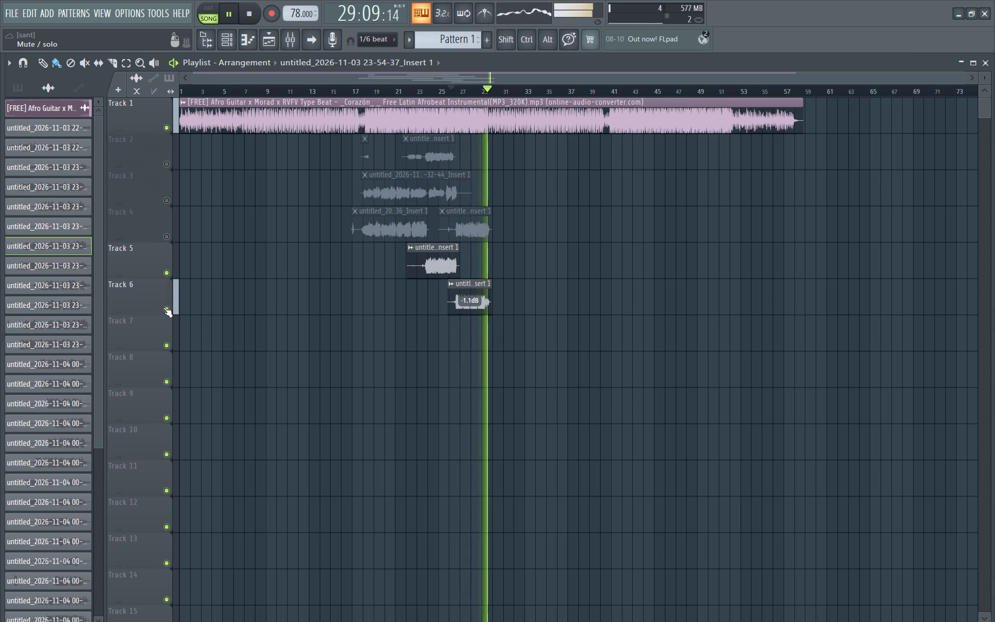
Mute Track 6 and, playing from 24:09, record a vocal take on Track 7 to about the end of bar 29.
left_click(163, 307)
left_click(433, 91)
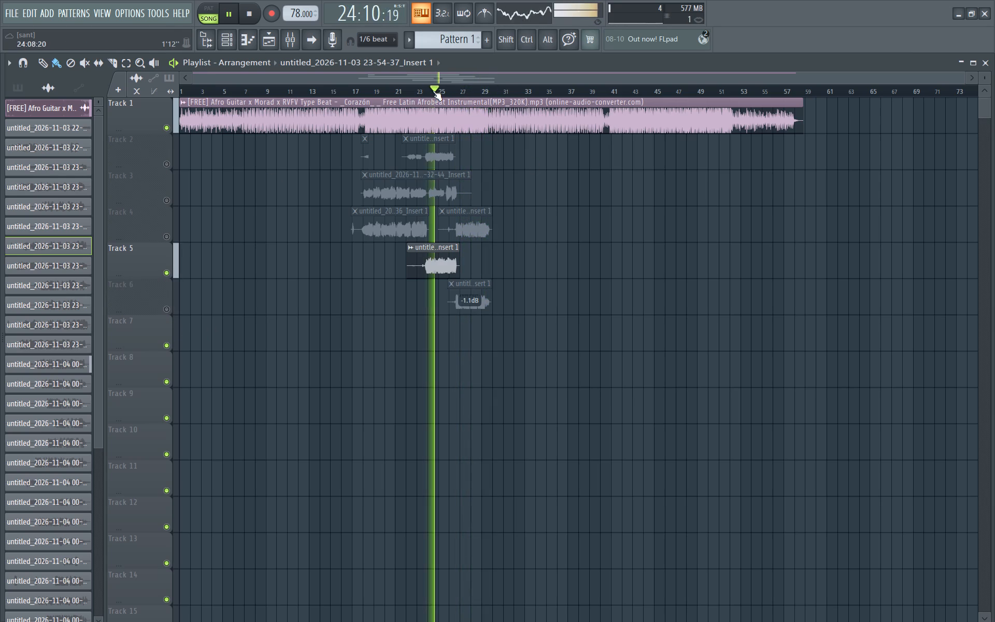
left_click(276, 12)
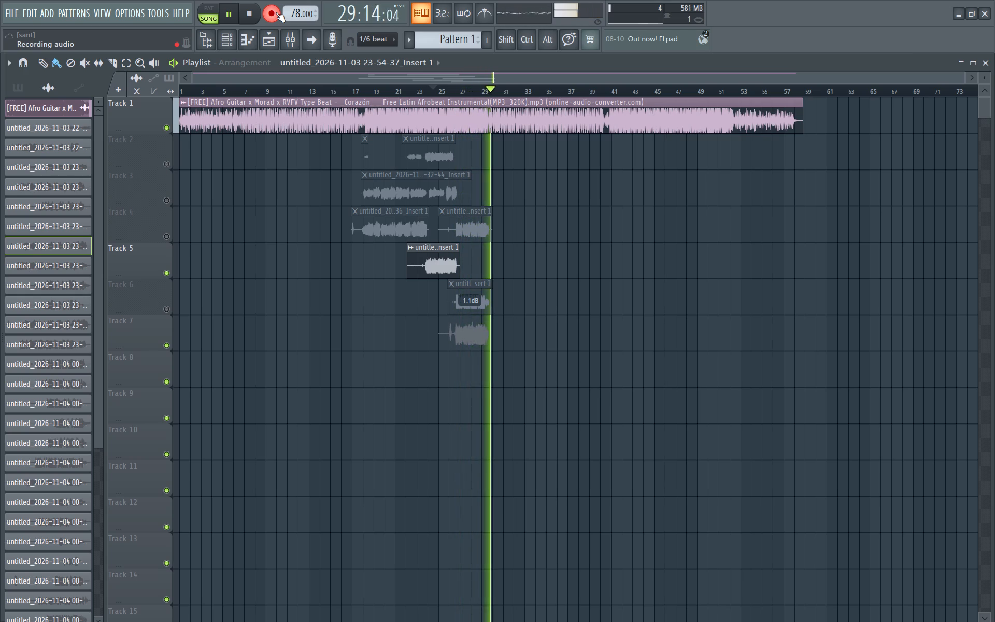
key("space")
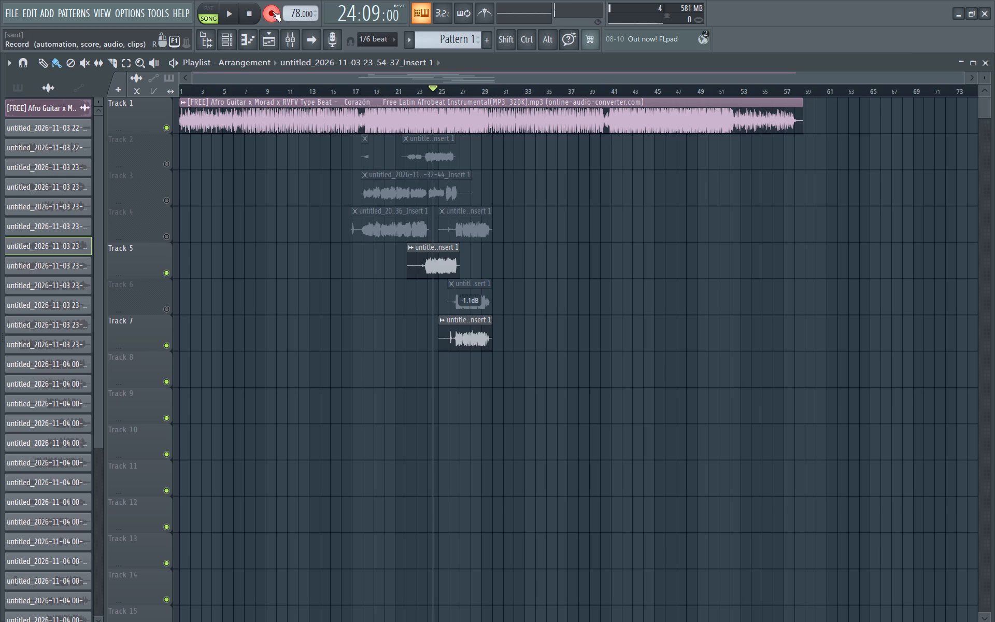
Disarm recording, play back the new Track 7 take from 24:09, and mute Track 7.
left_click(272, 11)
key("space")
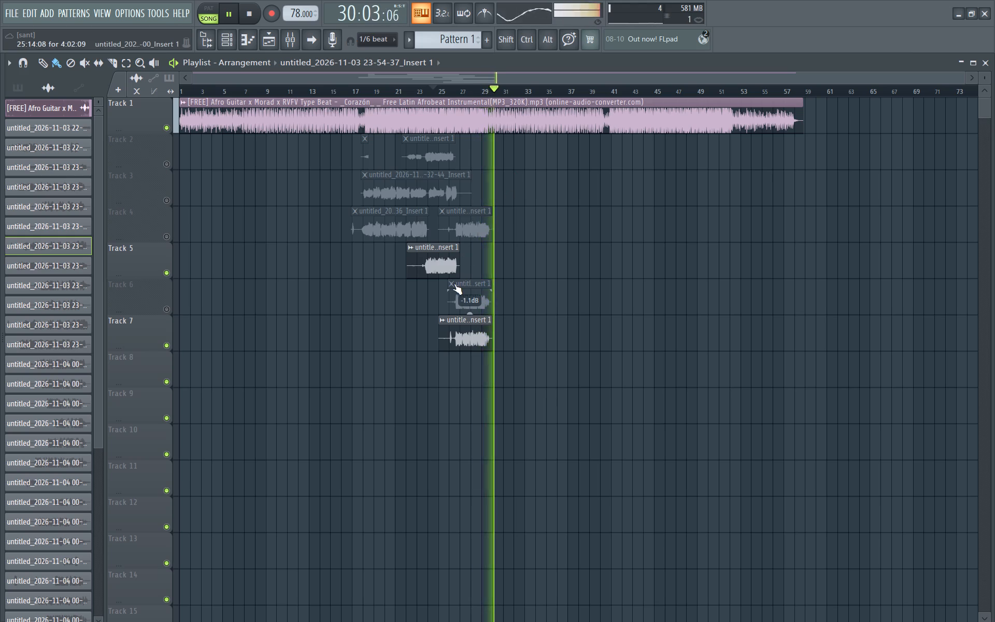
left_click(167, 344)
key("space")
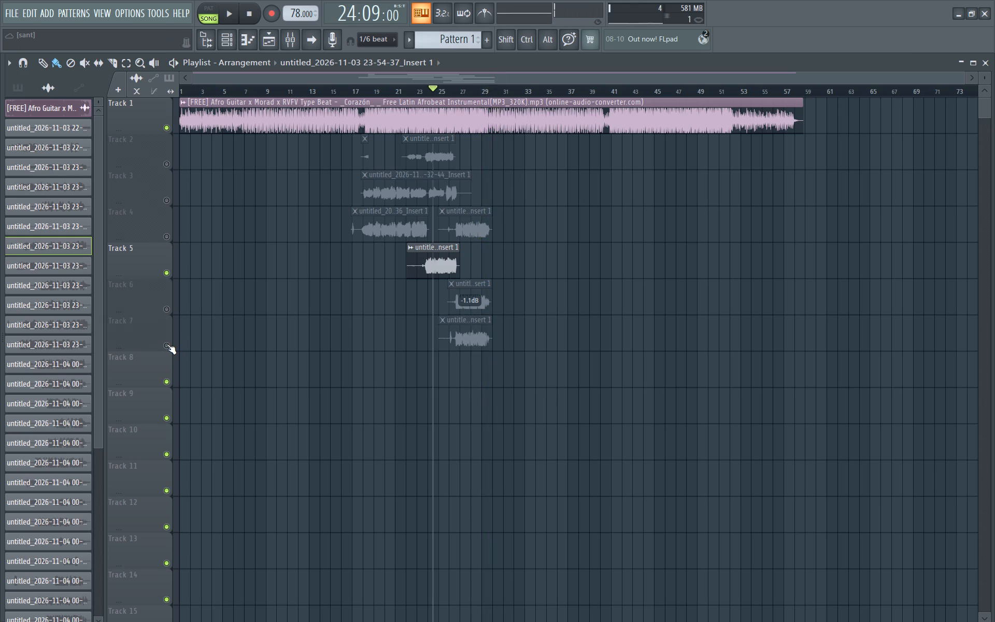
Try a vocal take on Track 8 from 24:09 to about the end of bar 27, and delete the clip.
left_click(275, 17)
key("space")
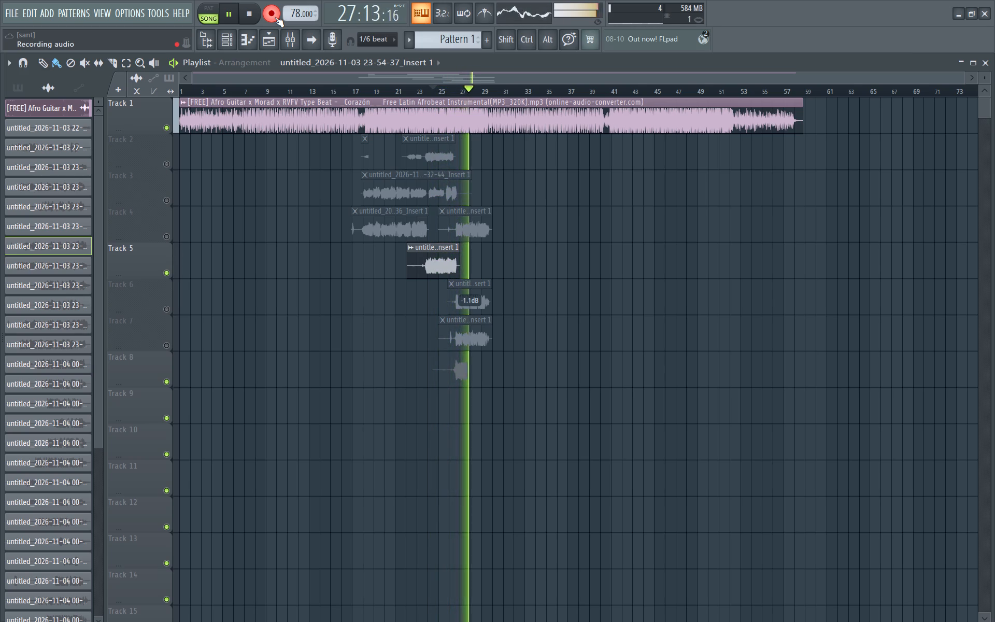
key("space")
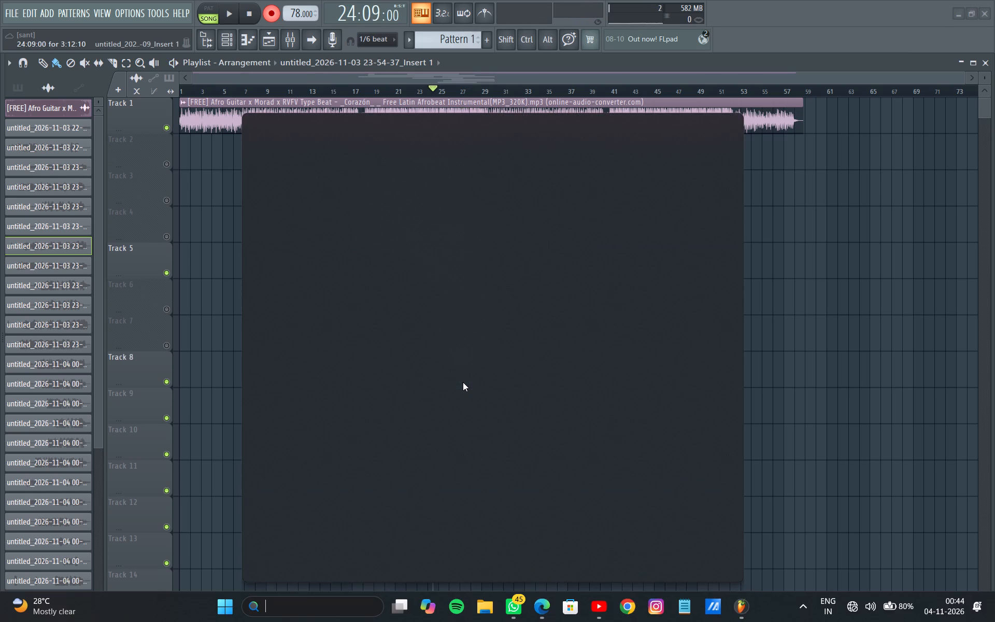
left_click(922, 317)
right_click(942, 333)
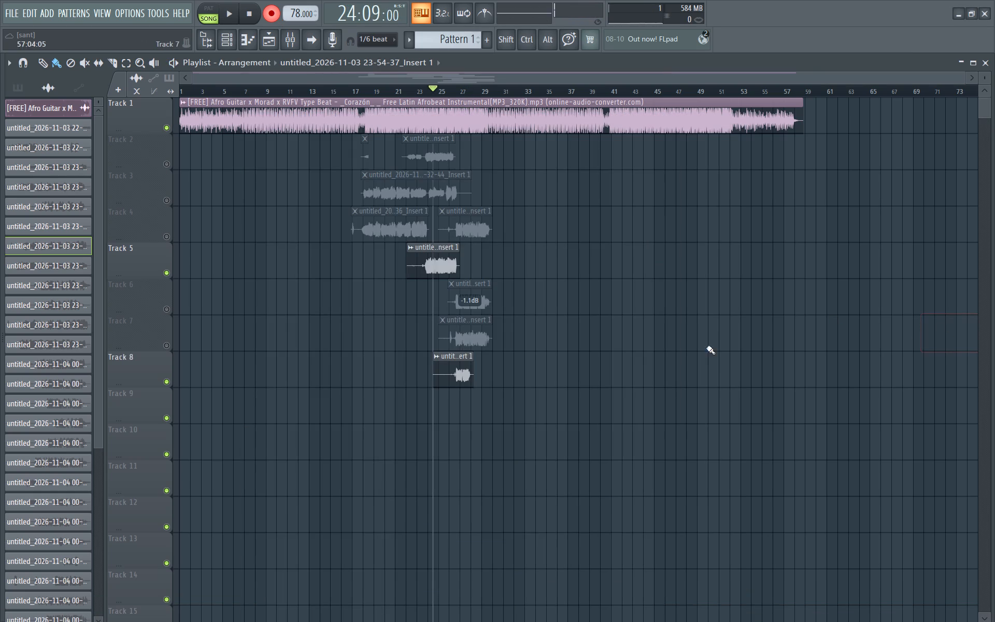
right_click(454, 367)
Record a full vocal take on Track 8 from 24:09 to about the end of bar 29.
key("space")
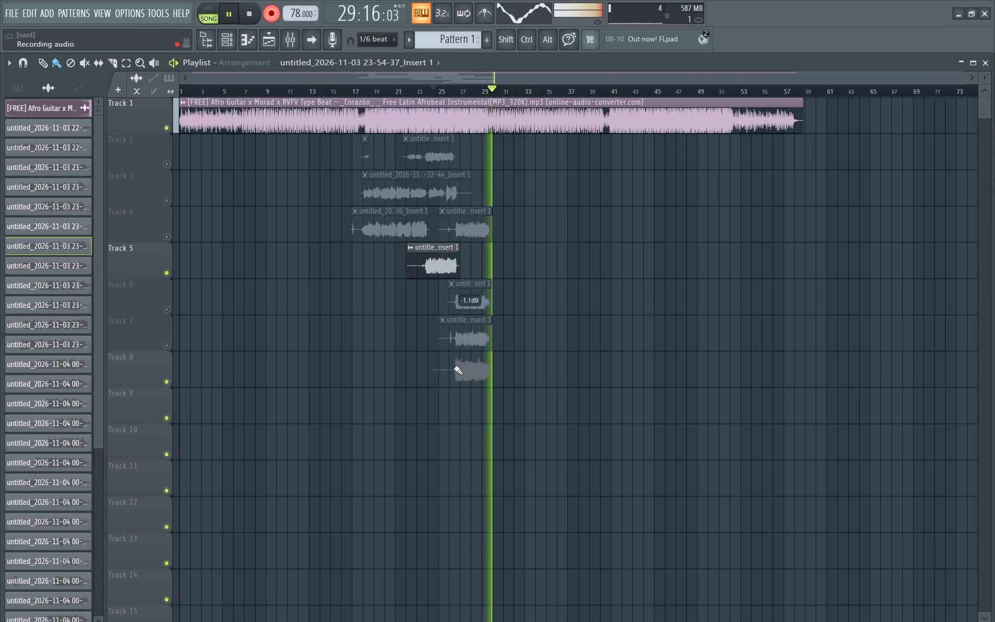
key("space")
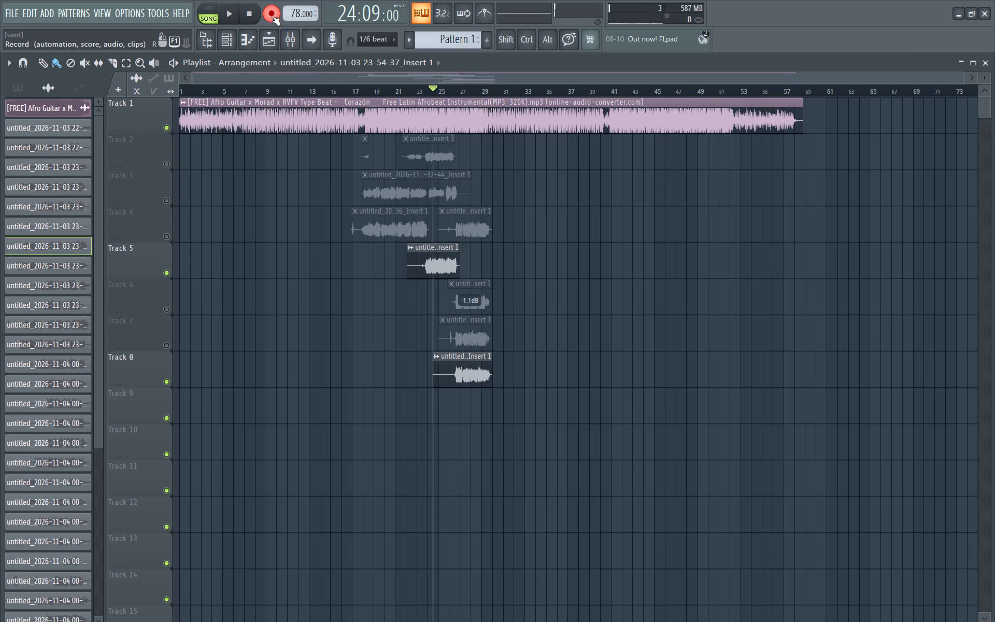
Disarm recording and play back the new Track 8 take from 24:09.
left_click(271, 16)
key("space")
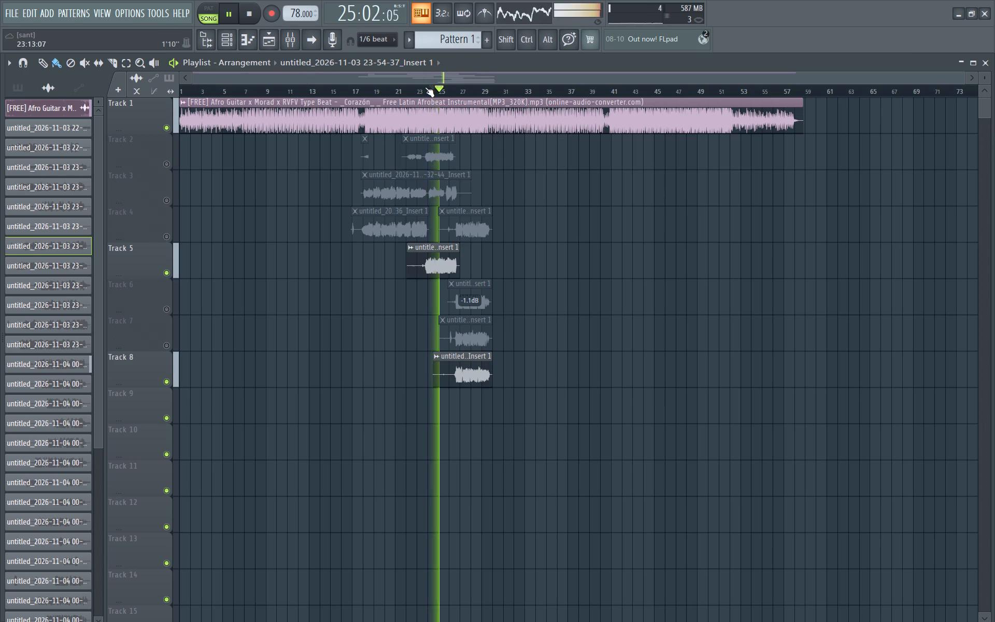
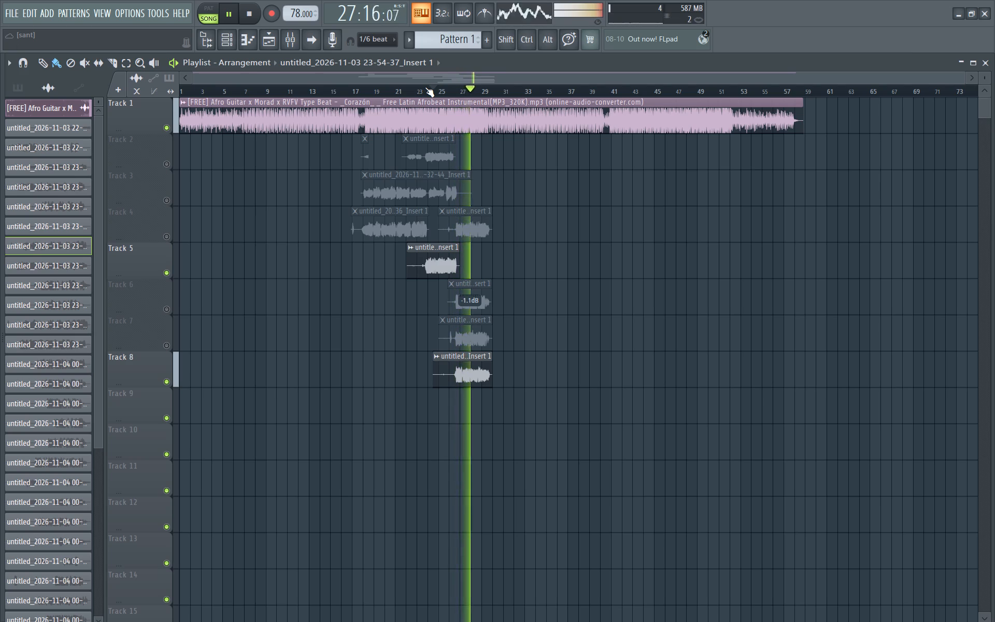
Replay the Track 8 take from 24:09 and mute Track 8.
key("space")
key("space")
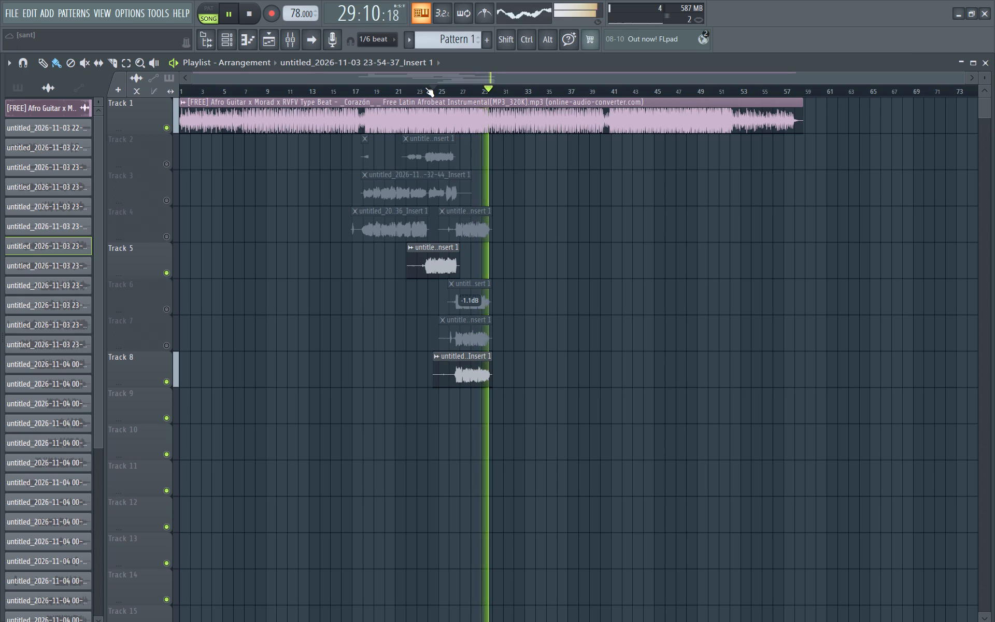
key("space")
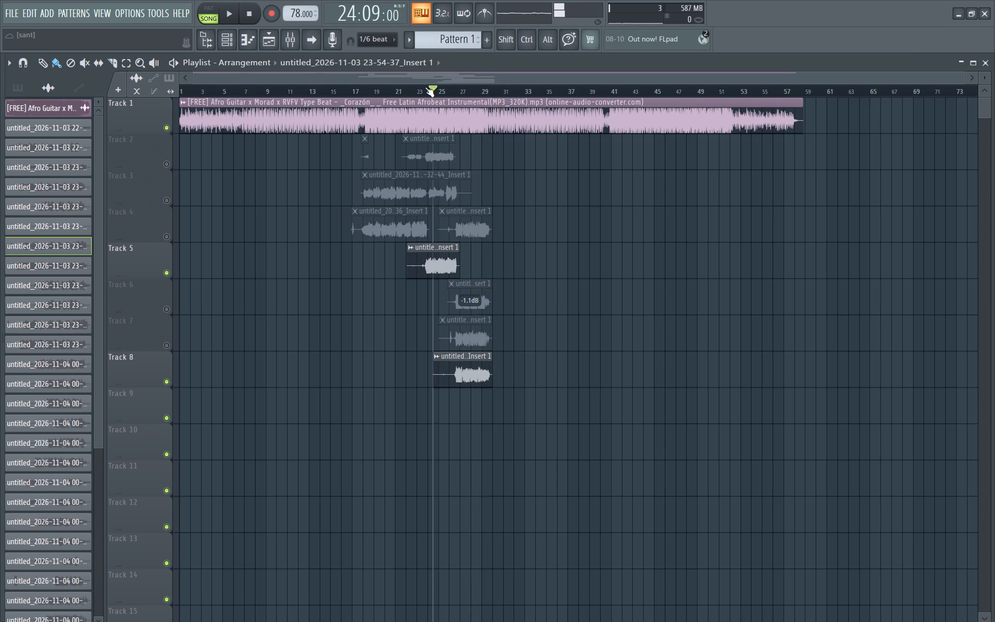
left_click(164, 380)
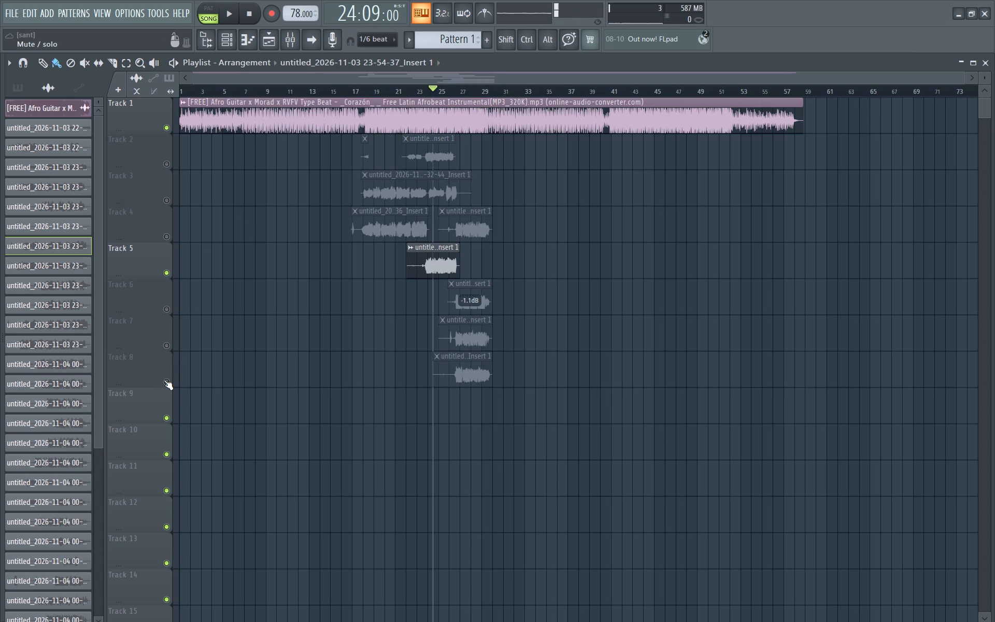
Rehearse over the beat from 24:09, then record a full vocal take on Track 9 to about the end of bar 29.
key("space")
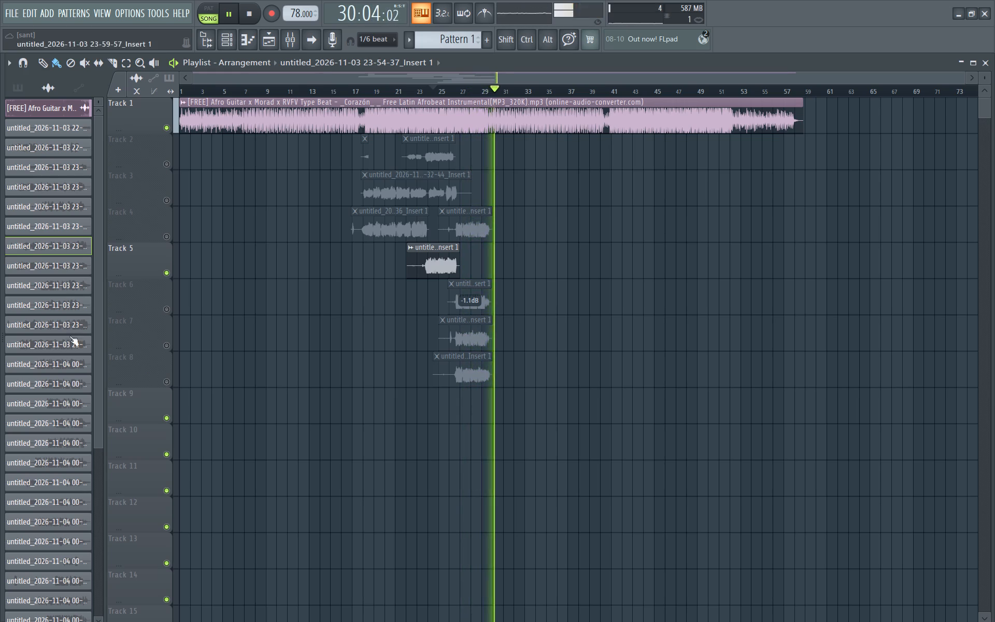
key("space")
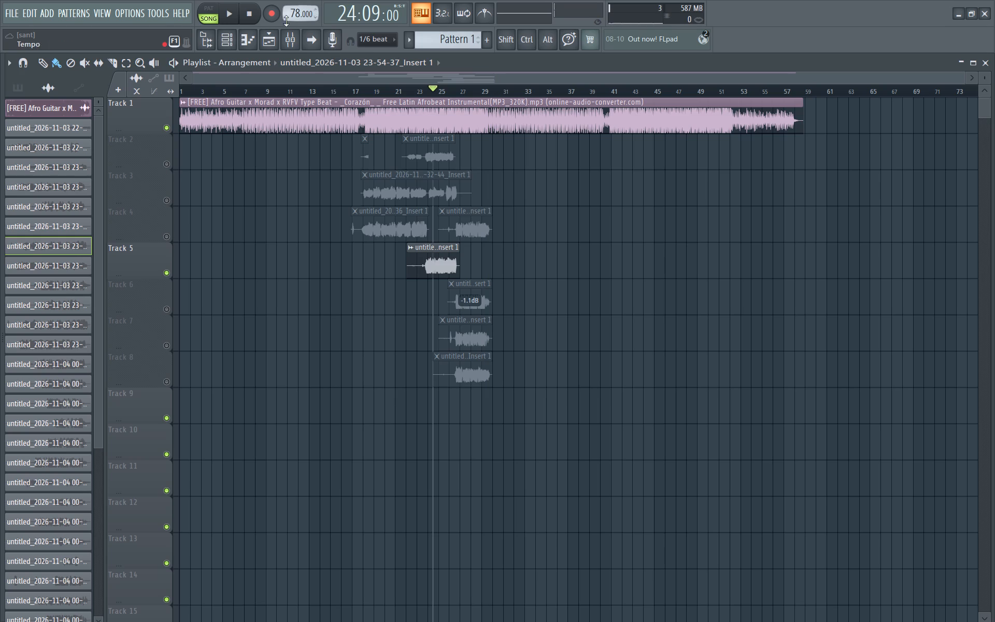
left_click(272, 15)
key("space")
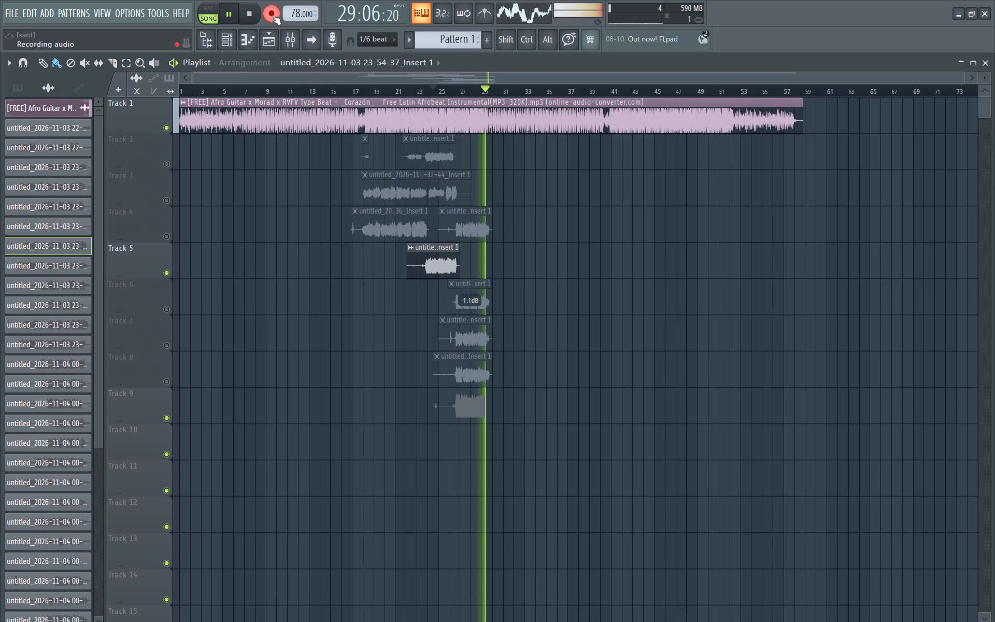
key("space")
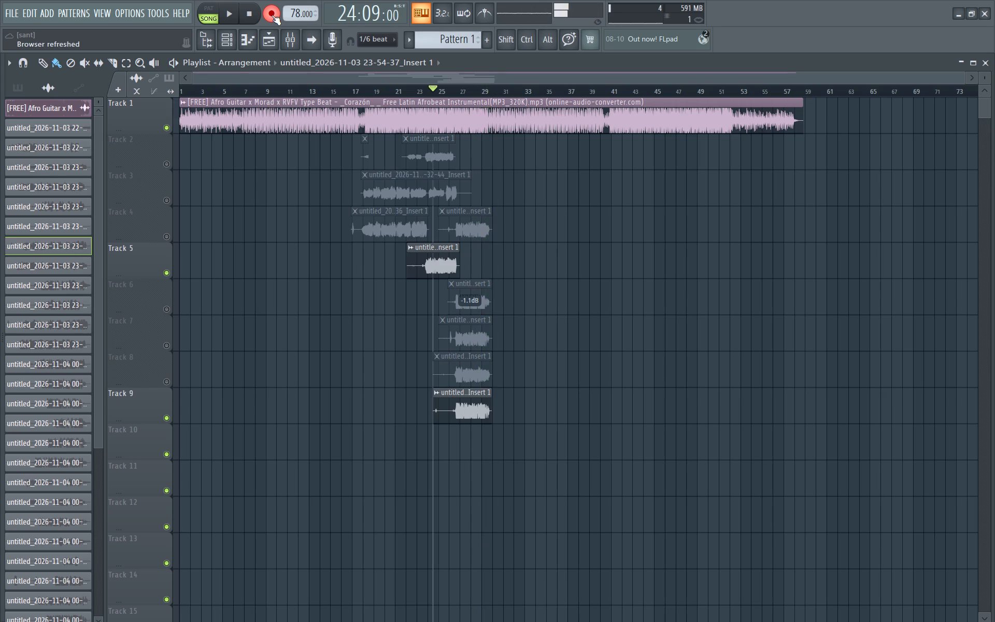
Disarm recording, play back the new Track 9 take from 24:09, and move the playback start to 26:03.
left_click(272, 15)
key("space")
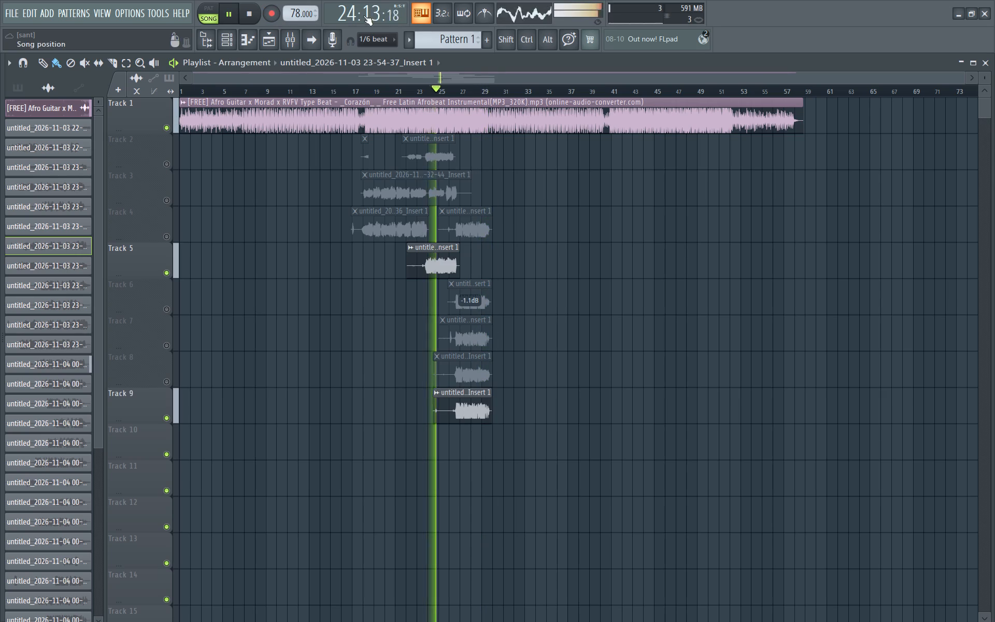
left_click(450, 88)
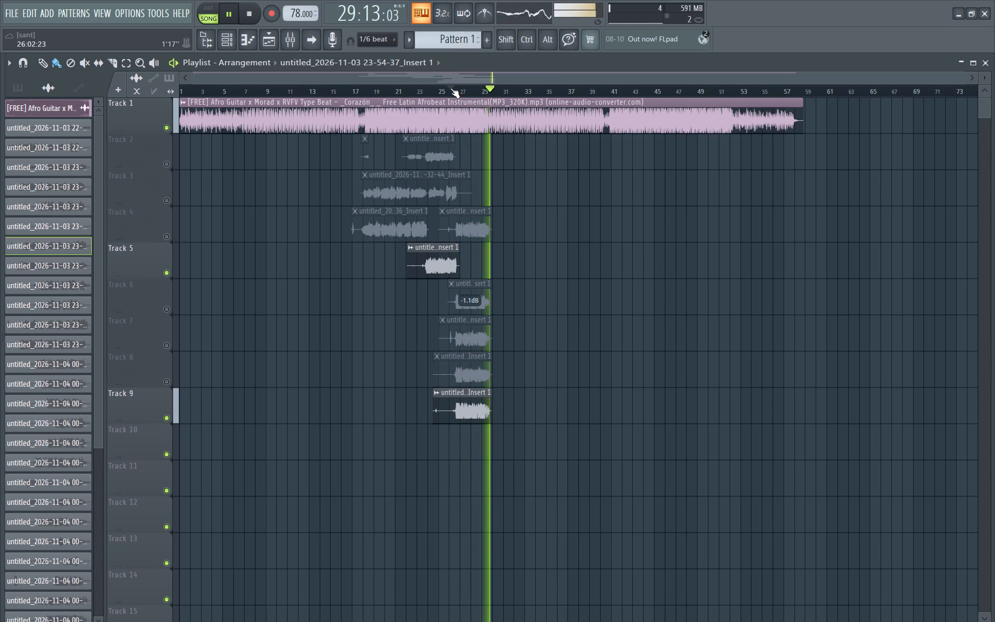
Replay the Track 9 take repeatedly from 26:03 through bar 29 to judge the vocal.
key("space")
key("space")
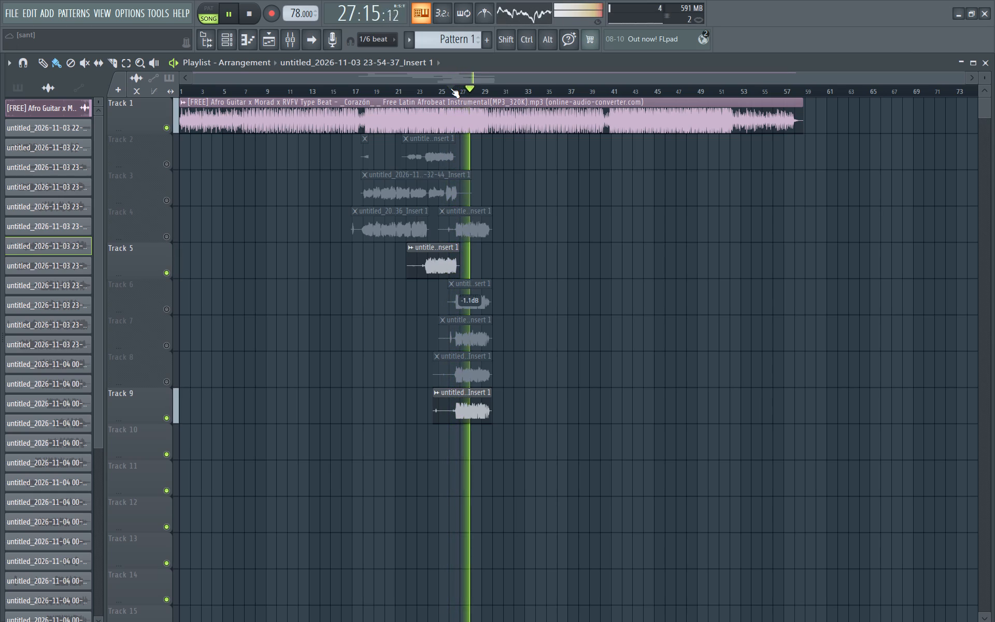
key("space")
key("space")
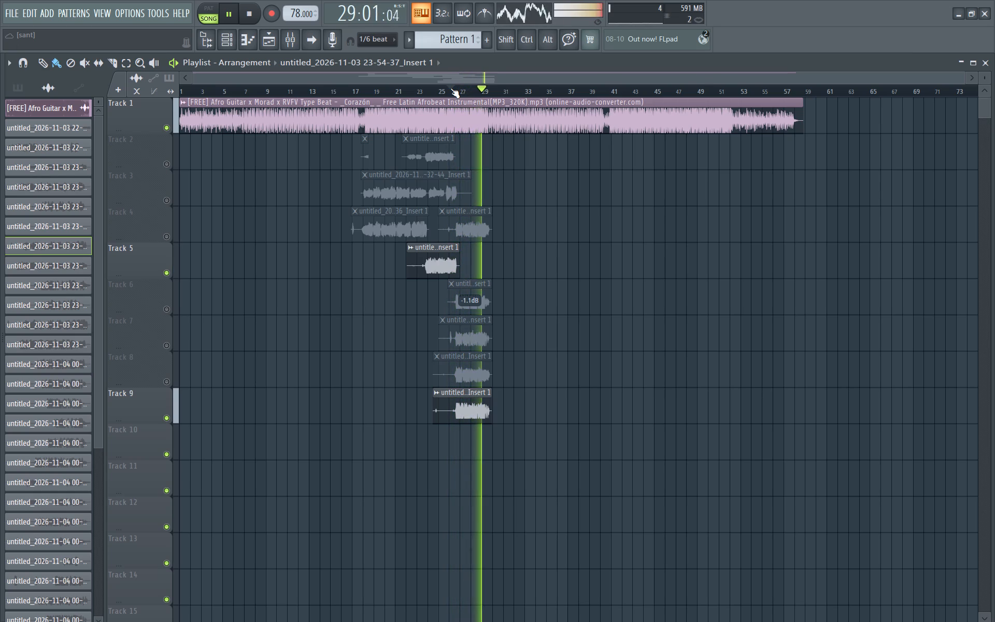
key("space")
key("space")
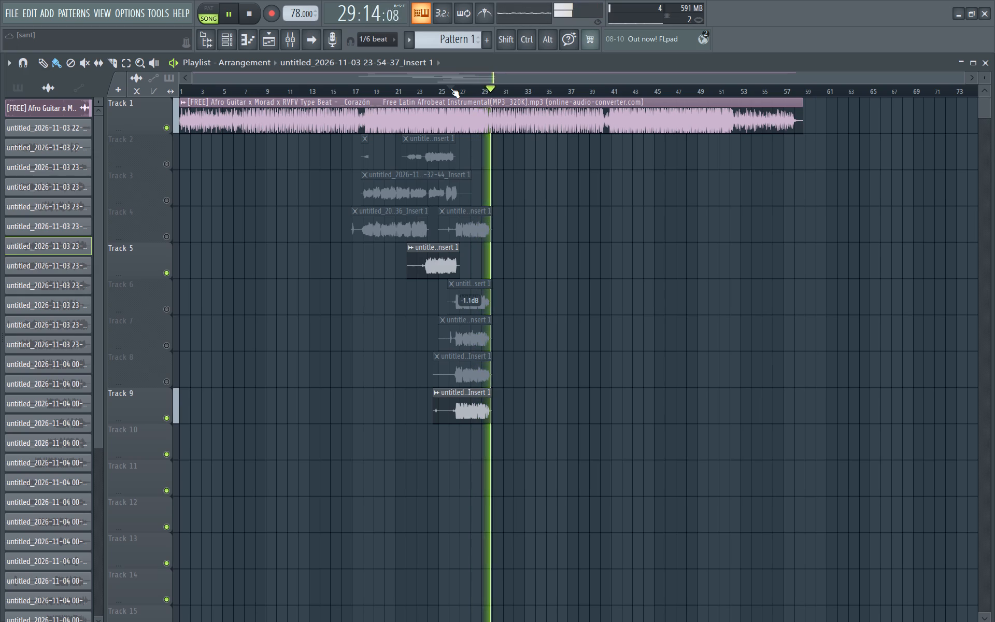
key("space")
key("space")
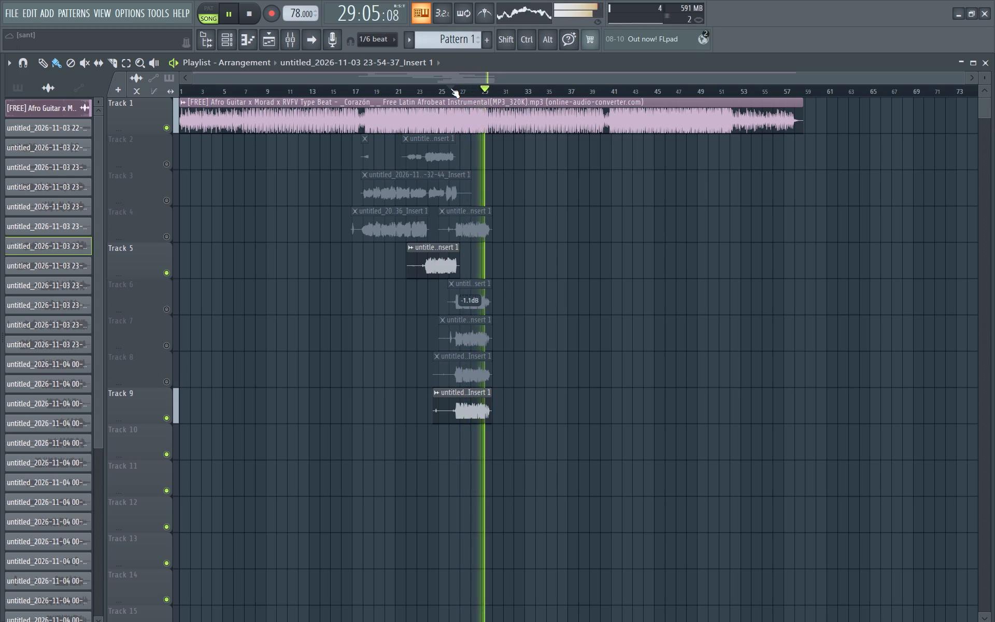
key("space")
key("space")
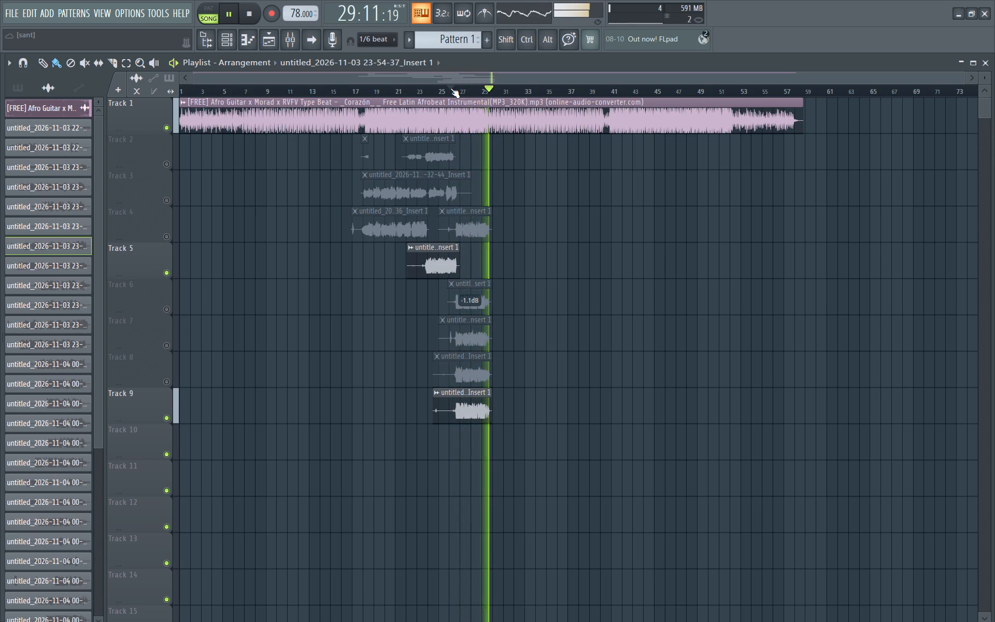
key("space")
key("space")
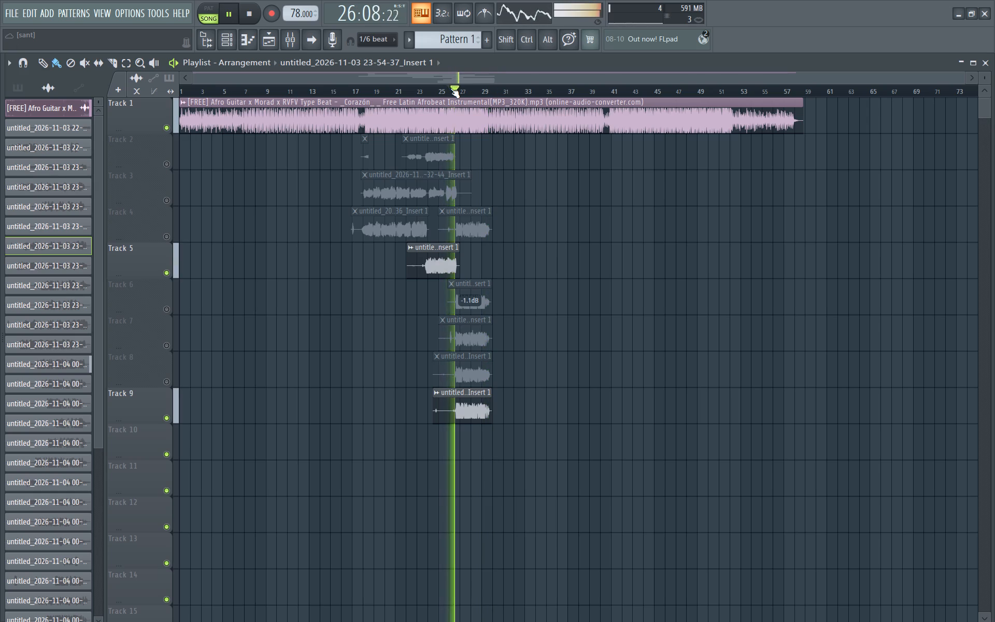
key("space")
key("space")
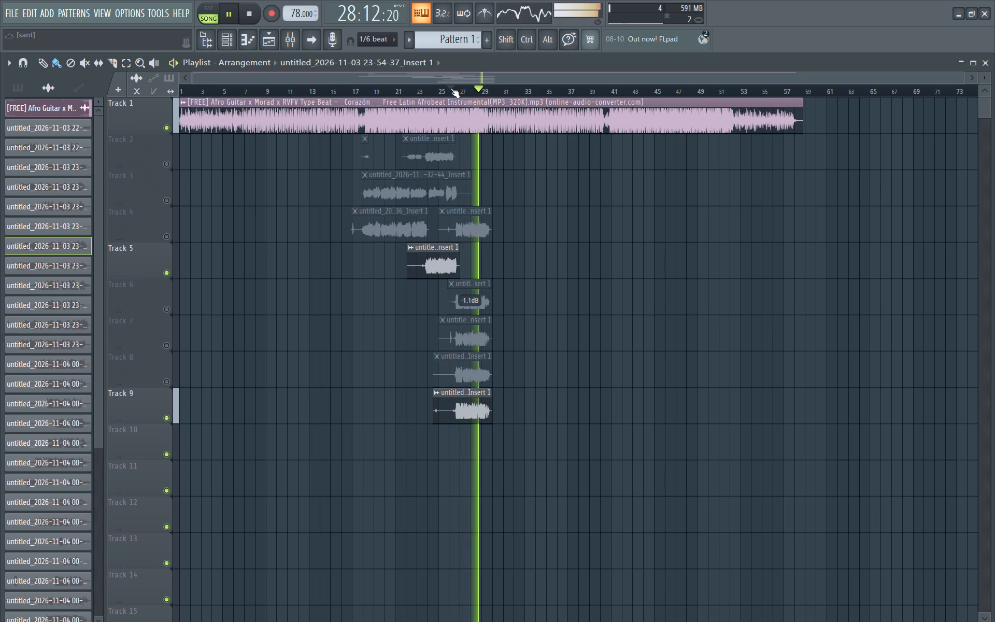
key("space")
key("space")
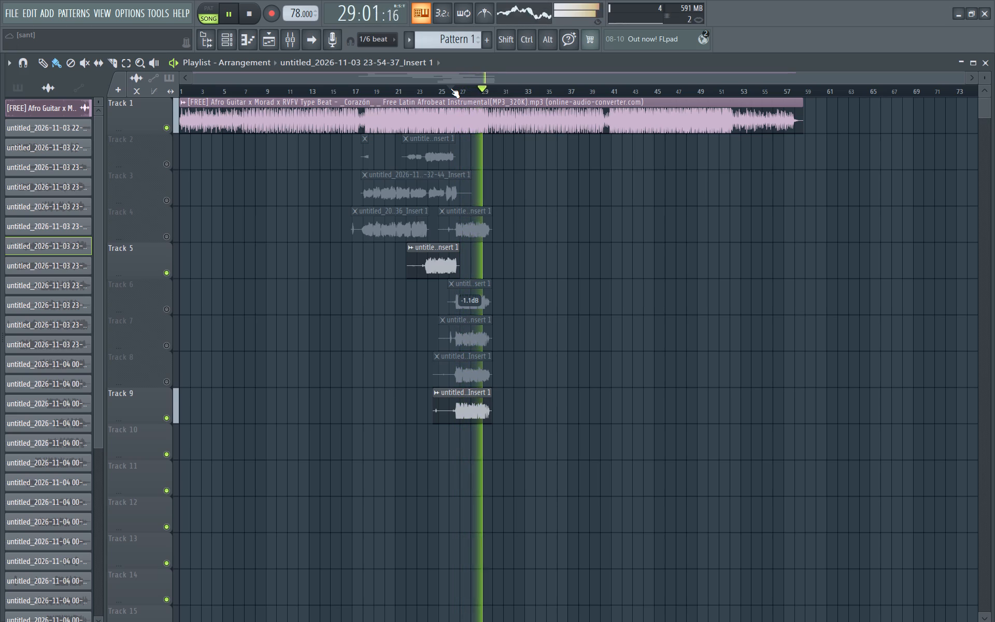
key("space")
key("space")
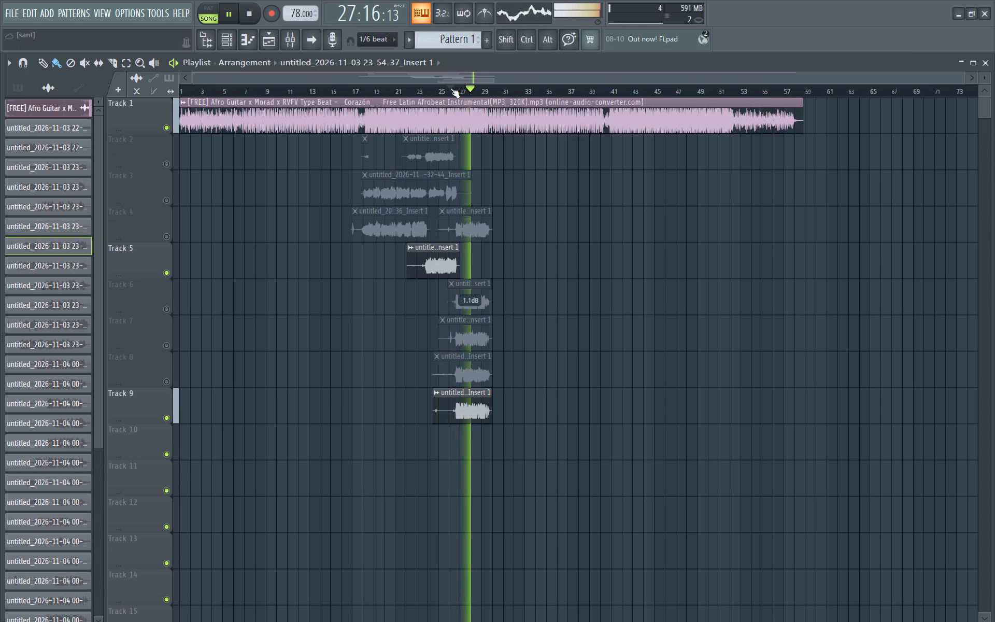
key("space")
key("space")
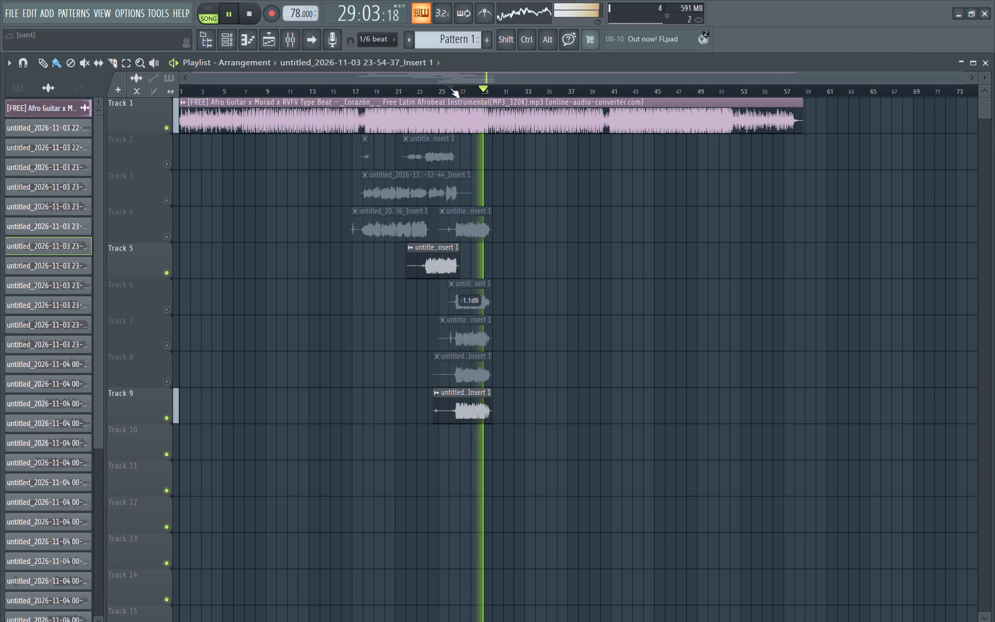
key("space")
key("space")
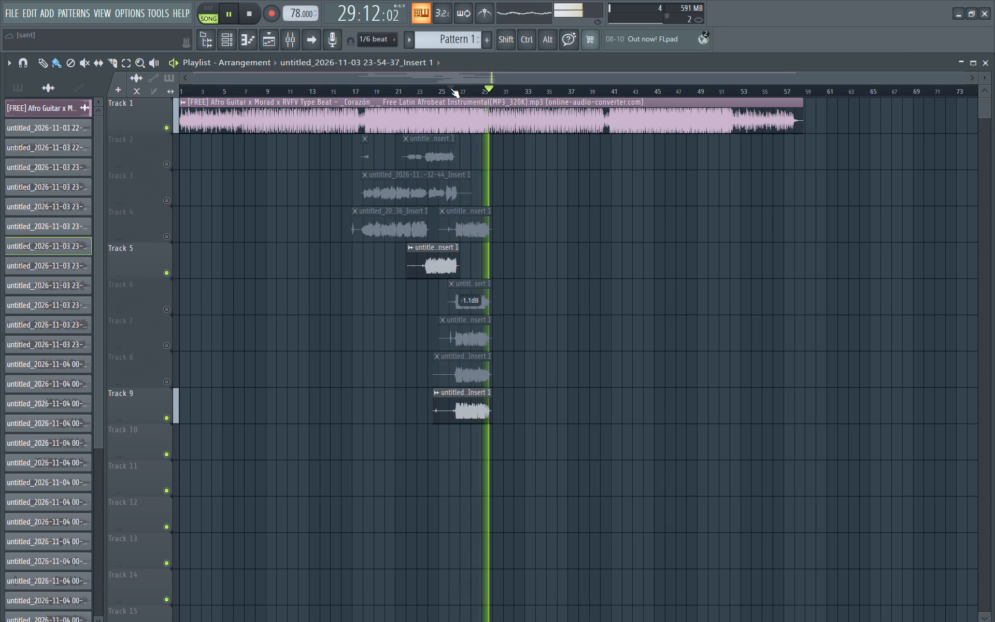
key("space")
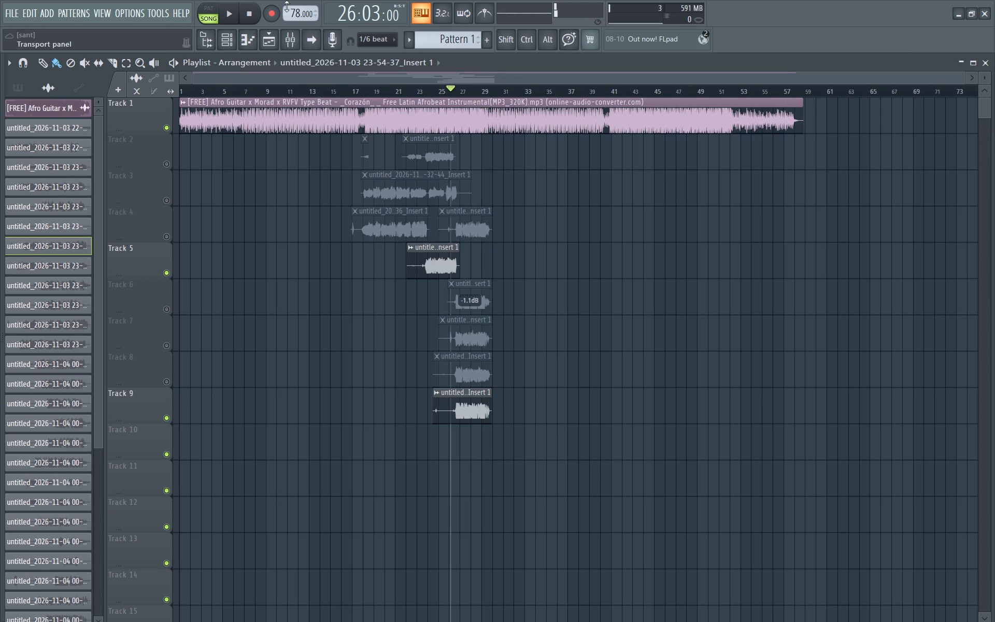
Mute Track 9 and rehearse the part repeatedly over the beat from 26:03 through bar 29.
left_click(167, 418)
key("space")
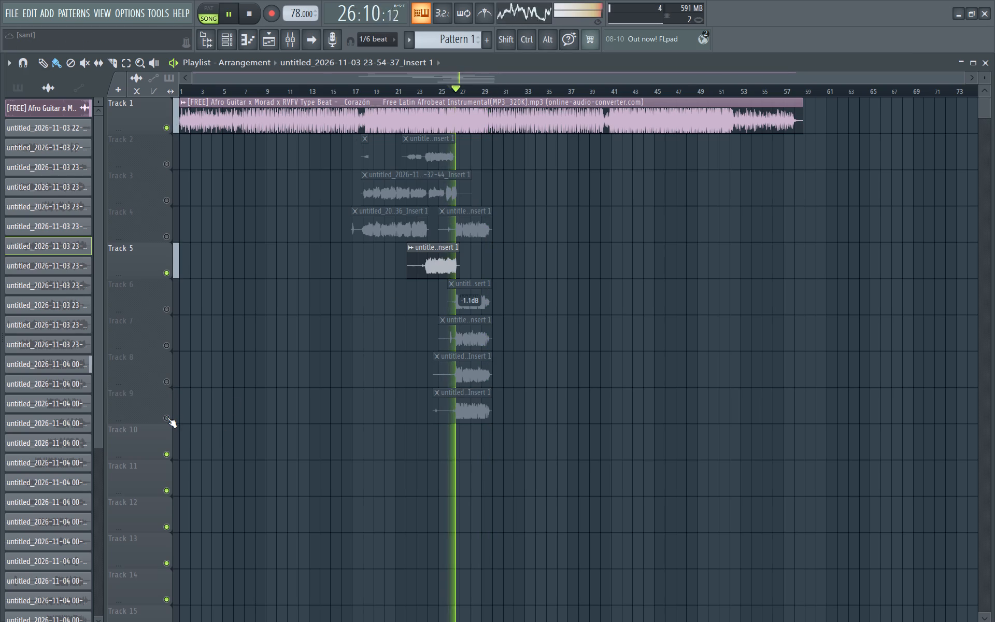
key("space")
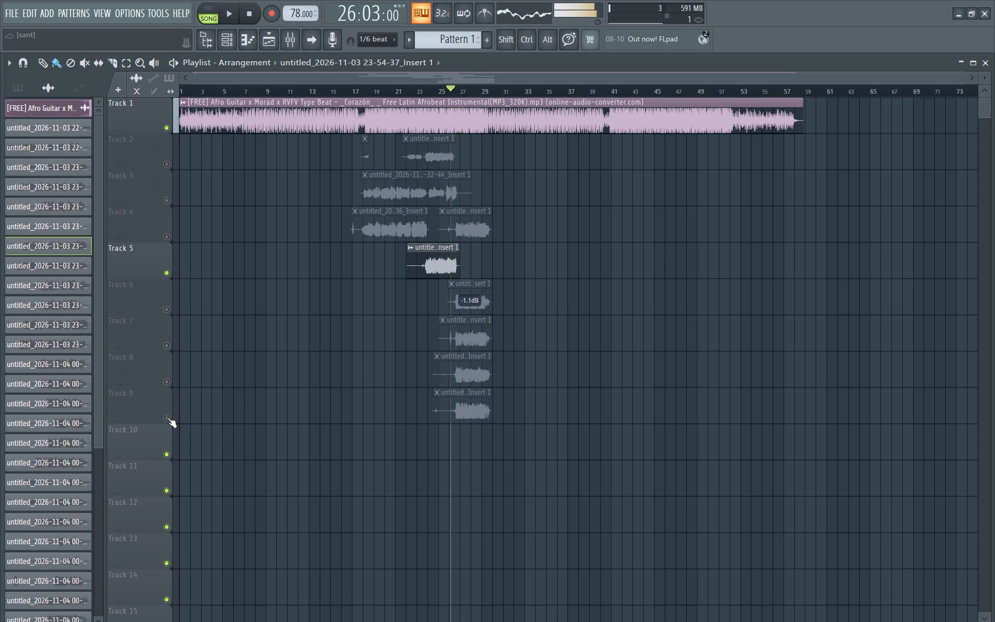
key("space")
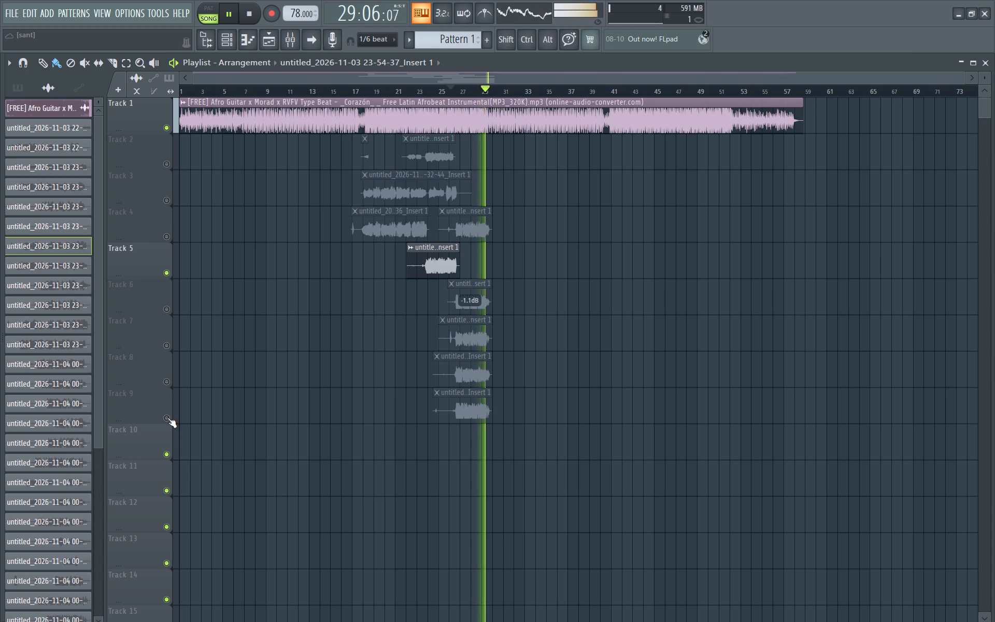
key("space")
key("space")
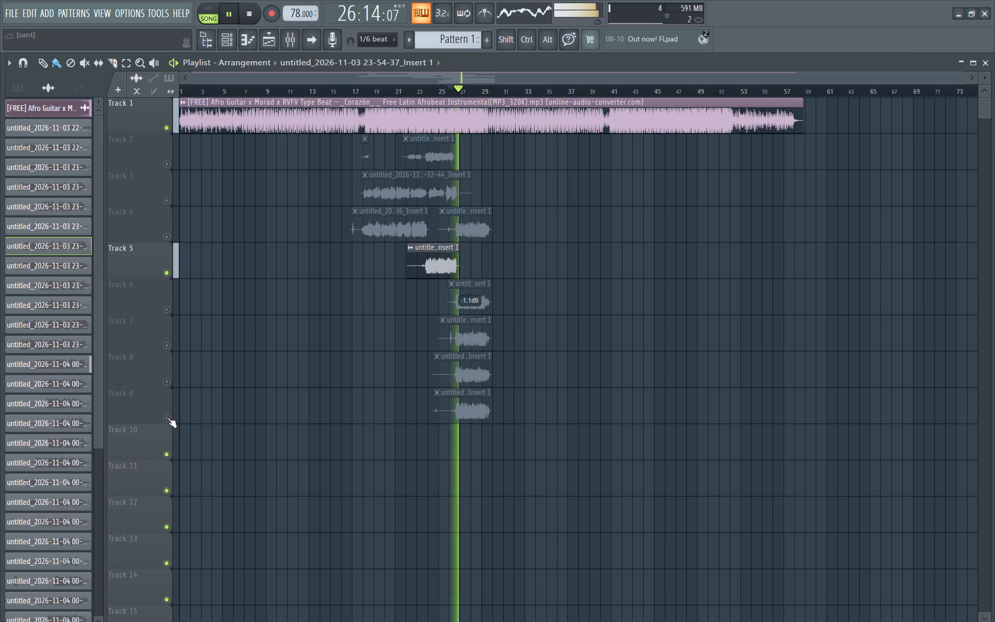
key("space")
key("space")
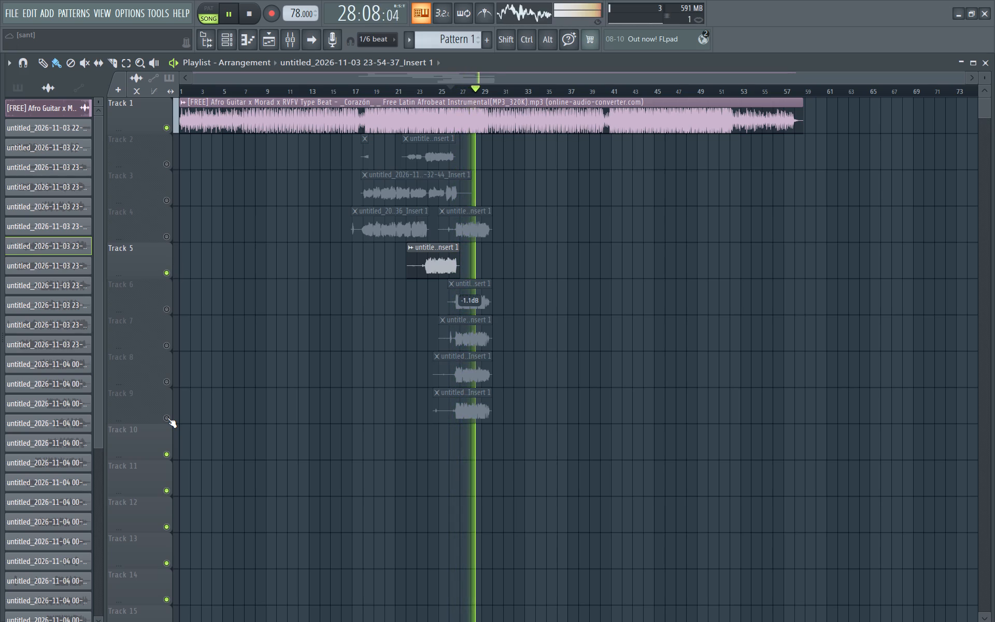
key("space")
key("space")
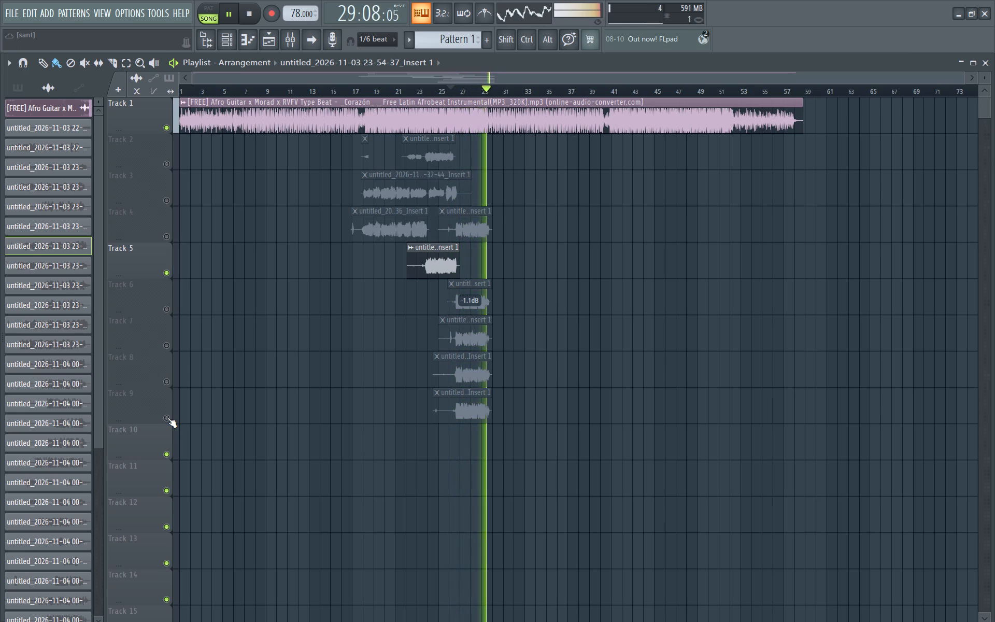
key("space")
key("space")
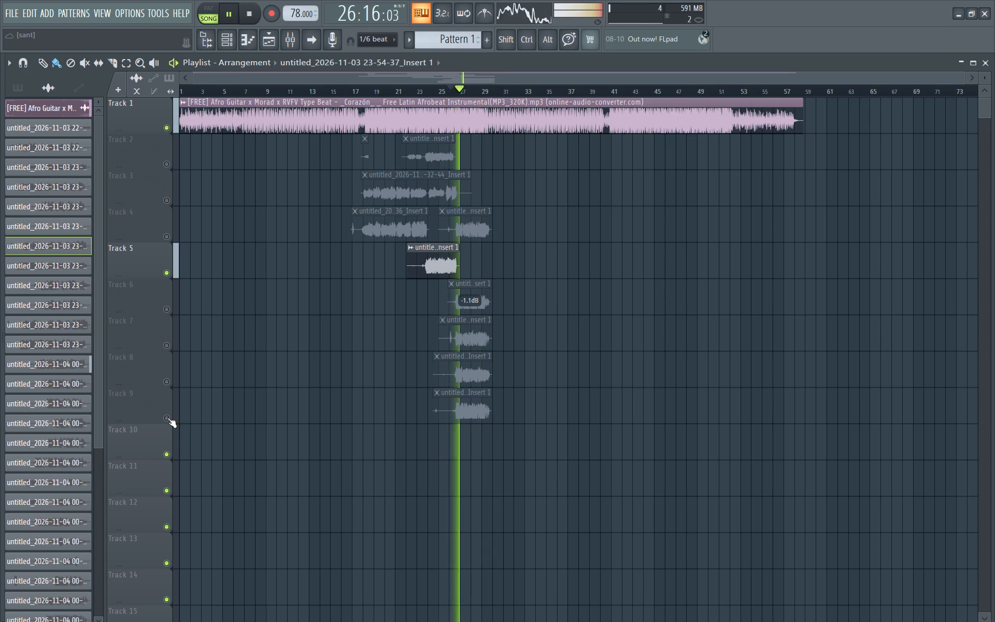
key("space")
key("space")
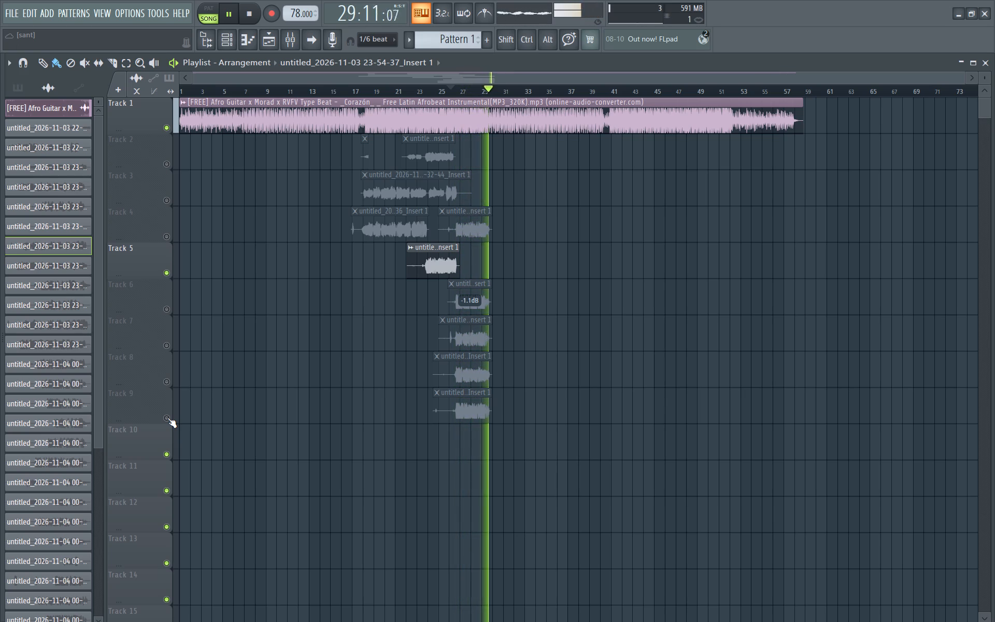
key("v")
key("space")
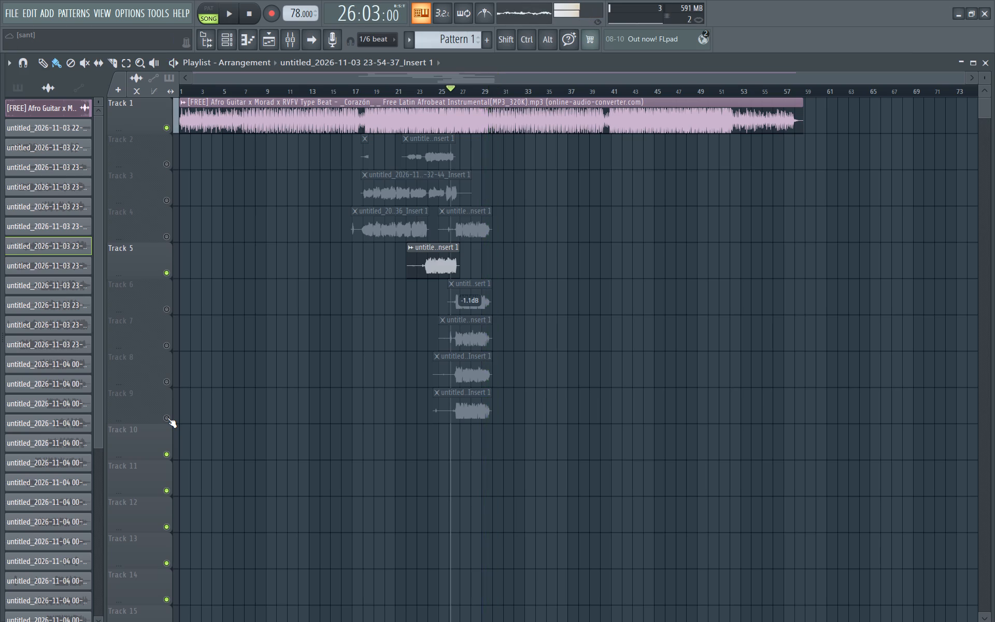
key("space")
key("space")
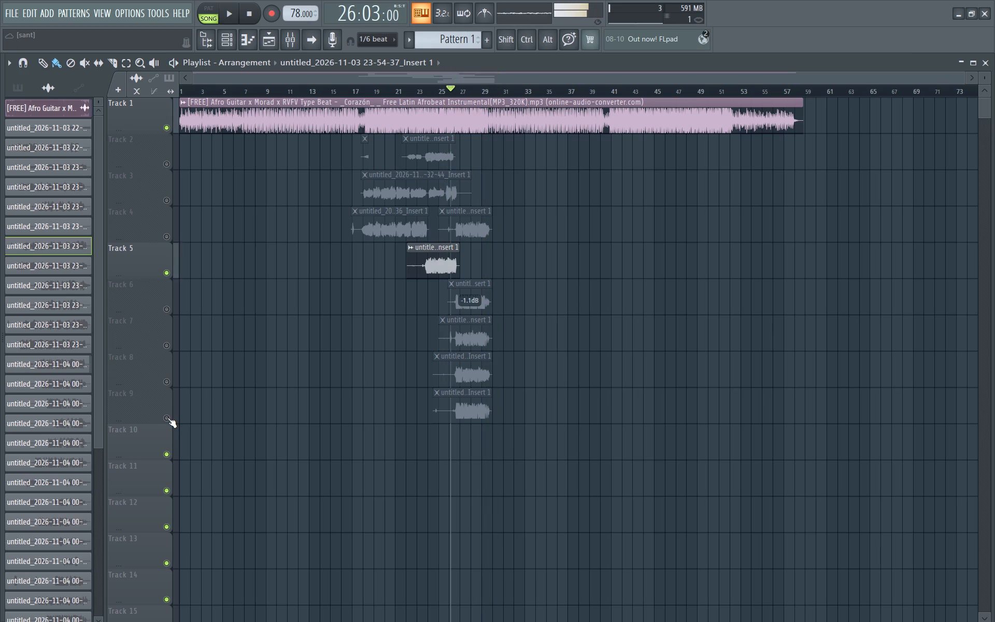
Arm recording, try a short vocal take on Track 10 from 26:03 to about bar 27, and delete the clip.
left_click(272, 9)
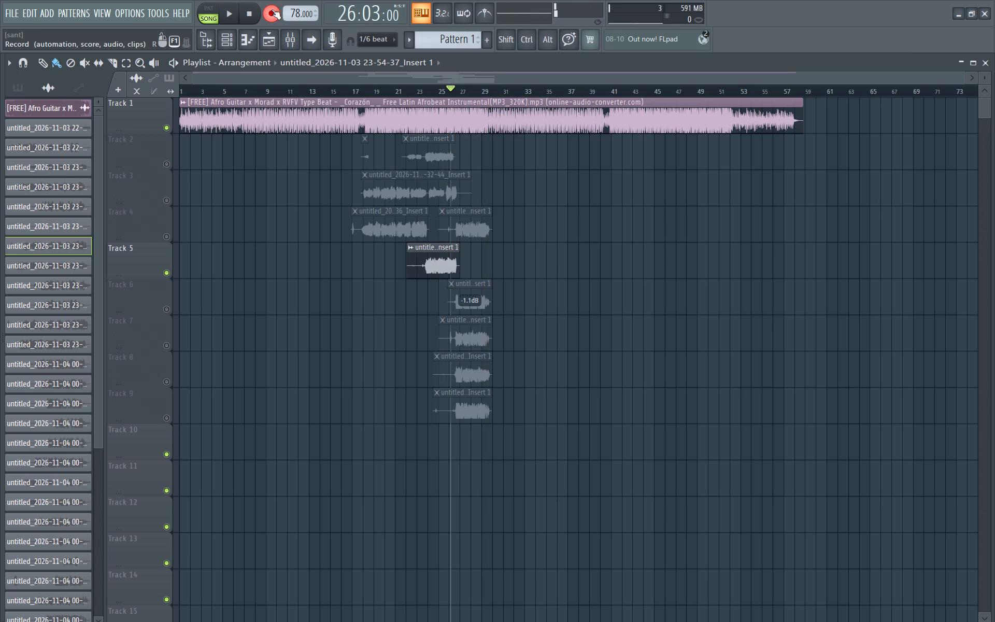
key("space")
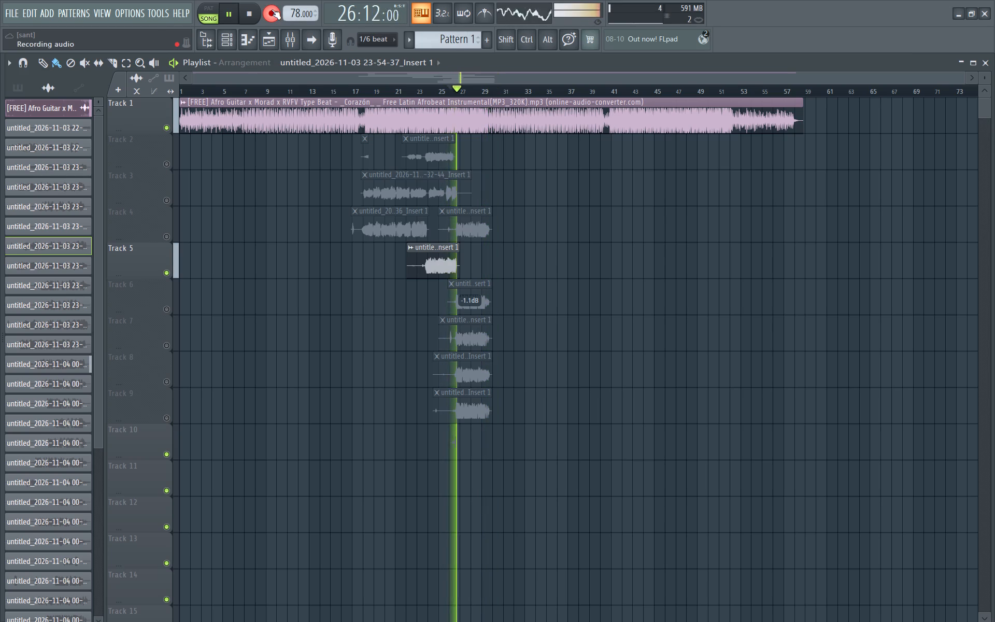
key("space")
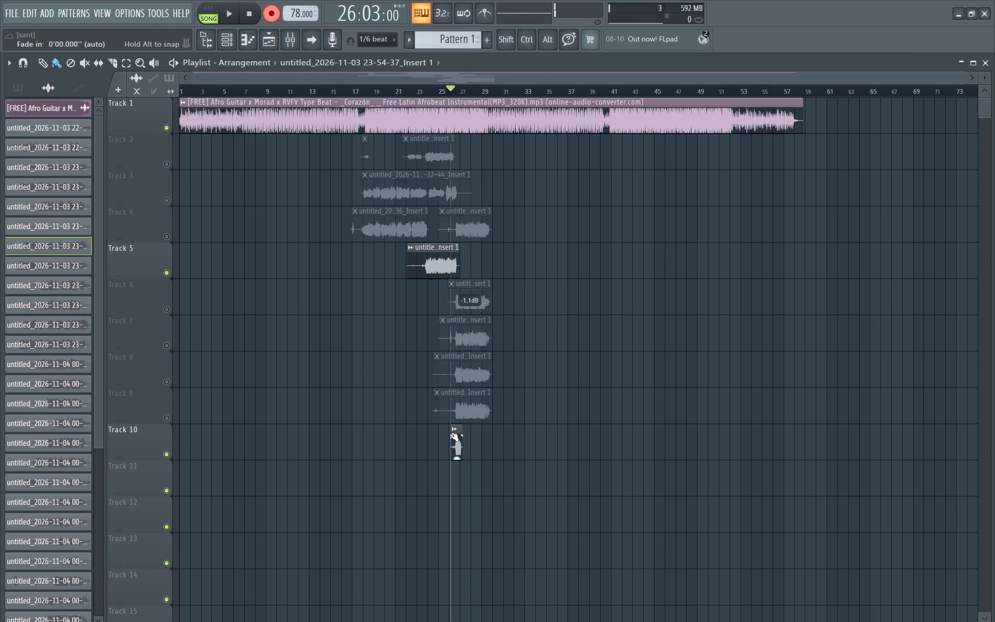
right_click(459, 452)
Record a new vocal take on Track 10 from 26:03 through bar 29, and disarm recording.
key("space")
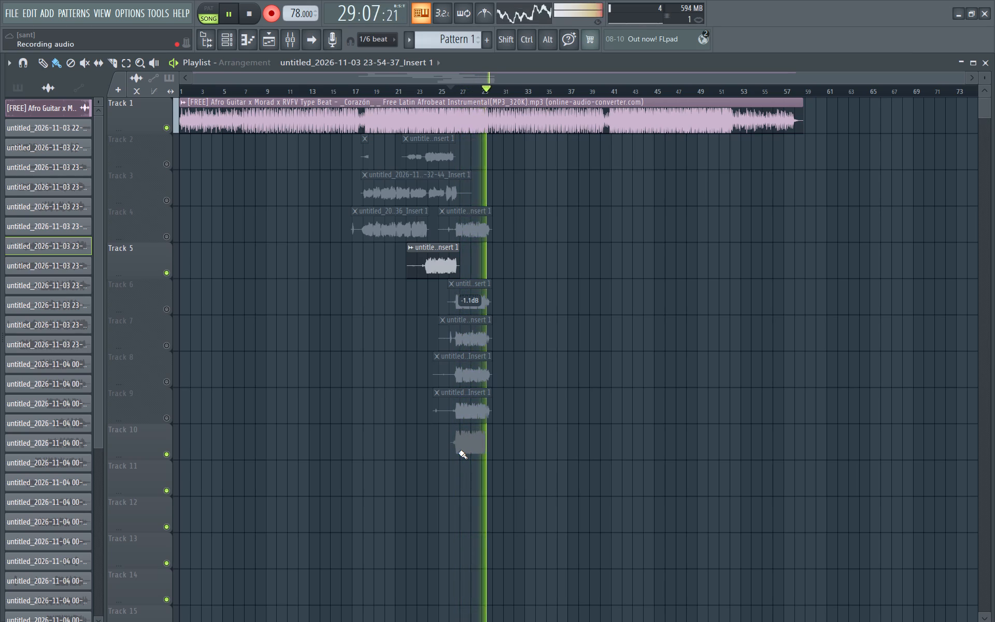
key("space")
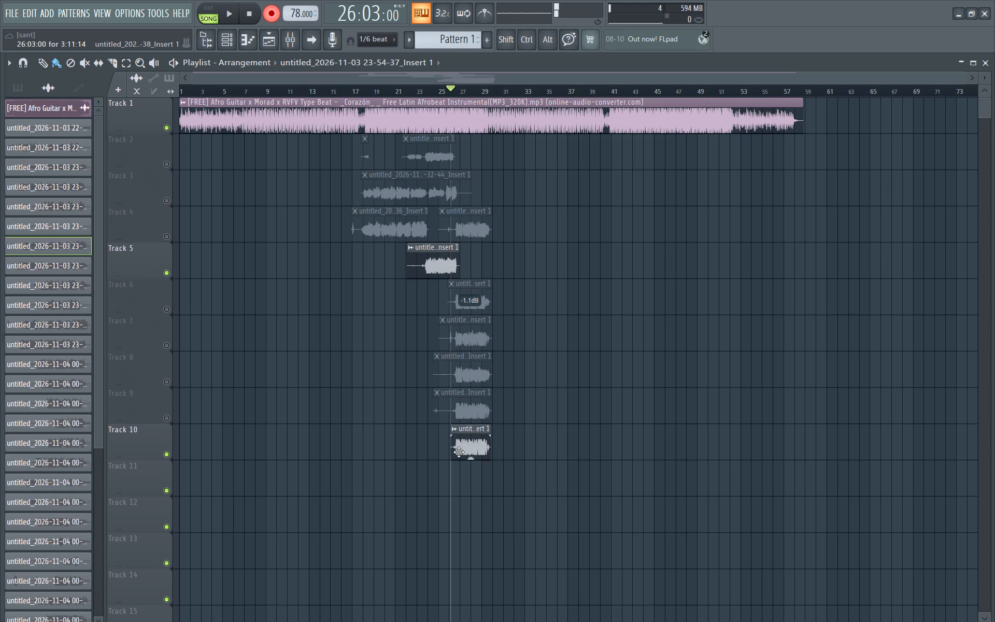
left_click(267, 8)
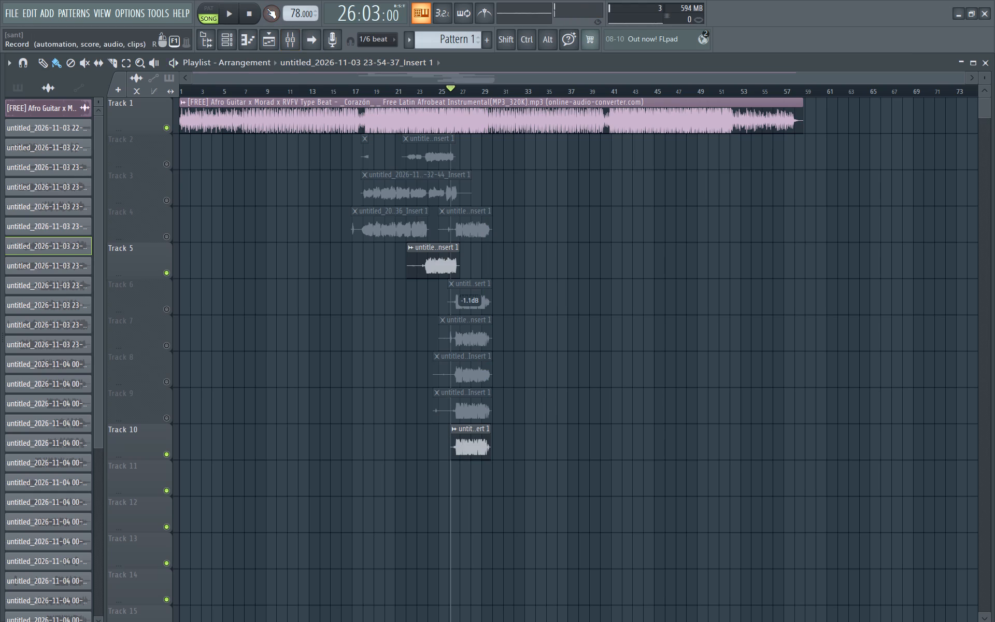
Play back the new Track 10 take from 26:03 through bar 29 and restart it for another listen.
key("space")
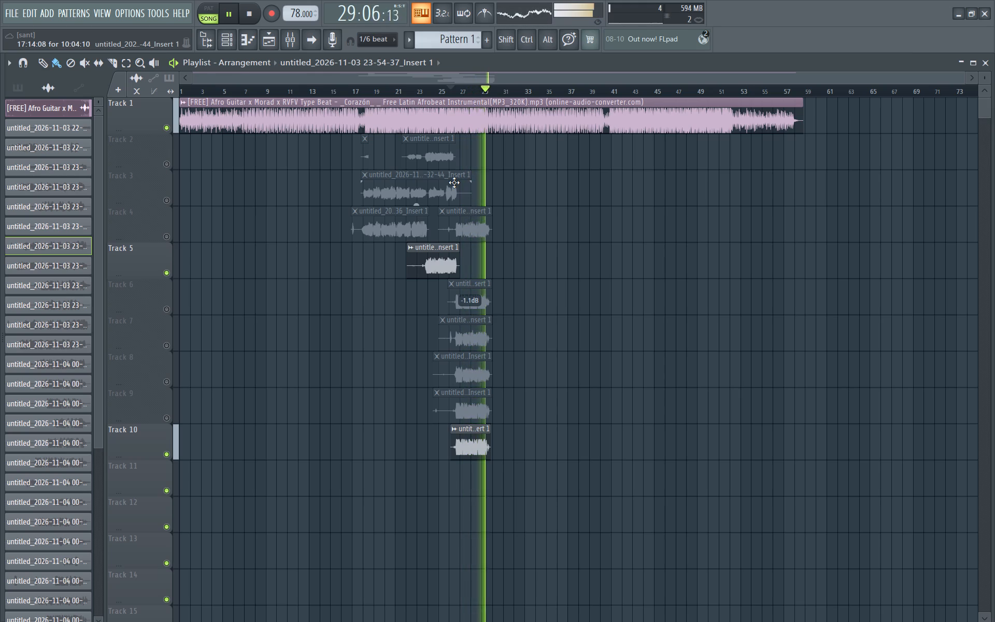
key("space")
key("space")
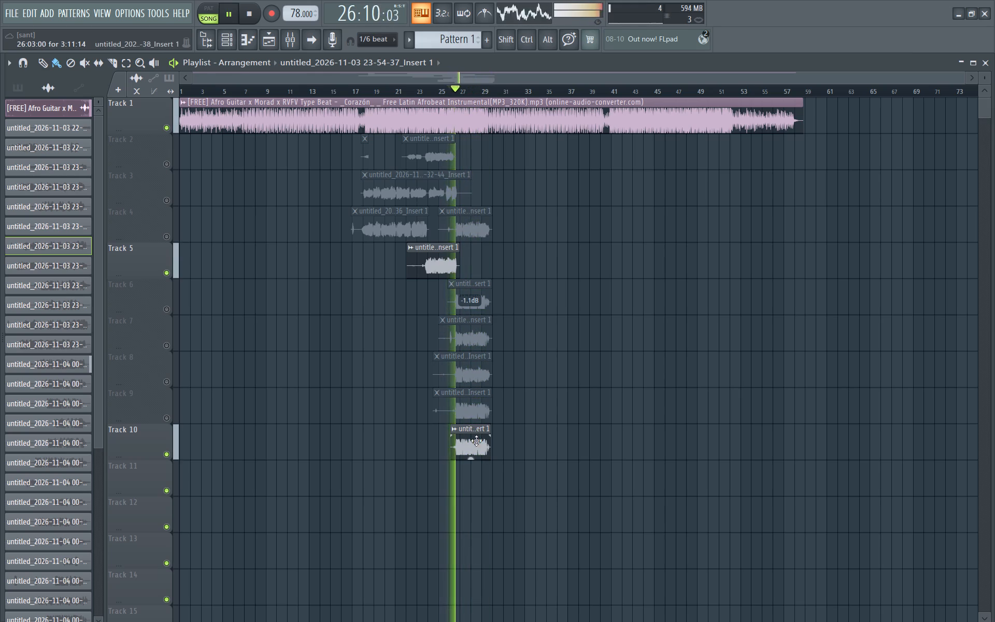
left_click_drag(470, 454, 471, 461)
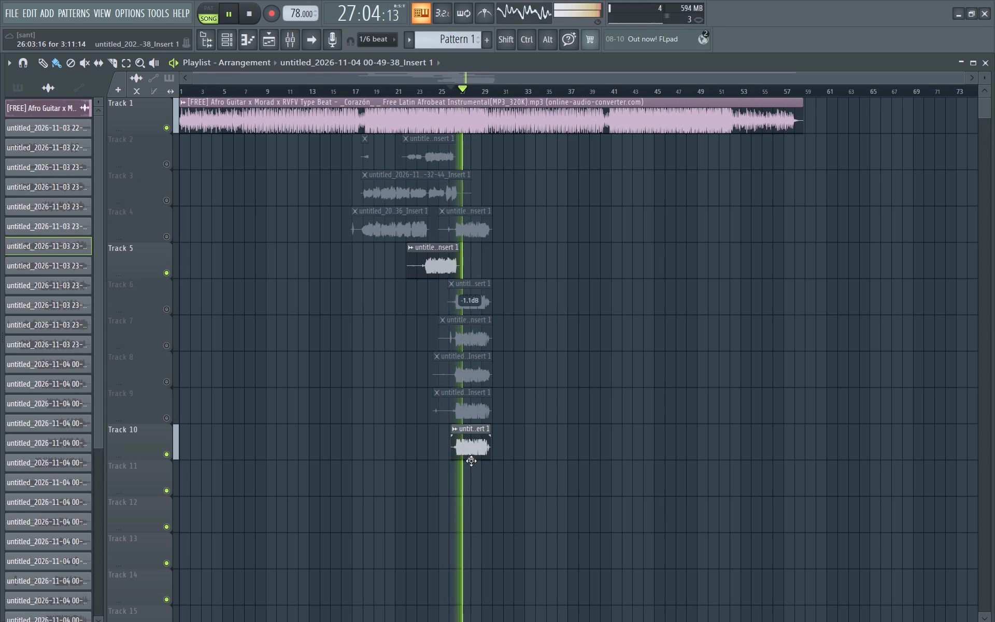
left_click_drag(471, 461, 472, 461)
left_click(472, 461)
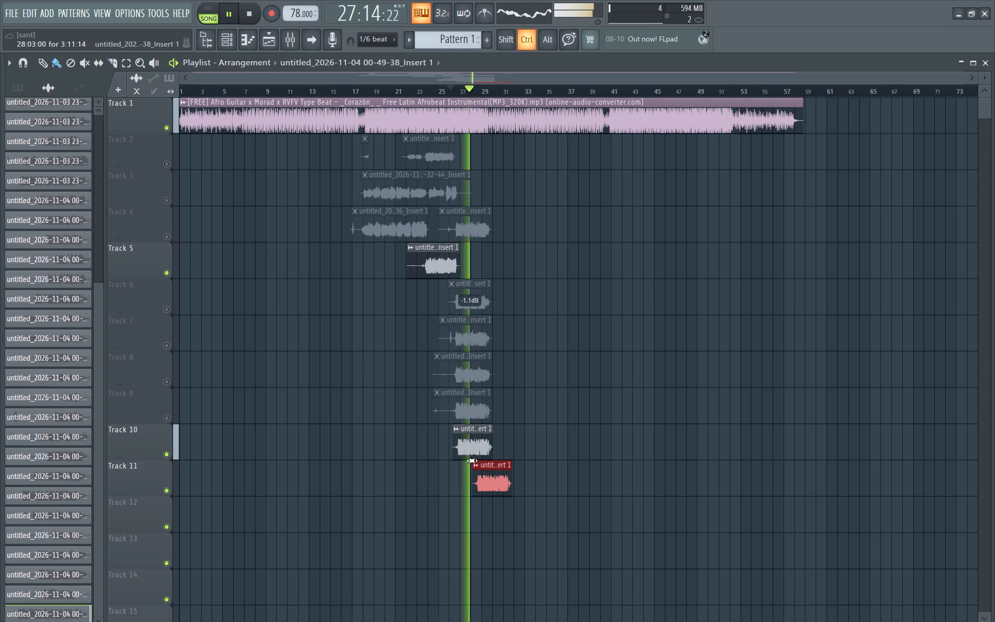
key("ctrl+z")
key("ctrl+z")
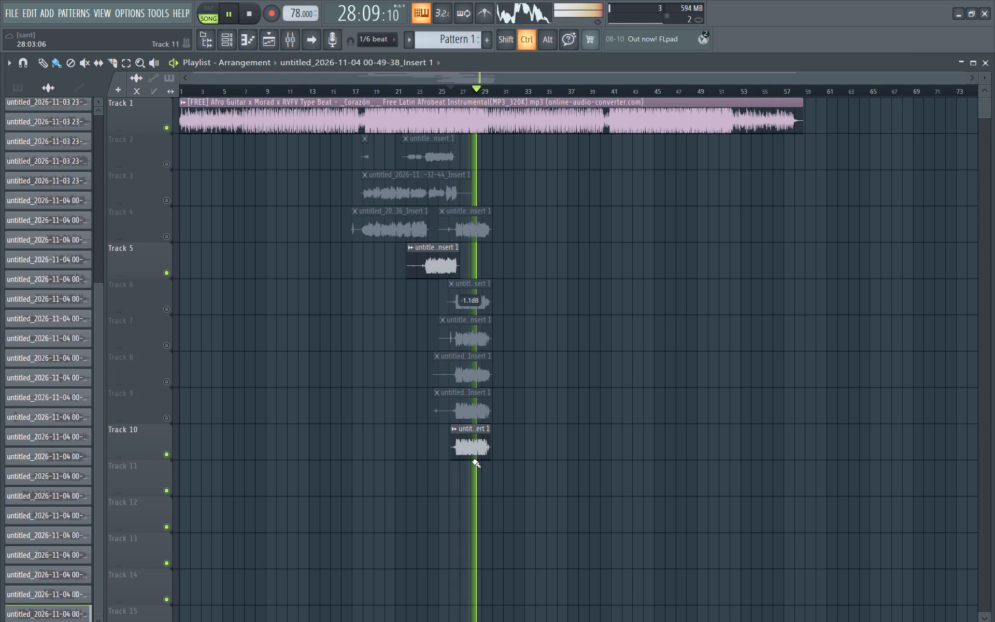
Replay the Track 10 take from 26:03 and lower the clip's gain to -2.3 dB.
key("space")
key("space")
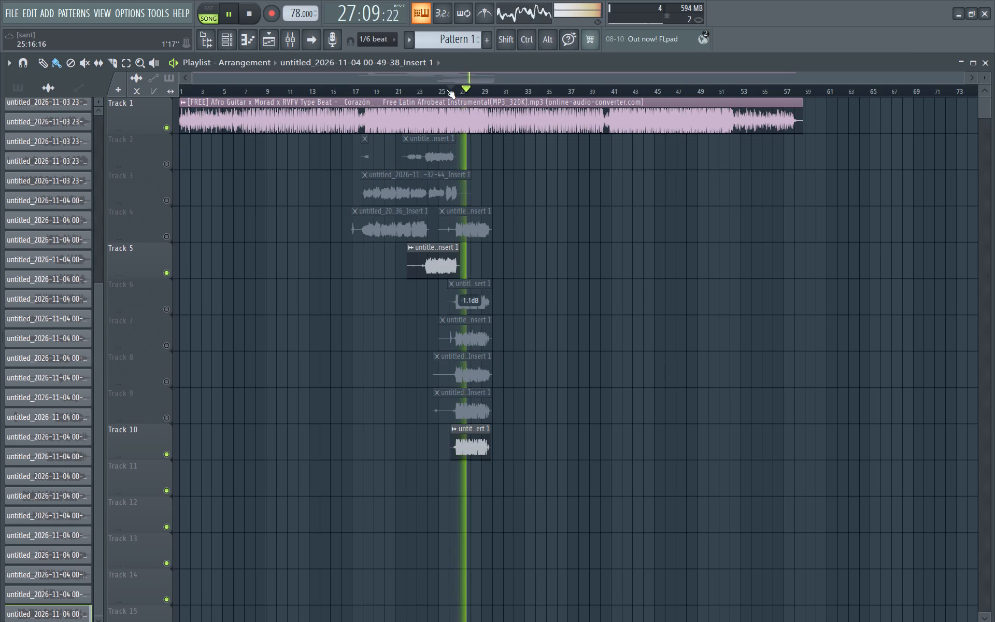
scroll(467, 91, "up", 10, "ctrl")
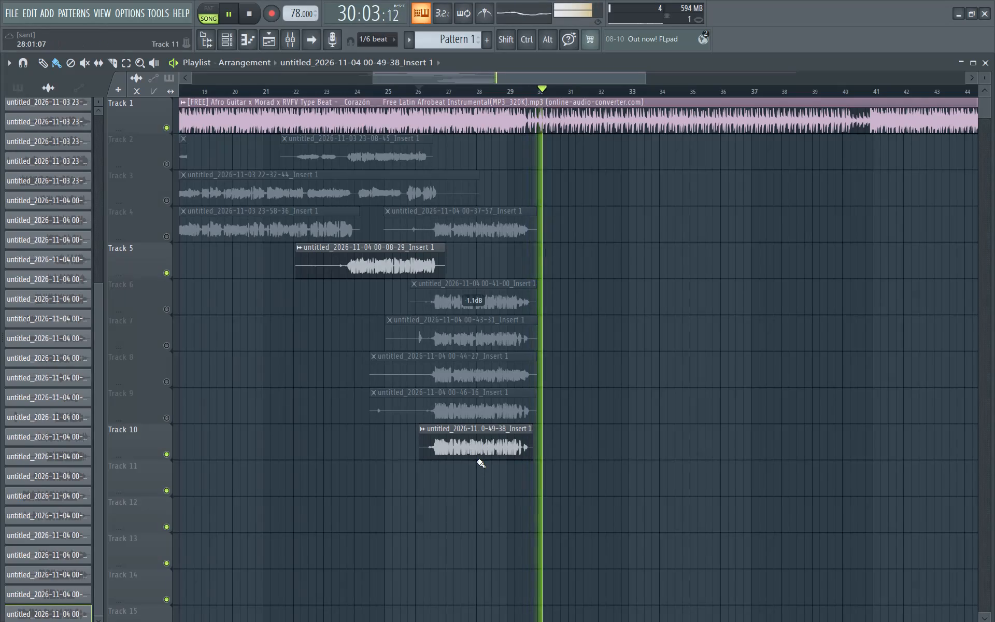
left_click_drag(477, 455, 479, 478)
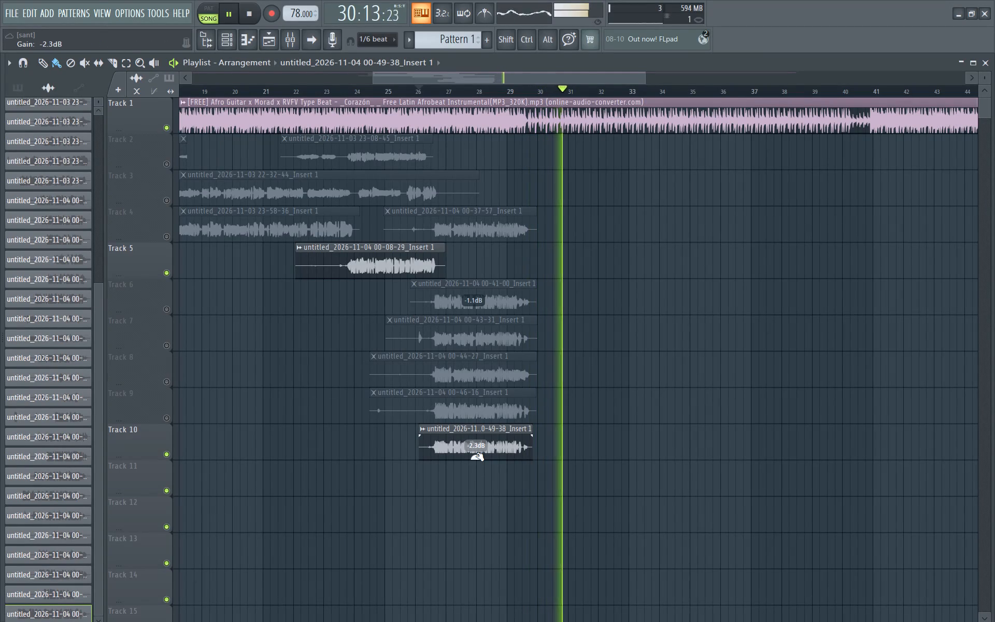
Replay the Track 10 take from 26:03 past bar 30 to judge its level against the beat.
key("space")
key("space")
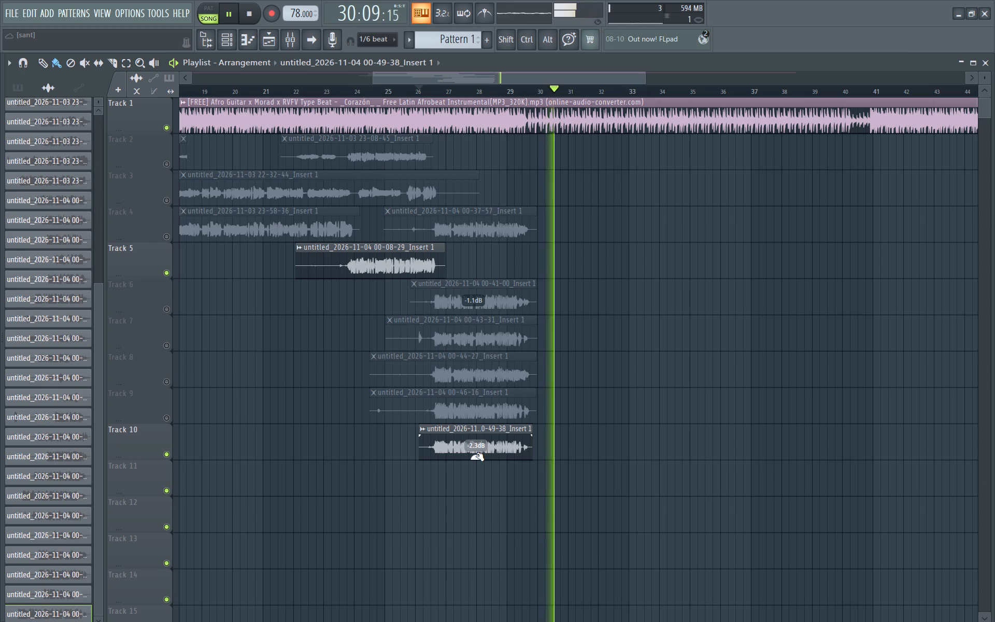
key("space")
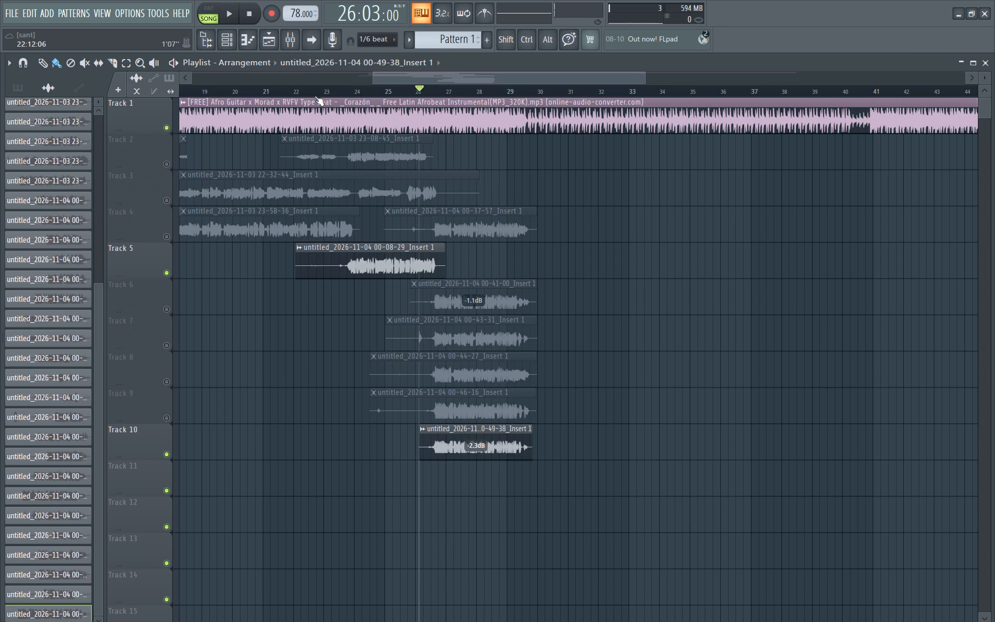
Move the playback start to bar 1 and play the arrangement from there.
scroll(315, 96, "down", 14, "ctrl")
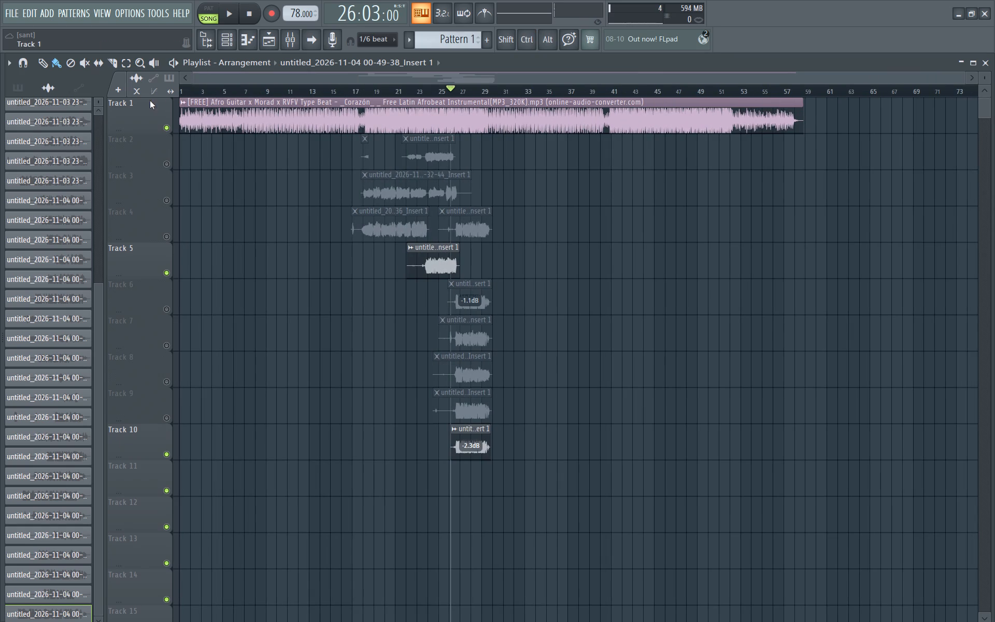
left_click(186, 93)
key("space")
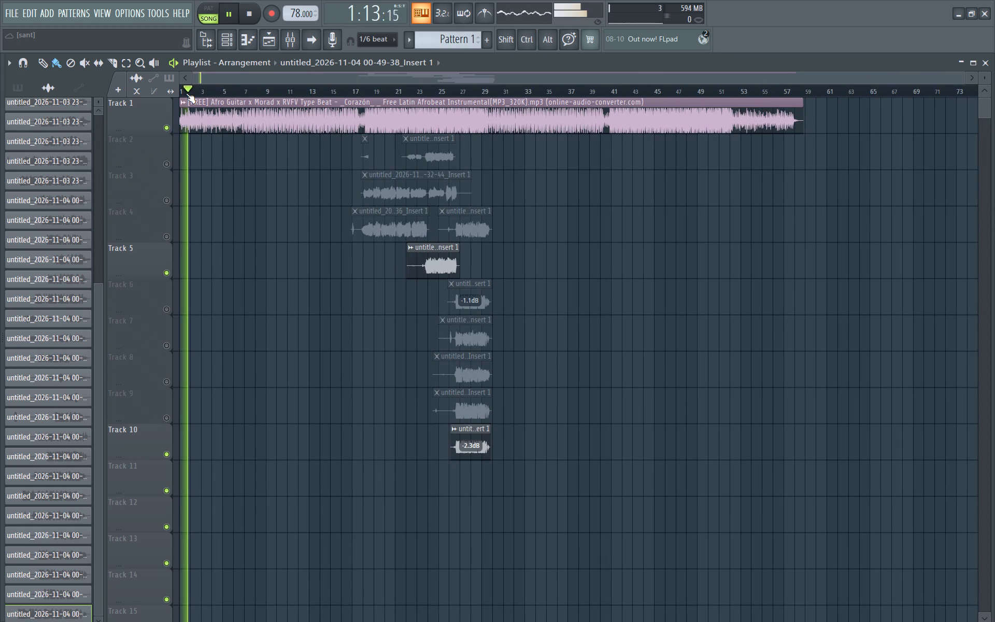
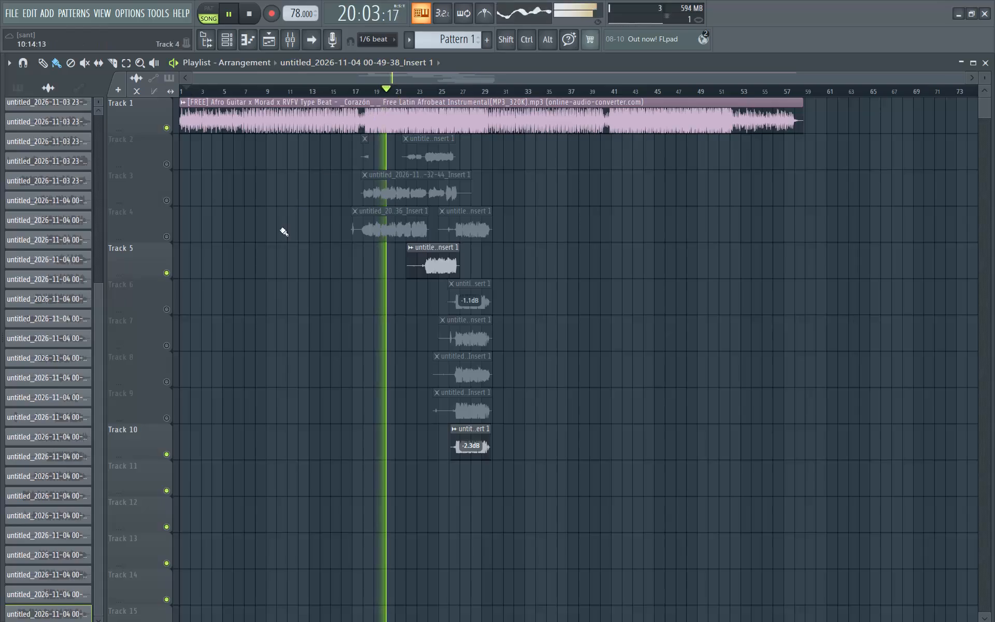
Unmute Track 4 so its vocal clips play with Tracks 5 and 10.
left_click(167, 236)
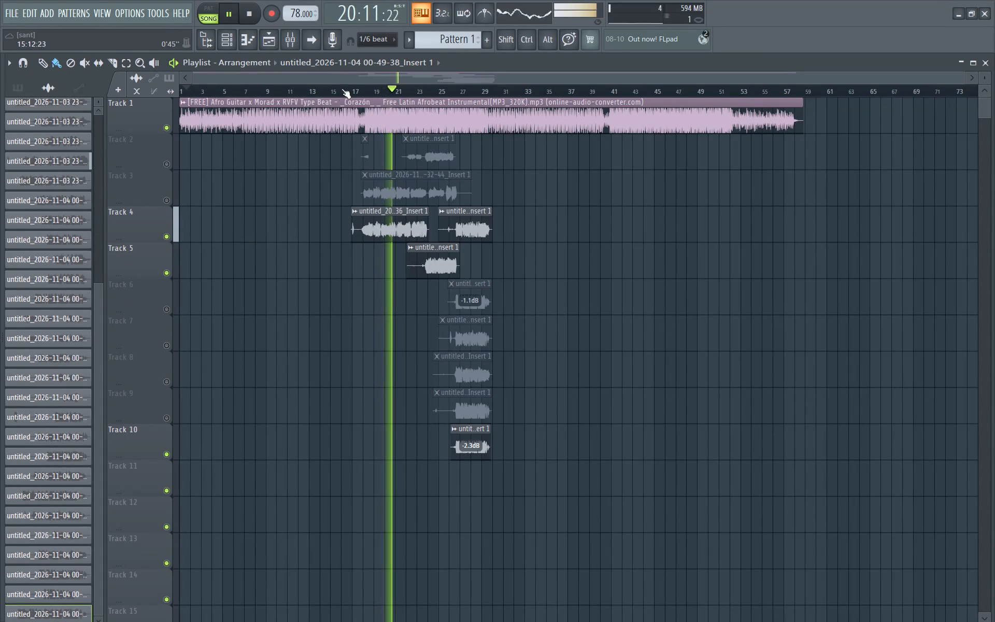
Play the arrangement from the start of Track 4's first vocal clip near bar 17, then from around bar 4.
left_click(350, 94)
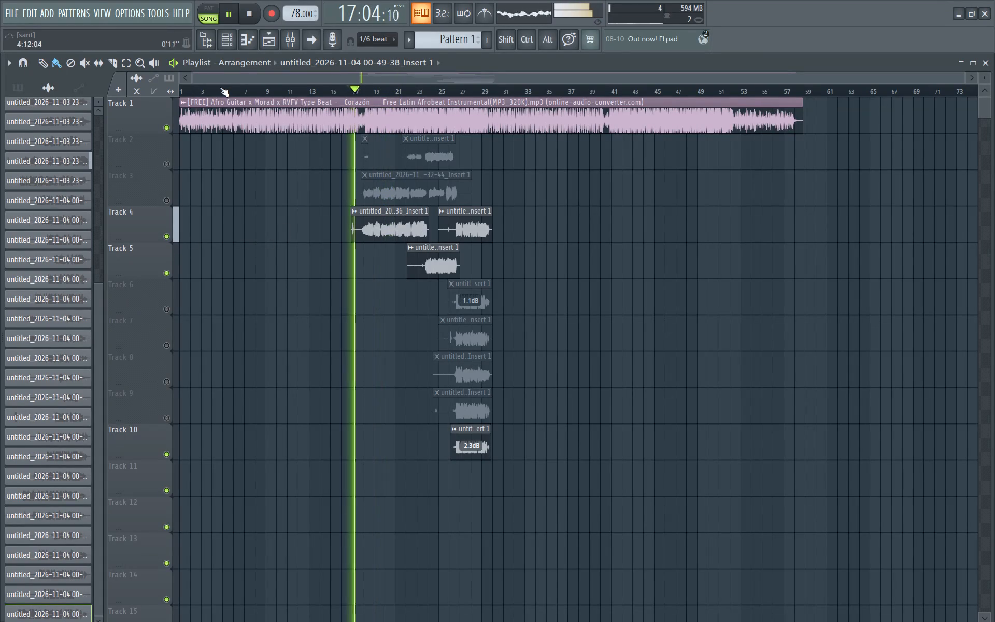
left_click(214, 88)
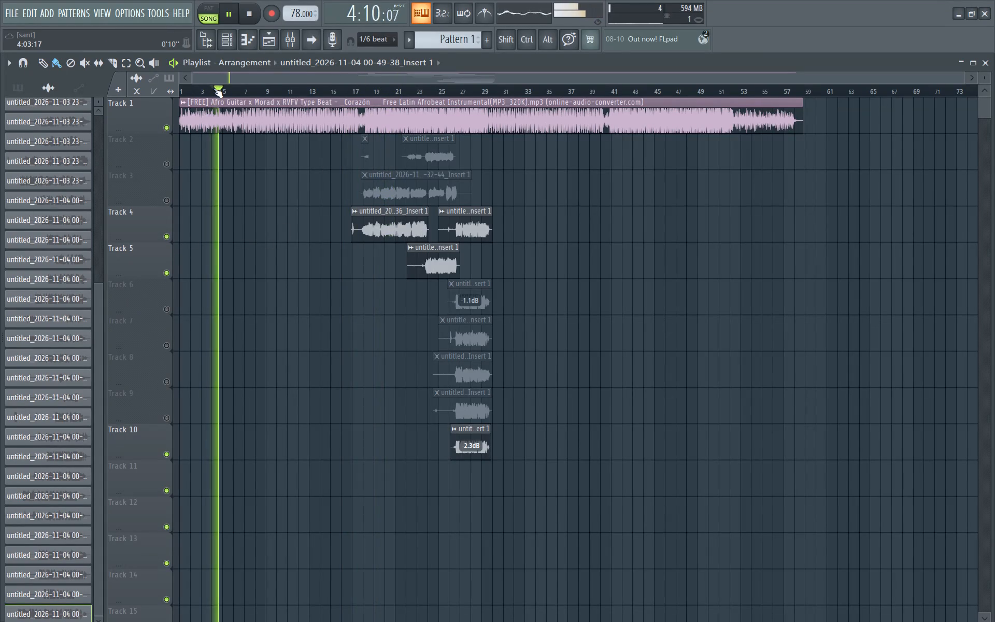
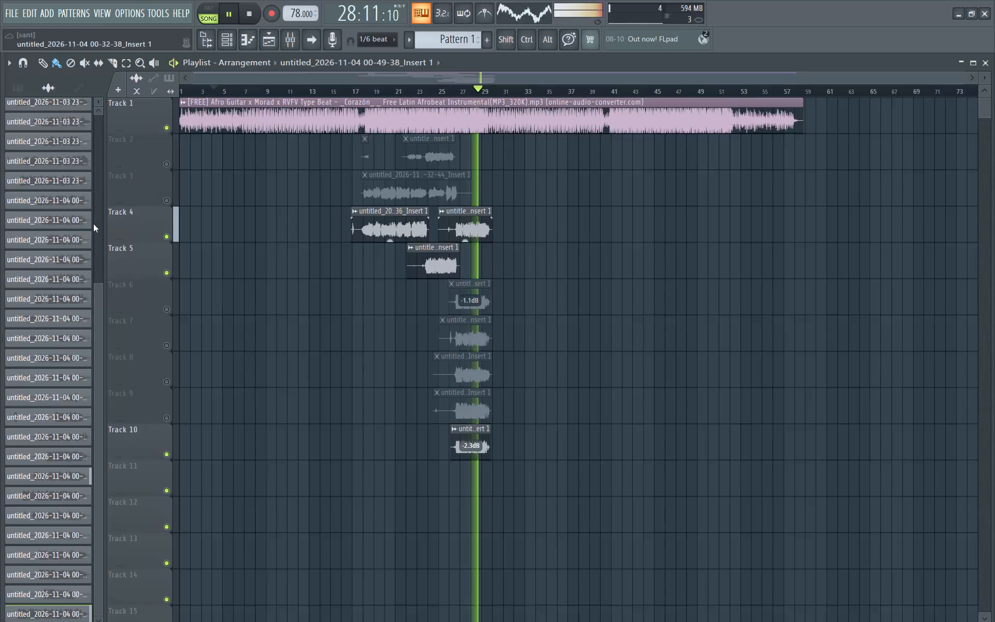
Mute Track 4 and play the Track 5 and Track 10 takes over the beat from around bar 25.
left_click(164, 236)
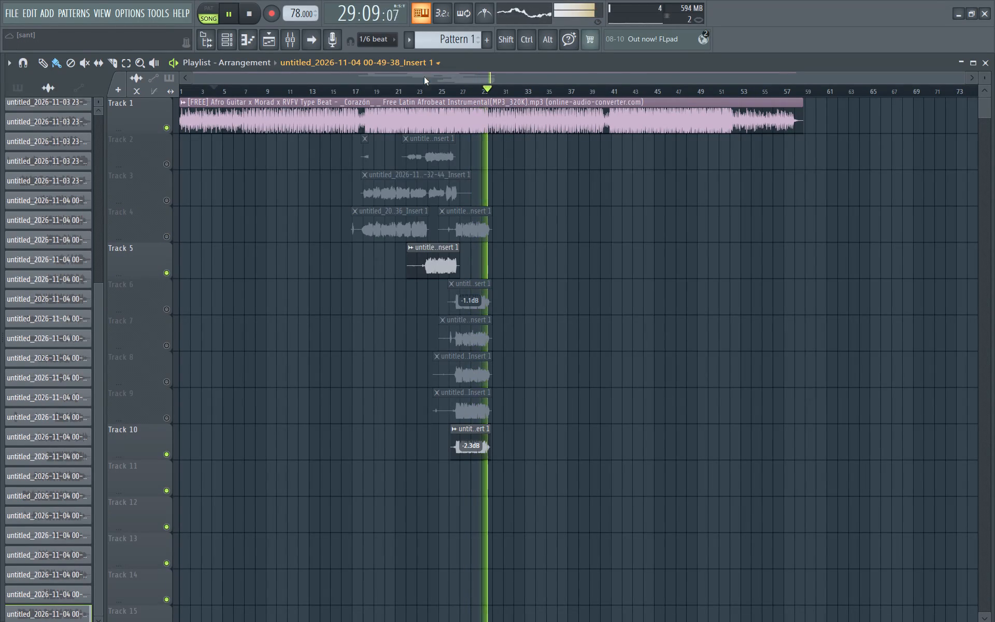
left_click(455, 91)
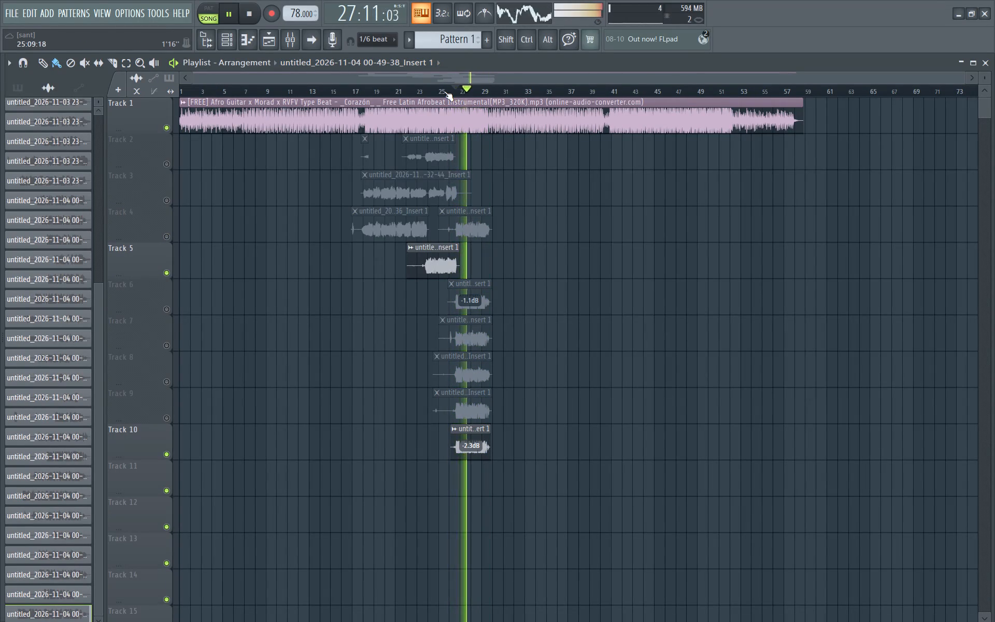
left_click(444, 91)
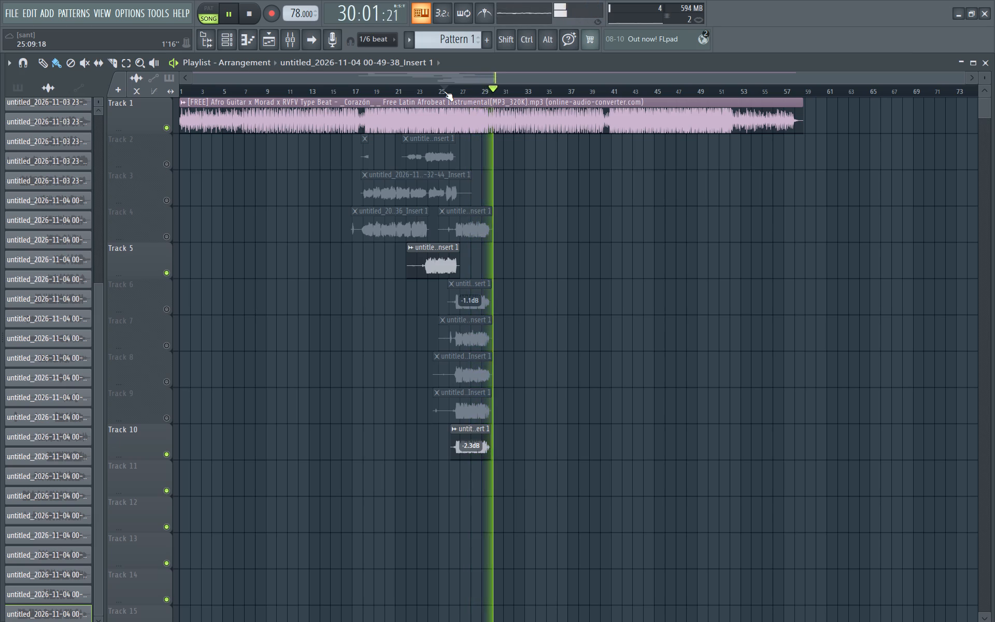
Mute Track 10, unmute Track 4 and replay the section from around bar 25 for comparison.
left_click(167, 455)
left_click(165, 238)
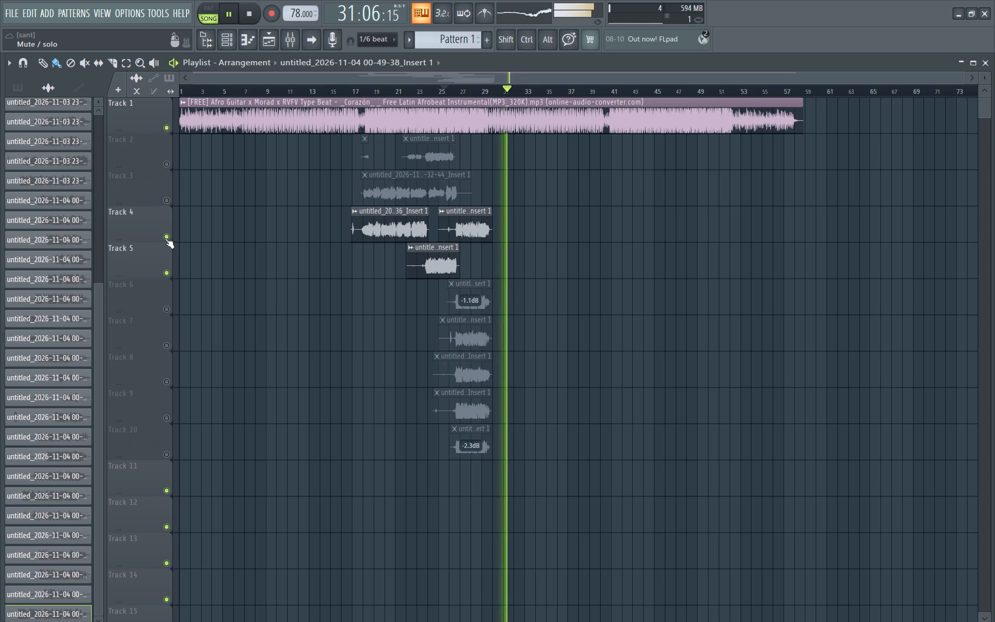
key("space")
key("space")
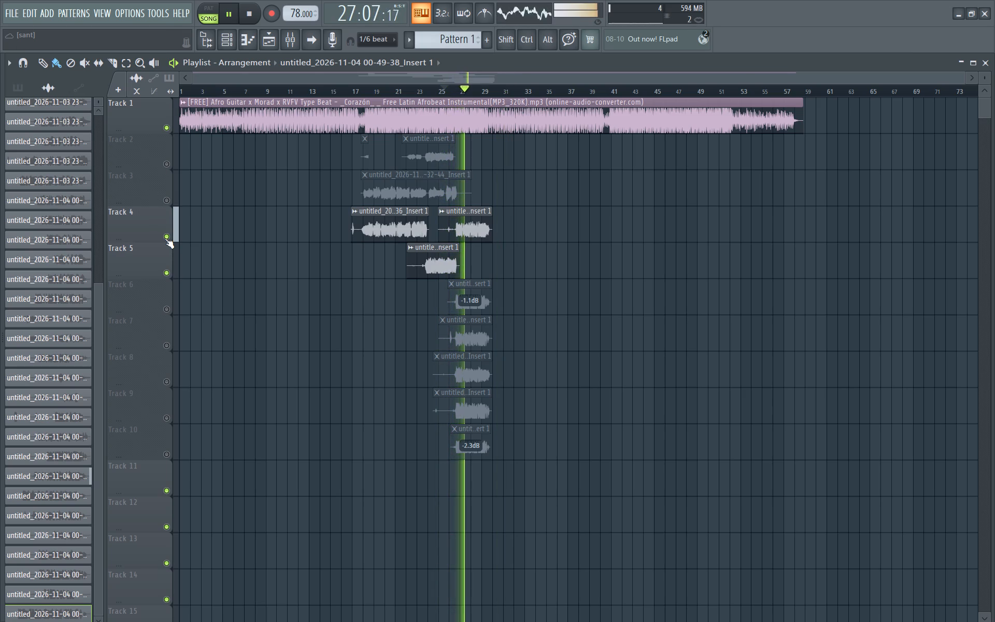
Mute Track 4, listen to Track 10, and switch to Track 9's take, replaying from around bar 25.
left_click(165, 238)
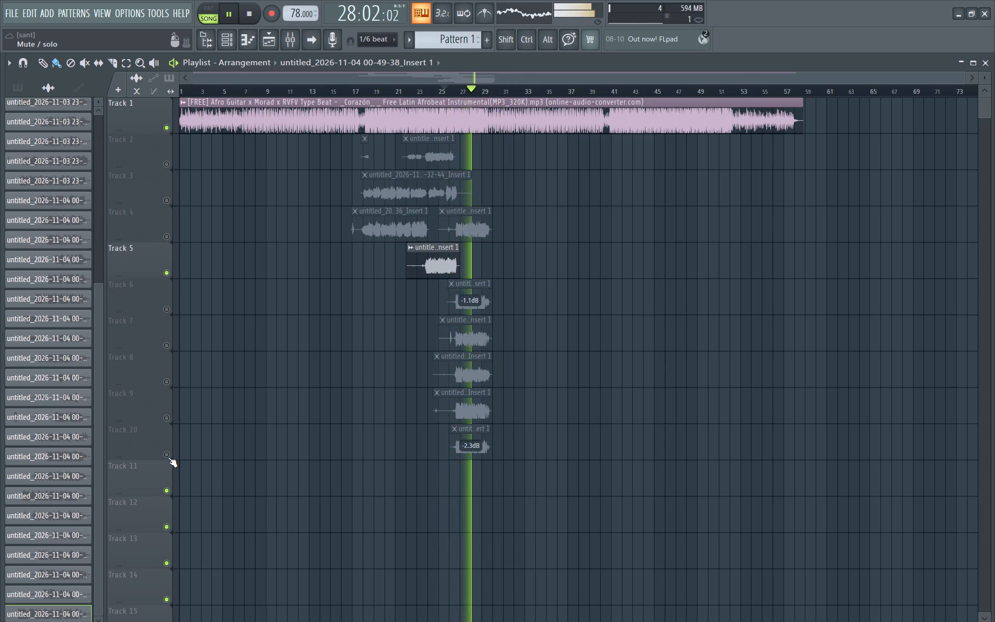
left_click(168, 457)
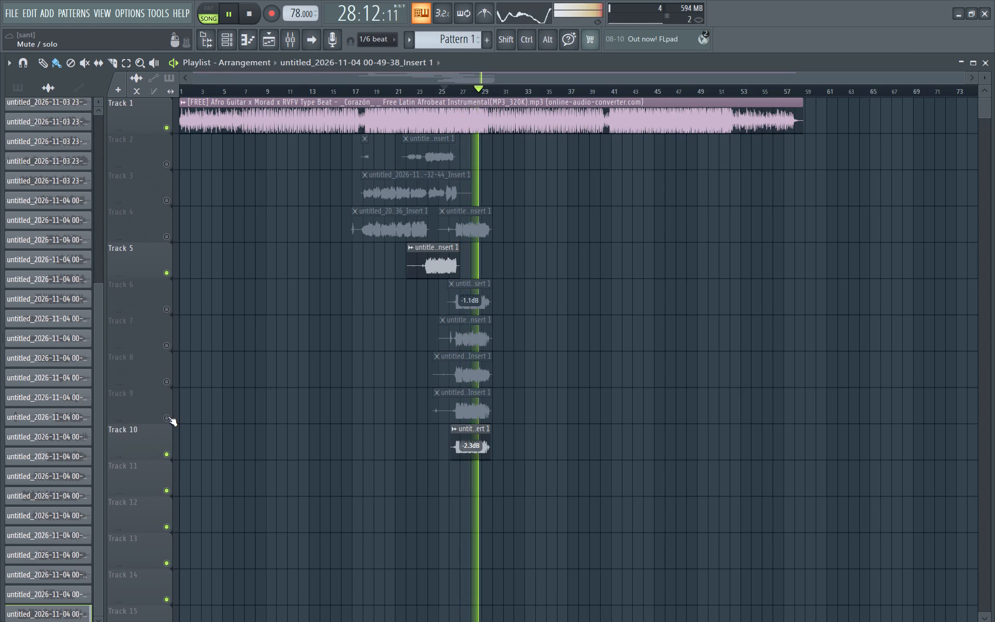
left_click_drag(168, 416, 167, 453)
left_click(167, 453)
key("space")
key("space")
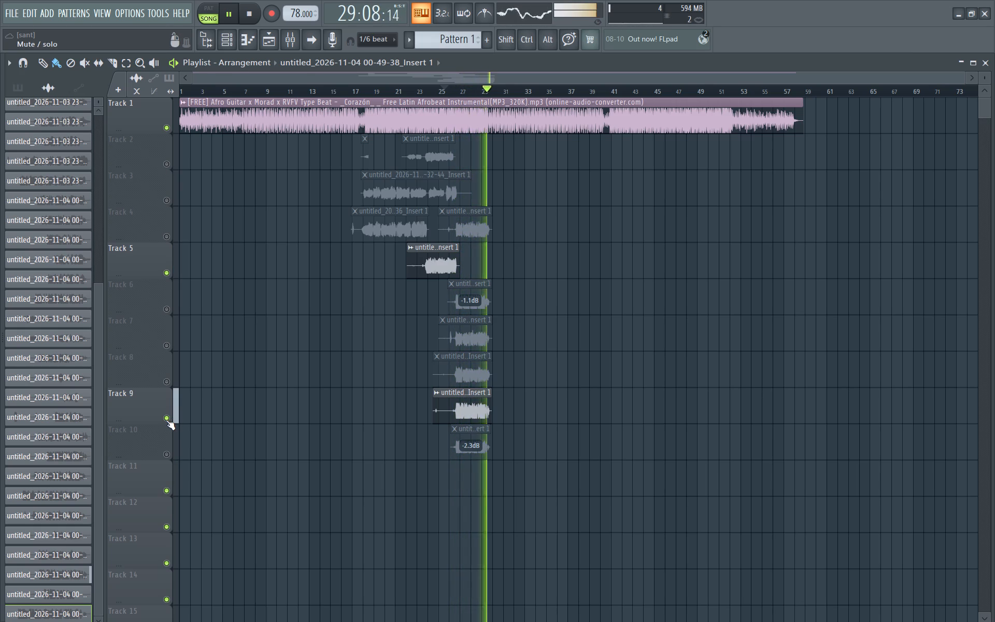
Switch playback from Track 9 to Track 8, audition its take from around bar 25, and delete the Track 8 clip.
left_click_drag(166, 420, 167, 384)
left_click(167, 384)
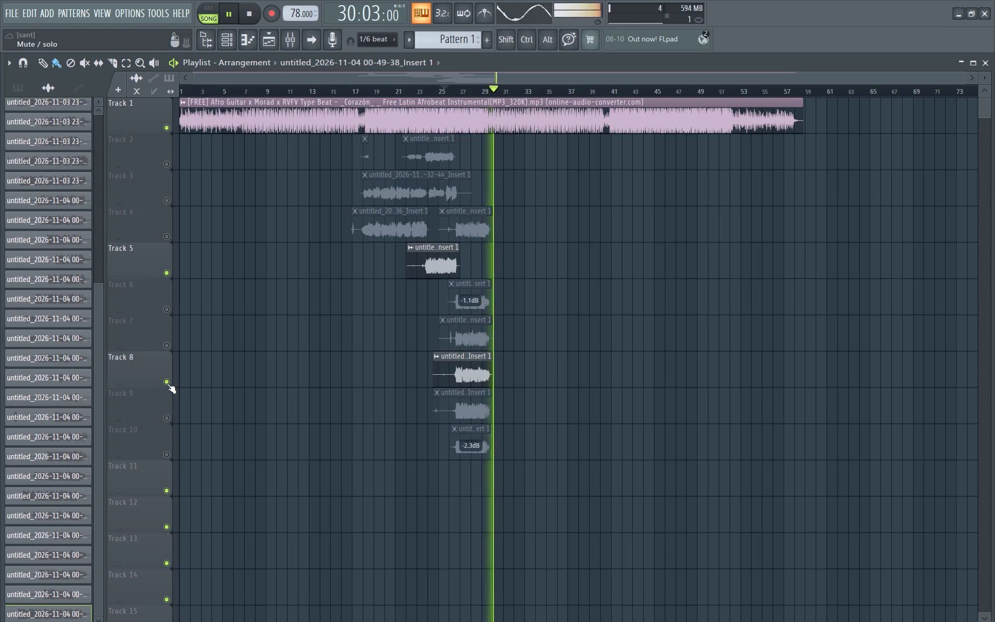
key("space")
key("space")
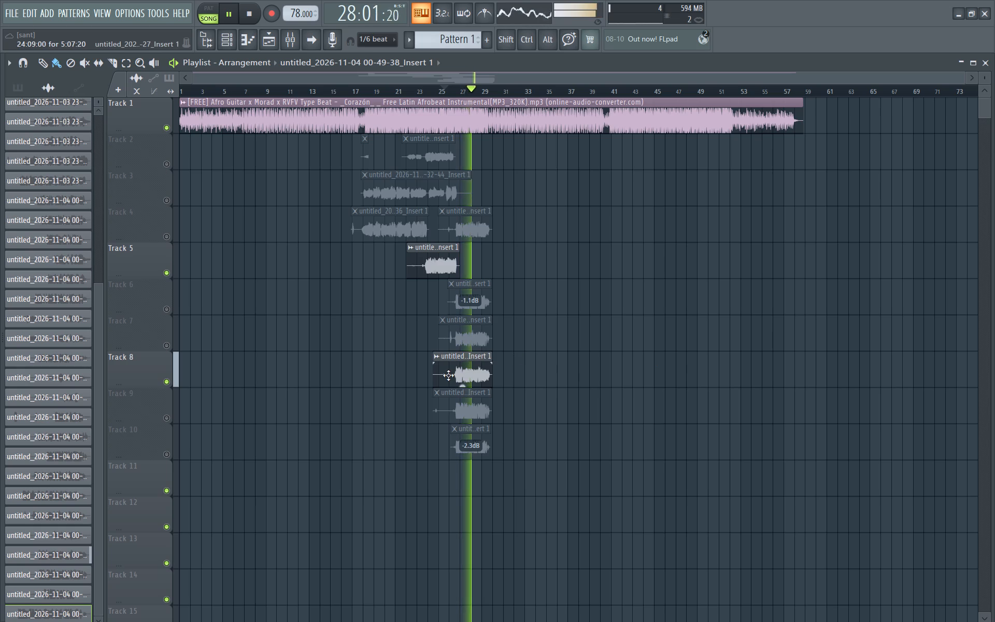
right_click(469, 375)
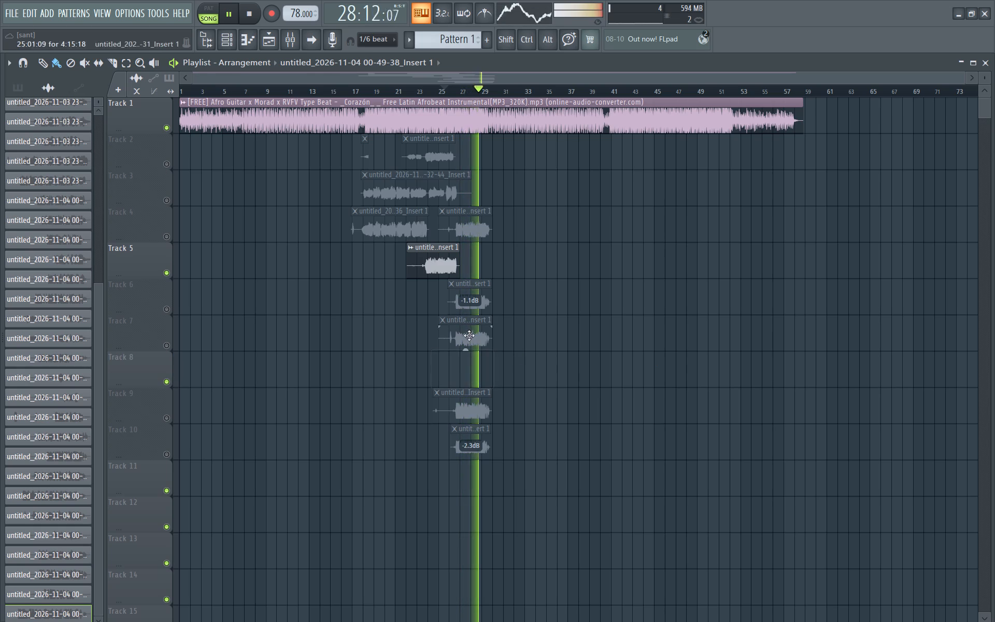
Unmute Track 7, audition its vocal take from around bar 25, and delete the clip.
left_click(165, 344)
key("space")
key("space")
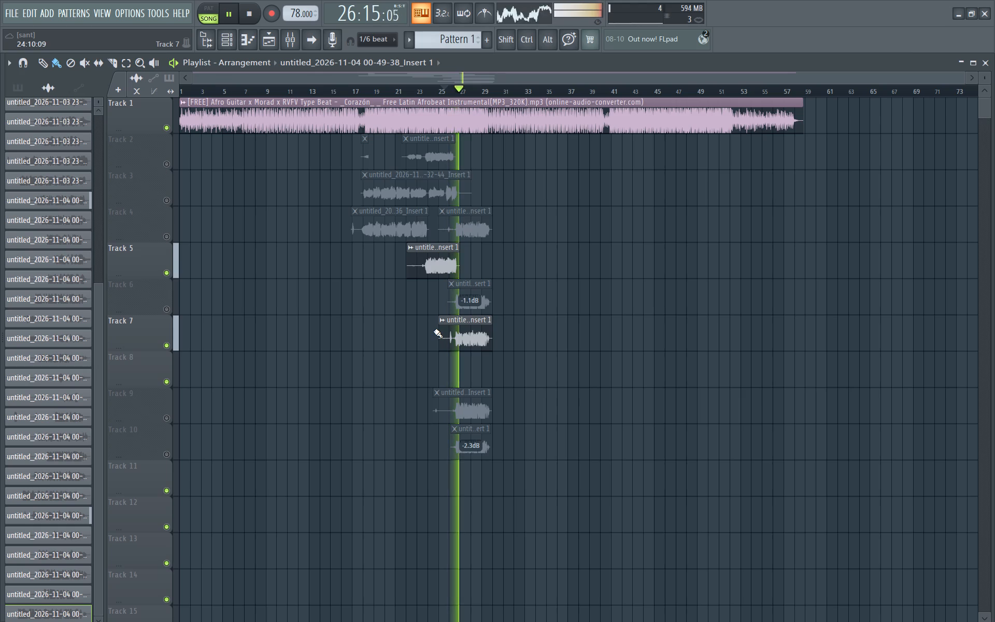
triple_click(475, 335)
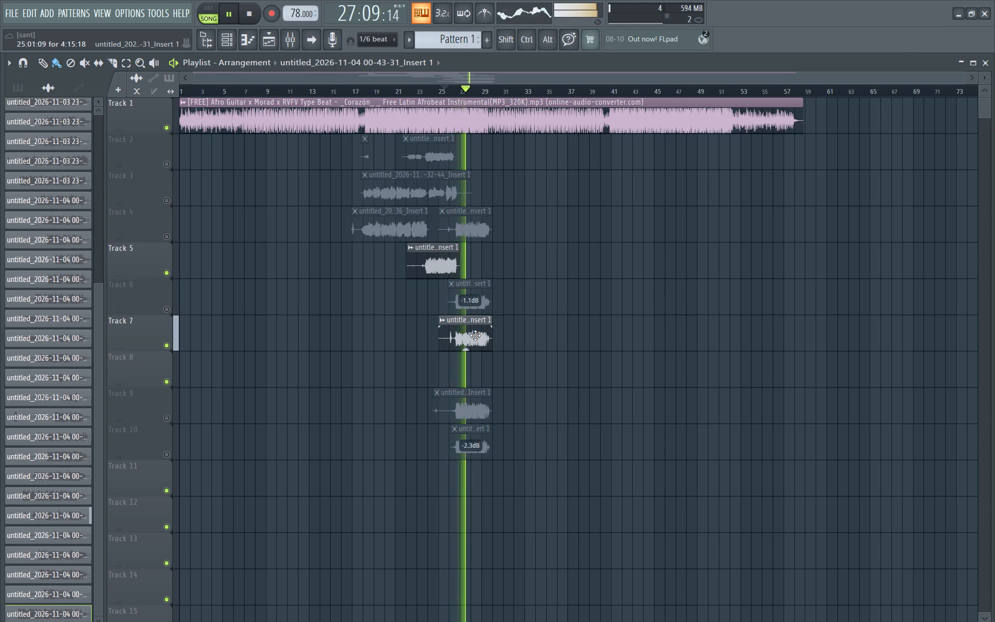
left_click(475, 335)
key("space")
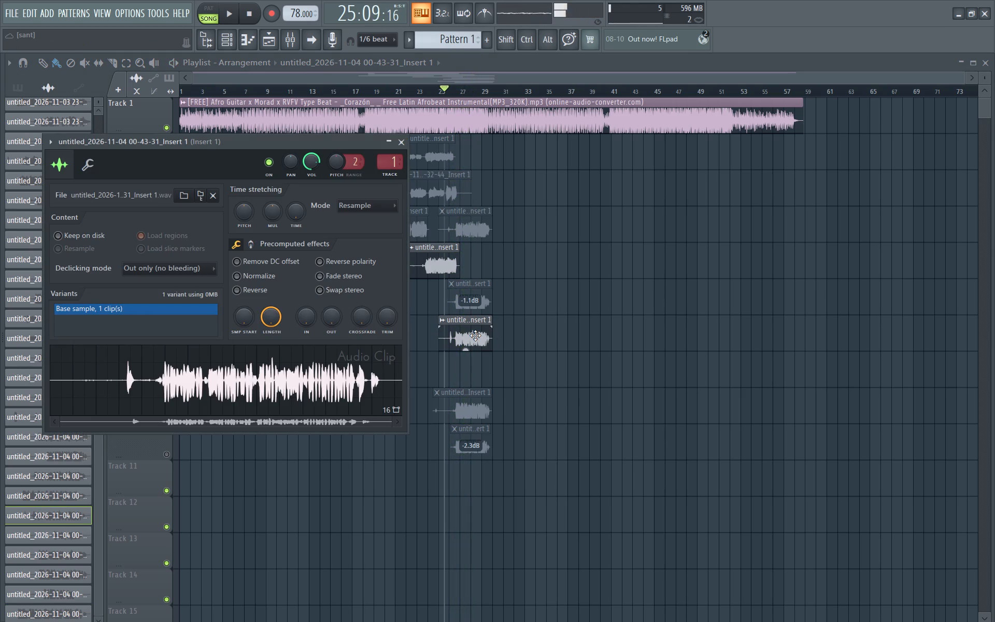
right_click(475, 335)
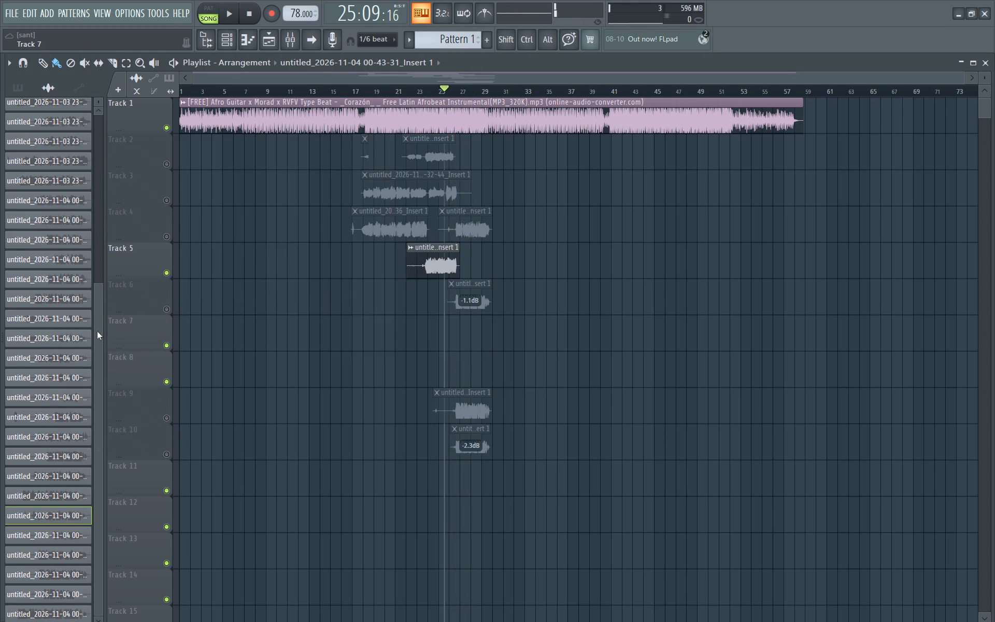
Unmute Track 6, audition its vocal take from around bar 25, and delete the clip.
left_click(170, 313)
key("space")
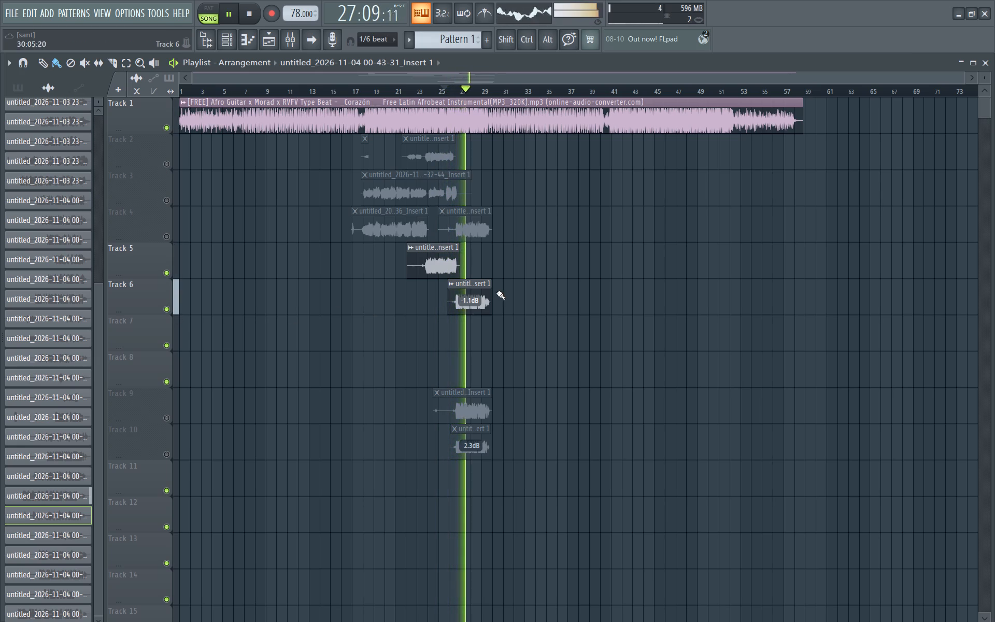
right_click(473, 298)
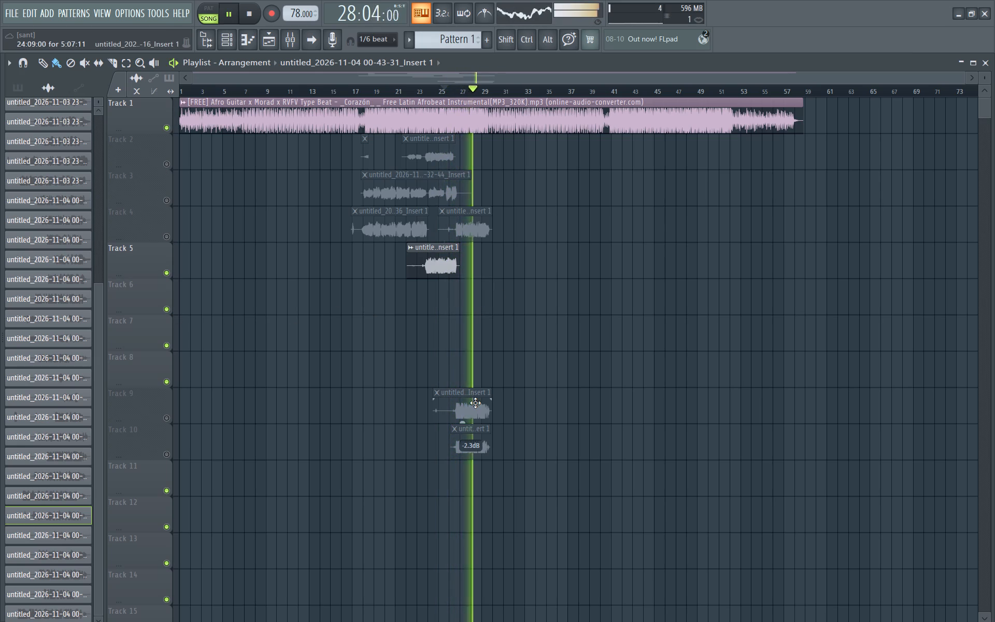
Compare the Track 9 and Track 10 takes by playing each alone with Track 5 from around bar 25.
key("space")
key("space")
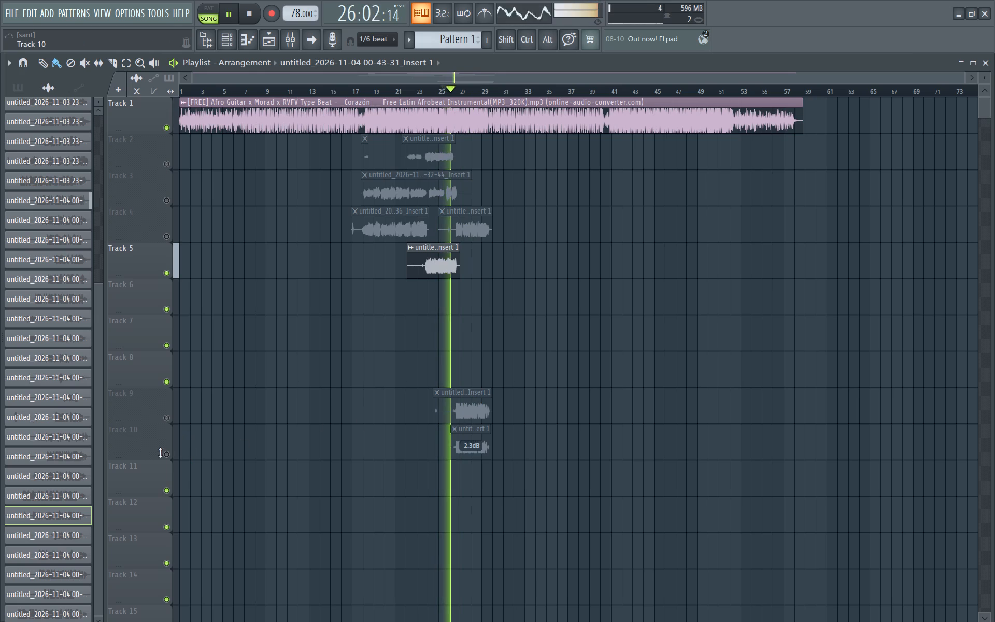
left_click(166, 418)
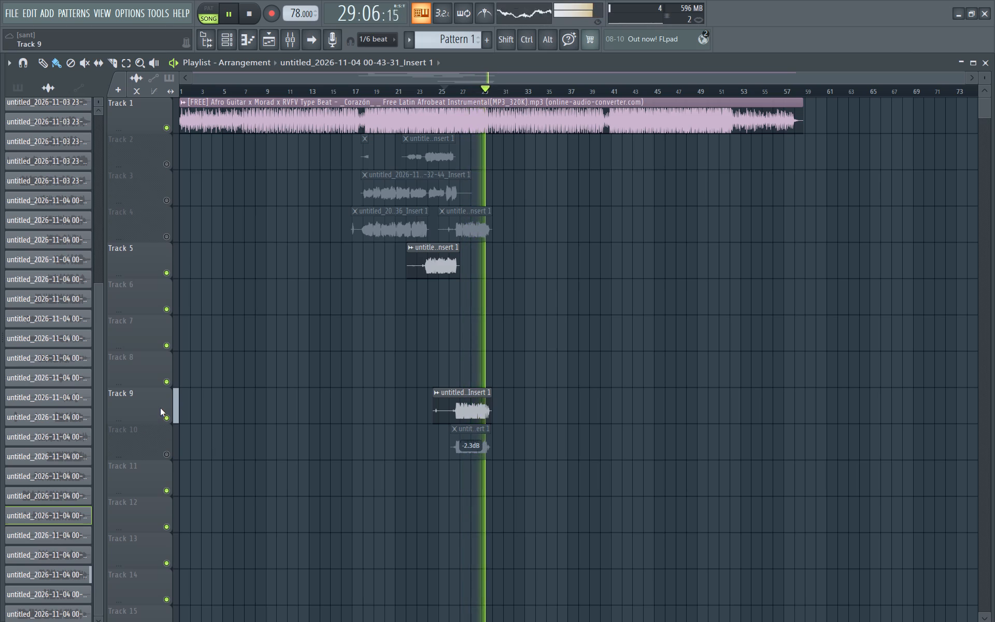
left_click_drag(167, 421, 168, 453)
left_click(168, 453)
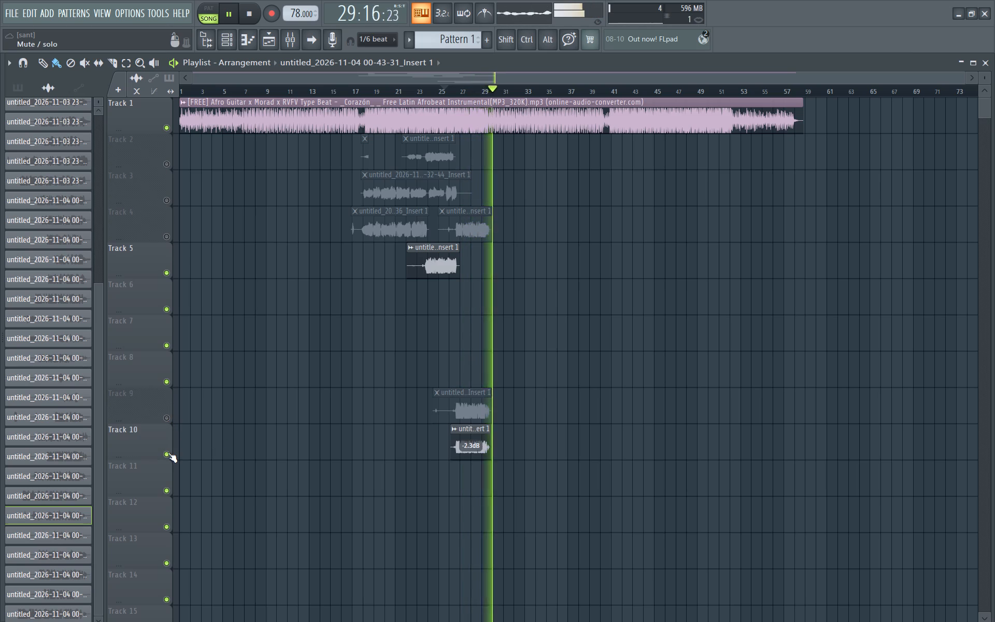
key("space")
key("space")
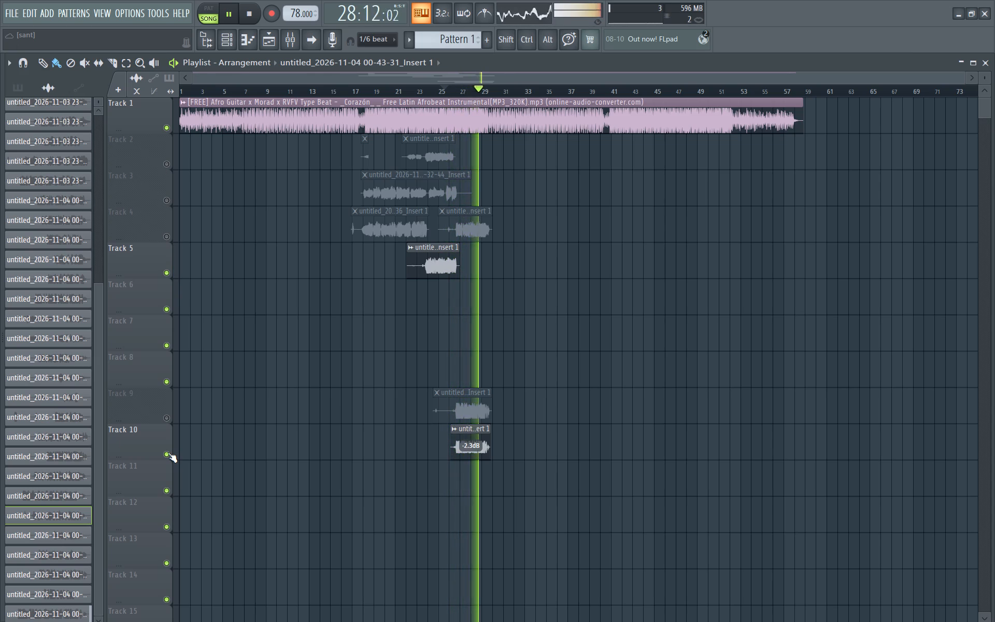
Compare Track 9 against Track 10 again from around bar 25, and replay Track 10 from around bar 27.
left_click_drag(167, 460, 165, 455)
left_click_drag(165, 455, 164, 415)
left_click(164, 415)
key("space")
key("space")
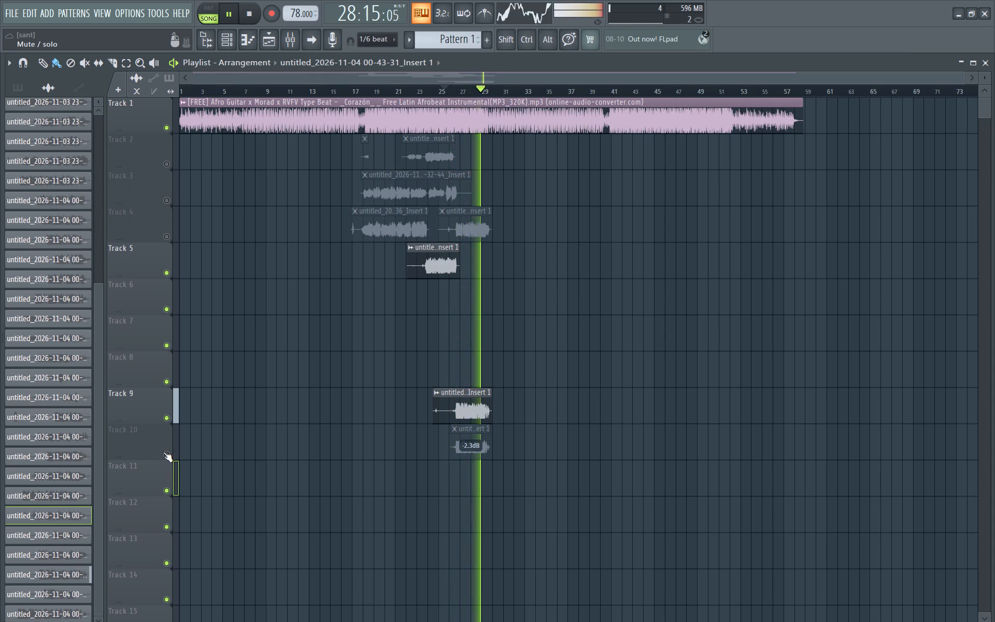
left_click_drag(165, 453, 164, 415)
left_click_drag(164, 415, 481, 144)
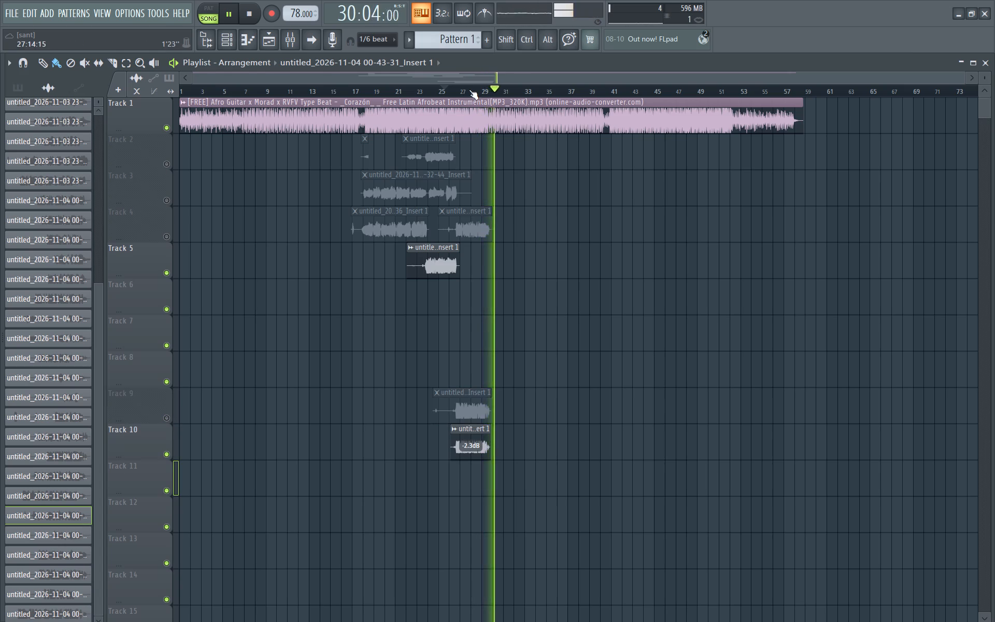
left_click(469, 89)
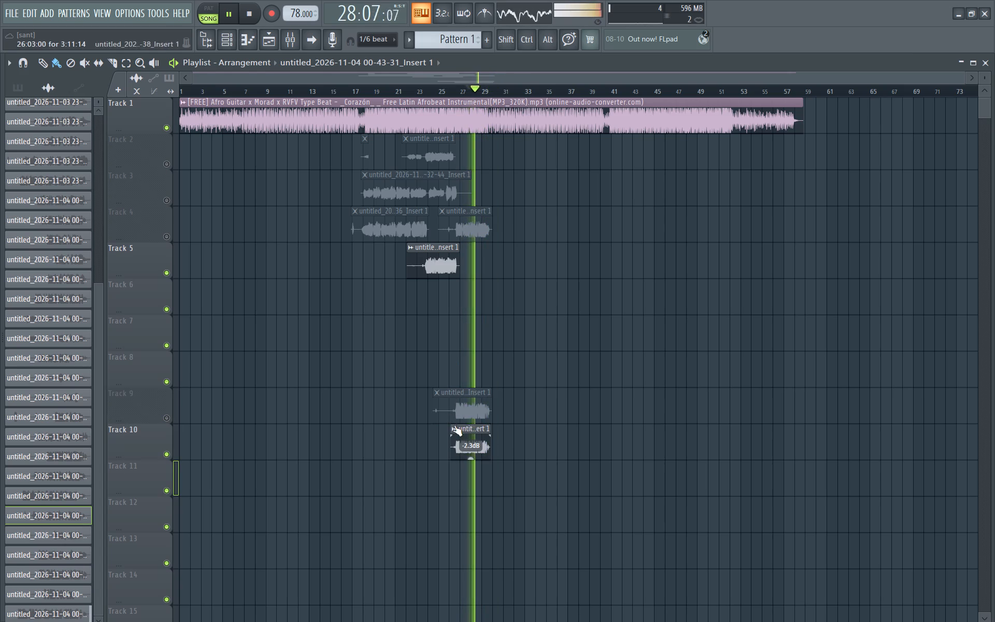
Lower the volume of the Track 9 vocal clip to -9.7 dB.
left_click_drag(463, 422, 464, 497)
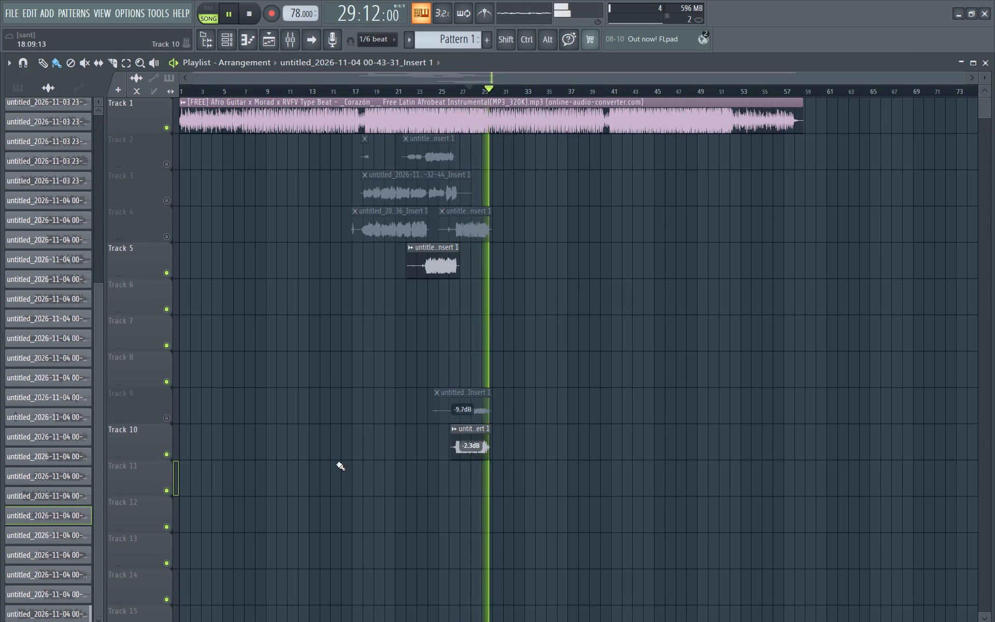
Unmute Track 9 so it layers with Track 10, and play both from around bars 27 and 26.
left_click(170, 419)
key("space")
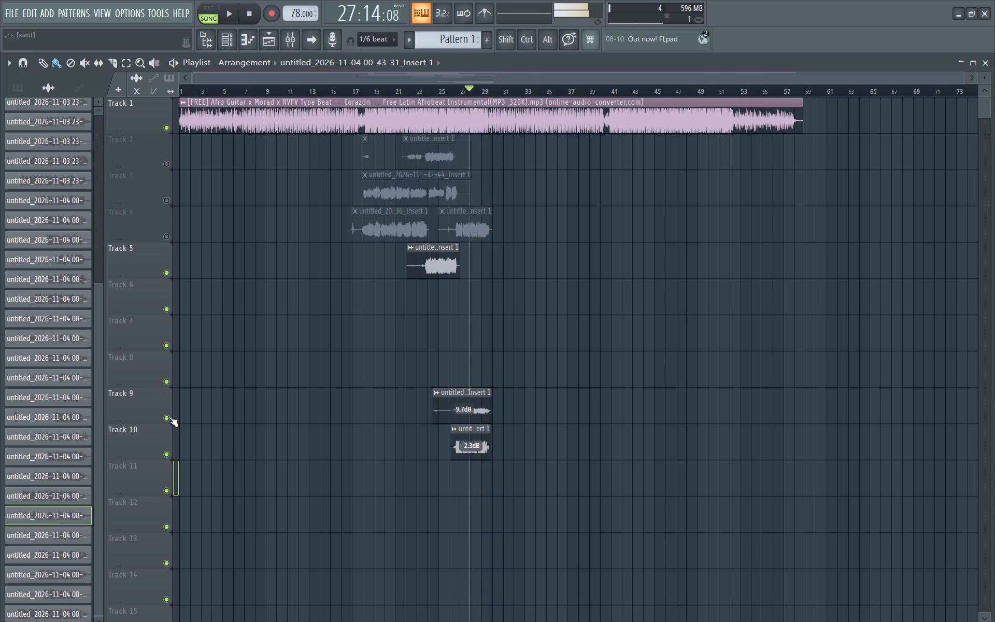
key("space")
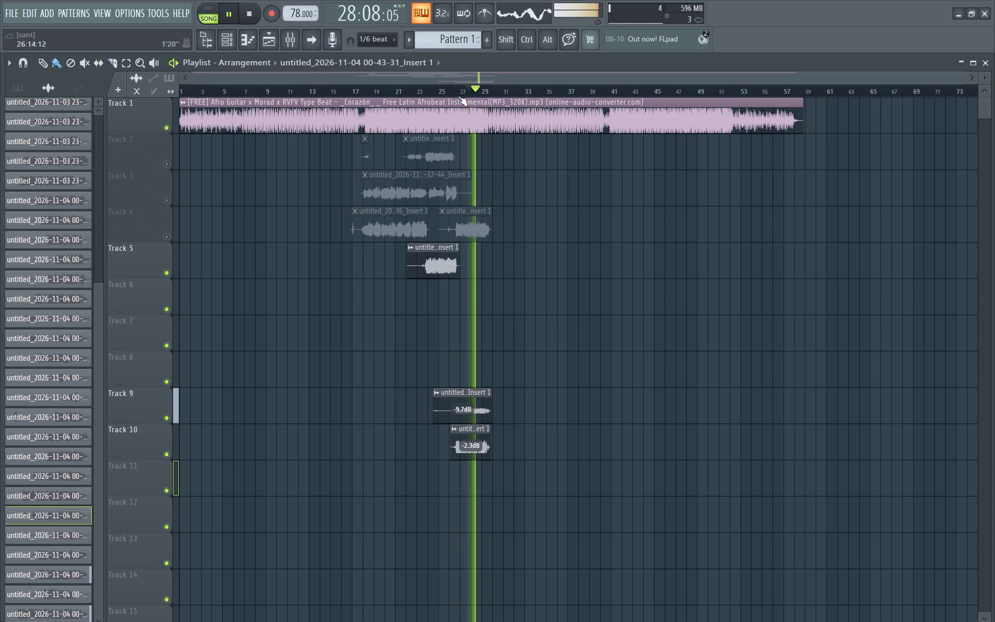
left_click(458, 90)
left_click(450, 89)
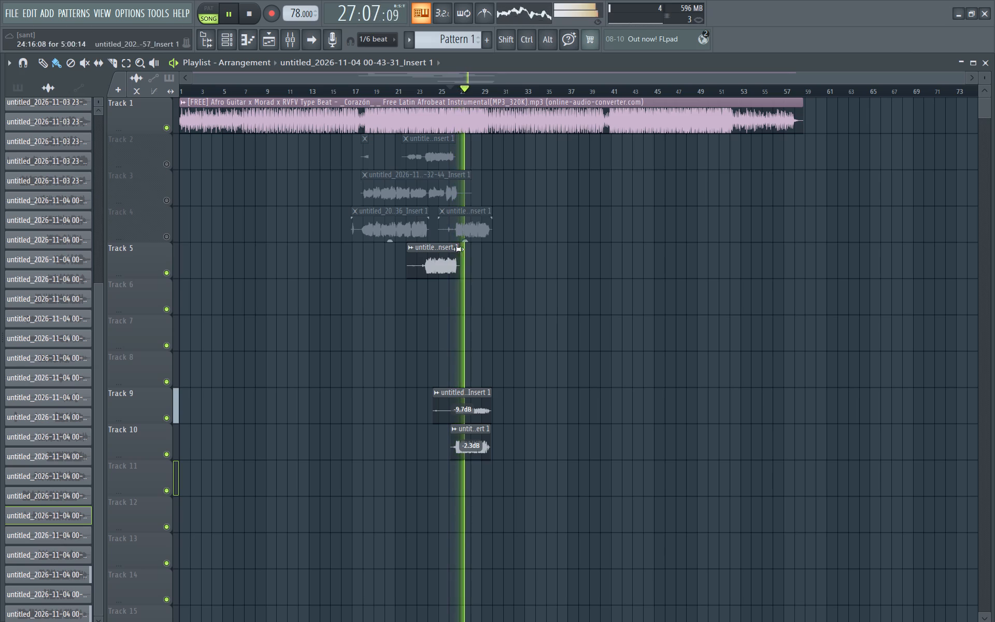
Unmute Track 4 and delete its second vocal clip, spanning about bars 25 to 29.
left_click(165, 236)
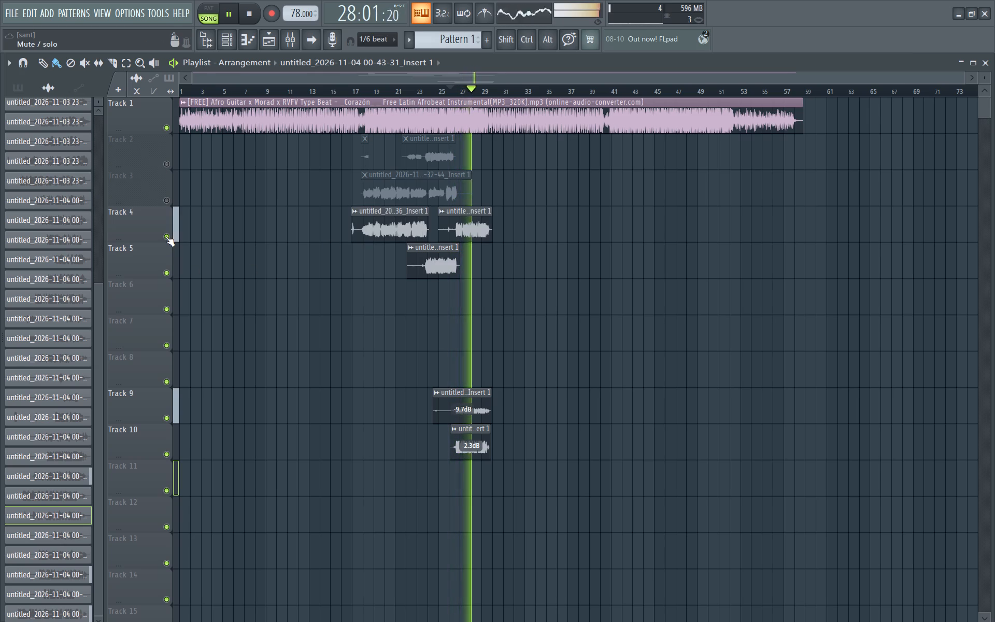
left_click(467, 231)
double_click(467, 231)
key("space")
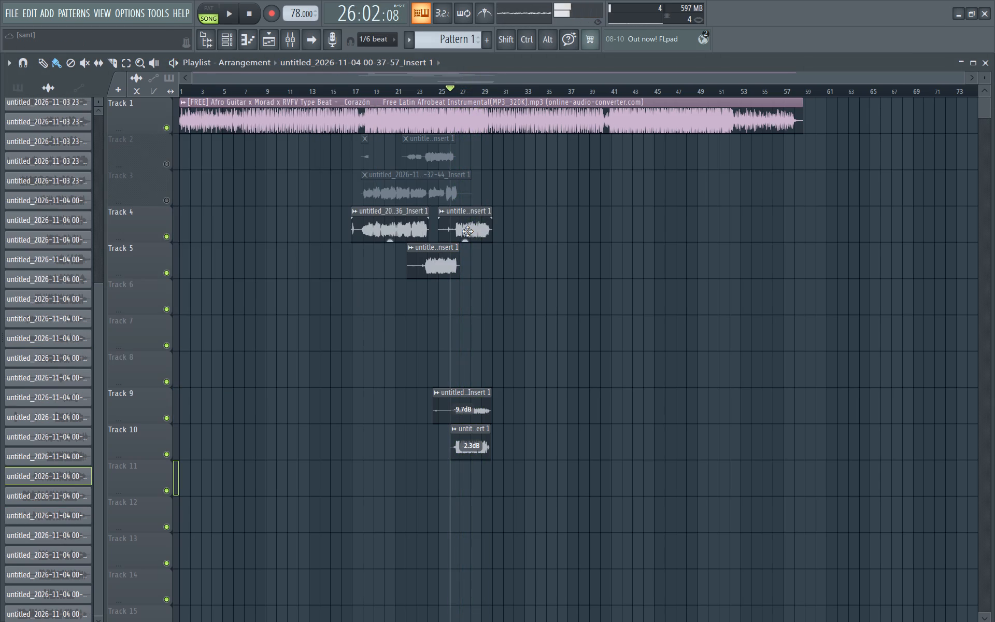
right_click(467, 231)
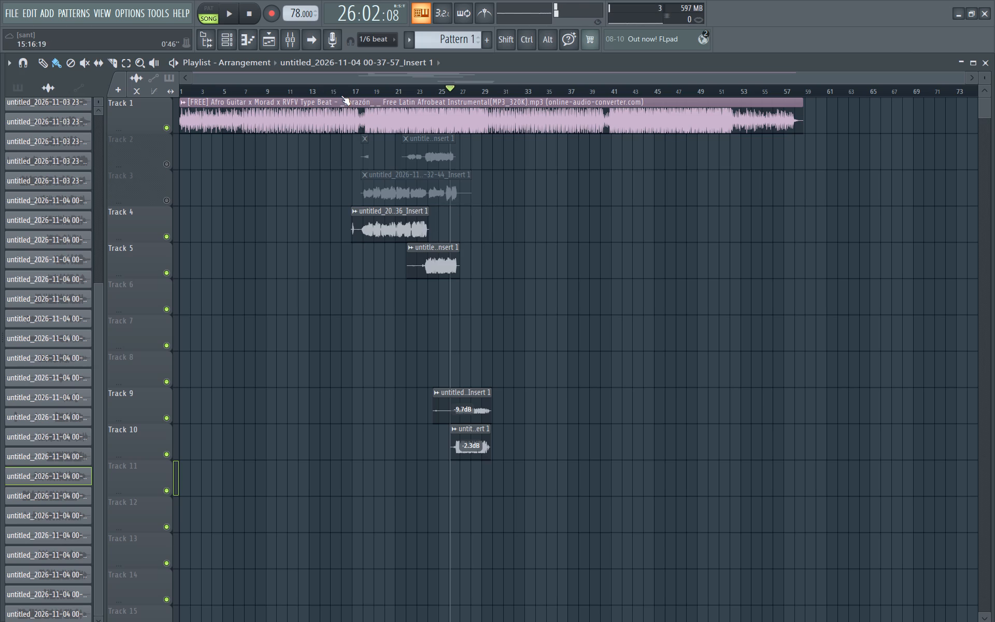
Play the arrangement from around bar 16, just before Track 4's remaining vocal clip.
left_click(341, 95)
key("space")
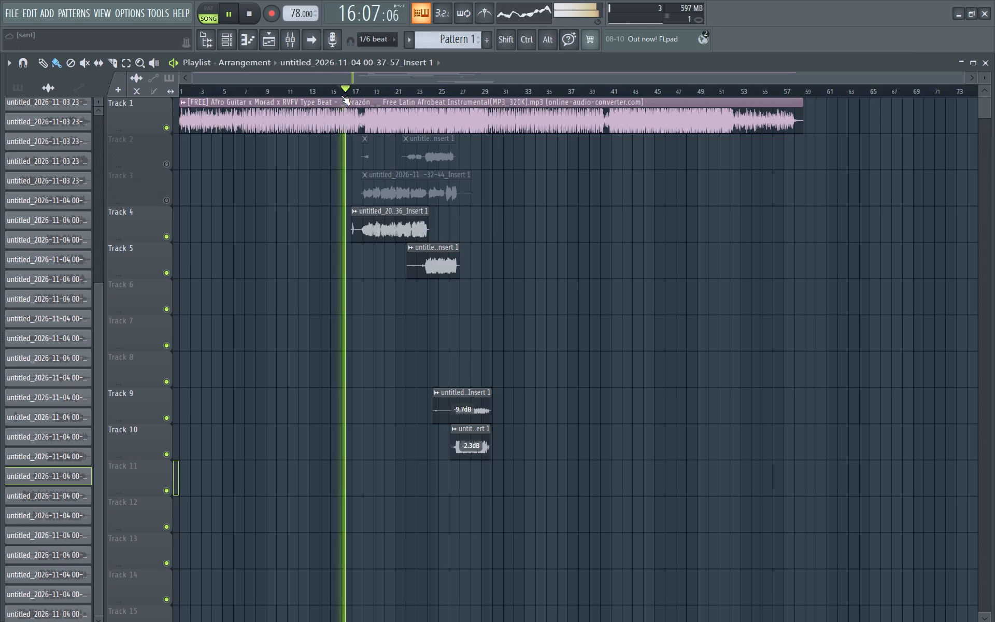
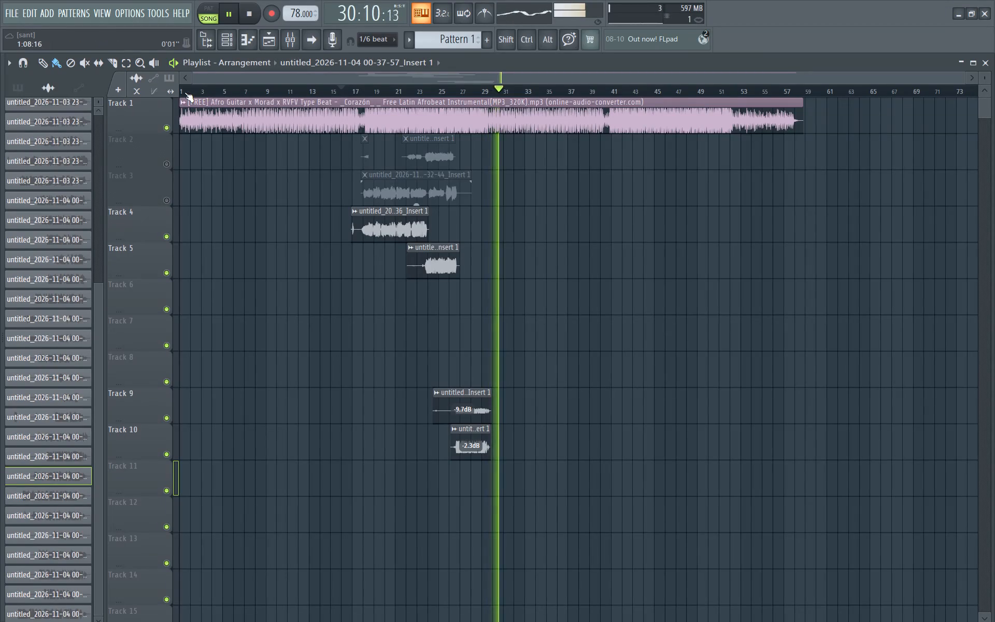
Record a vocal take over the beat on Track 6 from late bar 5 to about bar 12, deleting the two earlier attempts.
left_click(184, 92)
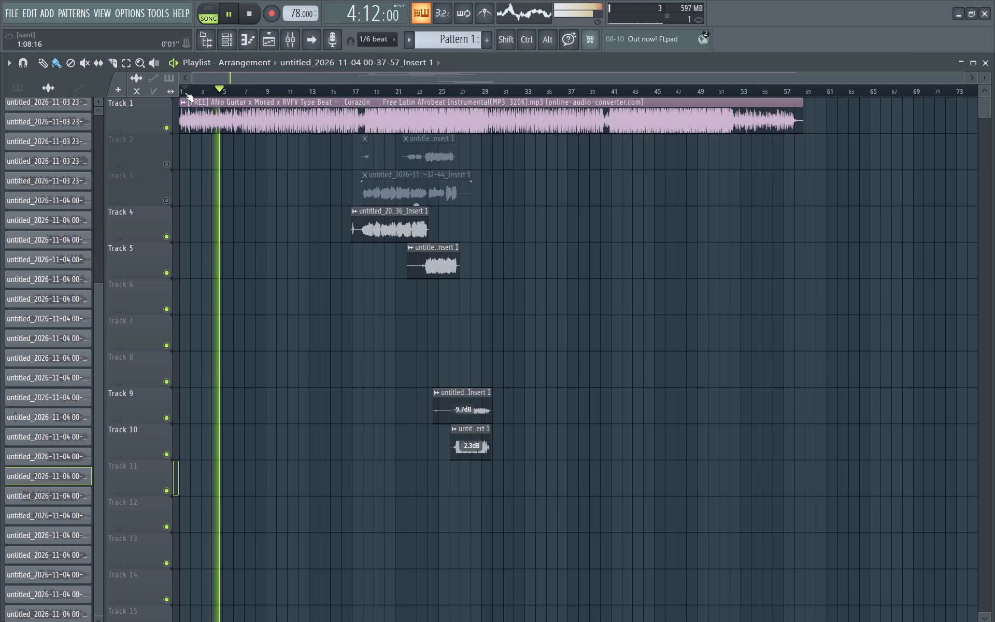
left_click(271, 15)
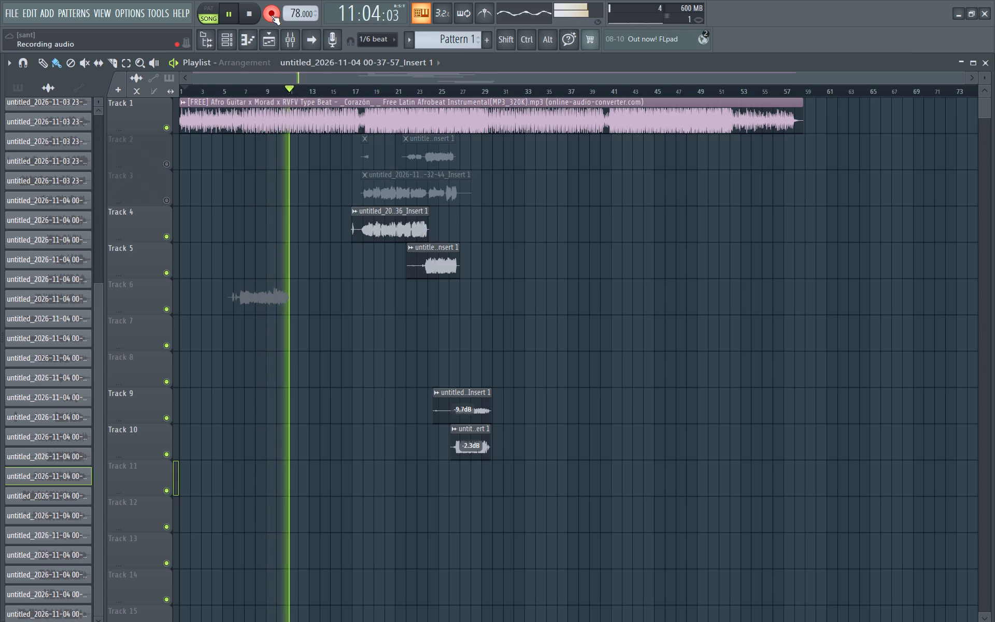
key("space")
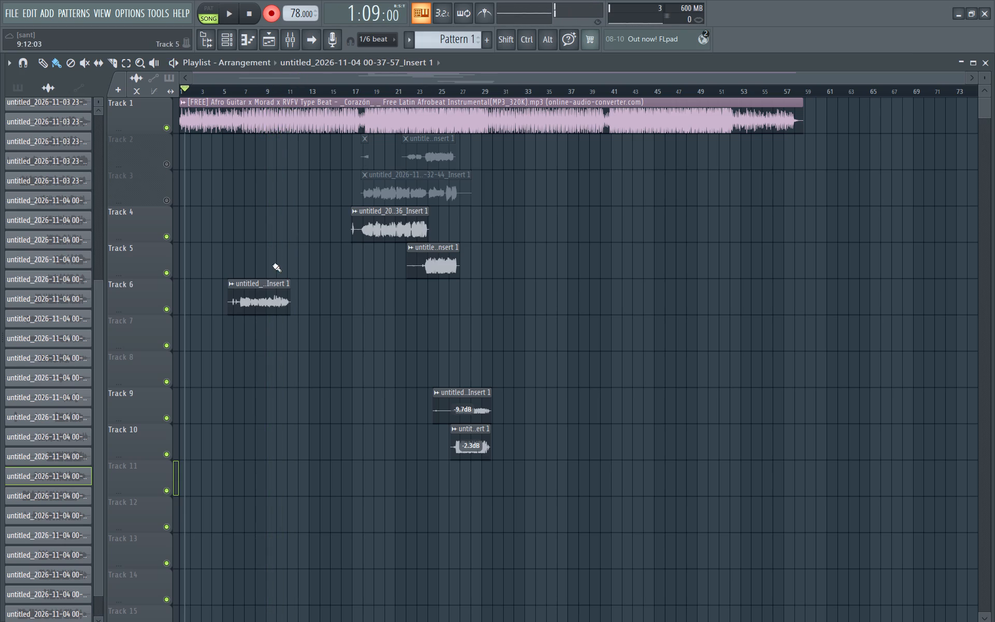
right_click(264, 287)
left_click(230, 92)
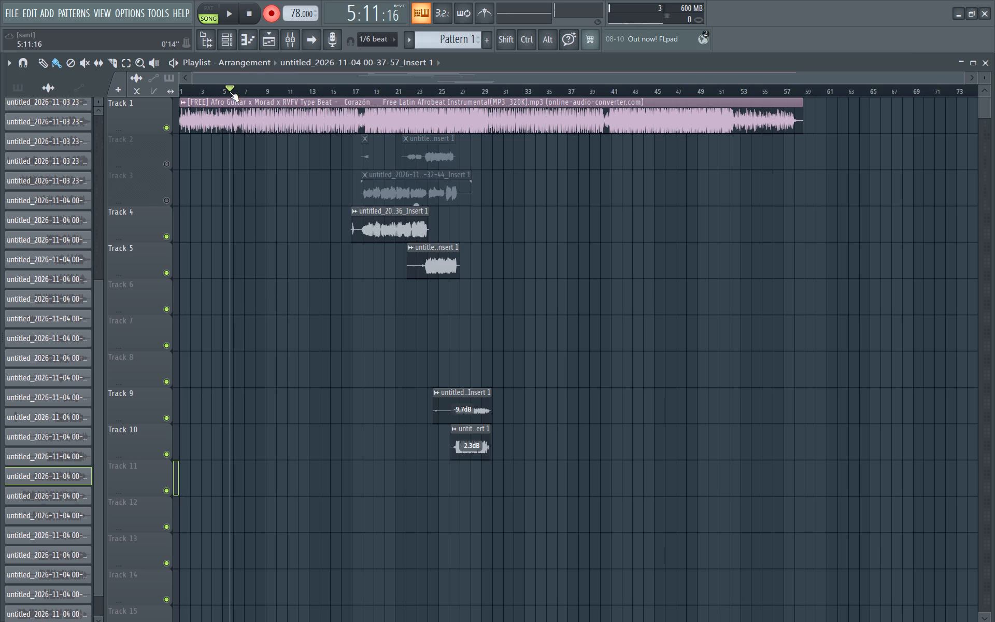
key("space")
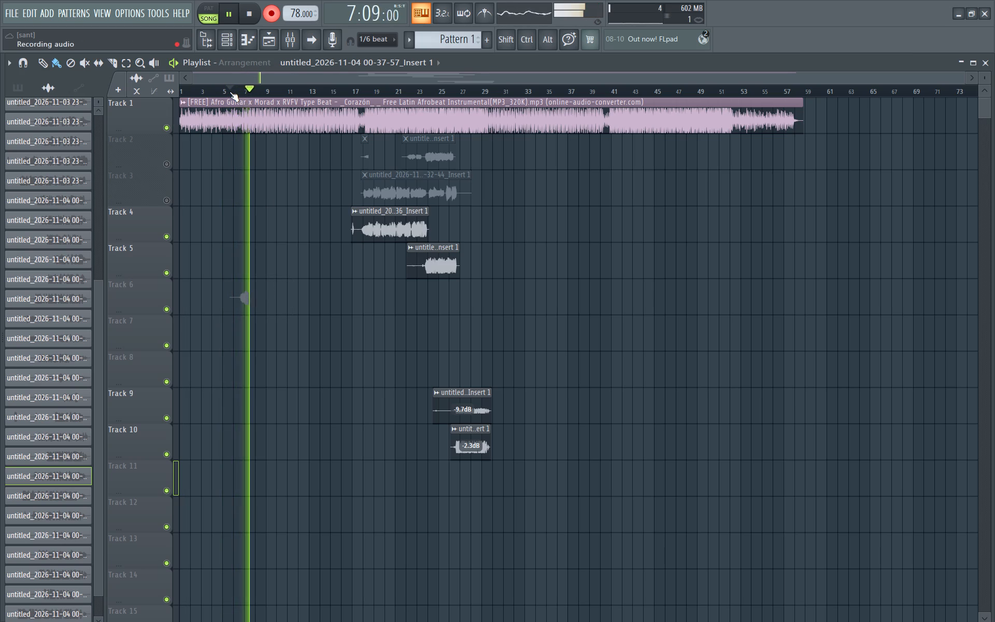
key("space")
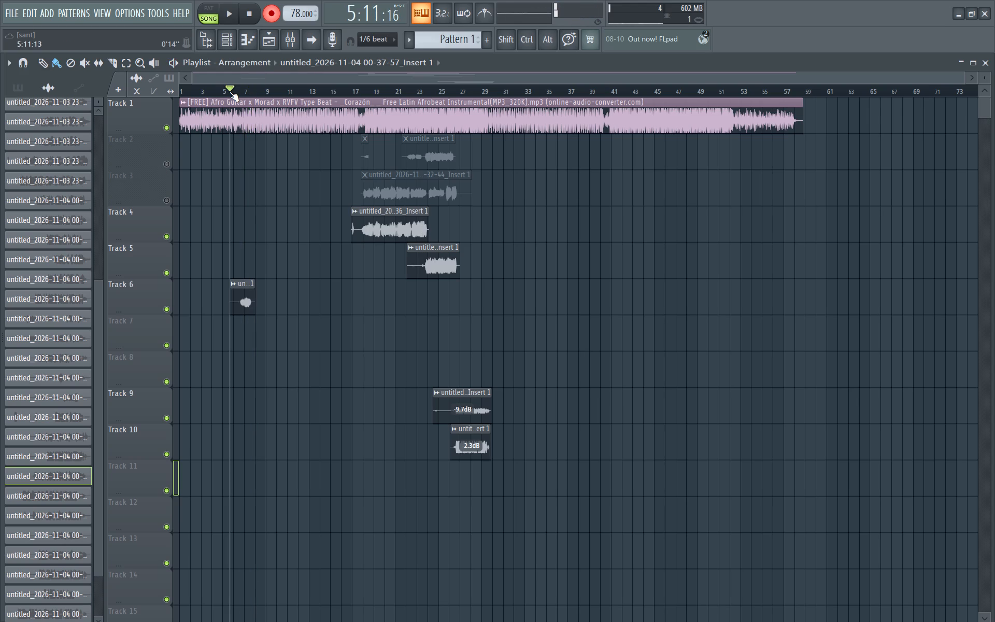
right_click(243, 298)
key("space")
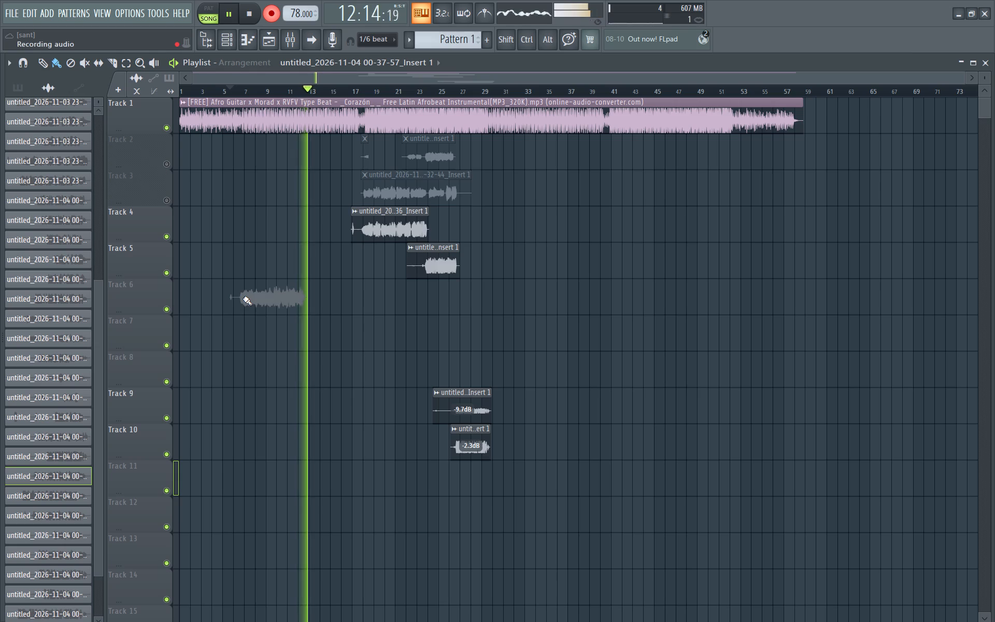
key("space")
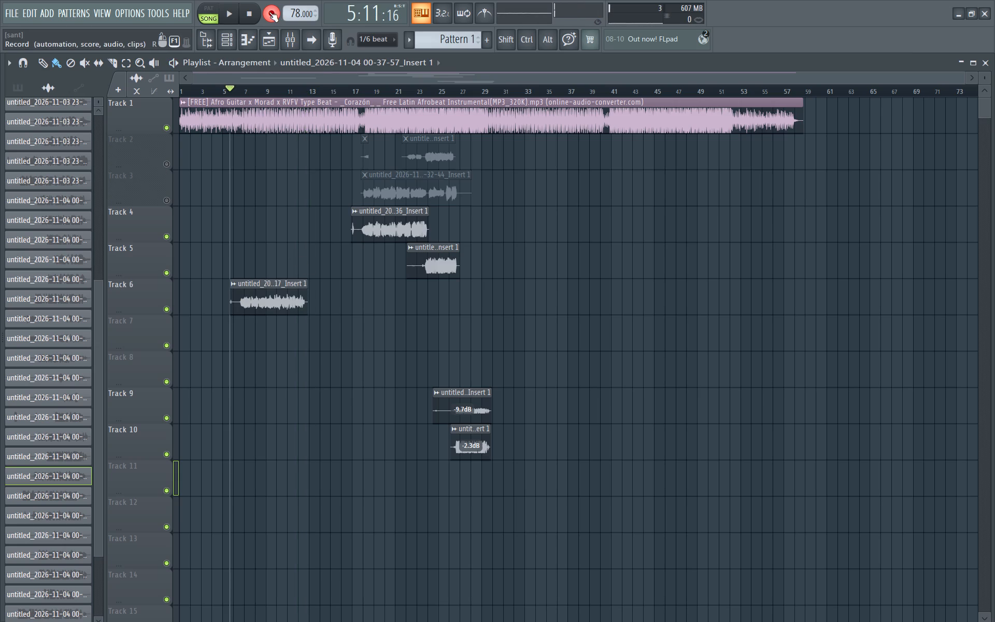
Turn recording off and play back the new Track 6 take from its start.
left_click(269, 12)
key("space")
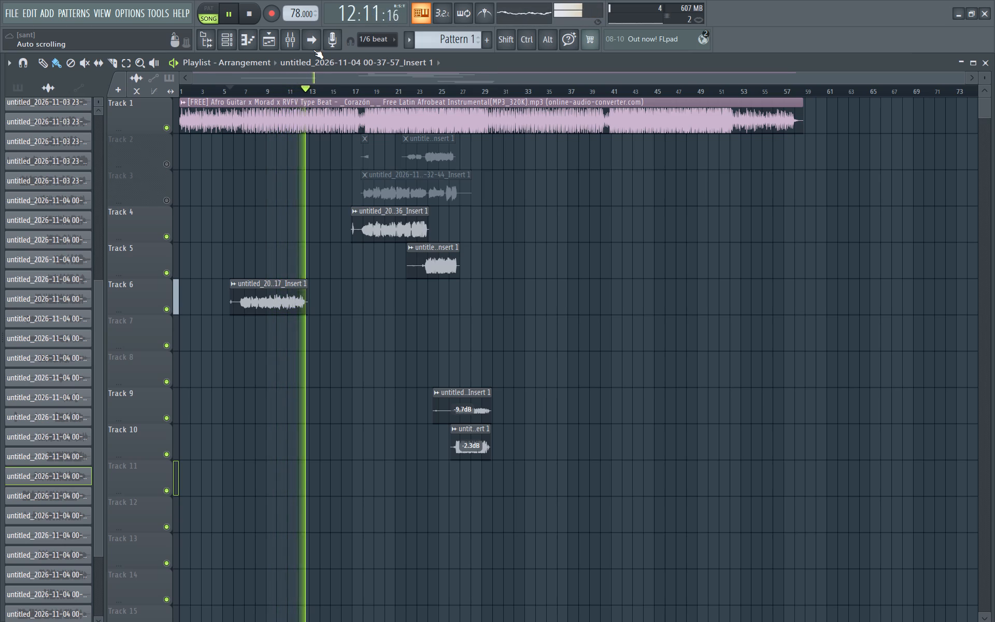
Mute Track 6 and record a second vocal take on Track 7 from bar 5 to about bar 12, deleting the first attempt.
left_click(169, 306)
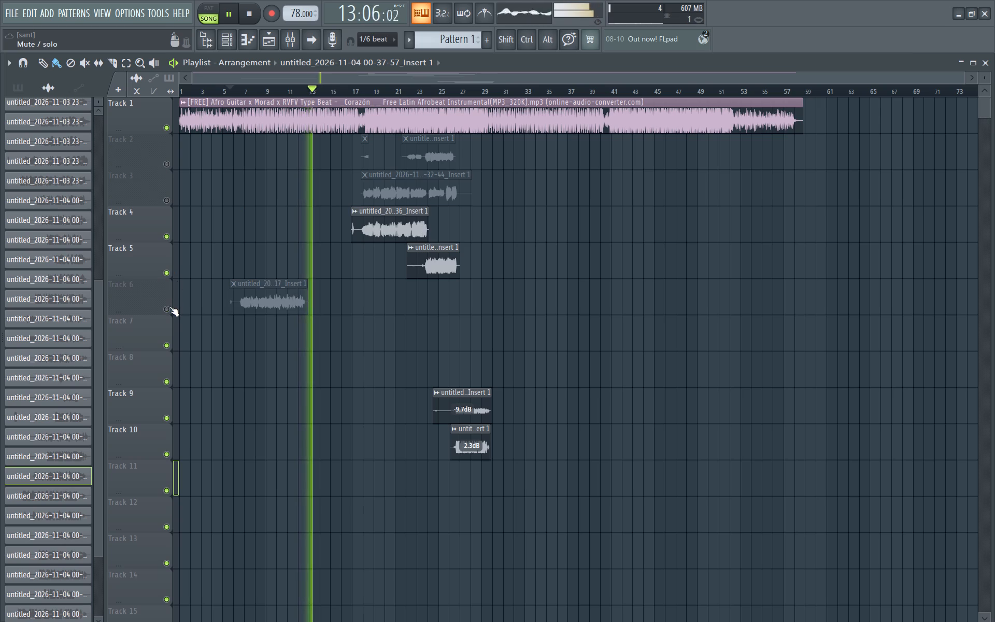
left_click(225, 93)
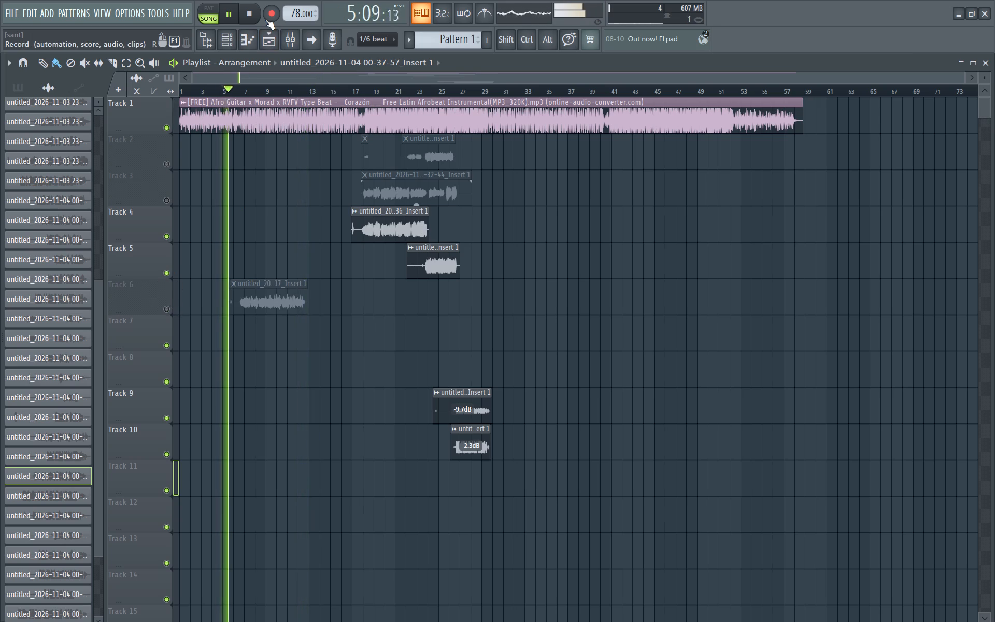
left_click(265, 20)
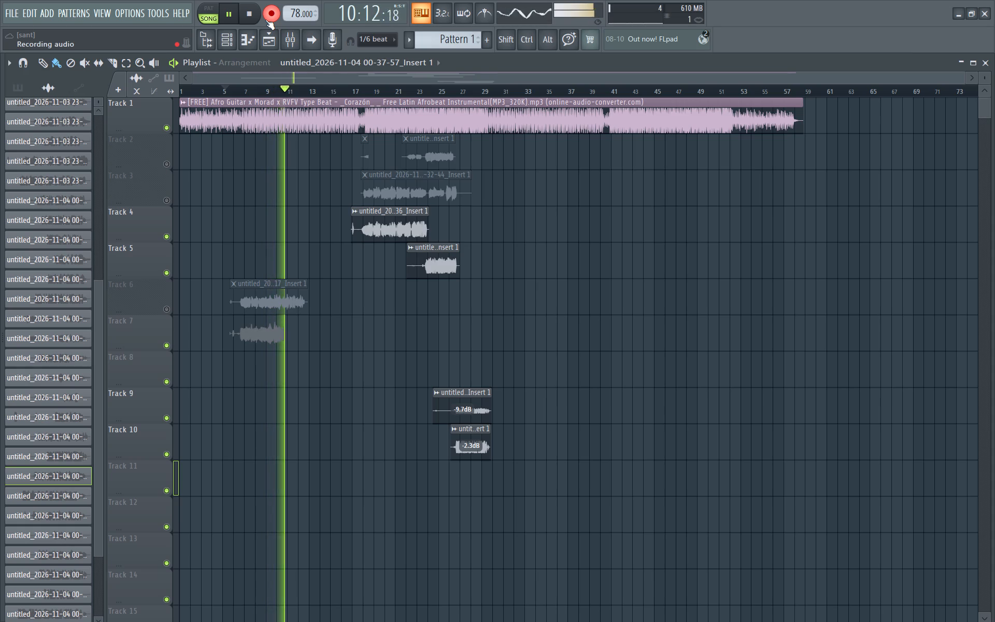
key("space")
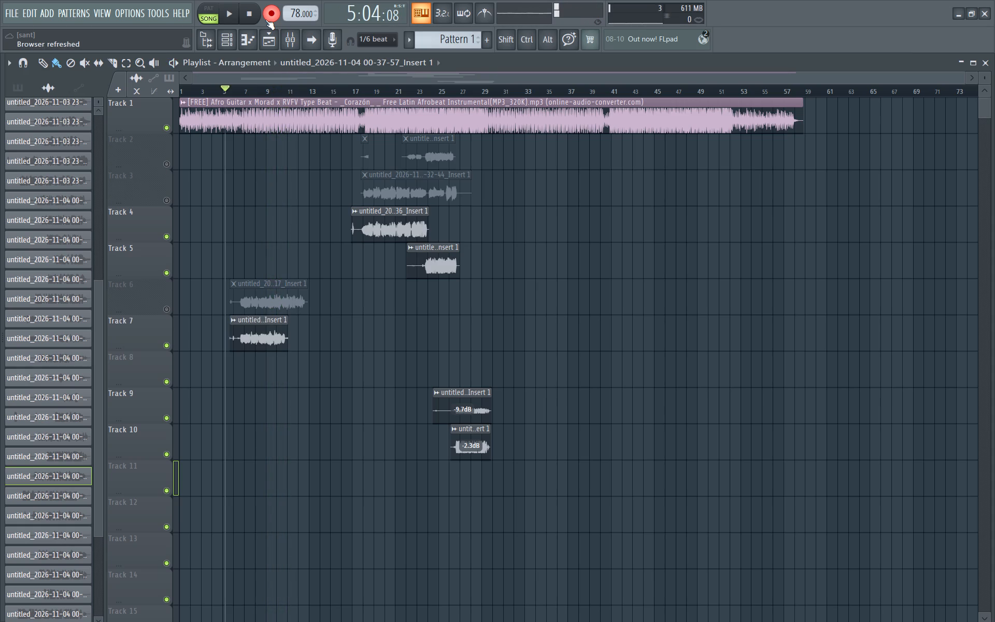
right_click(269, 337)
key("space")
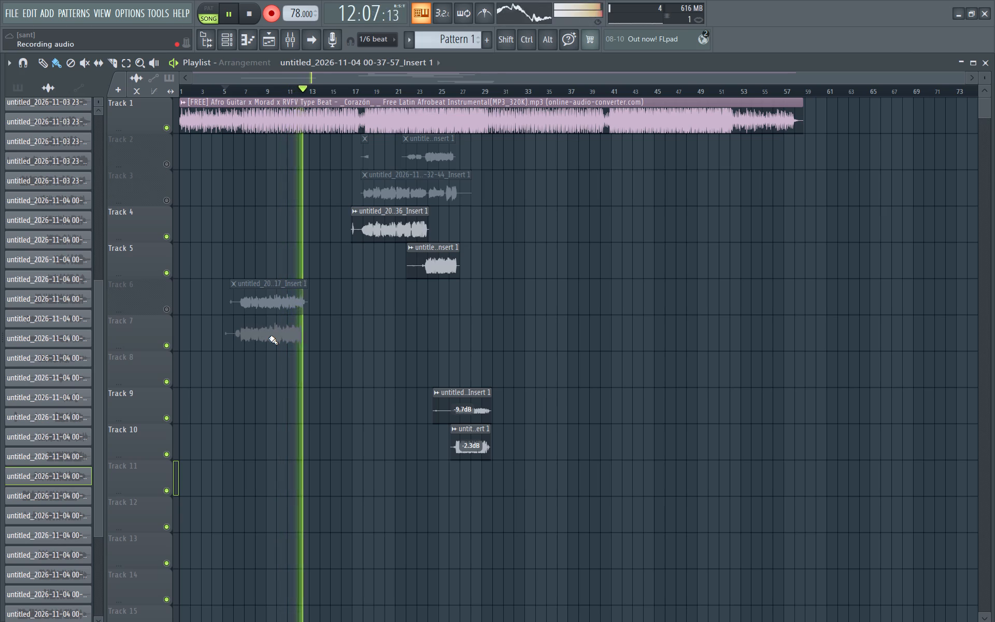
key("space")
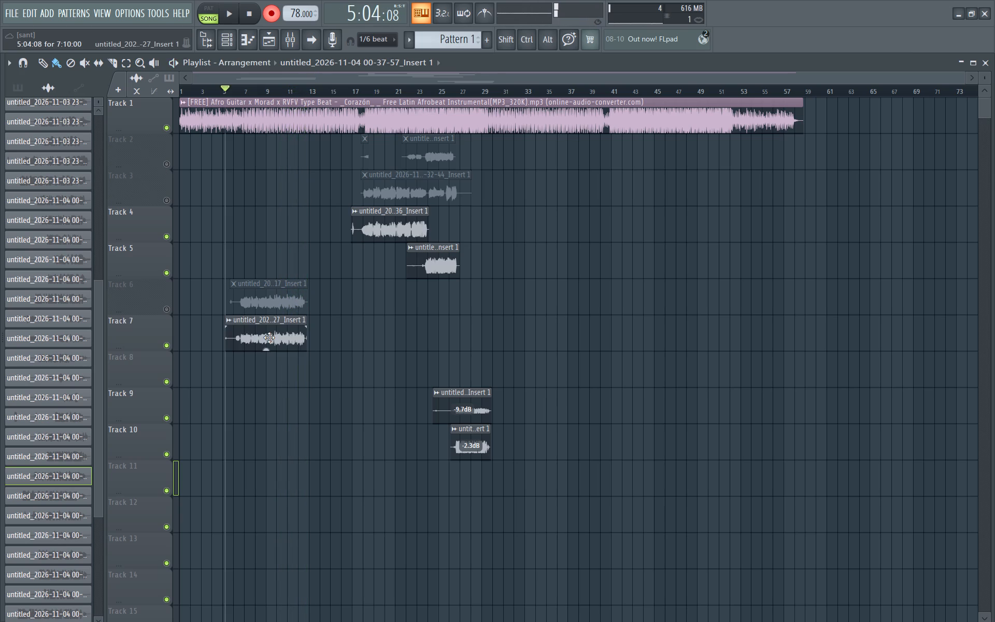
Turn recording off and audition the Track 7 take, briefly comparing it with Track 6 by swapping their mutes.
left_click(275, 12)
key("space")
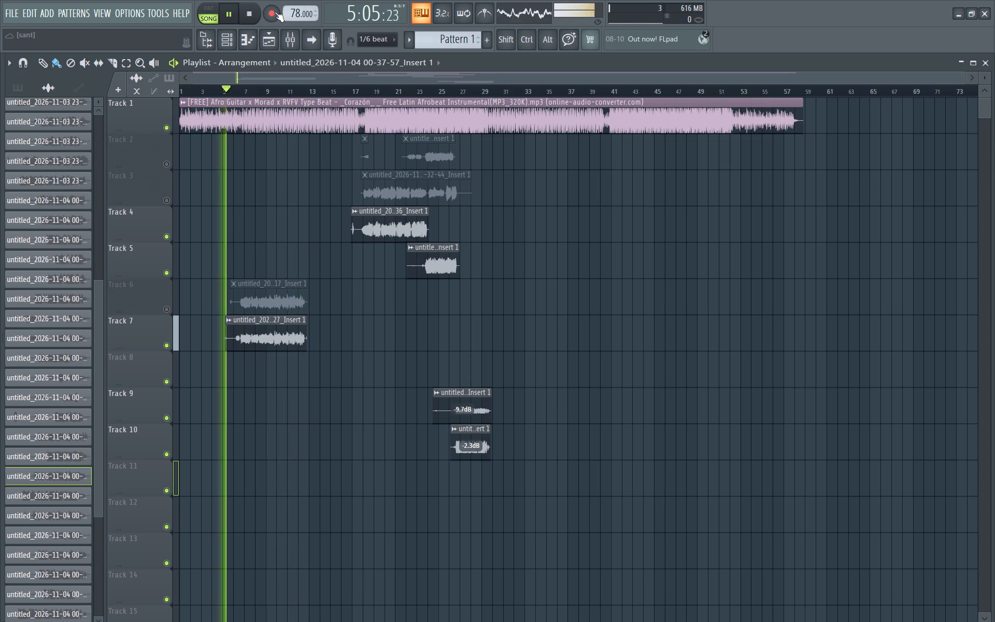
left_click(242, 86)
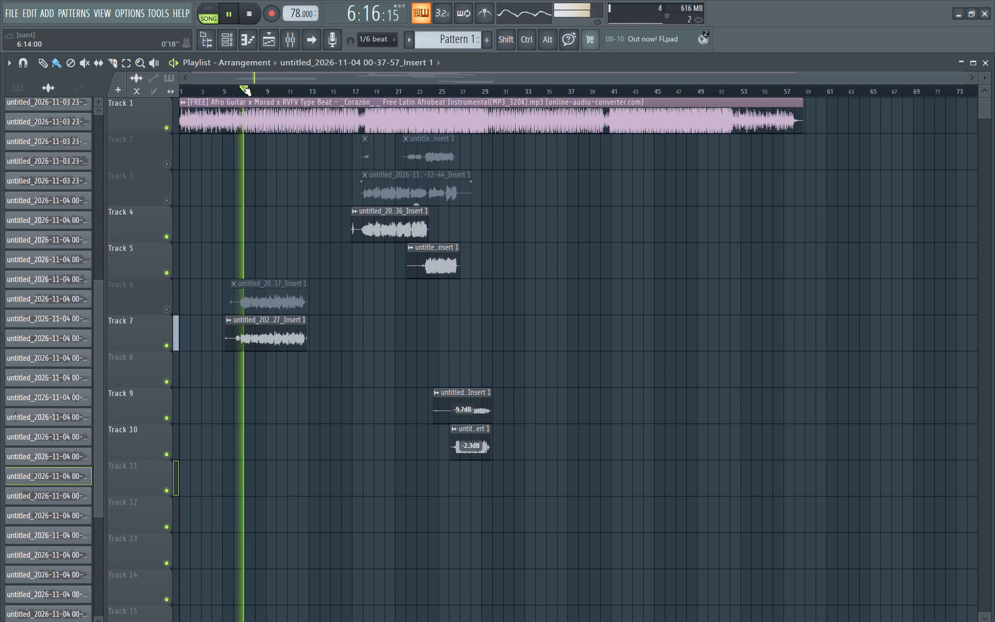
left_click(238, 91)
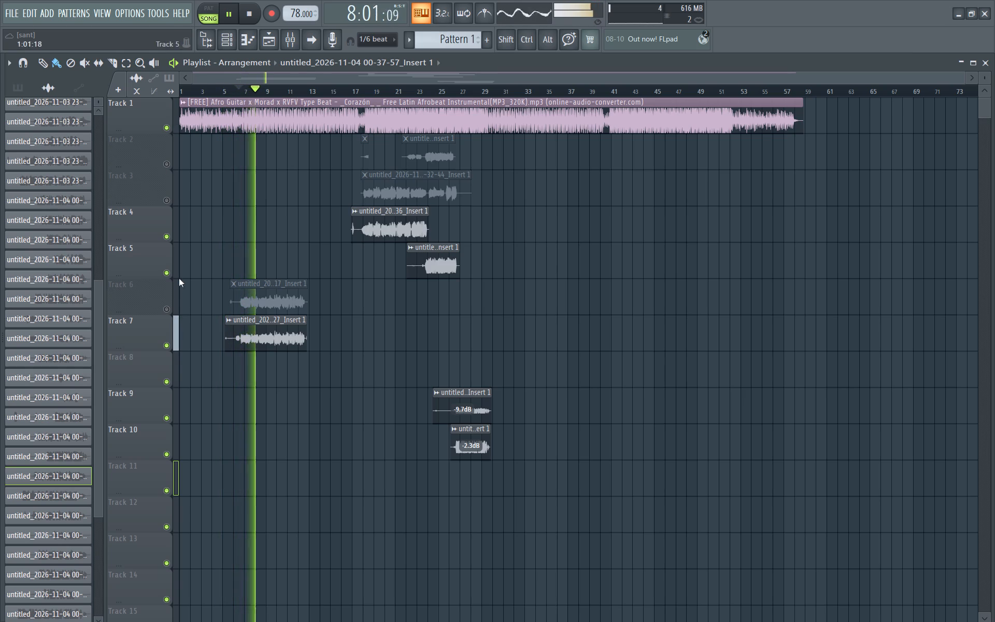
left_click(168, 311)
left_click(166, 345)
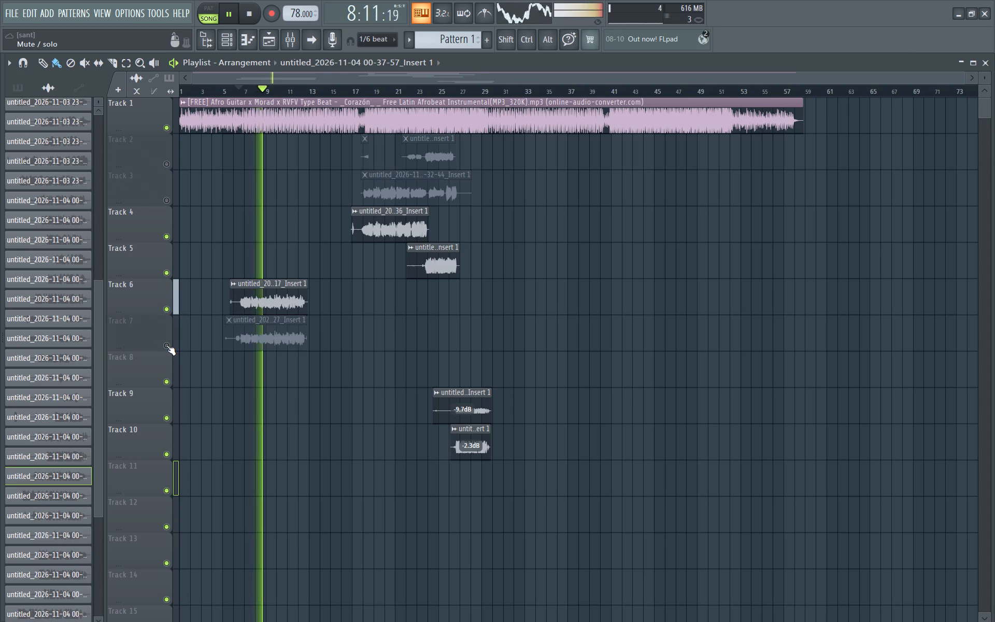
left_click_drag(166, 308, 165, 342)
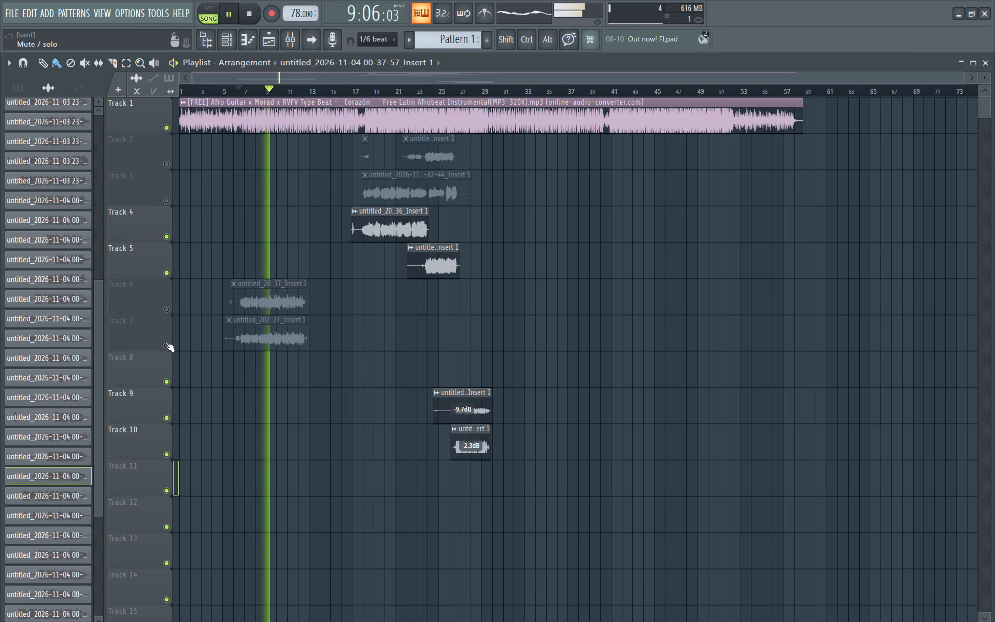
left_click_drag(165, 342, 165, 345)
left_click(165, 345)
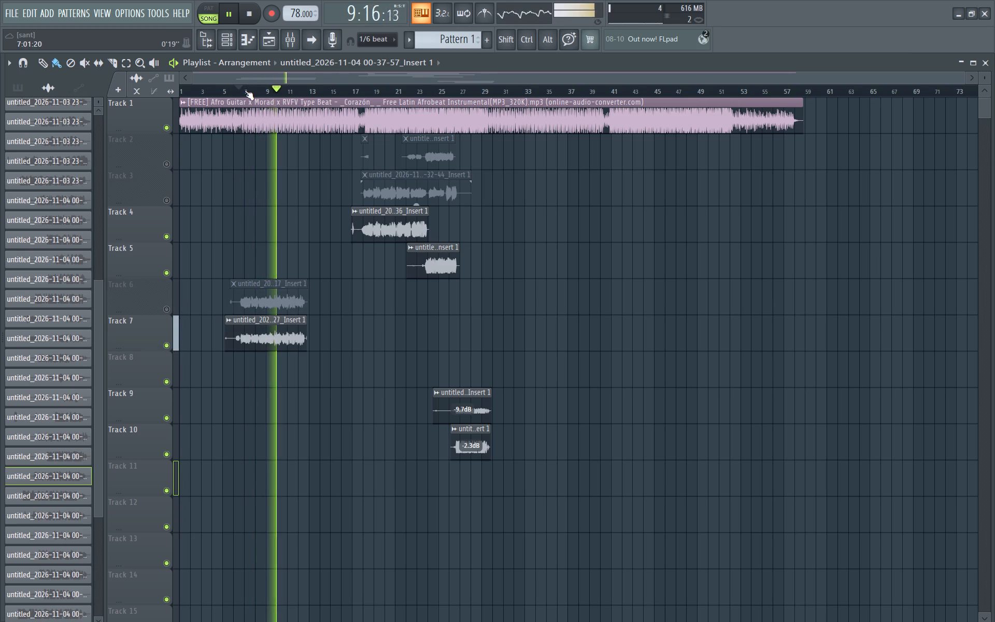
left_click(245, 90)
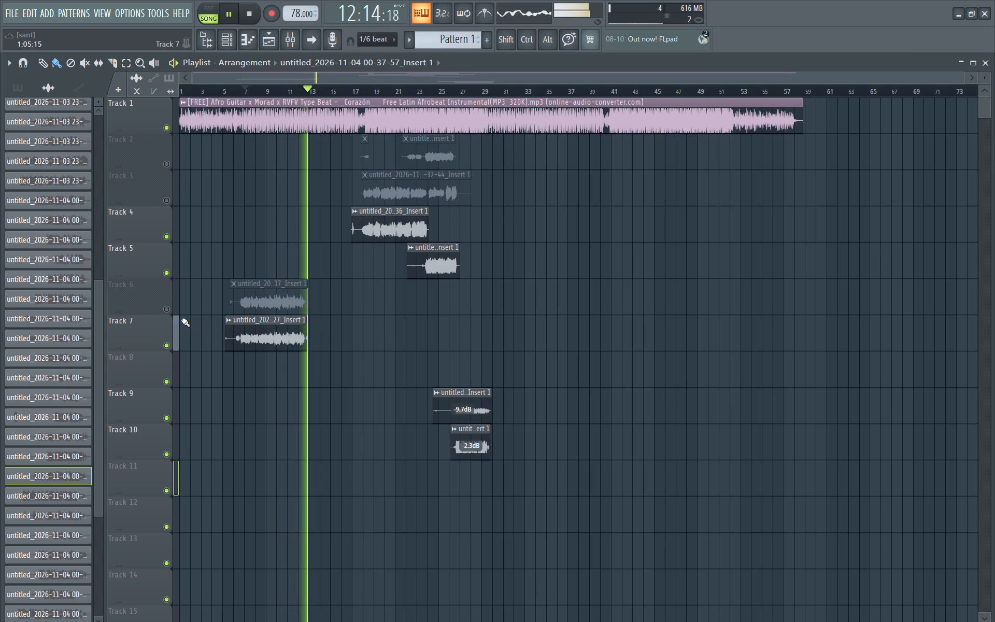
Unmute Track 6, mute Track 7, and replay the Track 6 take from about bar 7.
left_click_drag(167, 308, 169, 345)
left_click(169, 345)
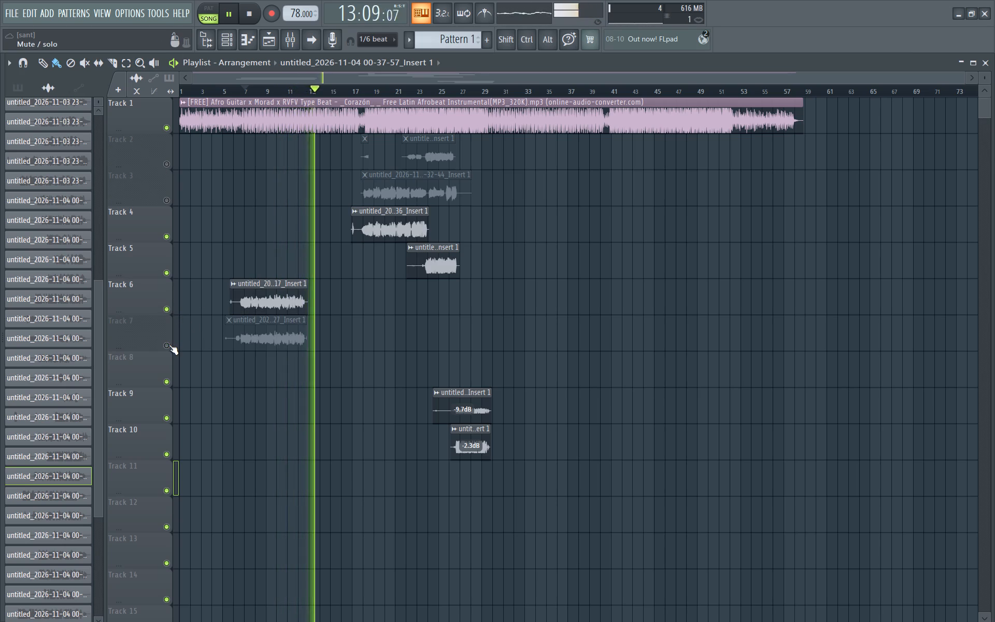
key("space")
key("space")
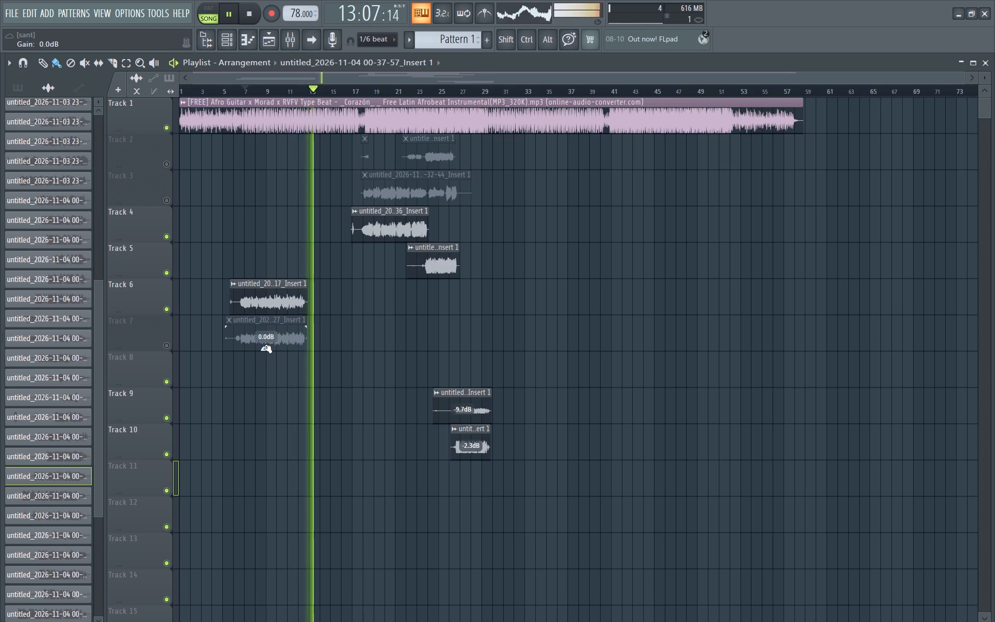
Lower the Track 7 clip's gain to -4.7 dB, unmute the track, and replay both takes together from about bar 7.
left_click_drag(265, 347, 261, 395)
left_click(168, 345)
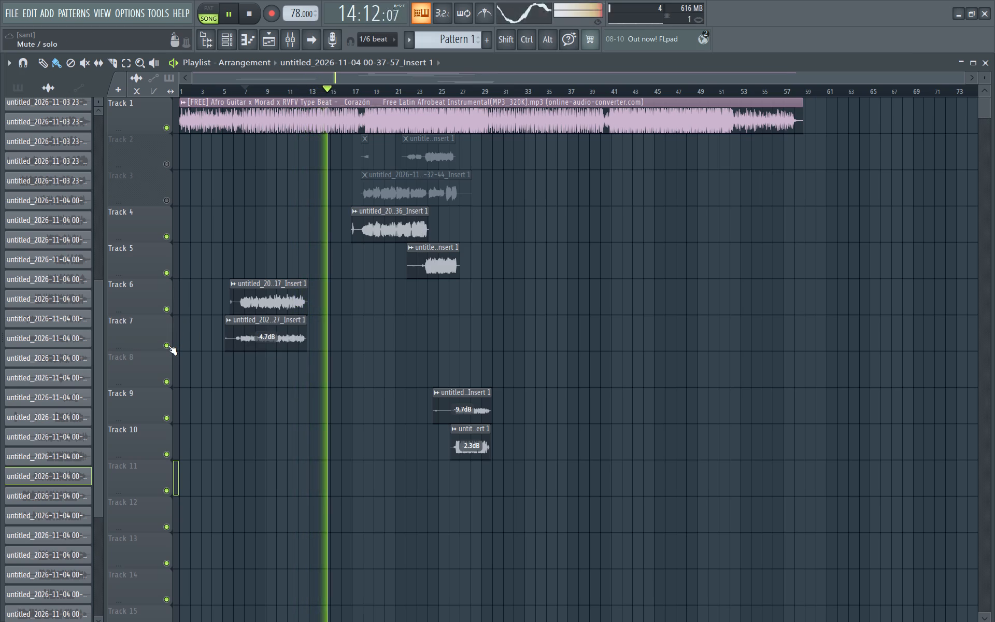
key("space")
key("space")
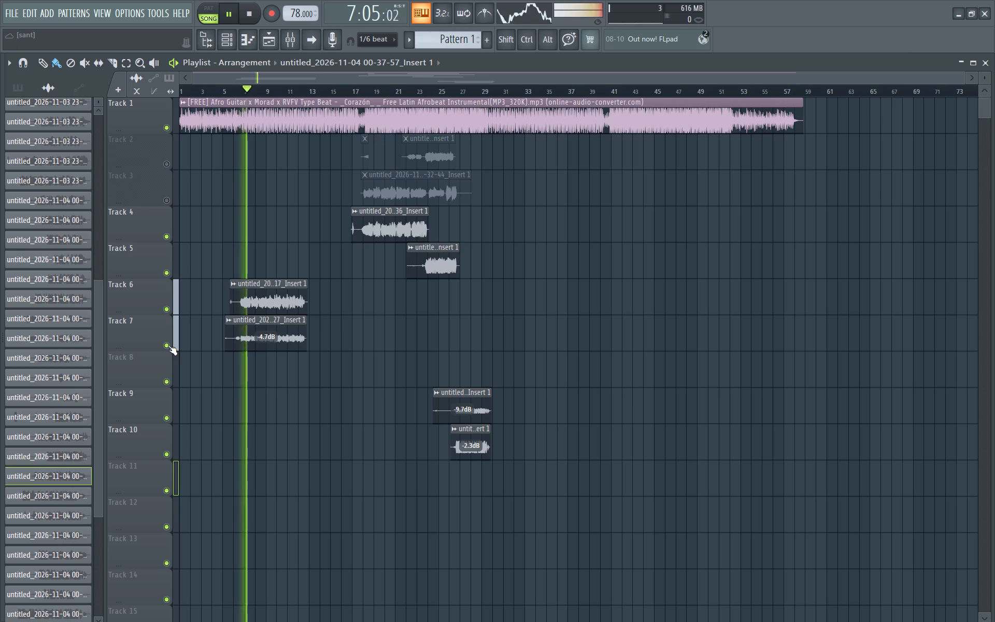
Lower the Track 7 clip's gain further to -7.0 dB, checking the blend from bar 5 with and without Track 6.
left_click_drag(266, 348, 271, 358)
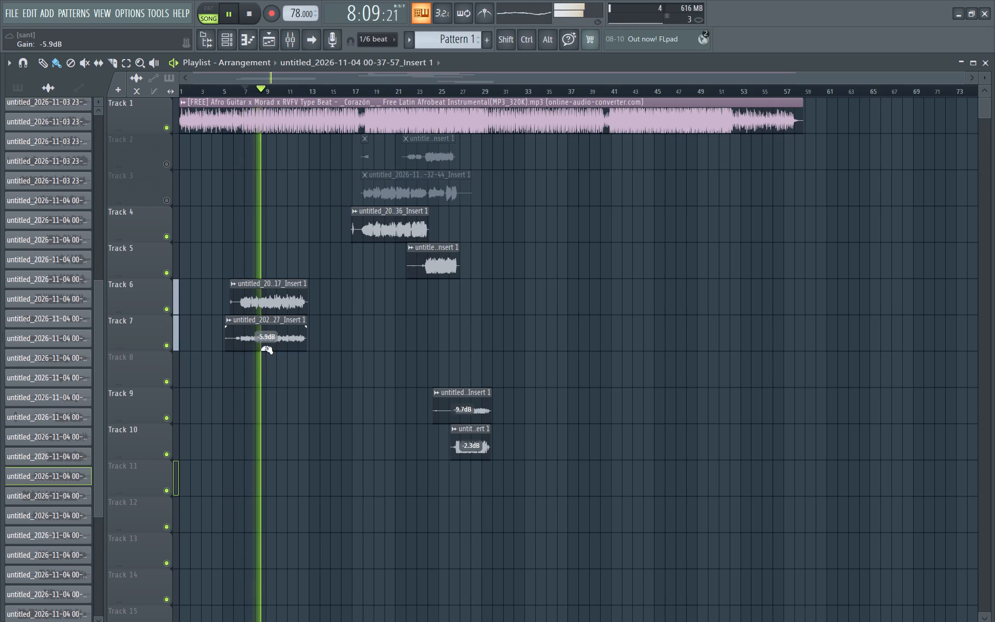
left_click(224, 89)
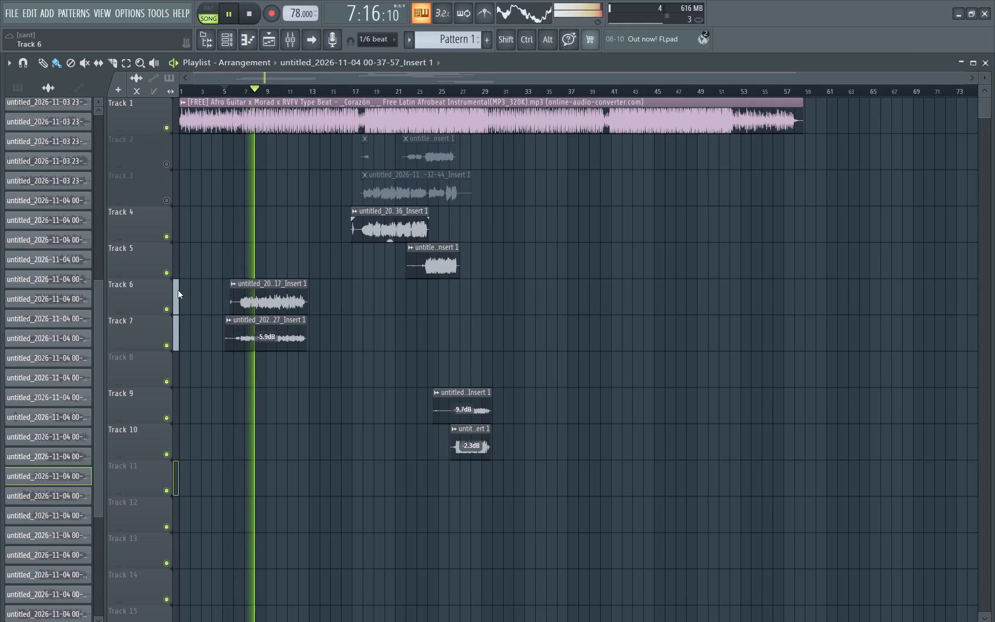
left_click(165, 309)
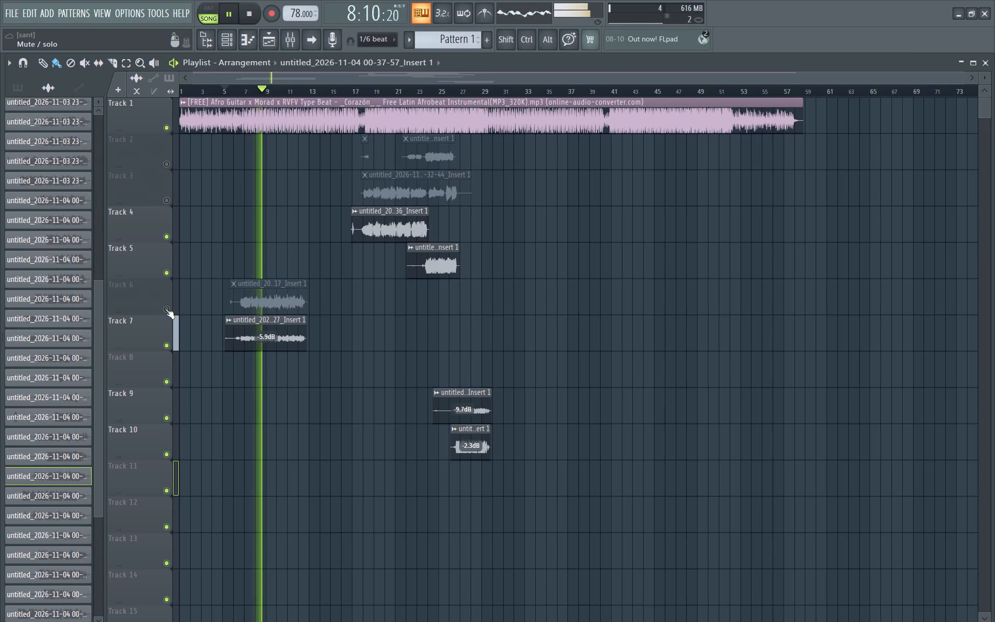
left_click(165, 309)
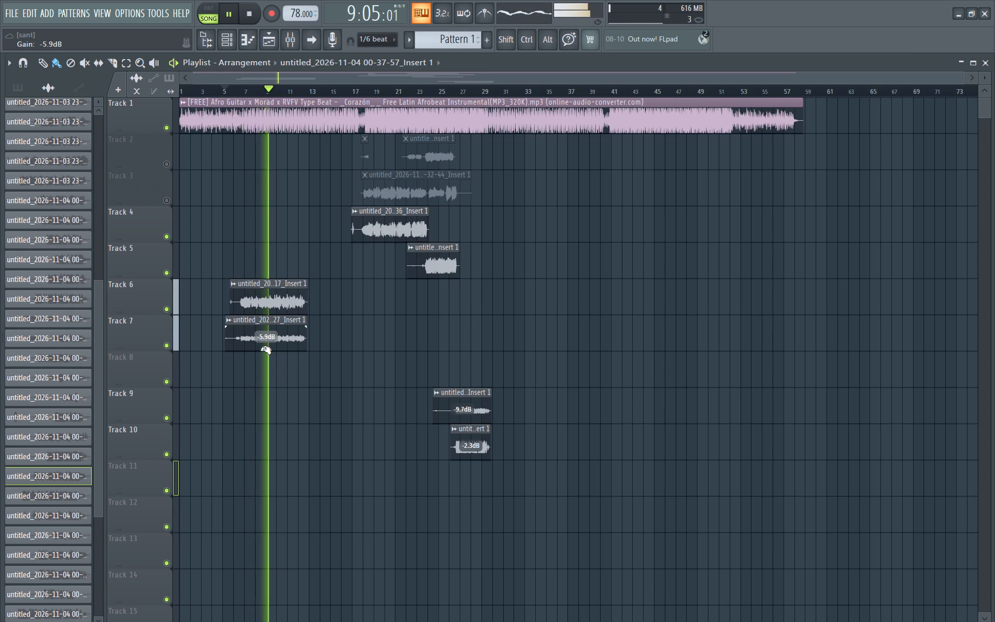
left_click_drag(264, 348, 264, 362)
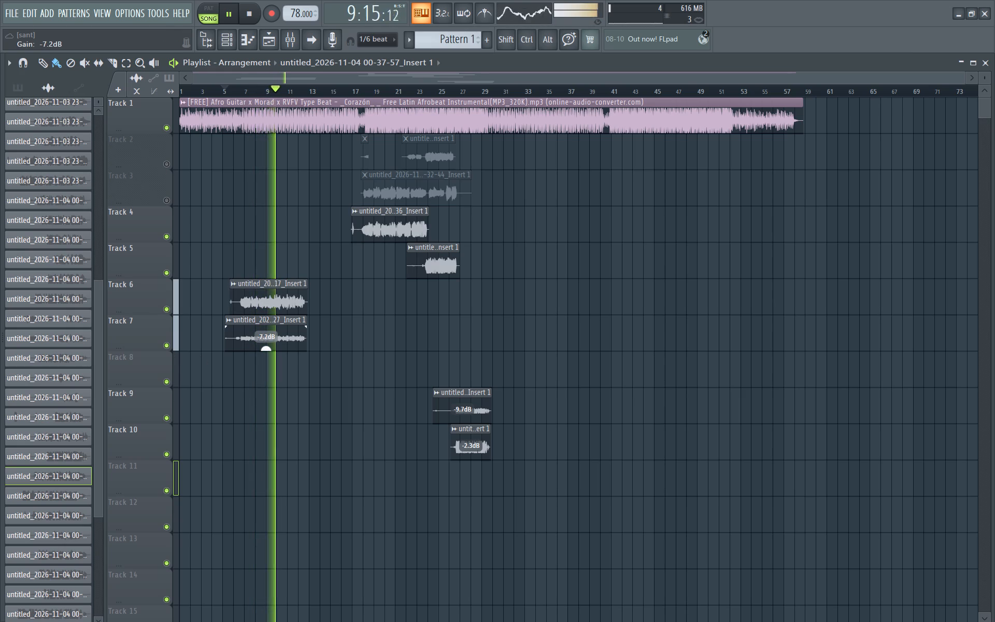
left_click_drag(264, 362, 264, 360)
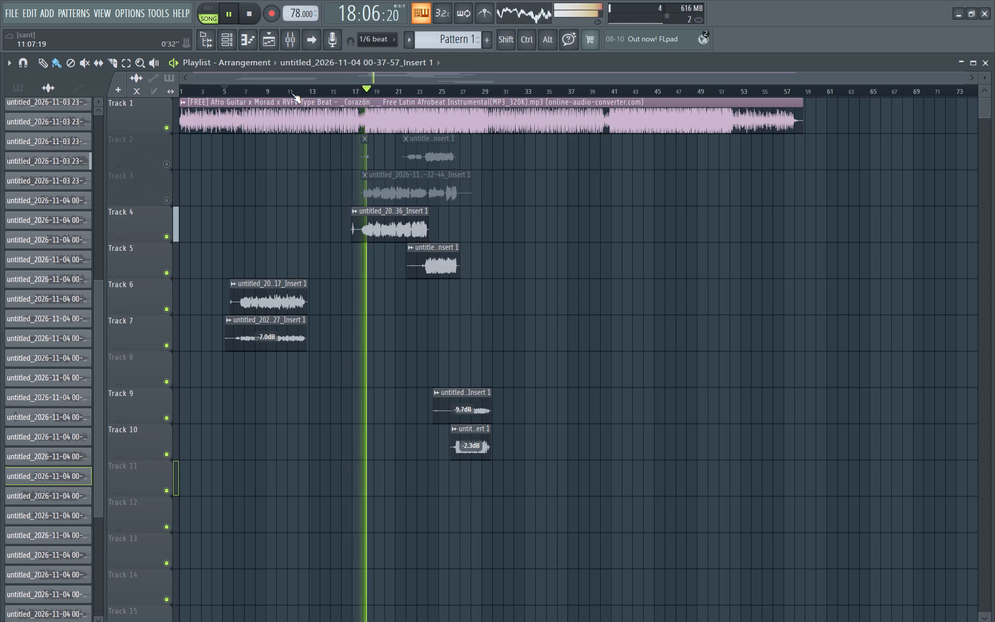
Play back the song repeatedly from bar 11 to hear the section leading into the Track 4 vocal.
left_click(292, 93)
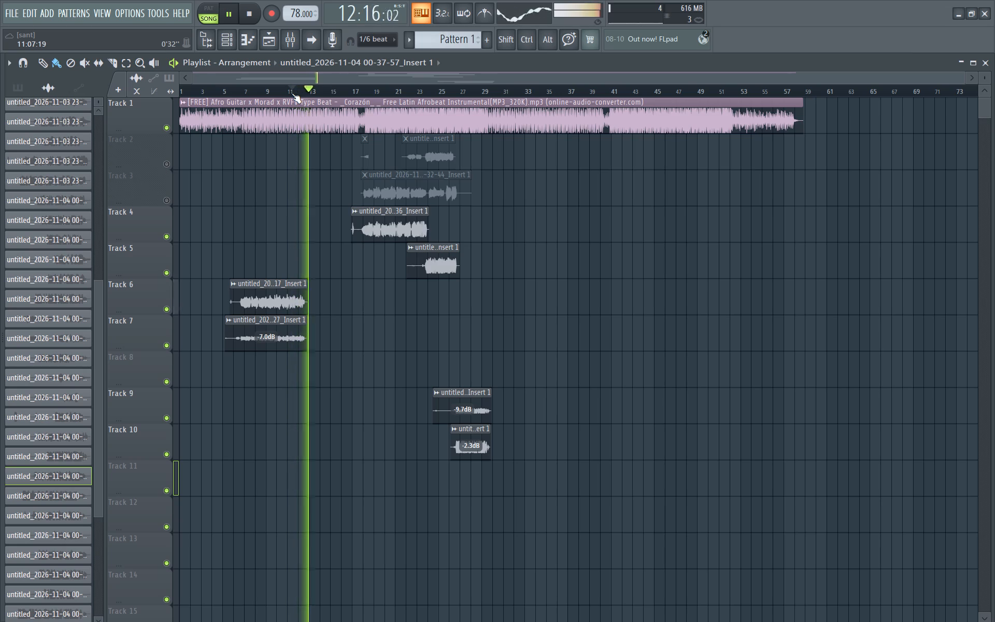
key("space")
key("space")
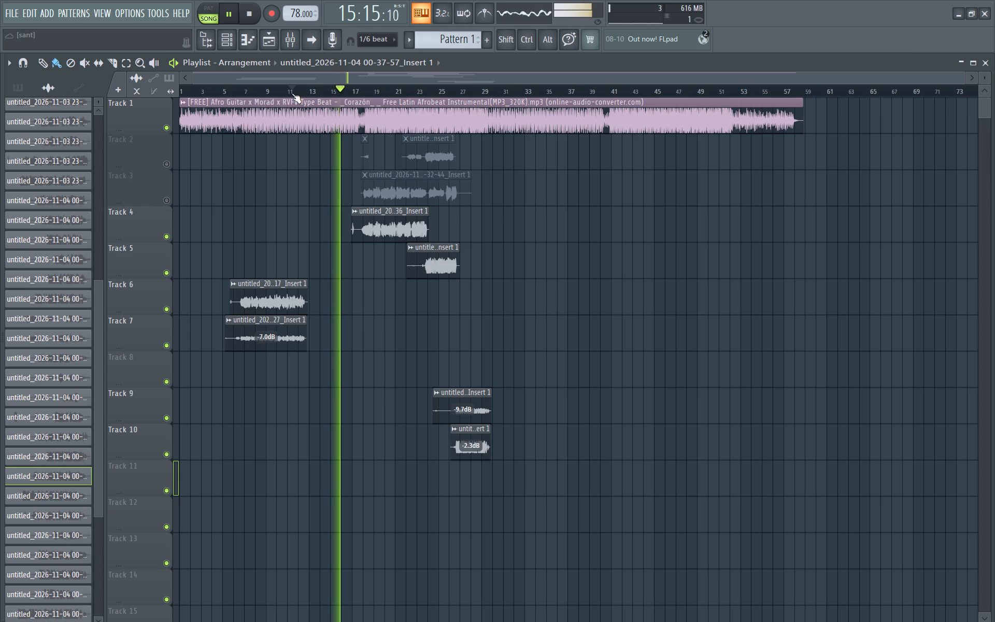
key("space")
key("space")
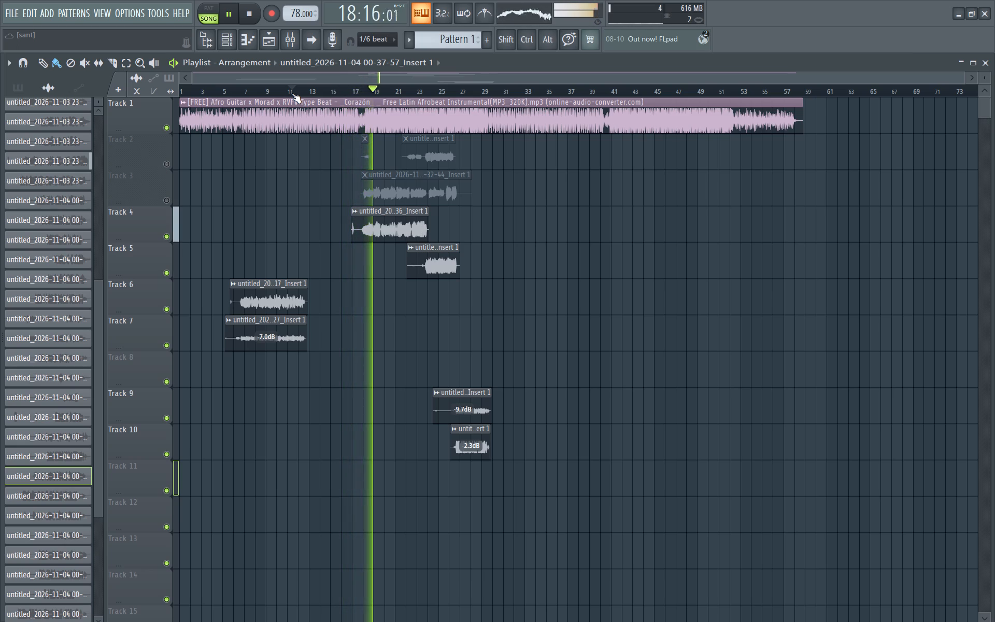
Replay the song repeatedly from bar 11 to rehearse the section leading into the Track 4 vocal.
key("space")
key("space")
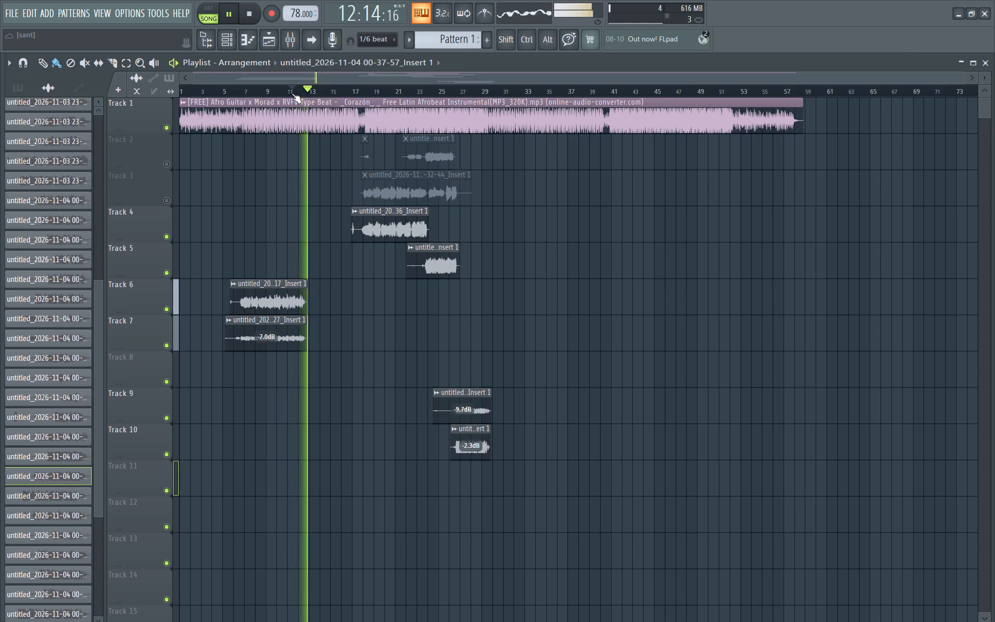
key("space")
key("space")
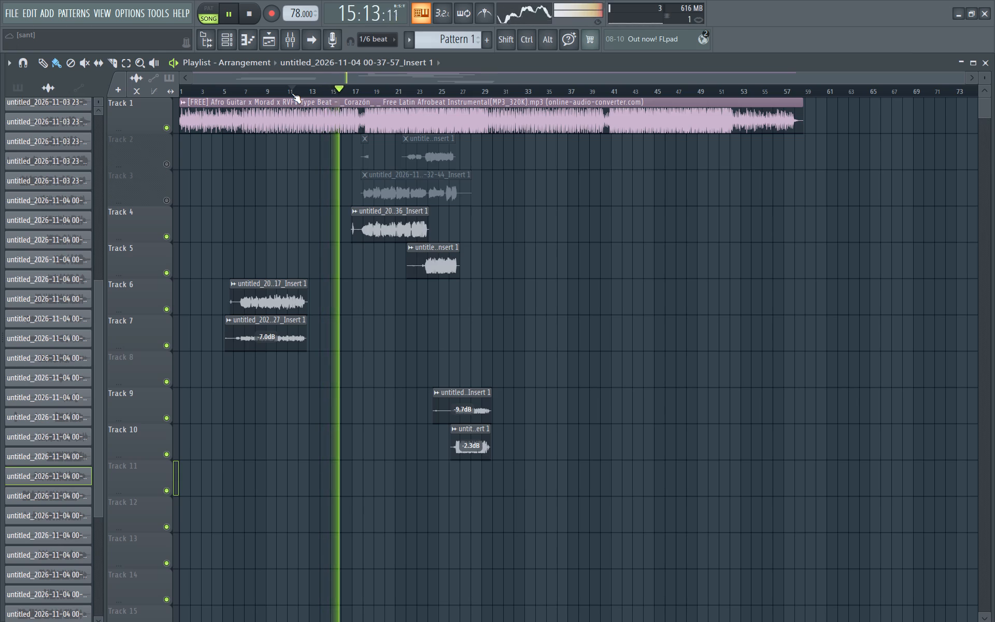
key("space")
key("space")
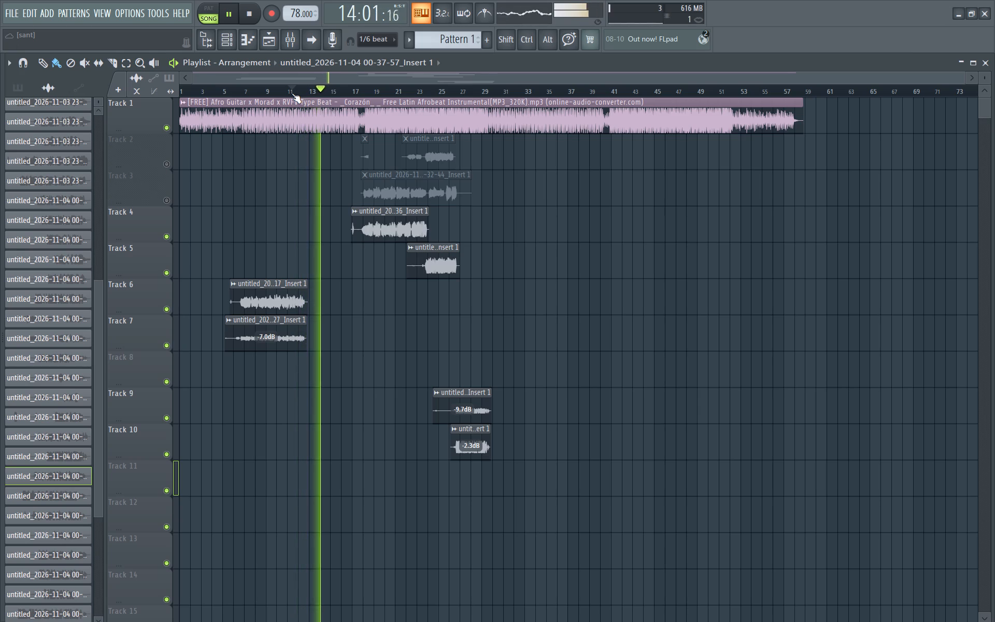
key("space")
key("space")
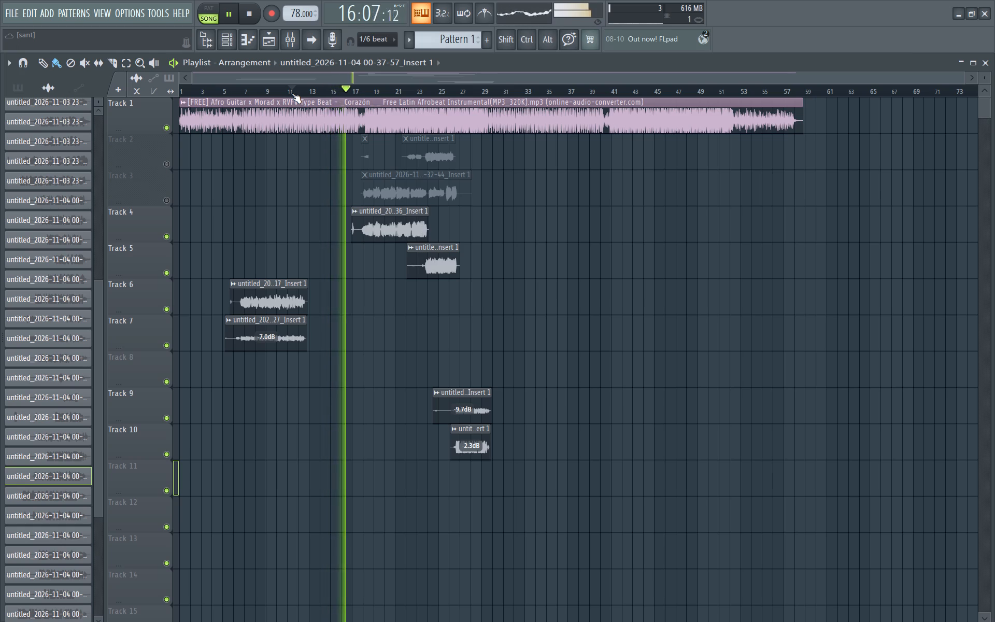
key("space")
key("space")
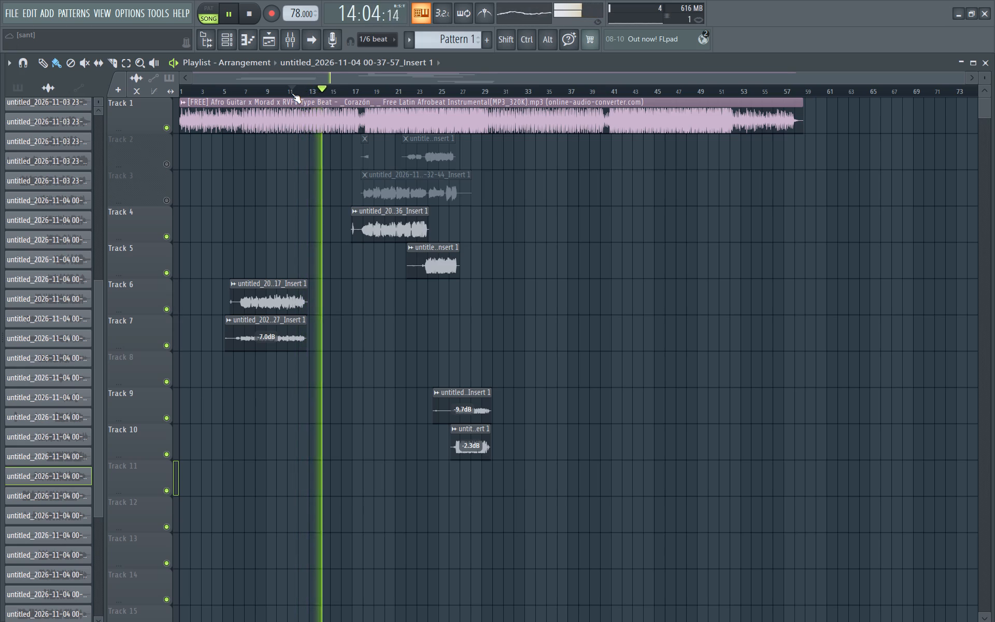
key("space")
key("space")
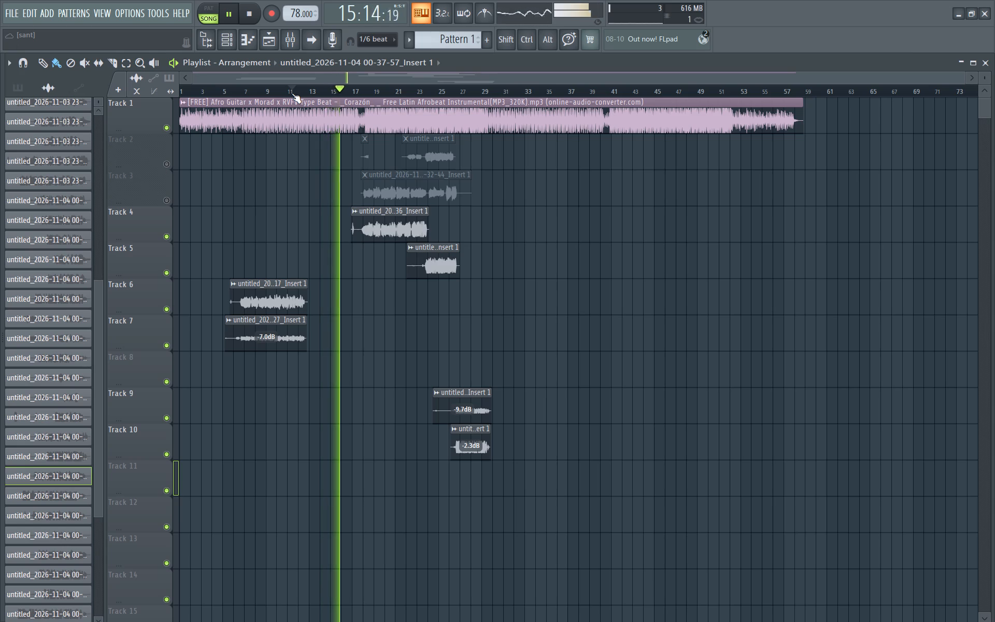
key("space")
key("space")
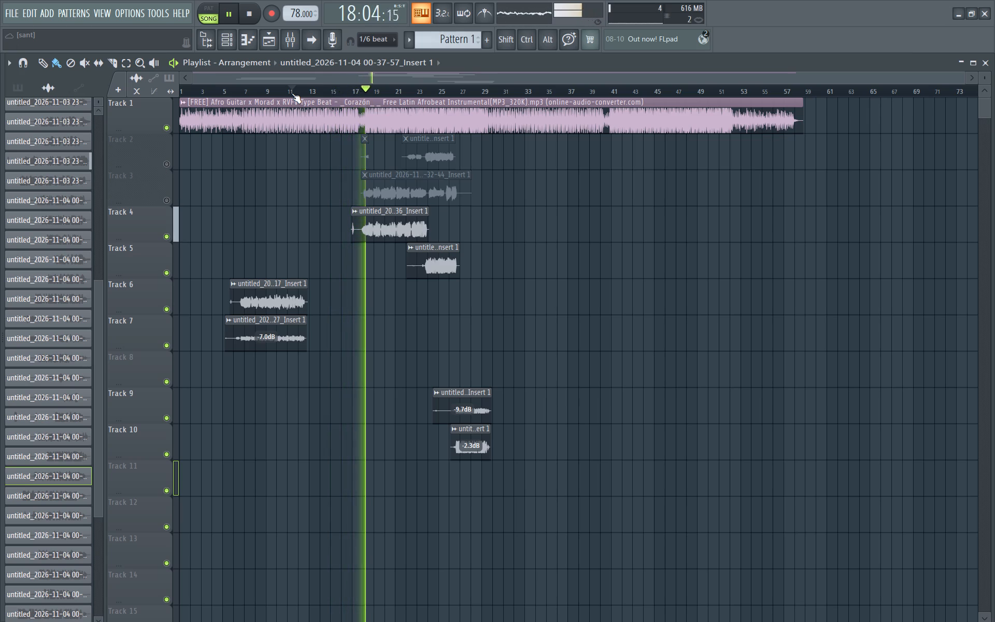
key("space")
key("space")
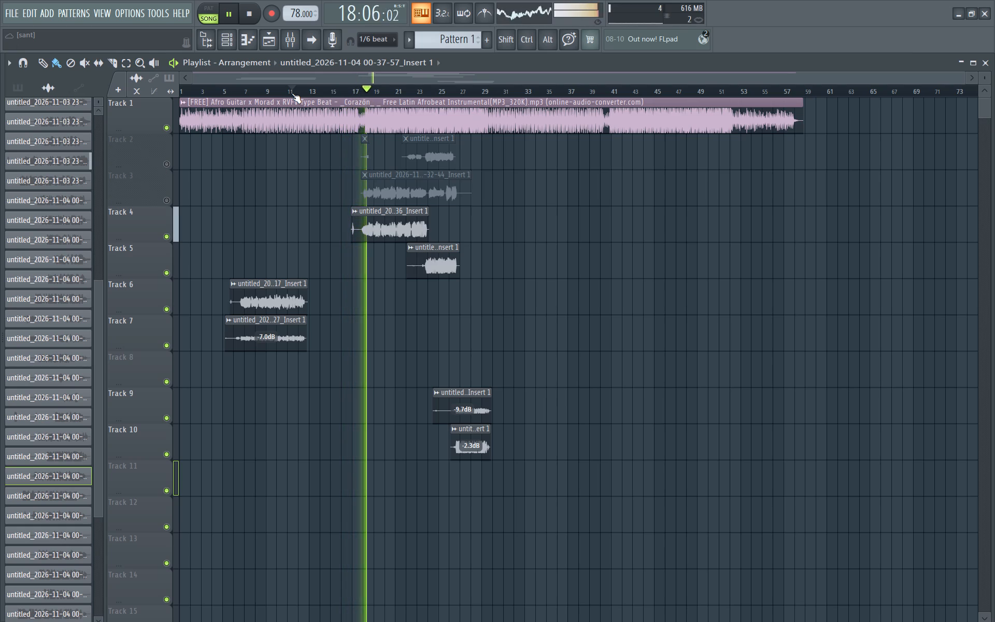
key("space")
key("space")
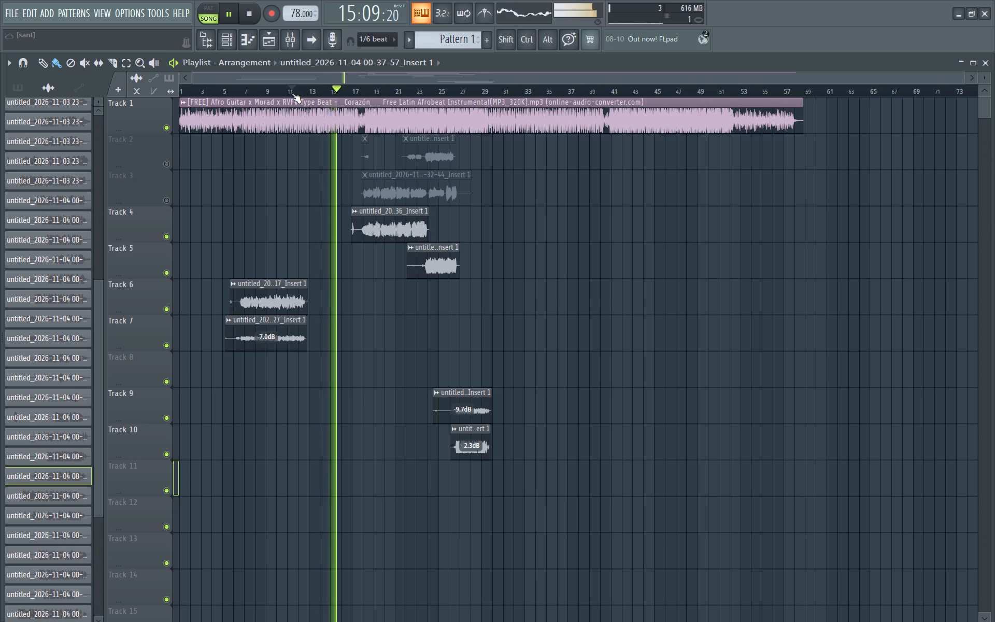
key("space")
key("space")
key("space")
key("space")
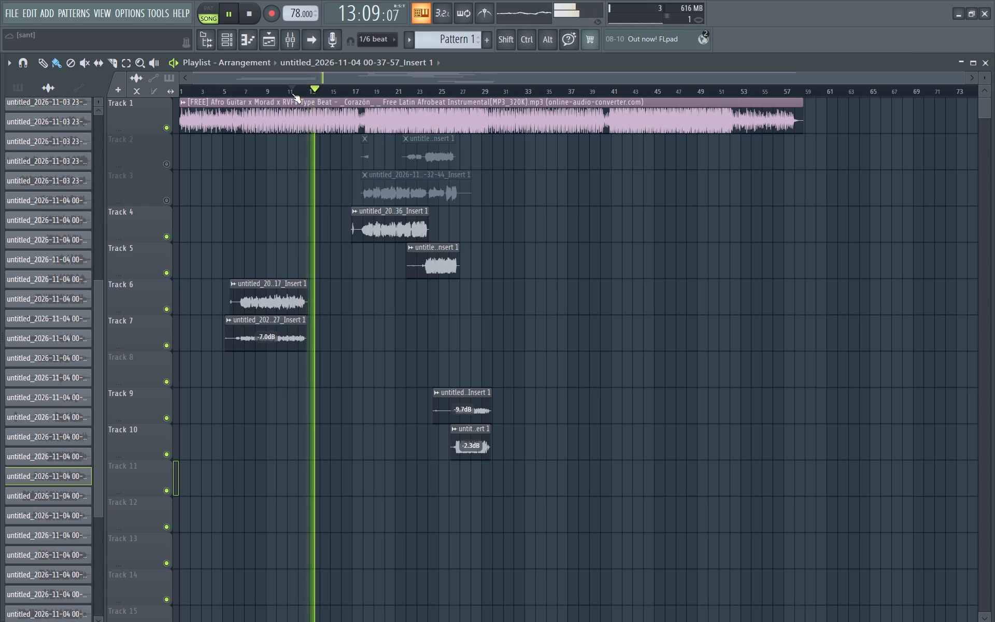
key("space")
key("space")
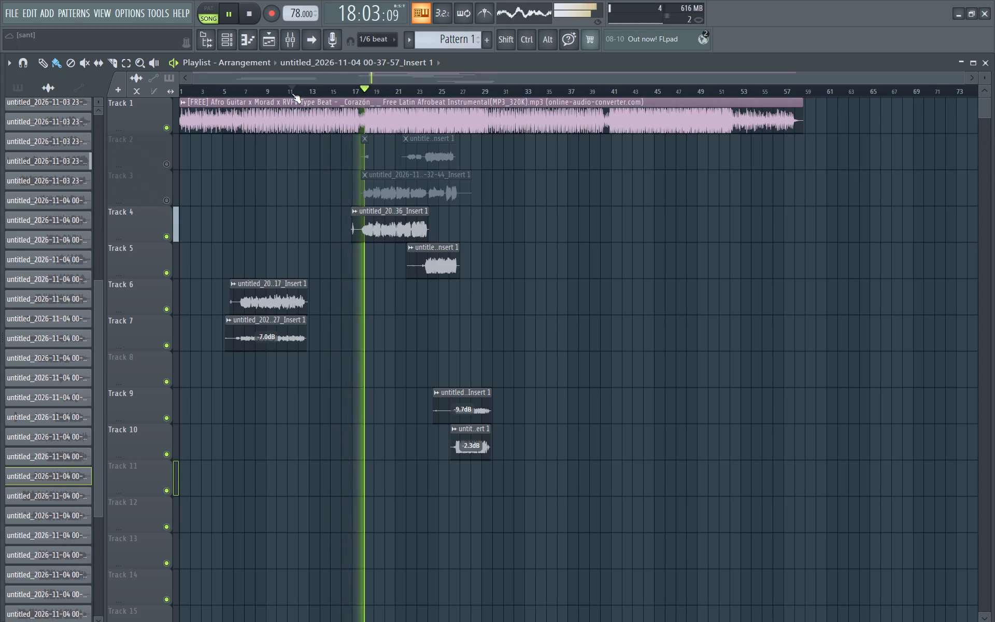
key("space")
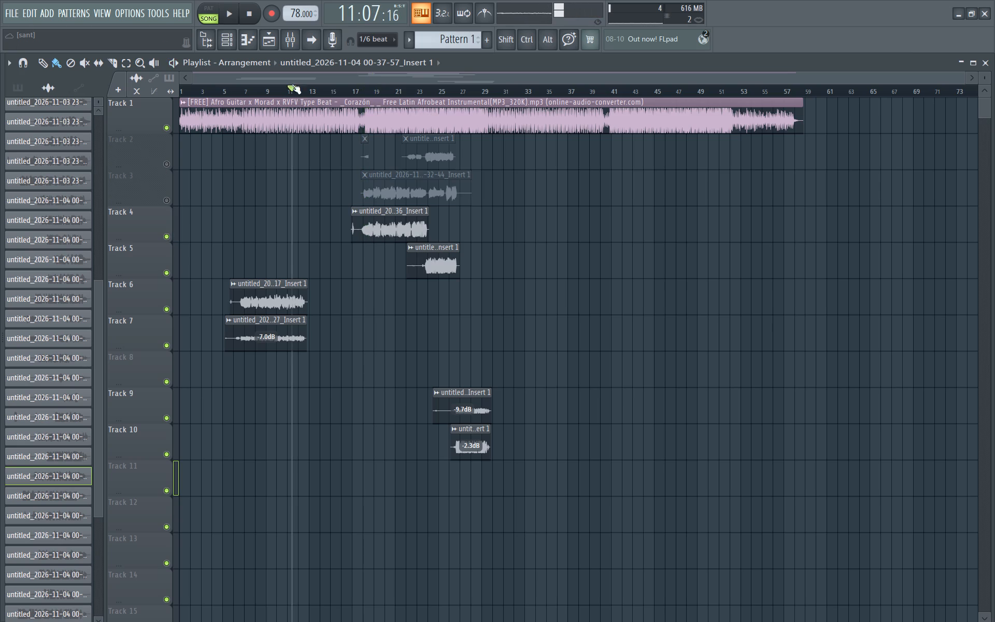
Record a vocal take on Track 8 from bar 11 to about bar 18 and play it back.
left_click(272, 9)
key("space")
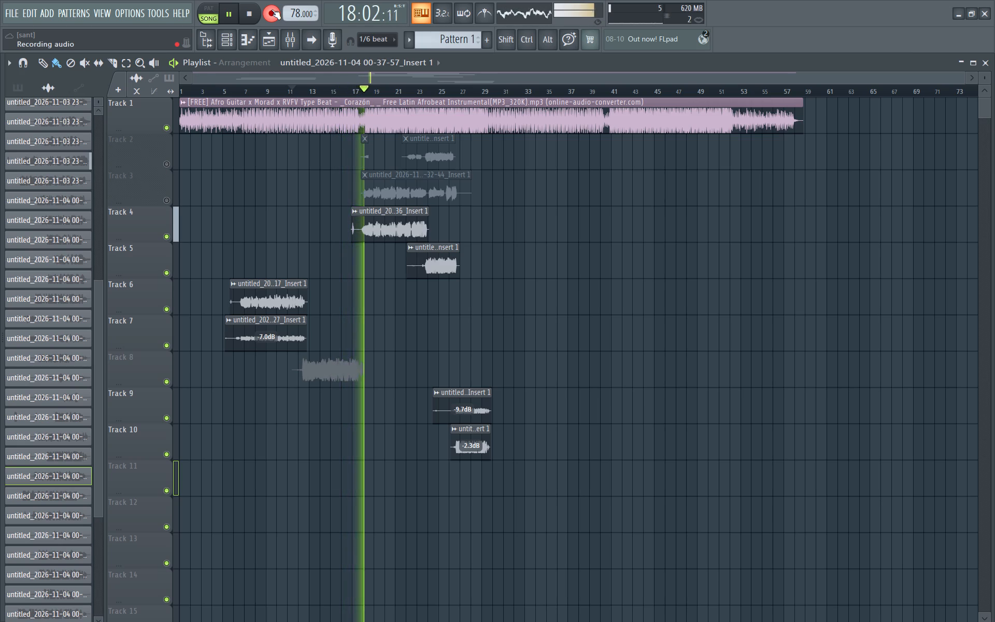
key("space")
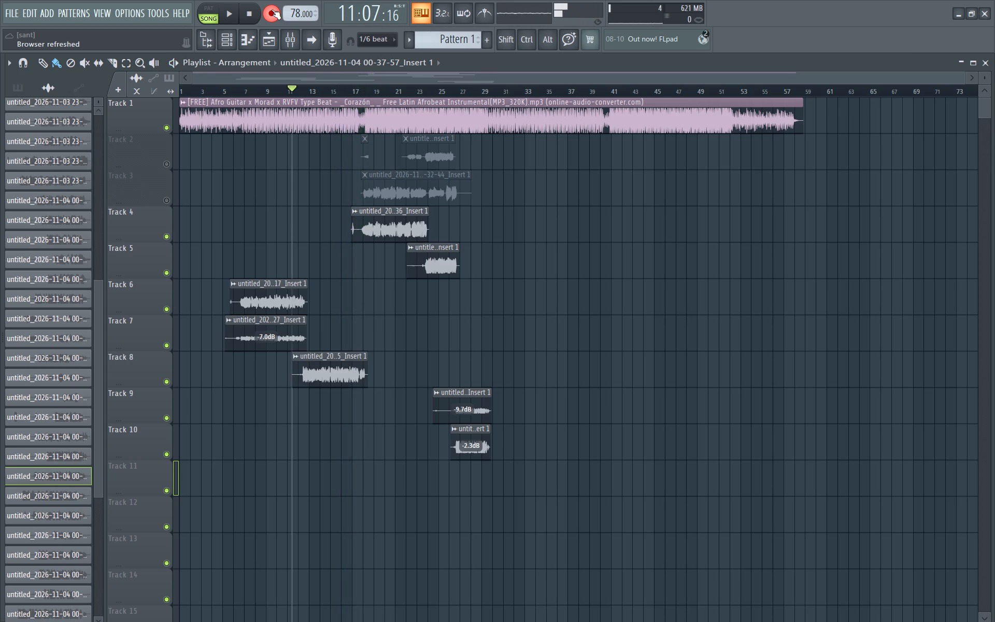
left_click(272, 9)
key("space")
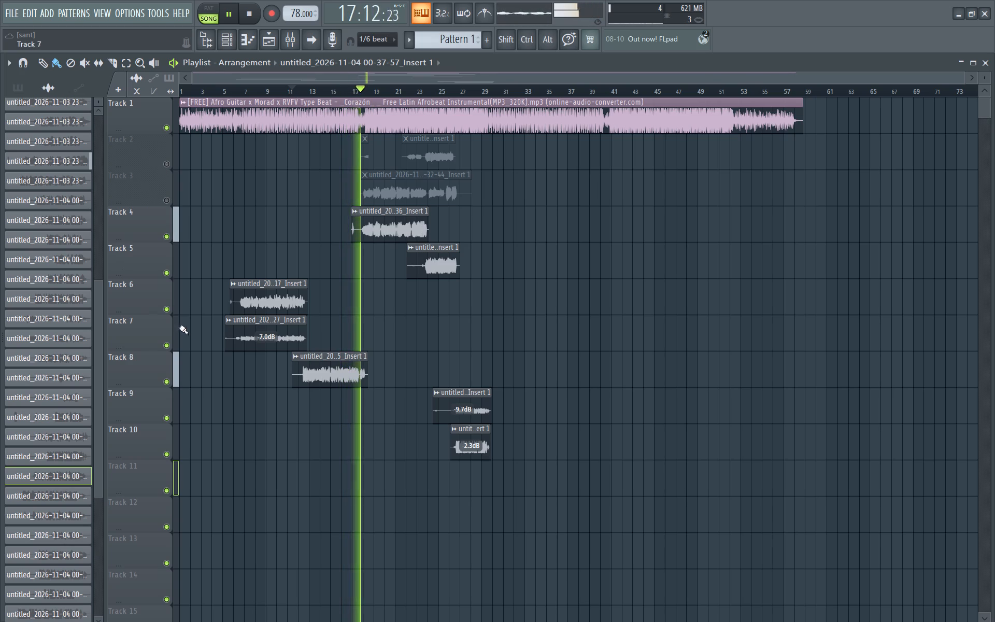
Mute Track 7 and Track 6.
left_click_drag(165, 349, 166, 310)
left_click(166, 310)
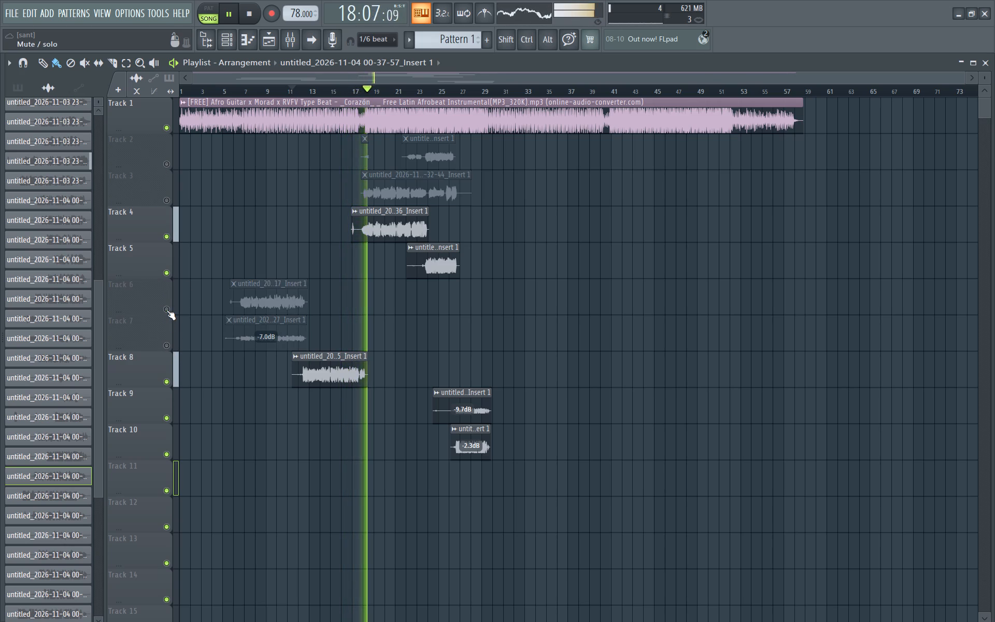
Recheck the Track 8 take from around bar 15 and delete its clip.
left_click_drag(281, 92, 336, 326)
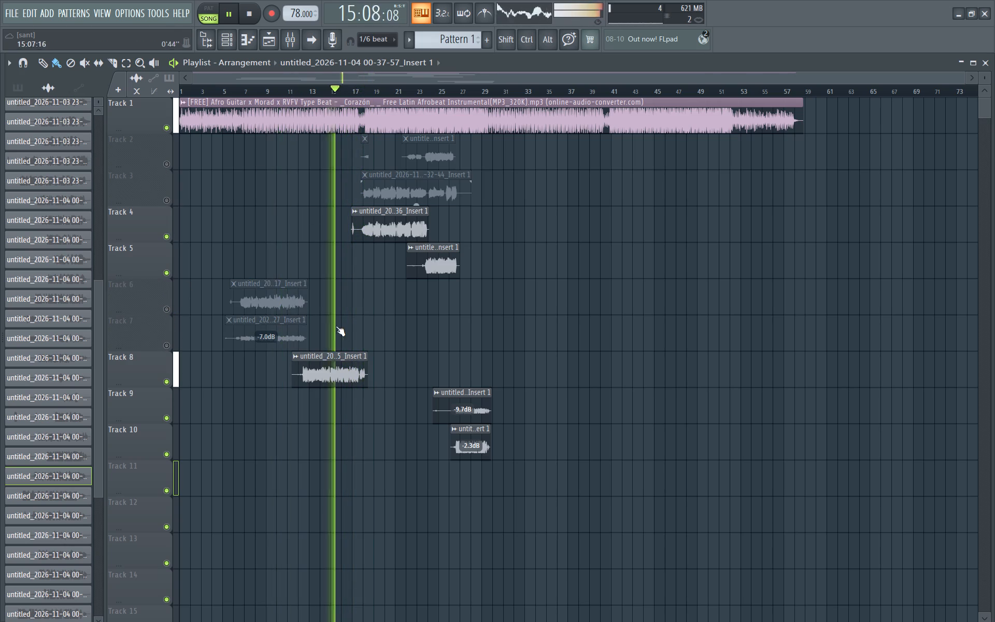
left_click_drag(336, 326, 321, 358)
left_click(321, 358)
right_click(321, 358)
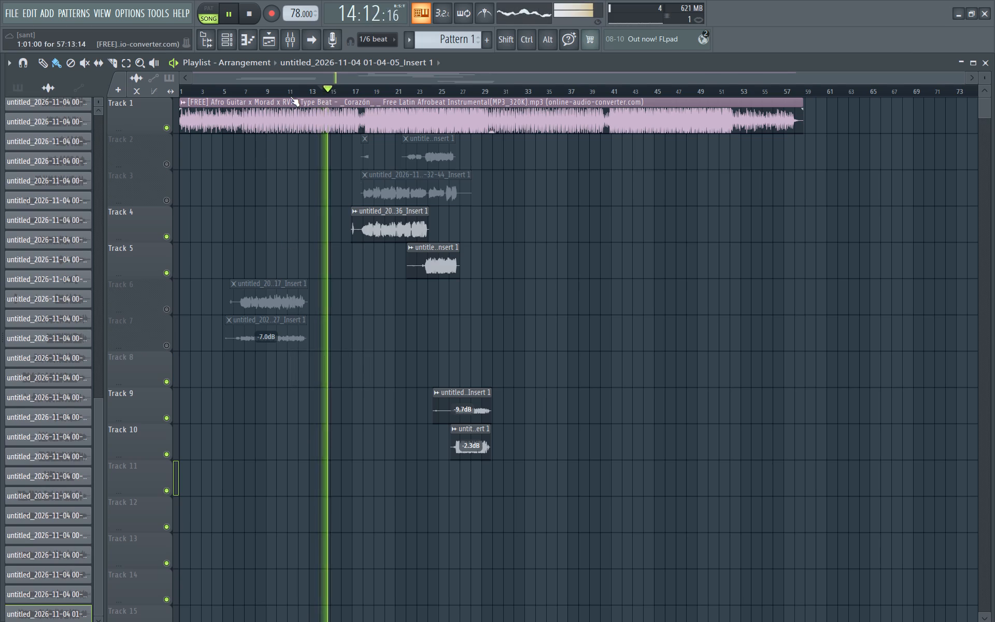
Play from about bar 10 and record a new vocal take on Track 8, running from about bar 11 to bar 18.
left_click(285, 93)
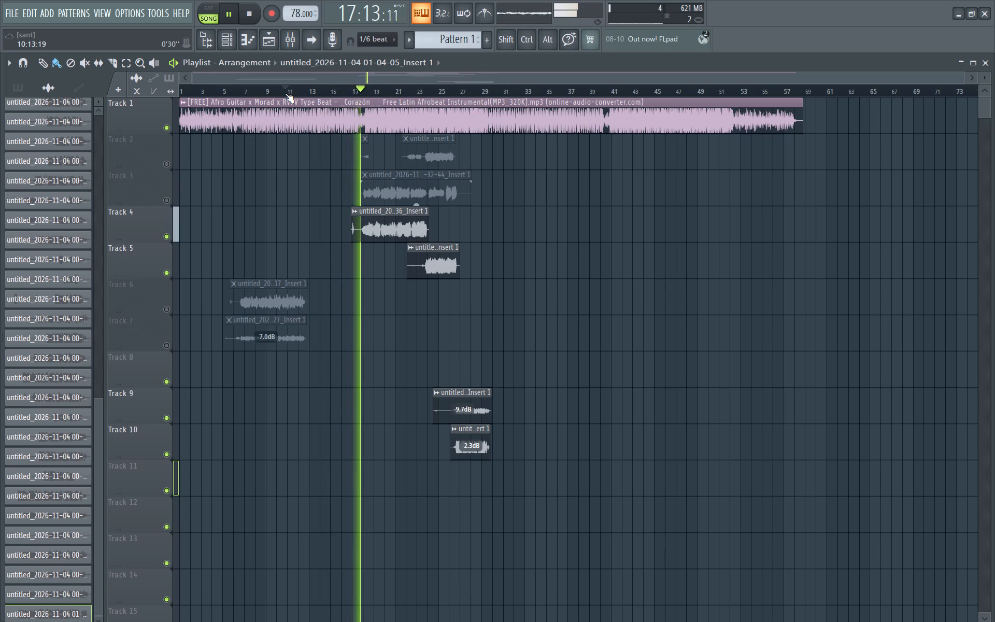
key("space")
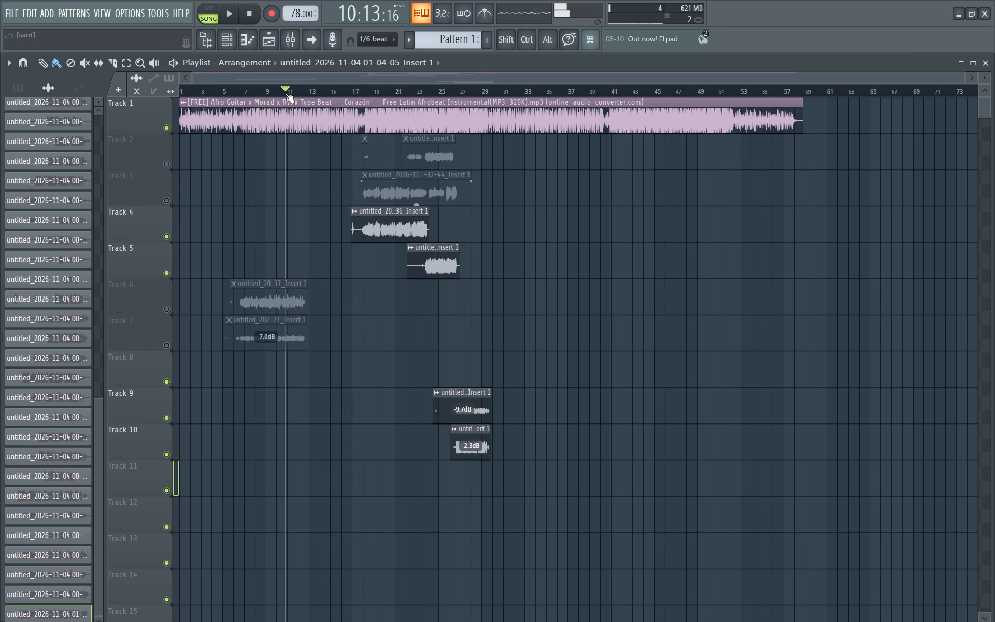
key("space")
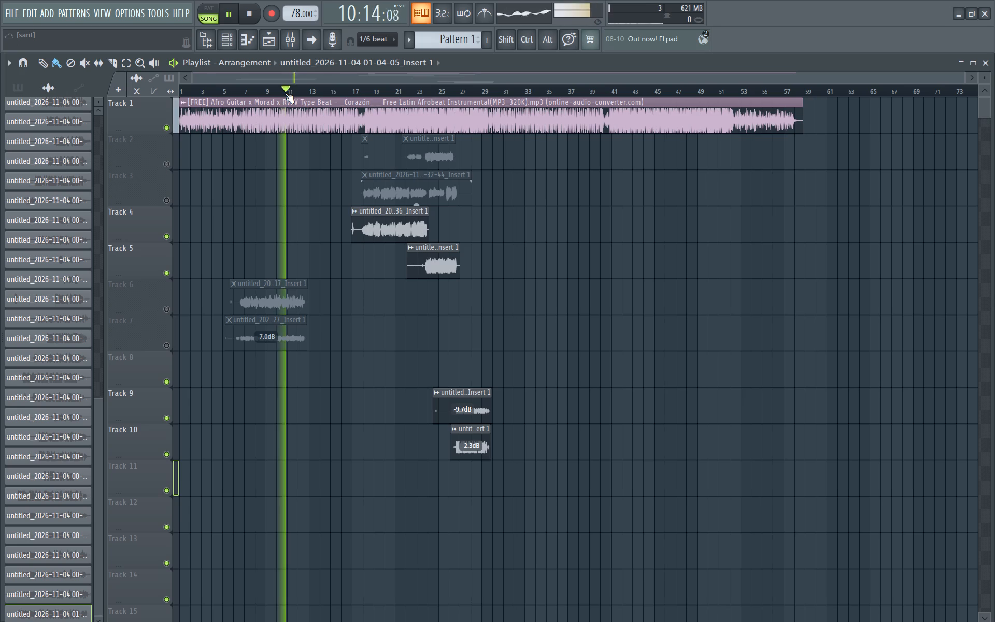
left_click(272, 6)
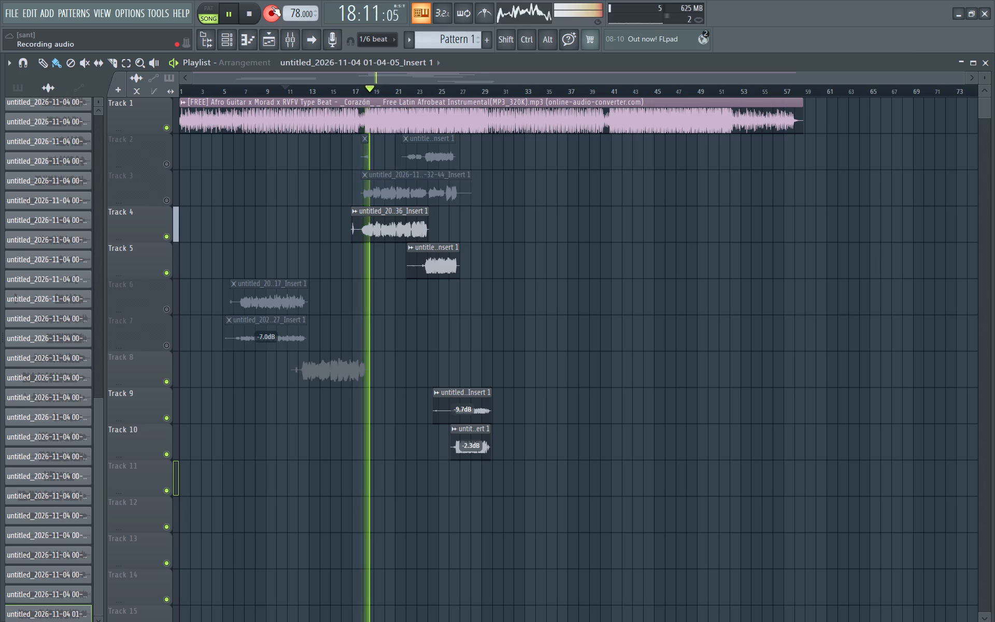
key("space")
left_click(272, 6)
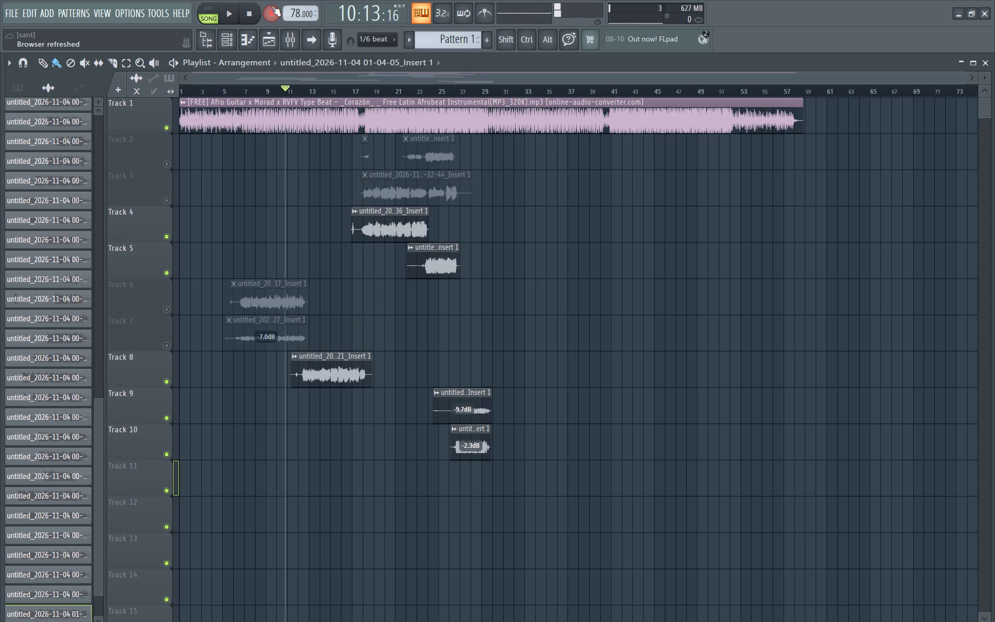
Play back the new Track 8 take from bar 10 and mute Track 8.
key("space")
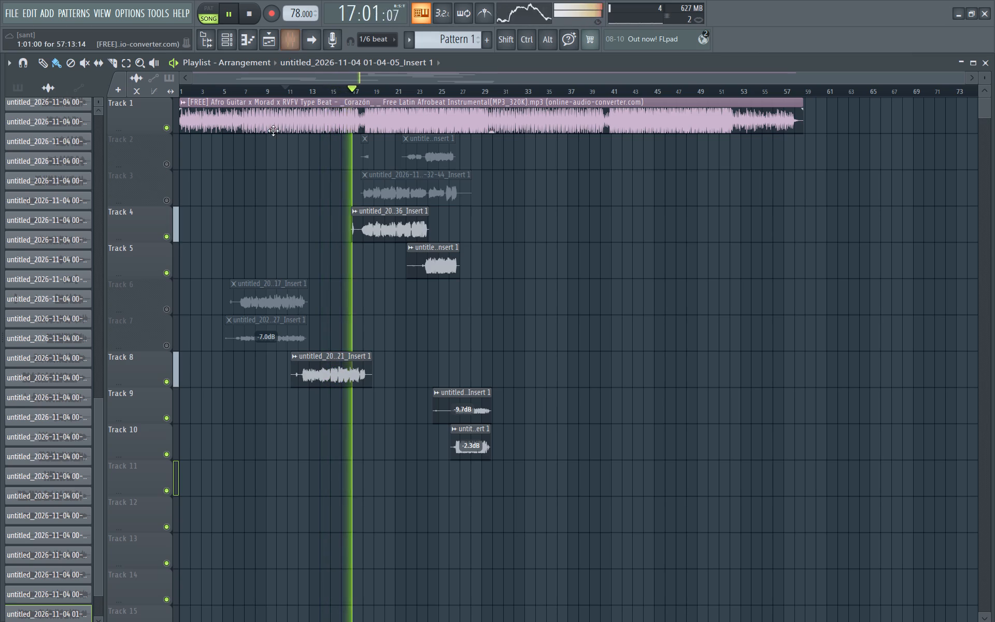
left_click(166, 380)
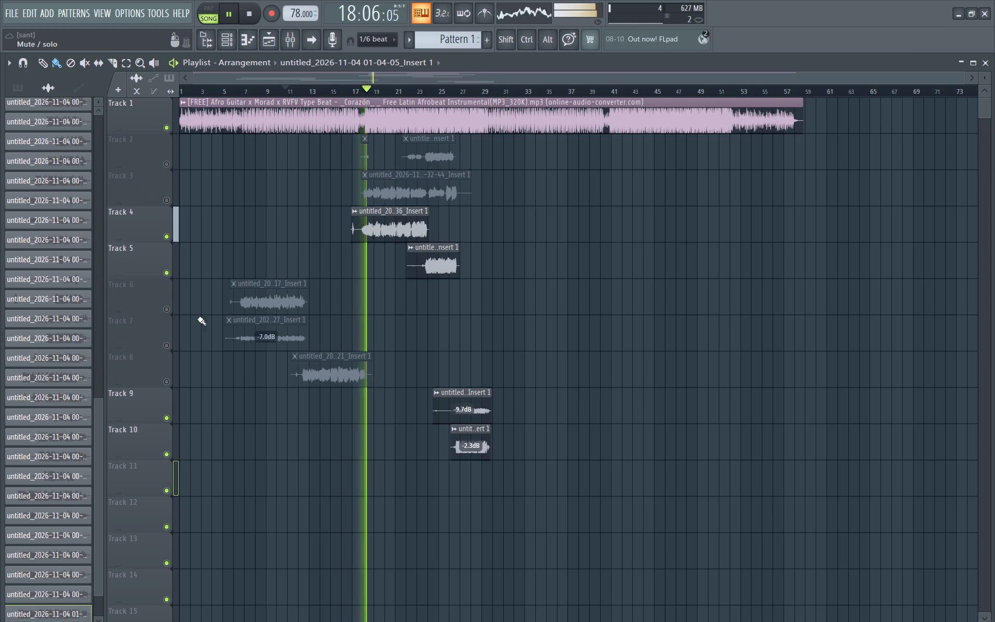
Replay the song repeatedly from bar 10 with Tracks 6, 7 and 8 muted to rehearse the next take.
left_click(283, 90)
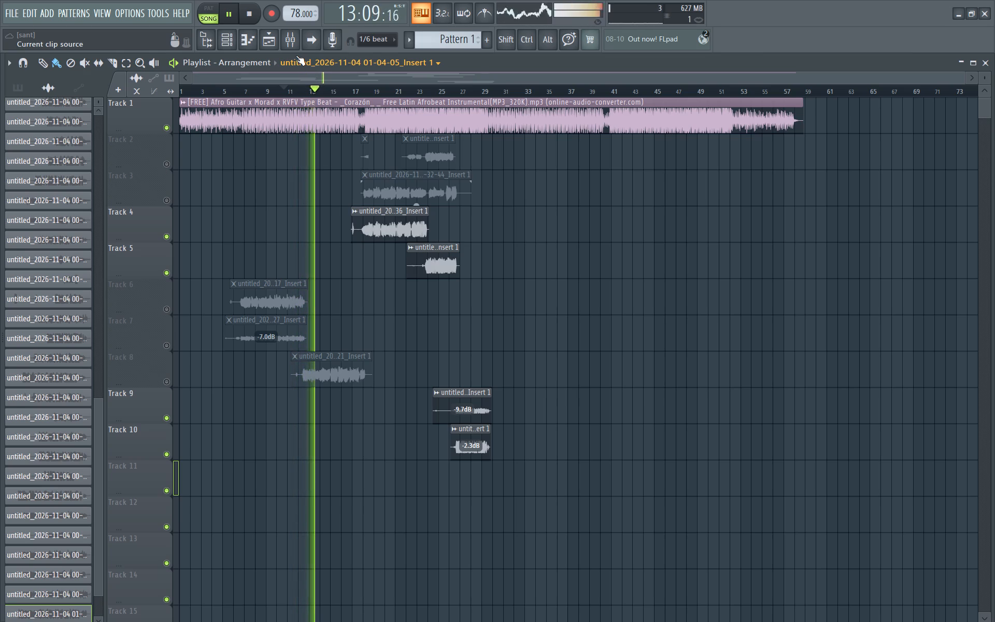
key("space")
key("space")
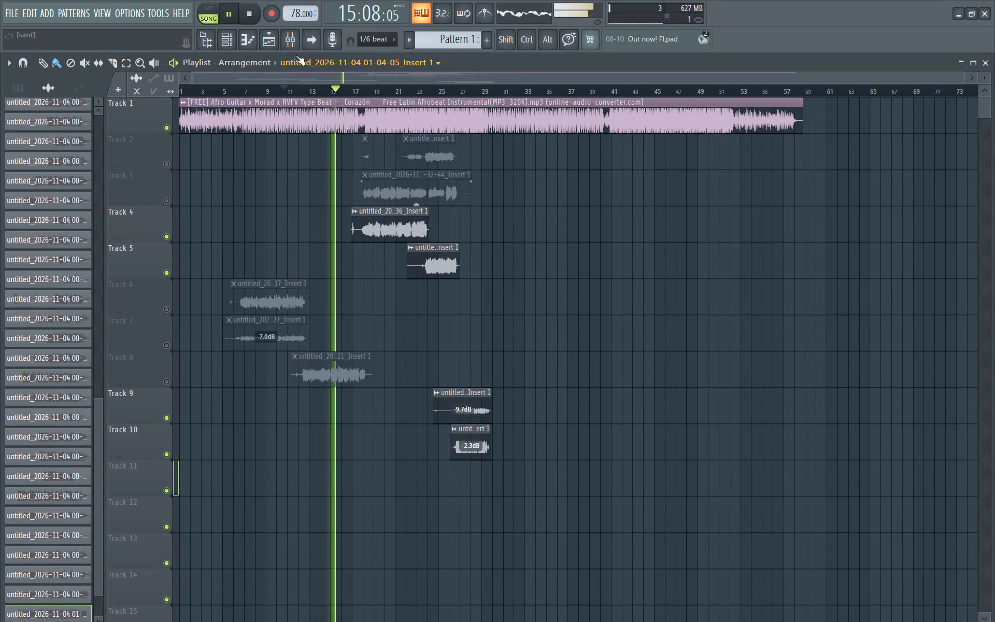
key("space")
key("space")
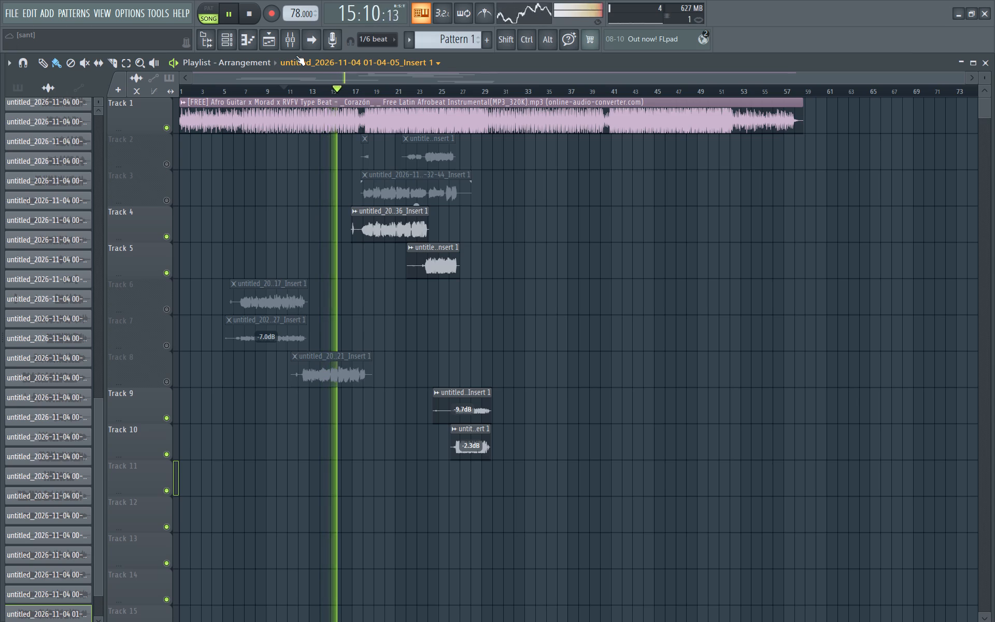
key("space")
key("space")
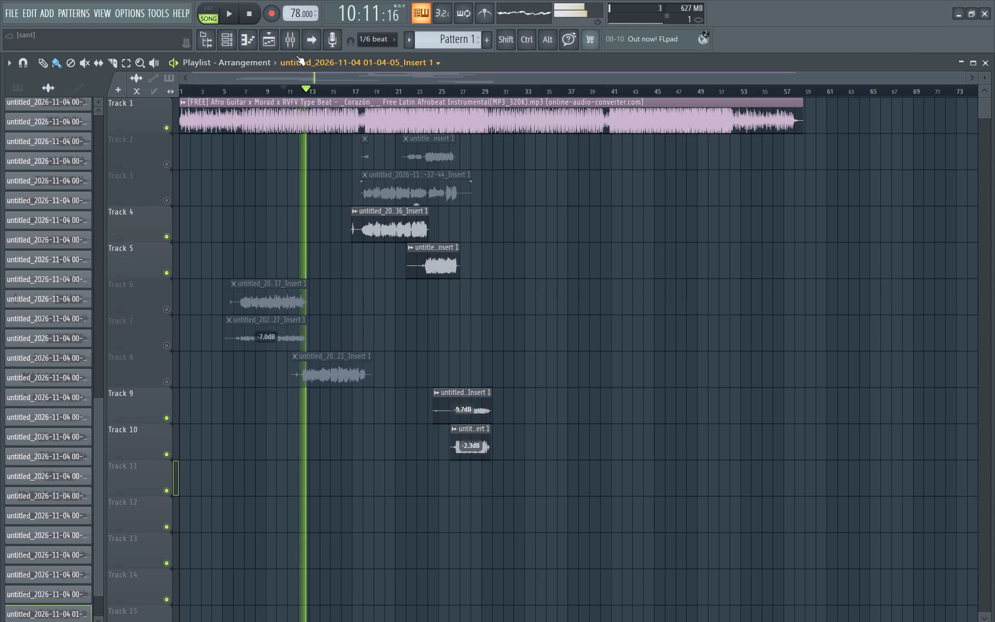
key("space")
key("space")
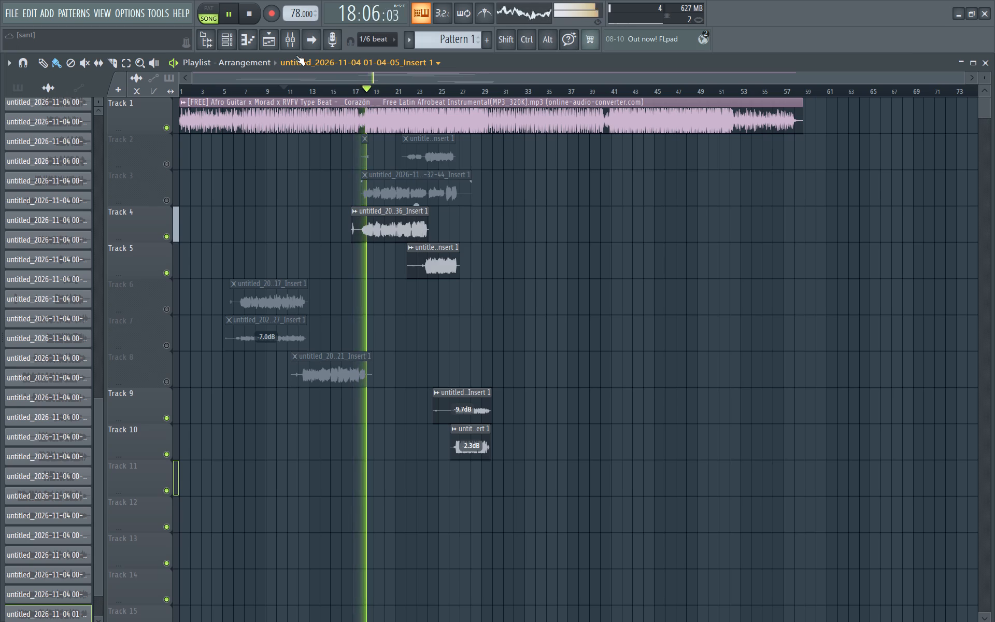
key("space")
key("space")
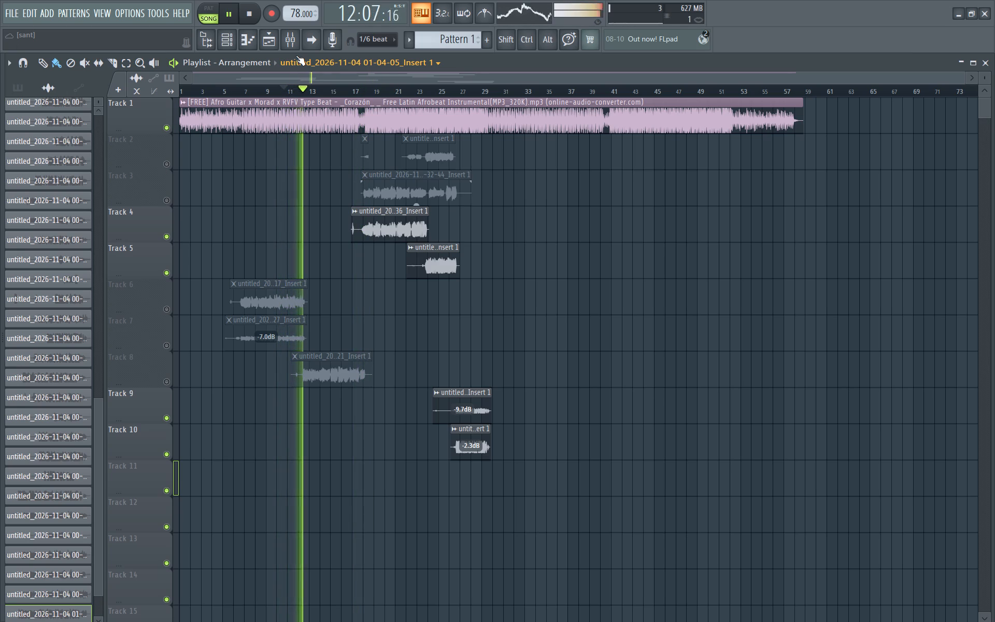
key("space")
key("space")
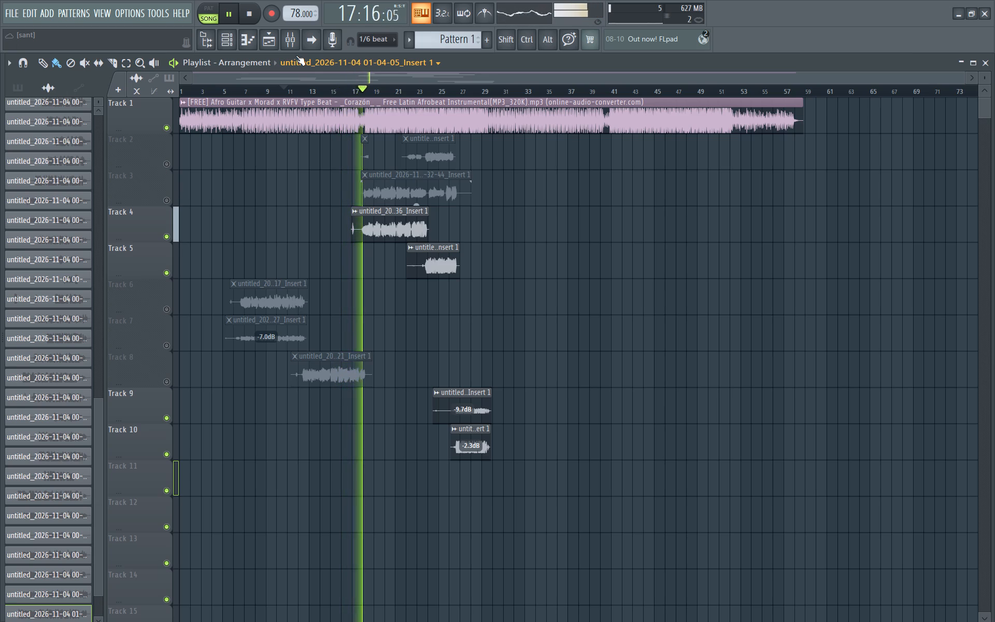
key("space")
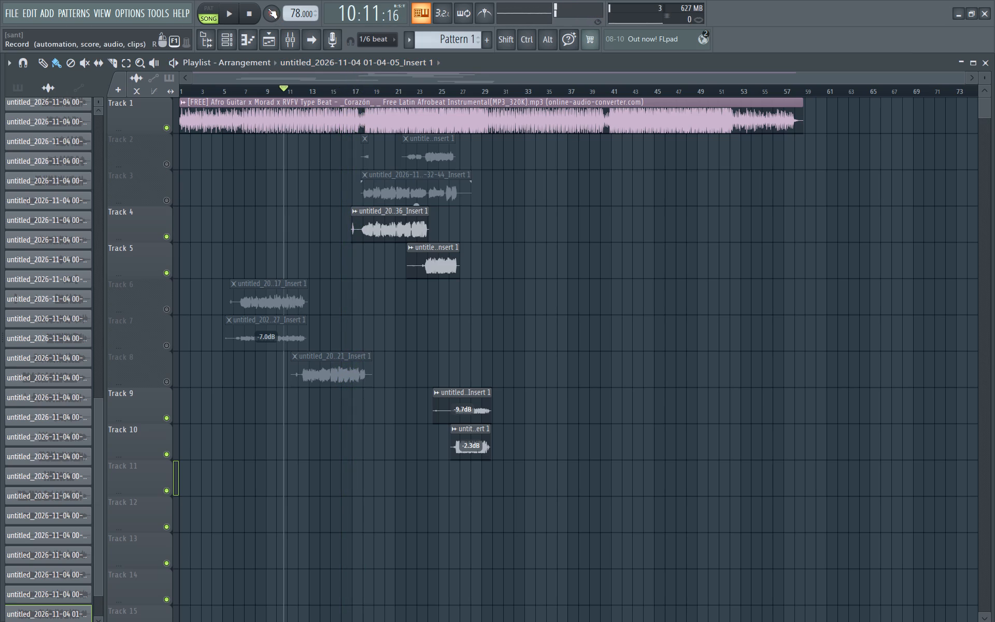
Record another vocal take on Track 11 from bar 10 to about bar 18.
left_click(268, 8)
key("space")
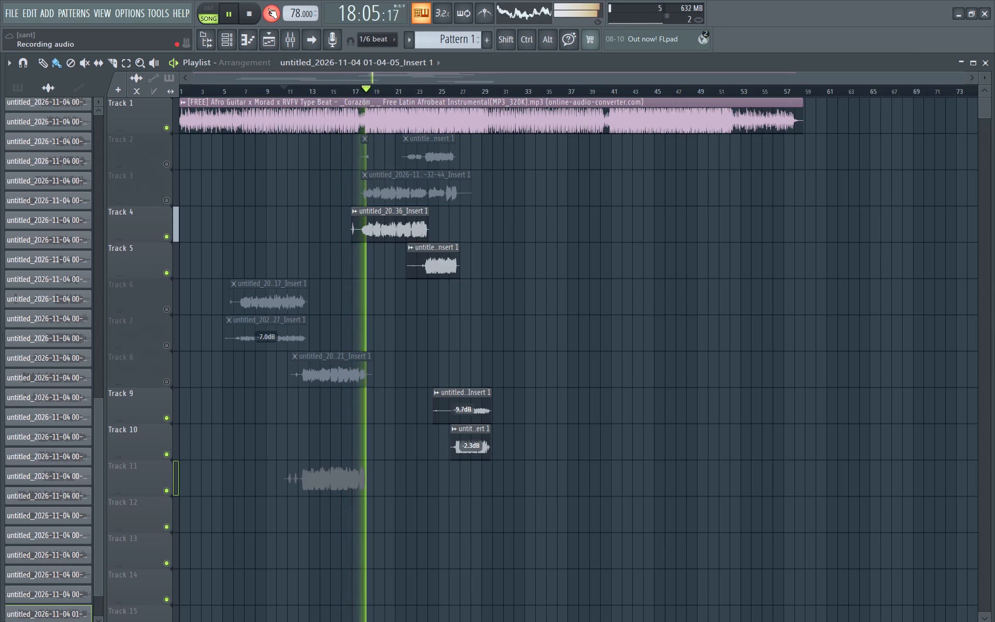
key("space")
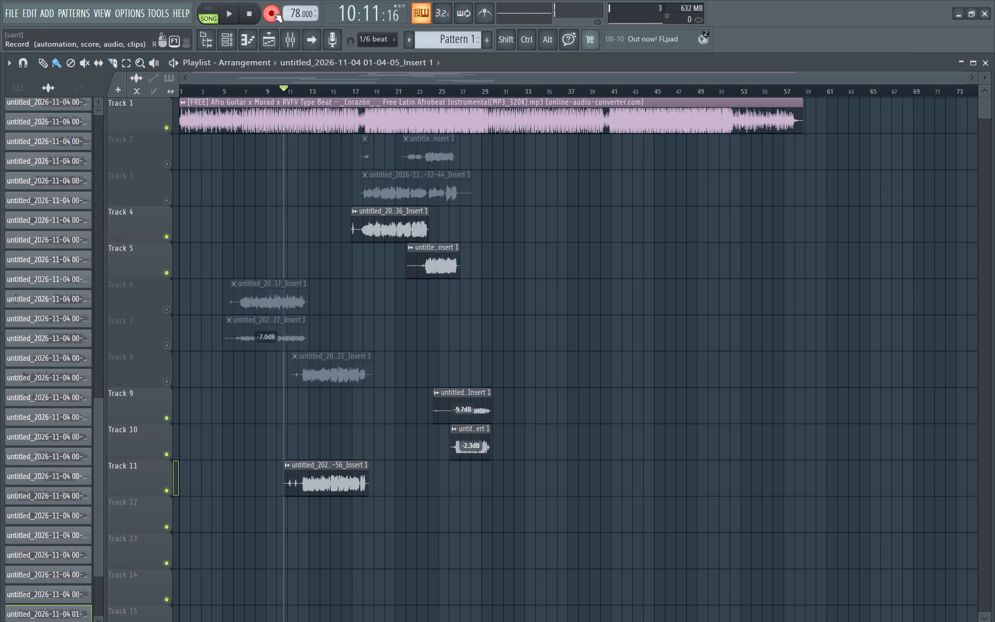
Disarm recording and play back the new Track 11 take from bar 10.
left_click(273, 12)
key("space")
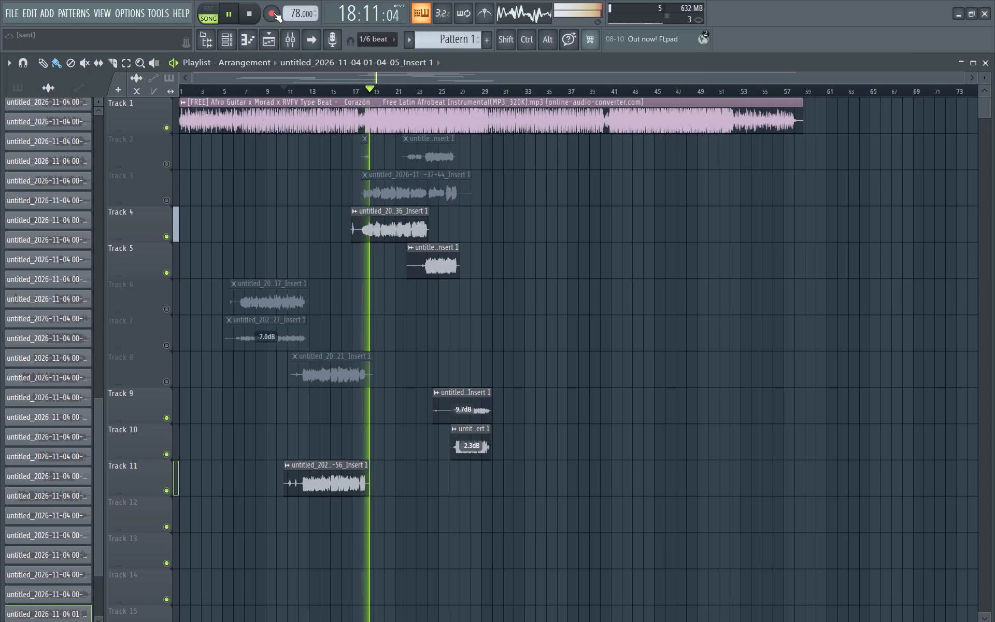
Delete the muted vocal take from Track 8.
right_click(322, 370)
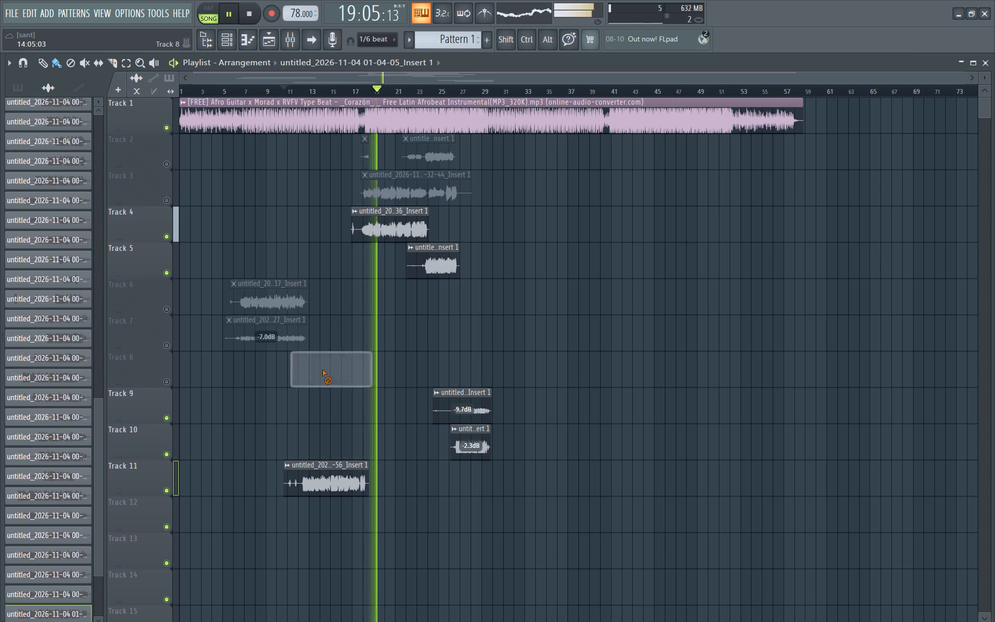
Unmute Track 7 and Track 6 so their vocal takes play again.
left_click_drag(167, 344, 168, 314)
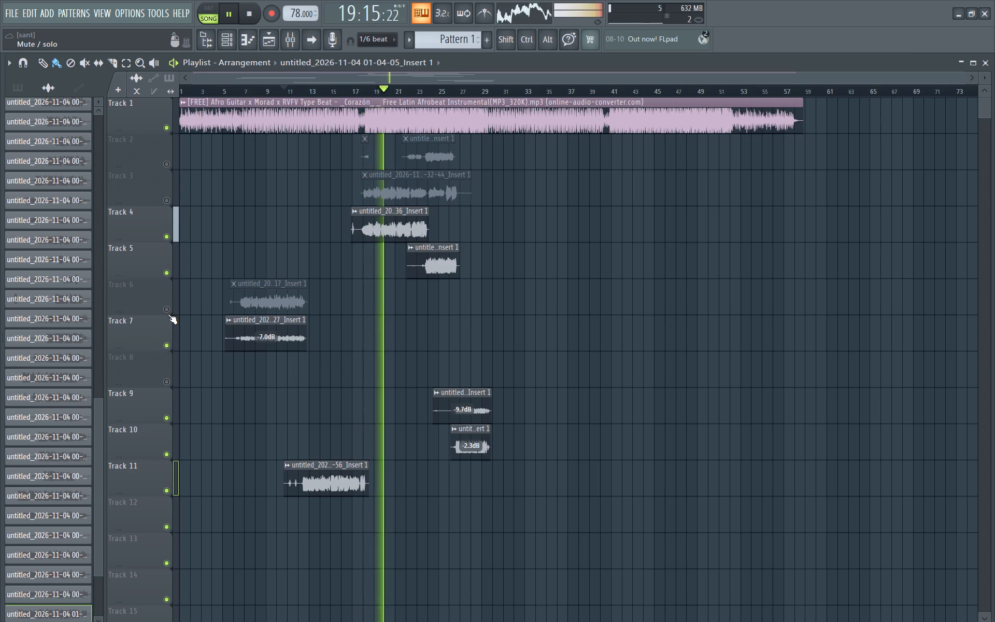
left_click_drag(168, 314, 169, 312)
left_click(169, 312)
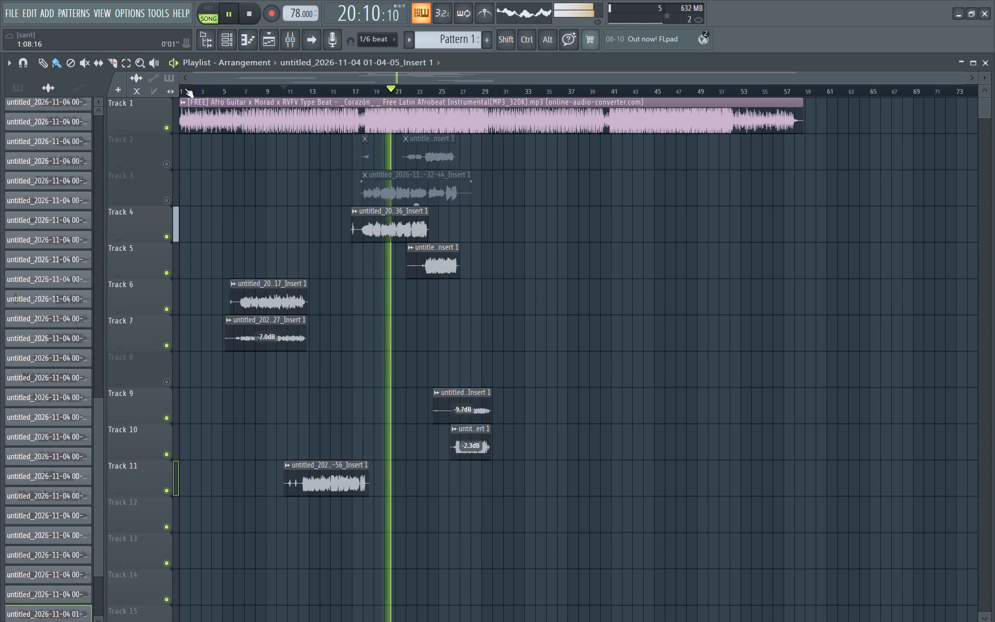
Play the song from bar 1 to hear the vocals on Tracks 6 and 7, and stop playback.
left_click(184, 88)
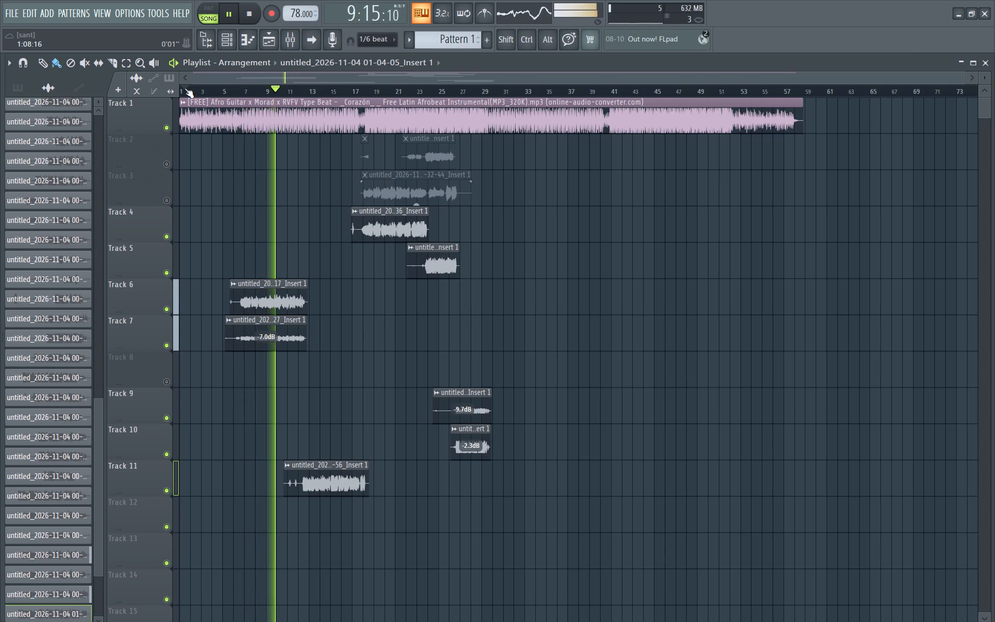
key("space")
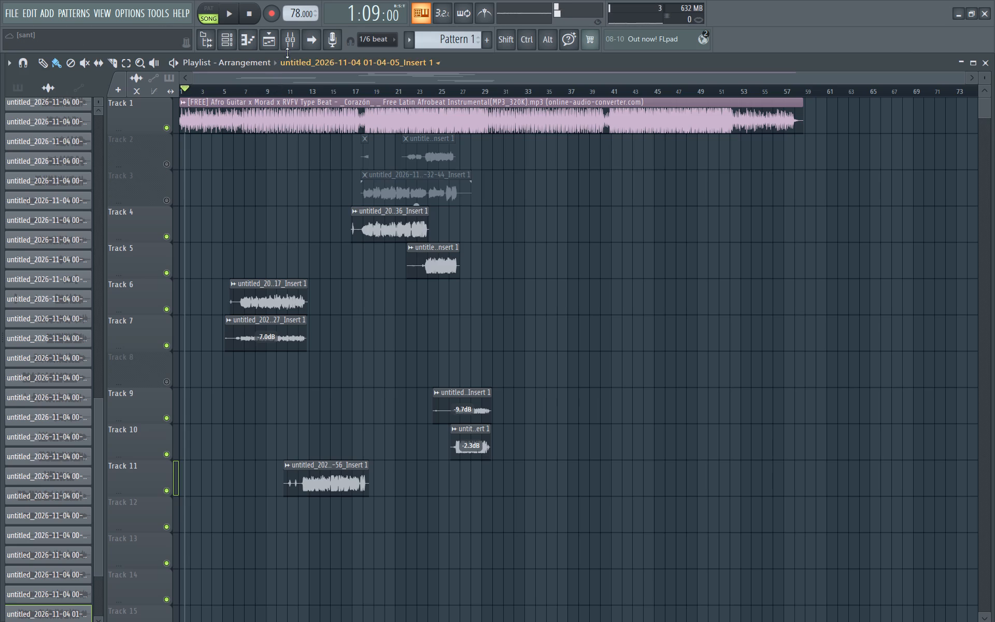
Set the audio input source of mixer track Insert 1 to (none).
left_click(290, 43)
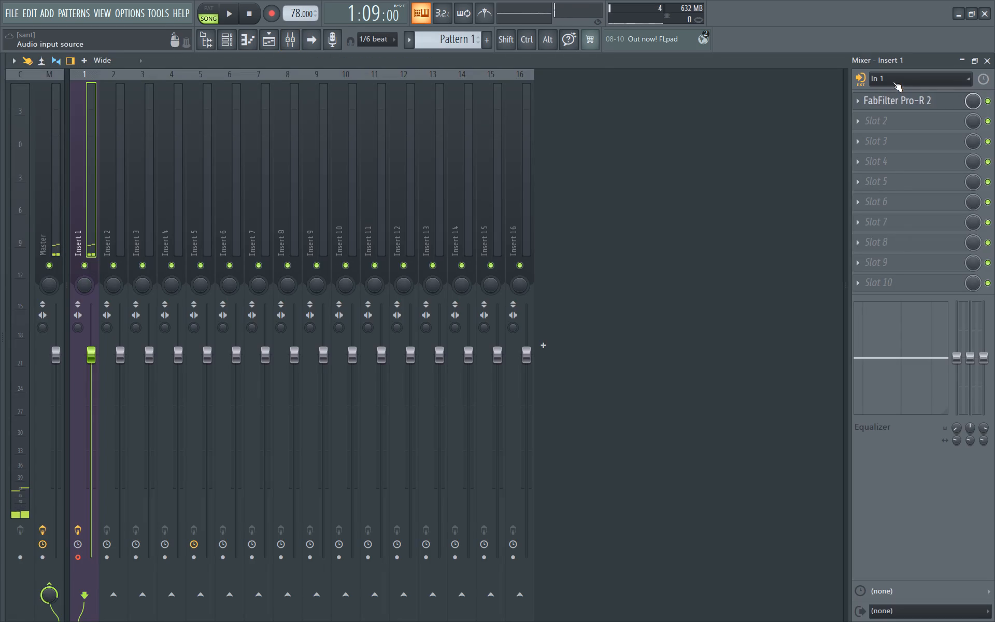
left_click(893, 78)
left_click(878, 146)
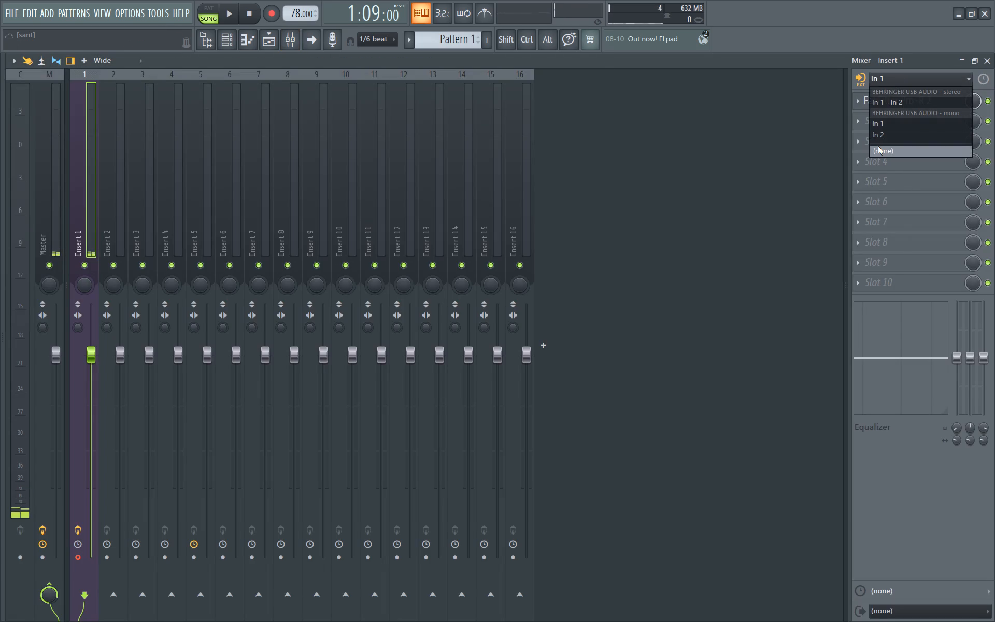
With the song playing, load MAutoPitch into effect slot 2 of Insert 1 and set its scale to F minor.
key("space")
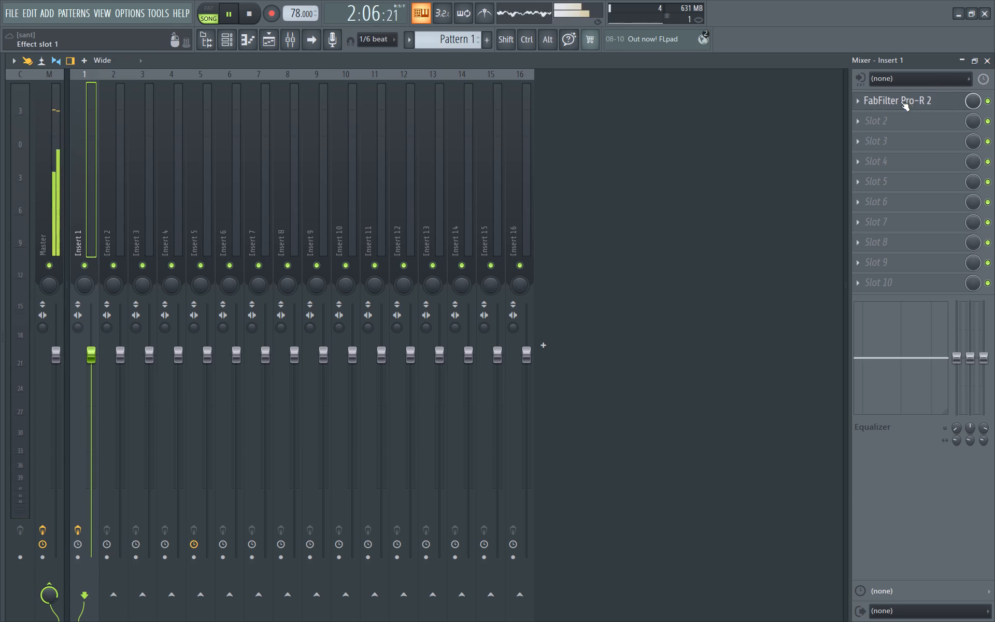
left_click(869, 123)
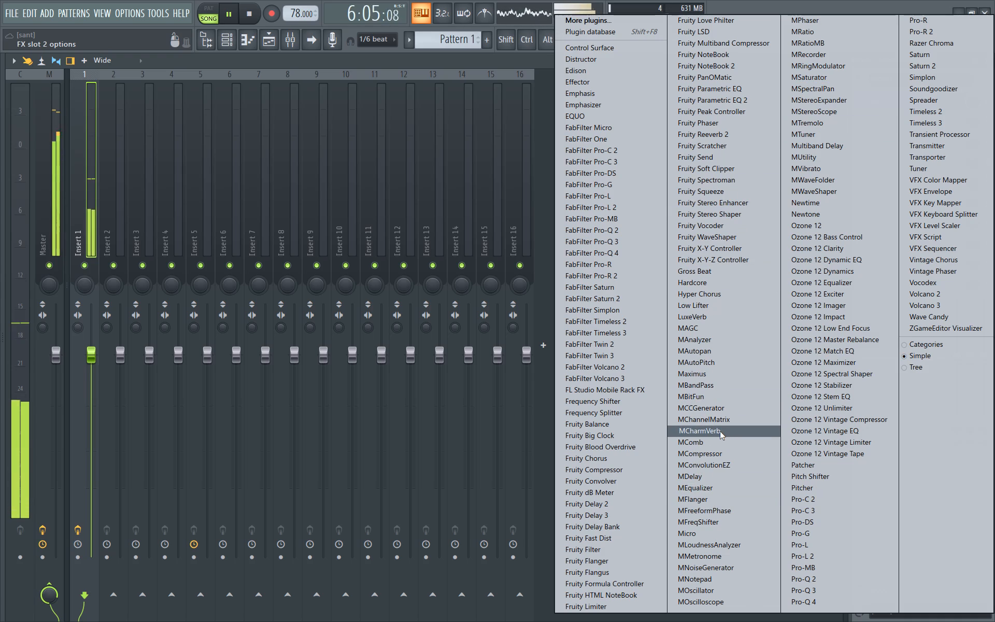
left_click(709, 363)
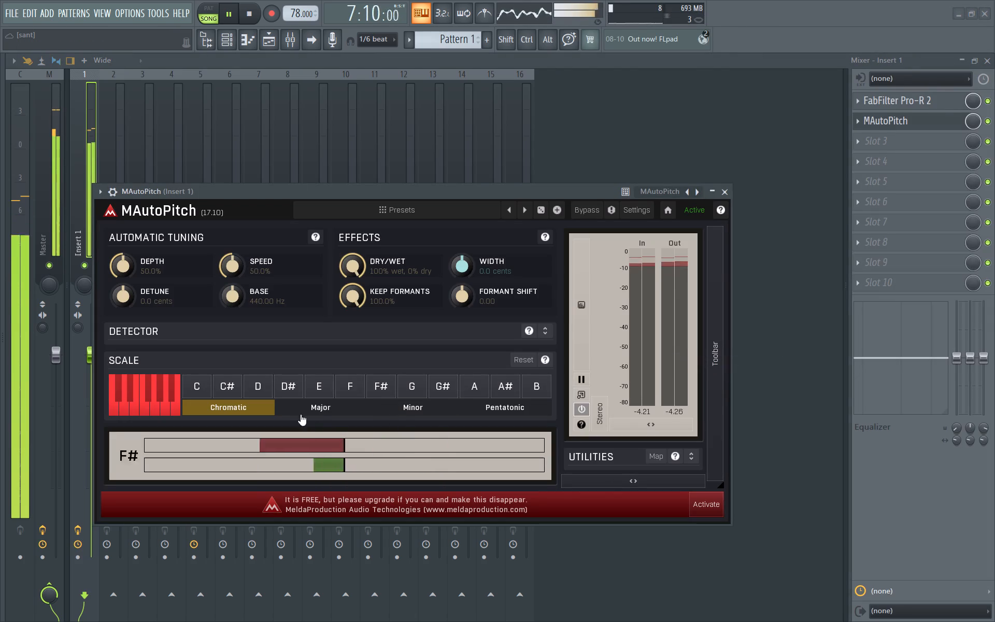
left_click(406, 410)
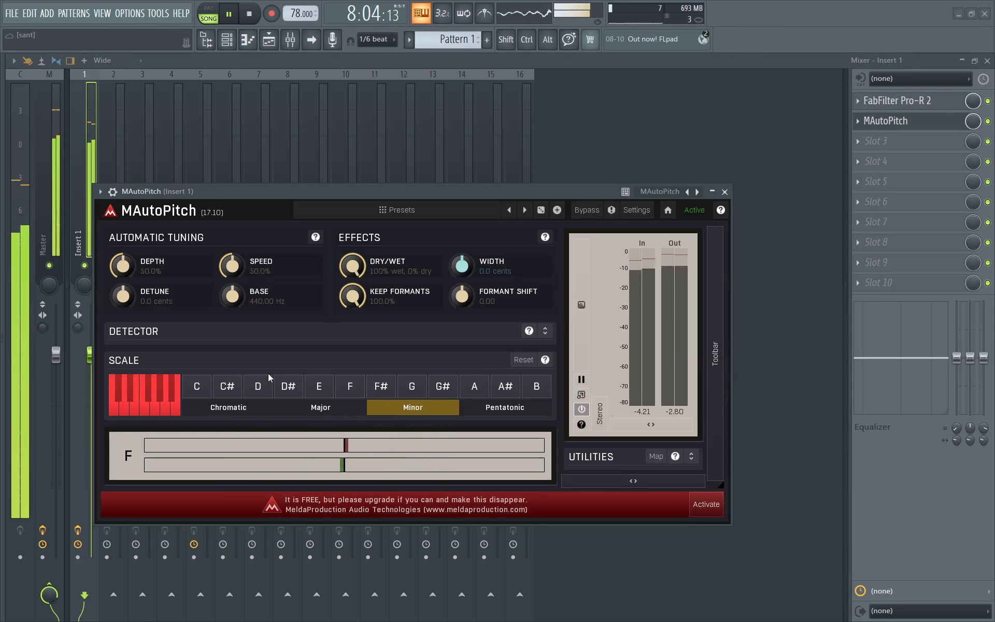
left_click(205, 385)
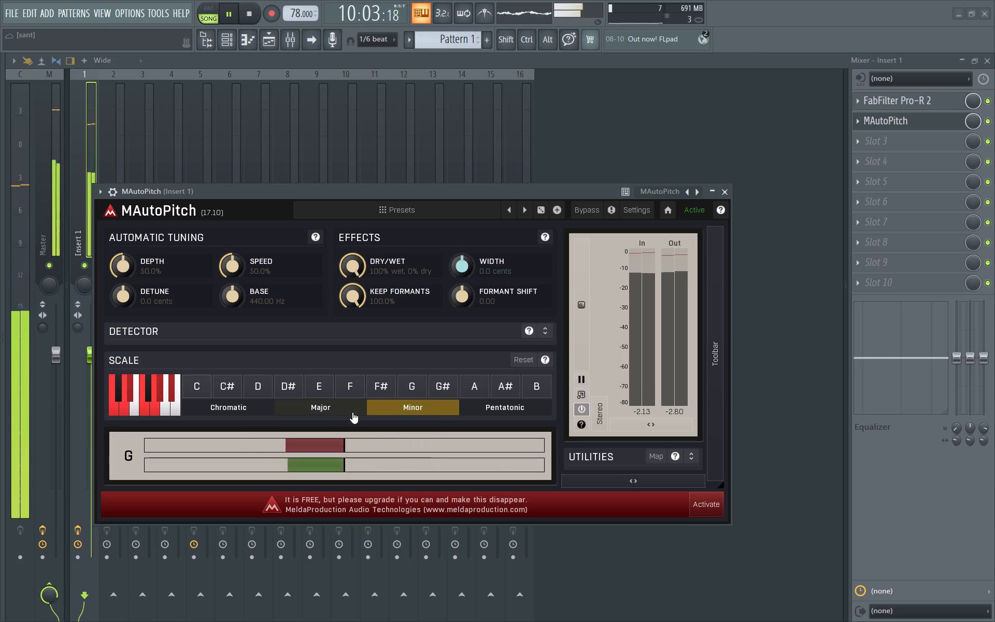
left_click(353, 387)
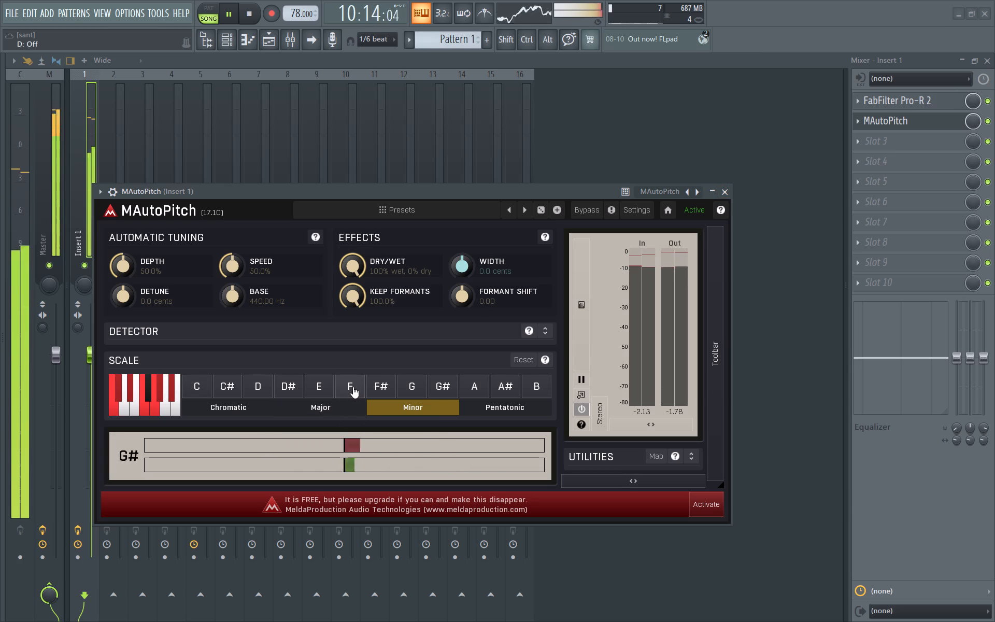
left_click(725, 196)
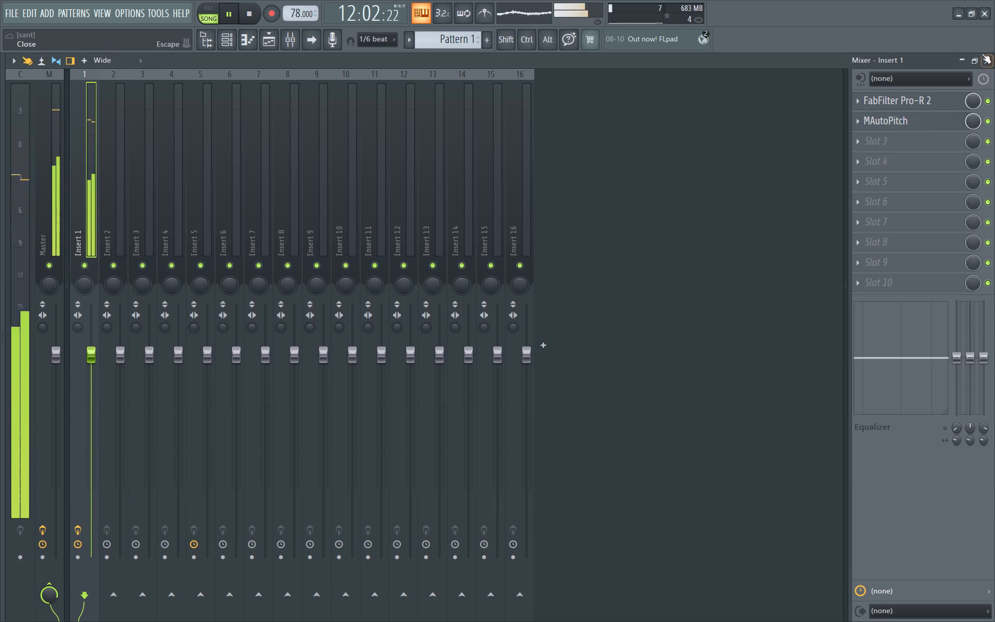
Return to the playlist and play from about bar 5 to hear the vocals with MAutoPitch.
left_click(985, 58)
key("space")
key("space")
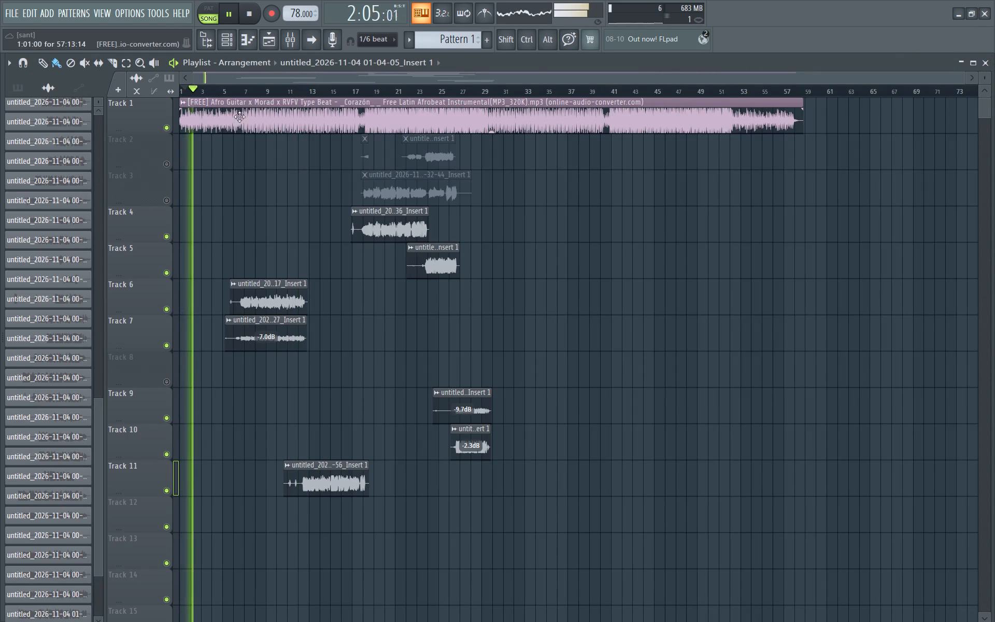
left_click(226, 89)
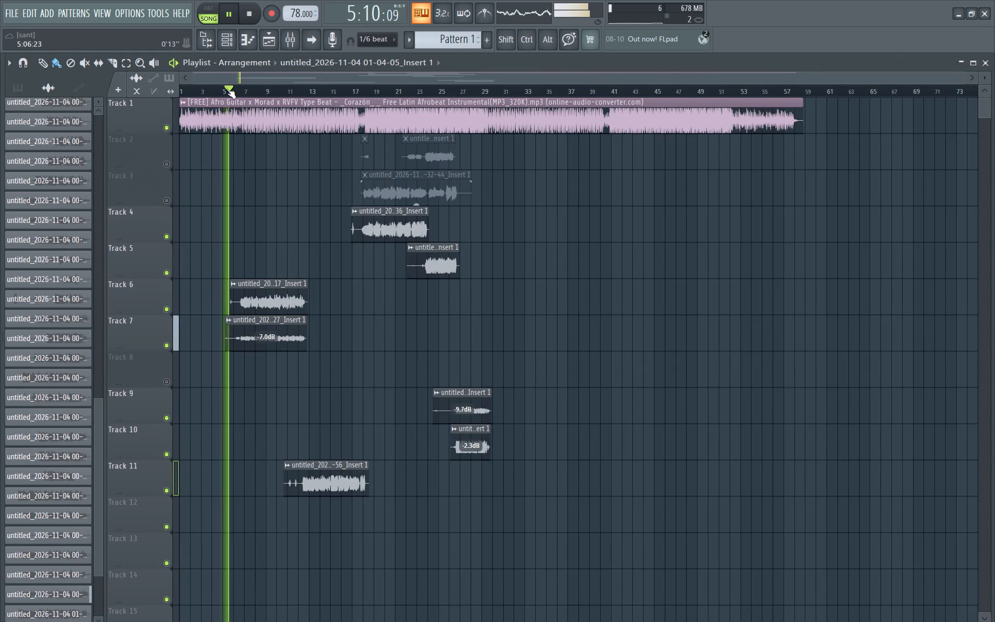
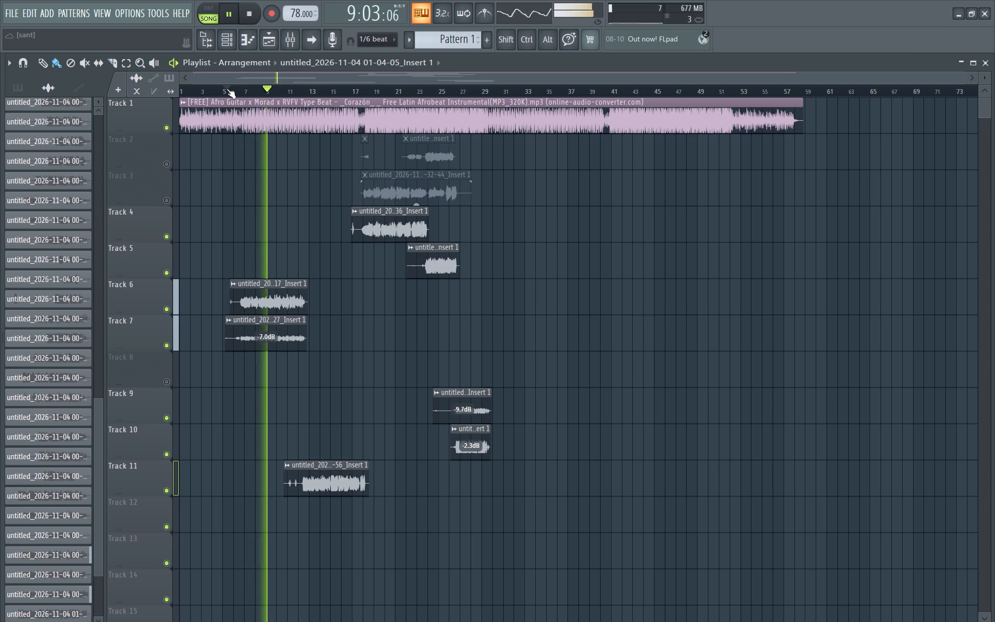
Stop playback and replay the song from about bar 5 to hear the vocals on Tracks 6 and 7 again.
key("space")
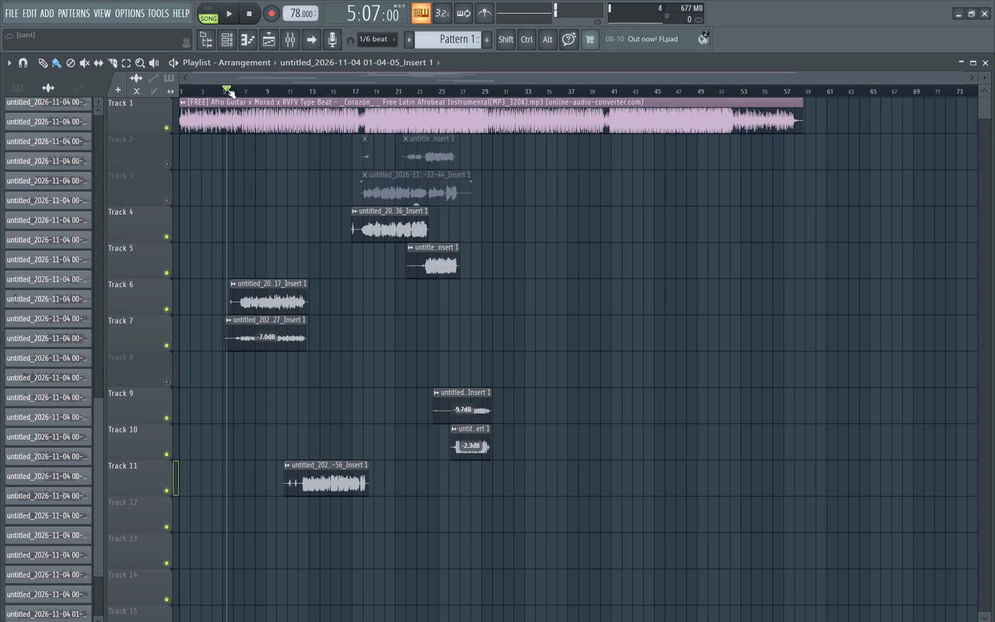
key("space")
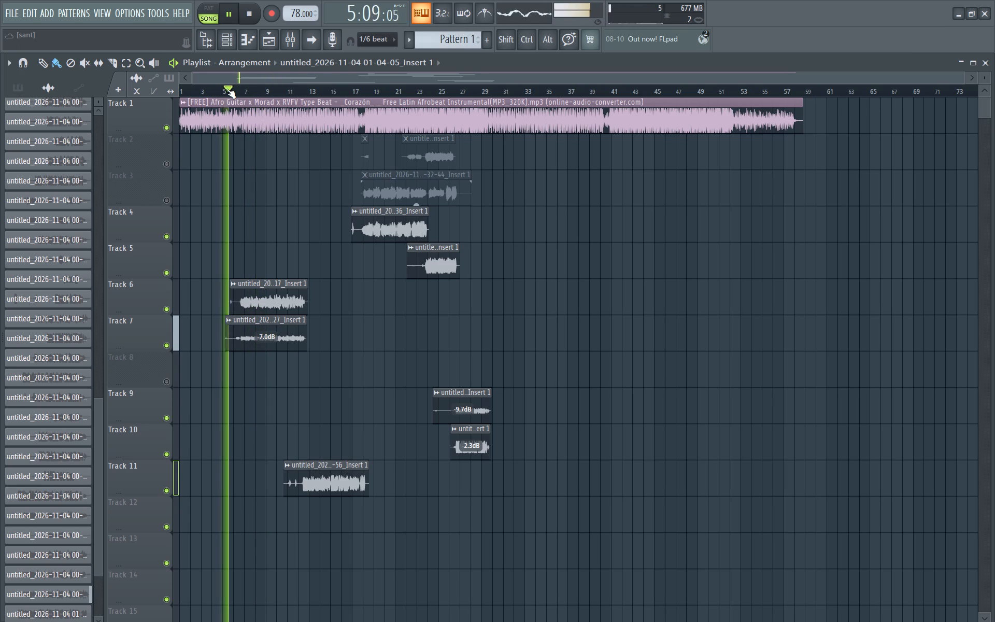
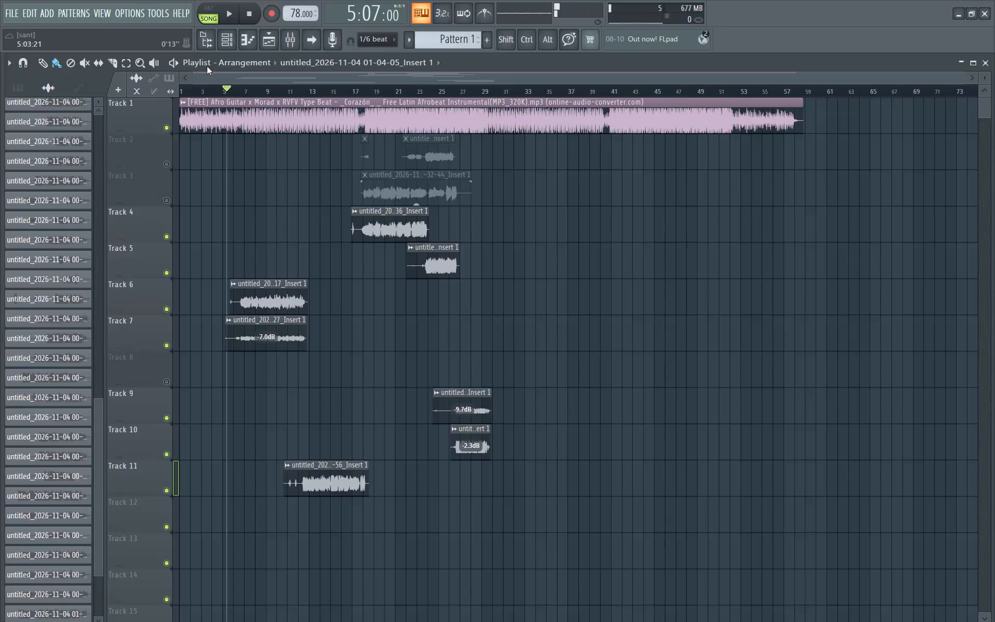
Start saving the project as a new copy and enter the name "UNKAHI in progress".
left_click(9, 15)
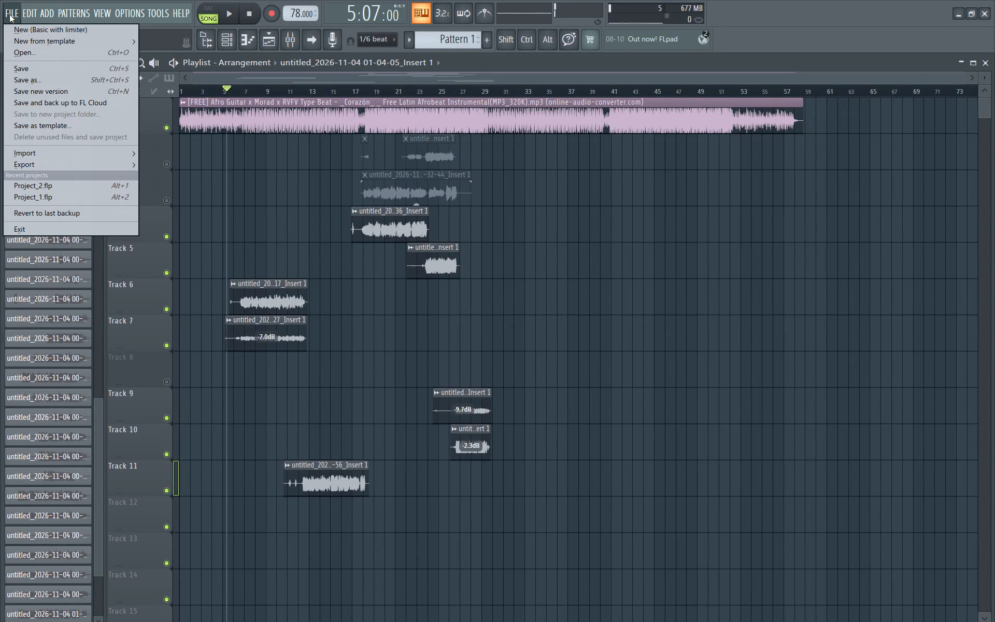
left_click(38, 82)
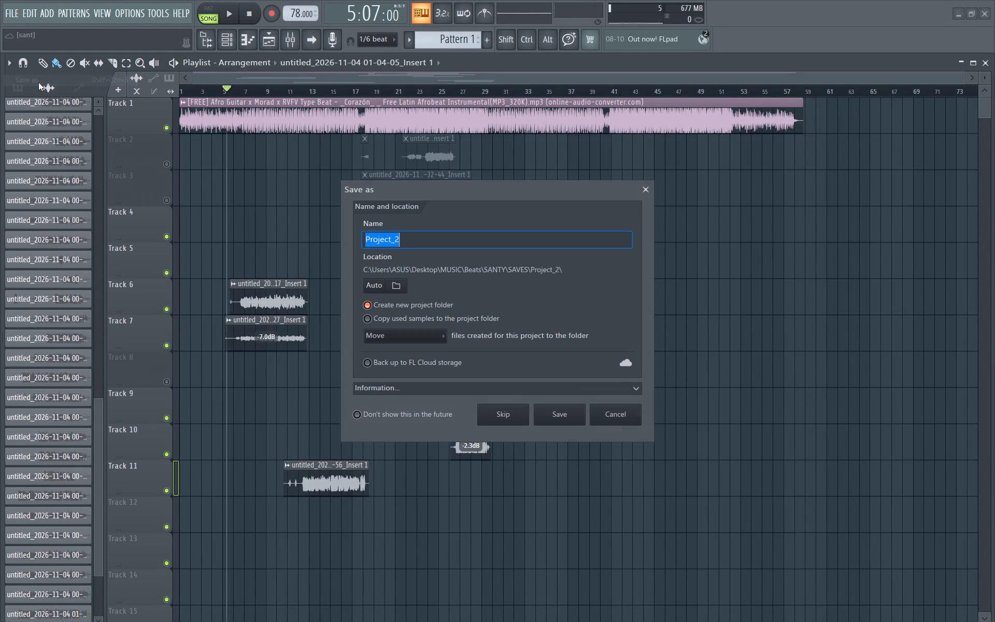
key("BackSpace")
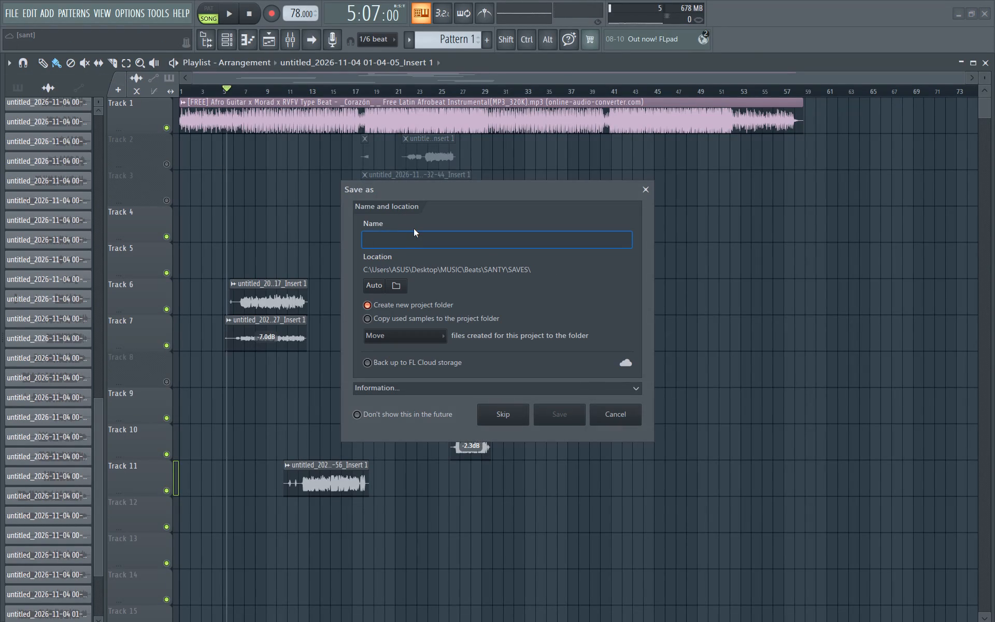
type("UNKAHI")
key("space")
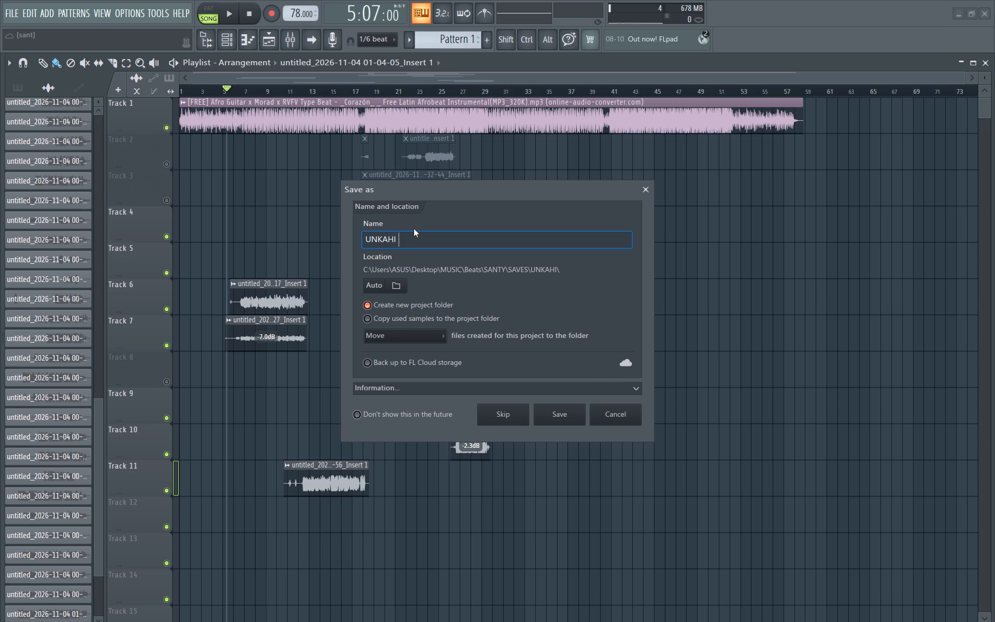
type("inp")
key("BackSpace")
key("space")
type("pr")
type("ogress")
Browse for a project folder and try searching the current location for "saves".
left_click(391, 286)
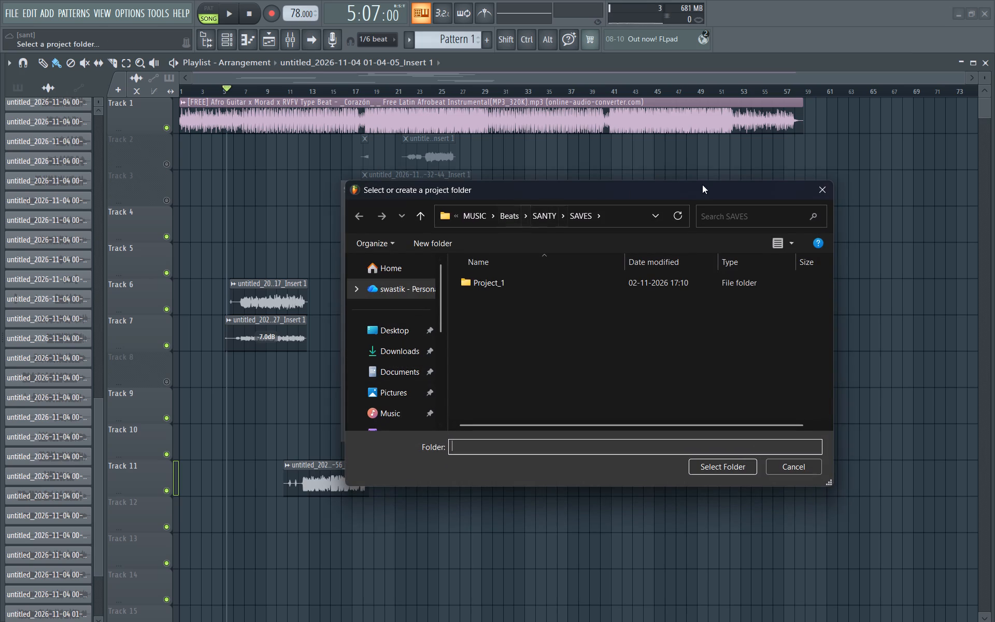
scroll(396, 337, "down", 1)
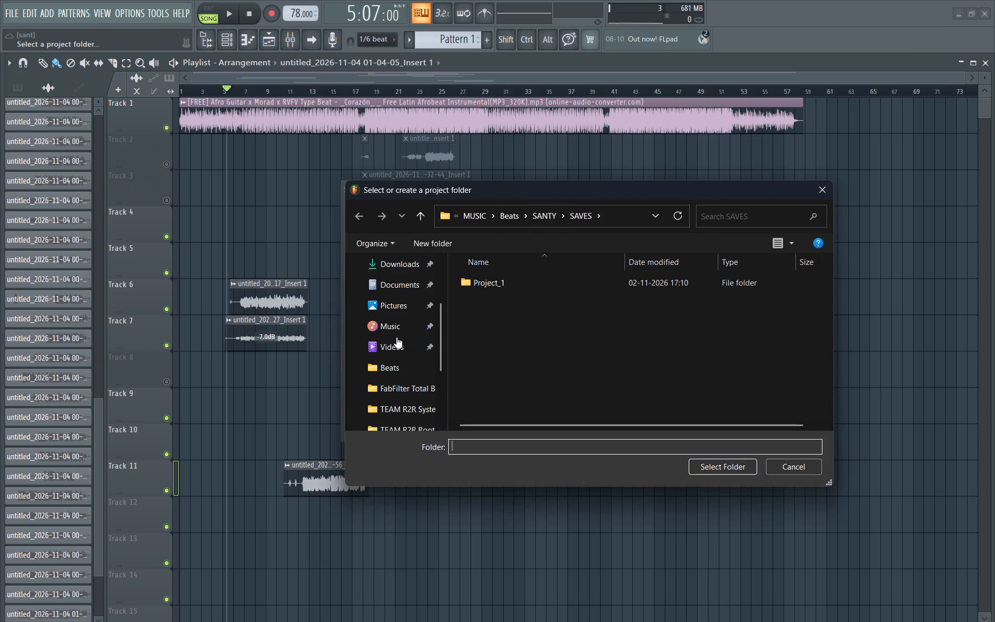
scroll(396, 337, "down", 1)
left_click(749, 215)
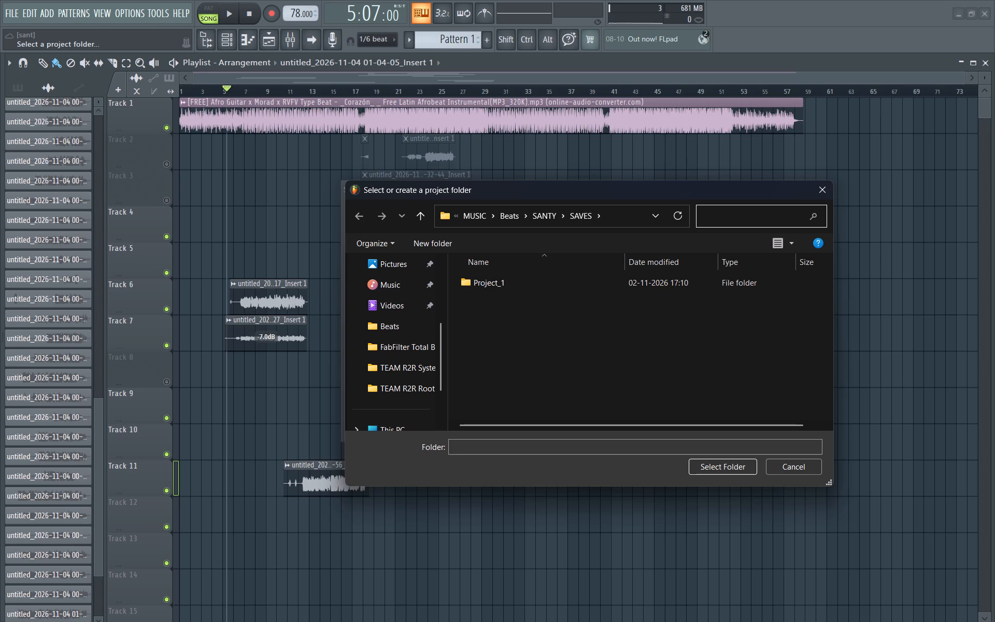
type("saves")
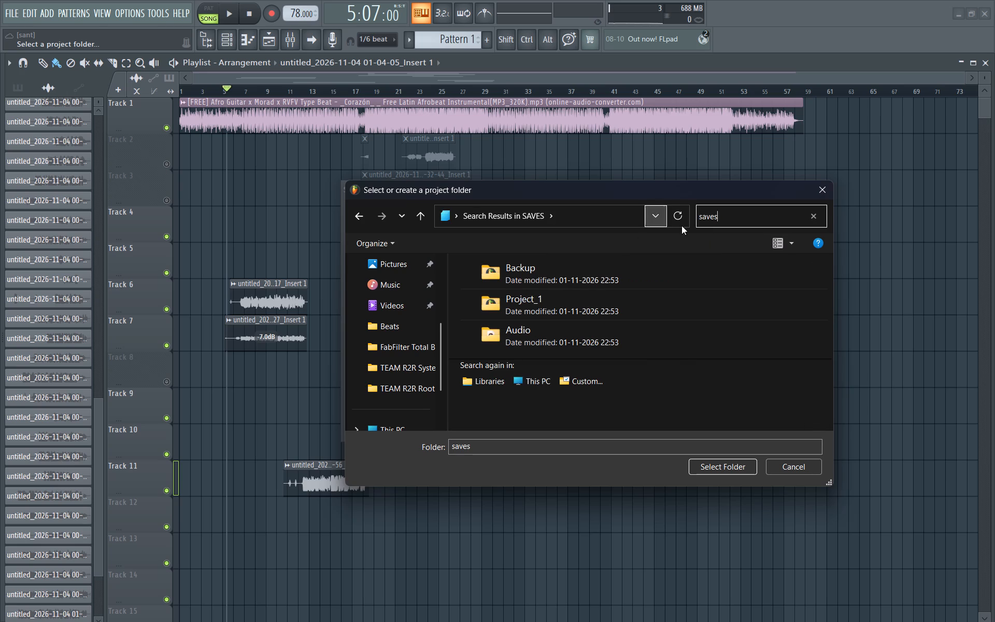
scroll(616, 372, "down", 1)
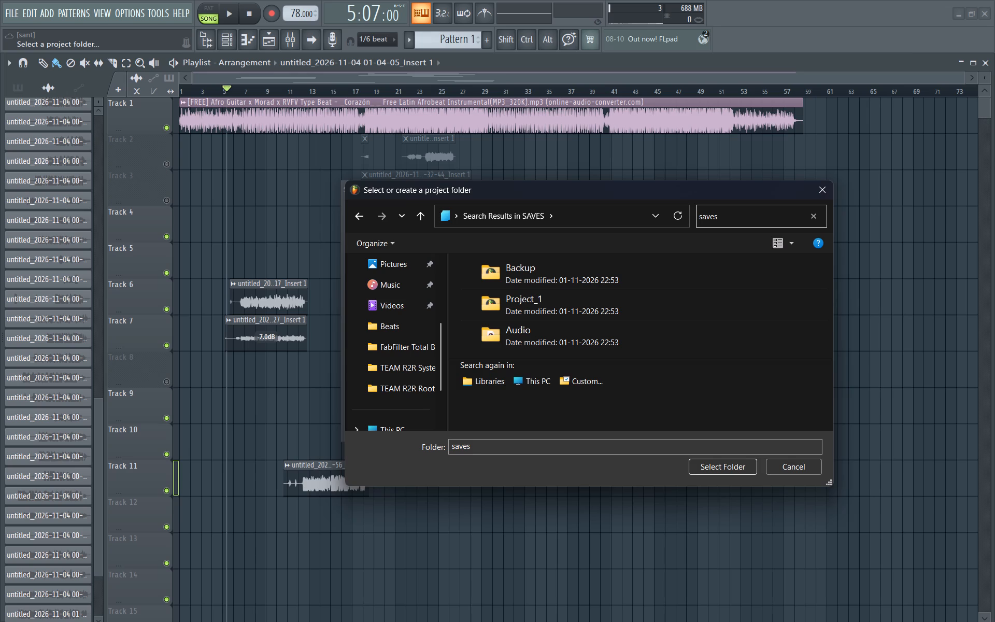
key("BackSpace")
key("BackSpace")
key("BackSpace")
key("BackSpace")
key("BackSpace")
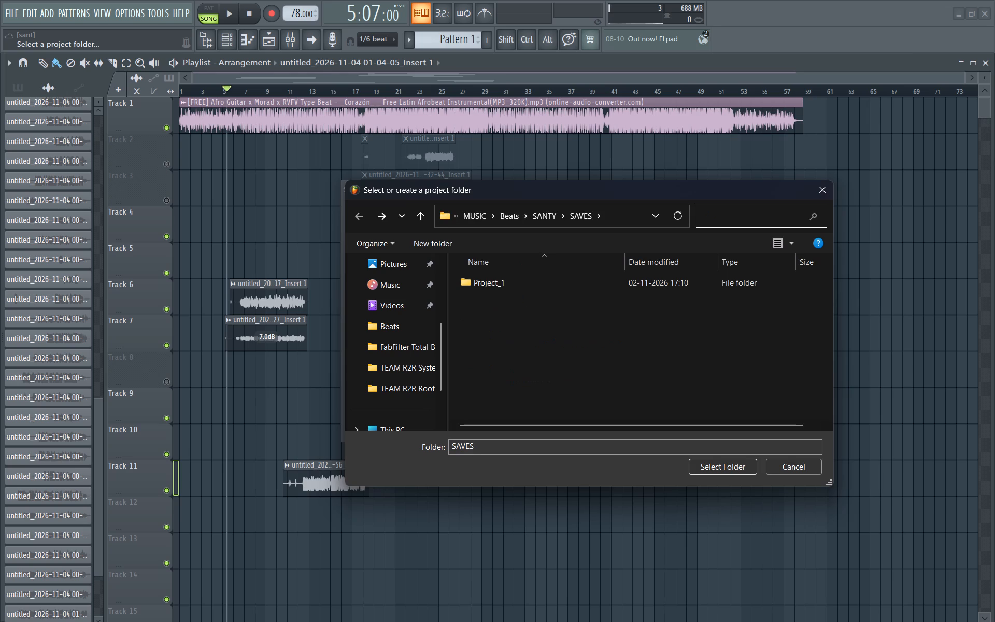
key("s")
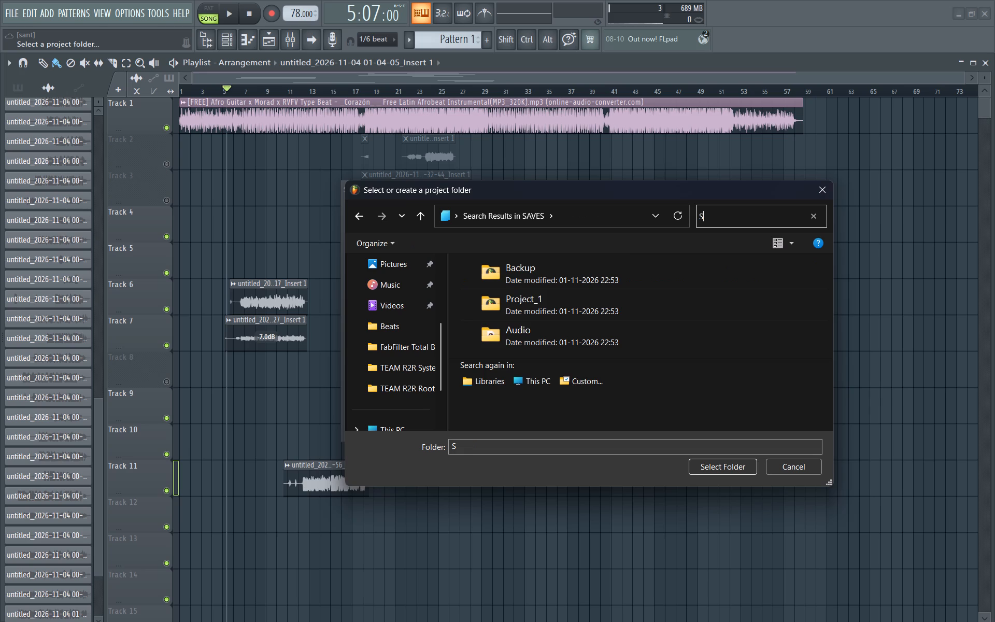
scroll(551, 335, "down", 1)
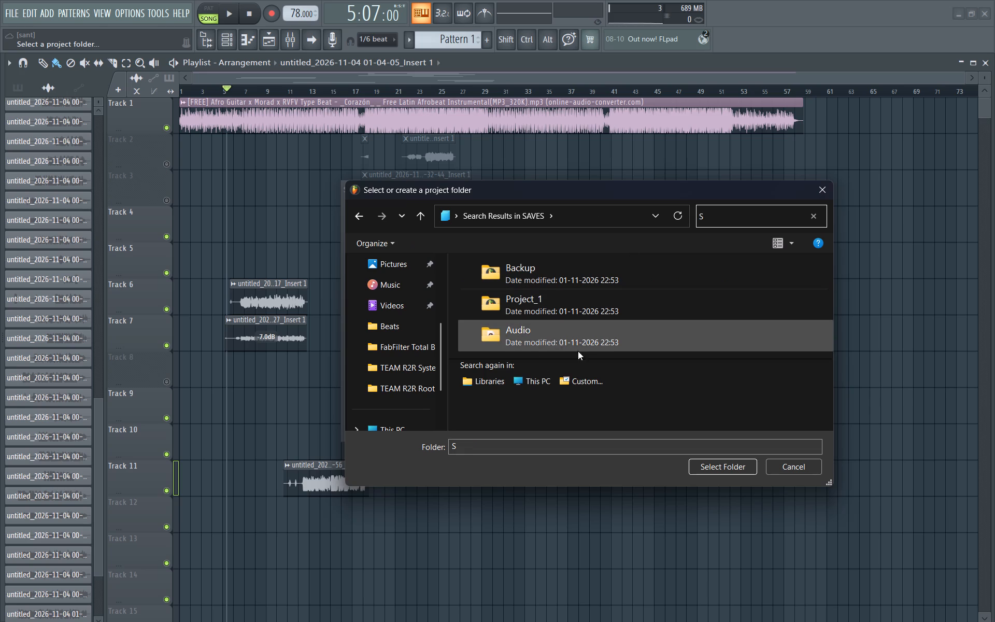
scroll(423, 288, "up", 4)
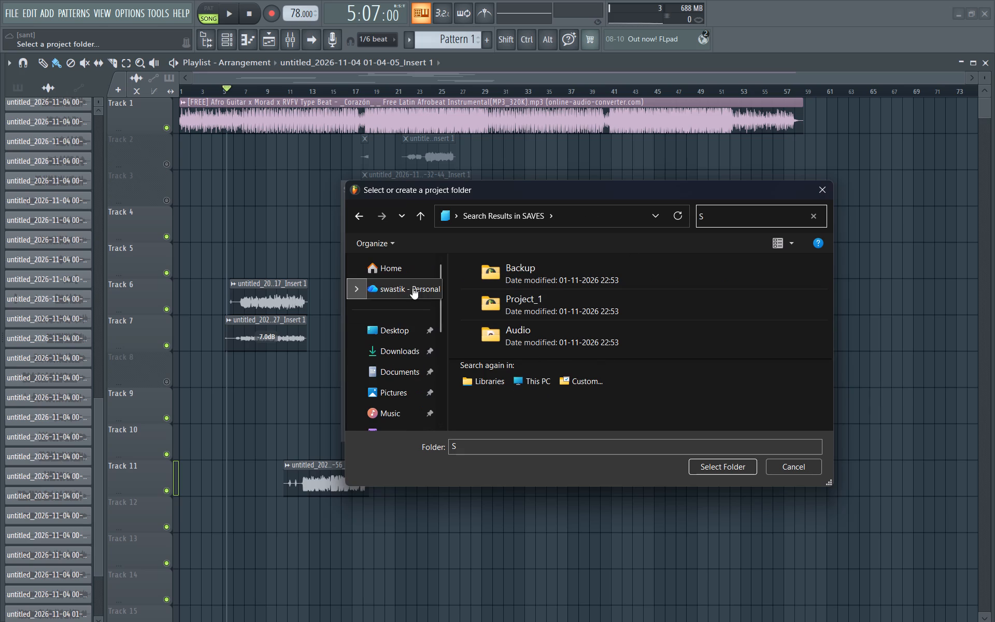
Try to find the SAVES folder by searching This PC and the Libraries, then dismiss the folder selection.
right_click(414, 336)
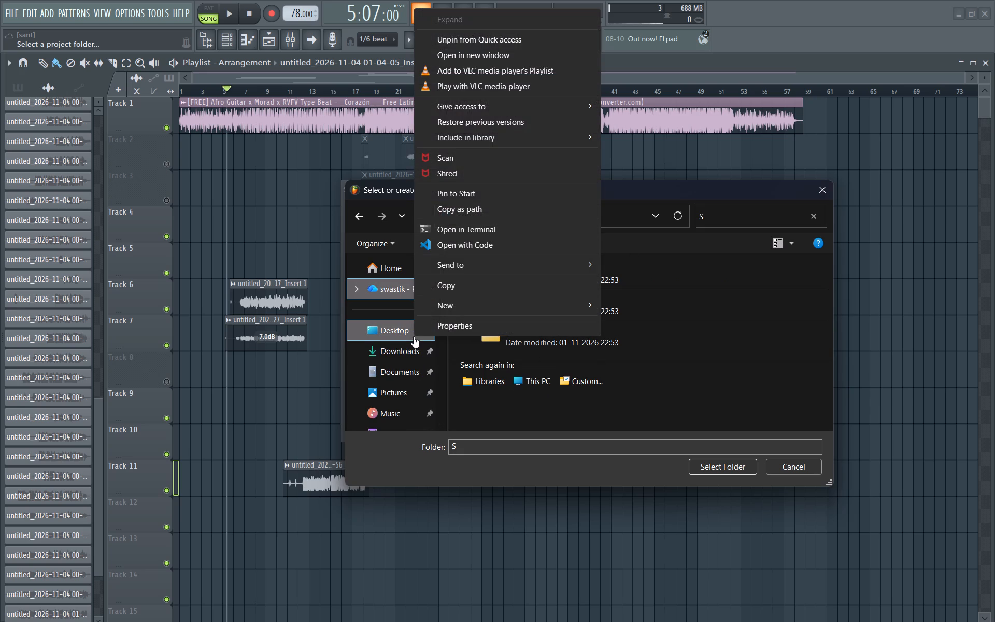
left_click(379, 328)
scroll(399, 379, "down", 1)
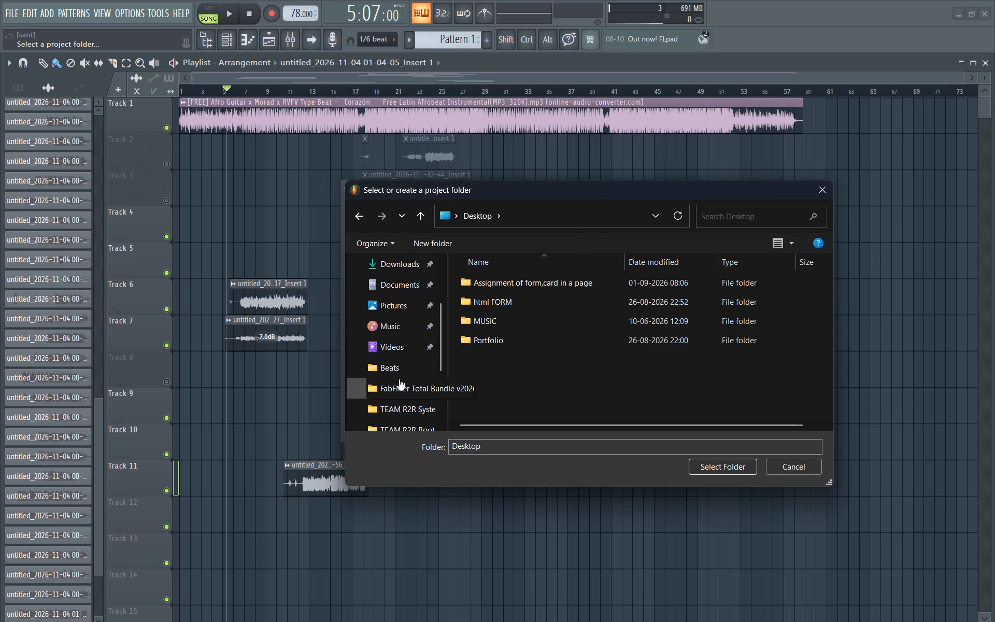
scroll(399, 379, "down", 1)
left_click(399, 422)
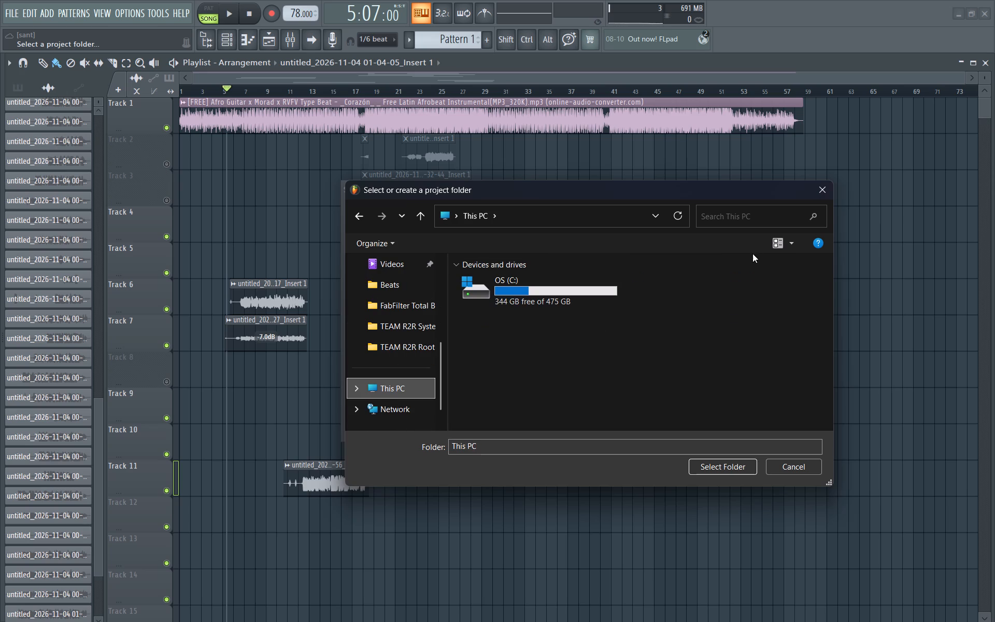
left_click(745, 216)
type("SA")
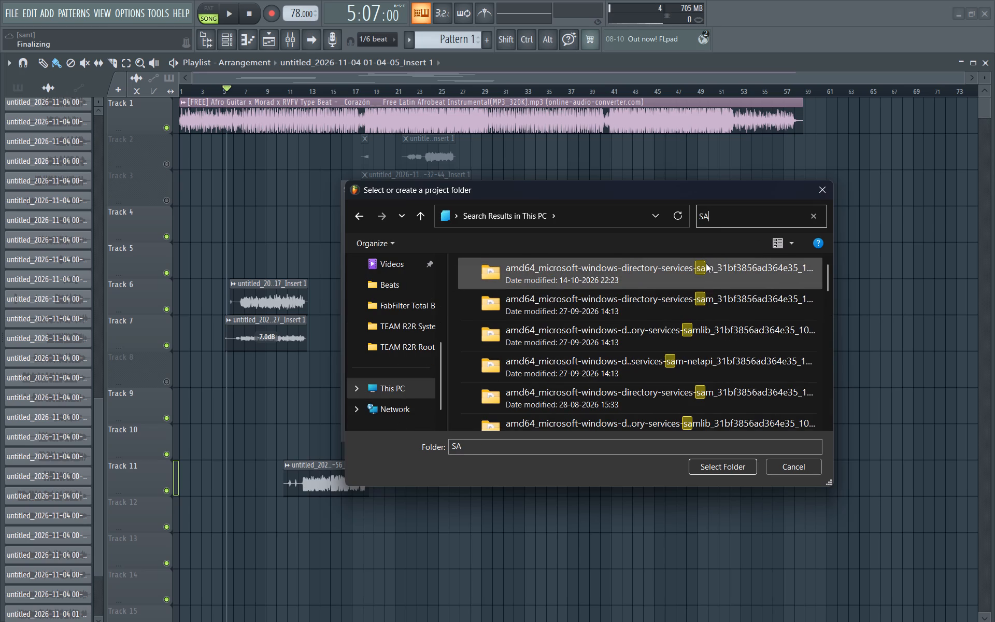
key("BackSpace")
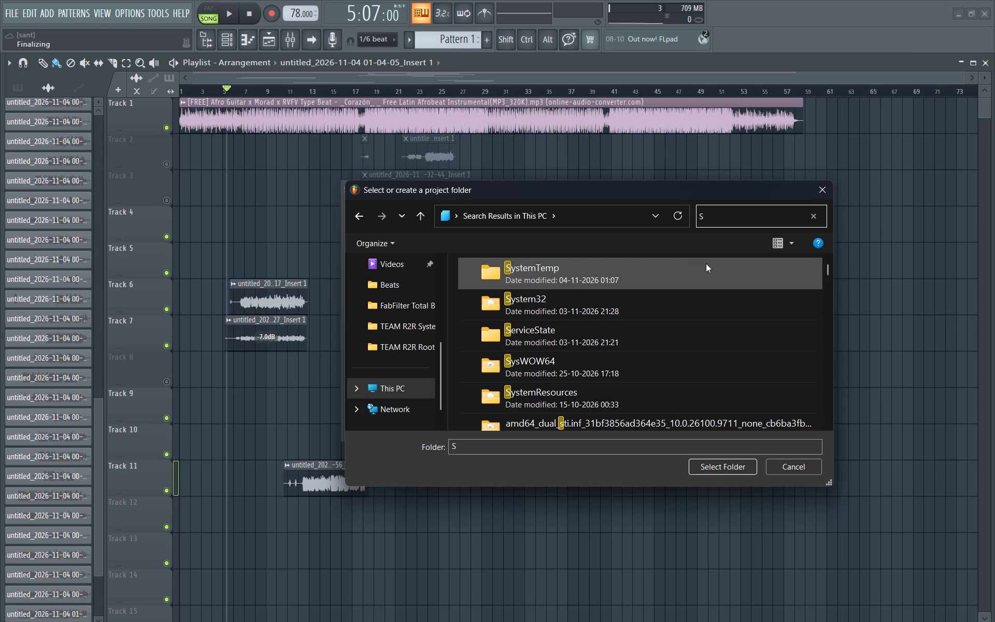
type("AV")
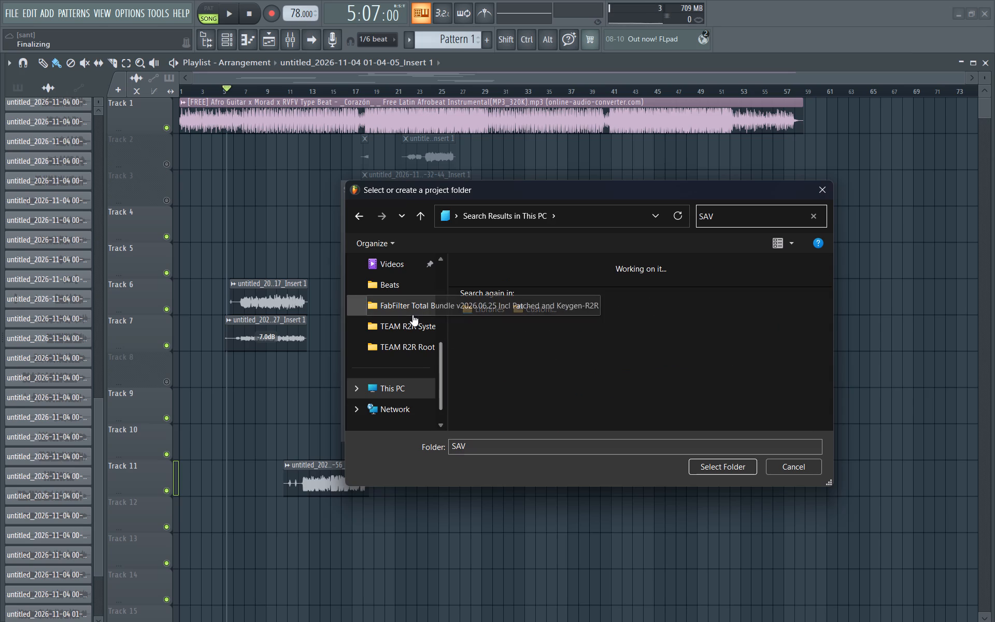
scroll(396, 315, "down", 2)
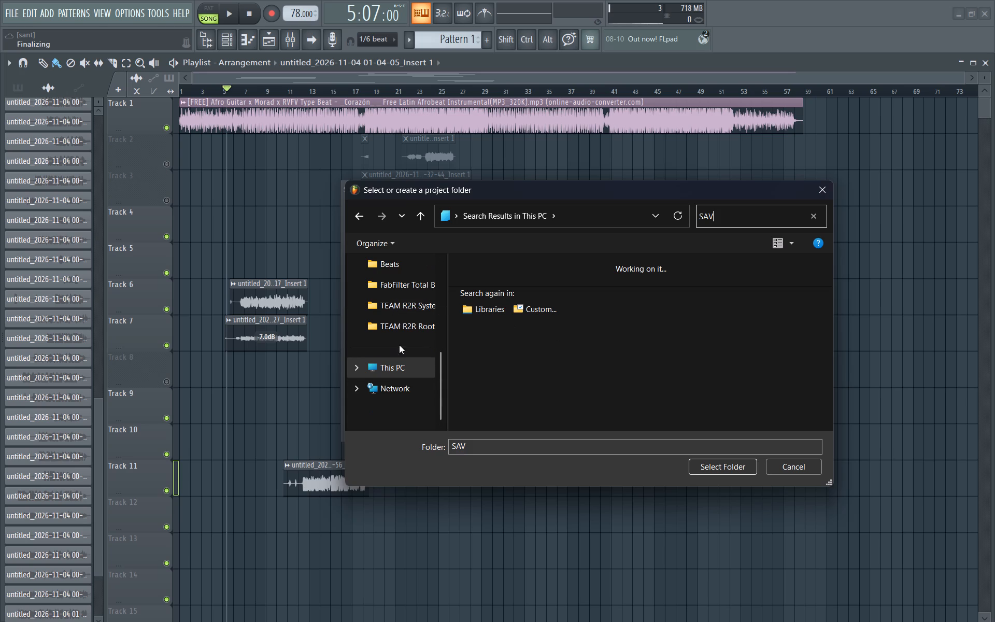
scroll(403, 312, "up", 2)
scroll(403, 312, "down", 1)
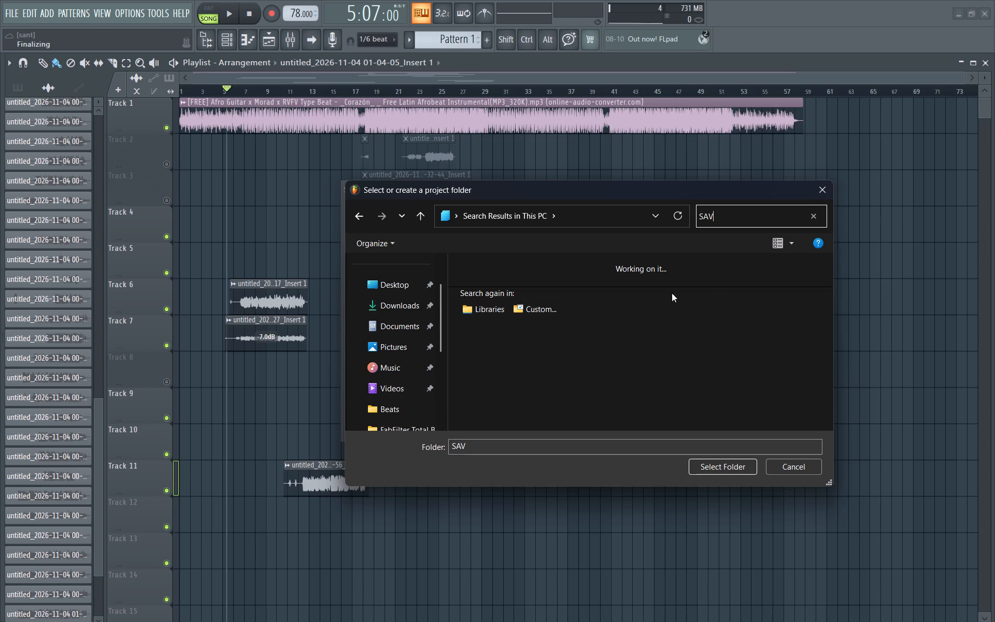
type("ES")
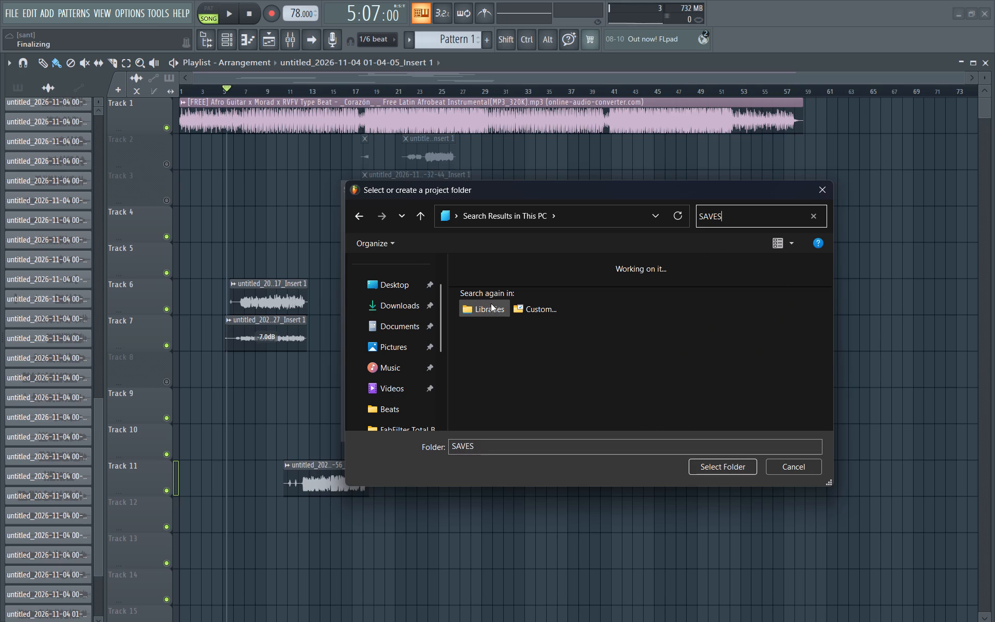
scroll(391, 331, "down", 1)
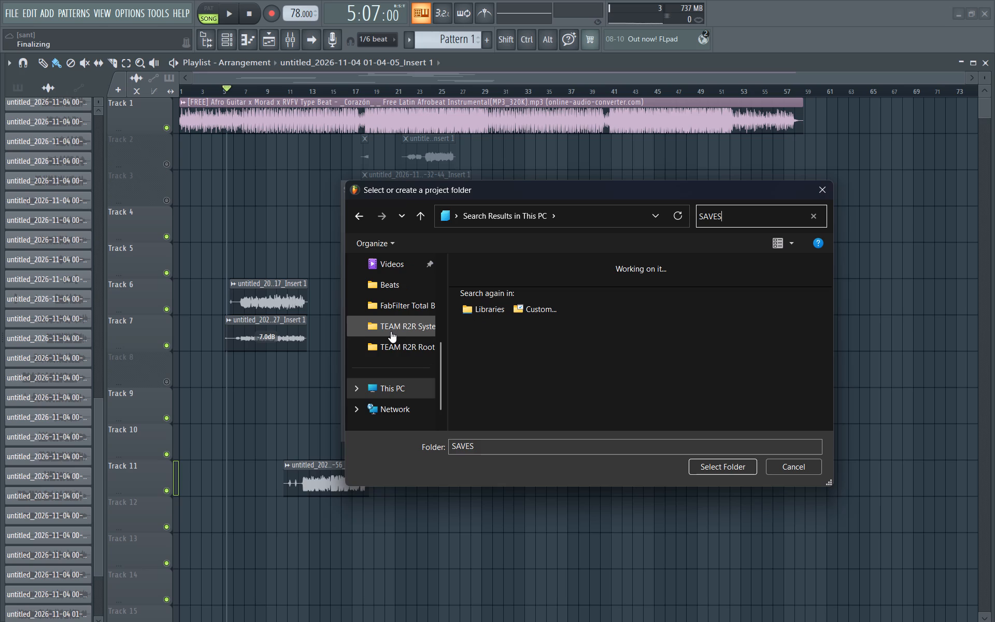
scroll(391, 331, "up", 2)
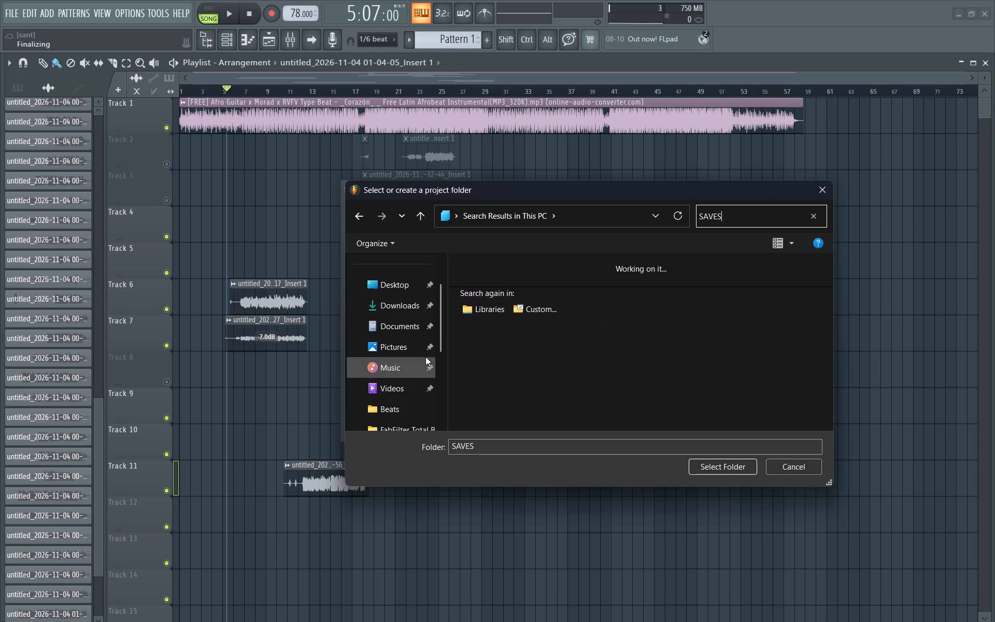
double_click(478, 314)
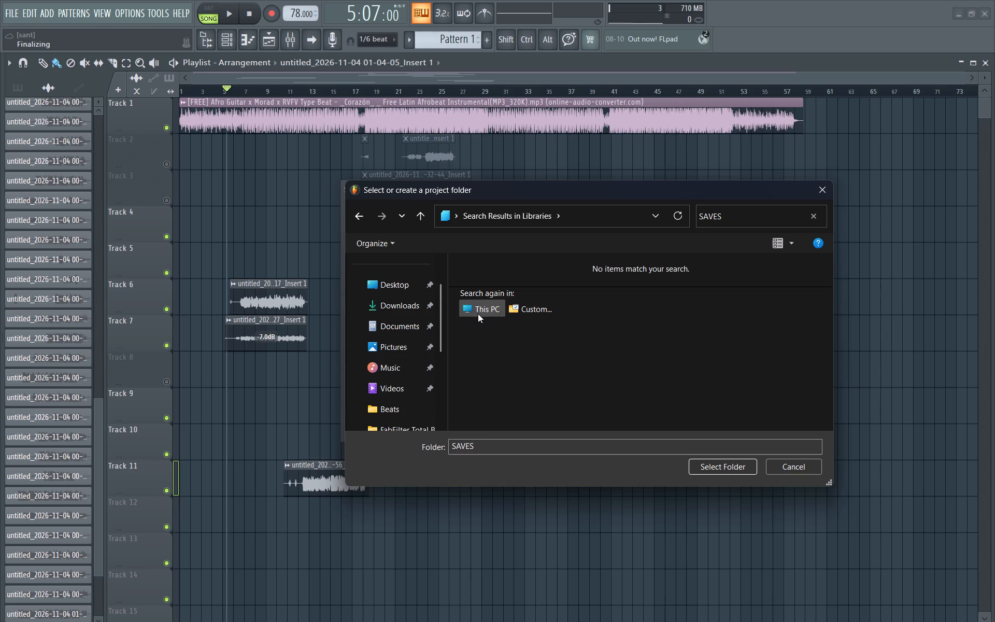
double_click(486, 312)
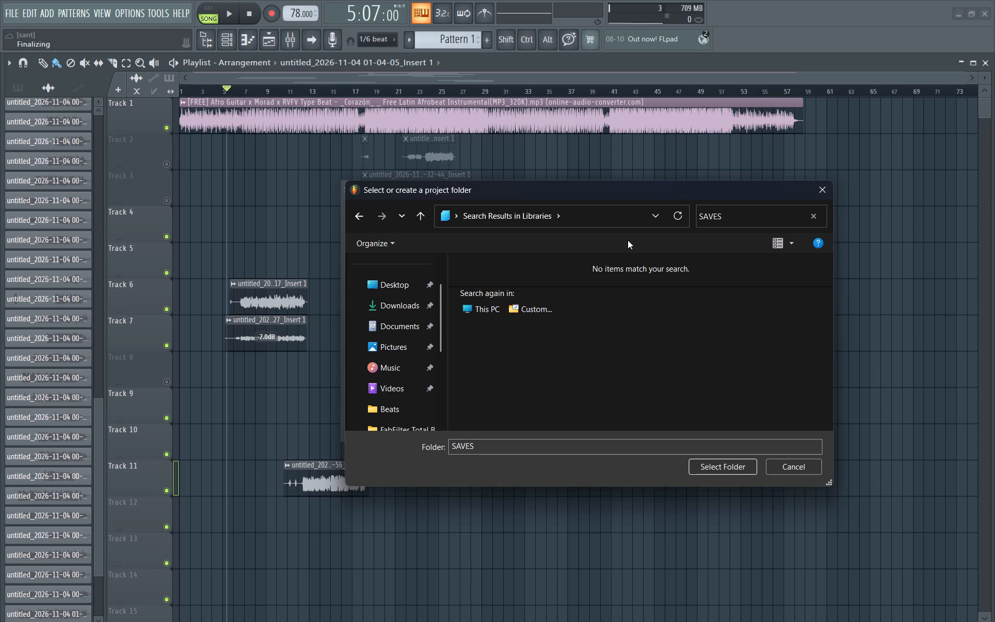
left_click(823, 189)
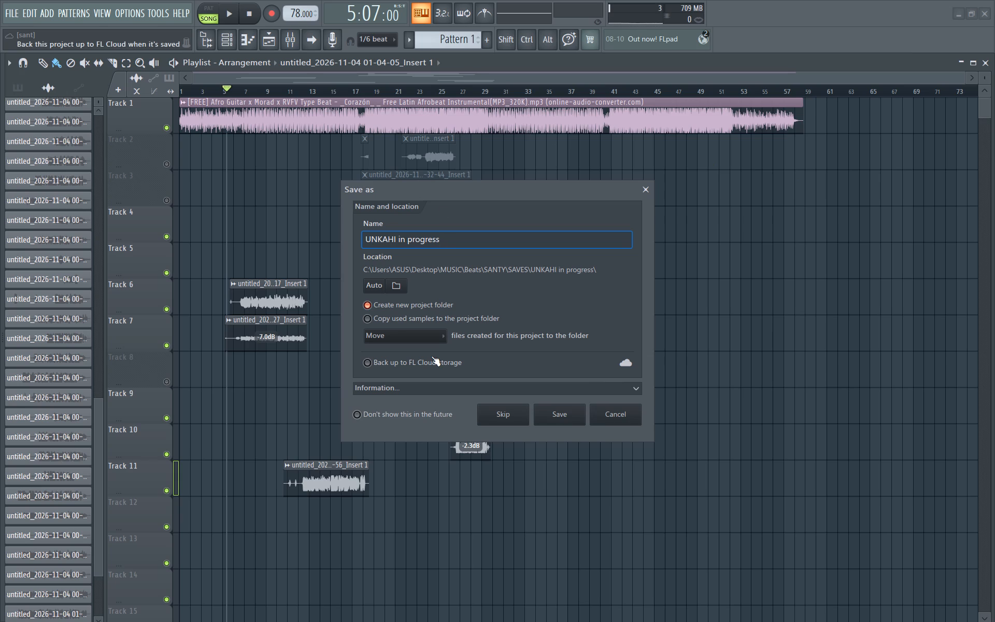
Choose the SAVES folder under MUSIC, Beats, SANTY as the project location and save the project as "UNKAHI in progress".
left_click(395, 286)
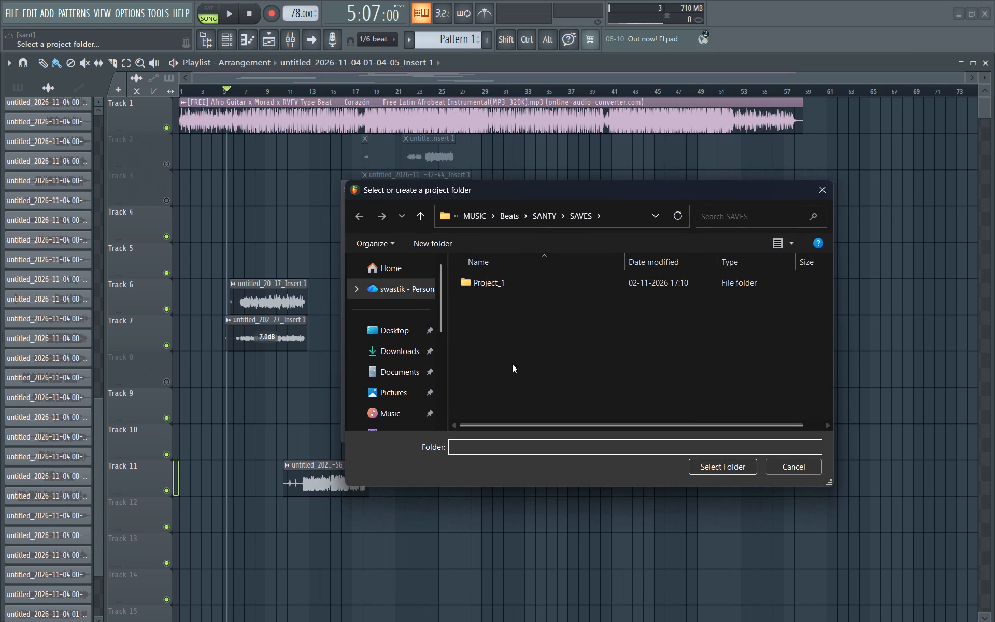
scroll(402, 332, "down", 1)
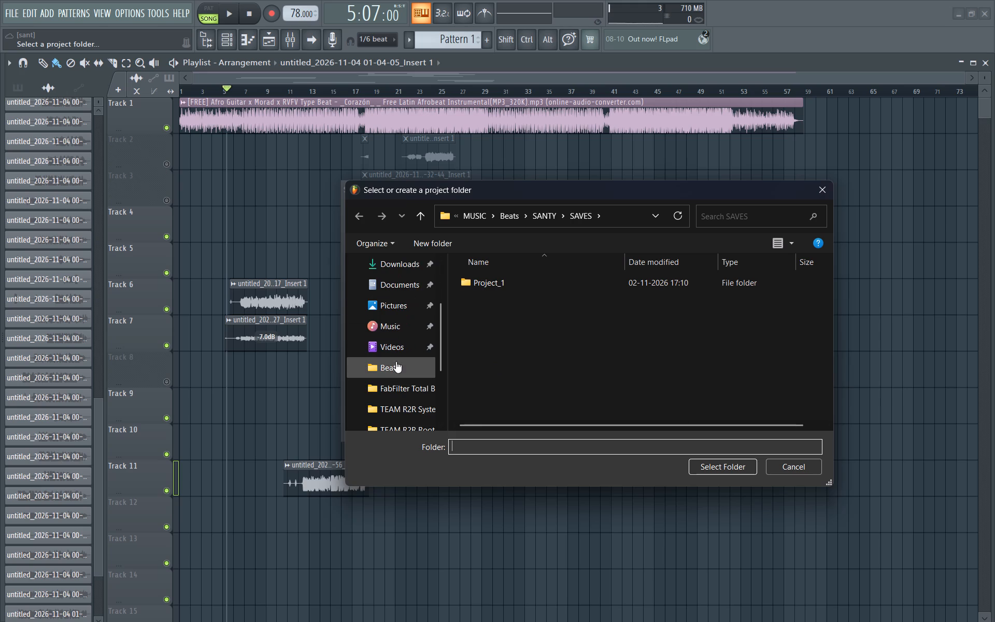
double_click(395, 363)
double_click(511, 308)
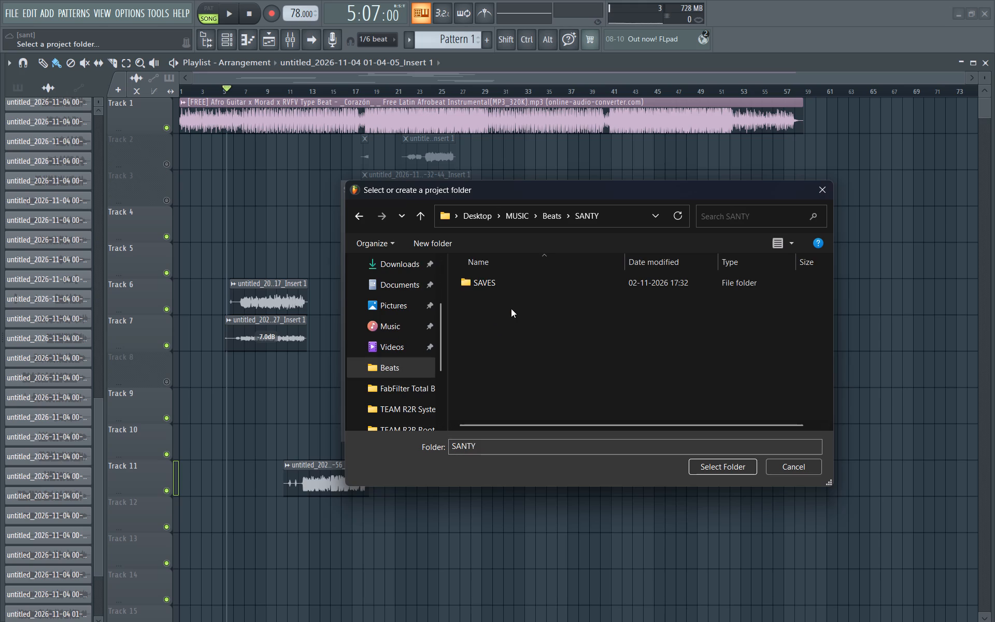
double_click(512, 278)
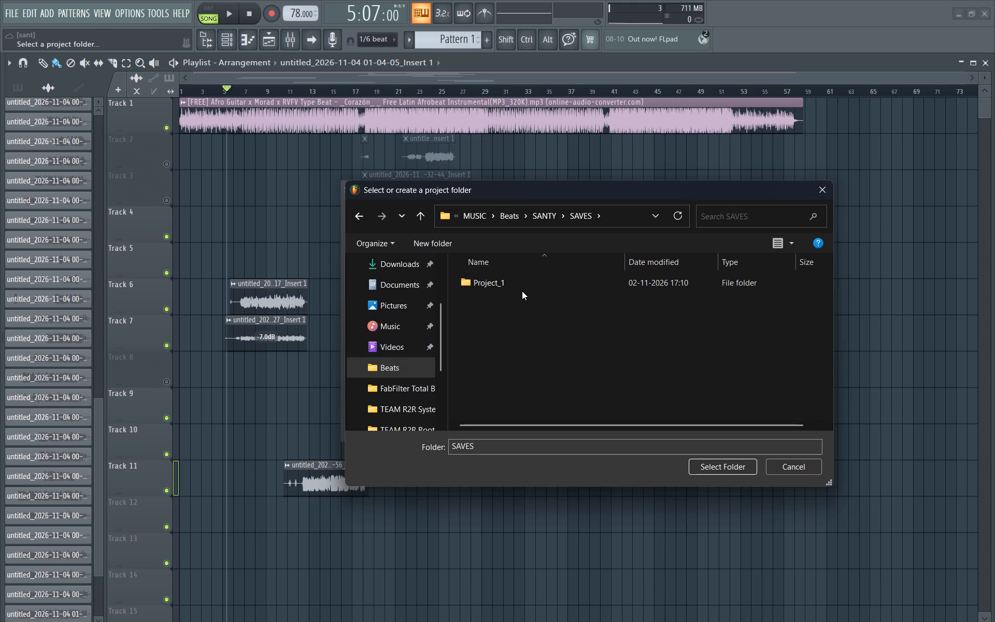
double_click(525, 289)
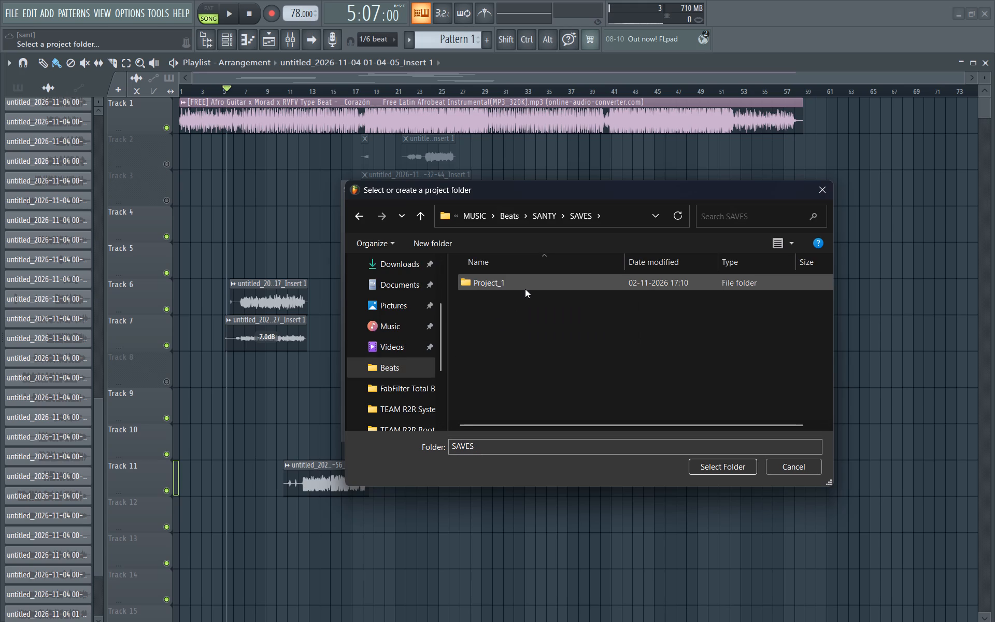
left_click(356, 206)
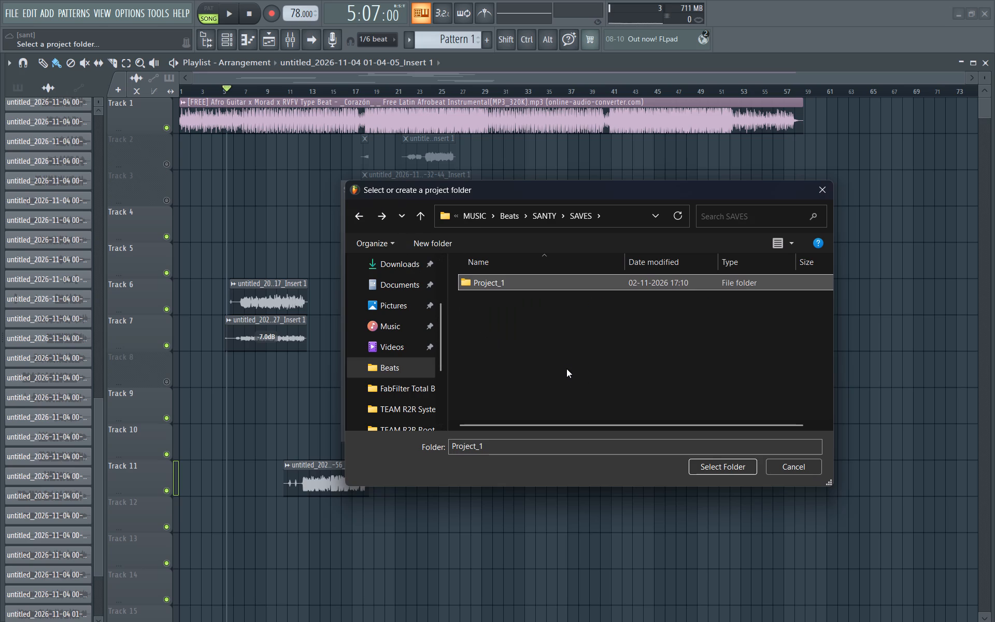
left_click(365, 215)
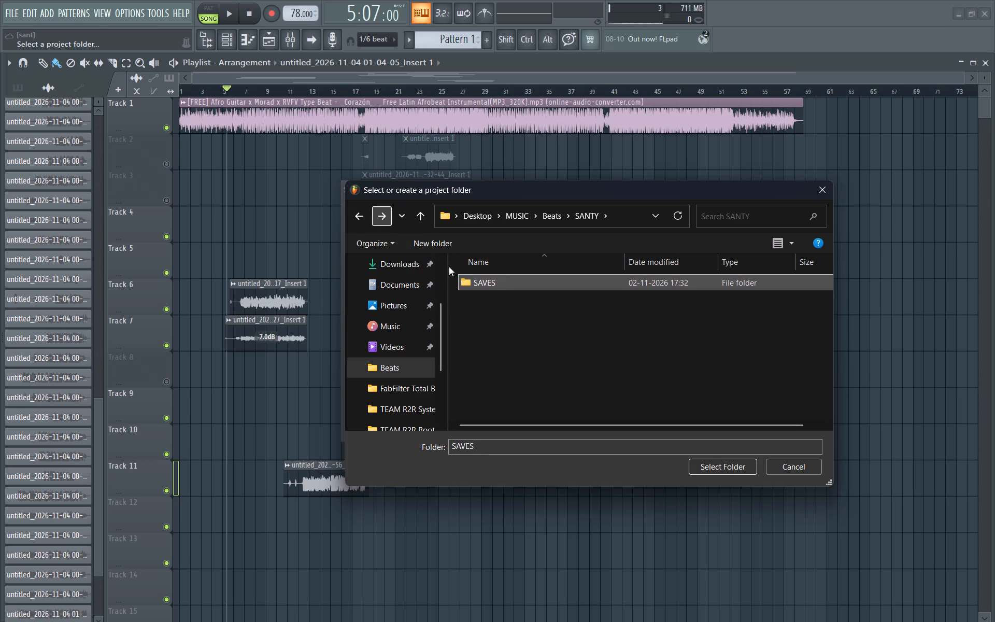
double_click(505, 284)
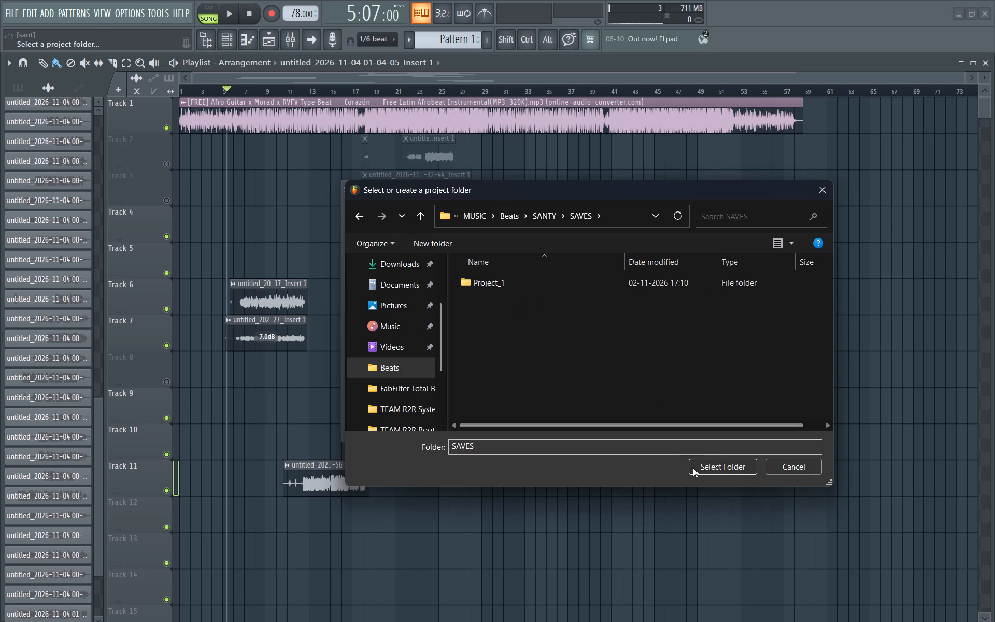
left_click(724, 467)
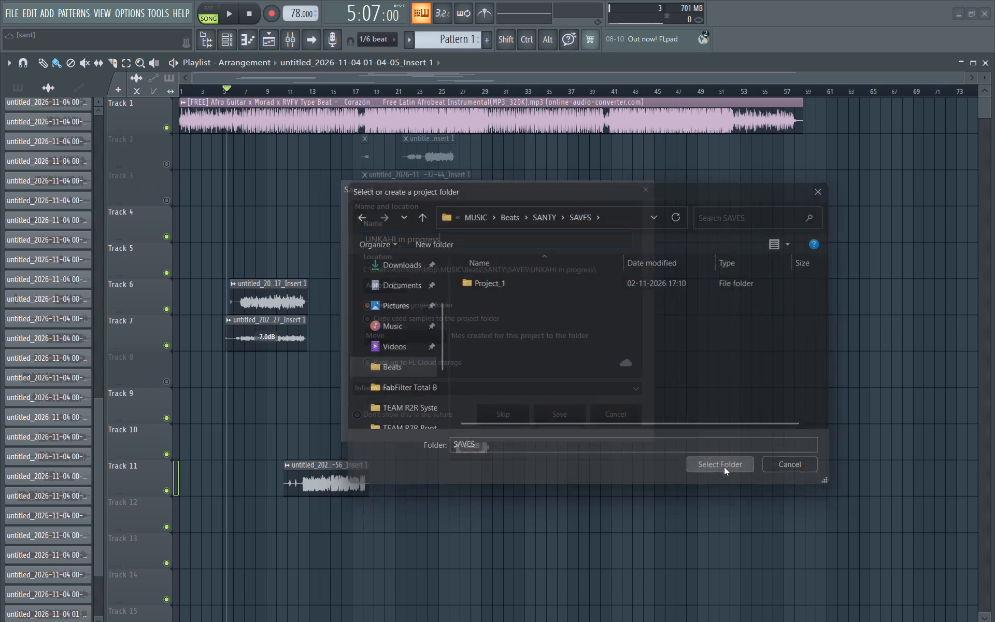
left_click(557, 414)
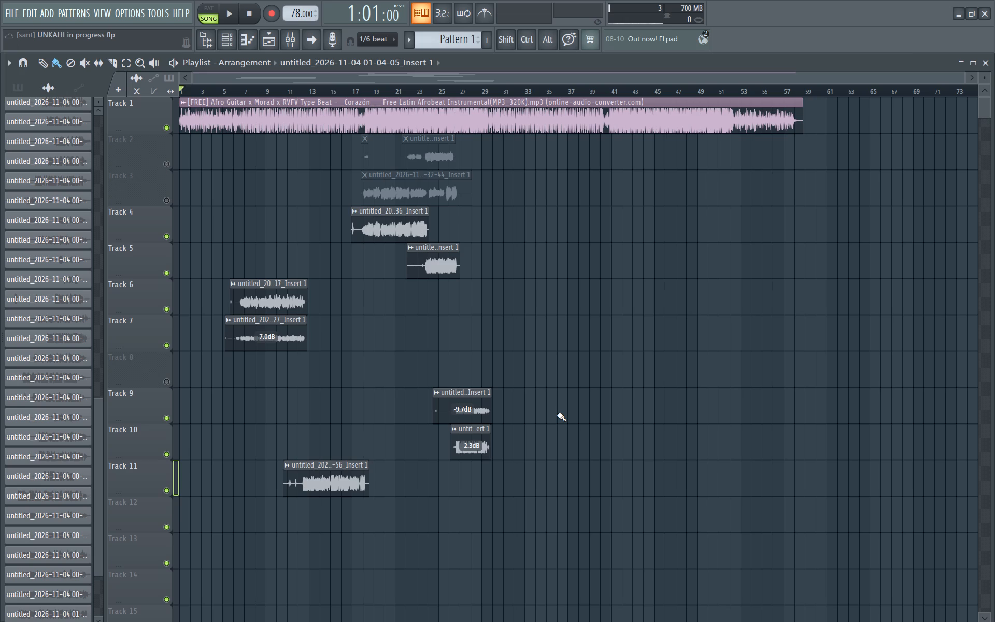
Play the song from the beginning to listen to the vocal arrangement over the instrumental.
key("space")
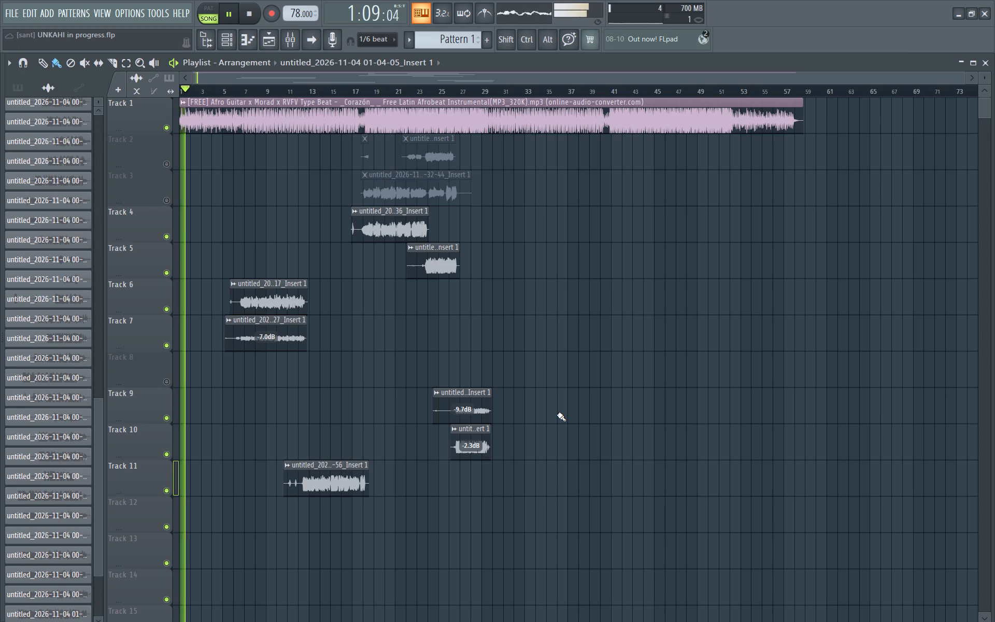
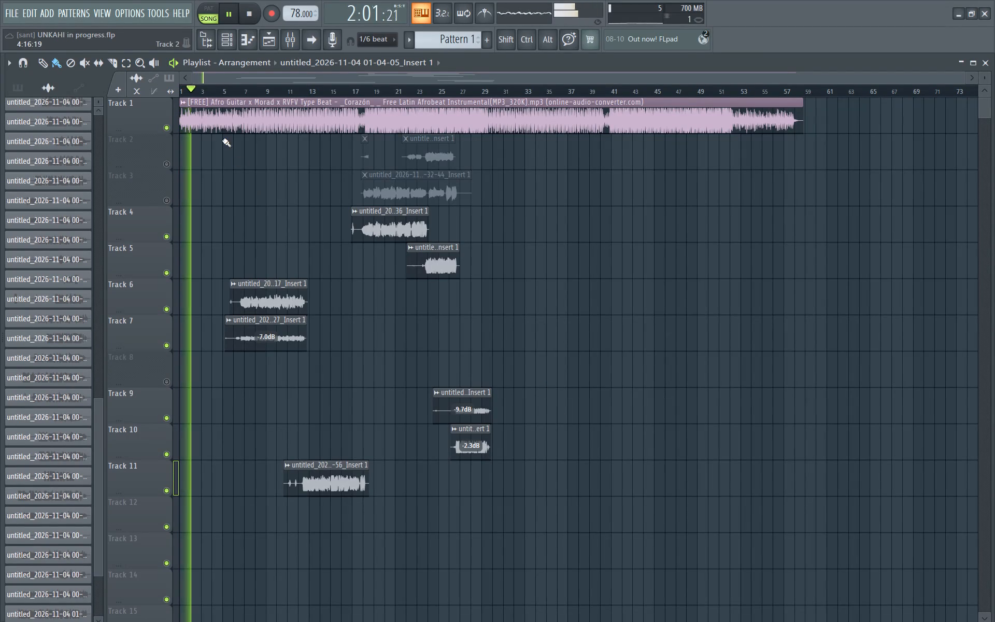
Play the song from about bar 5, then replay it from there to hear the Track 6 and Track 7 vocals.
left_click(228, 93)
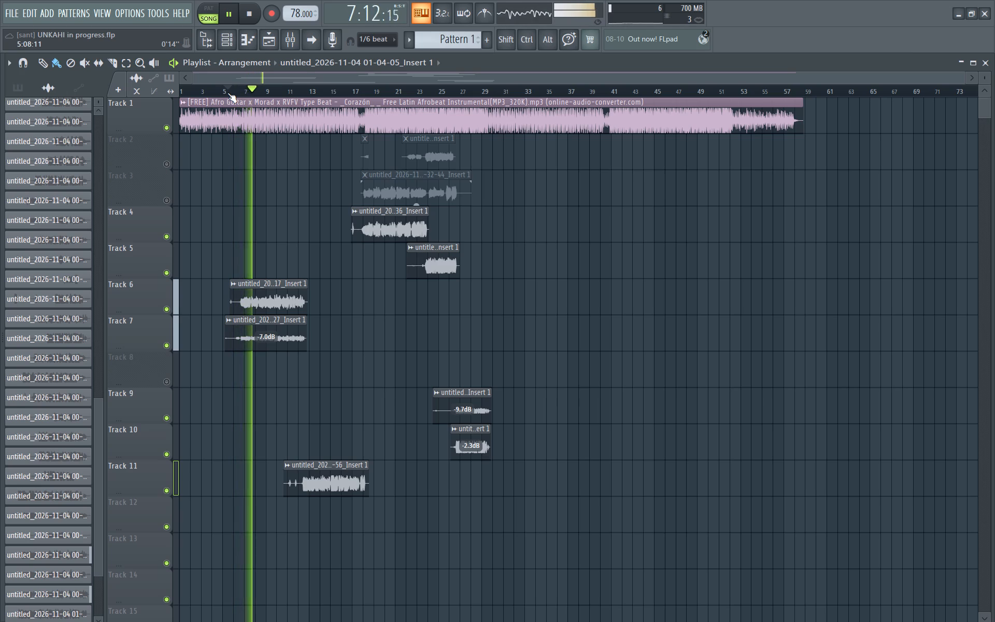
key("space")
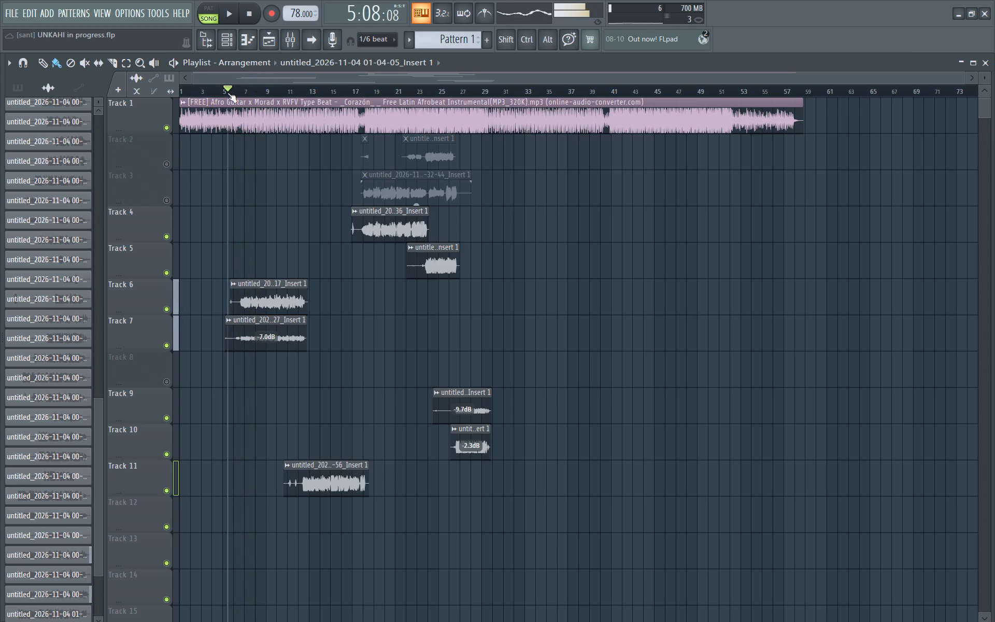
key("space")
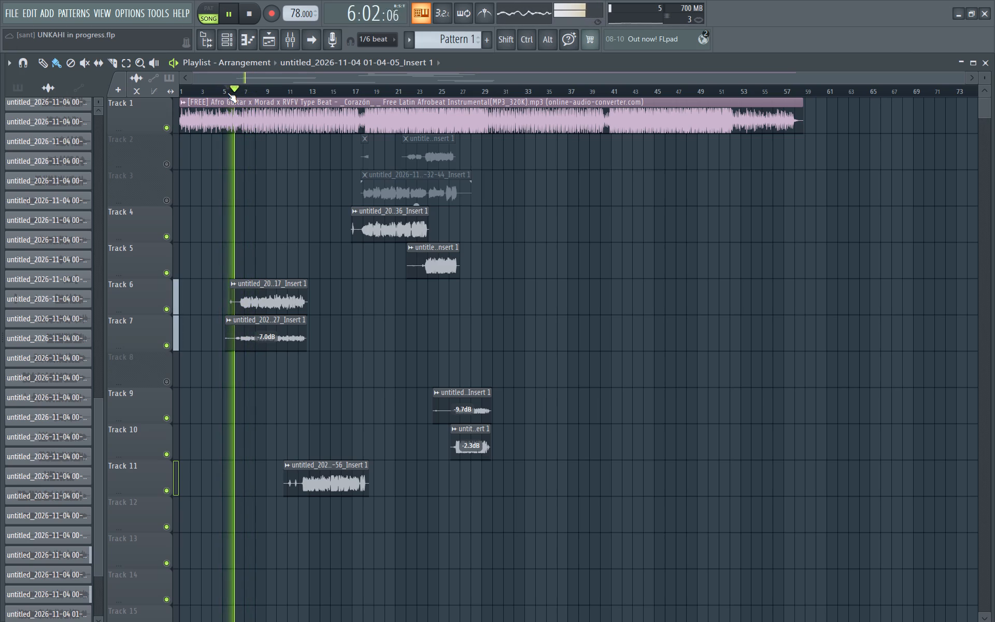
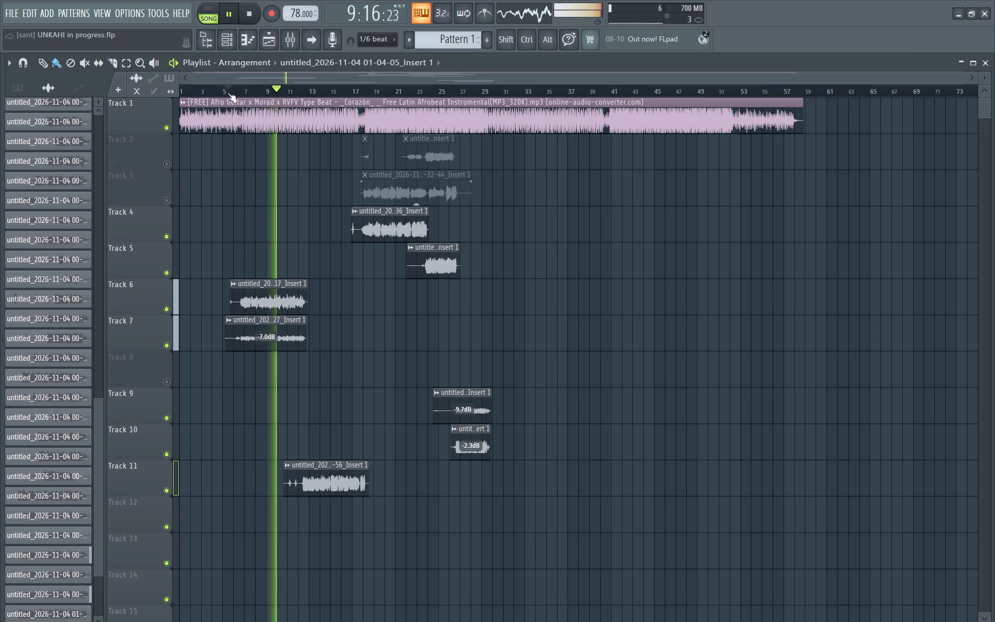
Stop playback and replay the song from about bar 4, ahead of the Track 6 and Track 7 vocals.
key("space")
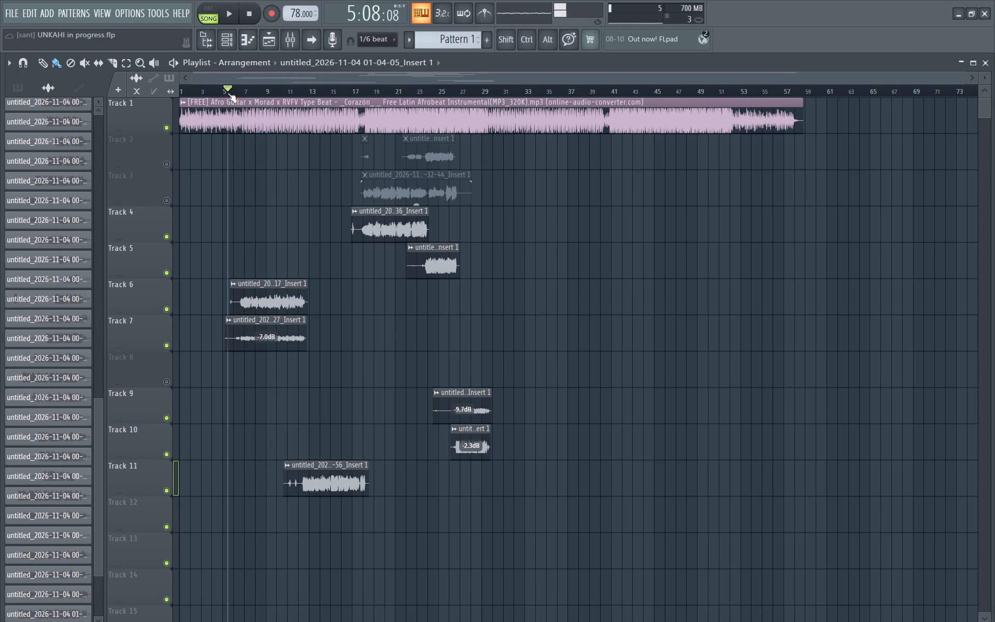
left_click(217, 91)
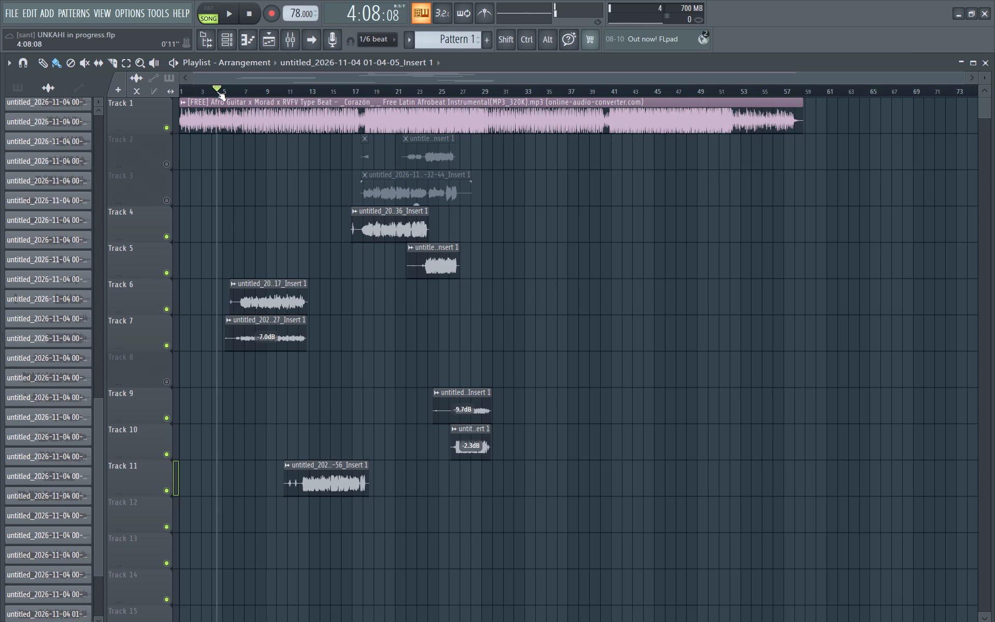
key("space")
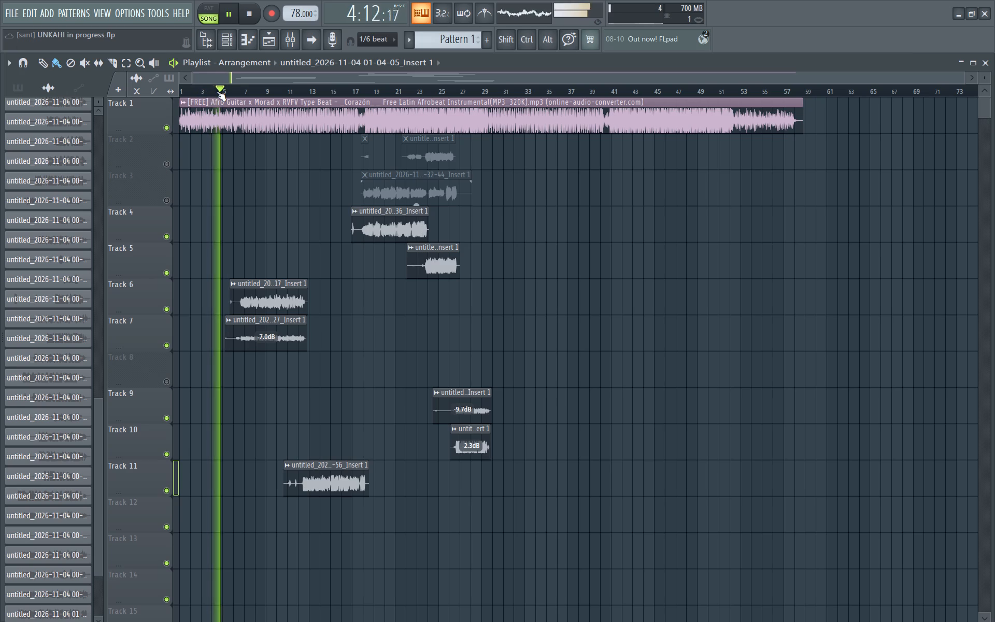
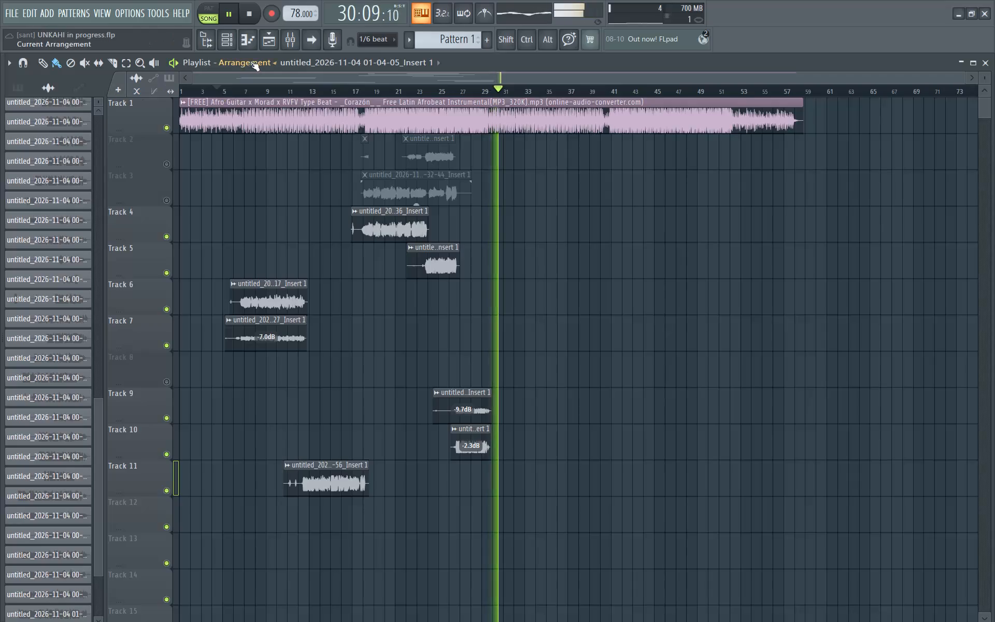
Stop playback, select the timeline range from about bar 4 to bar 31 covering all the vocal clips, and play that selection.
key("space")
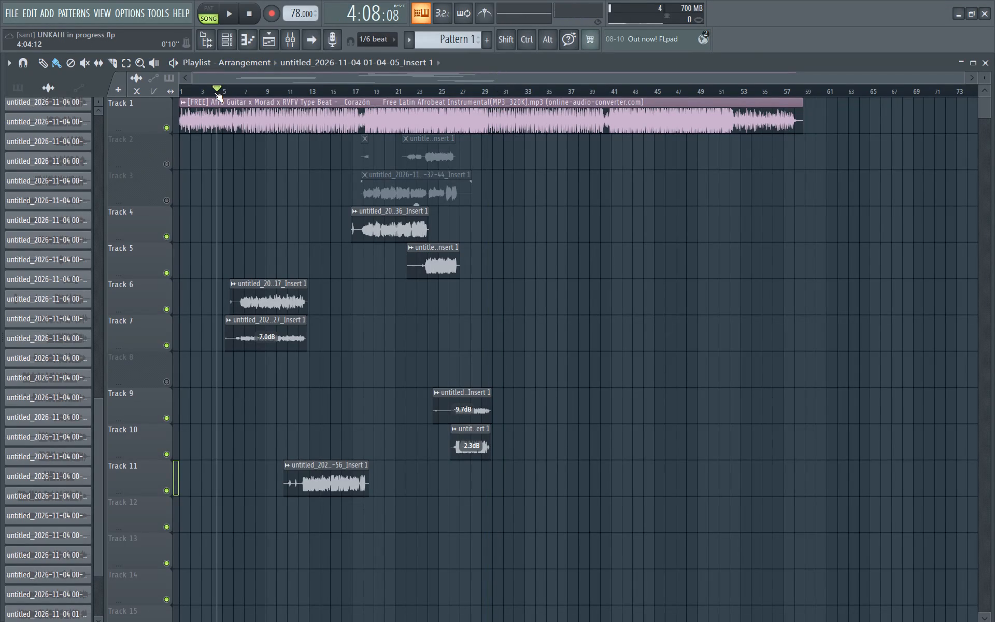
left_click(214, 92)
left_click_drag(214, 92, 450, 121)
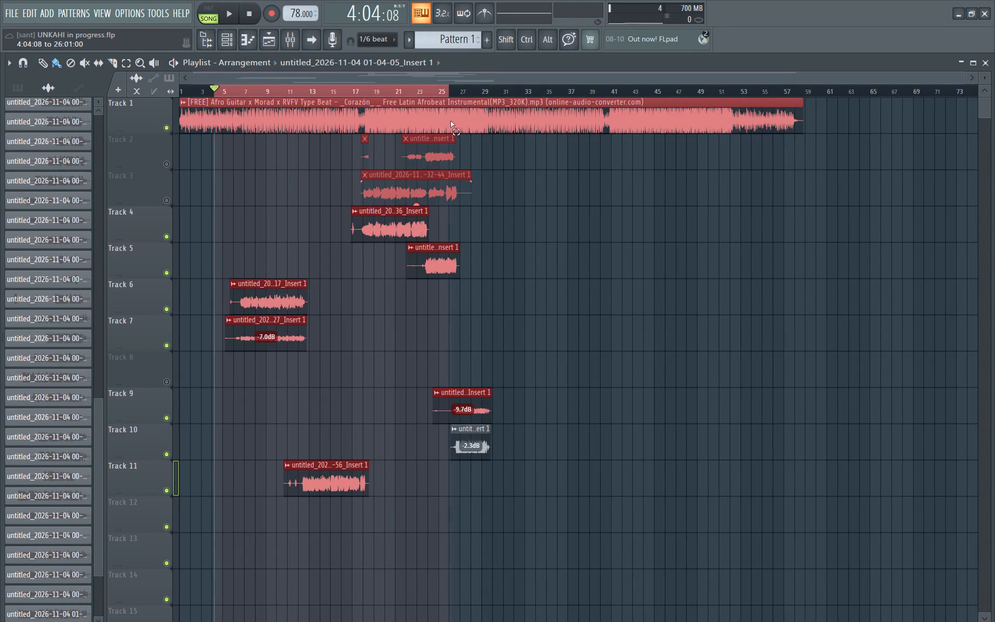
left_click_drag(450, 121, 503, 129)
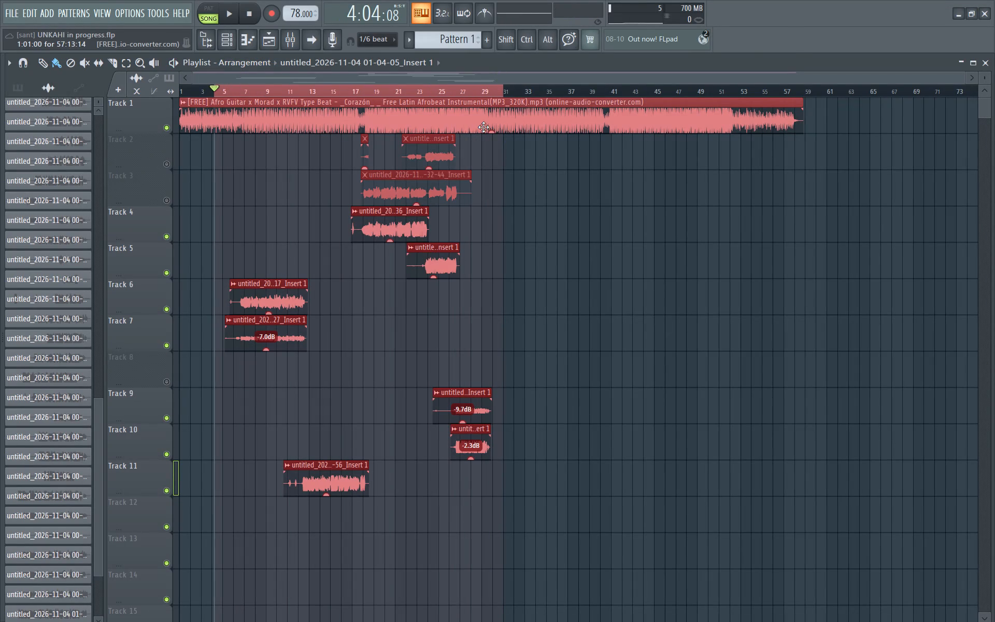
key("space")
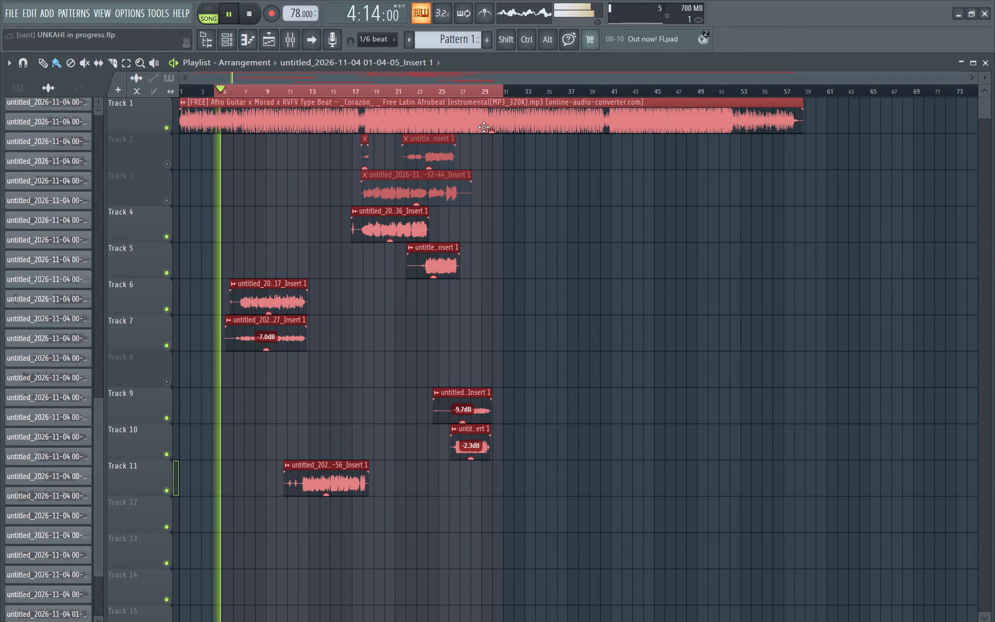
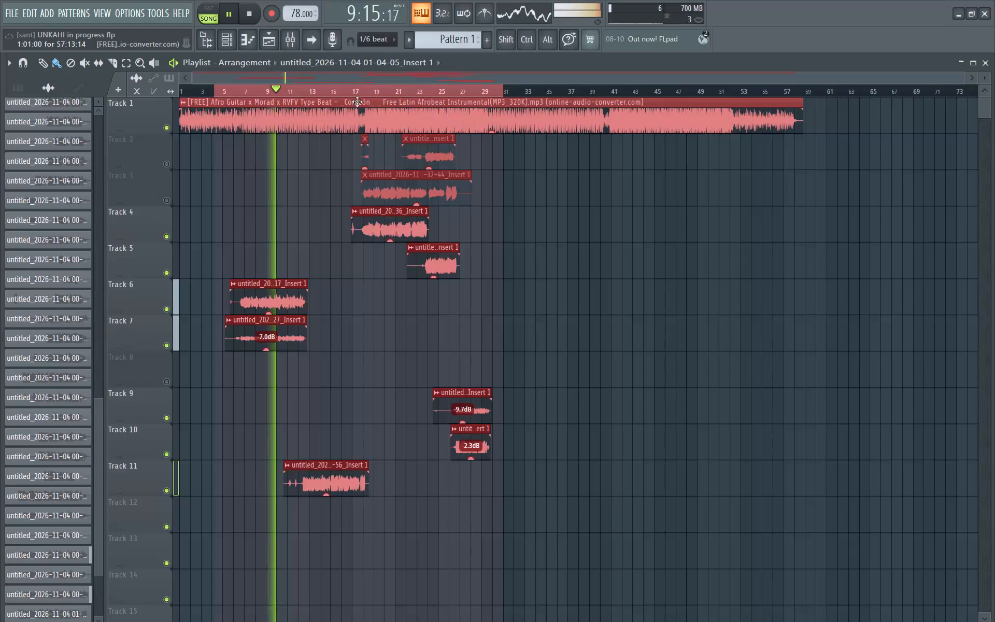
Clear the timeline selection and play the arrangement from about bar 6.
double_click(351, 87)
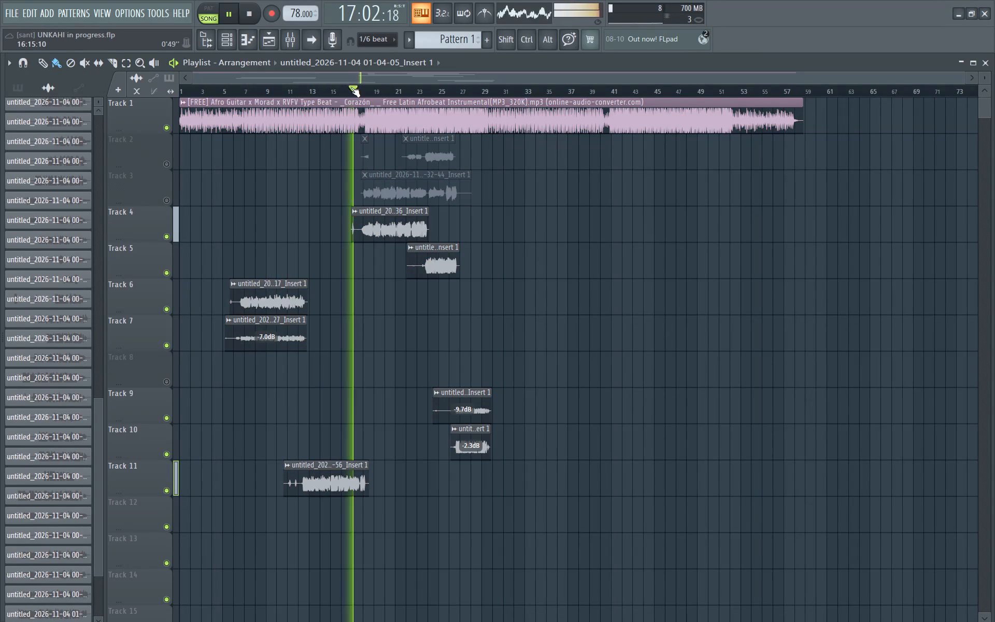
left_click_drag(232, 85, 238, 85)
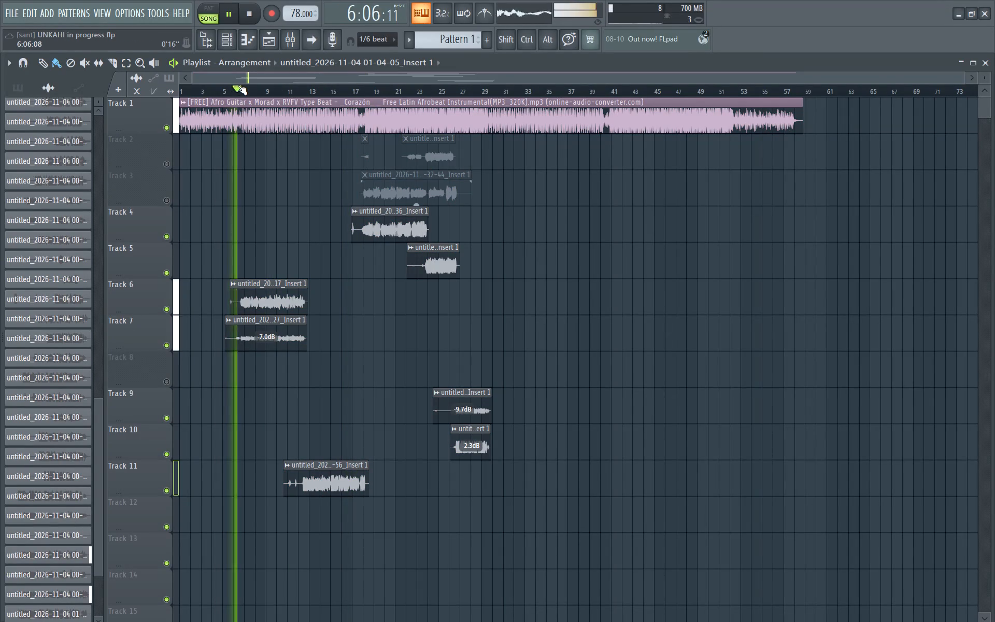
left_click_drag(238, 85, 238, 86)
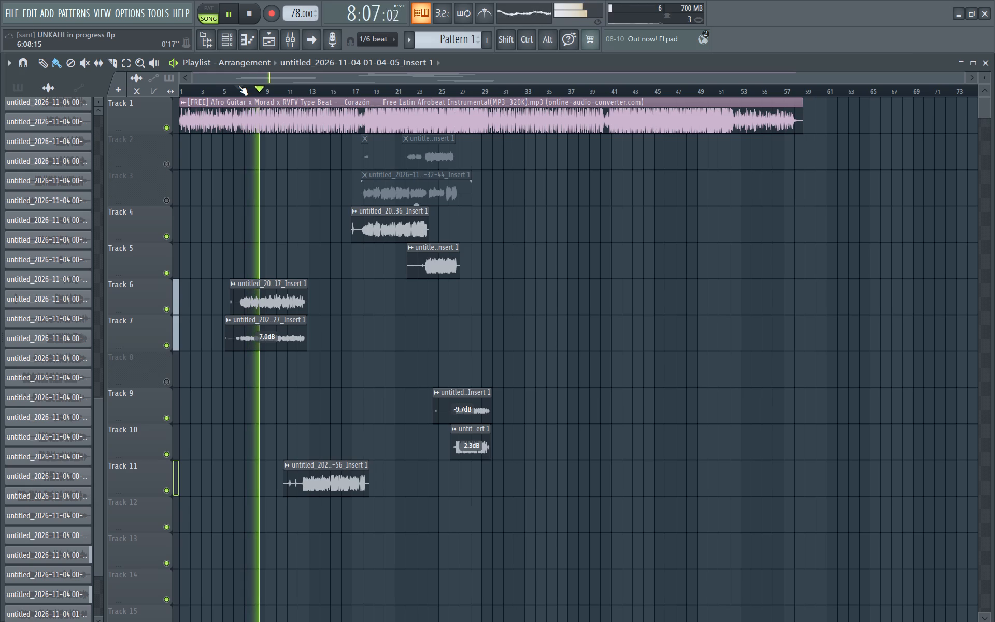
Set the mixer's Insert 1 audio input to In 1 and check its FabFilter Pro-R 2 effect.
left_click(284, 44)
left_click(930, 76)
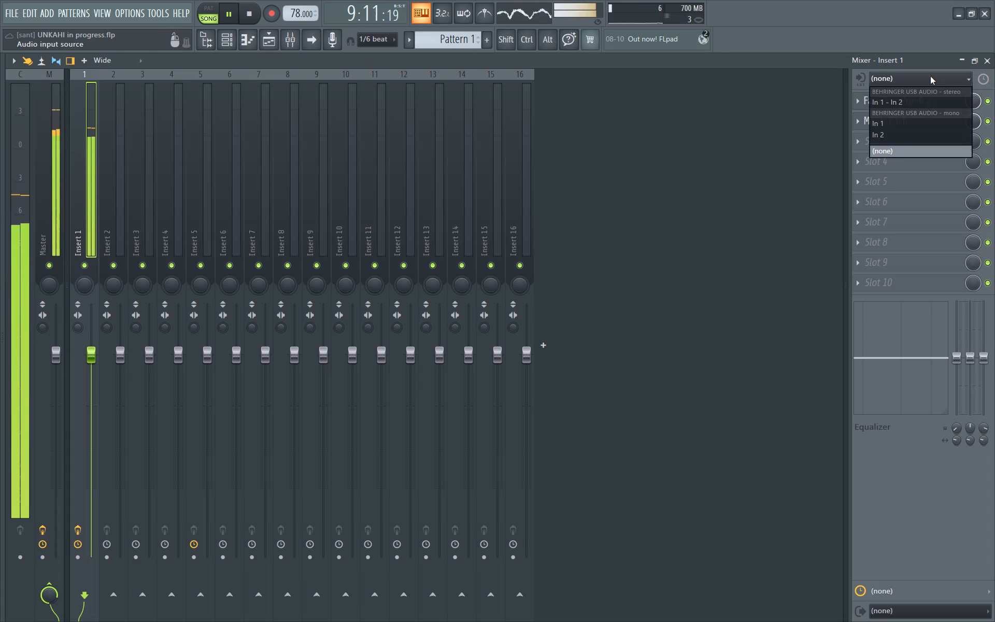
left_click(882, 121)
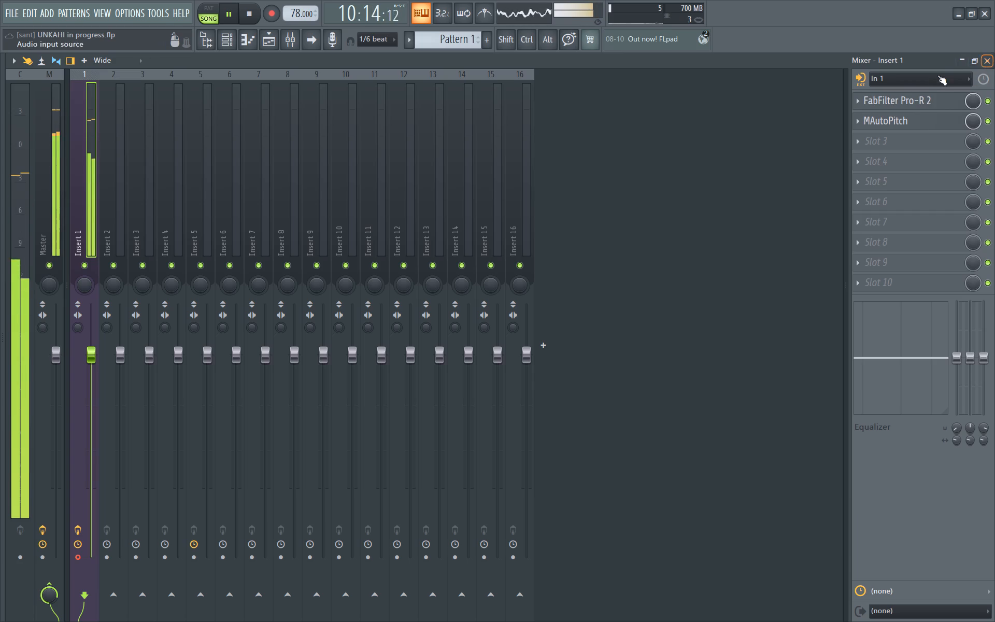
left_click(916, 98)
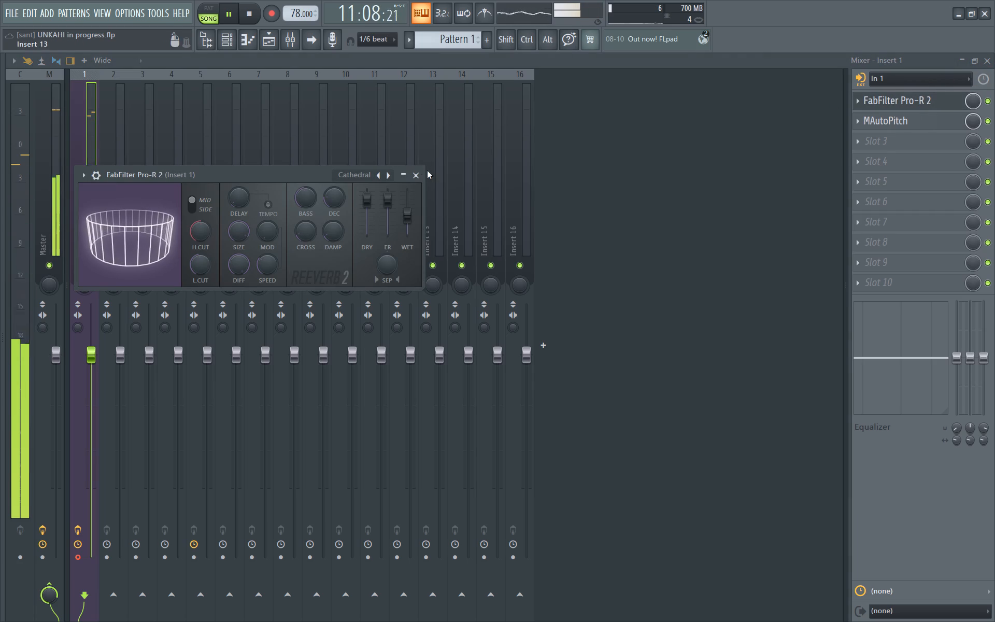
left_click(415, 174)
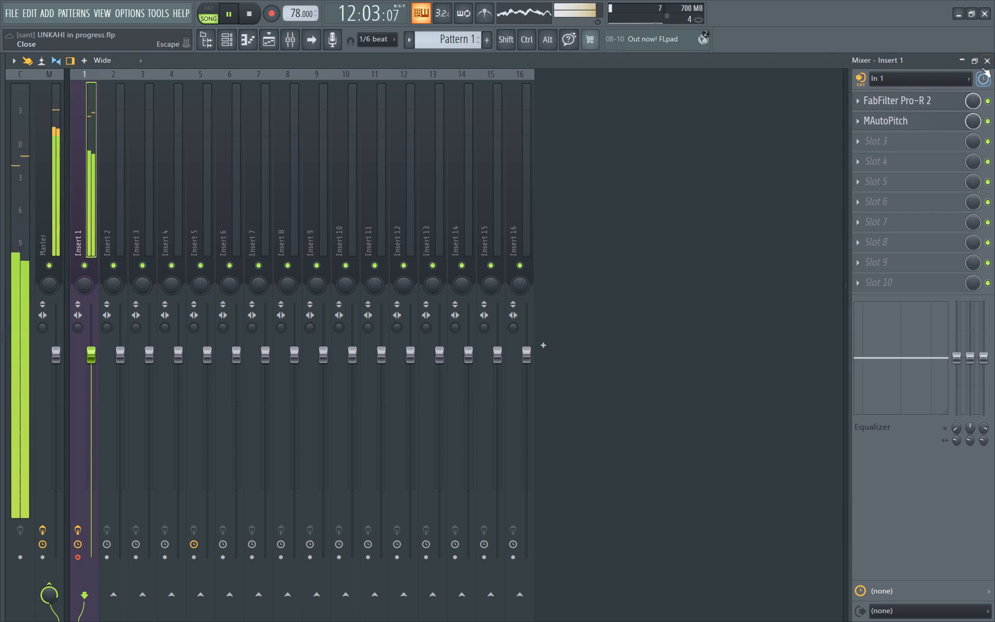
left_click(985, 56)
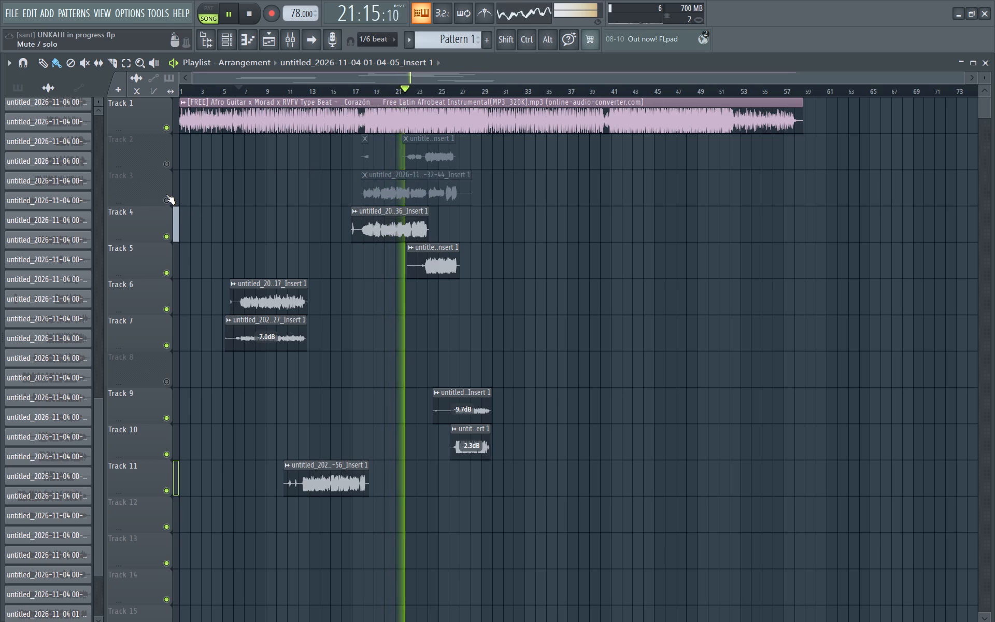
Mute Track 4, unmute Track 3 to audition its vocal take from about bar 17, and delete that Track 3 clip.
left_click(166, 233)
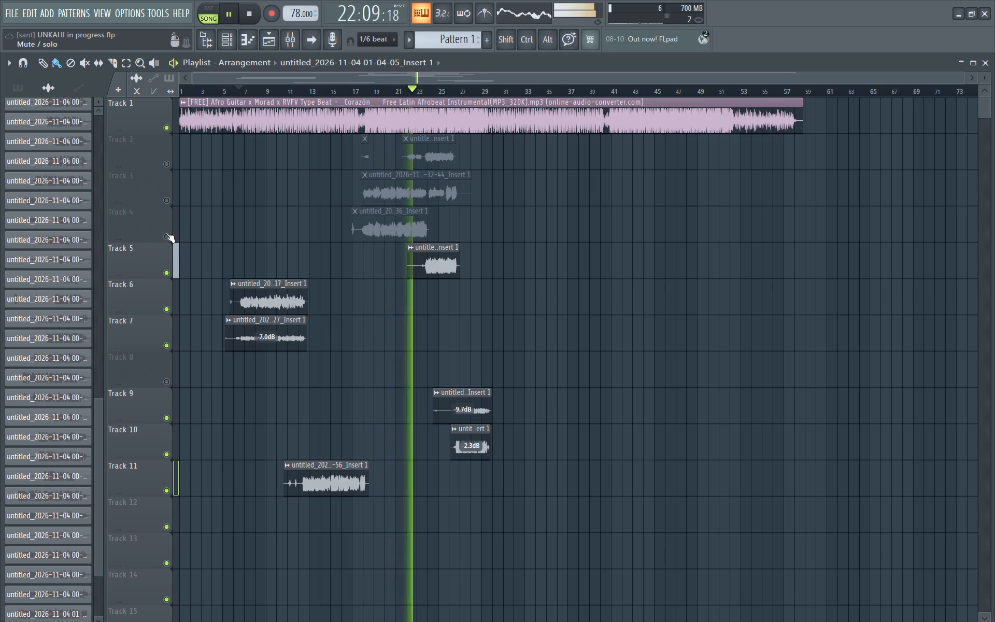
left_click(362, 94)
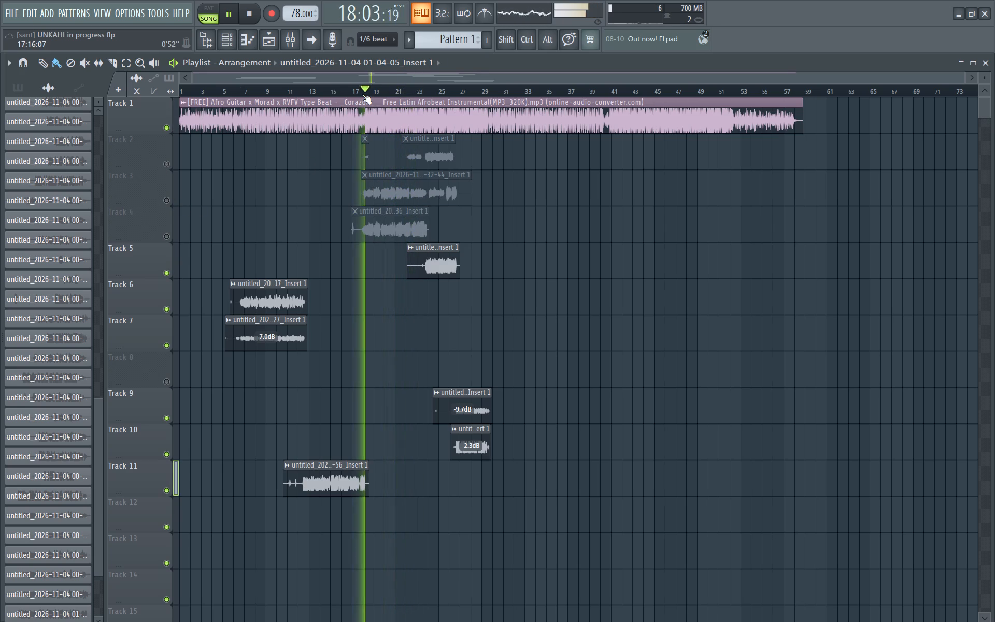
key("space")
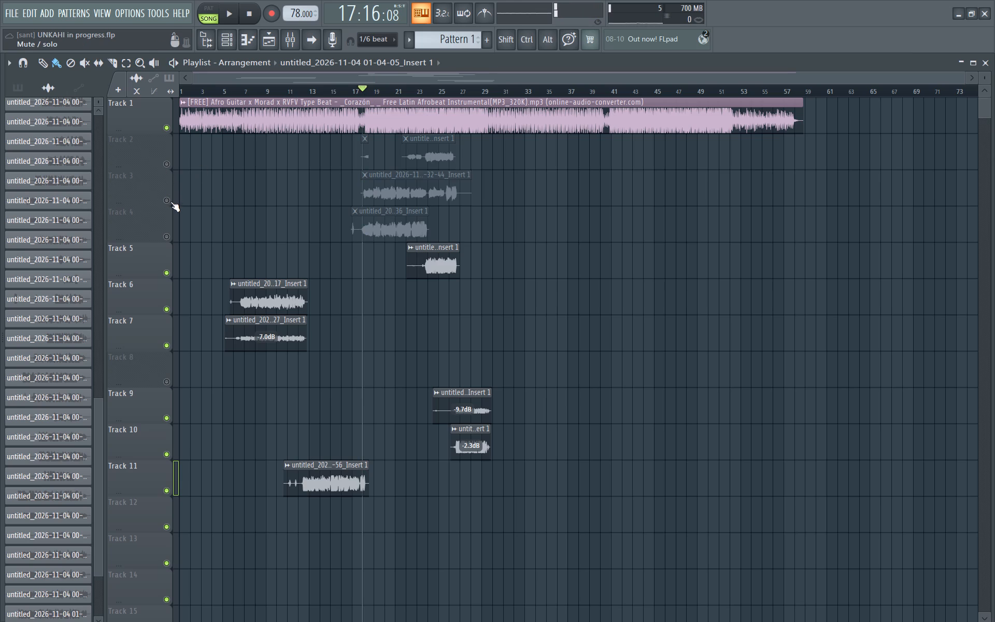
left_click(170, 204)
key("space")
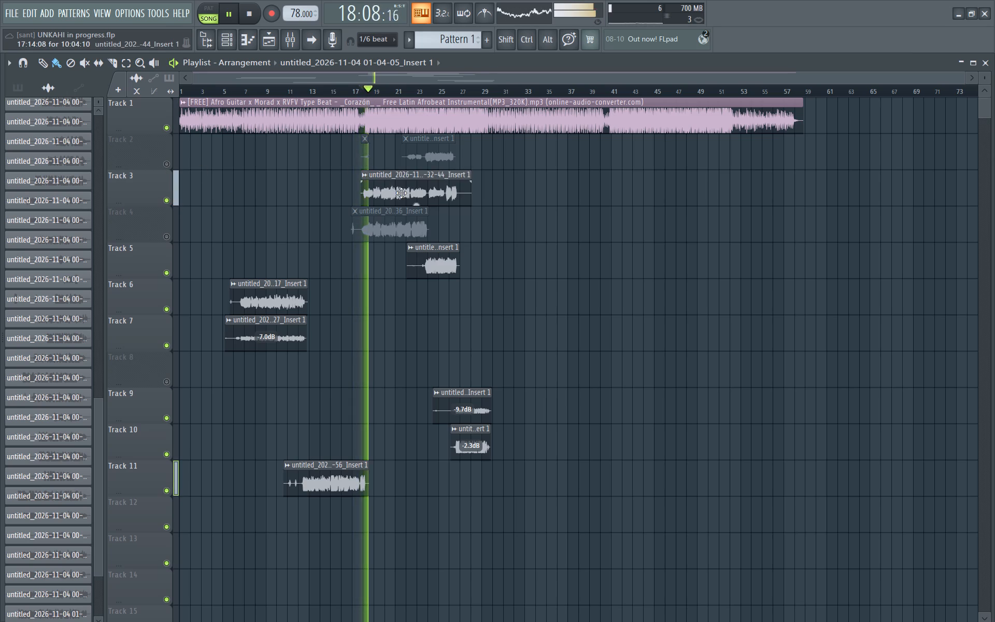
key("space")
right_click(404, 191)
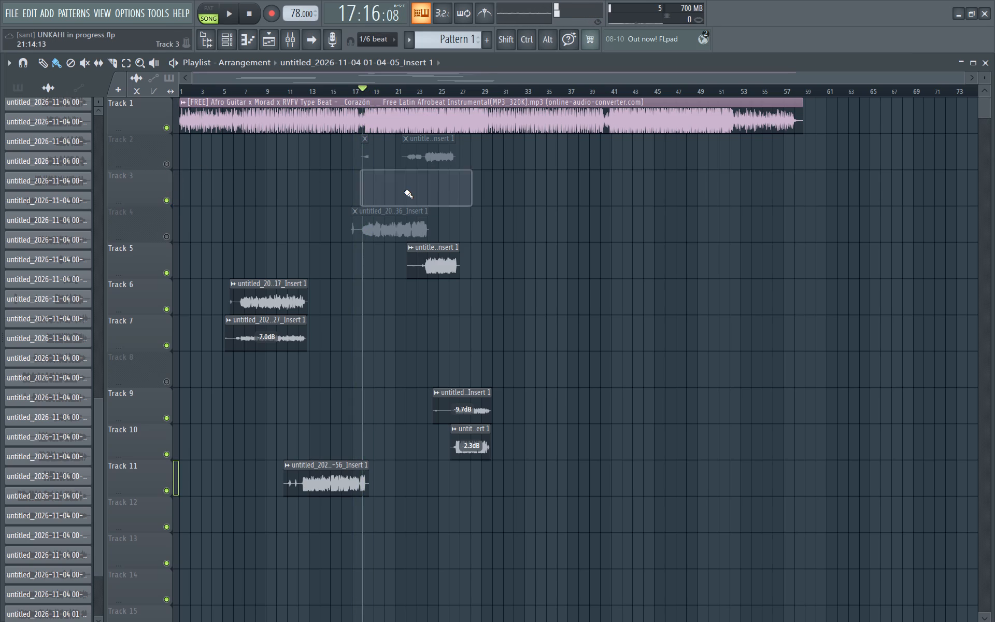
key("space")
key("space")
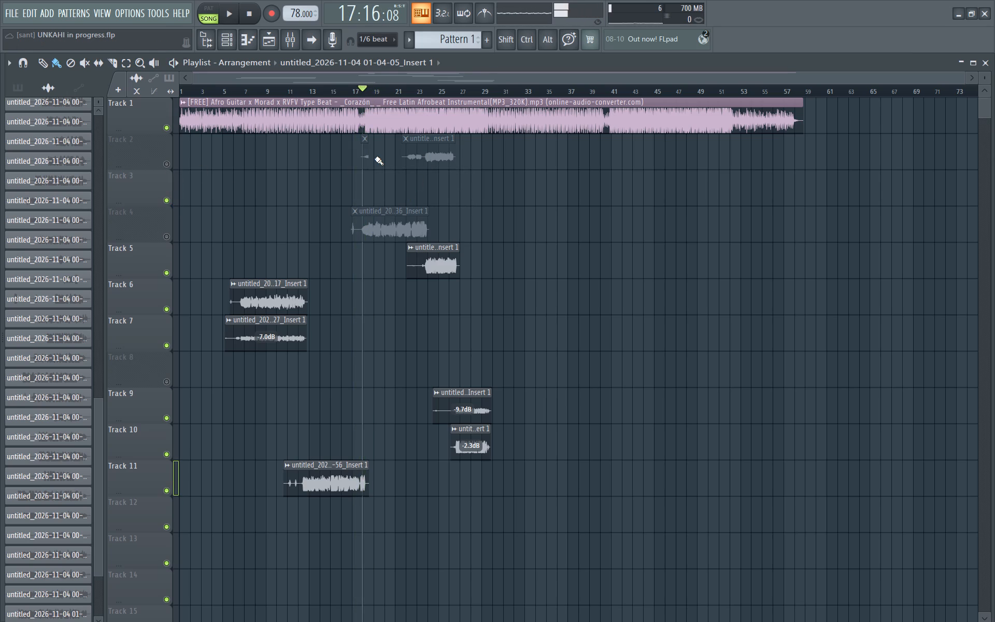
Unmute Track 2, audition its takes around bars 17 and 21, and delete both of its vocal clips.
left_click(169, 161)
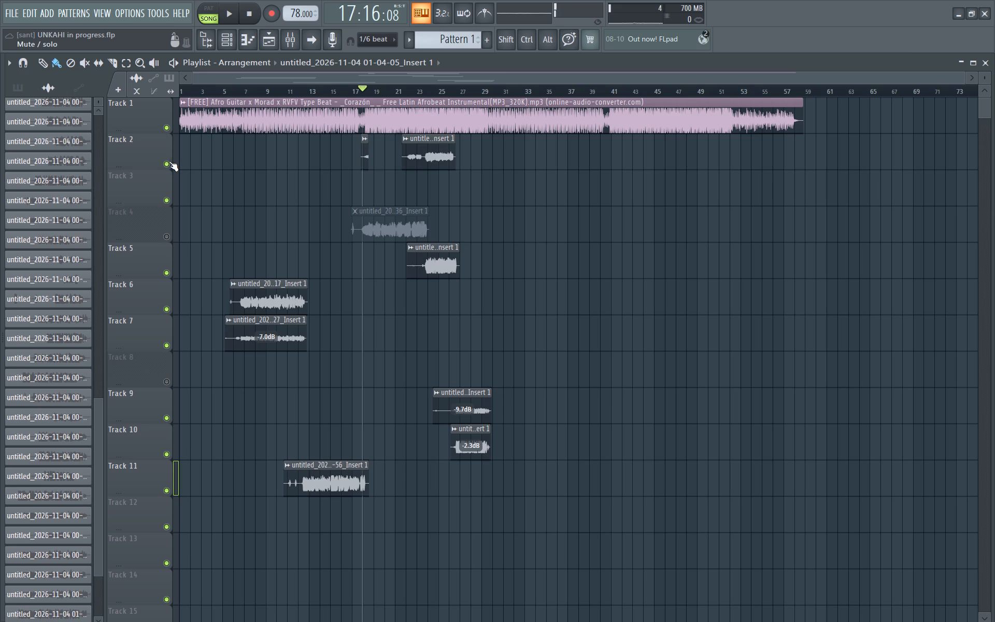
key("space")
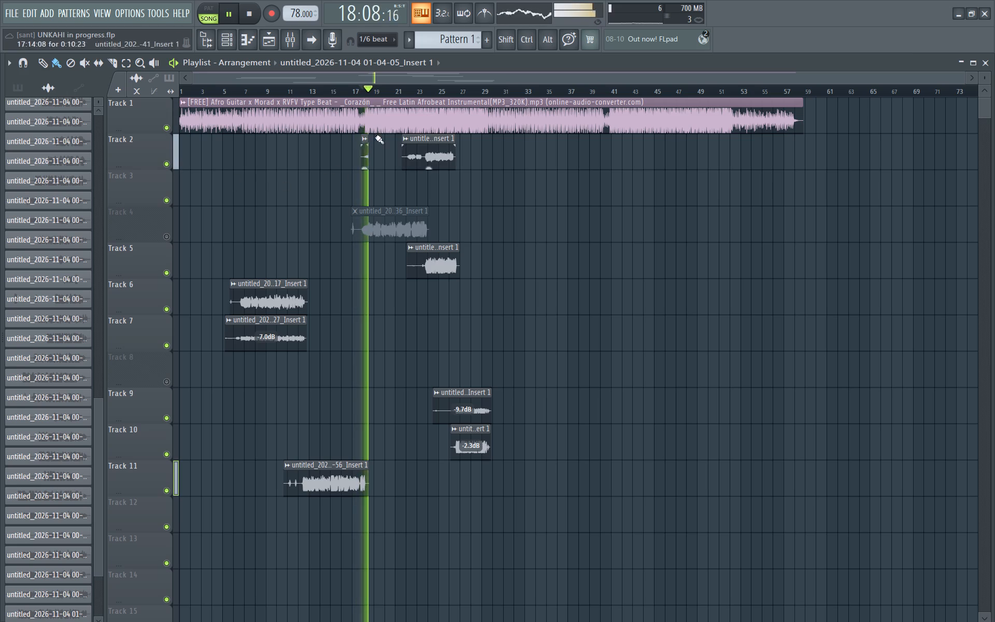
left_click(399, 85)
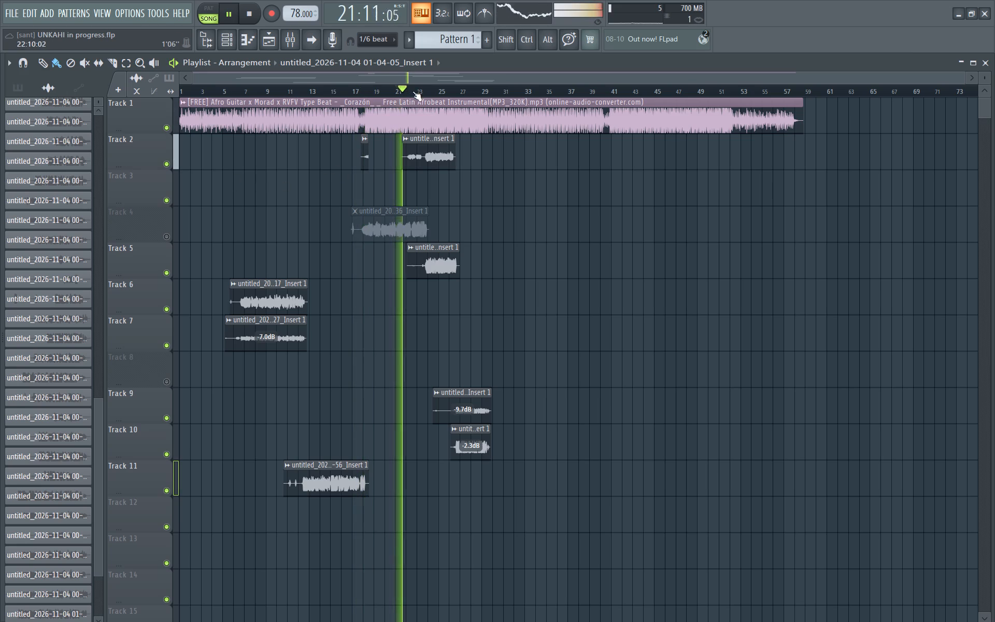
right_click(430, 153)
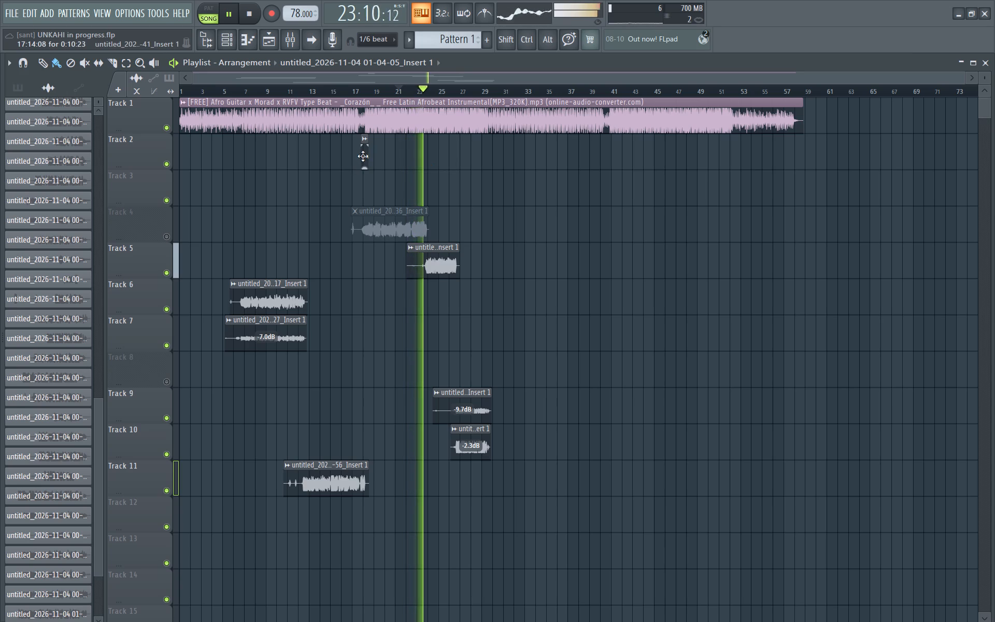
right_click(363, 156)
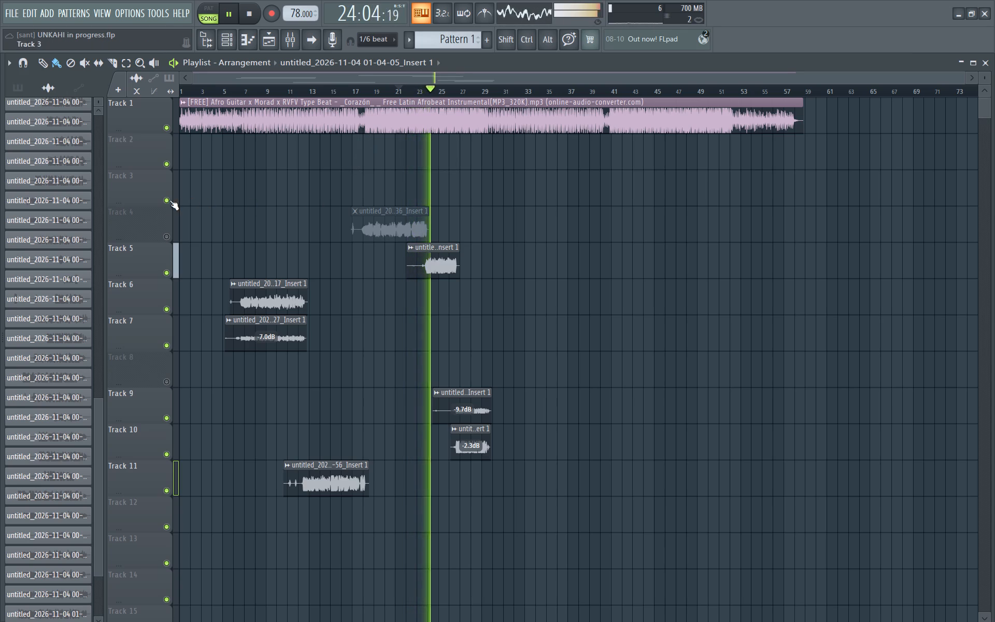
Unmute Track 4 and play the arrangement from about bar 17.
left_click(169, 236)
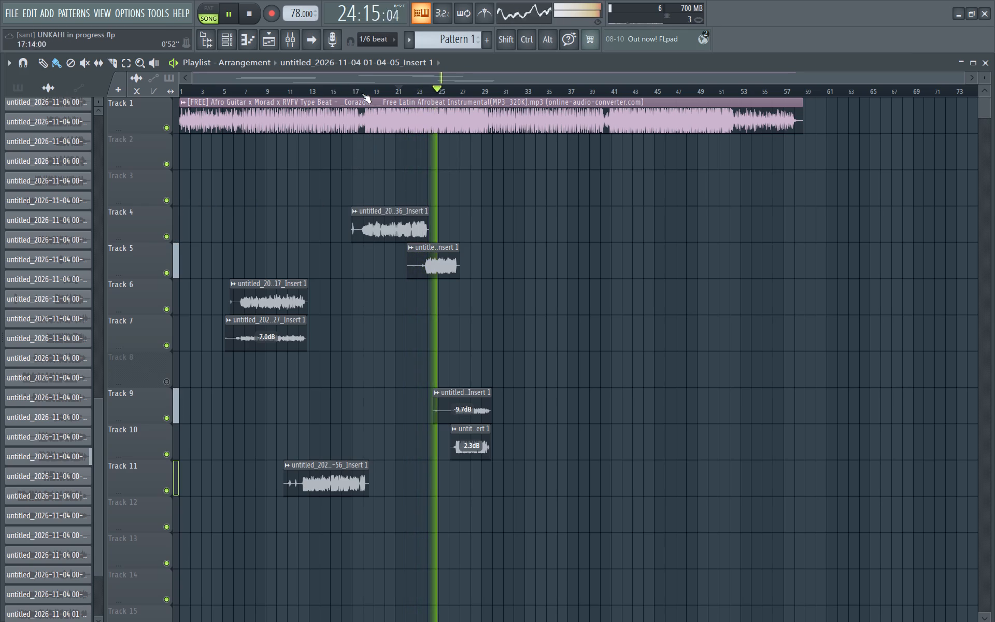
left_click(358, 92)
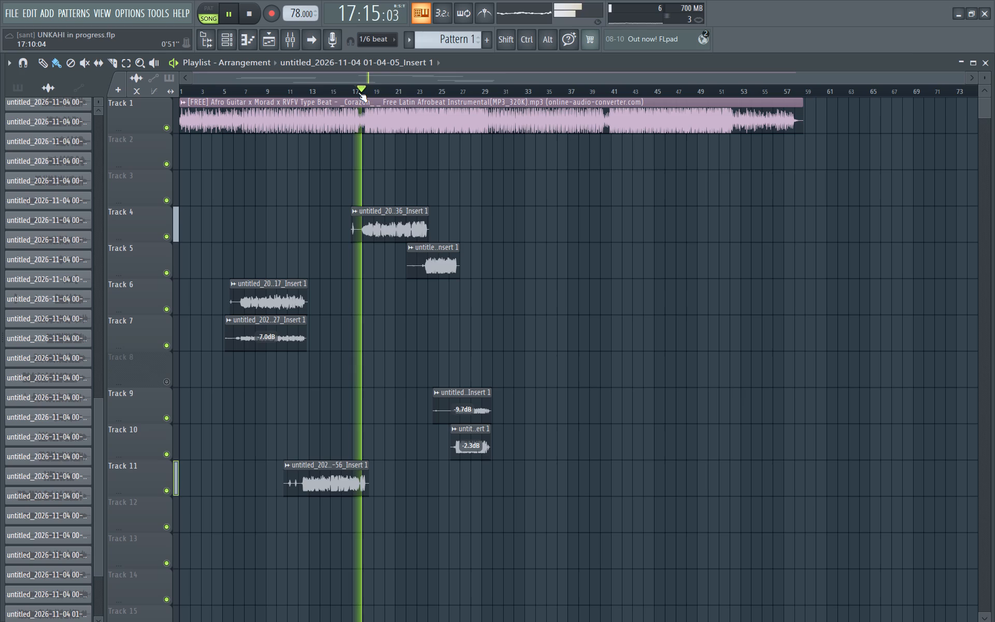
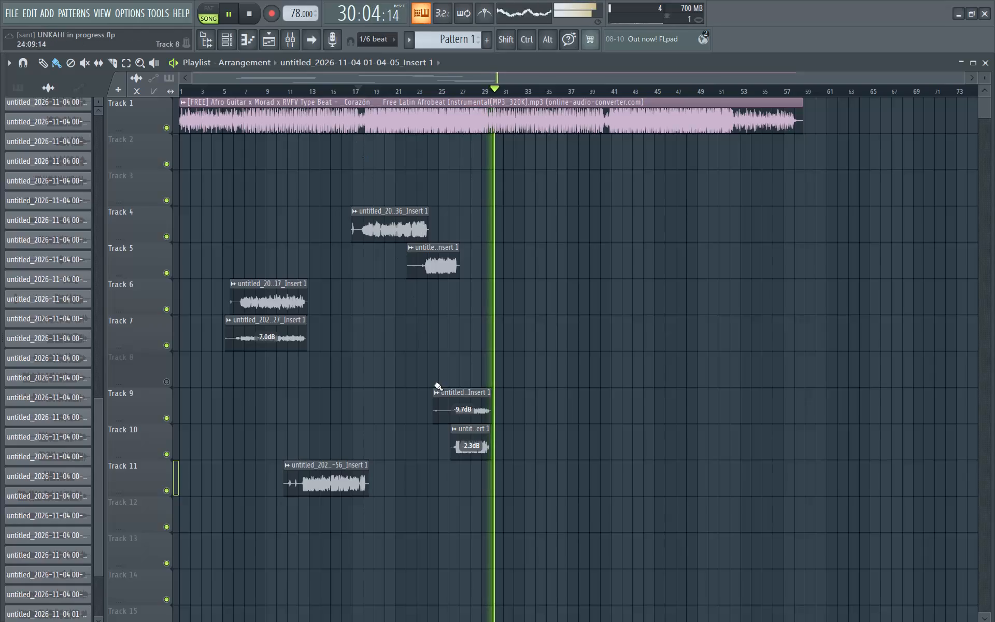
Raise the Track 10 vocal clip's gain until no reduction remains, and audition the balance from about bars 26 and 23.
left_click_drag(471, 457, 471, 451)
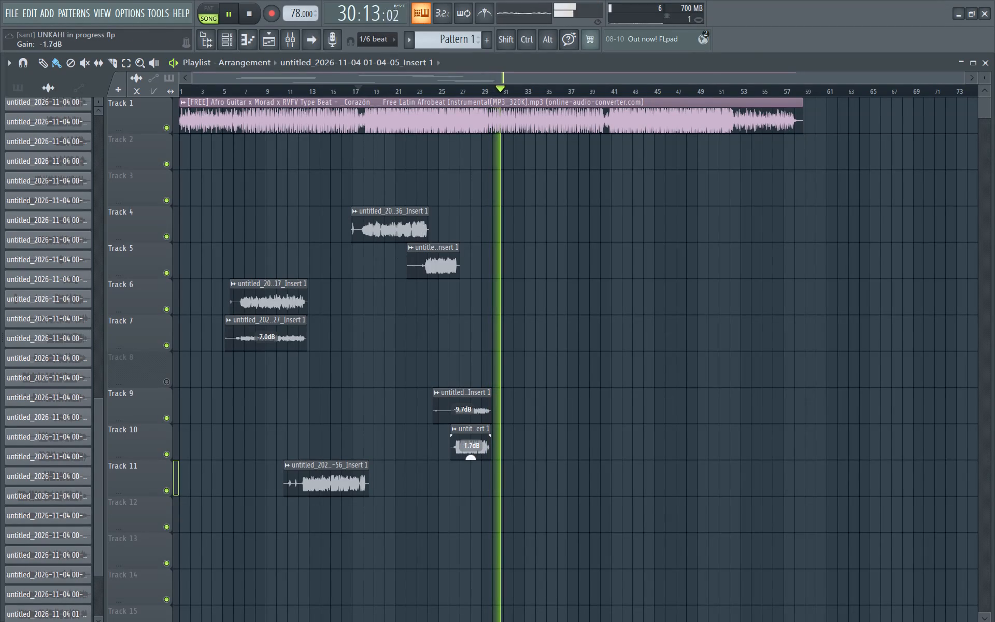
left_click_drag(471, 451, 471, 433)
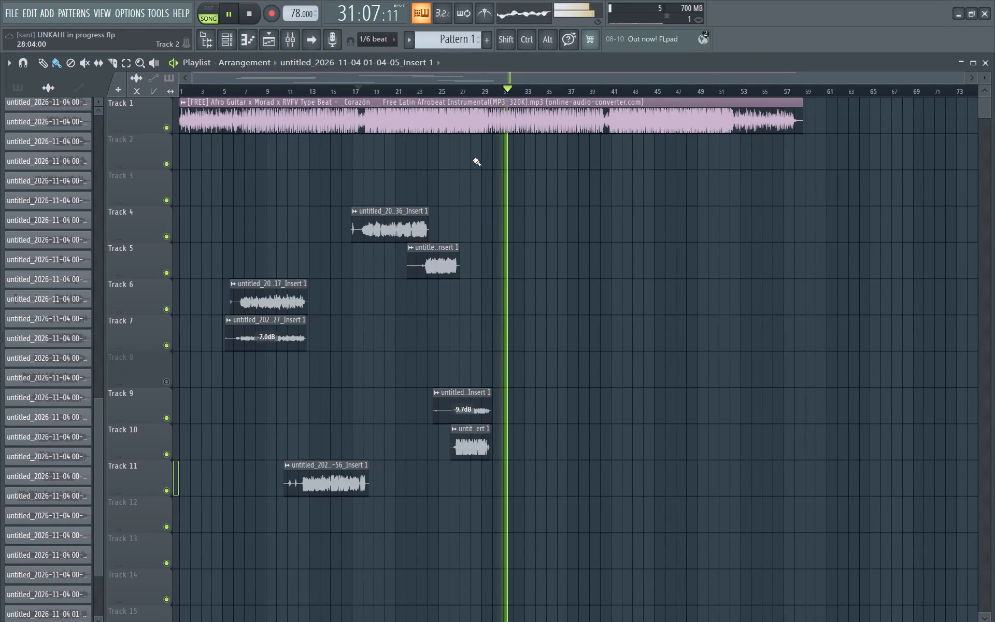
left_click(450, 94)
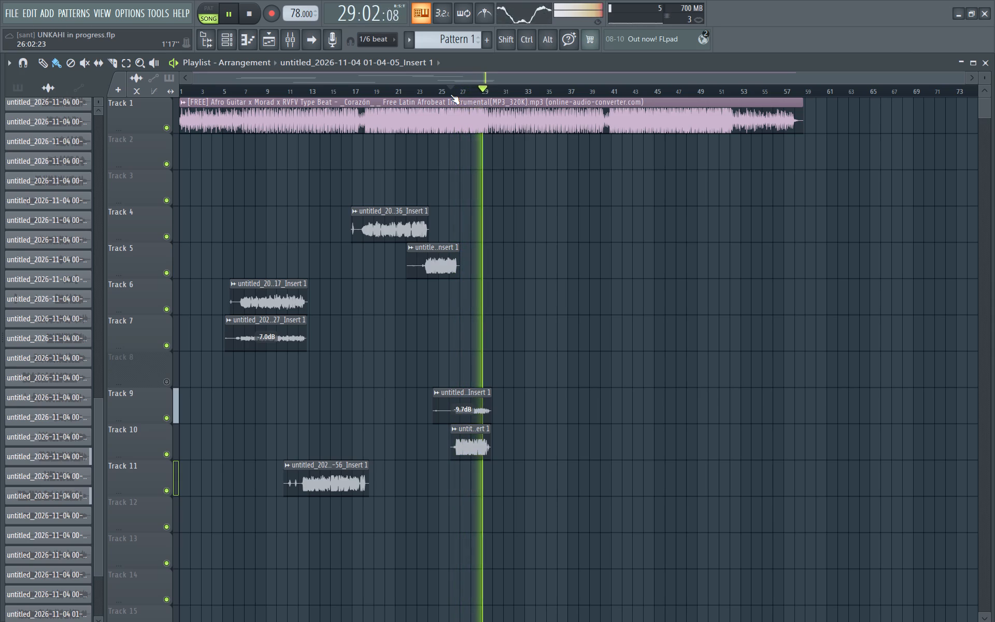
left_click(421, 85)
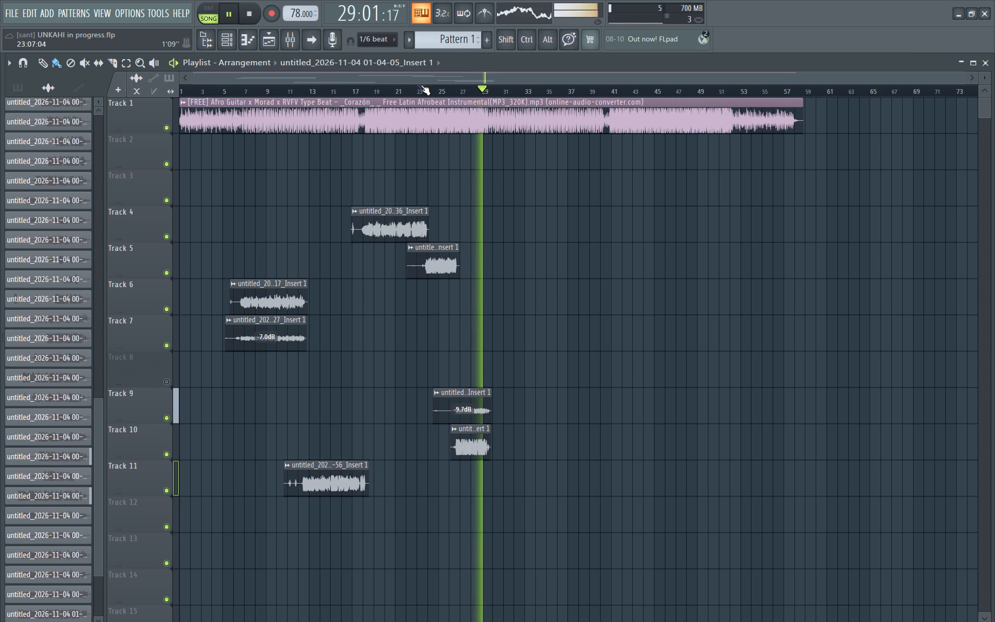
Play from about bar 6 and compare the Track 6 vocal with and without the Track 7 layer by muting and unmuting Track 7.
left_click(239, 91)
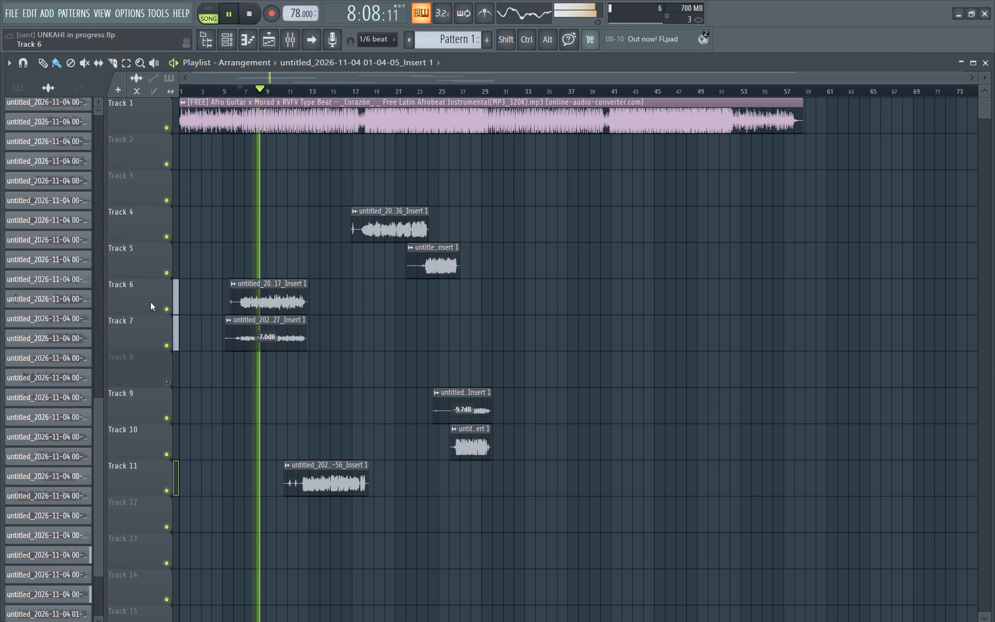
left_click(168, 344)
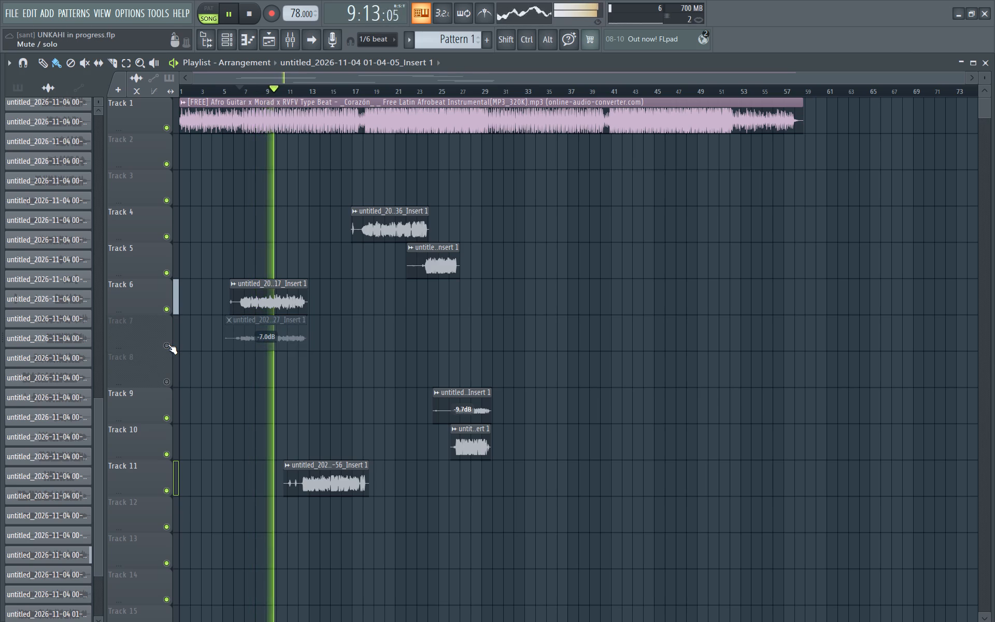
key("space")
key("space")
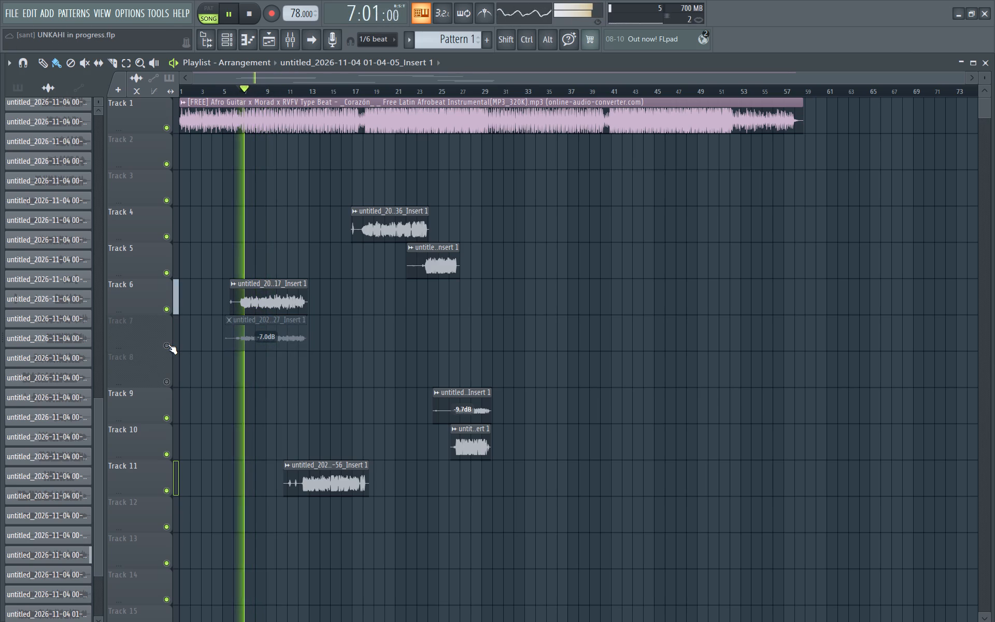
left_click(168, 344)
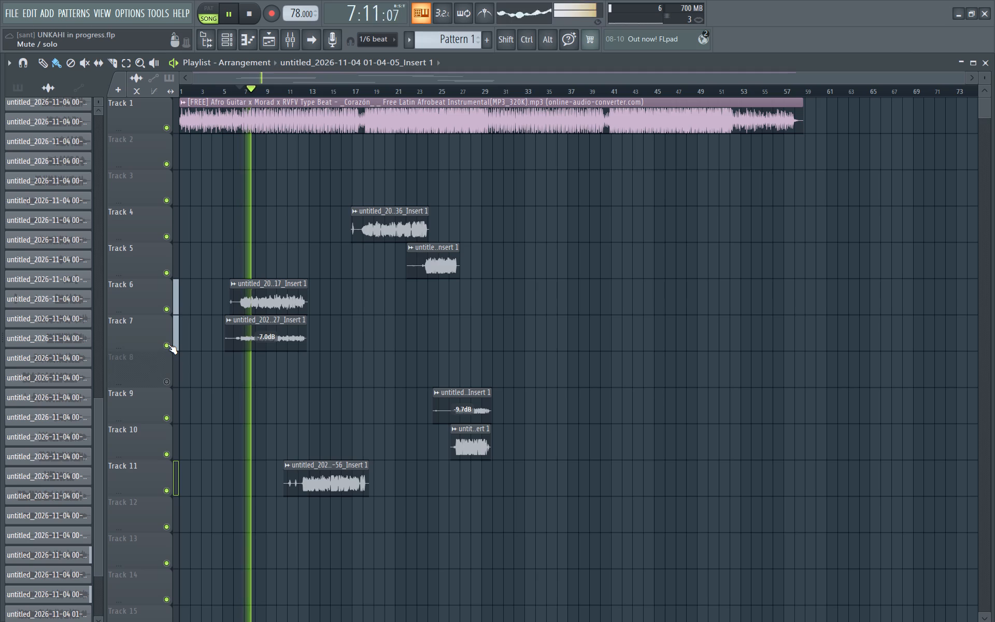
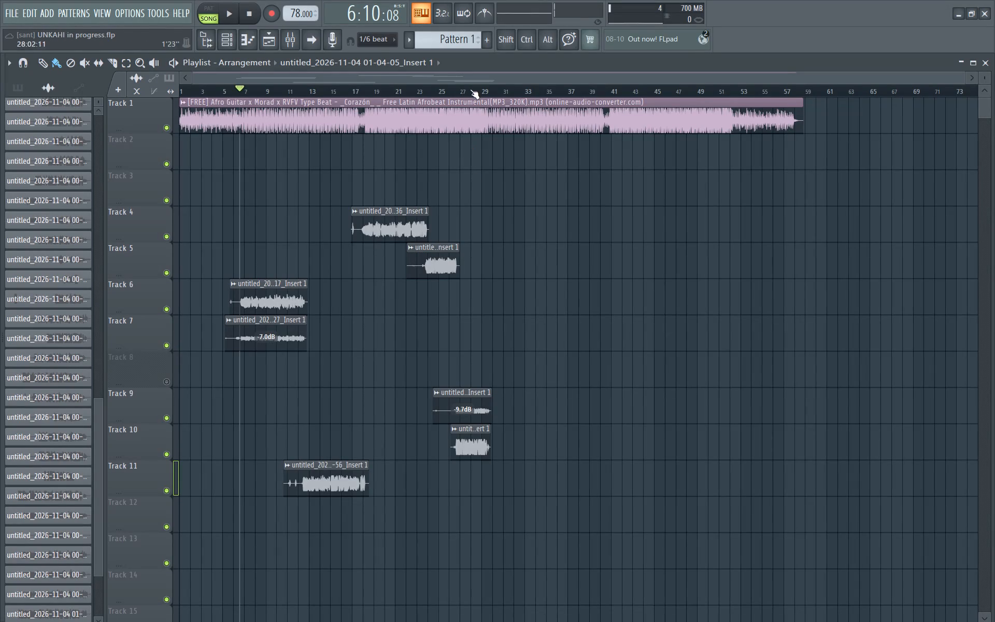
Audition the arrangement from about bar 25, and replay the instrumental passage from bar 29, where the Track 9 and 10 vocals end.
left_click(443, 87)
key("space")
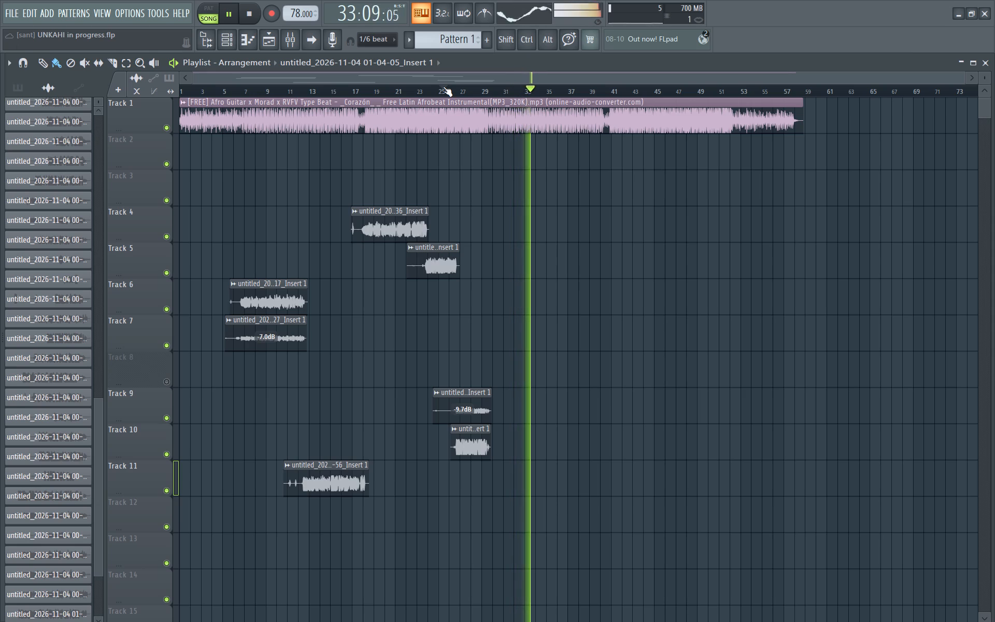
left_click(481, 92)
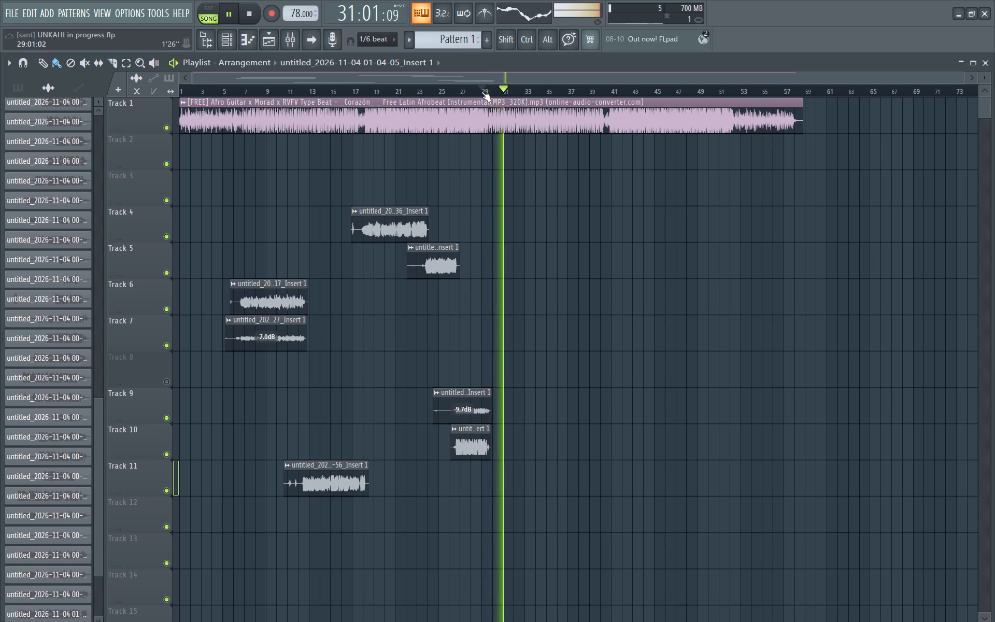
key("space")
key("space")
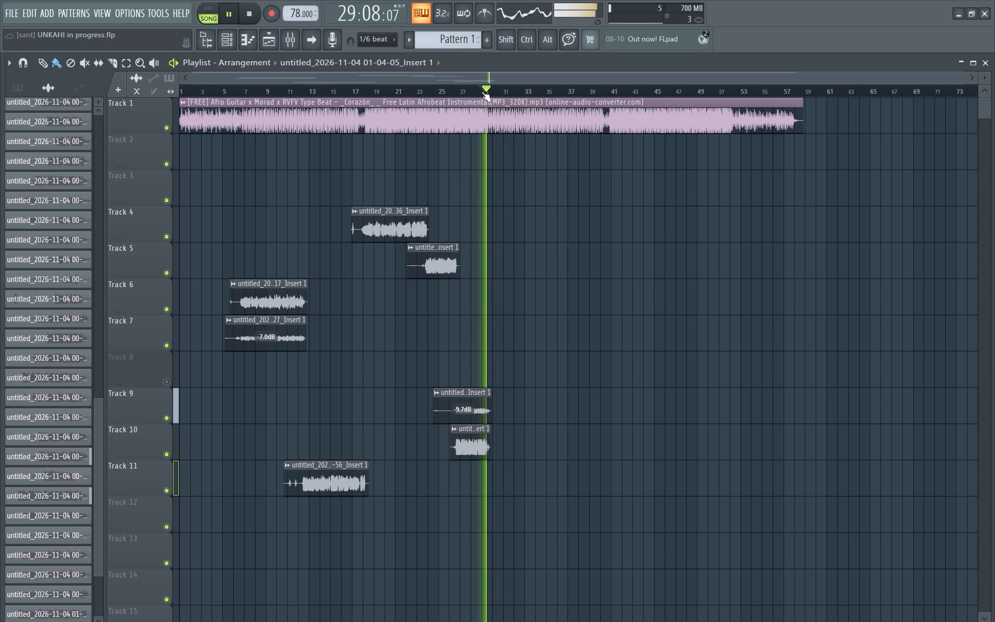
key("space")
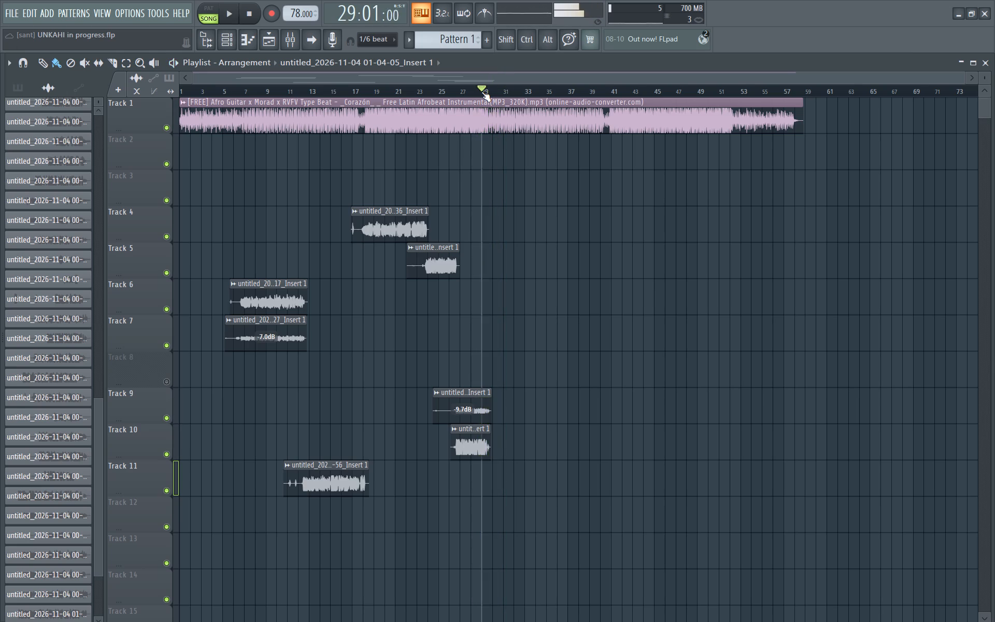
key("space")
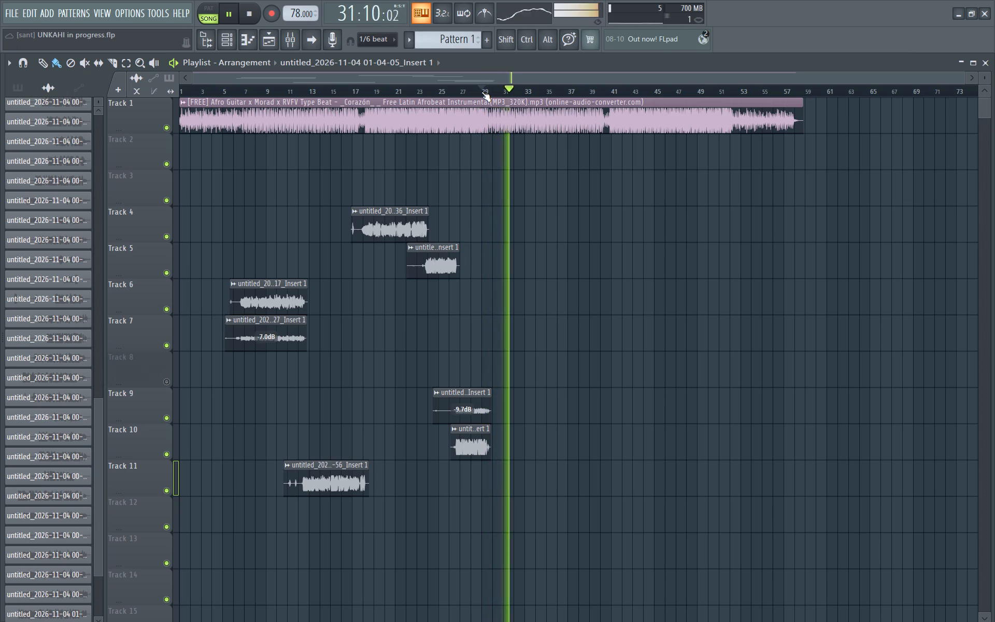
key("space")
key("space")
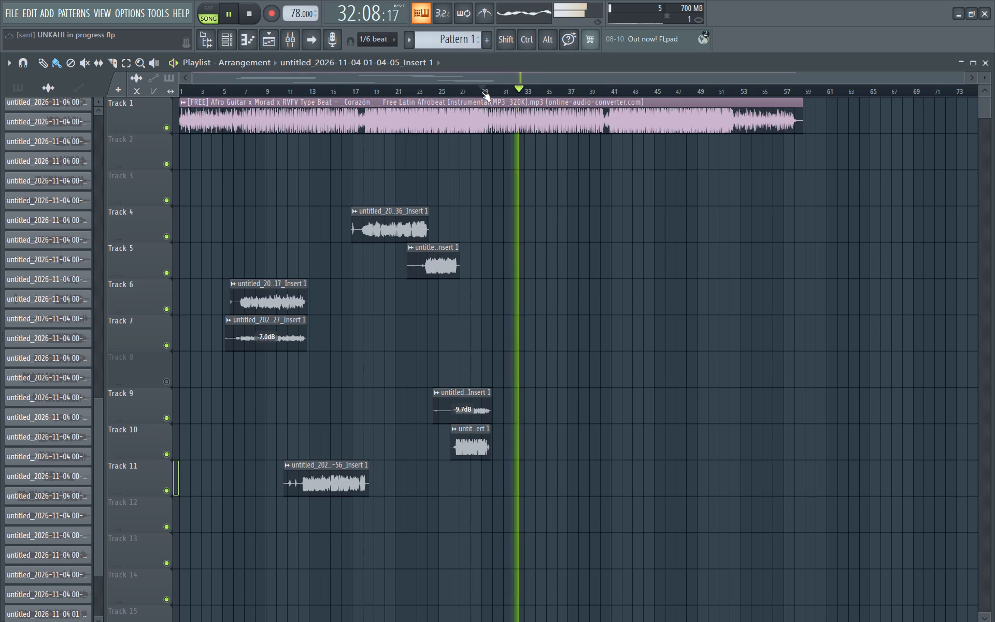
key("space")
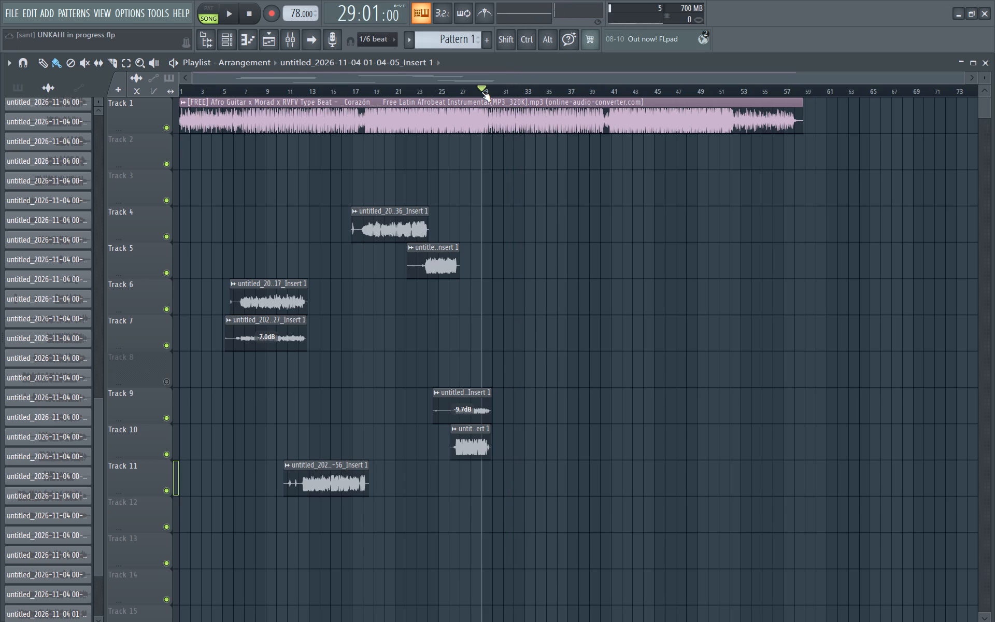
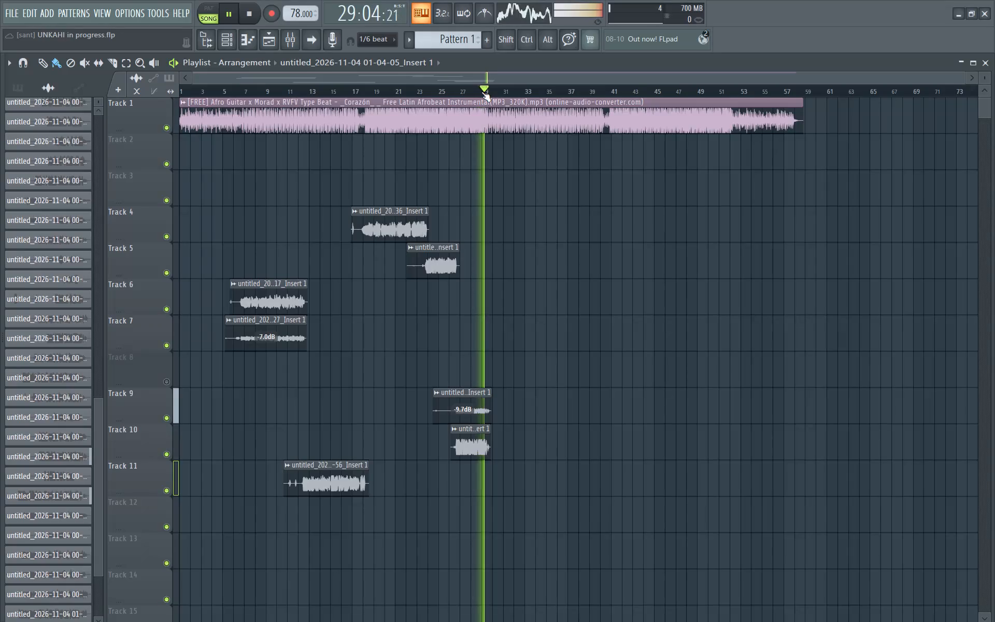
Replay the passage around bar 29, and audition the Track 9 and 10 vocals from about bar 26.
key("space")
key("space")
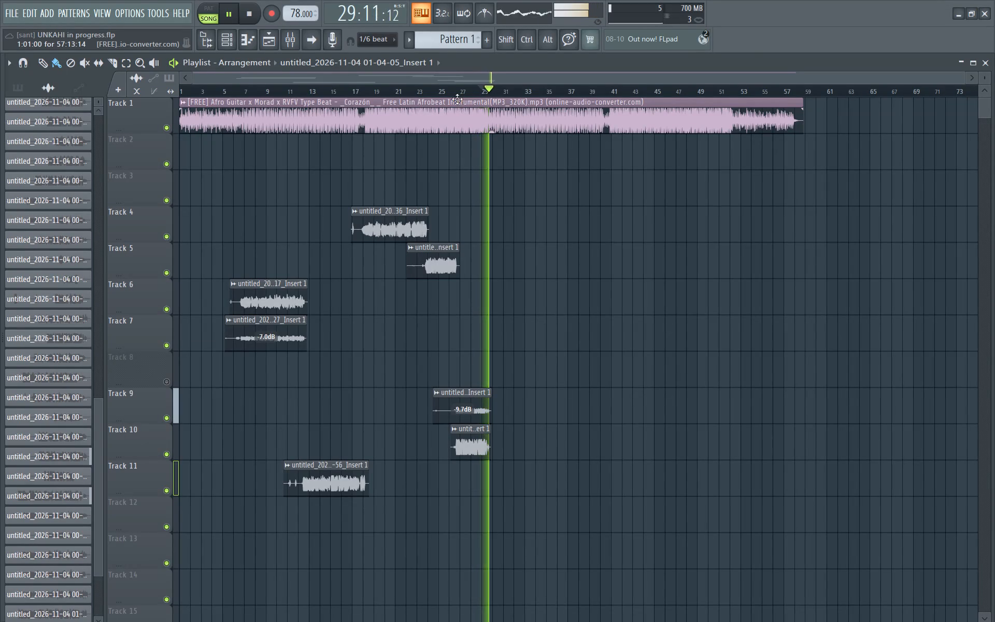
left_click(458, 94)
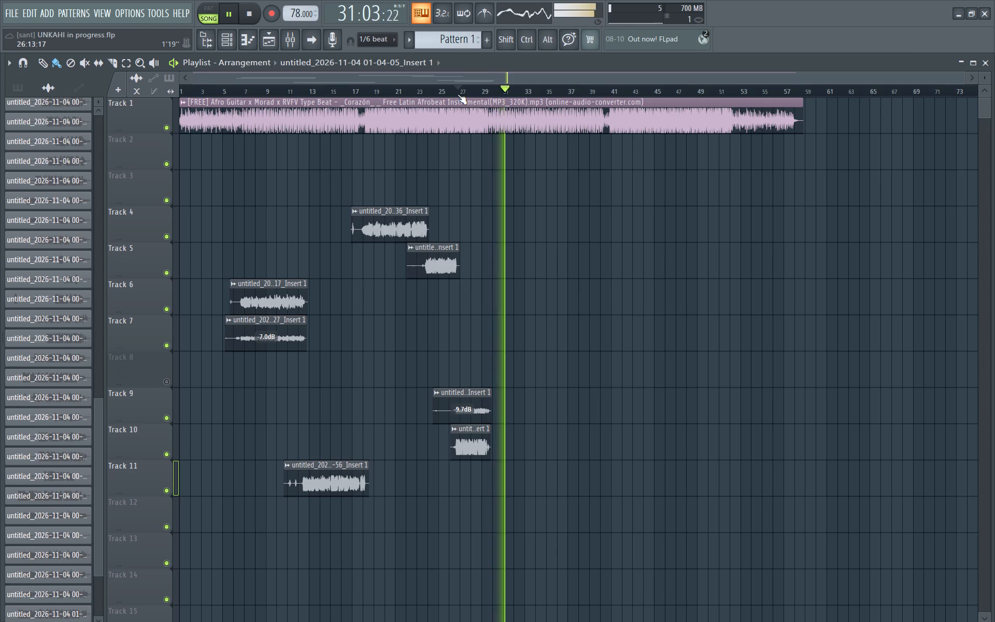
key("space")
key("space")
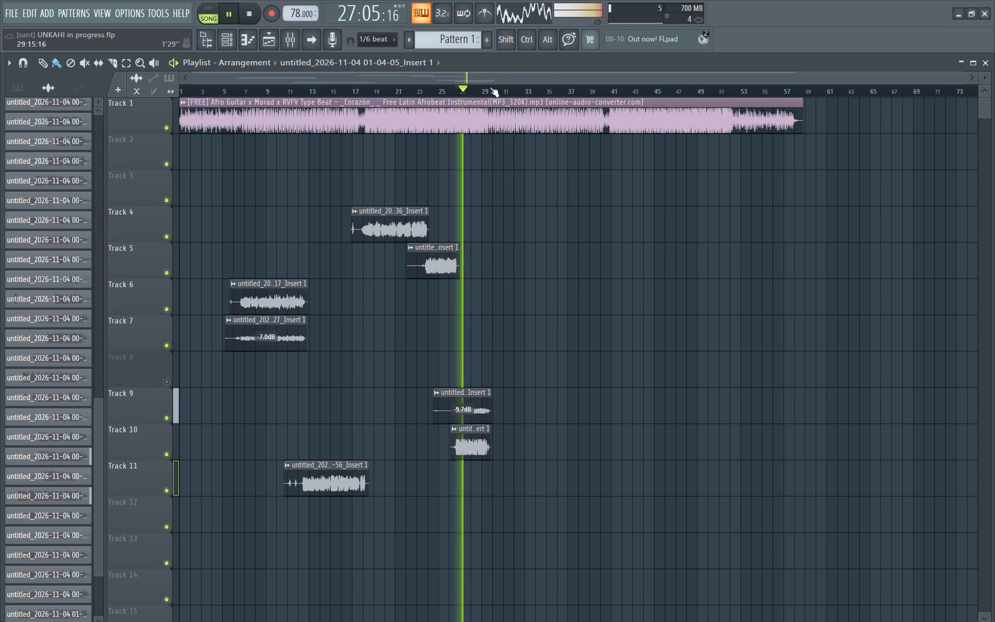
Audition the end of the Track 9 and 10 vocals and the instrumental that follows repeatedly, starting from about bar 28.
left_click(480, 92)
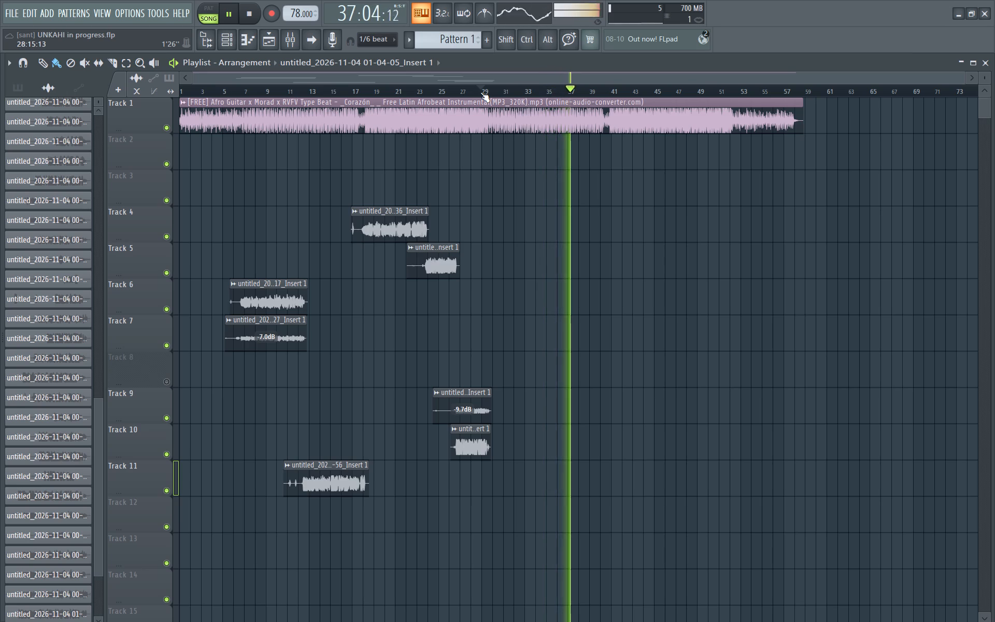
key("space")
key("space")
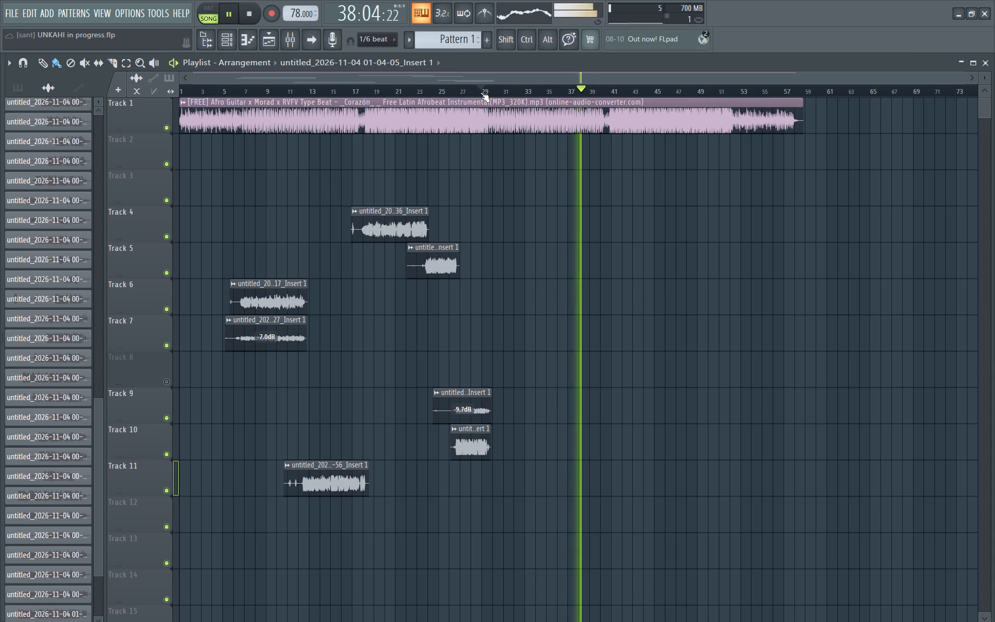
key("space")
key("space")
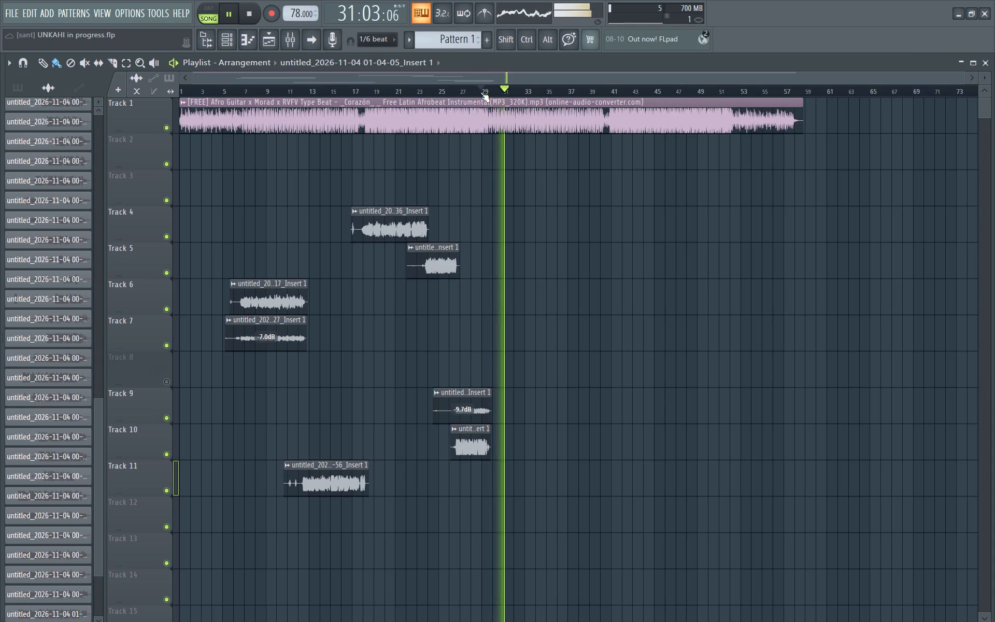
key("space")
key("space")
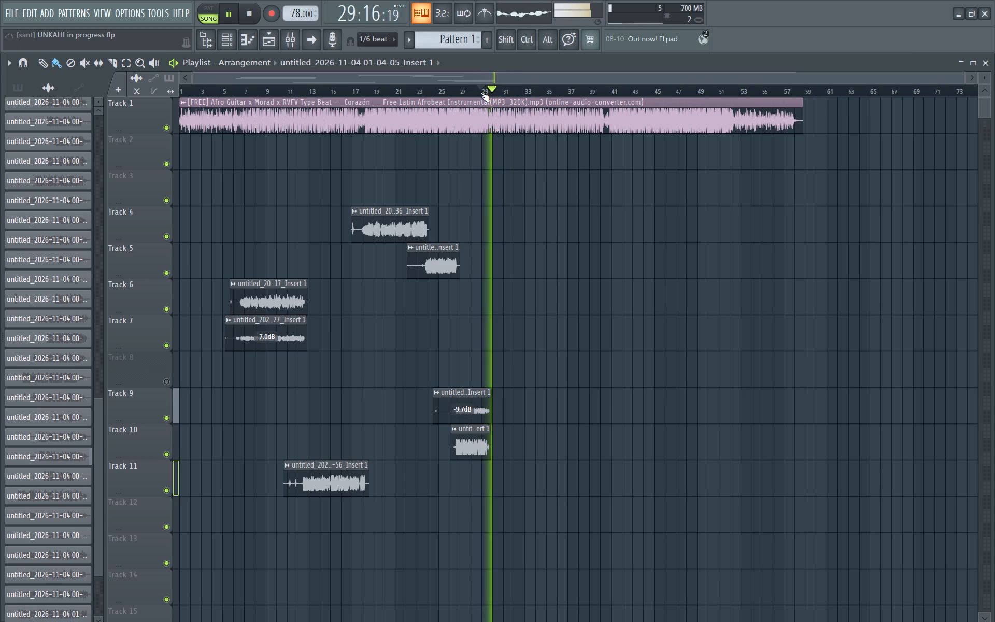
key("space")
key("space")
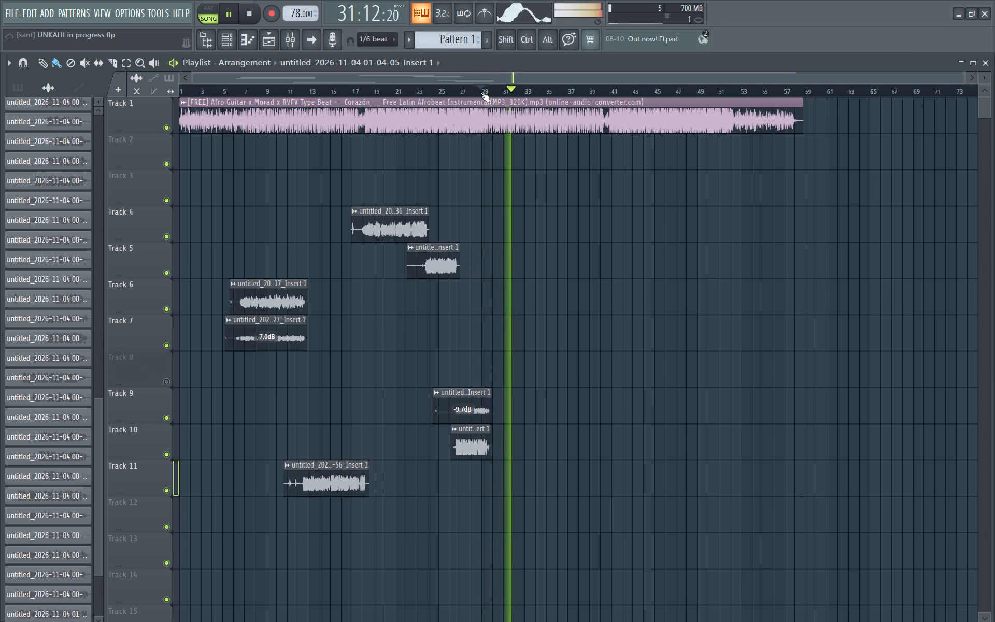
key("space")
key("space")
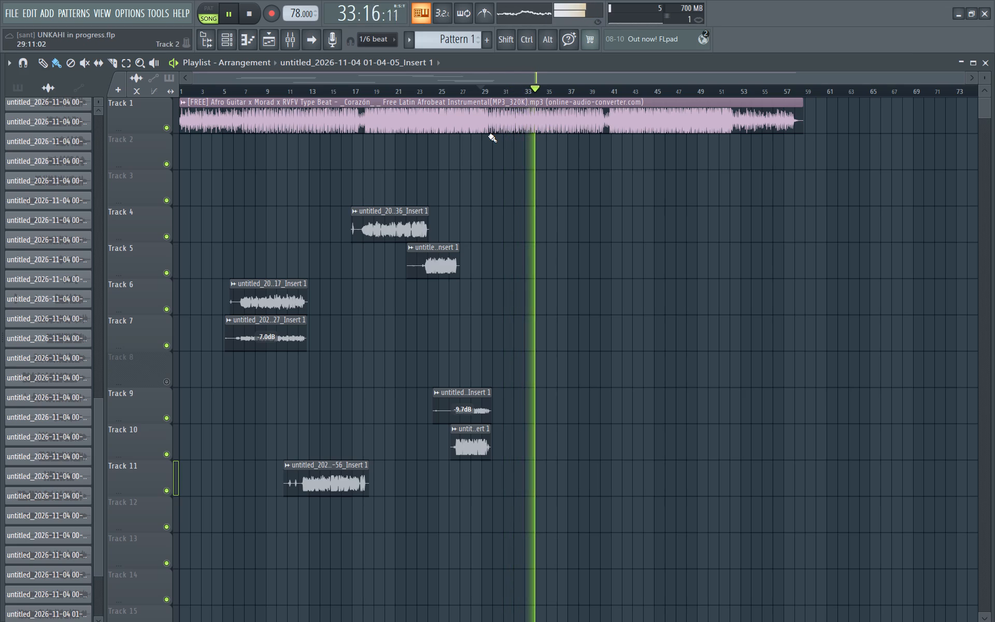
key("space")
key("space")
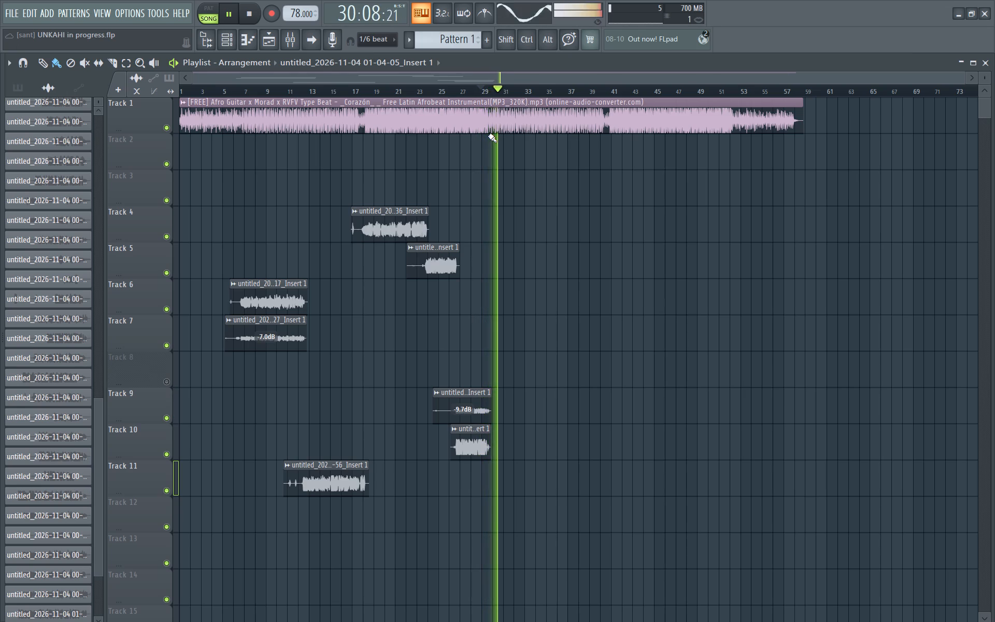
key("space")
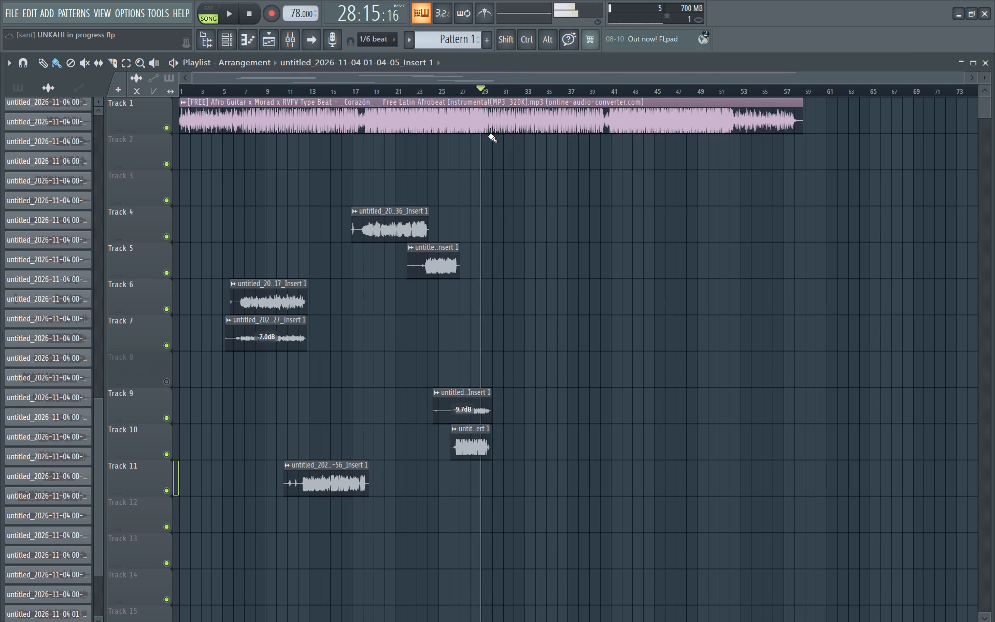
key("space")
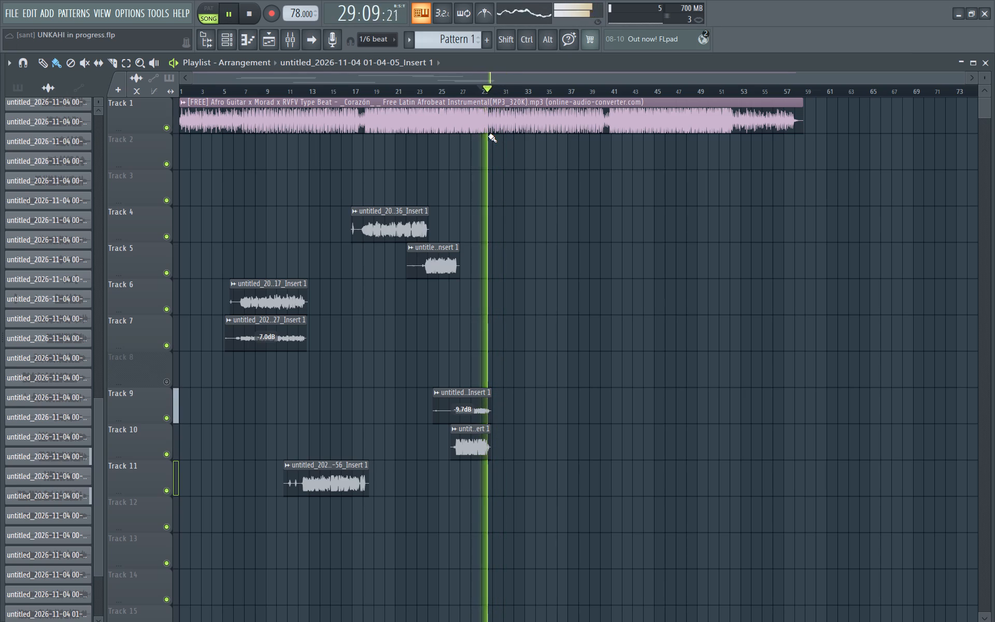
key("space")
key("space")
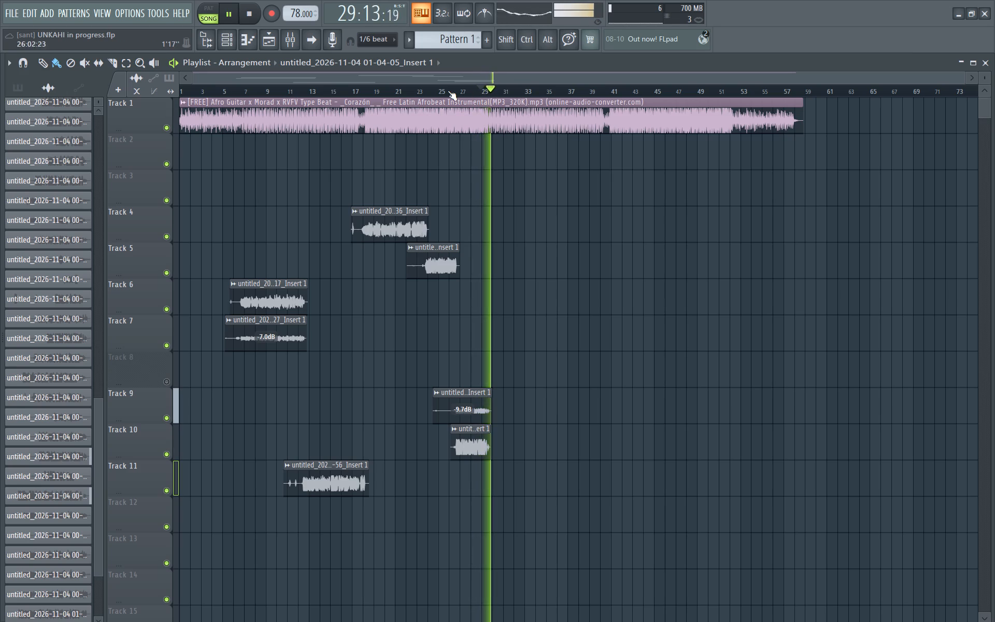
Audition the Track 9 and 10 vocals from about bar 26, and replay their ending from about bar 29.
left_click_drag(442, 91, 455, 91)
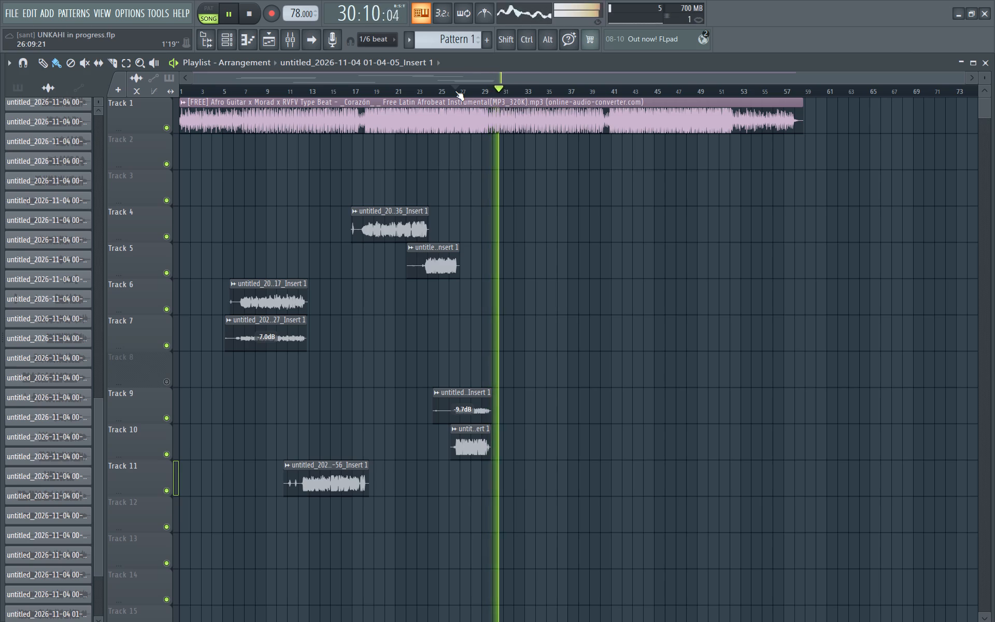
key("space")
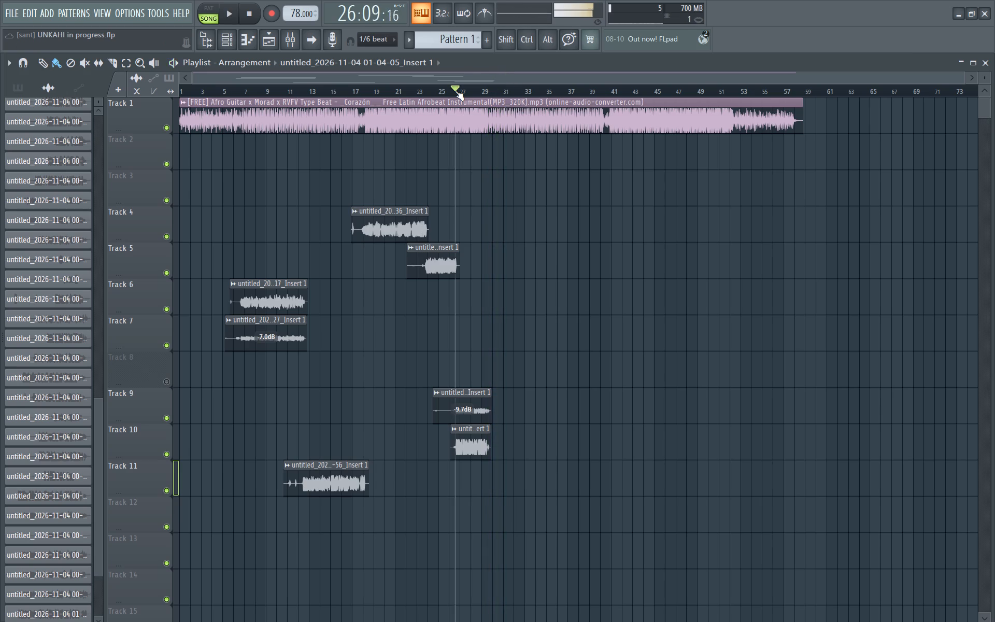
key("space")
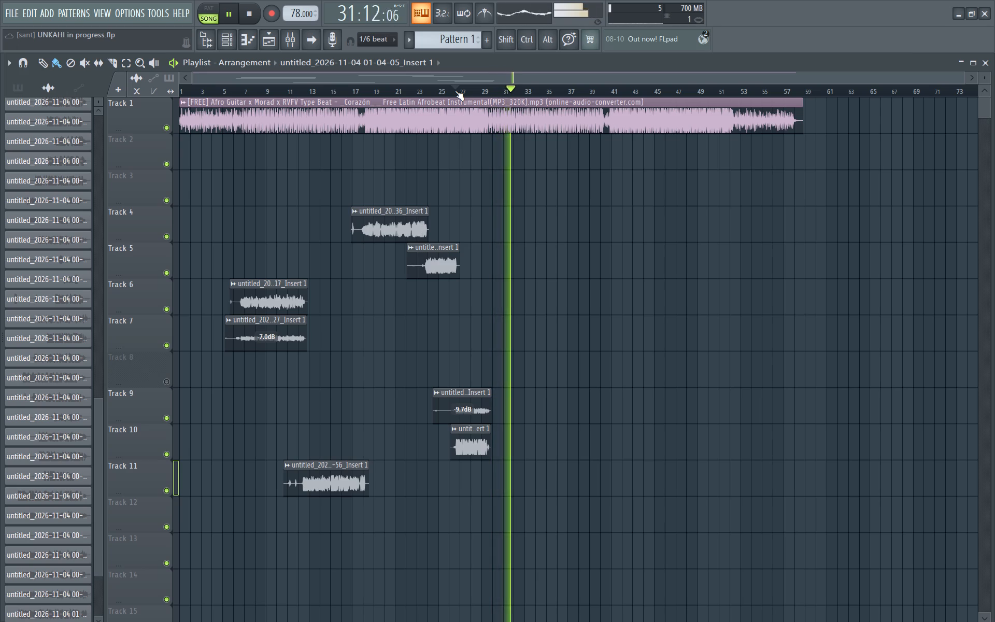
left_click(482, 92)
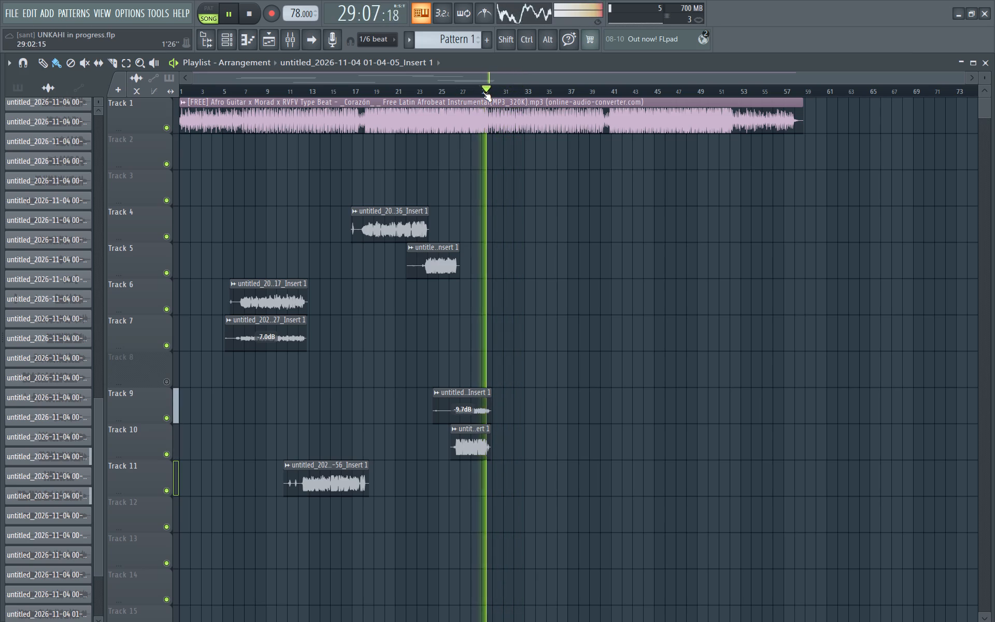
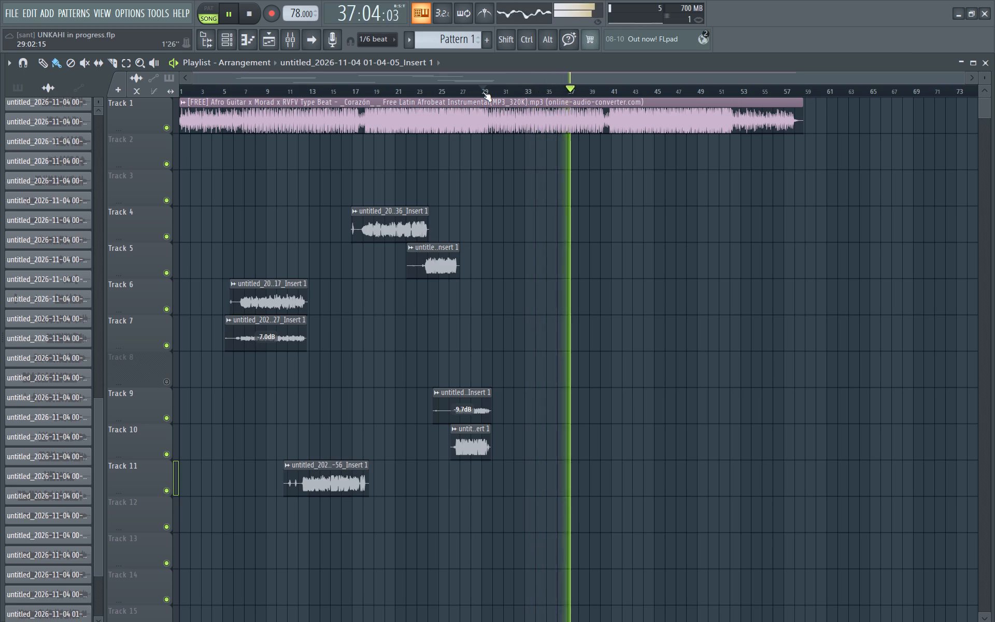
Replay the end of the Track 9 and 10 vocals and the instrumental that follows repeatedly, starting from about bar 29.
left_click(482, 92)
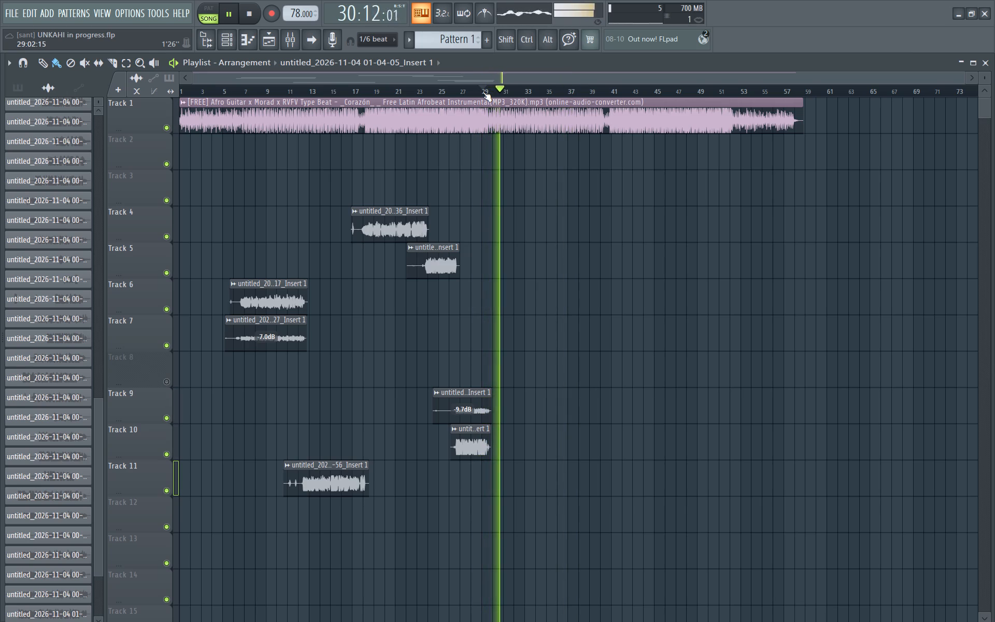
key("space")
key("space")
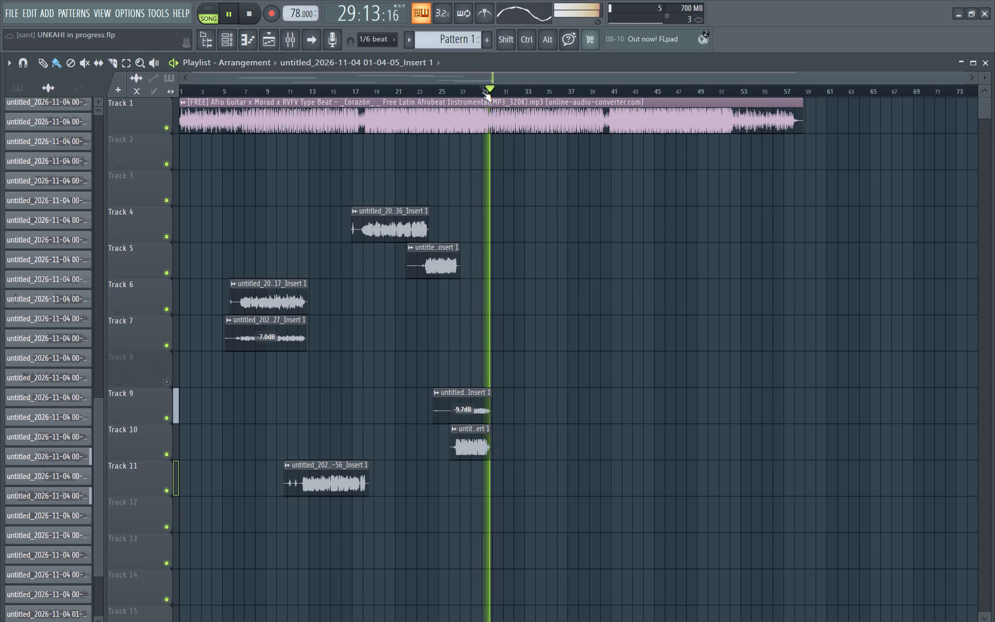
key("space")
key("space")
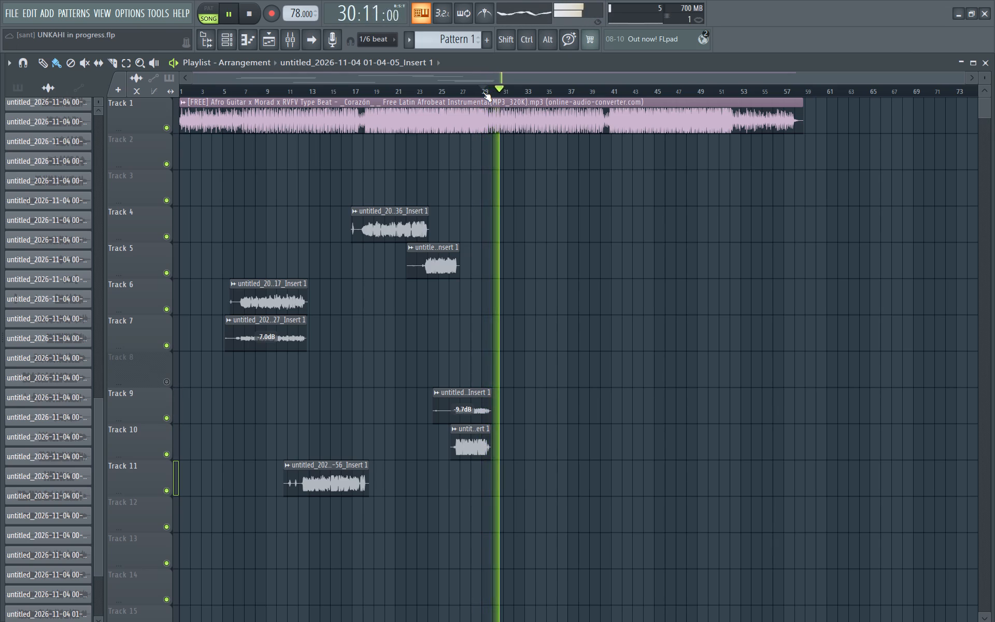
key("space")
key("space")
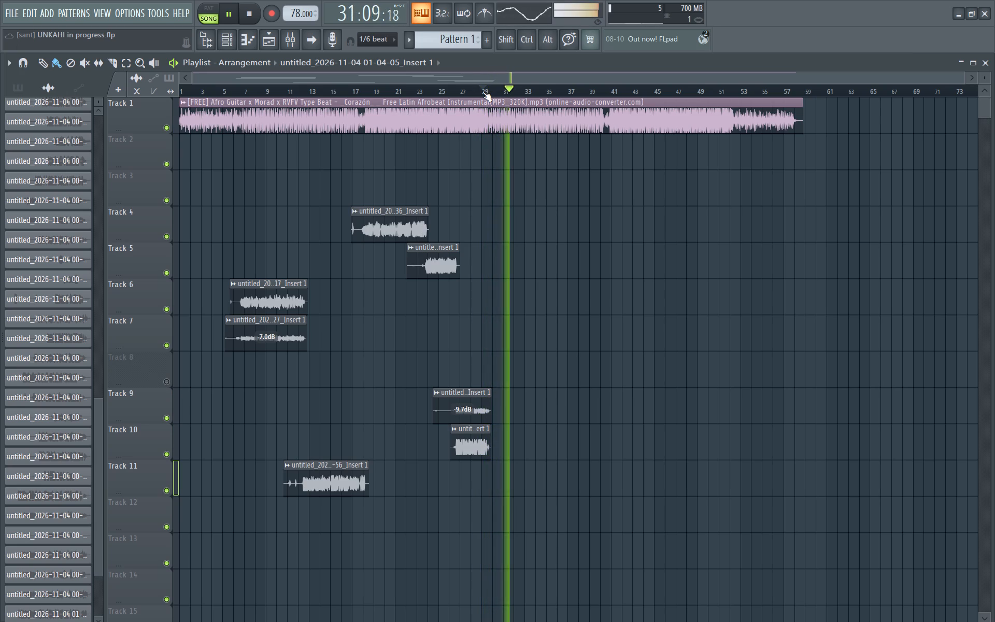
key("space")
key("space")
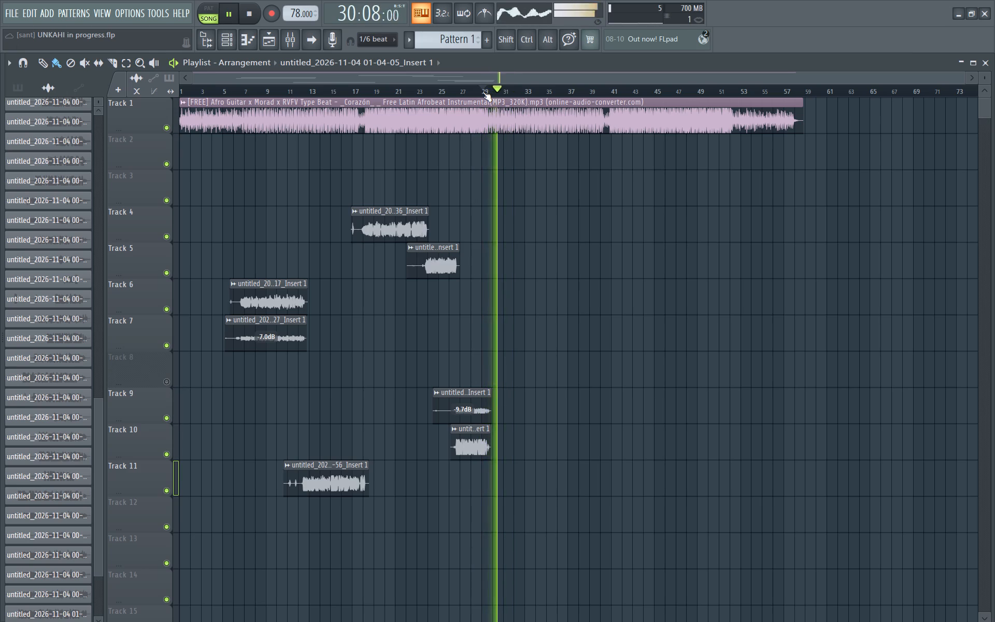
key("space")
key("space")
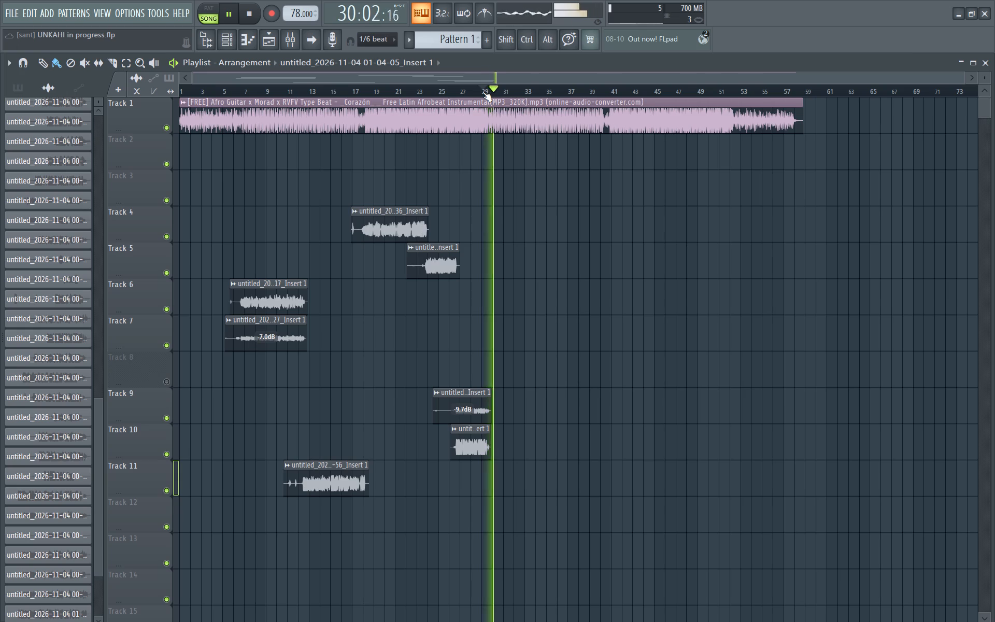
key("space")
key("space")
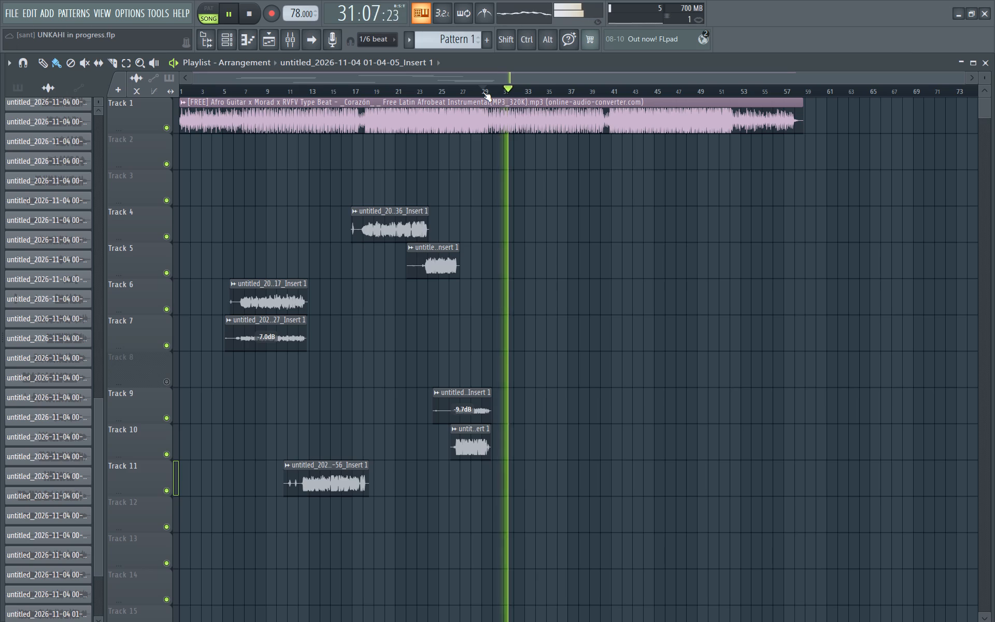
key("space")
key("space")
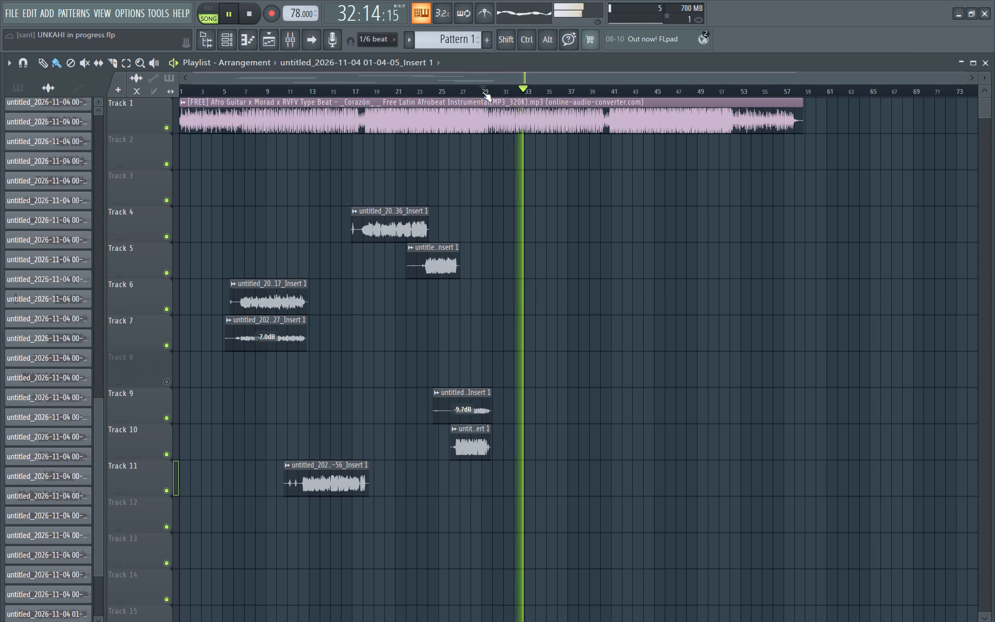
key("space")
key("space")
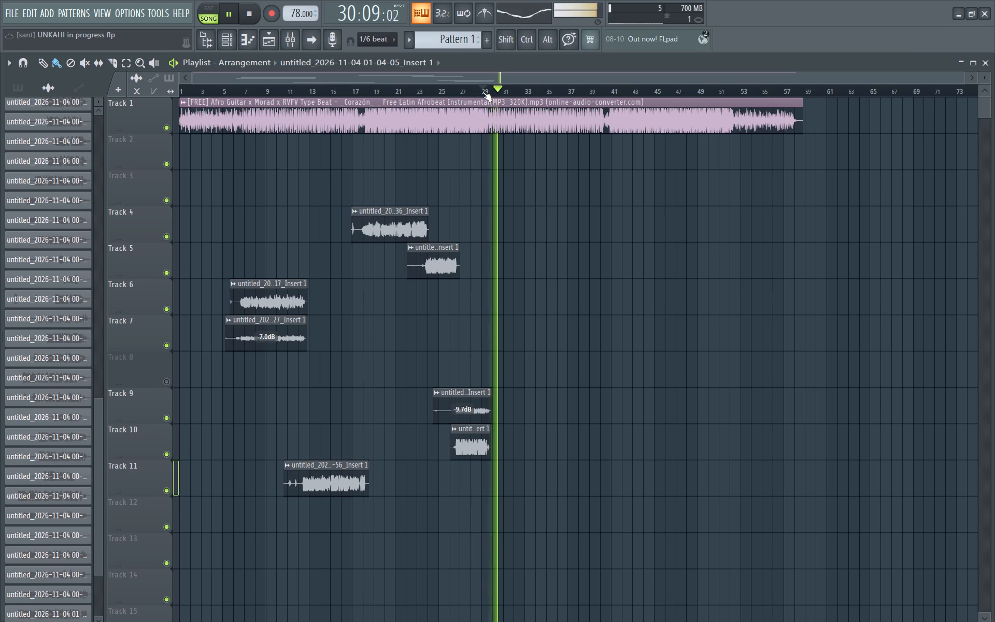
key("space")
key("space")
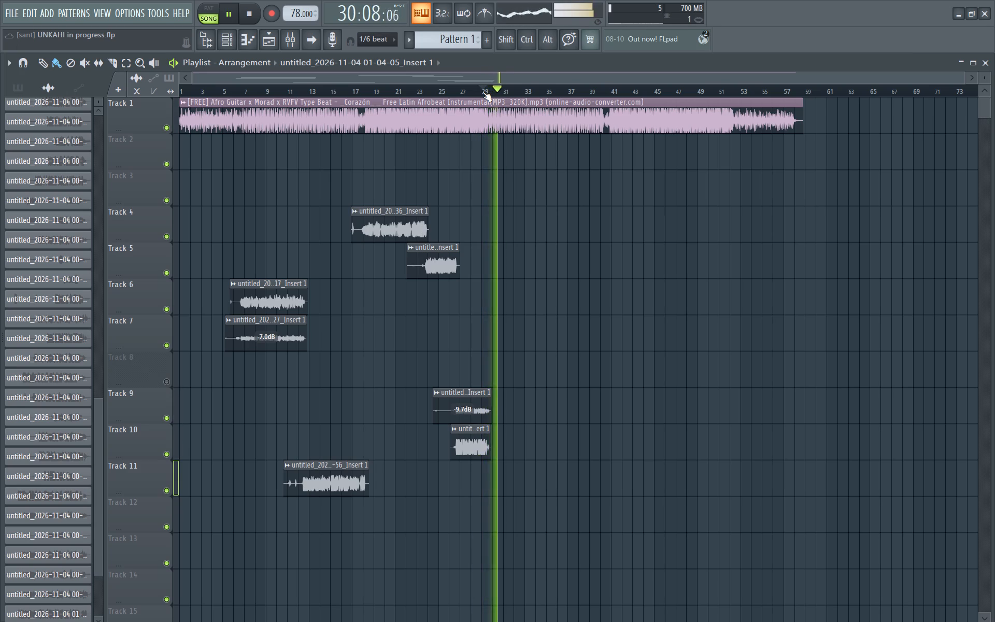
key("space")
key("space")
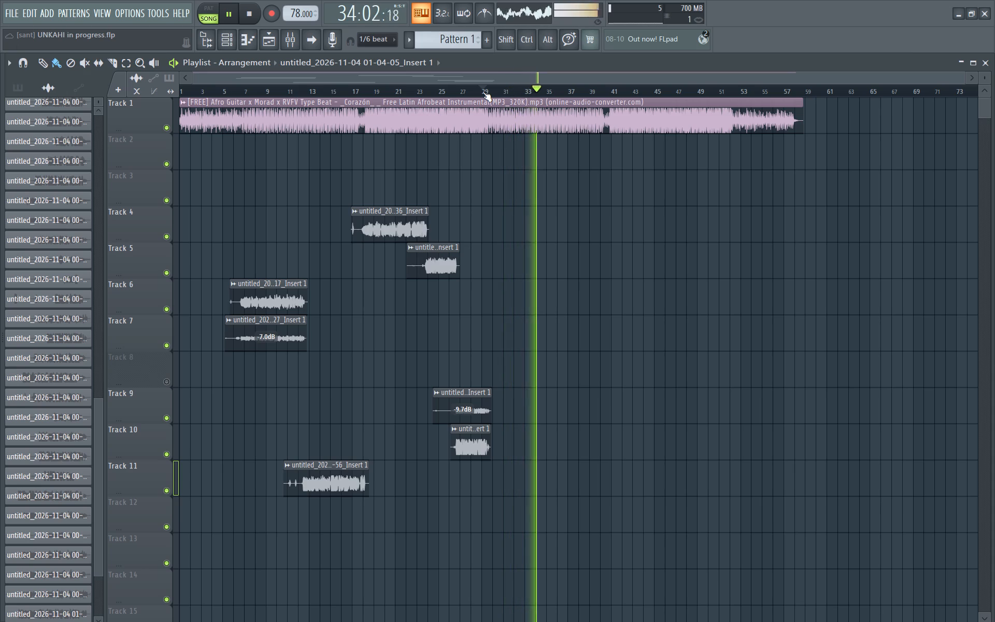
Audition the instrumental from about bar 33.
left_click(523, 87)
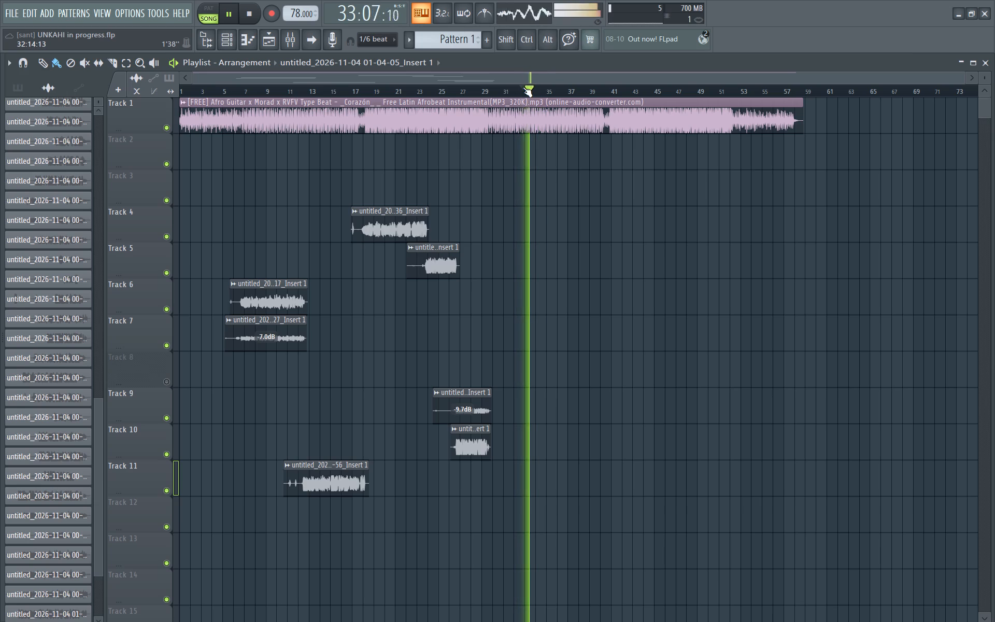
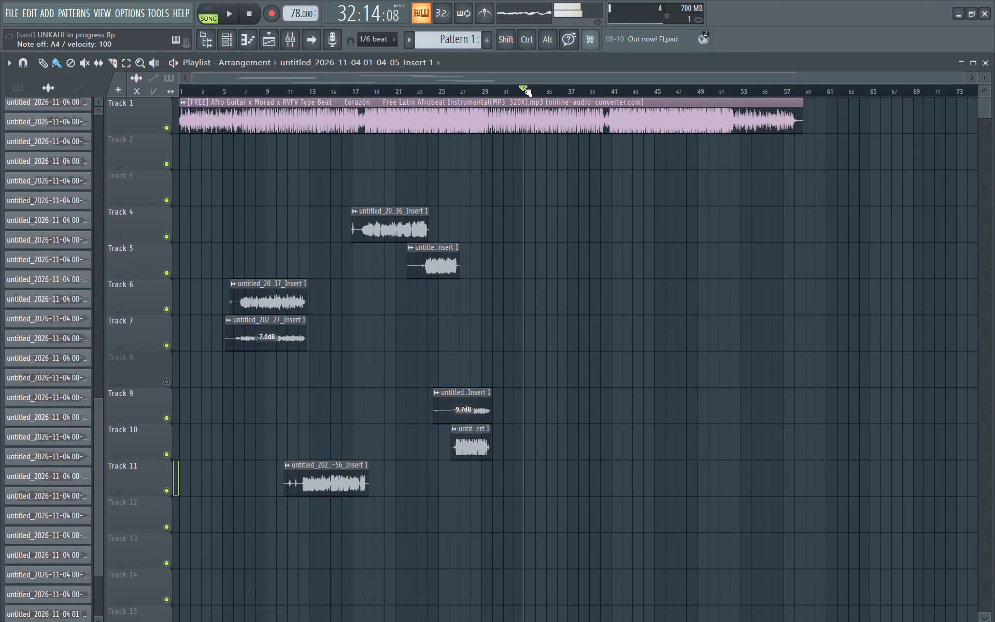
Replay the instrumental passage after the last vocals, first from about bar 32 and again from about bar 29.
key("space")
key("space")
key("space")
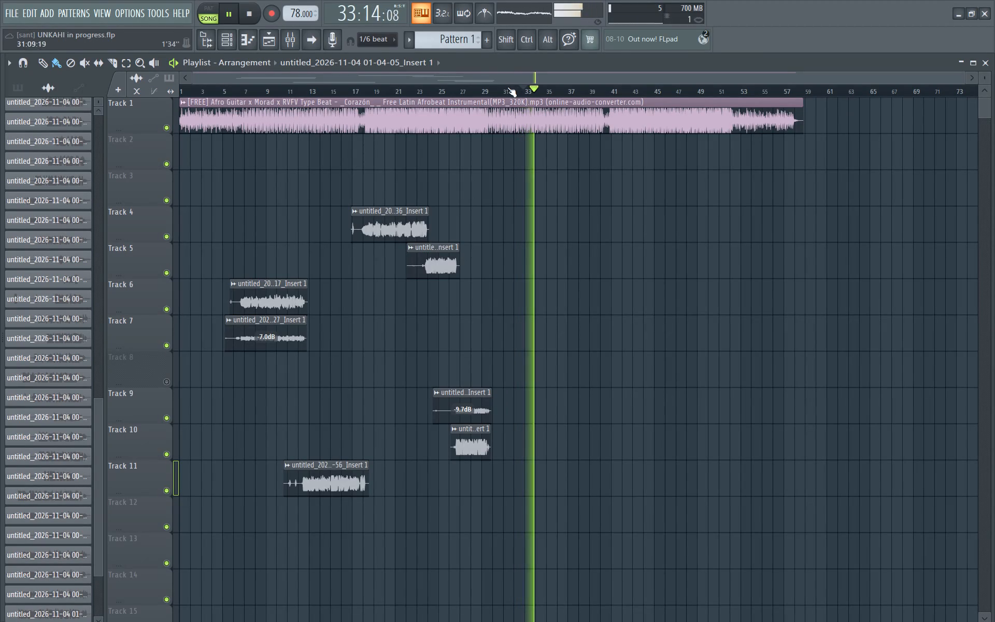
left_click(484, 89)
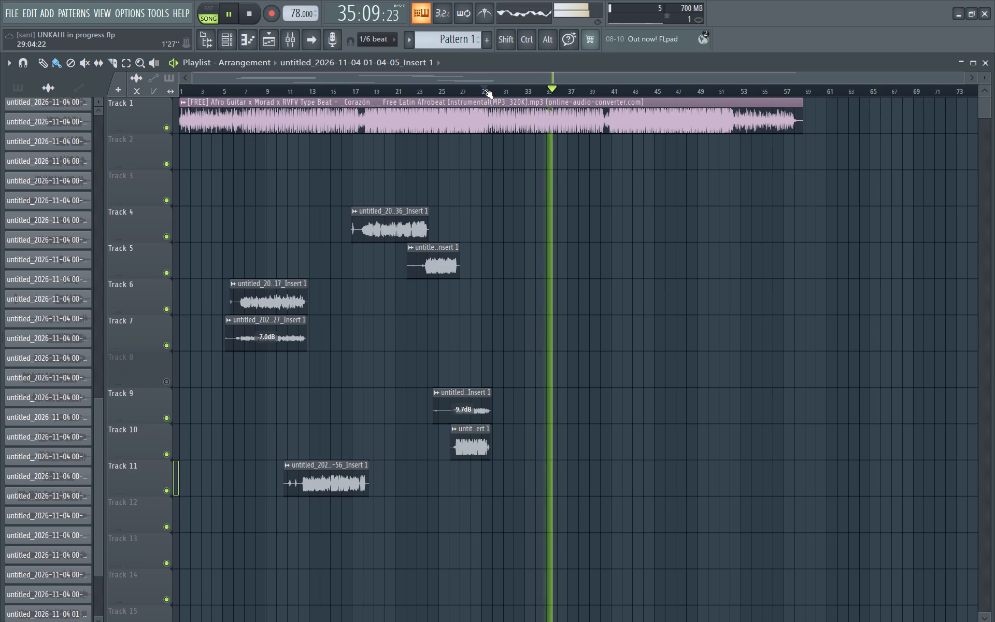
key("space")
key("space")
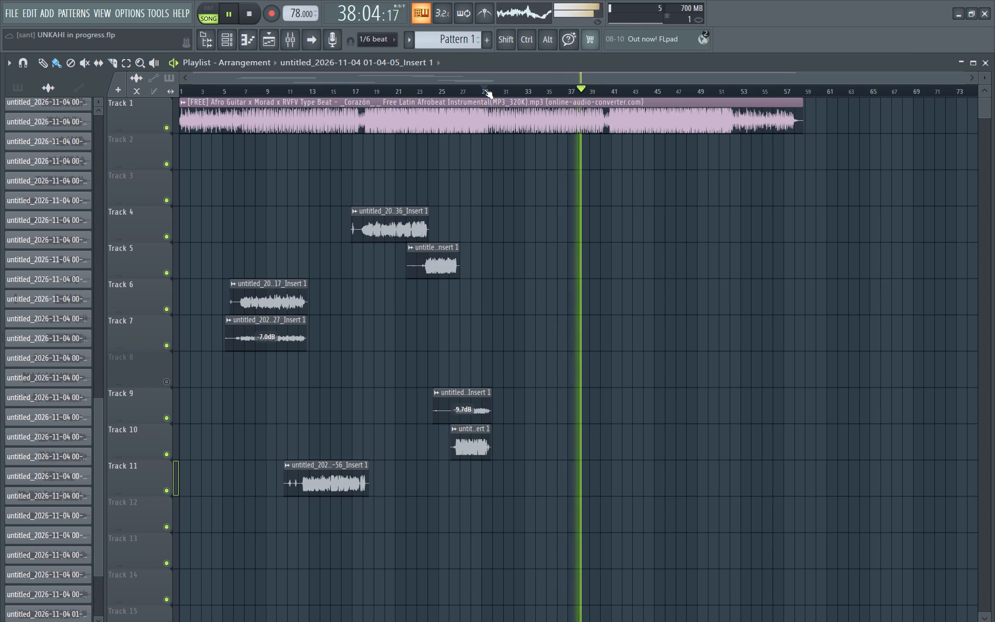
Audition the instrumental repeatedly from the end of bar 33, listening through to about bar 41.
left_click(534, 93)
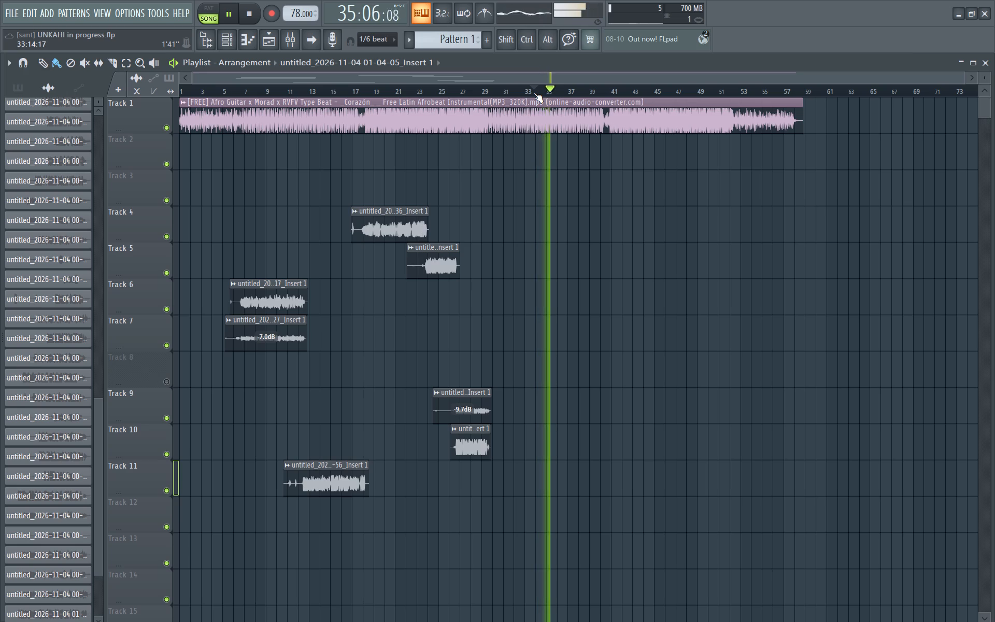
key("space")
key("space")
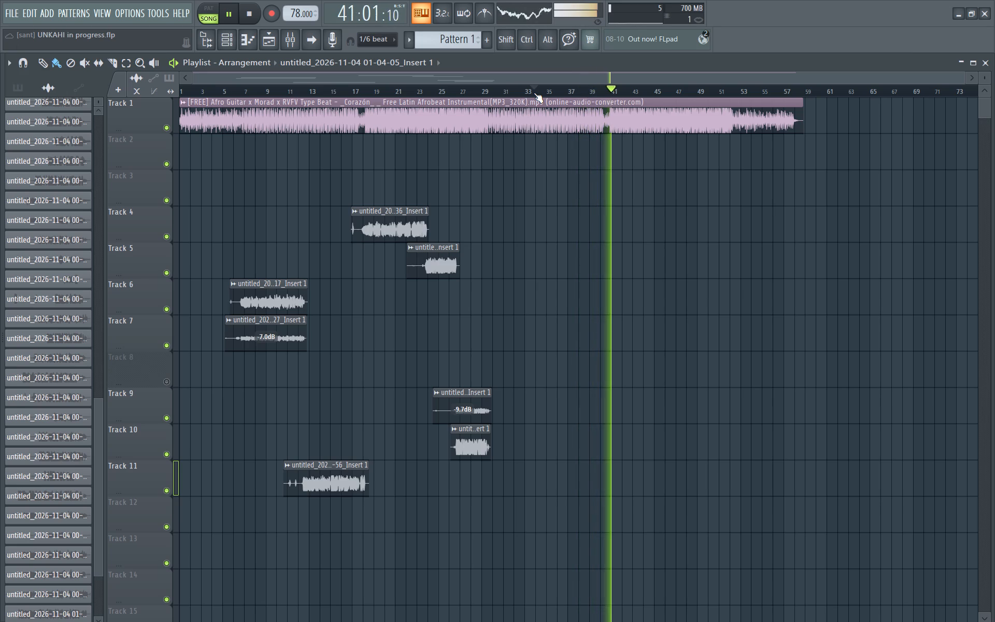
key("space")
key("space")
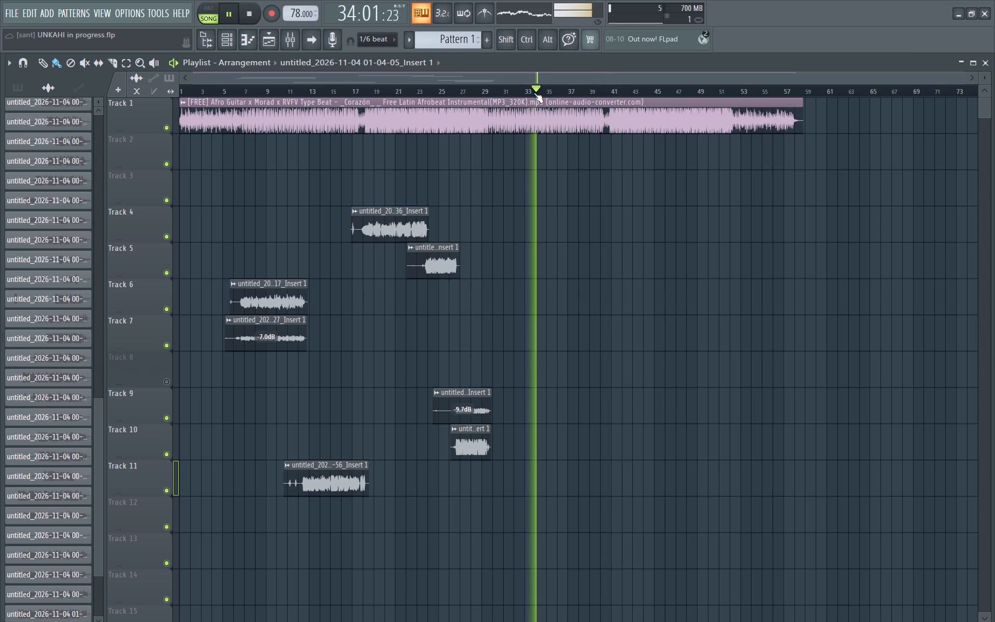
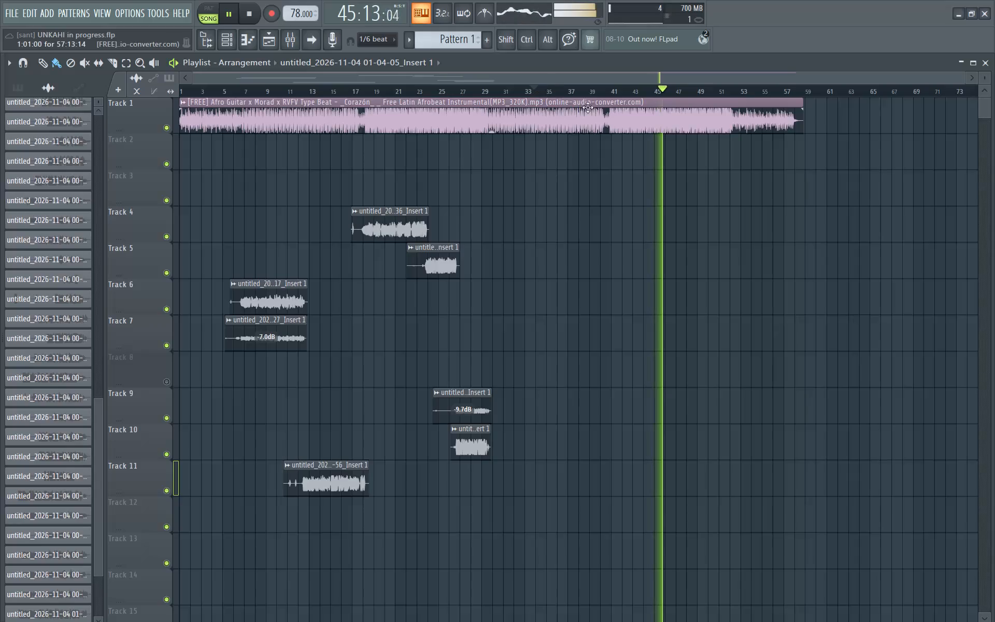
Audition the instrumental from about bar 37, and repeatedly from the short break at bar 40 into the following section.
left_click(569, 89)
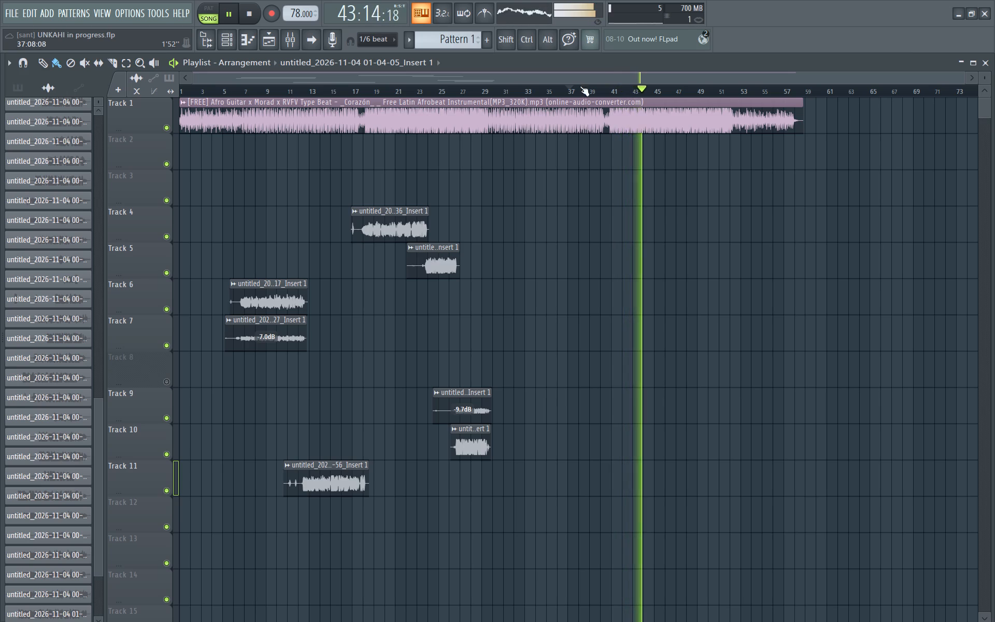
left_click(612, 89)
left_click(602, 87)
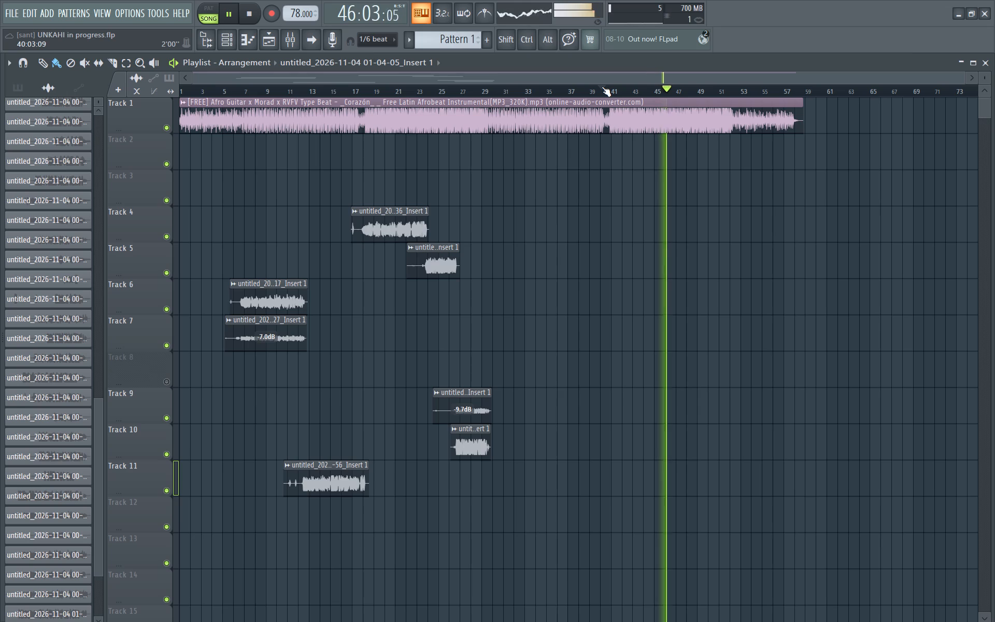
key("space")
key("space")
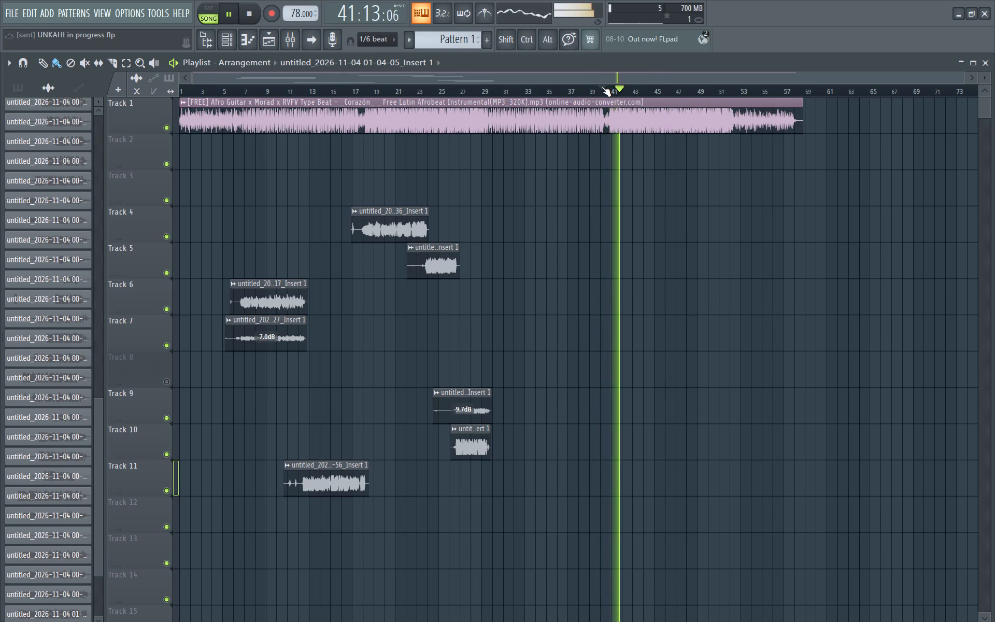
key("space")
key("space")
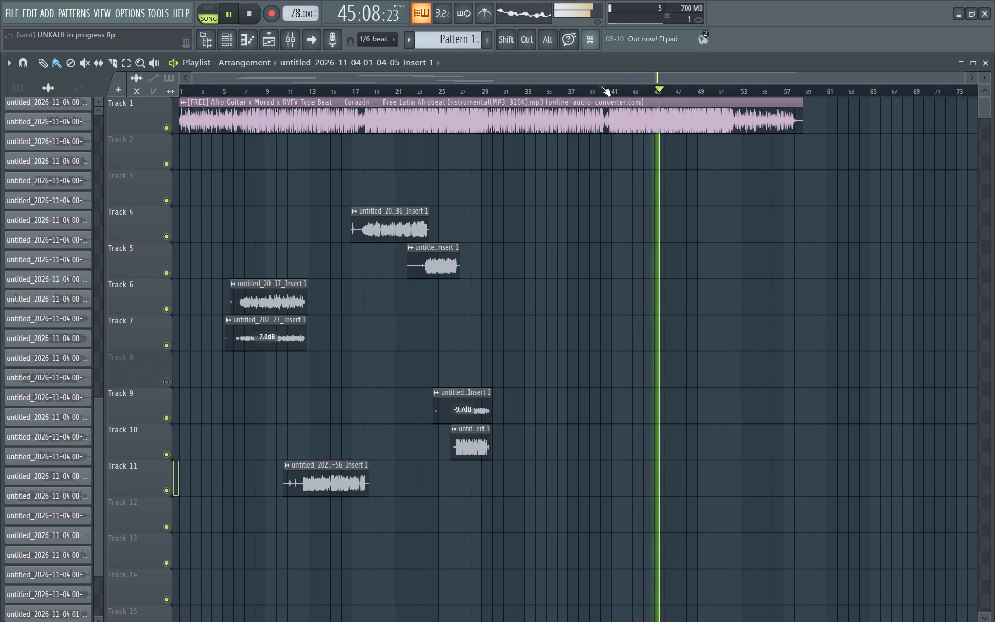
key("space")
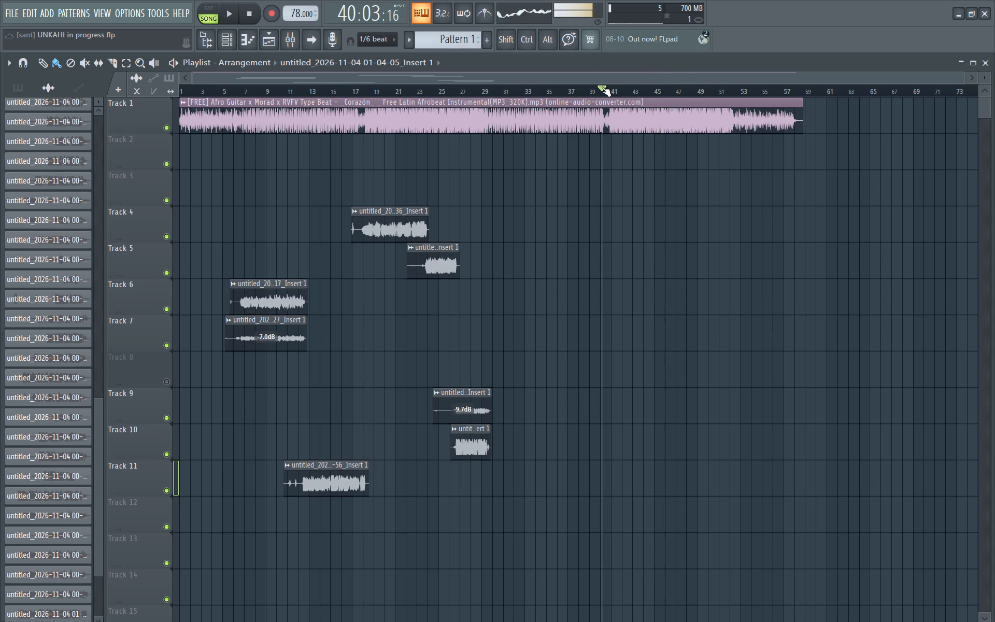
key("space")
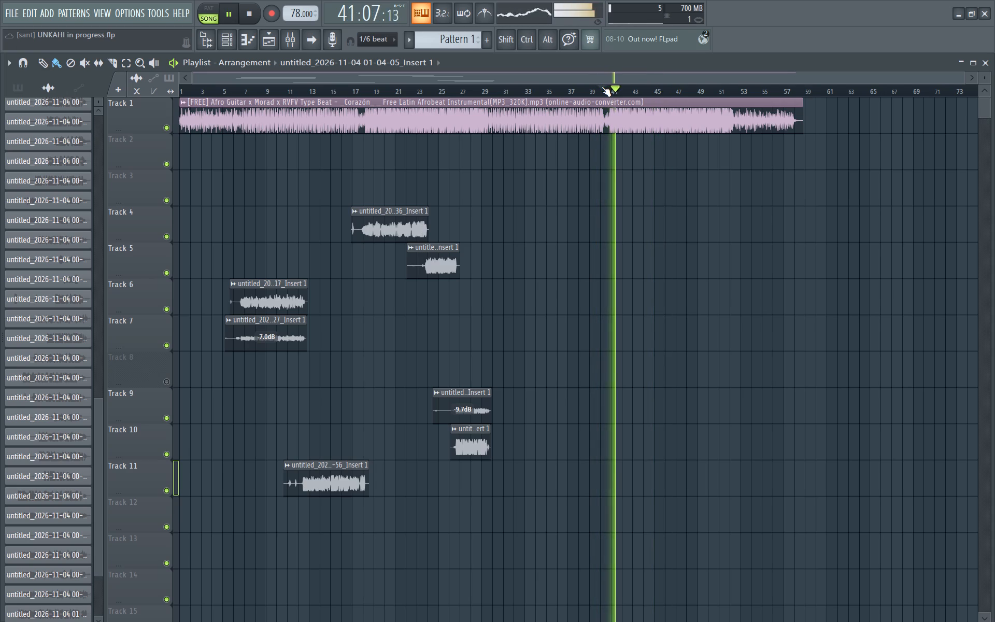
key("space")
key("space")
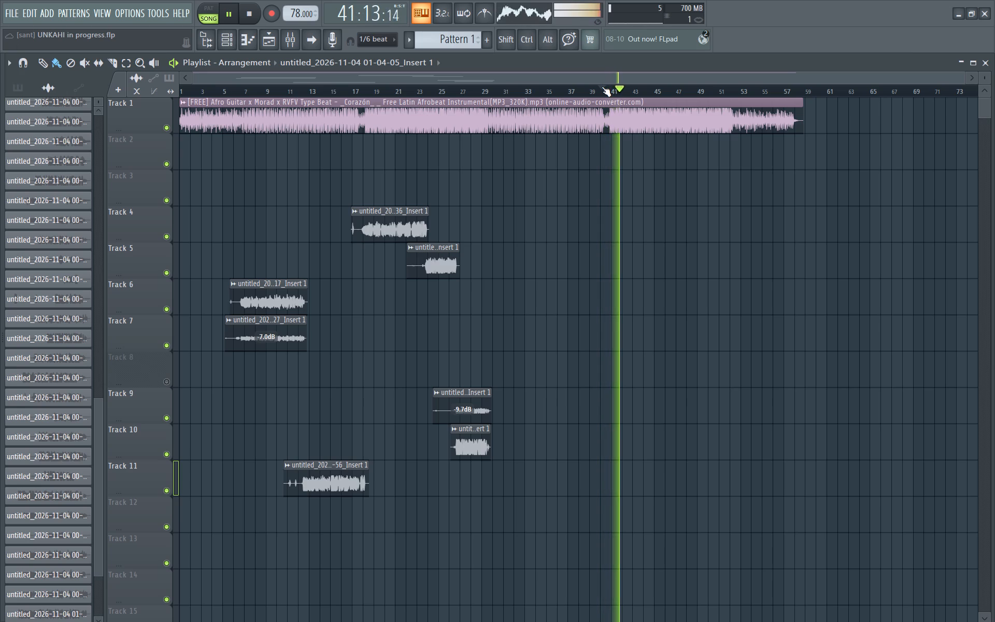
key("space")
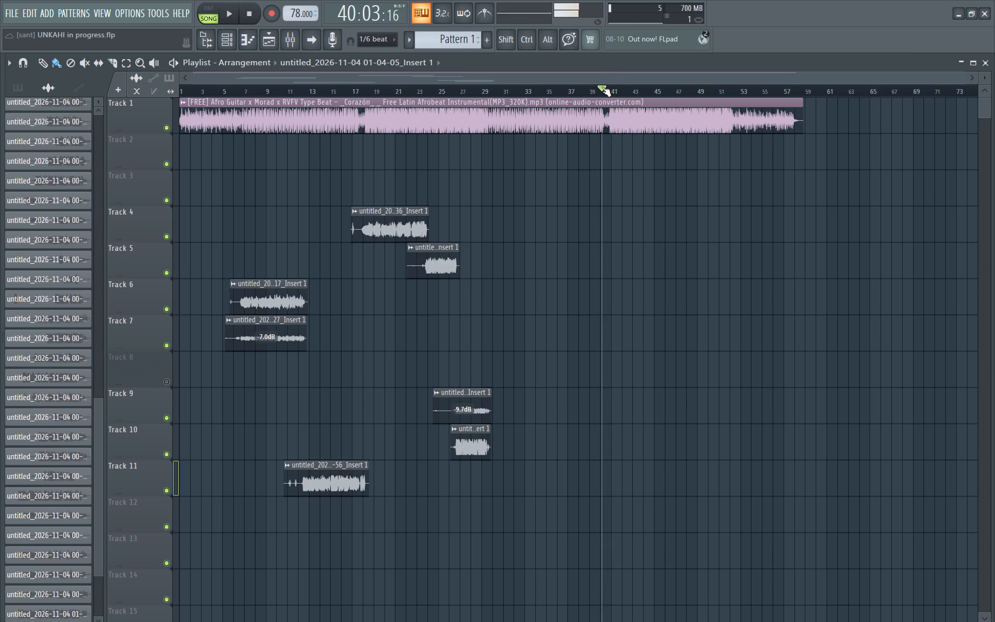
key("space")
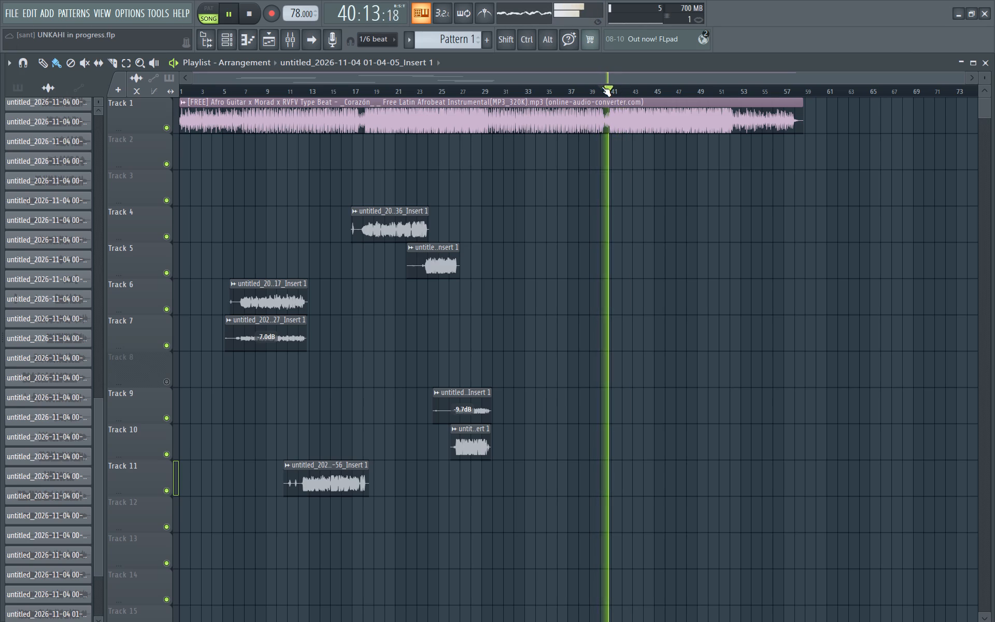
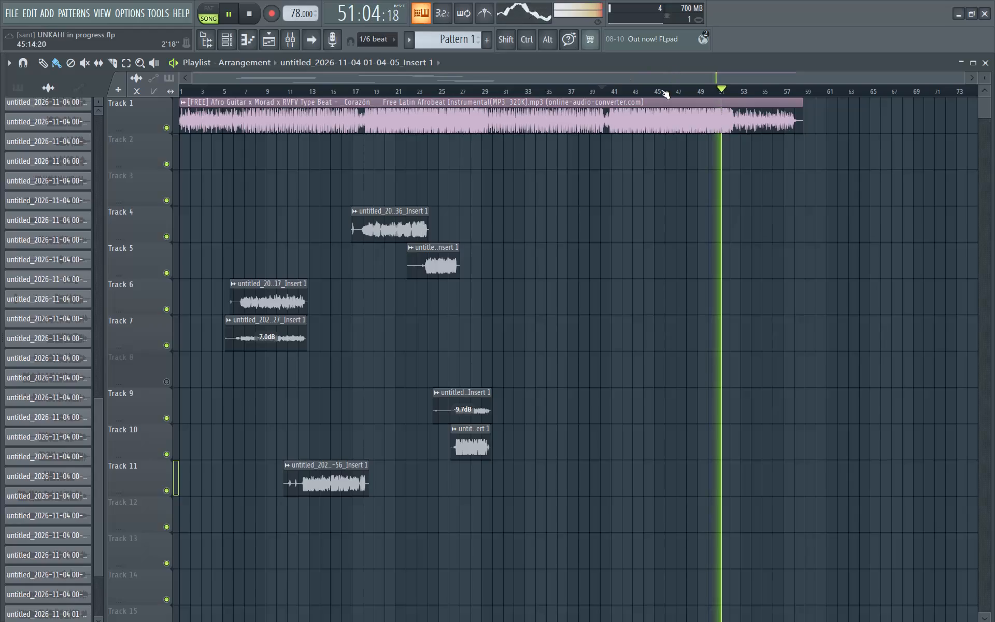
Compare the instrumental played from about bars 45, 43 and the bar 40 break with the vocal passage starting around bars 18 to 20.
left_click(654, 87)
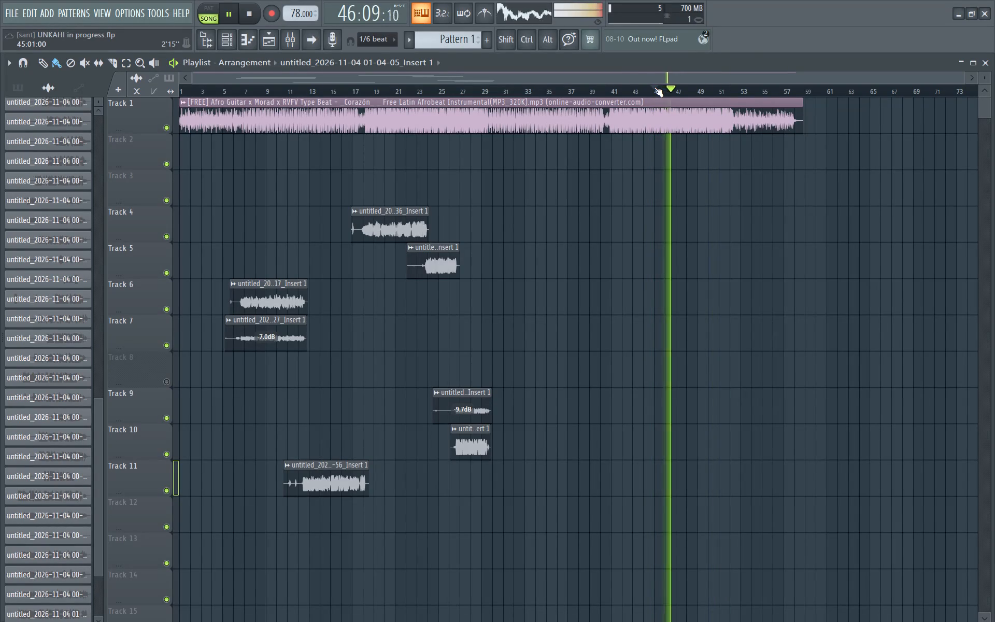
left_click(633, 90)
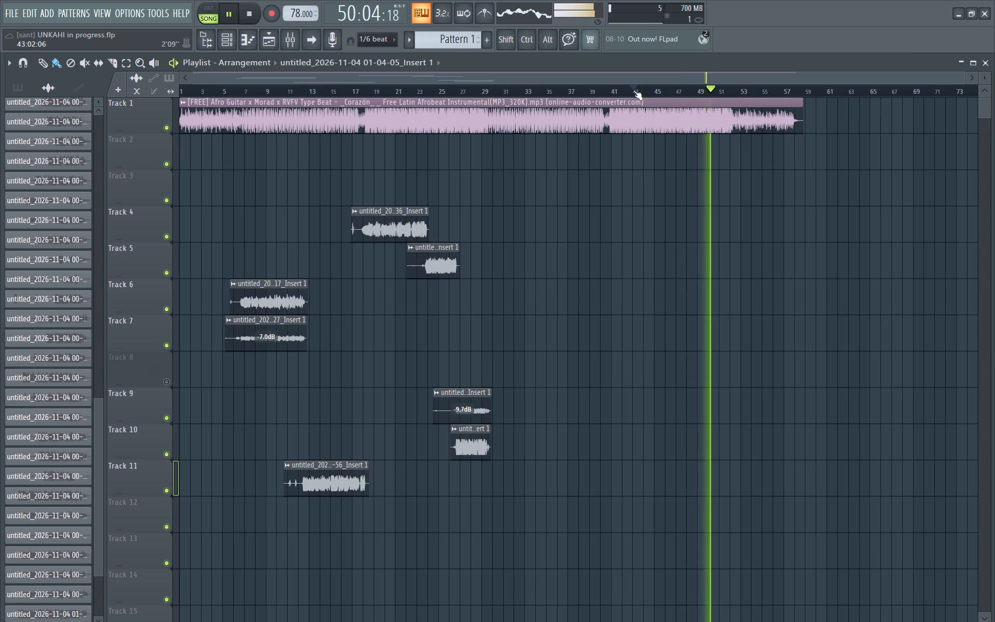
left_click(365, 91)
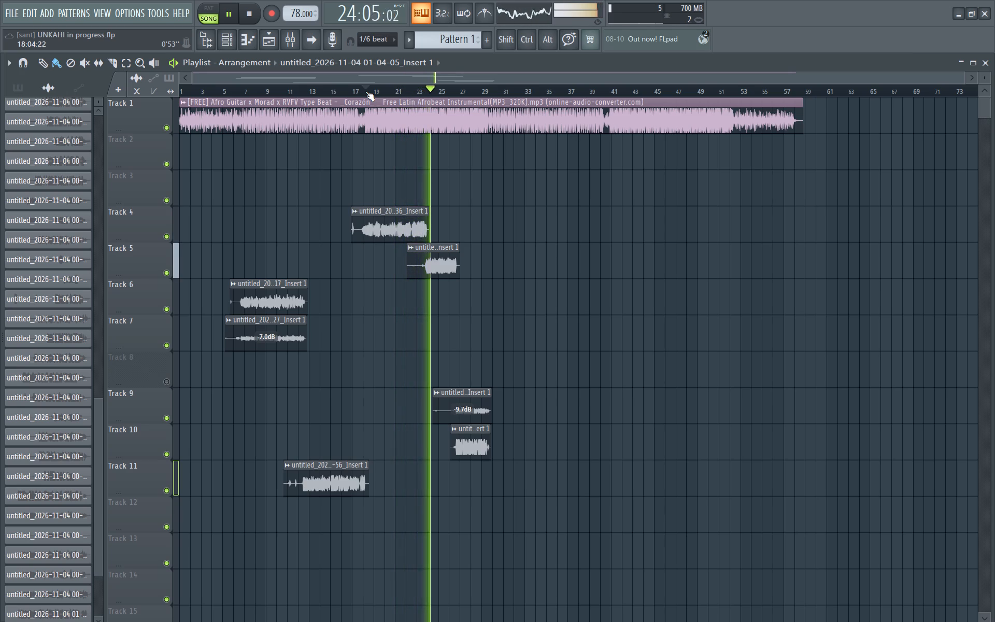
left_click(383, 92)
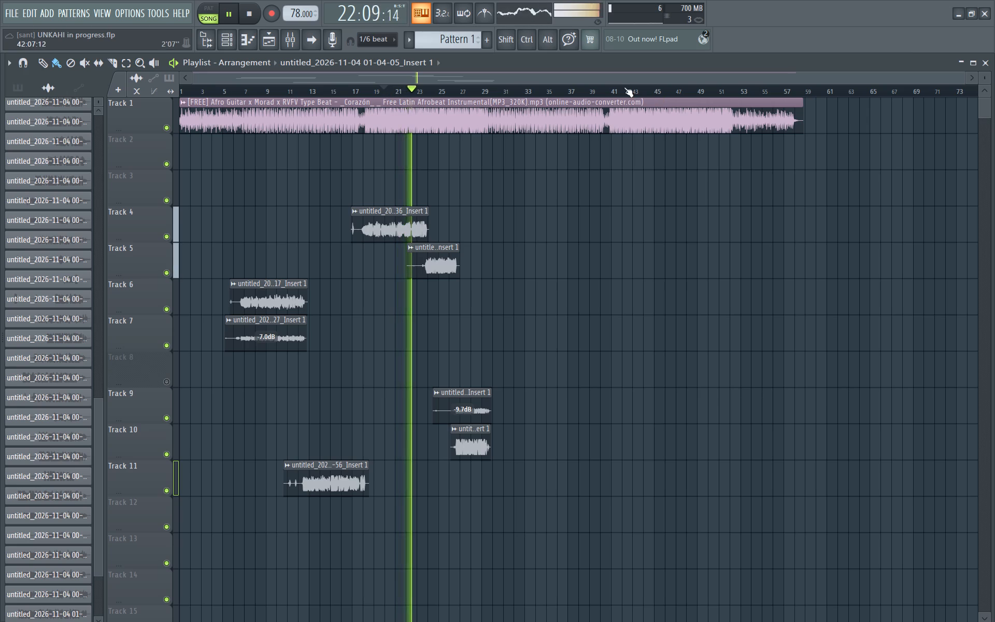
left_click(606, 90)
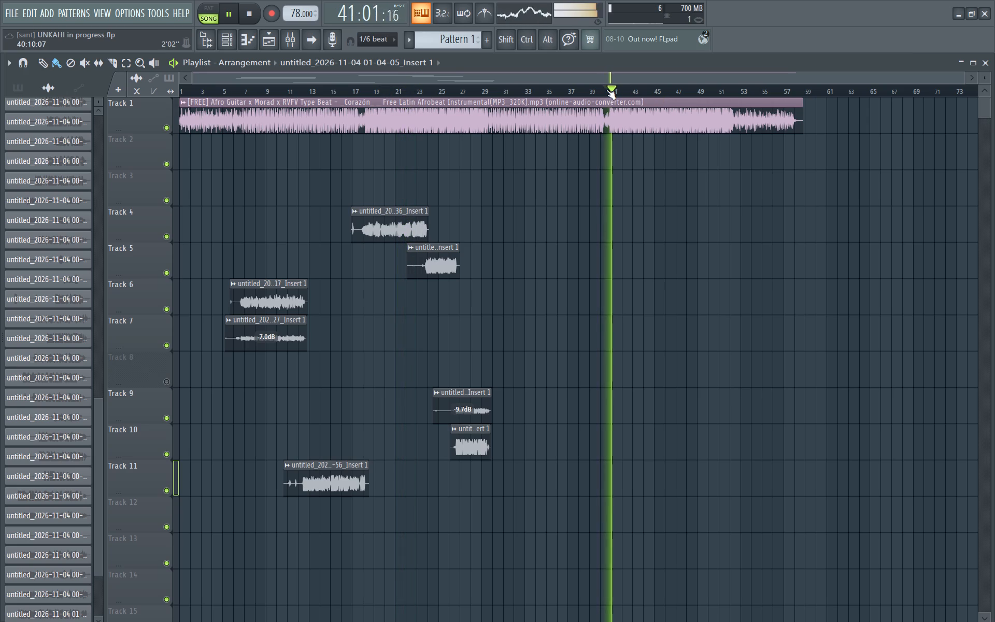
key("space")
key("space")
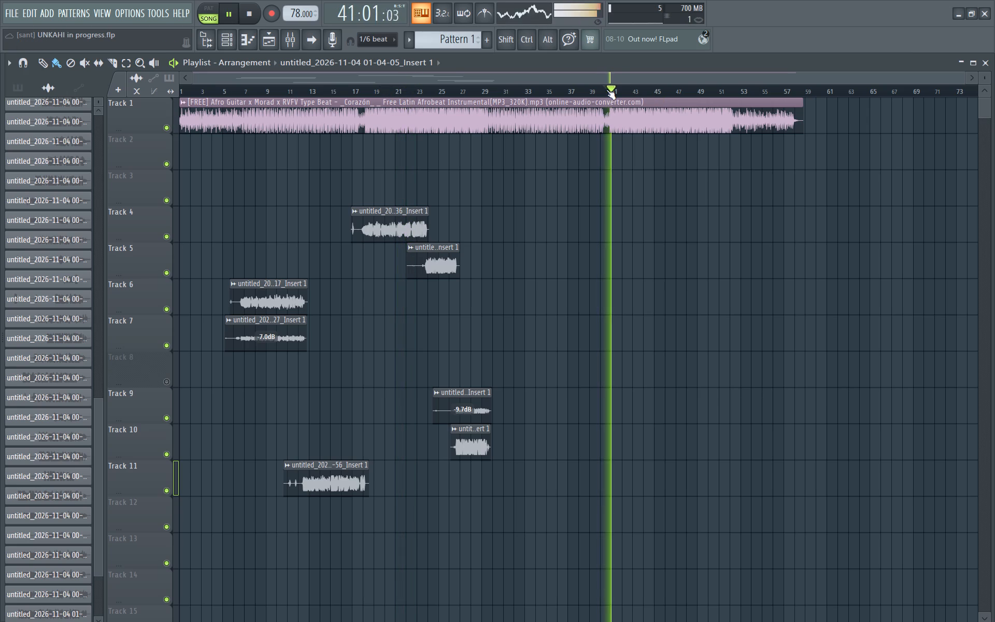
left_click(601, 87)
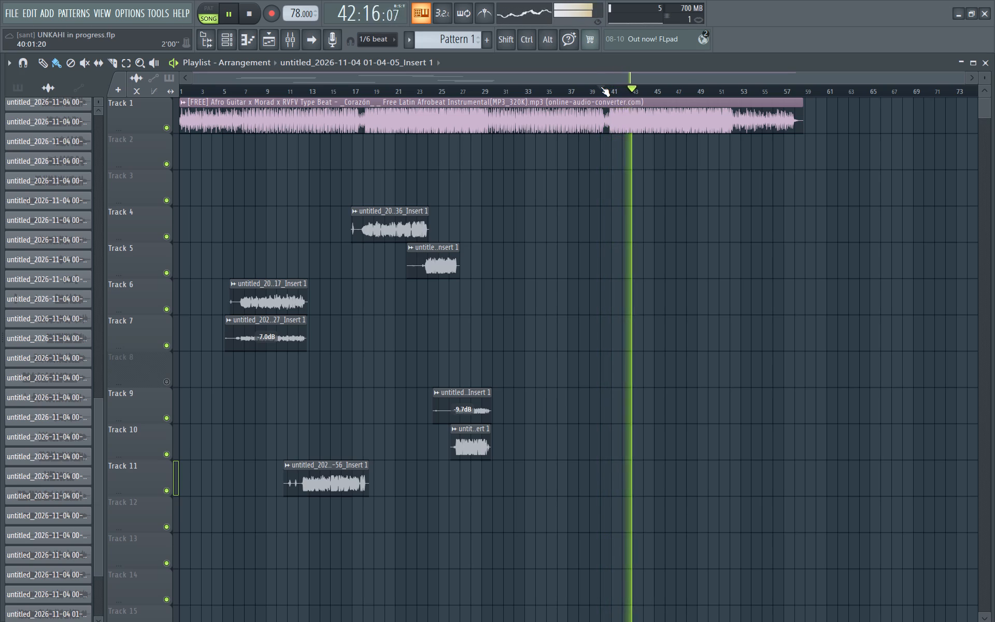
key("space")
key("space")
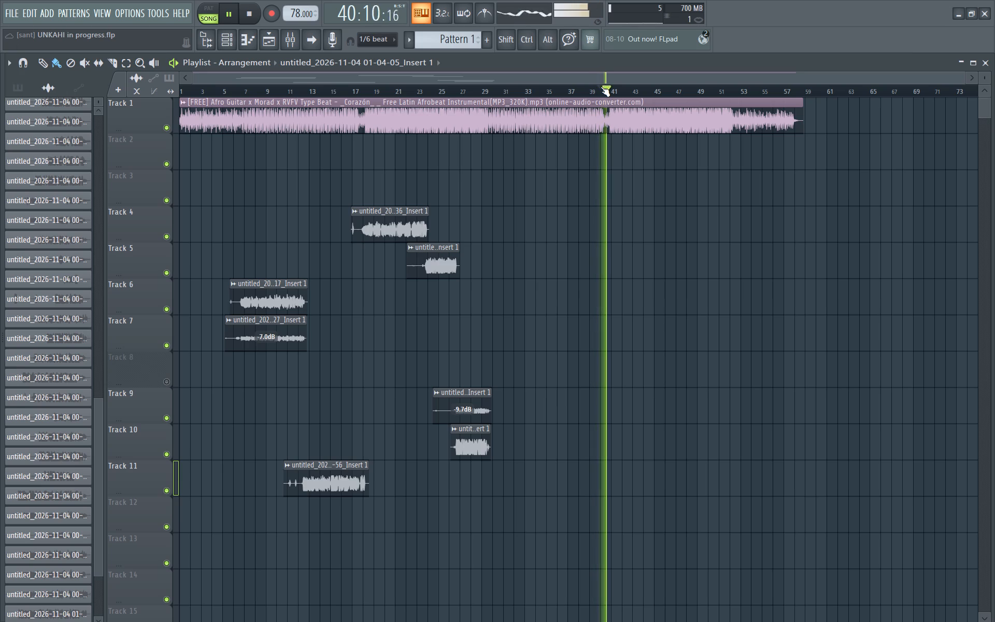
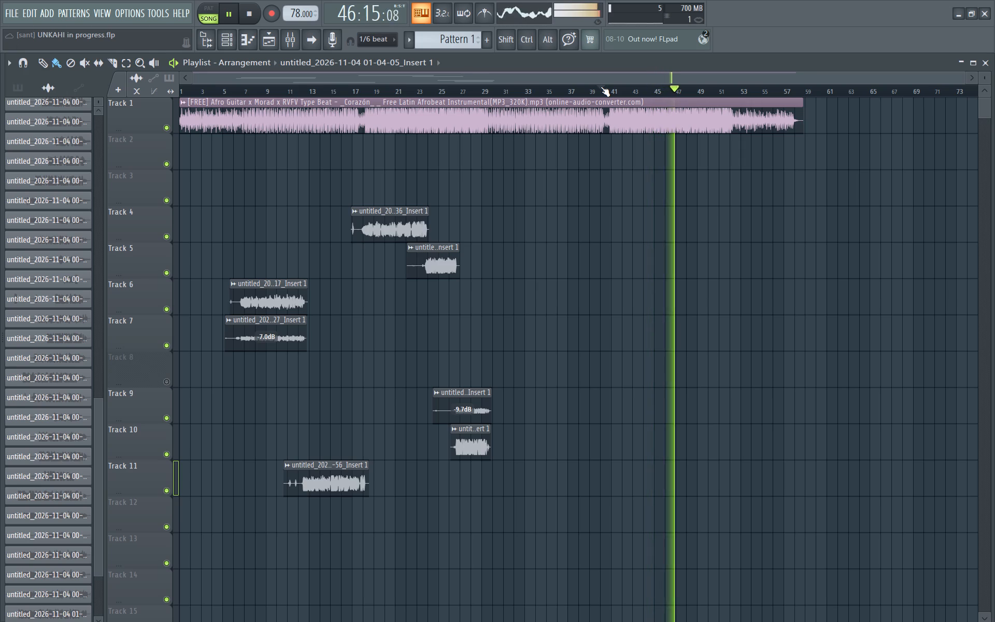
Replay the instrumental from the bar 40 break and compare it with the layered vocals around bars 23 to 24.
key("space")
key("space")
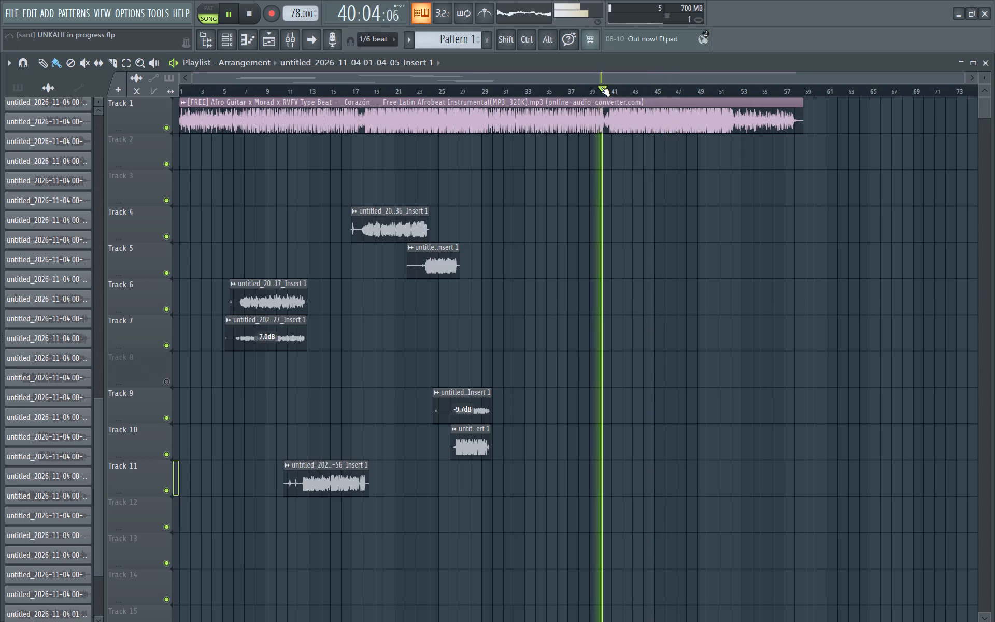
left_click(433, 88)
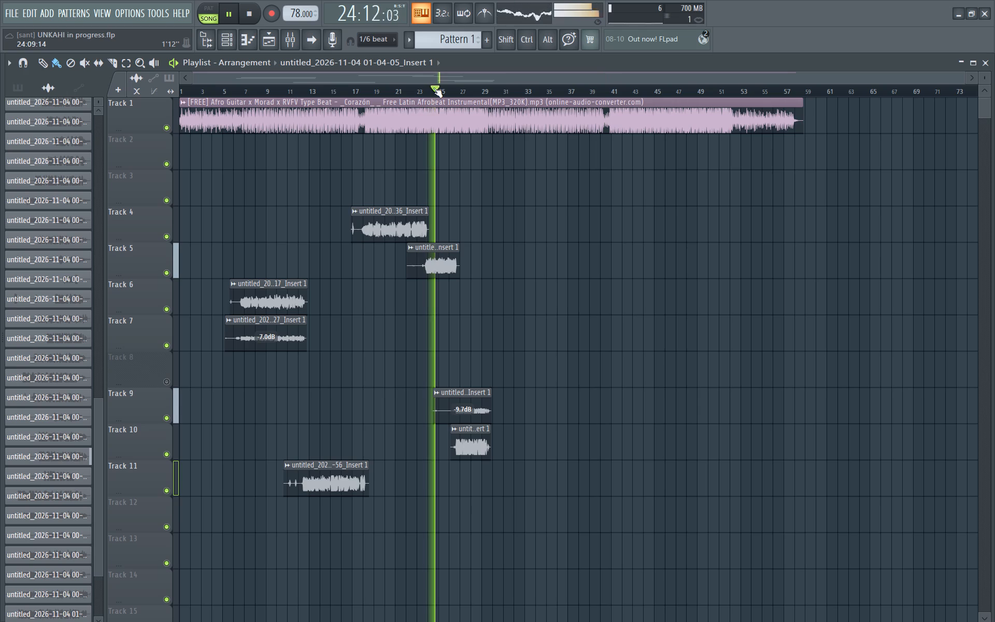
left_click(420, 89)
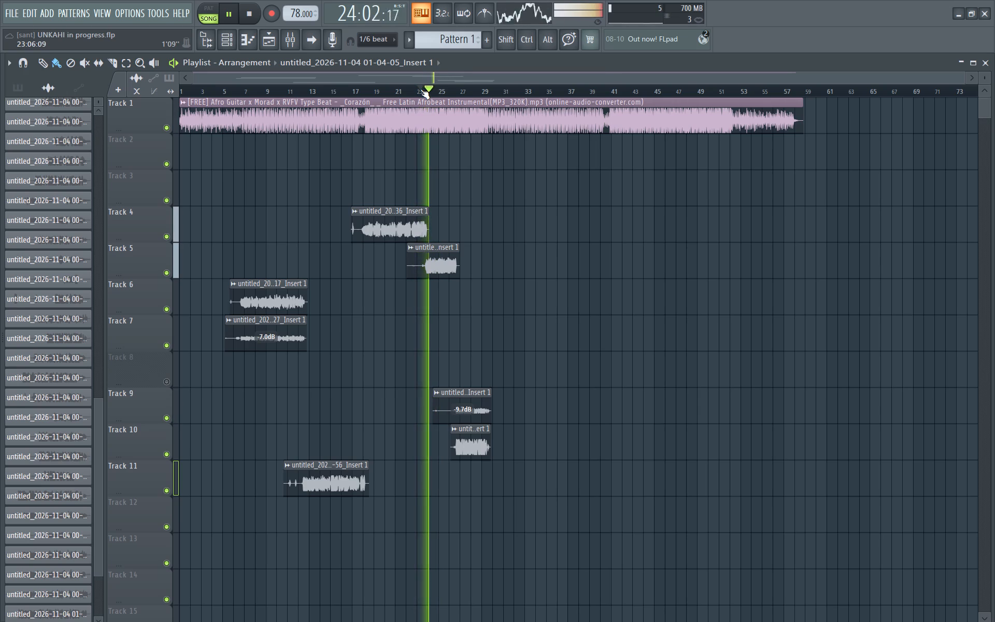
Listen repeatedly to the instrumental from about bars 46 and 45, stopping playback after the last pass.
left_click(674, 93)
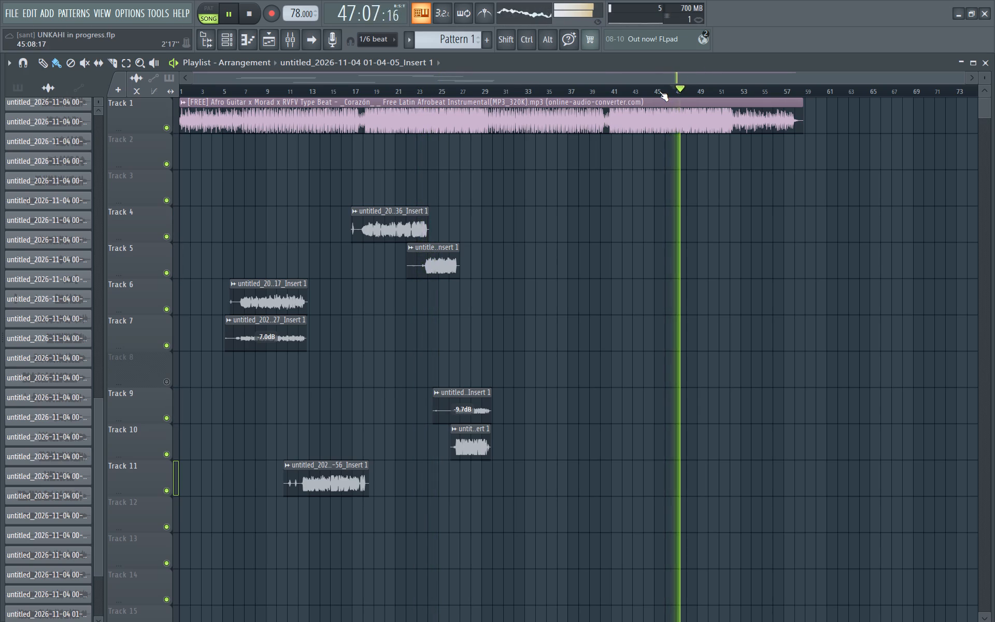
left_click(659, 91)
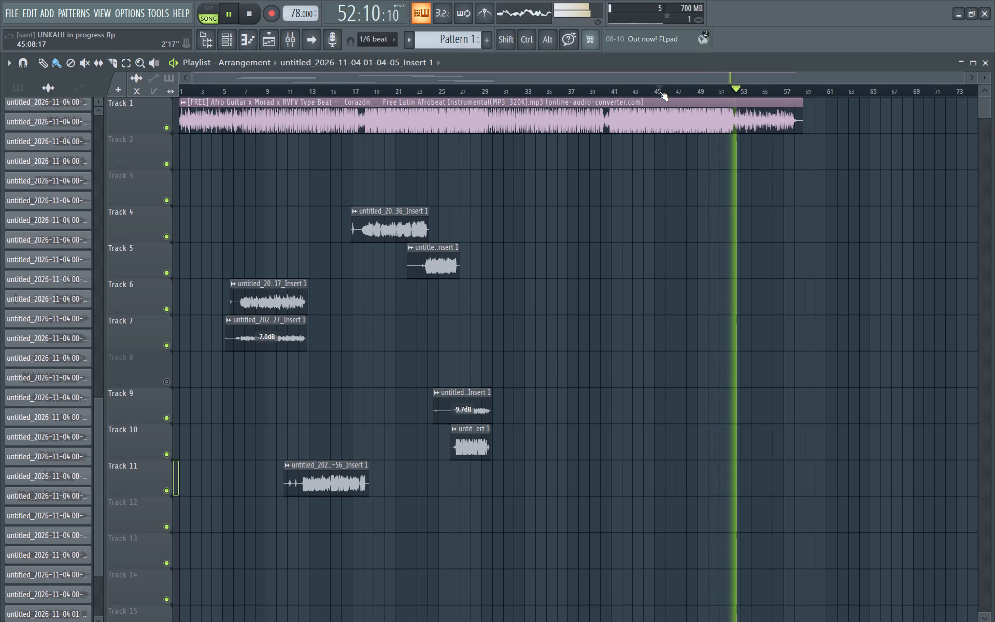
key("space")
key("space")
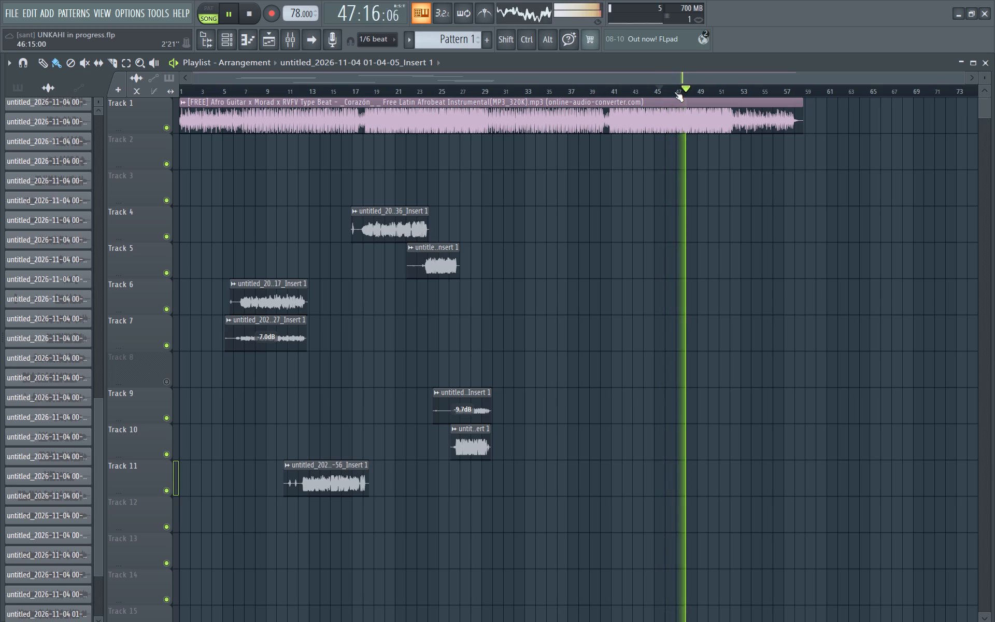
key("space")
key("space")
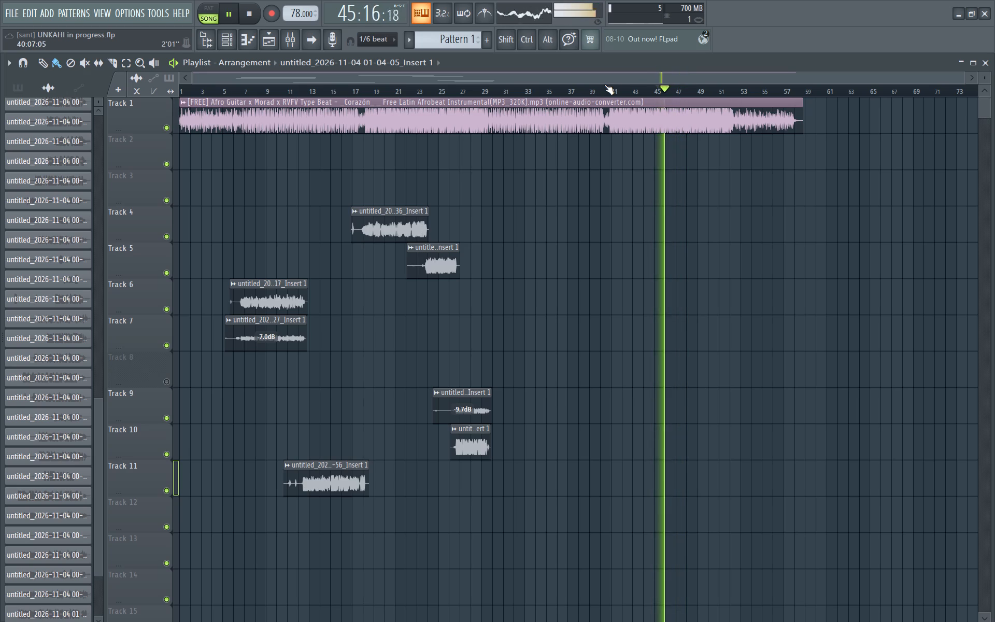
key("space")
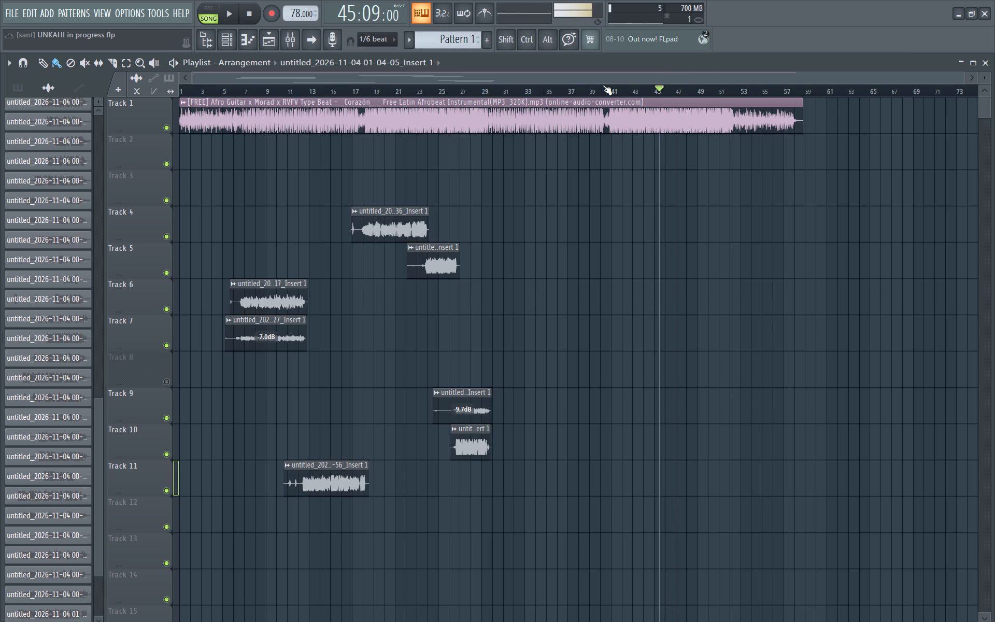
Set the playback start back to the bar 40 break and replay the instrumental from there.
left_click_drag(659, 90, 604, 87)
key("space")
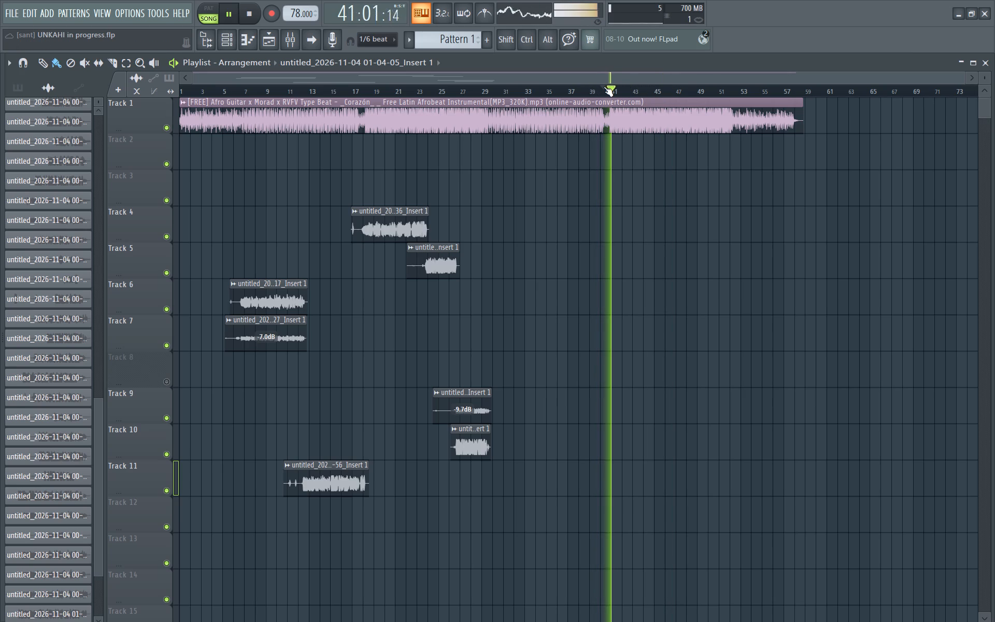
key("space")
key("space")
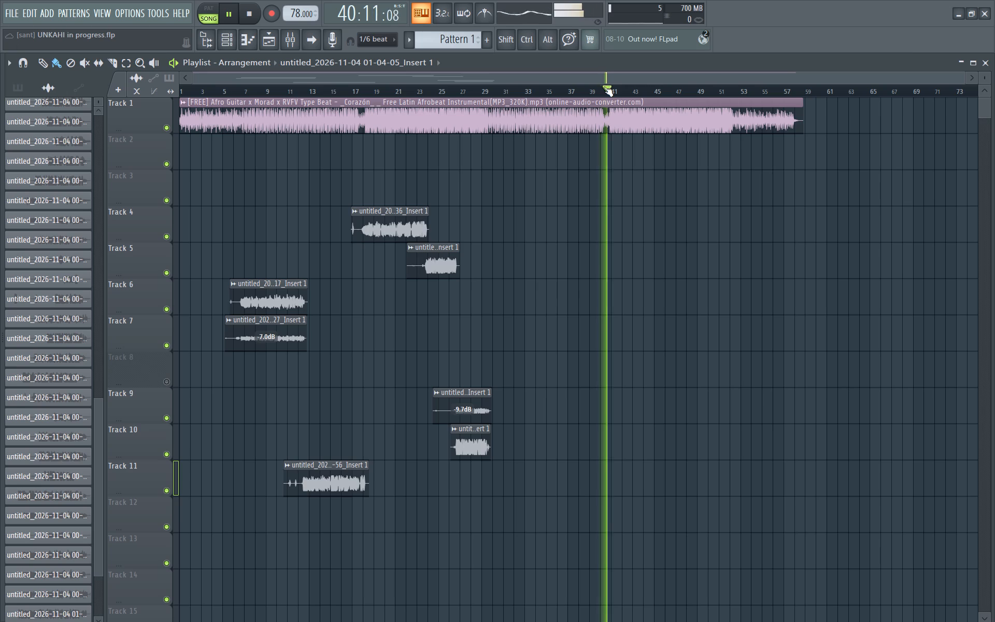
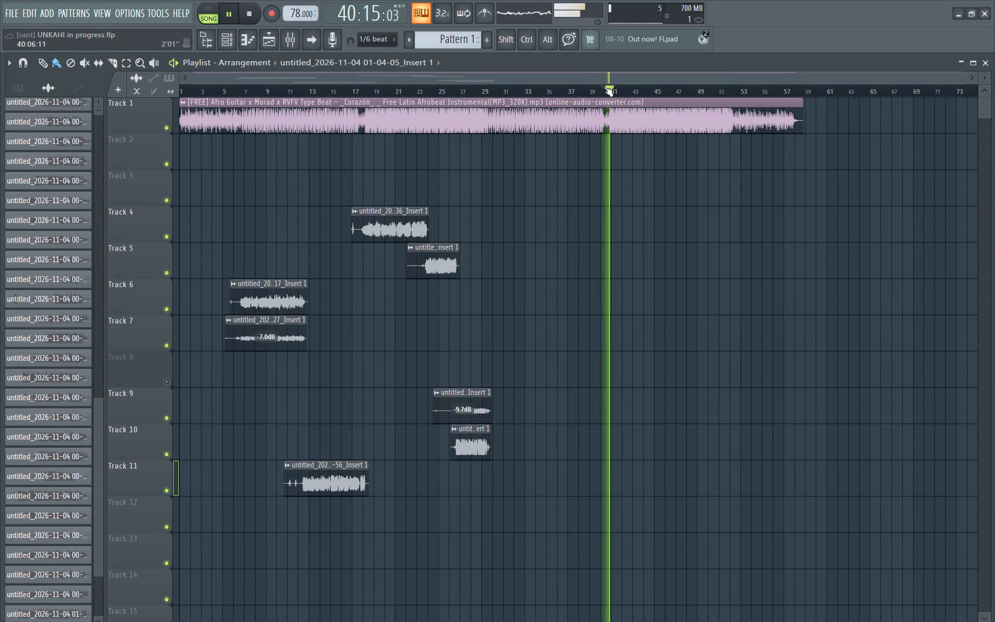
Replay the instrumental once more from the bar 40 break, stopping playback after the pass.
key("space")
key("space")
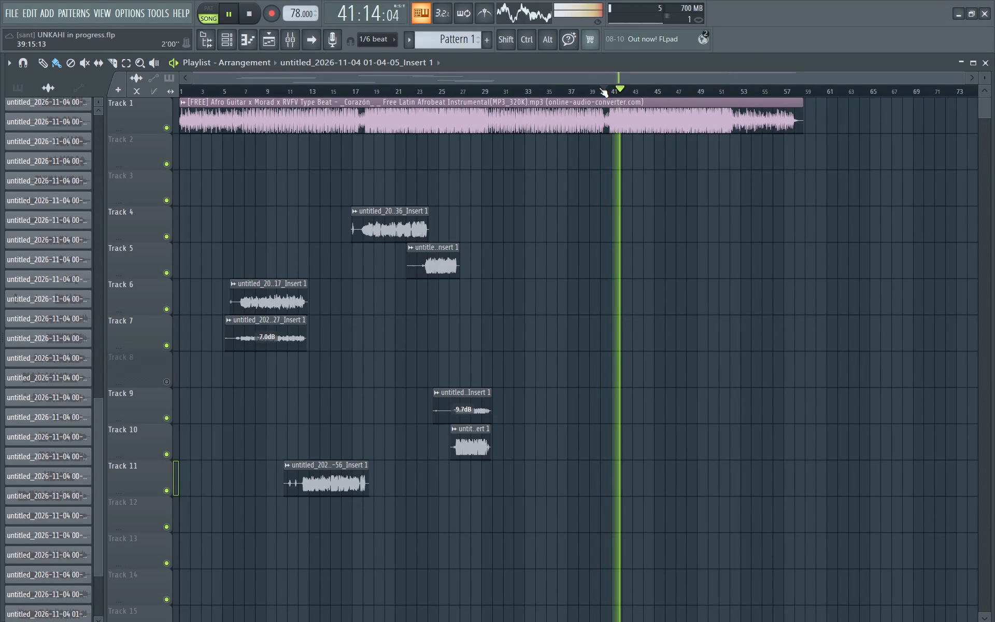
key("space")
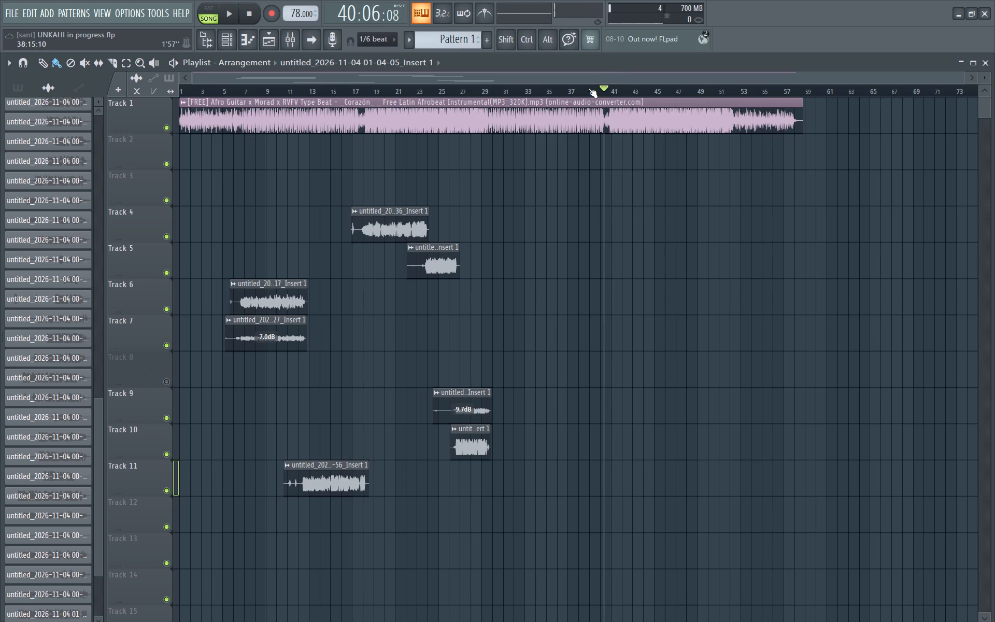
Set the playback start to bar 39 and play the instrumental from there into the bar 40 break.
left_click(523, 89)
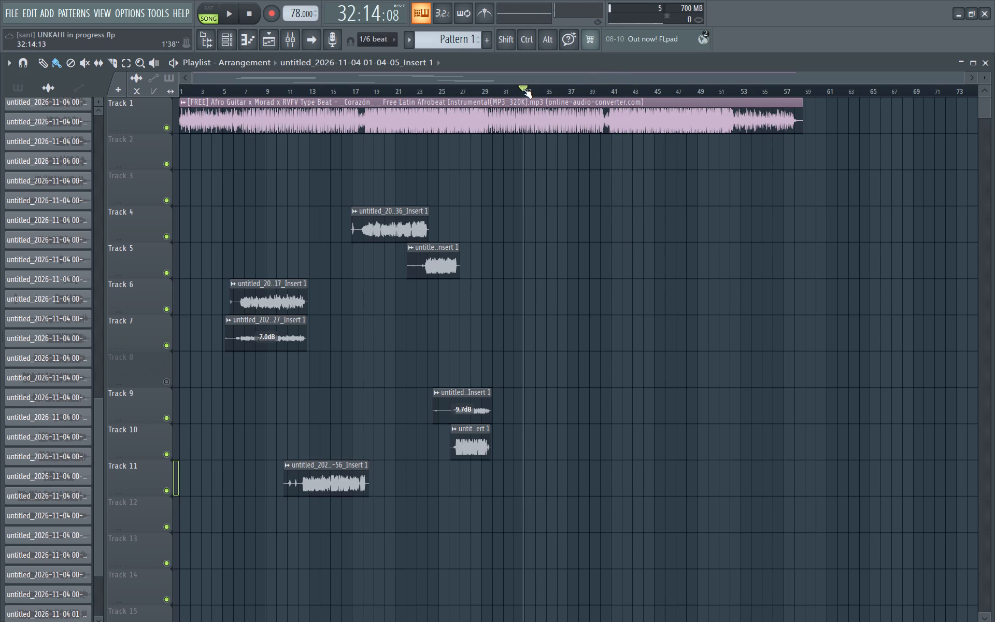
left_click(590, 87)
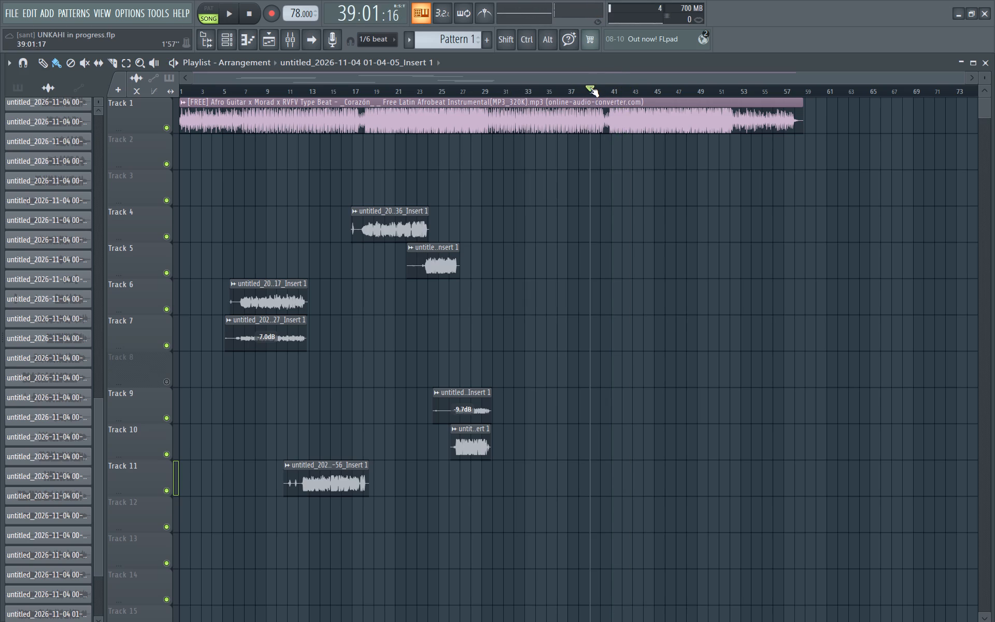
key("space")
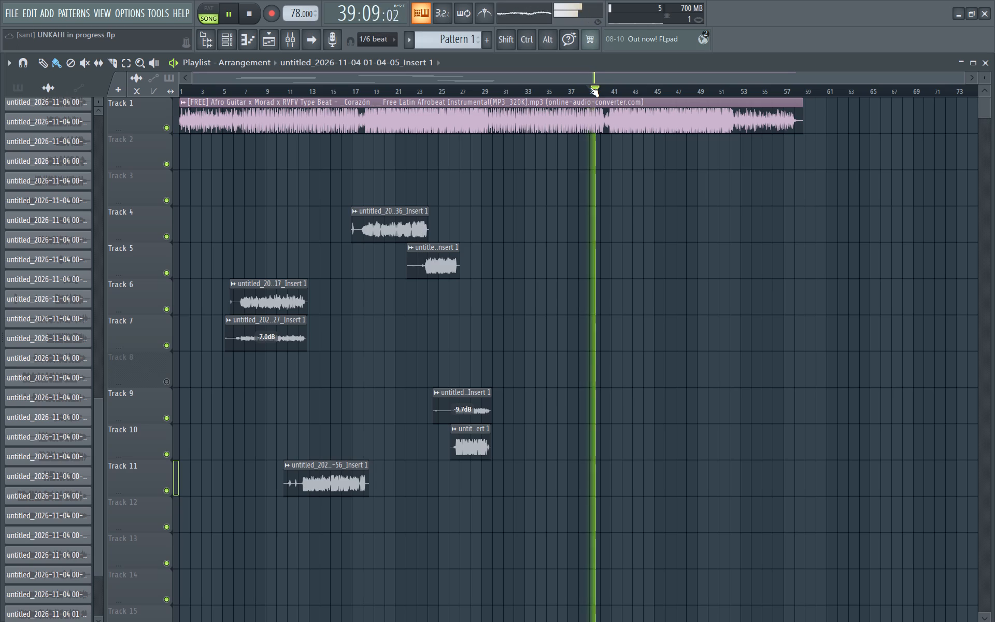
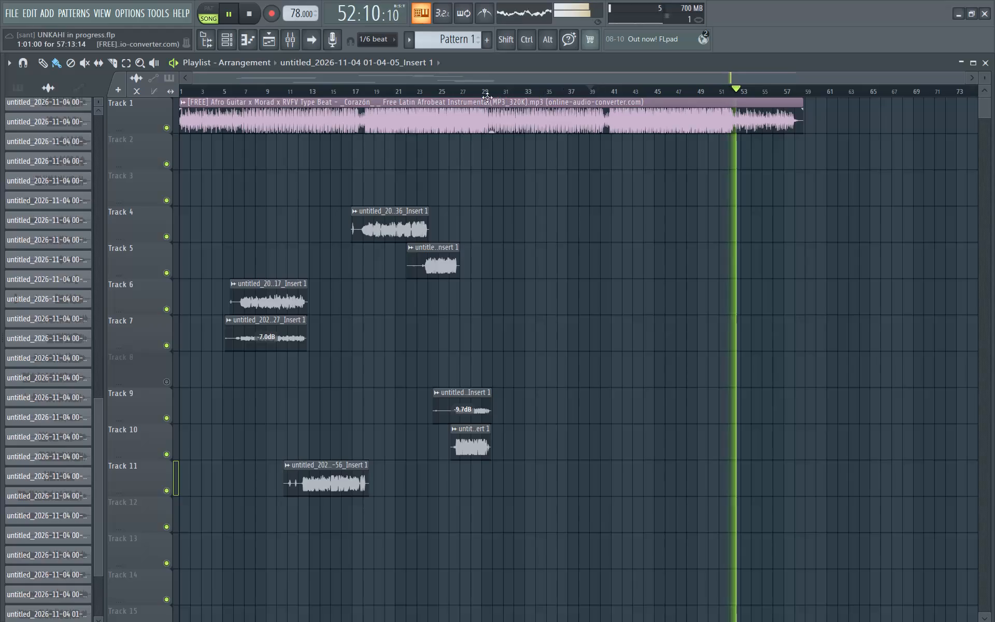
Set the playback start late in bar 28 and replay from the end of the Track 9 and 10 vocals, restarting twice.
left_click(480, 90)
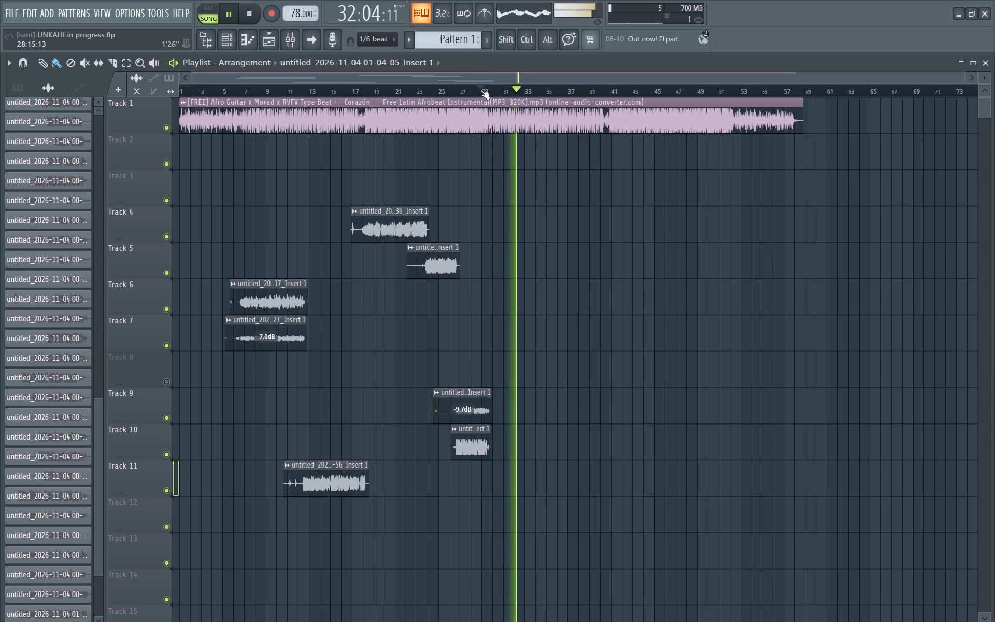
key("space")
key("space")
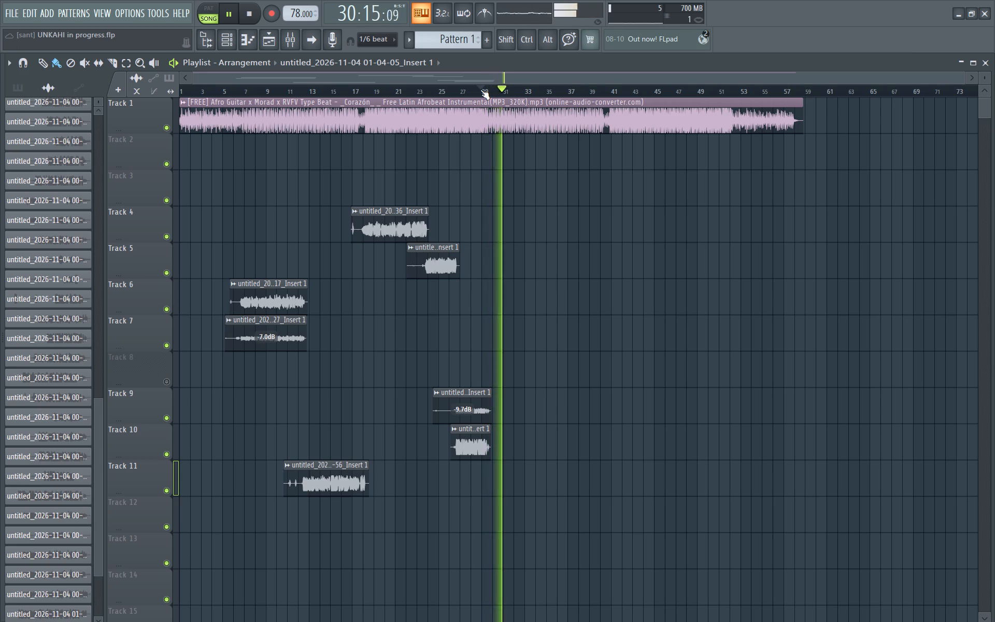
key("space")
key("space")
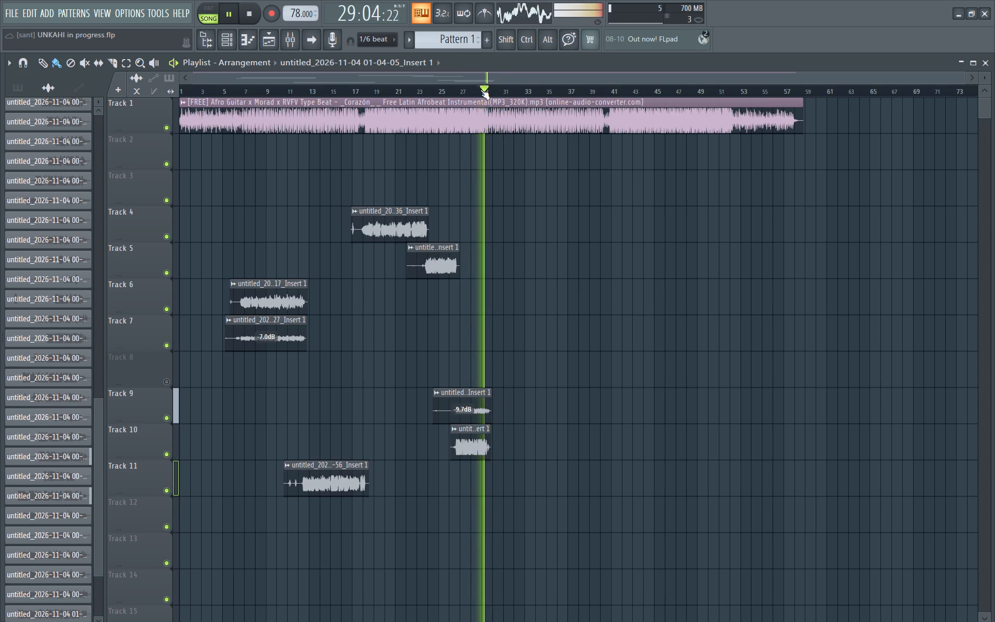
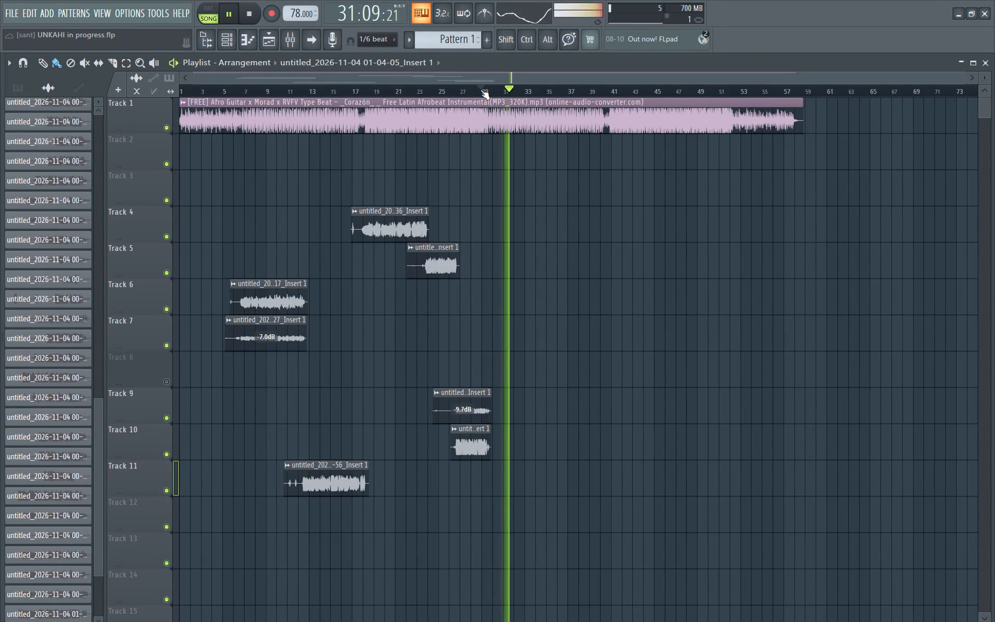
Replay the end of the Track 9 and 10 vocals and the instrumental after it from late bar 28, restarting playback six times.
key("space")
key("space")
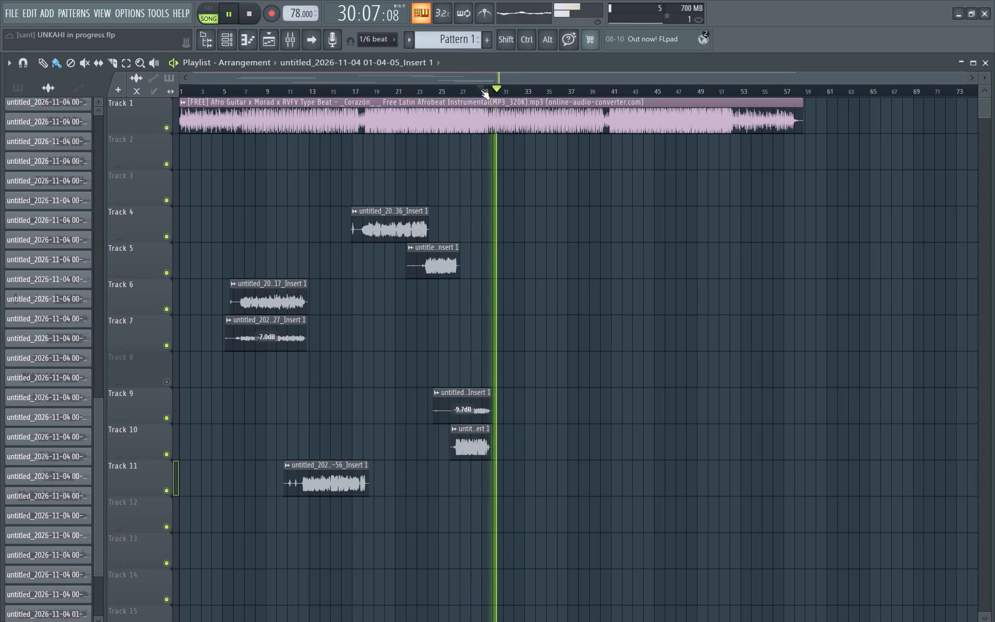
key("space")
key("space")
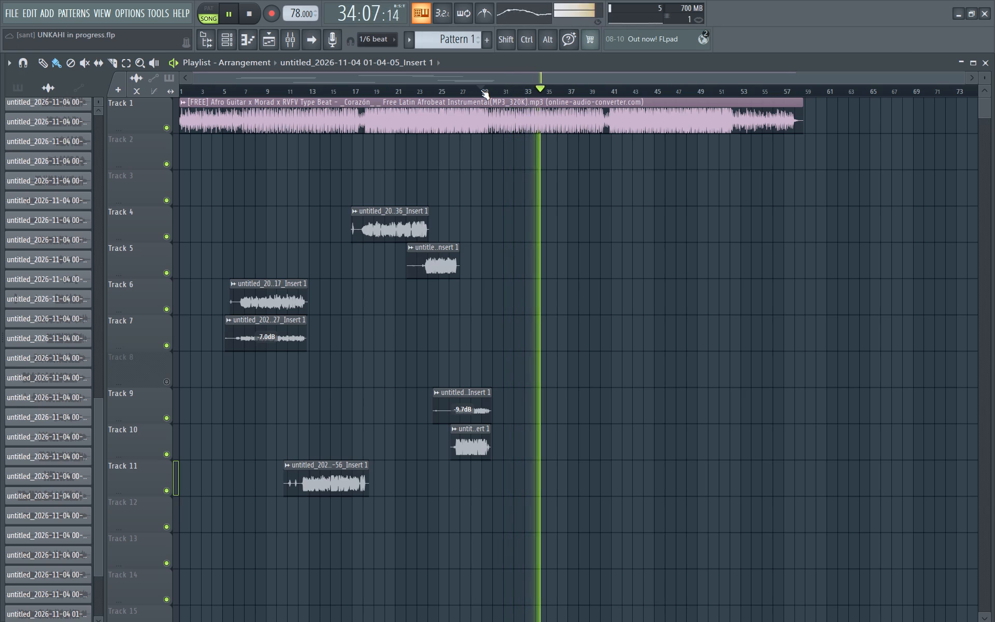
key("space")
key("space")
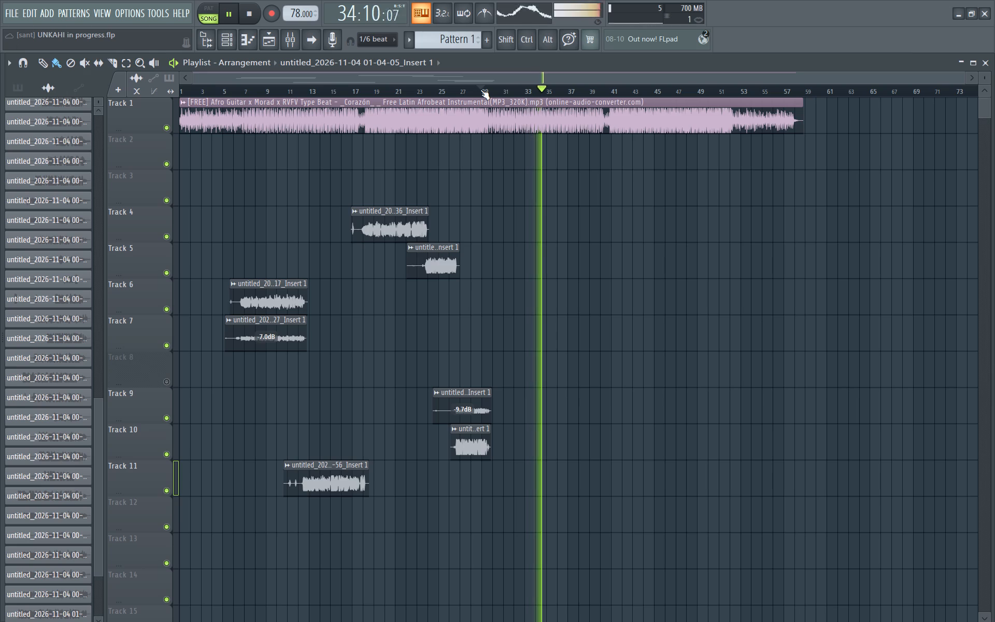
key("space")
key("space")
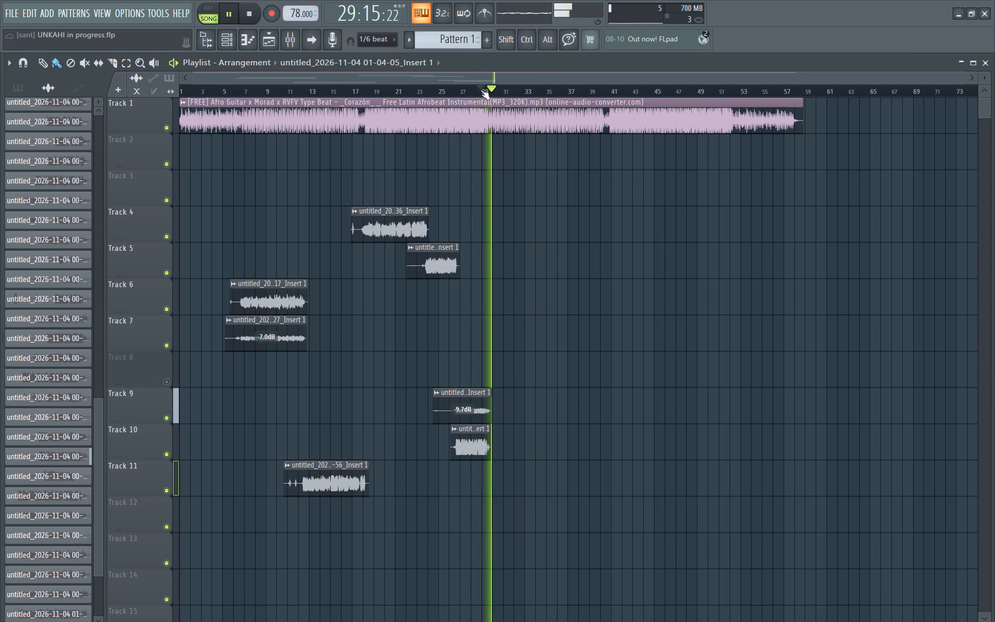
key("space")
key("space")
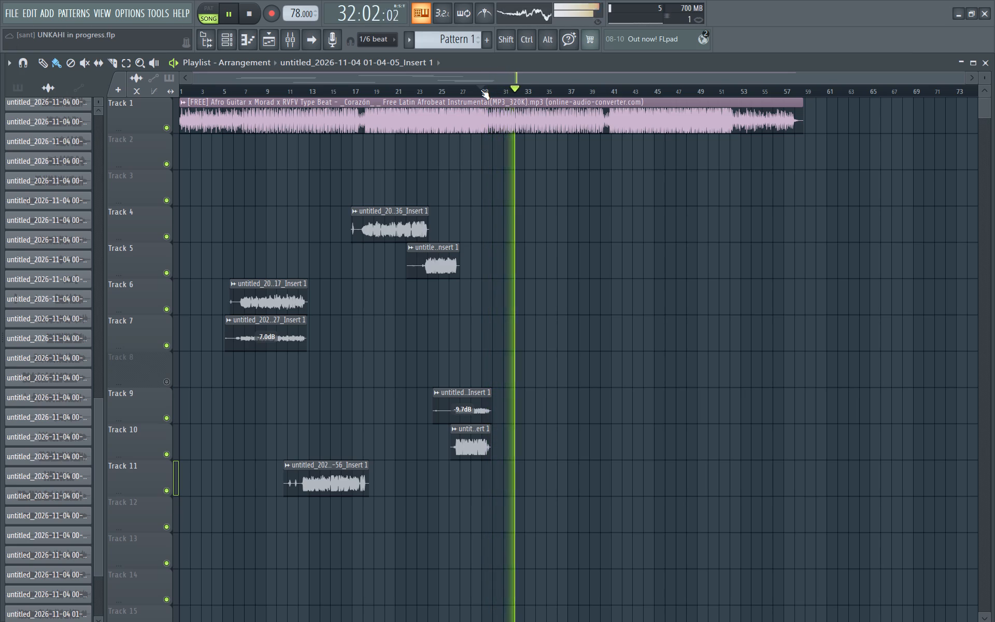
key("space")
key("space")
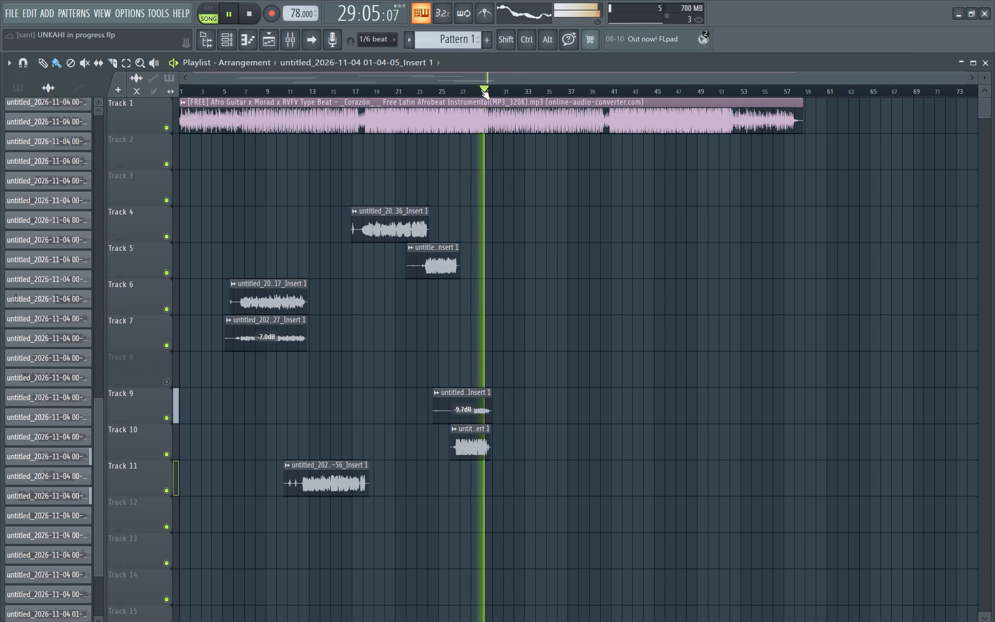
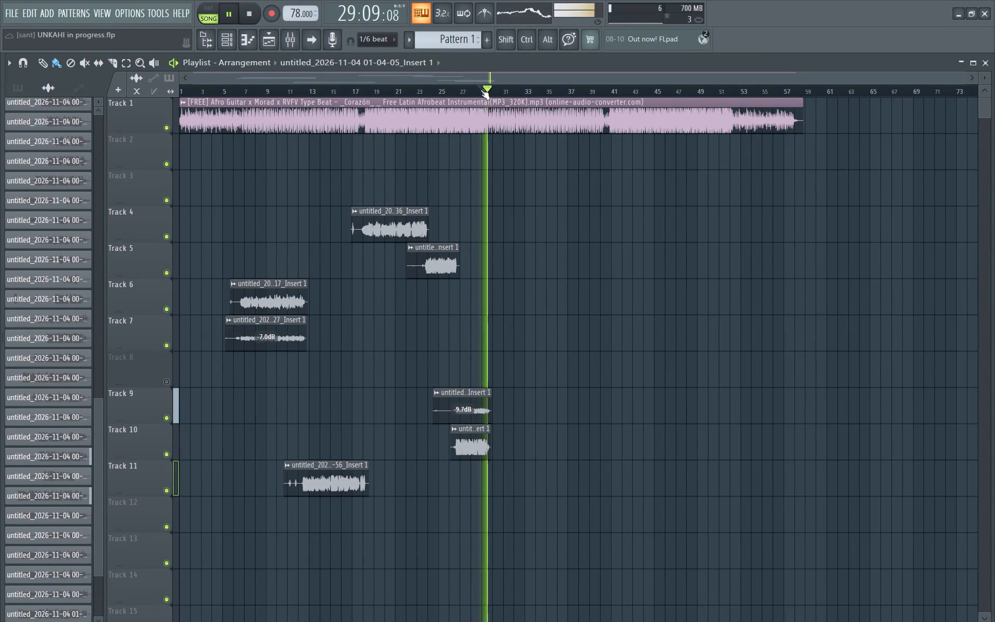
Replay the end of the Track 9 and 10 vocals and the following instrumental from late bar 28, restarting playback six times and stopping it.
key("space")
key("space")
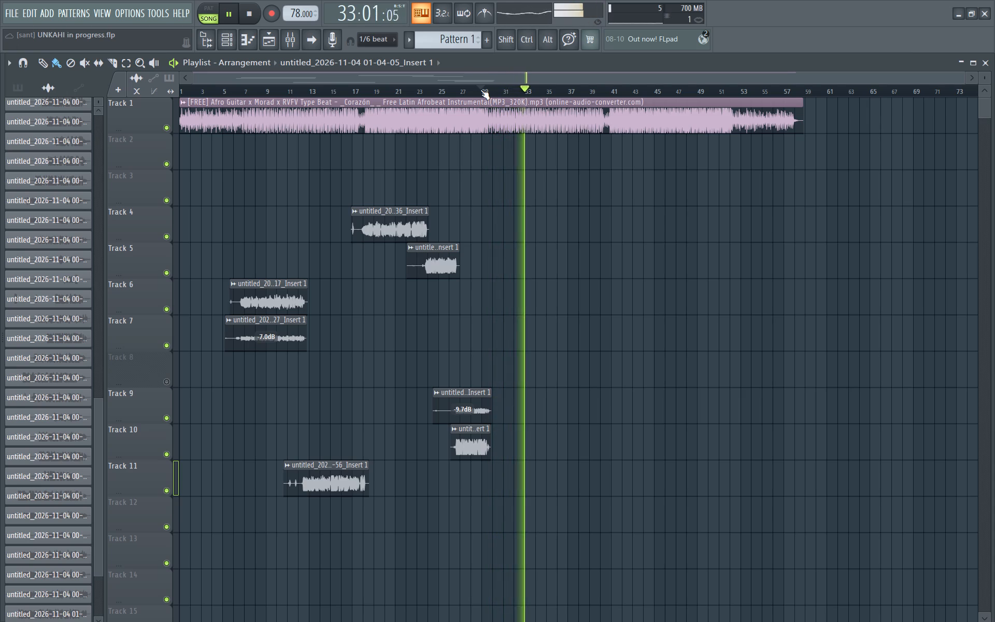
key("space")
key("space")
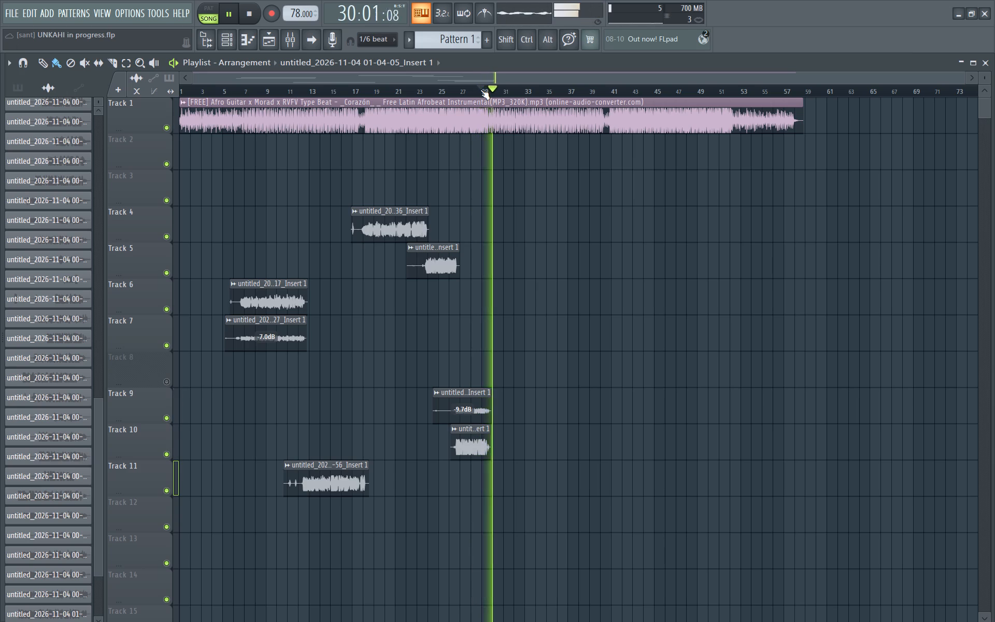
key("space")
key("space")
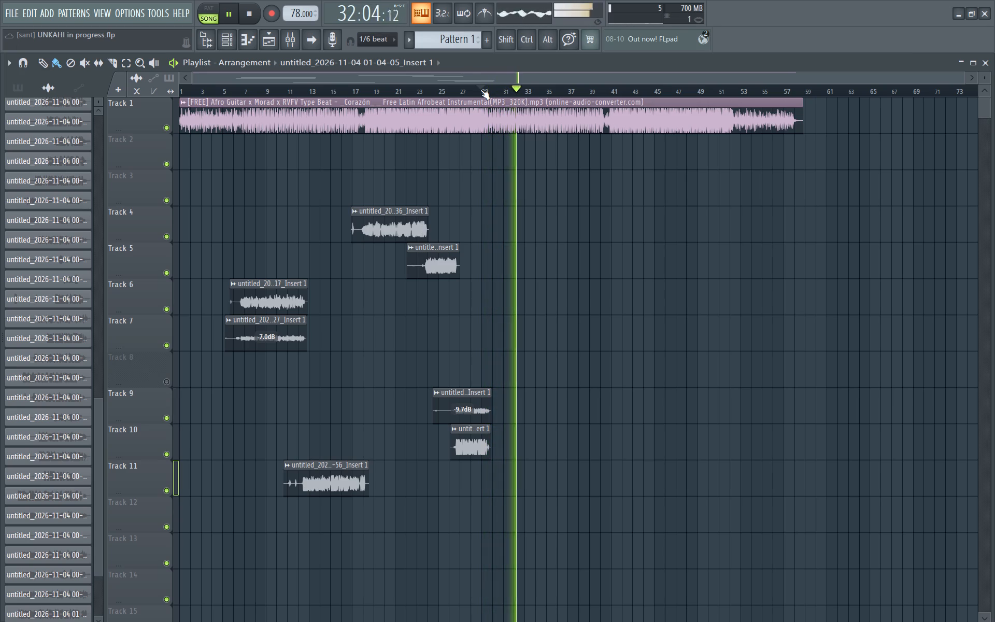
key("space")
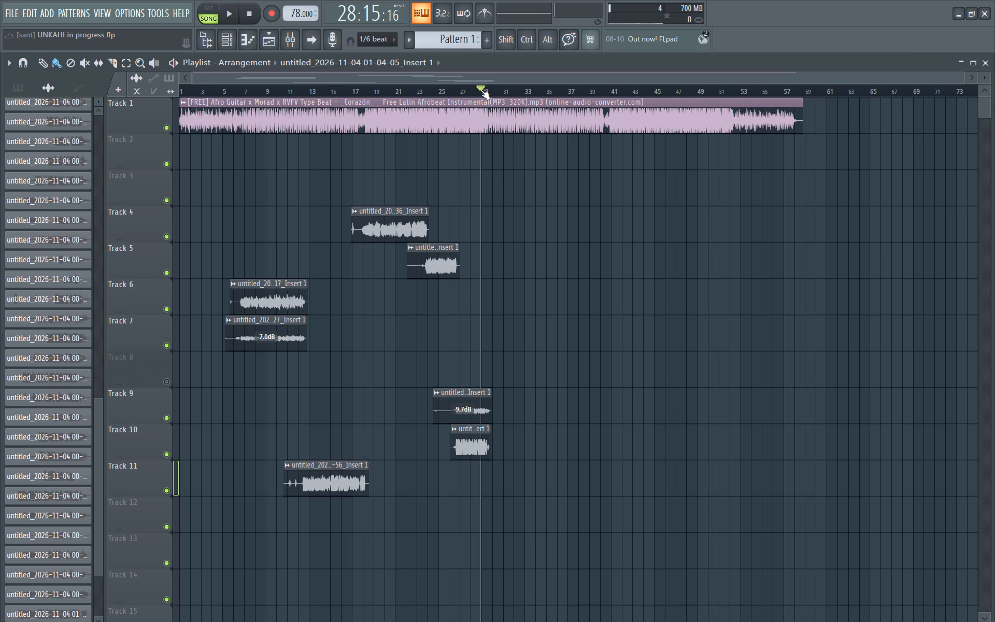
key("space")
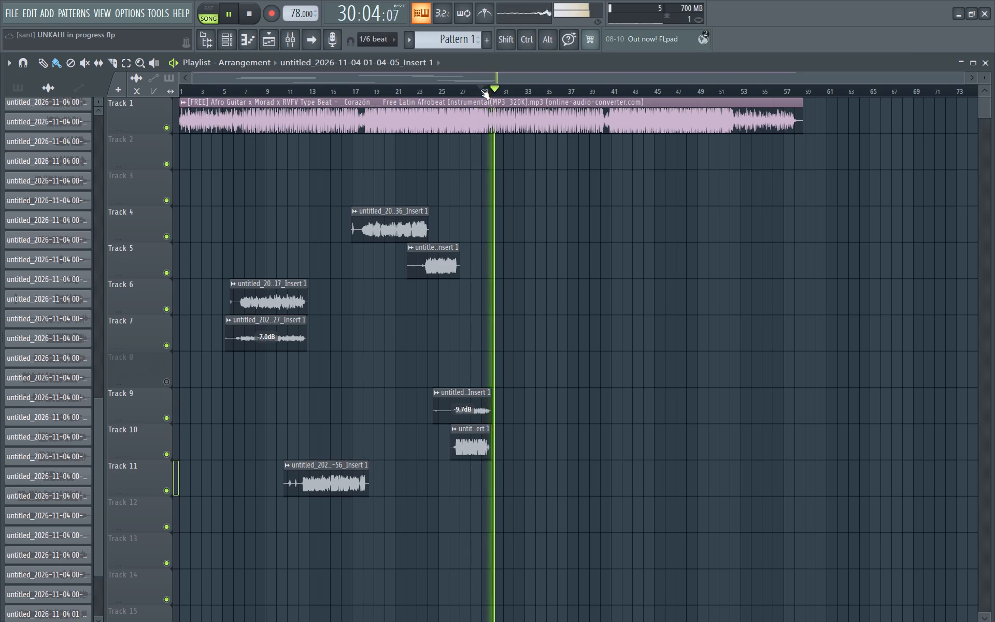
key("space")
key("space")
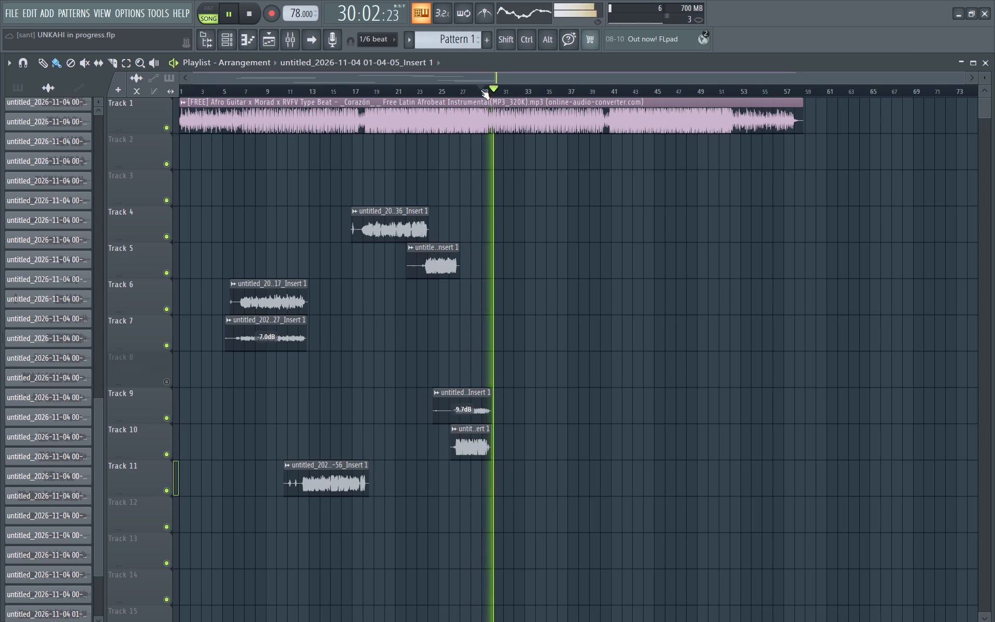
key("space")
key("space")
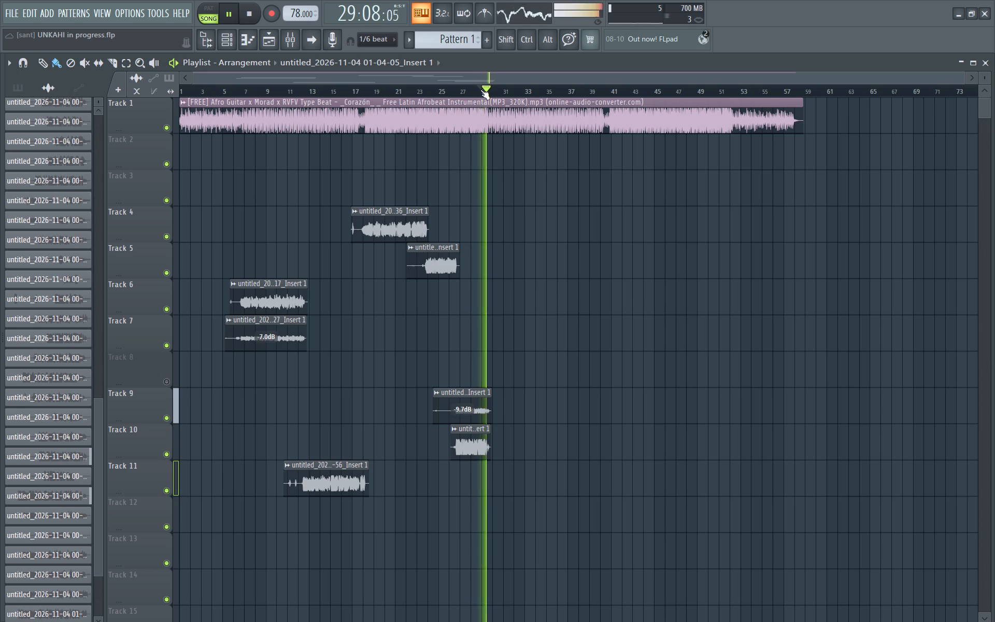
key("space")
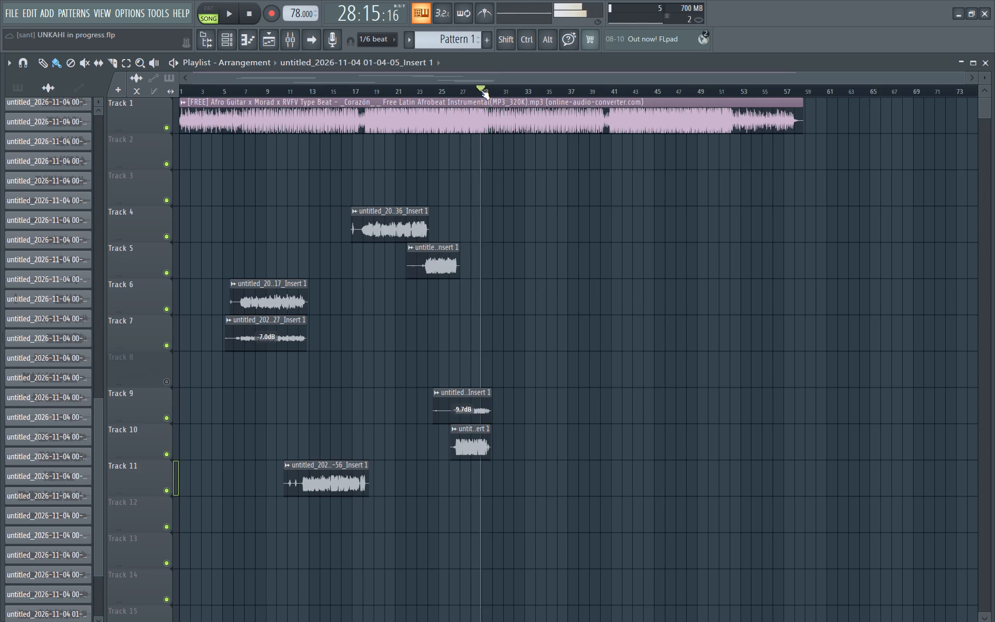
Listen from late bar 28 through the instrumental to about bar 34, then replay the passage from the same point six more times.
key("space")
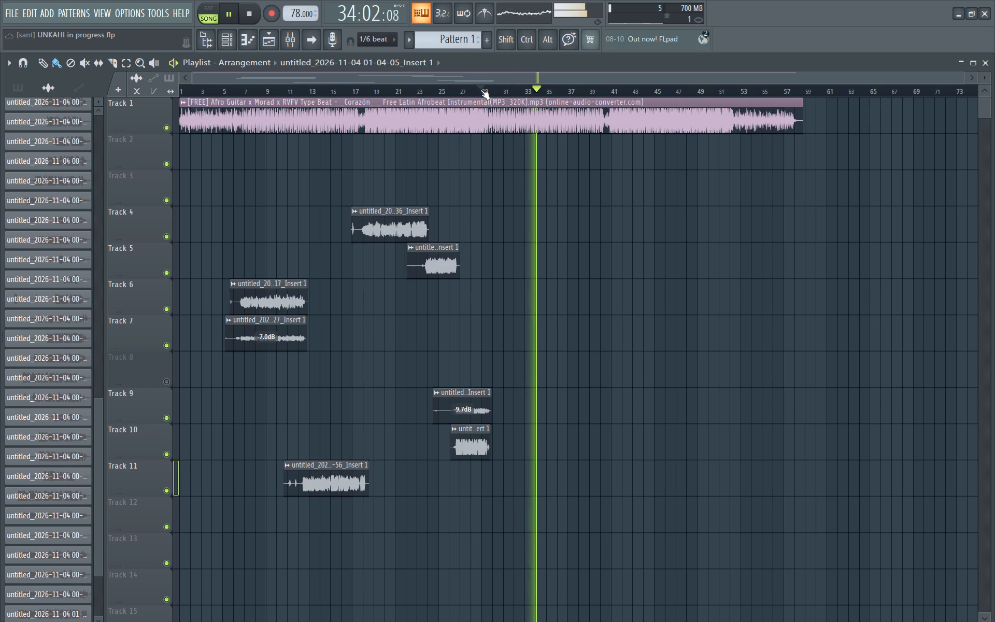
key("space")
key("space")
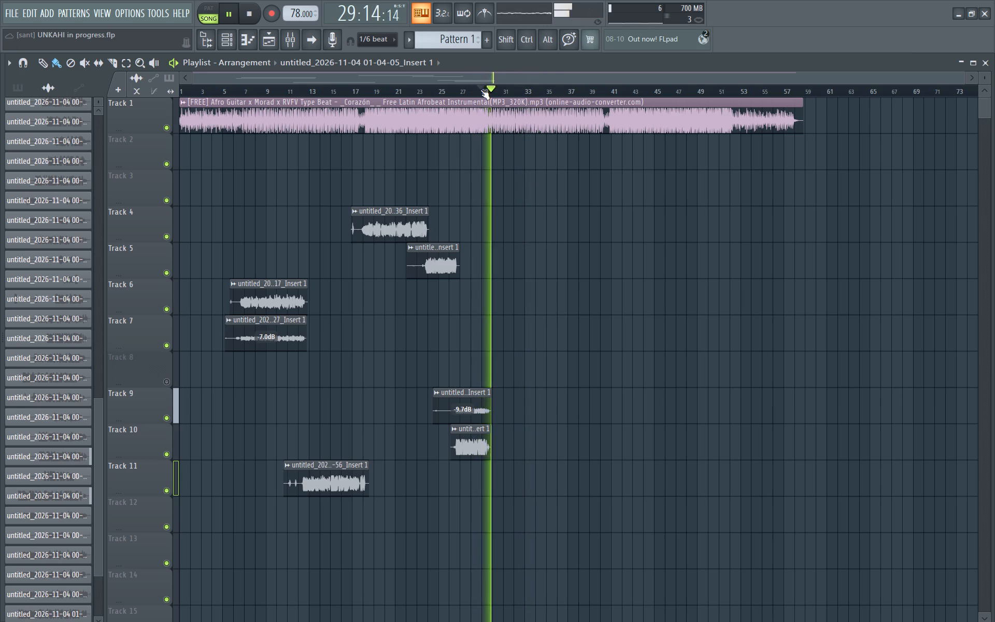
key("space")
key("space")
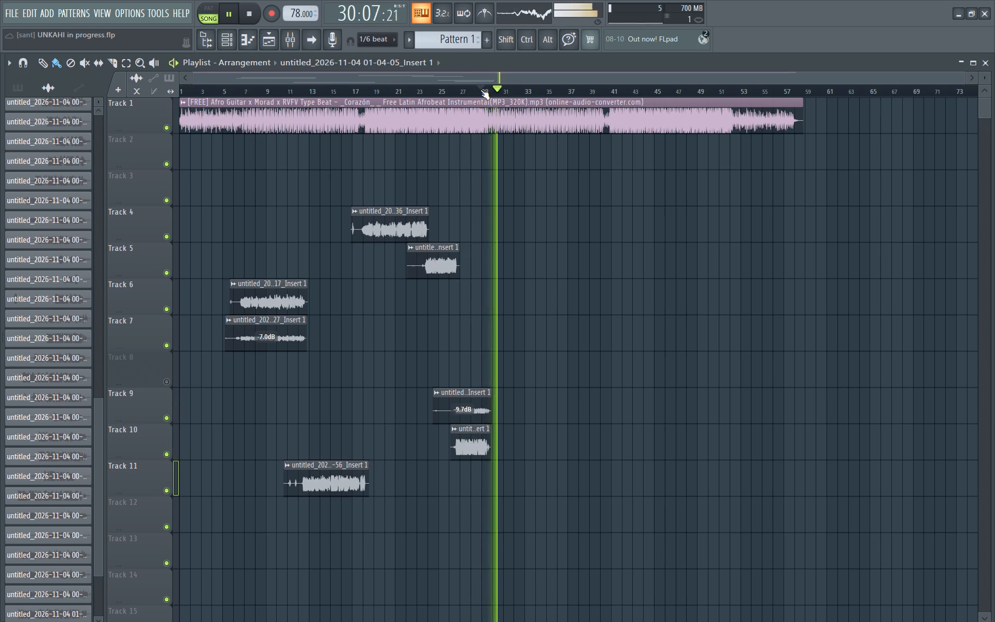
key("space")
key("space")
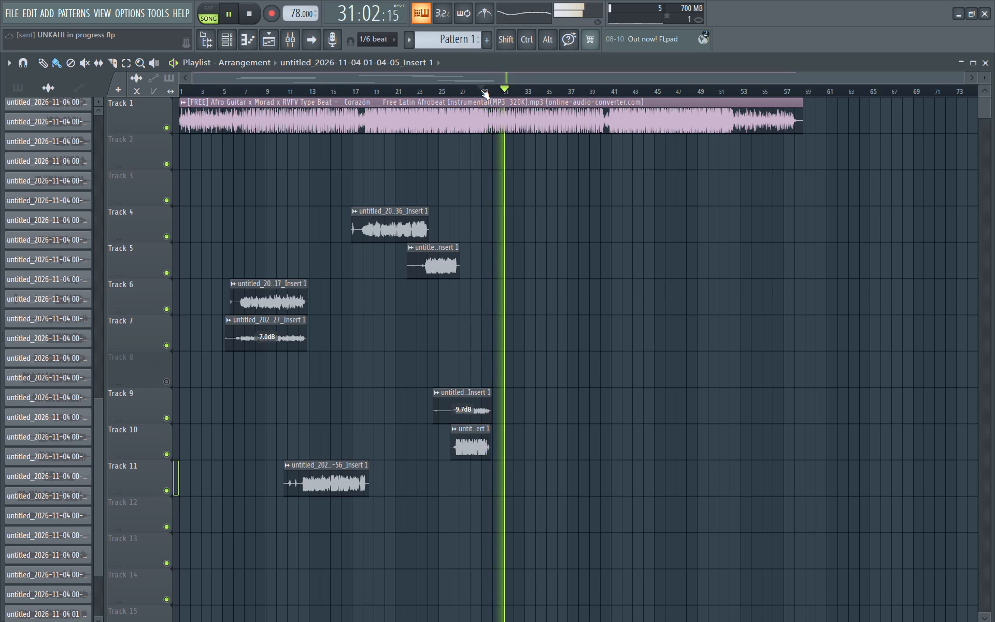
key("space")
key("space")
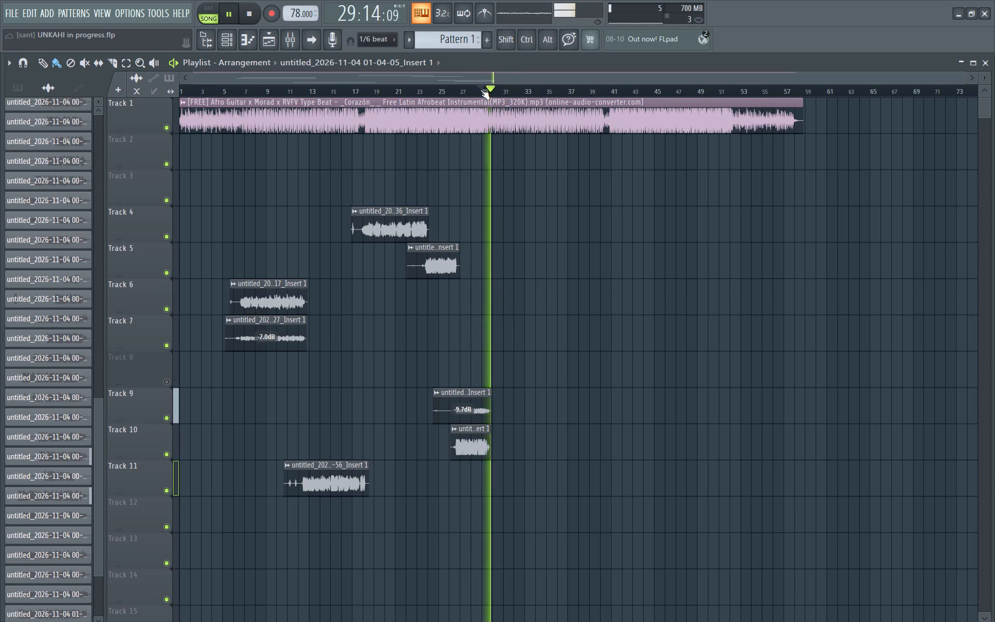
key("space")
key("space")
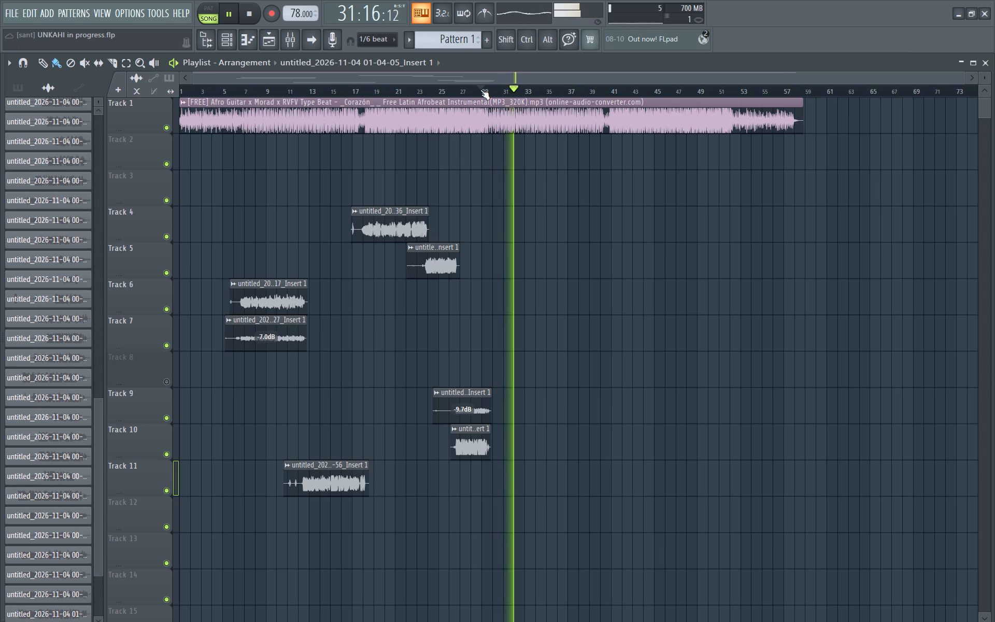
key("space")
key("space")
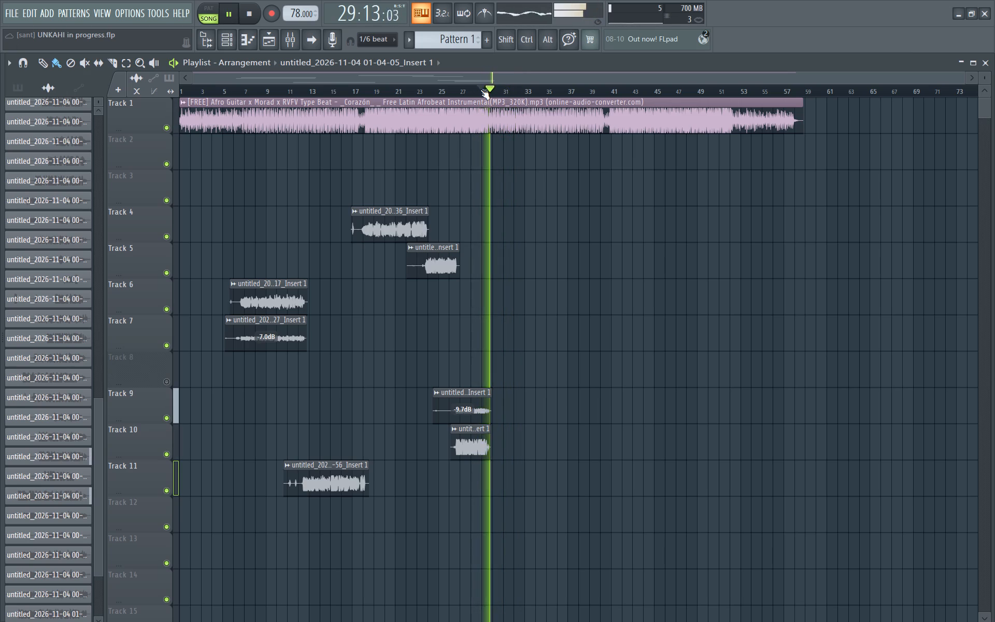
Review the transition out of the Track 9 and 10 vocals around bars 29 to 31, restarting playback from late bar 28 six times.
key("space")
key("space")
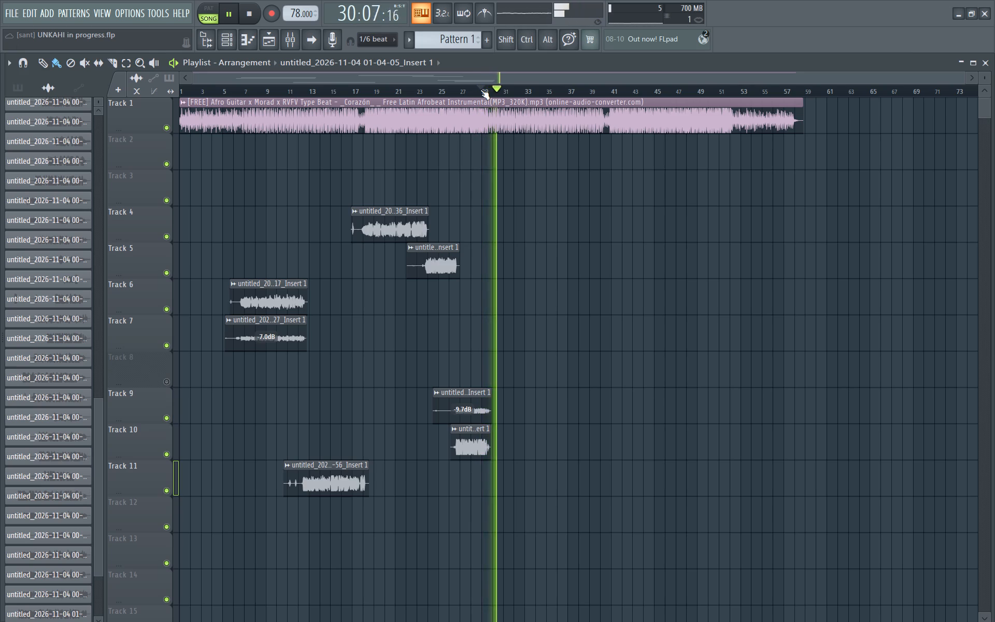
key("space")
key("space")
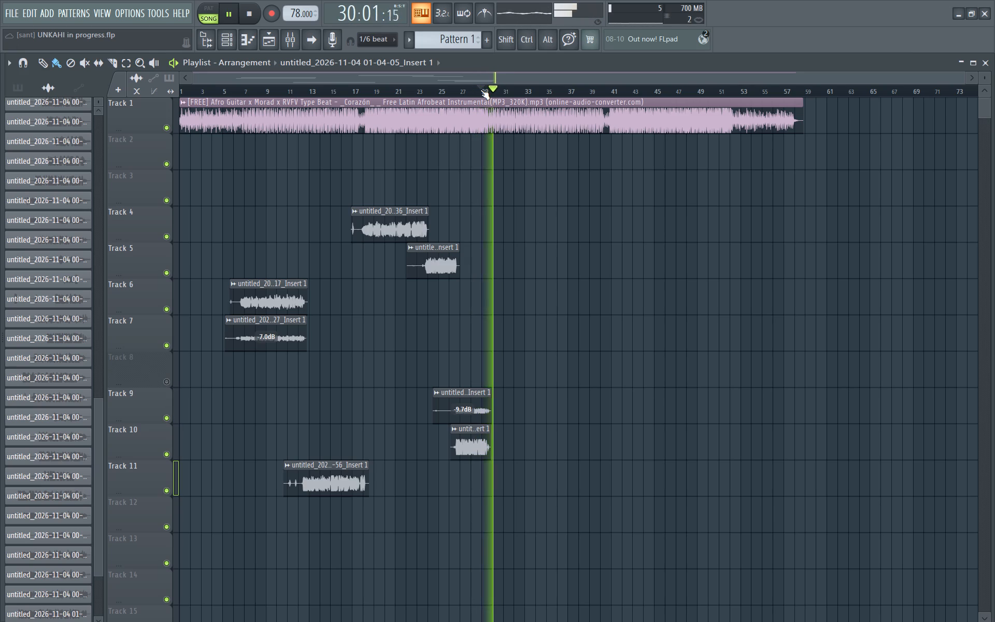
key("space")
key("space")
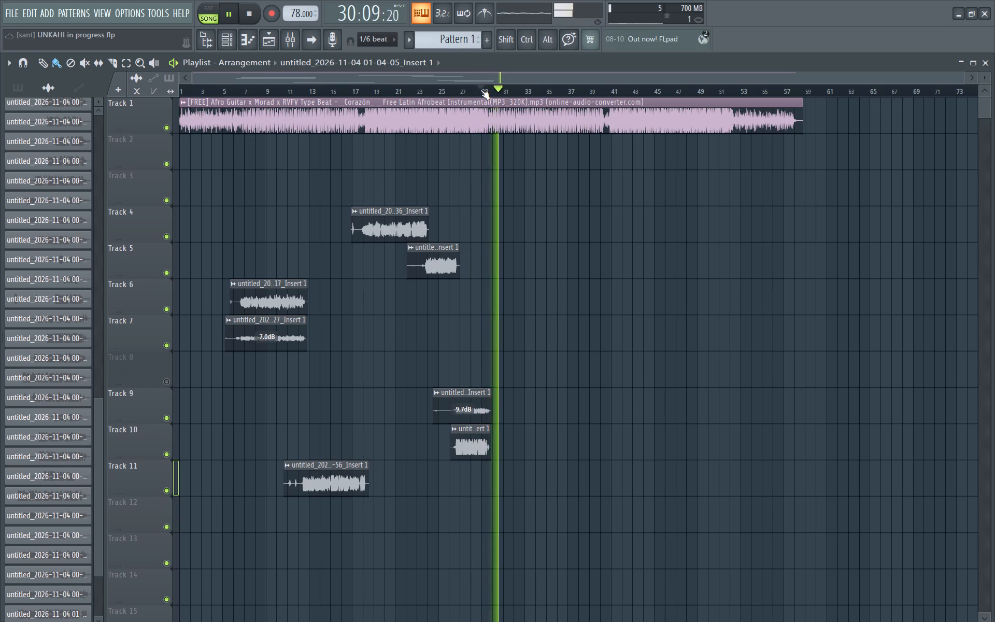
key("space")
key("space")
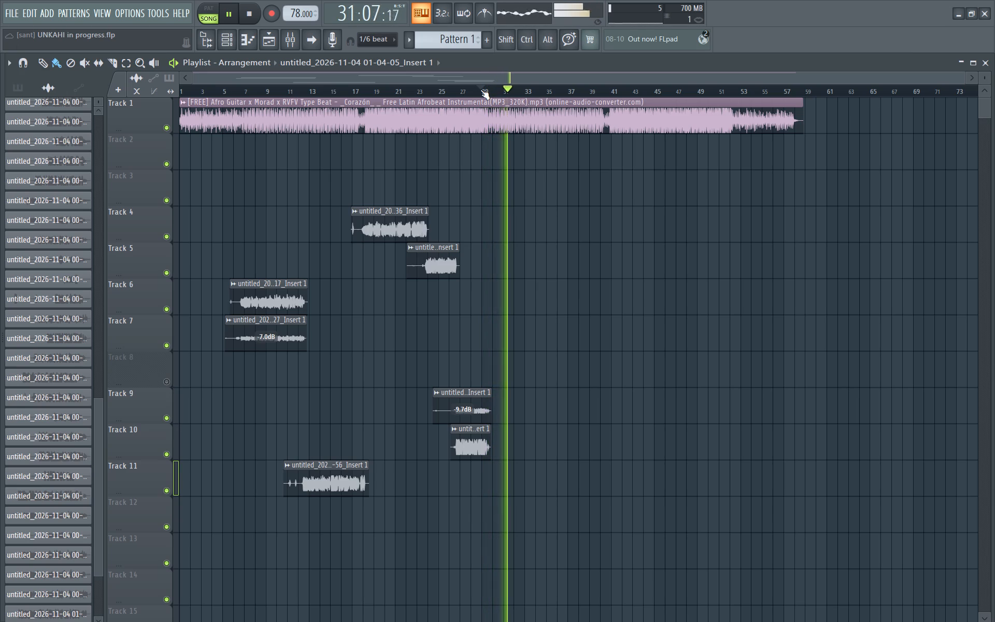
key("space")
key("space")
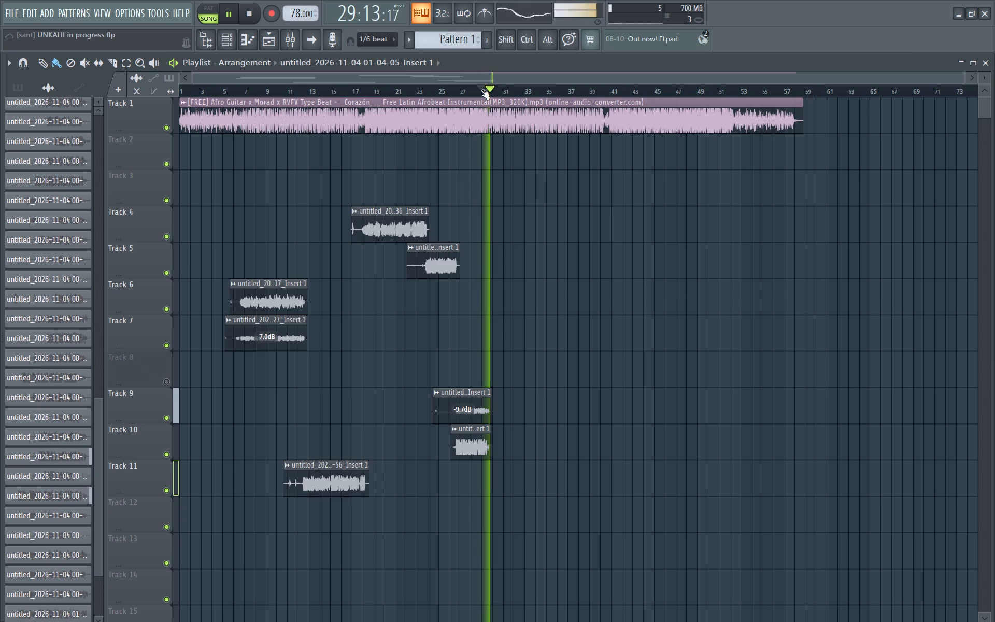
key("space")
key("space")
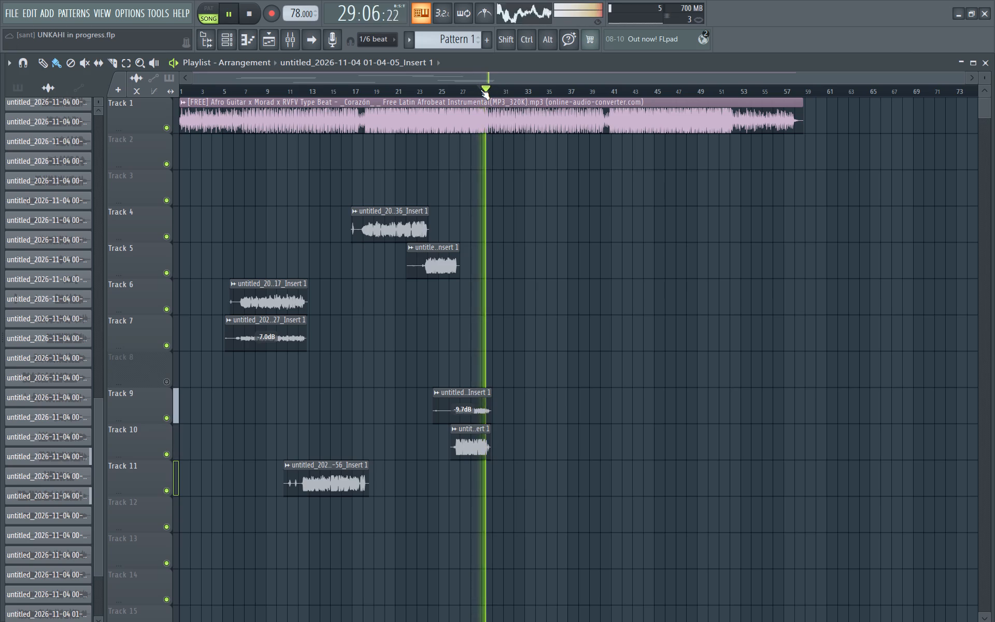
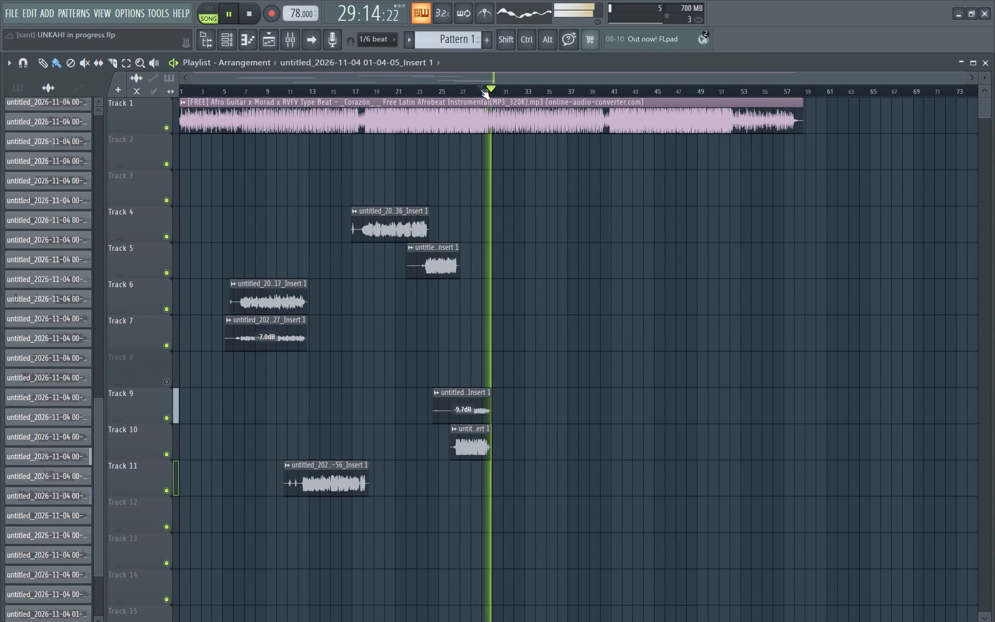
Replay the end of the Track 9 and 10 vocals into the instrumental from late bar 28, restarting playback four times.
key("space")
key("space")
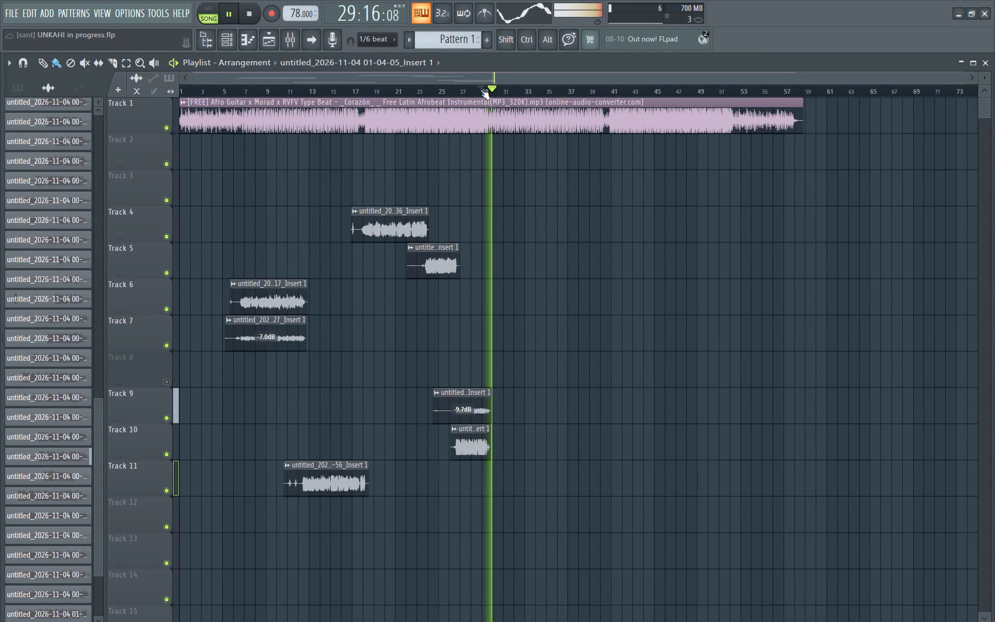
key("space")
key("space")
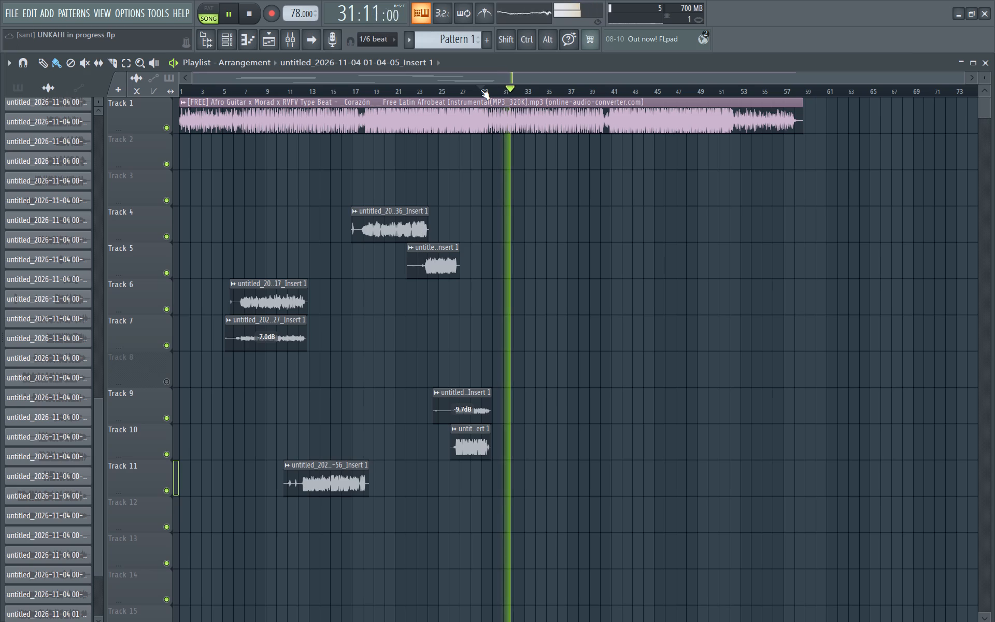
key("space")
key("space")
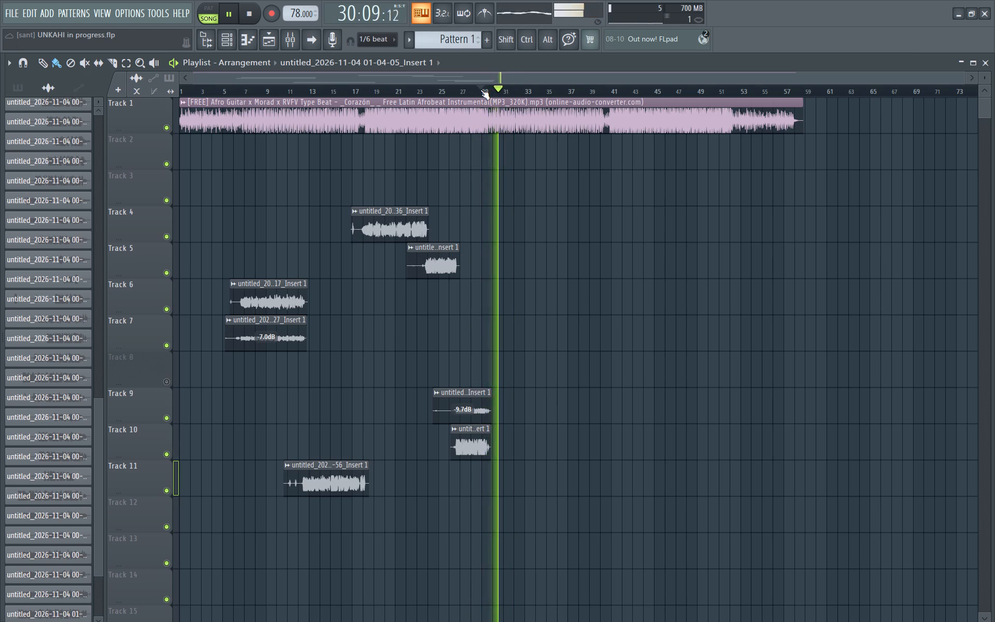
key("space")
key("space")
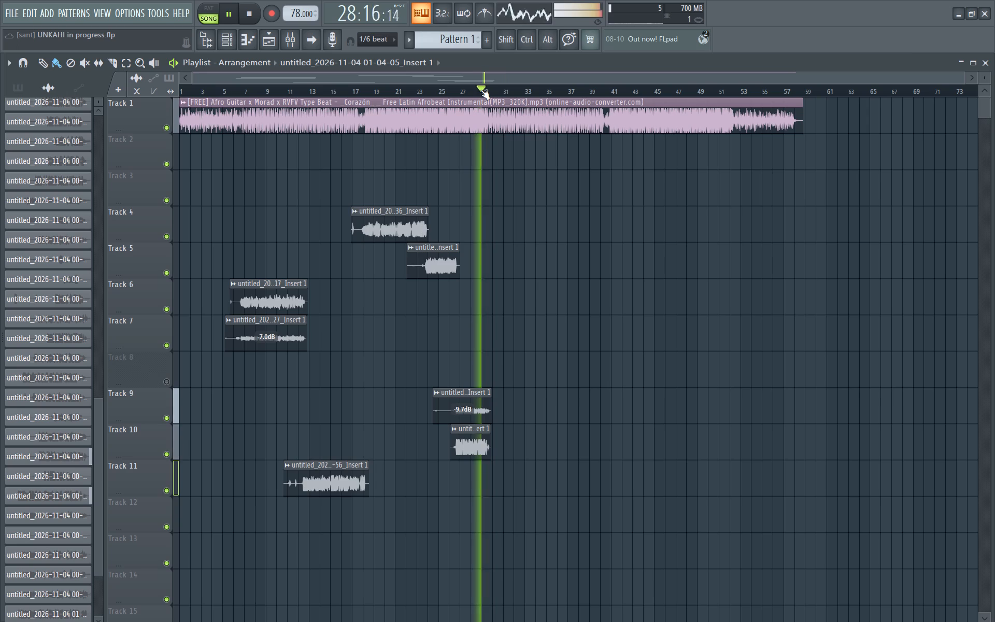
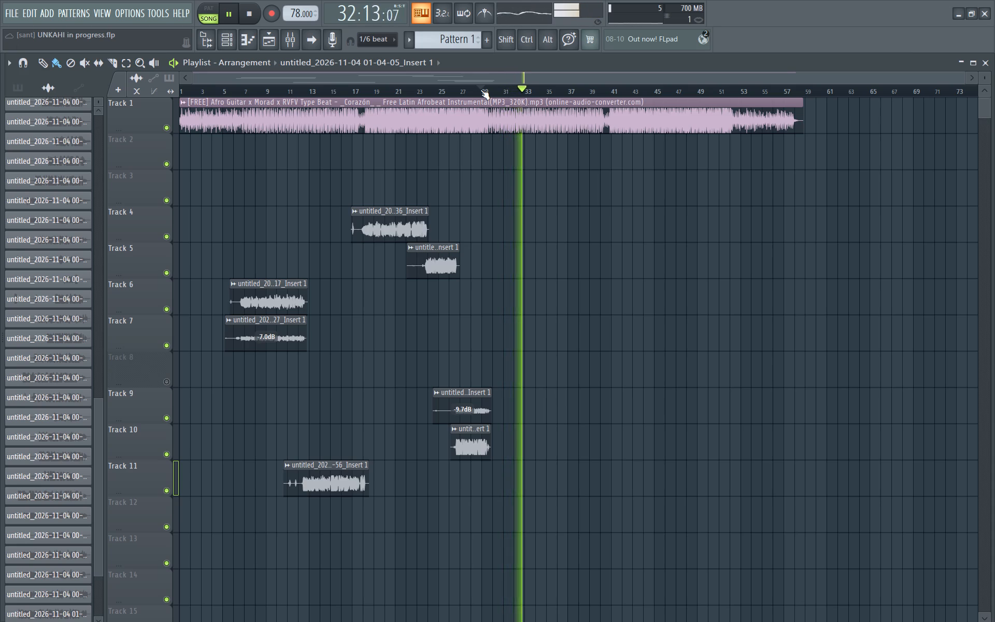
Restart playback from late bar 28 to hear the Track 9 and 10 vocals end over the instrumental again.
key("space")
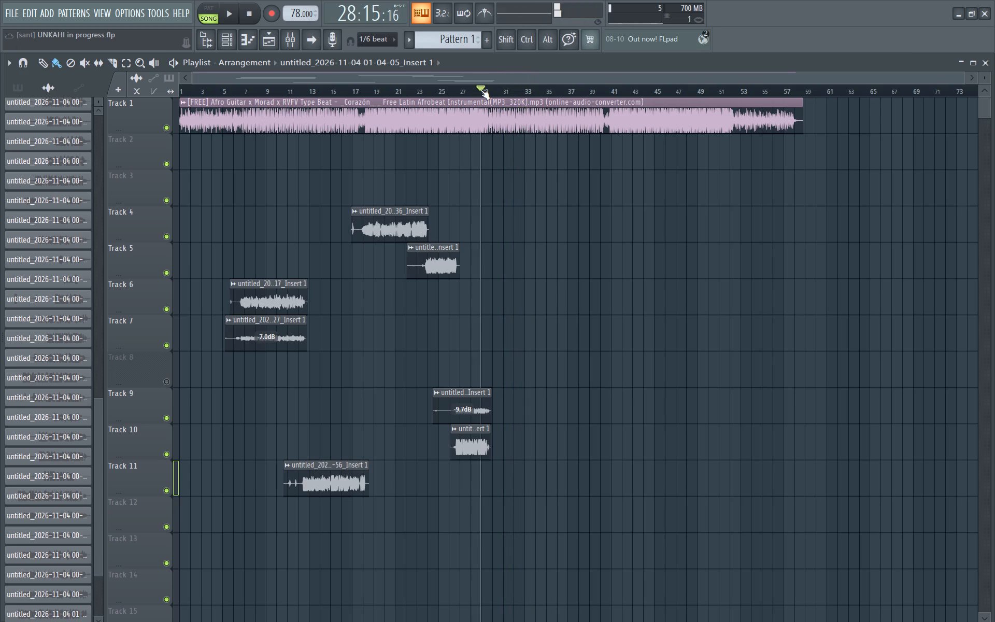
key("space")
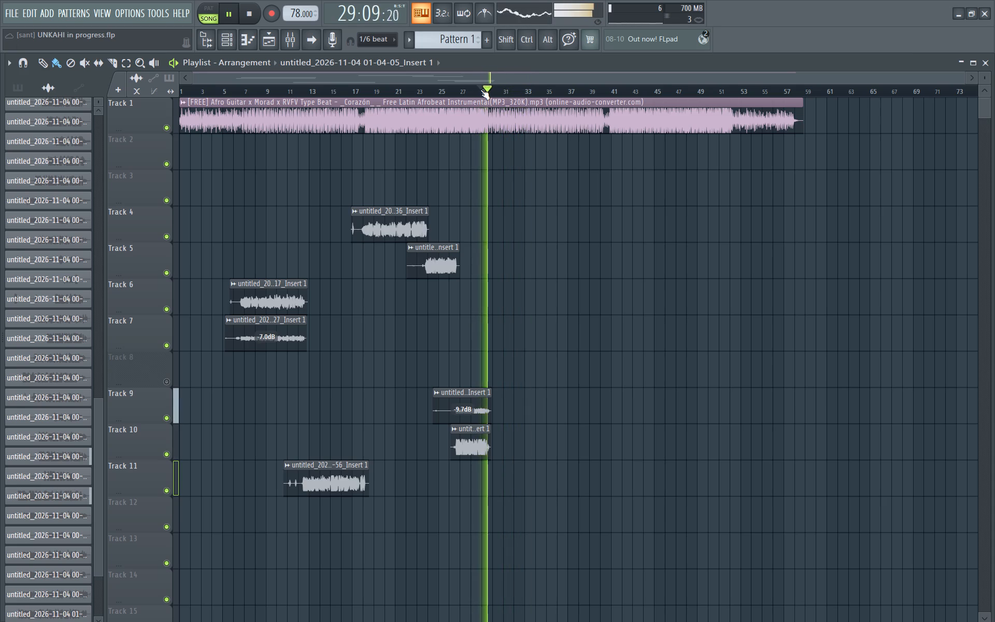
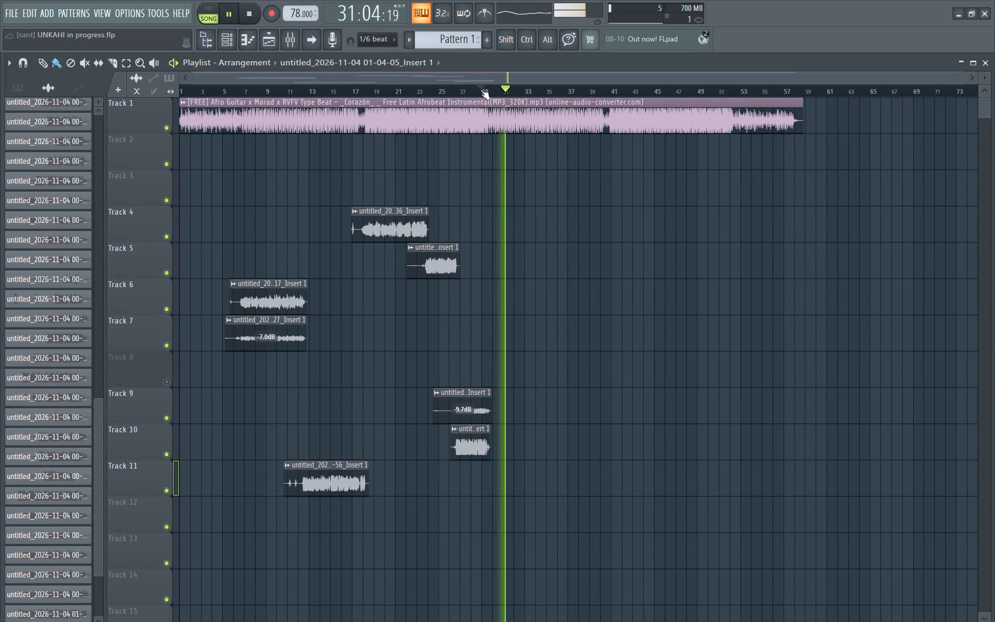
Replay the arrangement repeatedly from late bar 28 to review the Track 9 and 10 vocal endings and the instrumental that follows.
key("space")
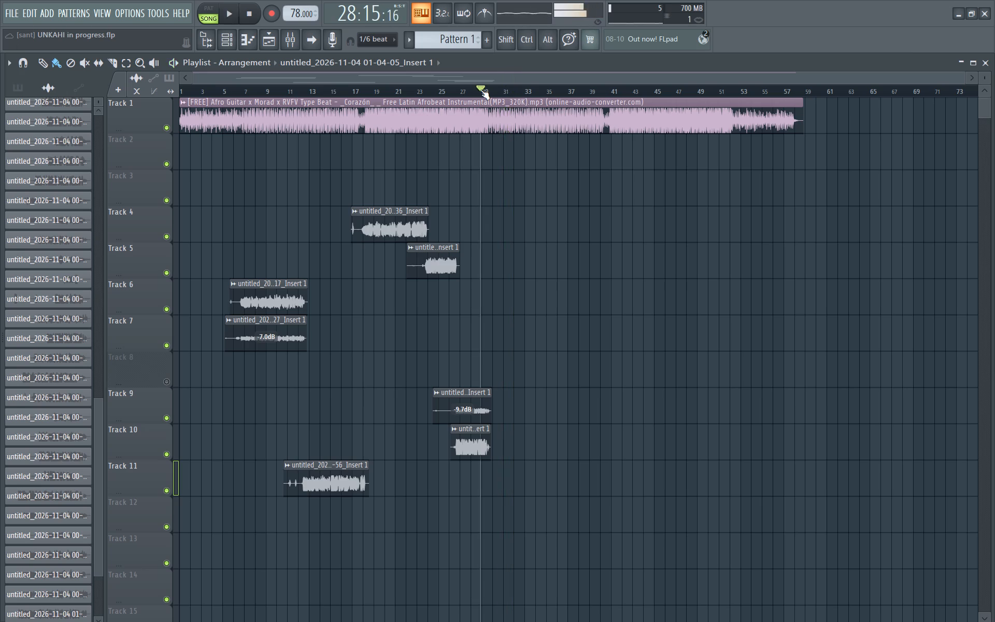
key("space")
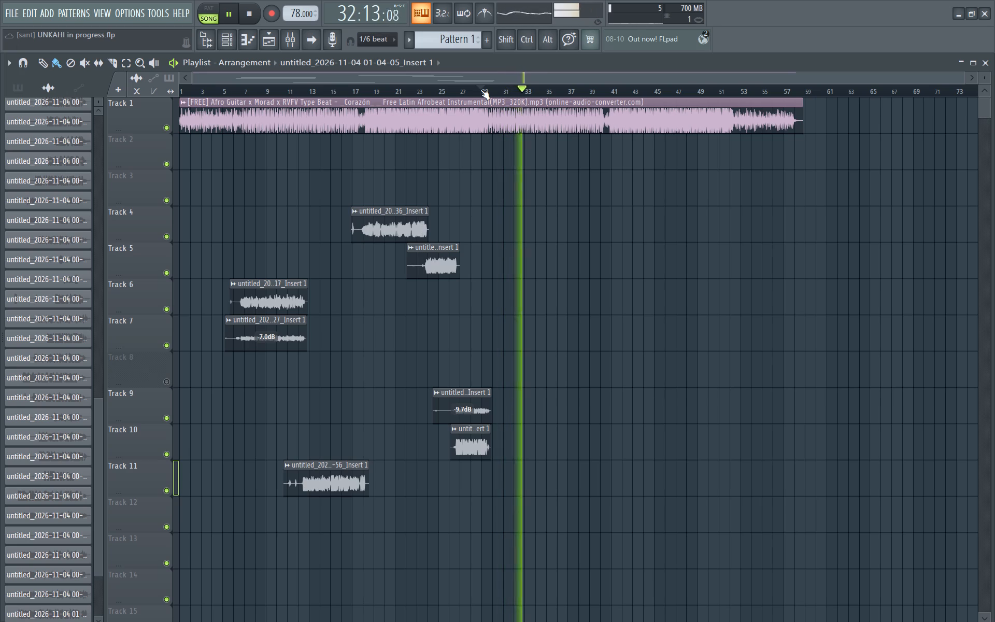
key("space")
key("space")
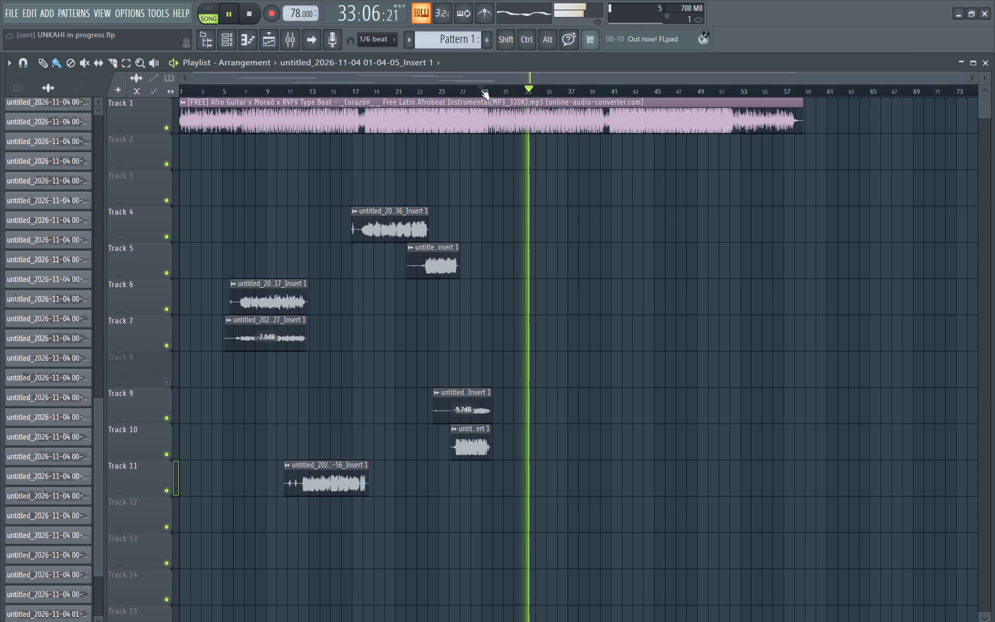
key("space")
key("space")
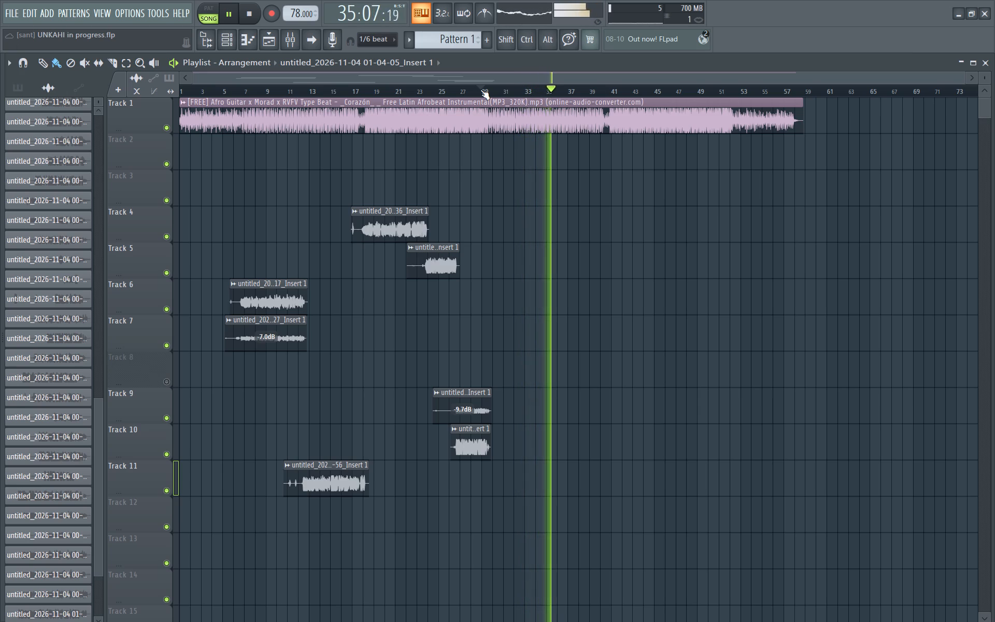
key("space")
key("space")
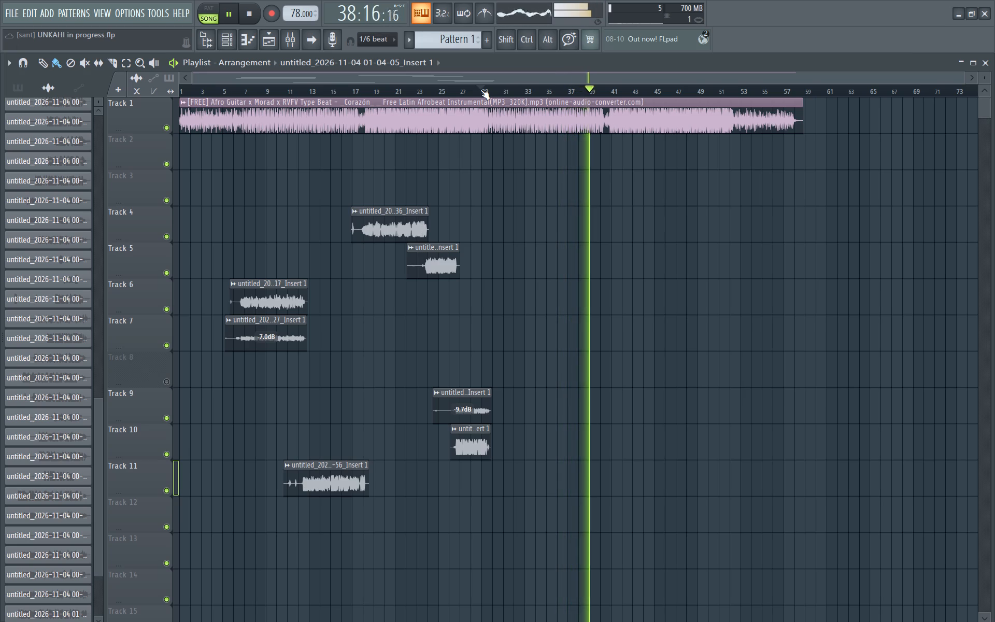
key("space")
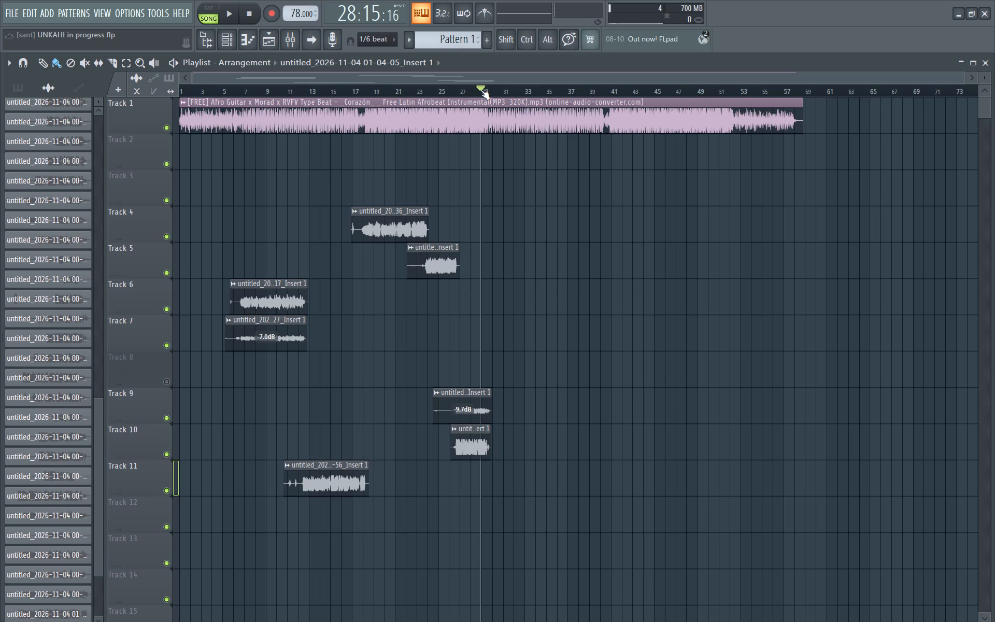
key("space")
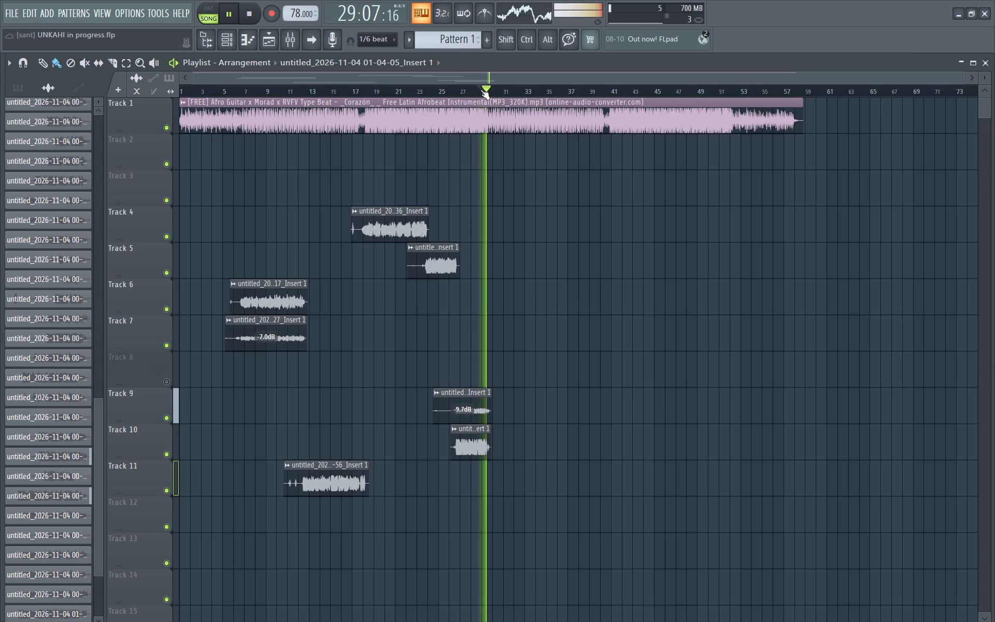
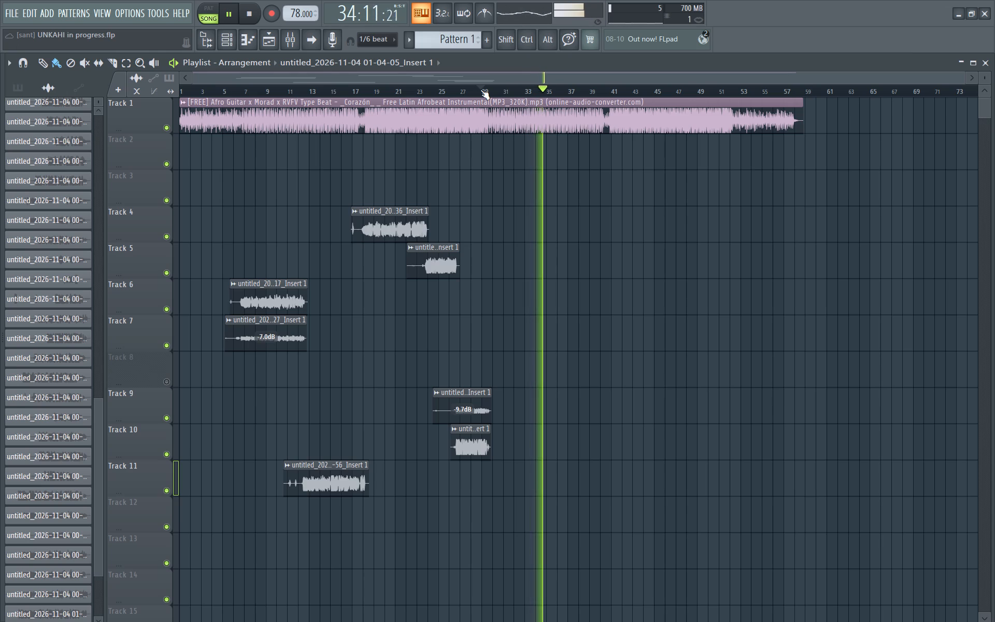
Replay the arrangement repeatedly from late bar 28 to review the Track 9 and 10 vocal endings and the instrumental through about bar 36.
key("space")
key("space")
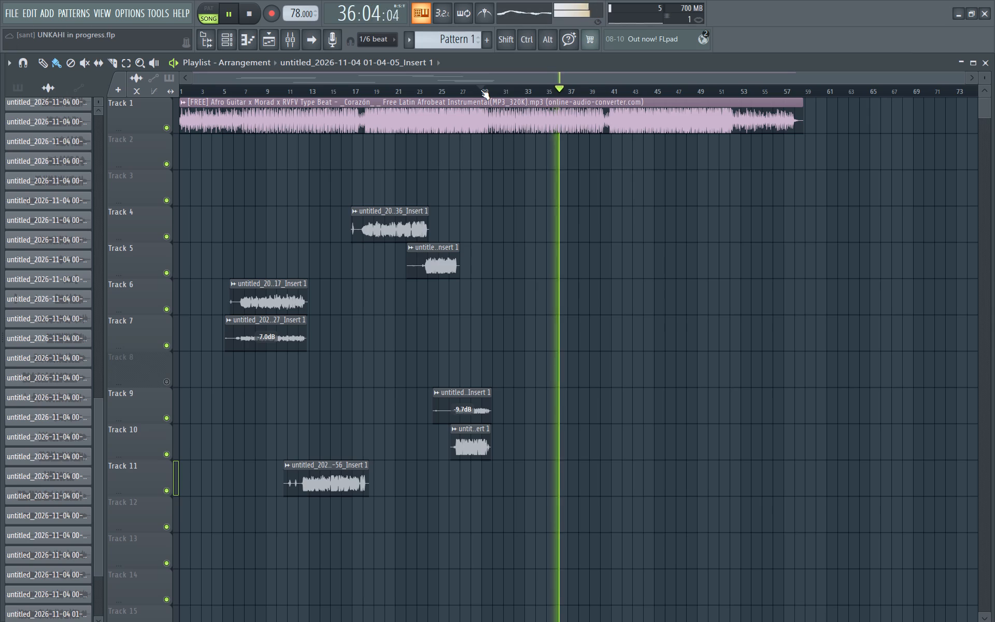
key("space")
key("space")
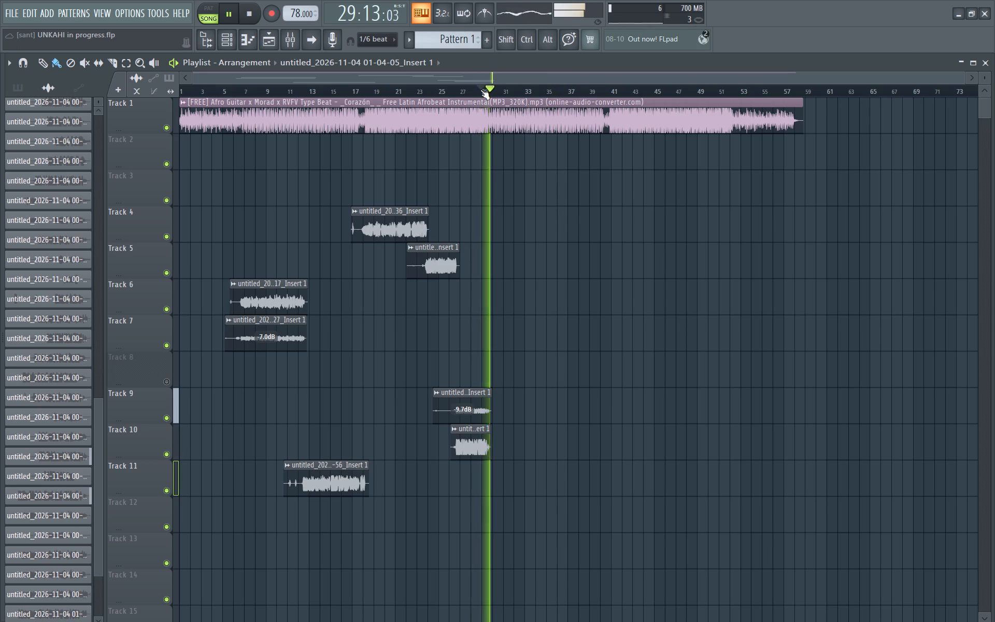
key("space")
key("space")
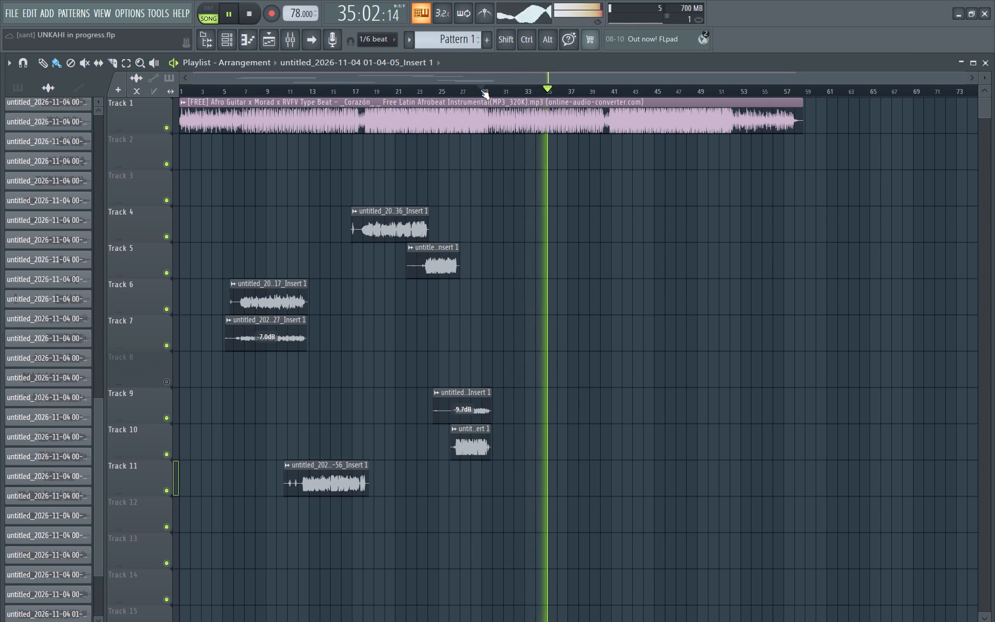
key("space")
key("space")
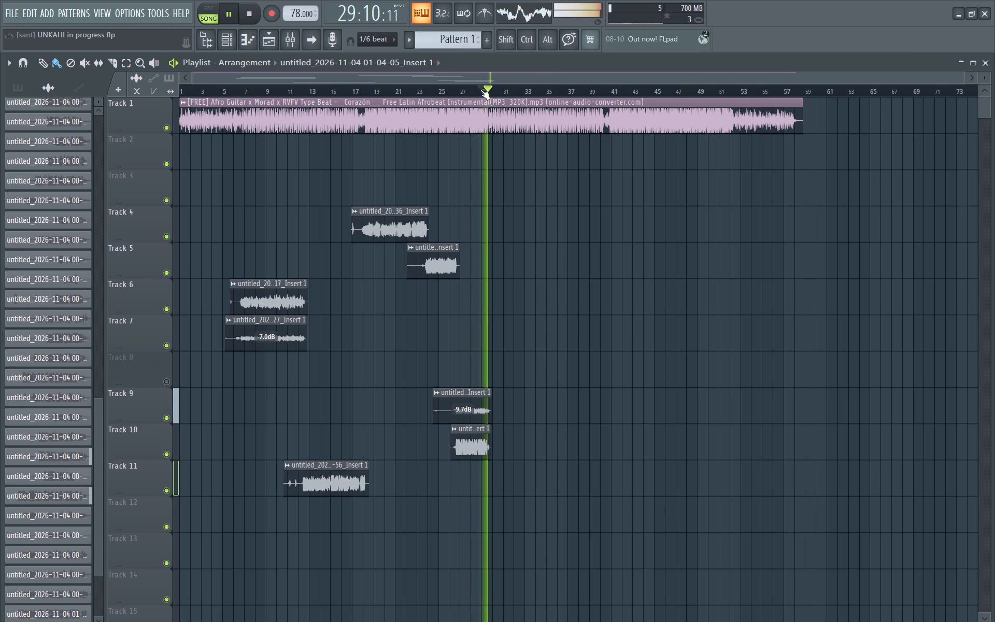
key("space")
key("space")
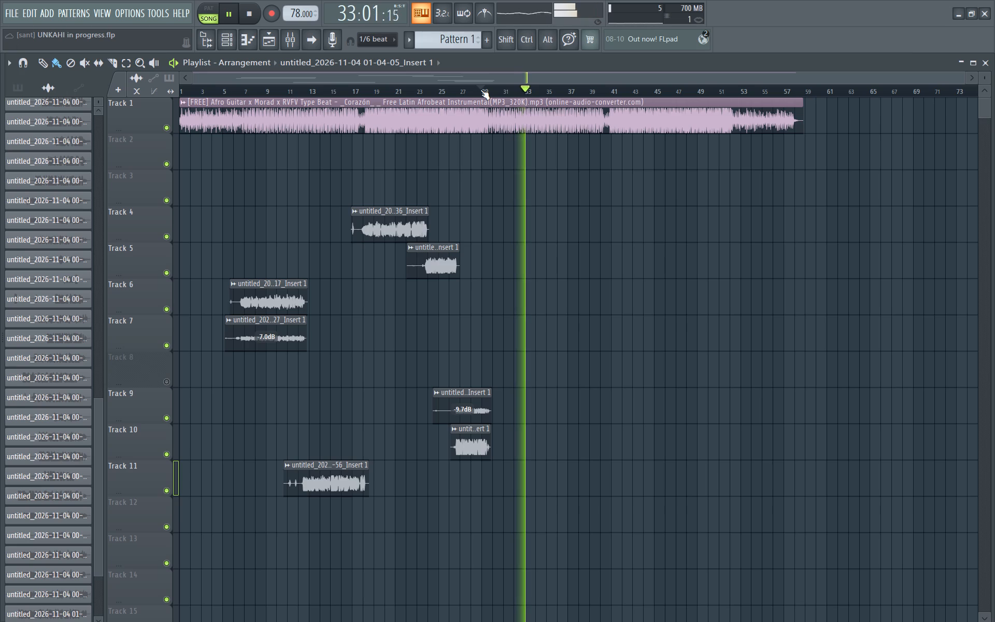
key("space")
key("space")
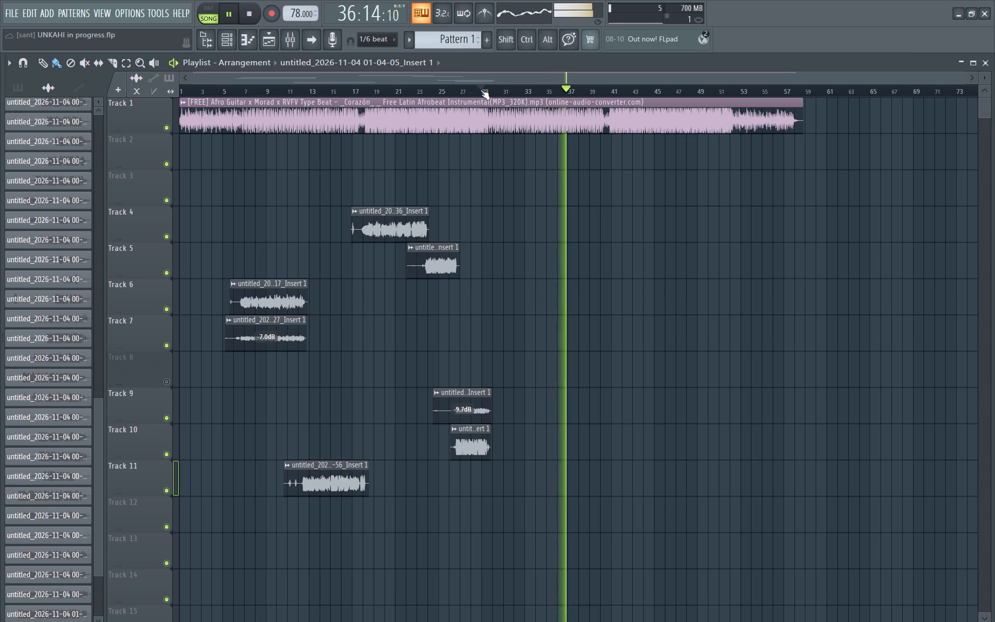
key("space")
key("space")
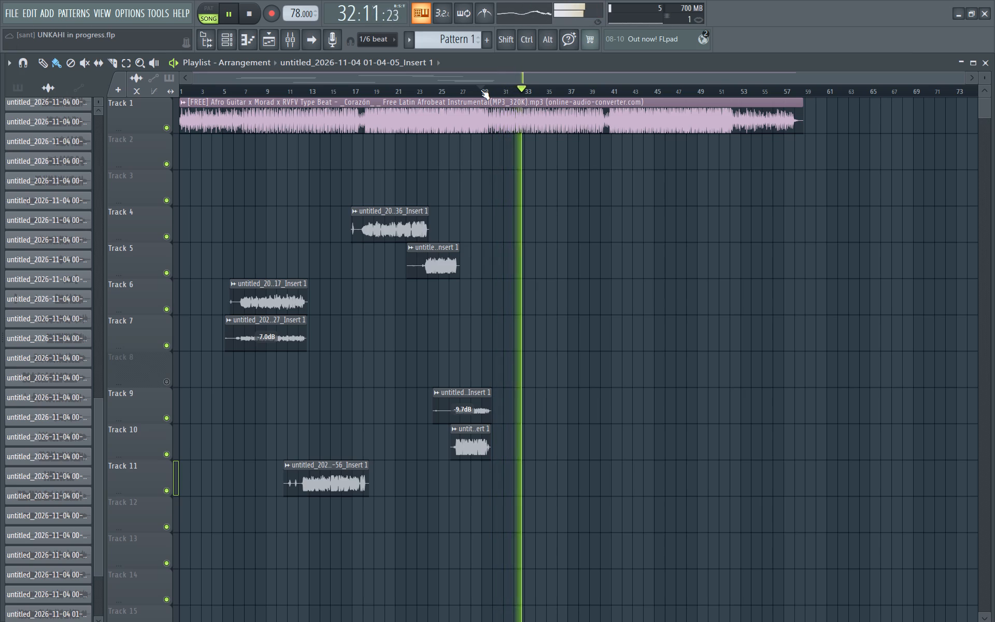
key("space")
key("space")
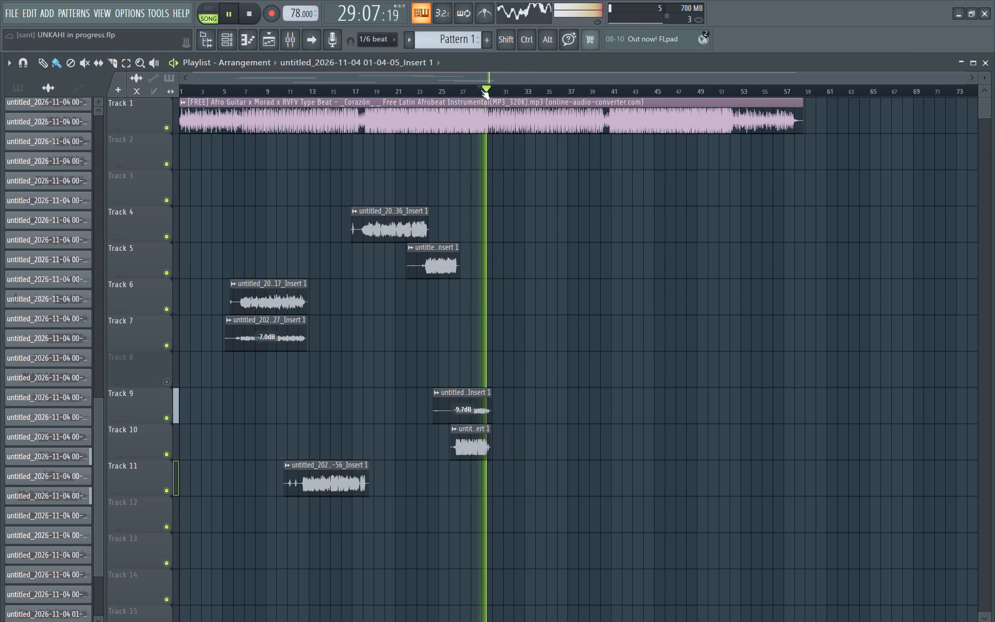
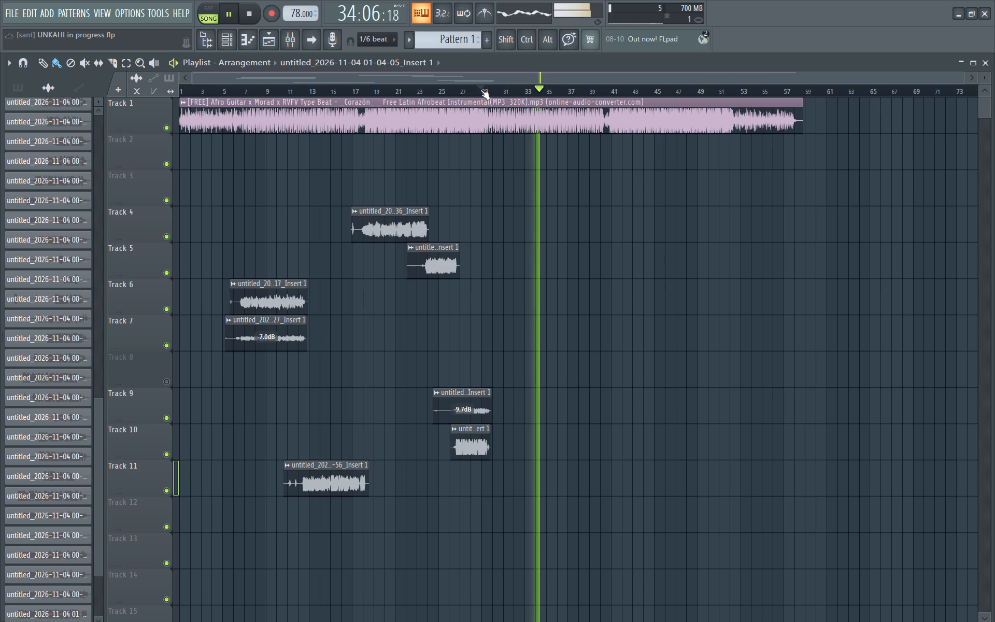
Replay the arrangement twice from late bar 28 to review the Track 9 and 10 vocal endings and the instrumental after them.
key("space")
key("space")
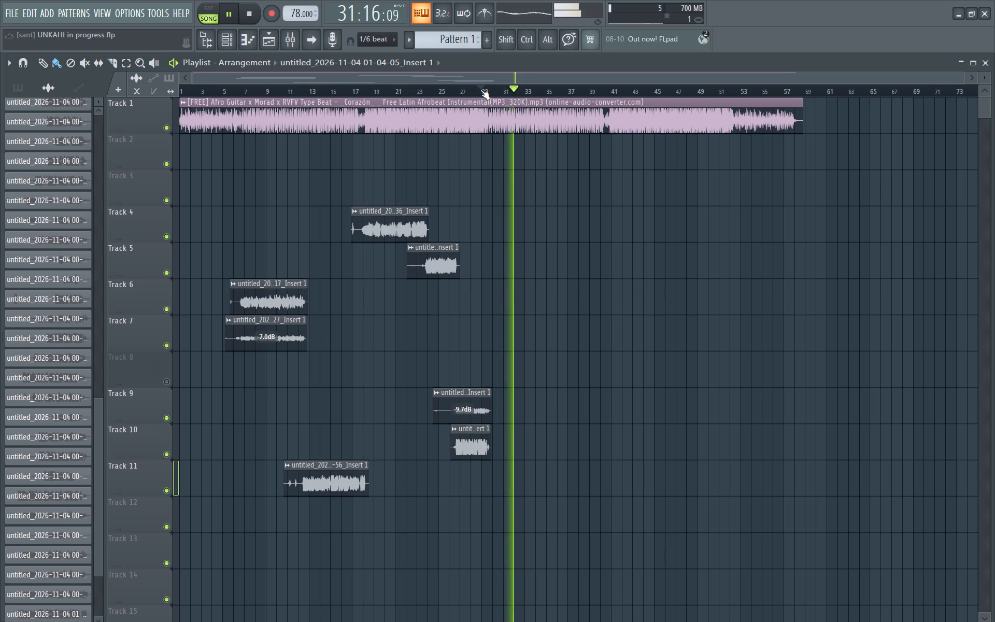
key("space")
key("space")
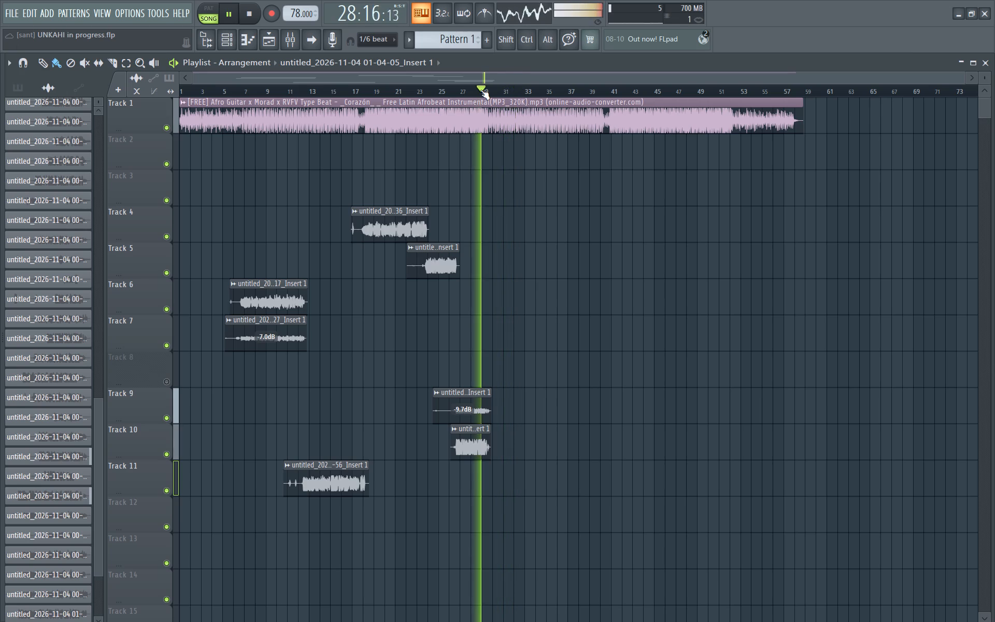
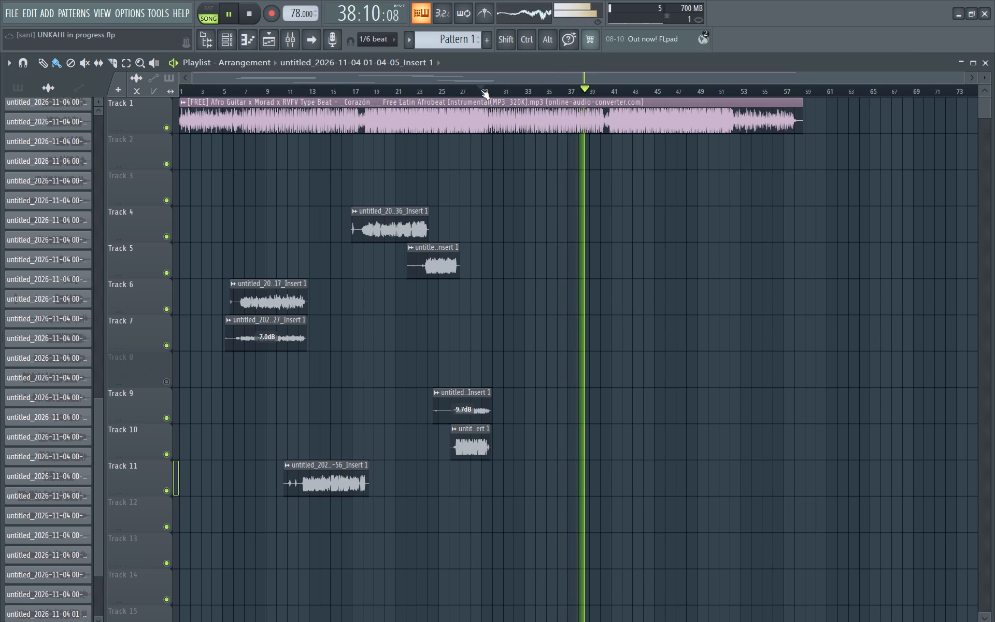
Replay the arrangement three more times from late bar 28 to review the vocal endings and the instrumental after them.
key("space")
key("space")
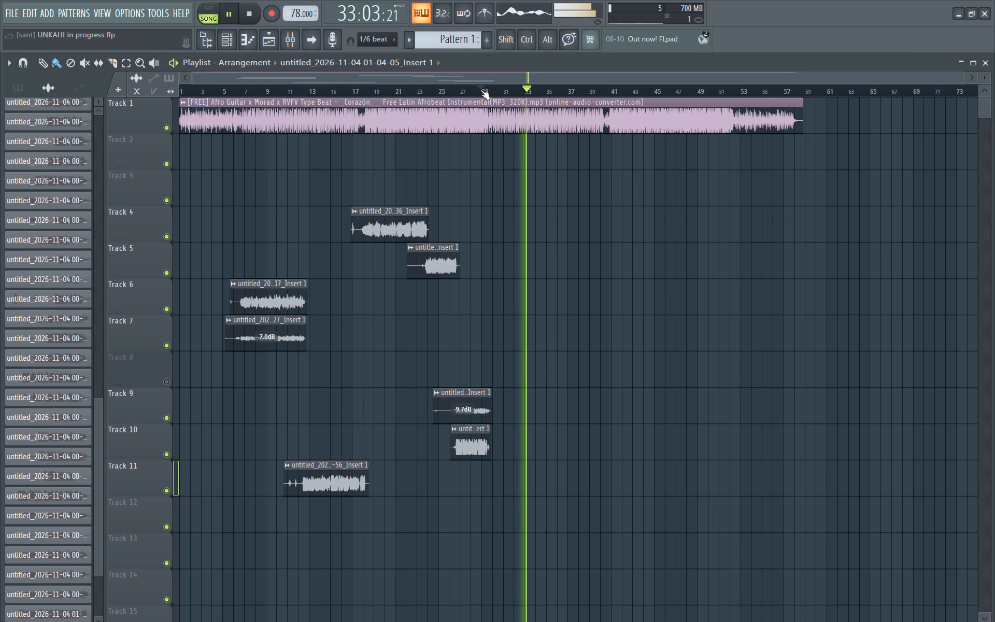
key("space")
key("space")
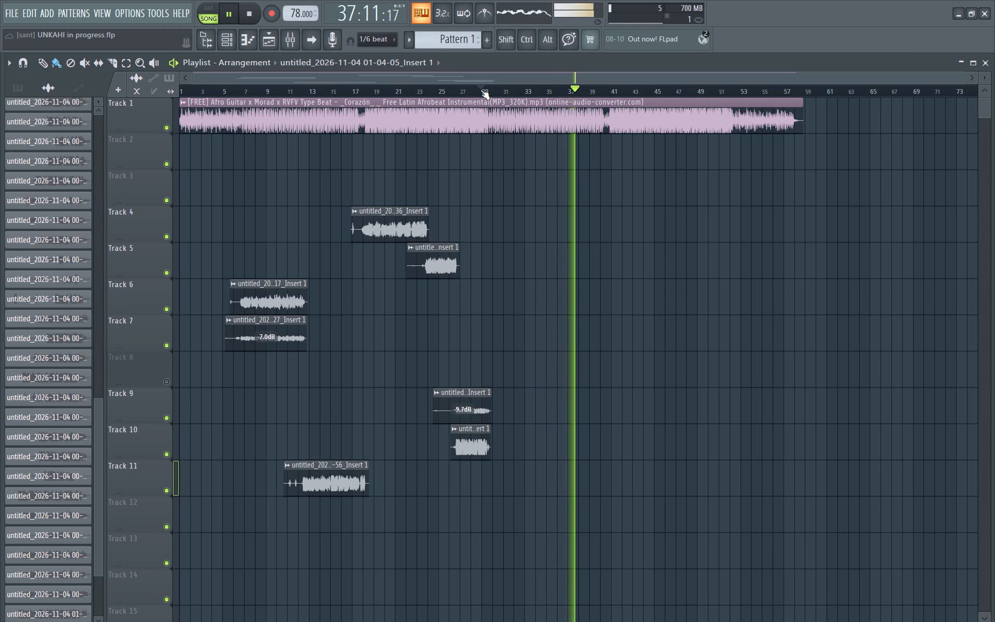
key("space")
key("space")
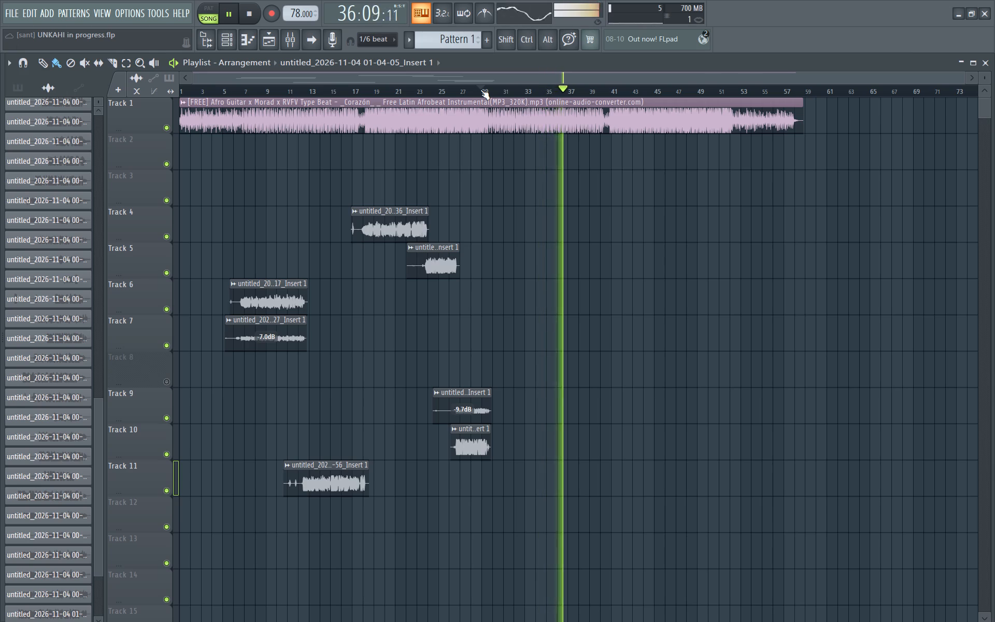
Move playback back to around bar 17 to review where the Track 11 vocal ends and the Track 4 vocal starts.
left_click(361, 92)
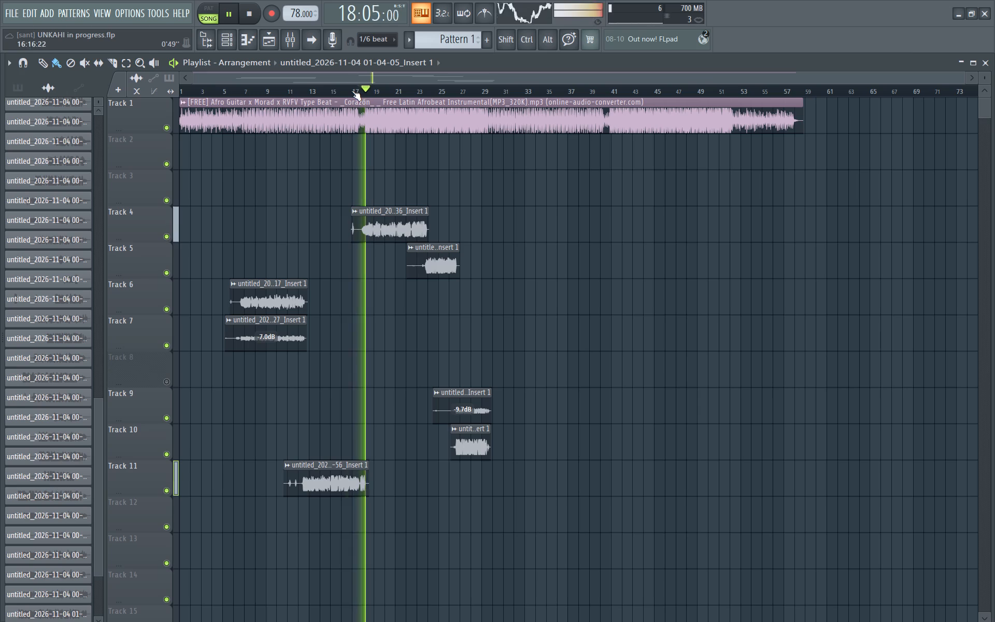
left_click(352, 91)
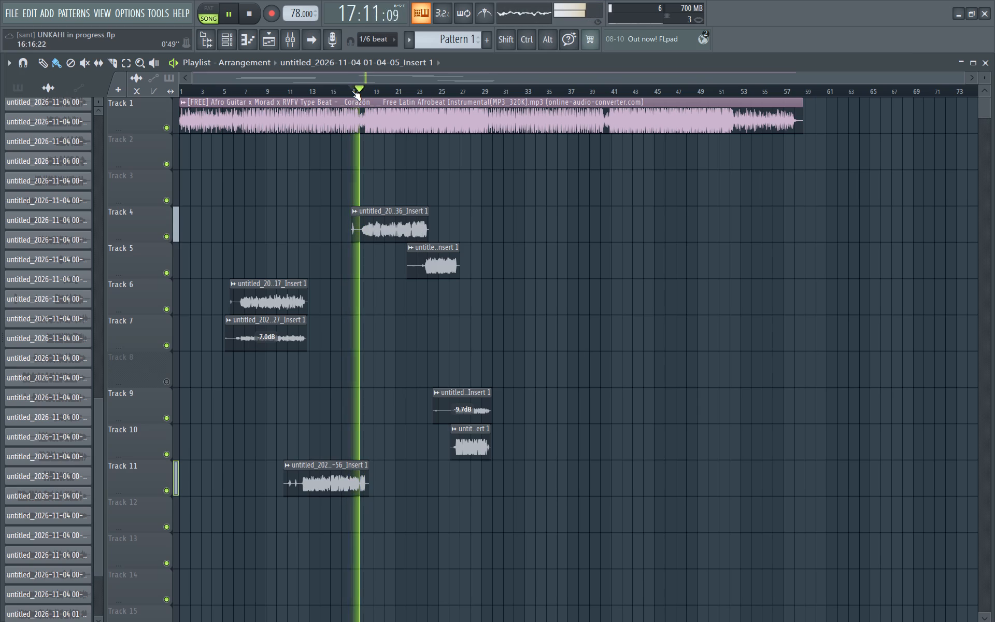
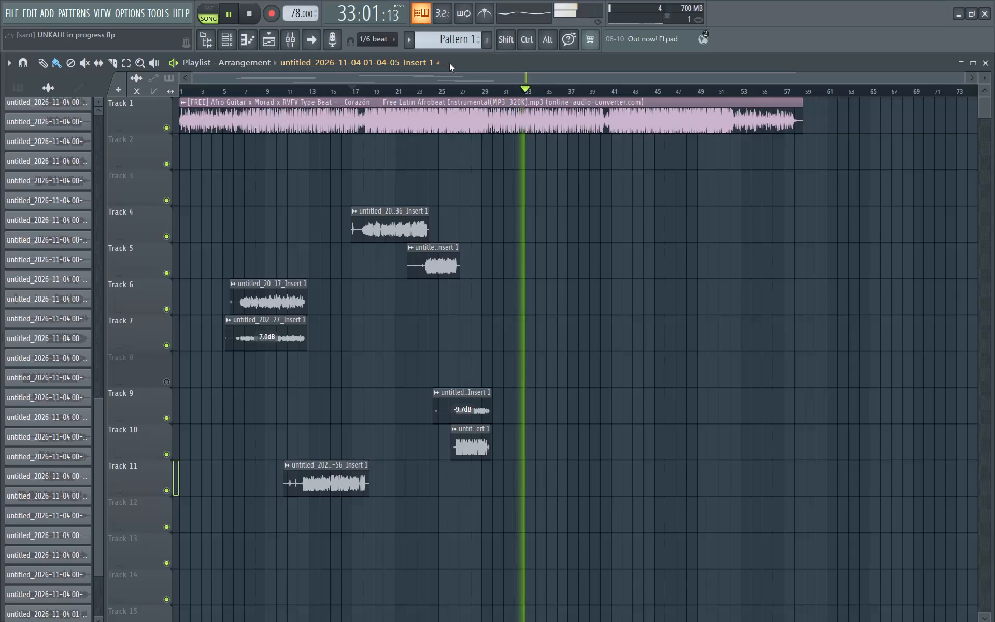
Replay the arrangement from bar 28 to review the Track 9 and Track 10 vocal endings over the instrumental.
left_click(474, 94)
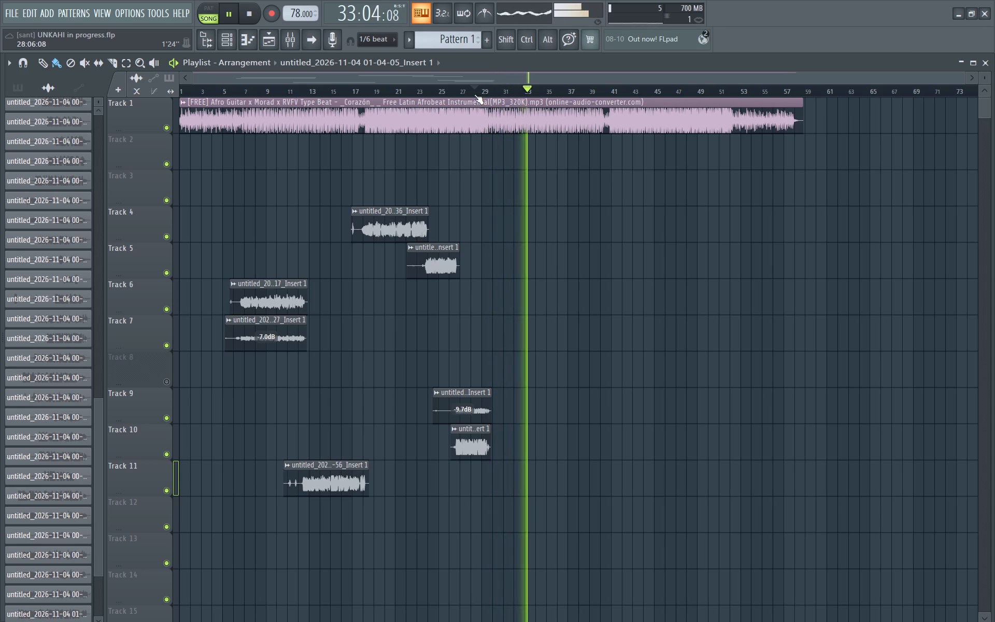
key("space")
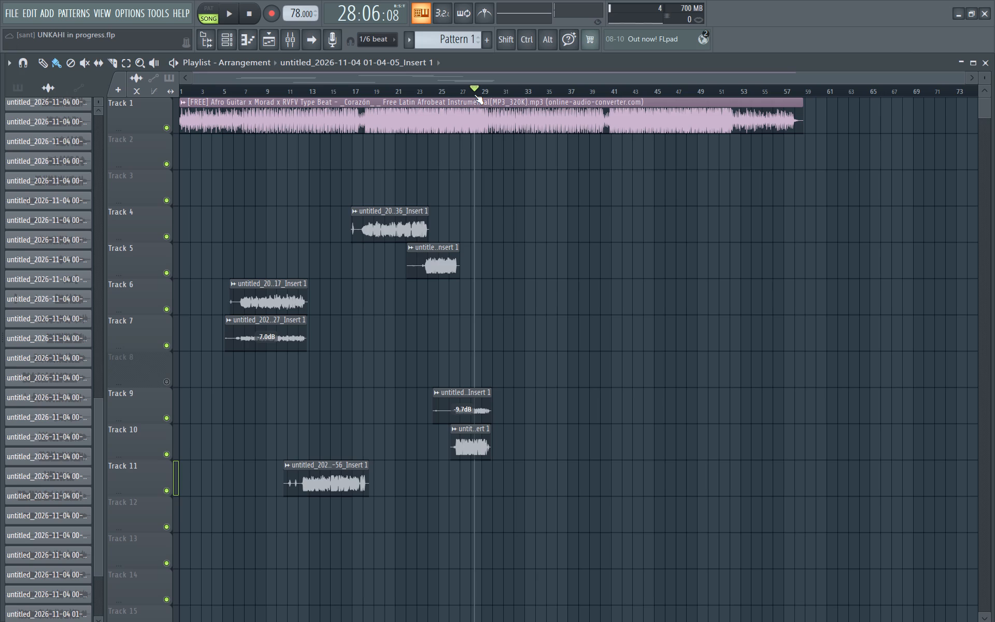
key("space")
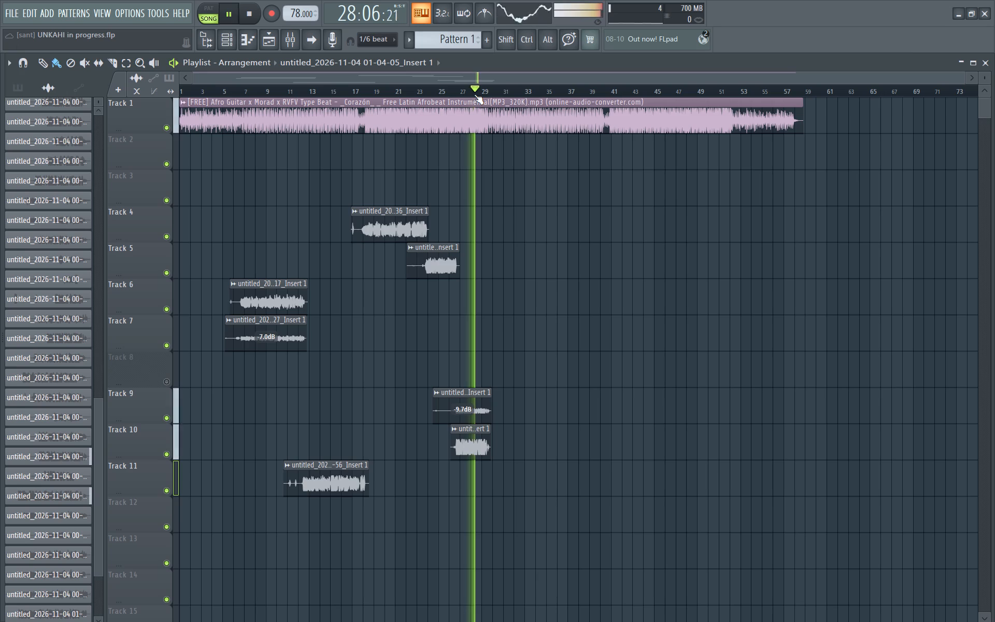
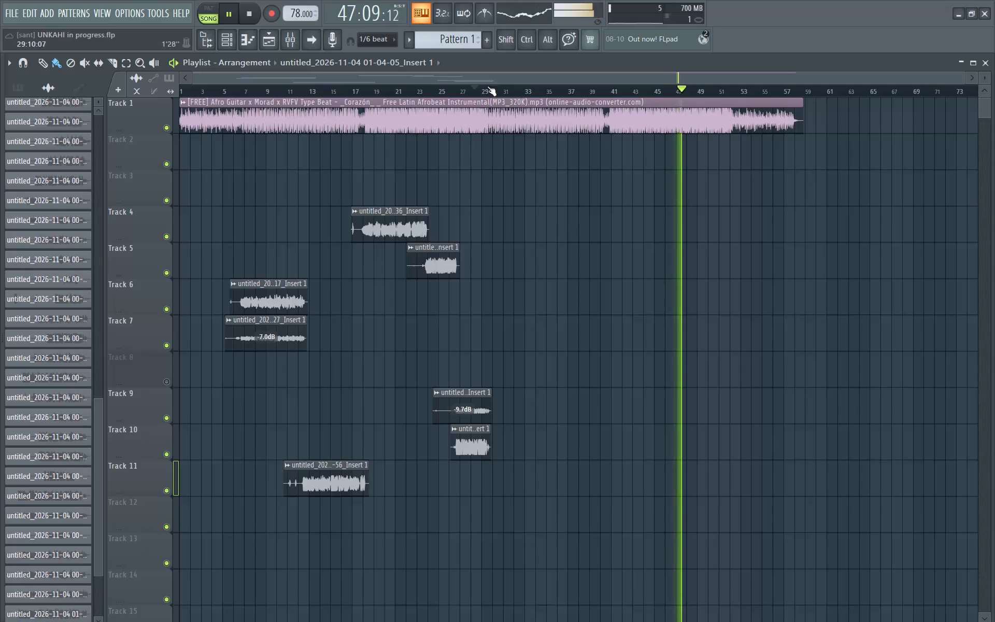
Replay the section from about bars 28 to 29 to review the Track 9 and Track 10 vocal endings and the instrumental that follows.
left_click(486, 93)
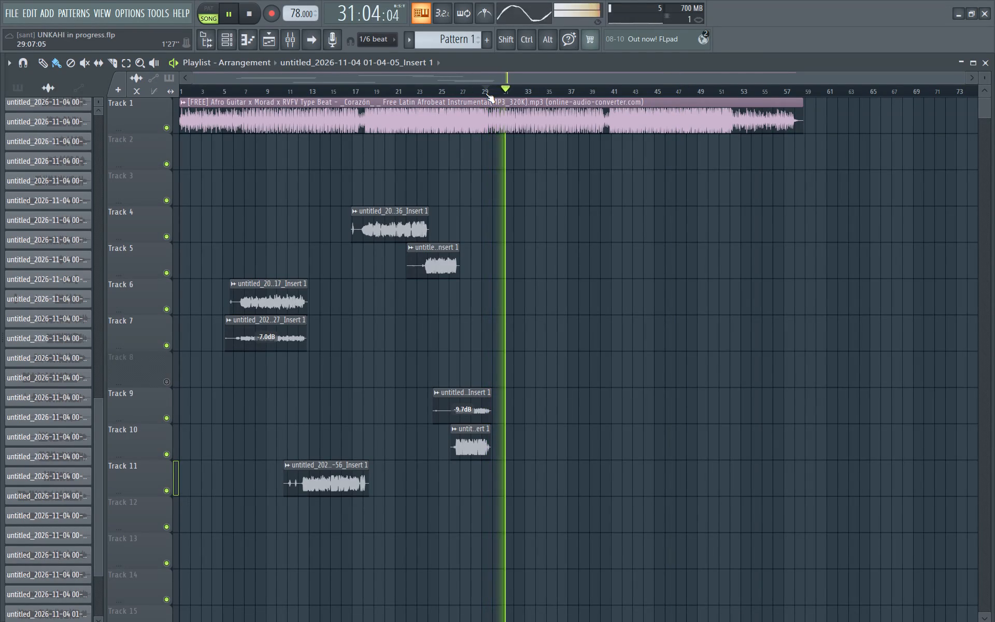
key("space")
key("space")
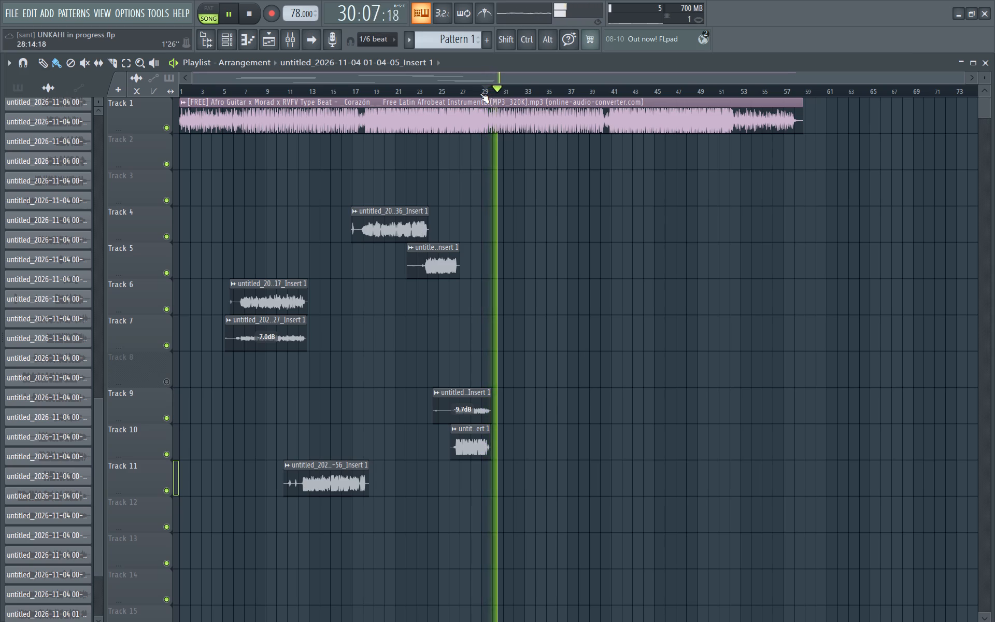
left_click(480, 93)
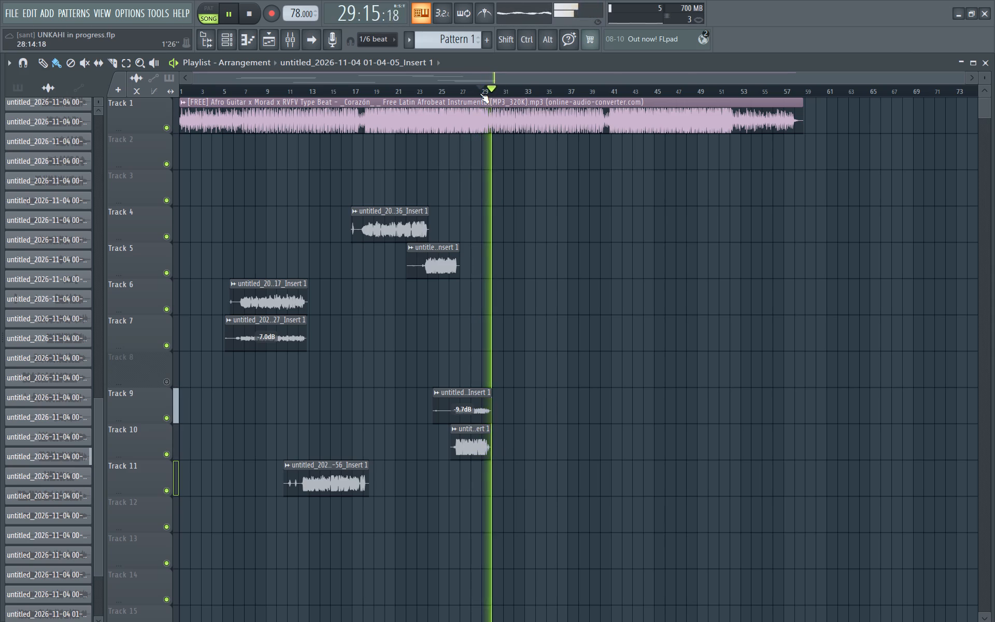
key("space")
key("space")
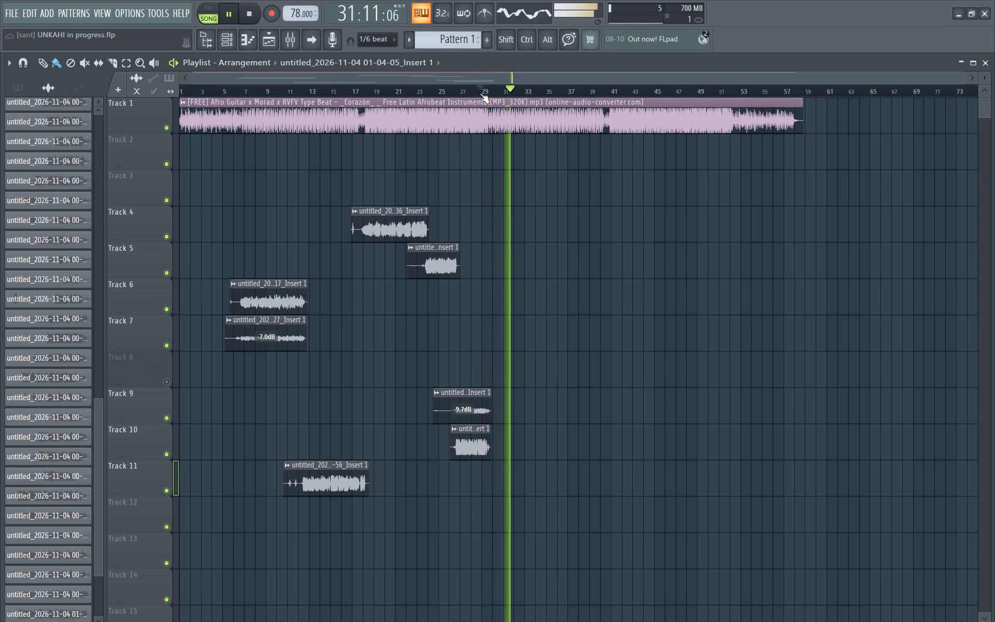
key("space")
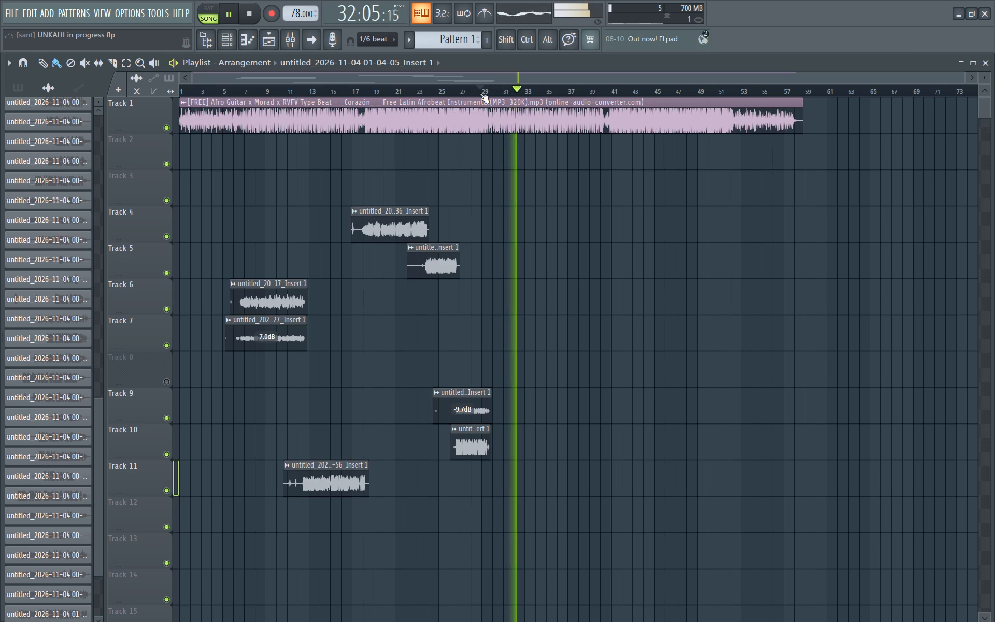
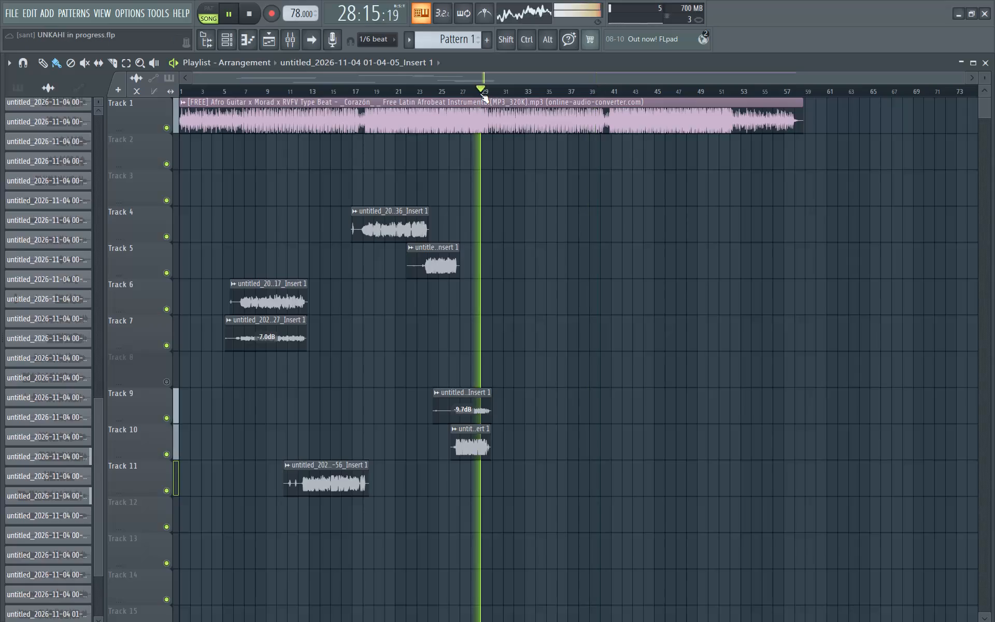
Replay the arrangement from about bar 28 to bar 33 to review the vocal endings and the instrumental that follows.
key("space")
key("space")
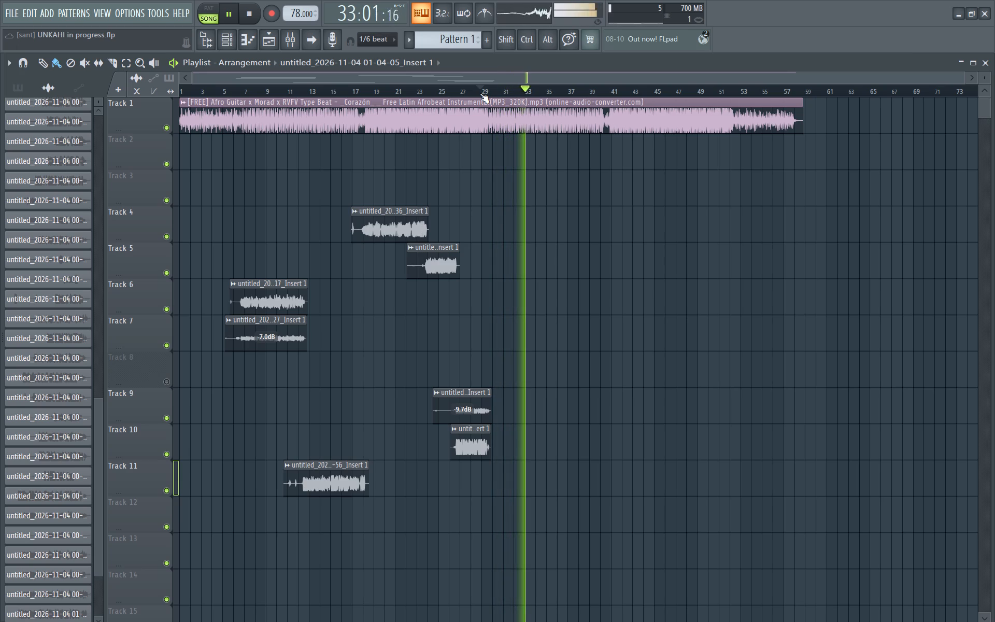
key("space")
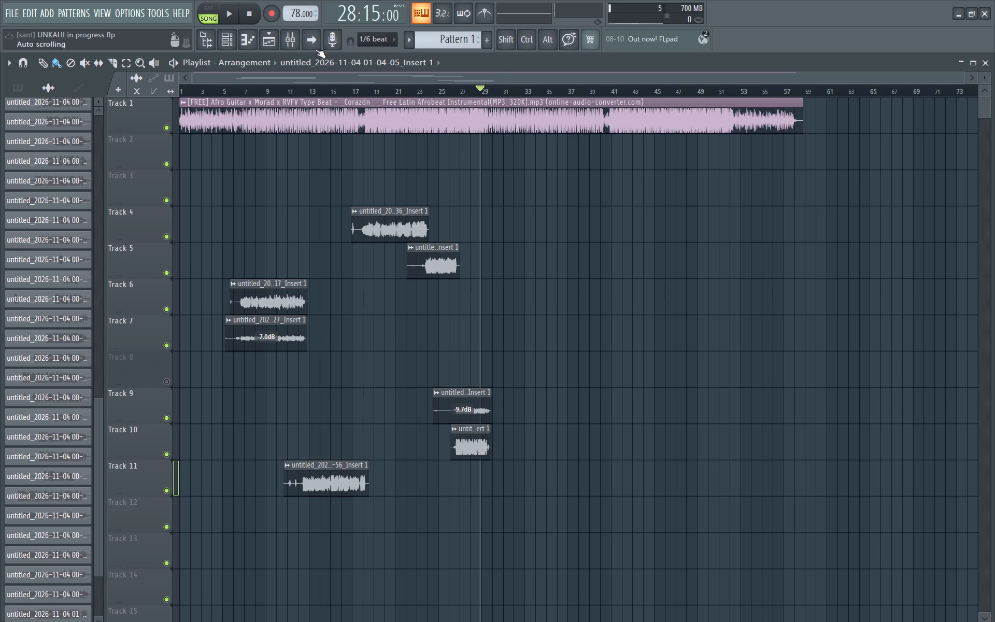
Disable the MAutoPitch effect on mixer Insert 1.
left_click(291, 37)
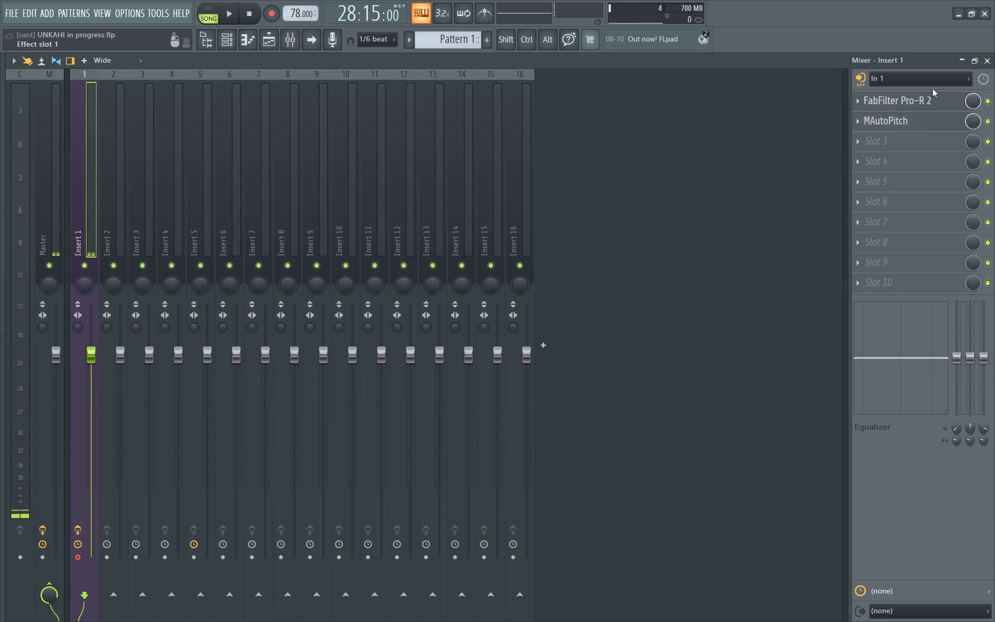
left_click(989, 121)
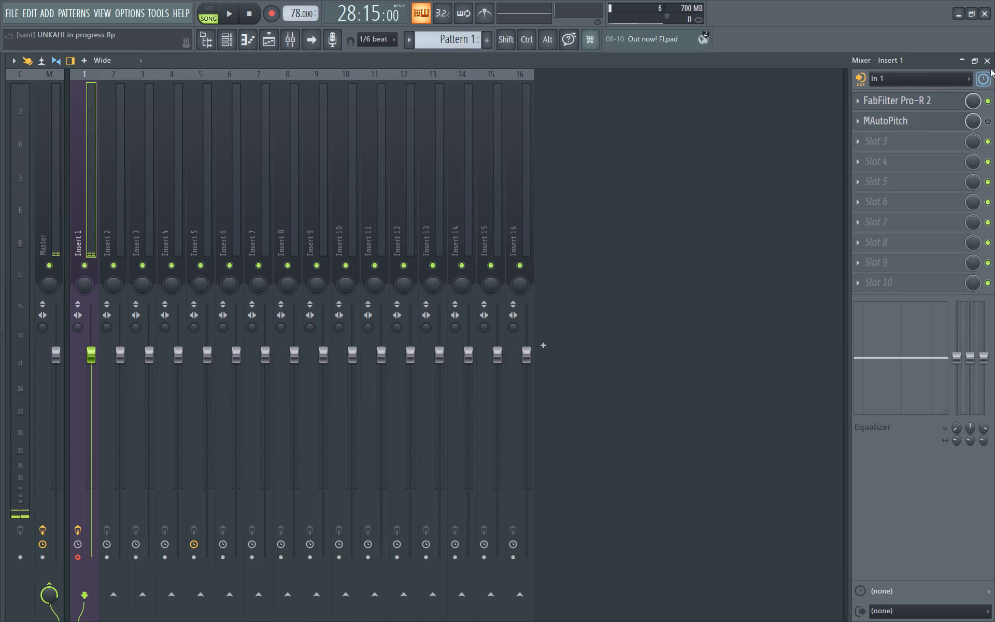
left_click(987, 60)
Replay the passage from bar 28 repeatedly, up to about bar 37, to review the vocal endings and following instrumental with MAutoPitch off.
key("space")
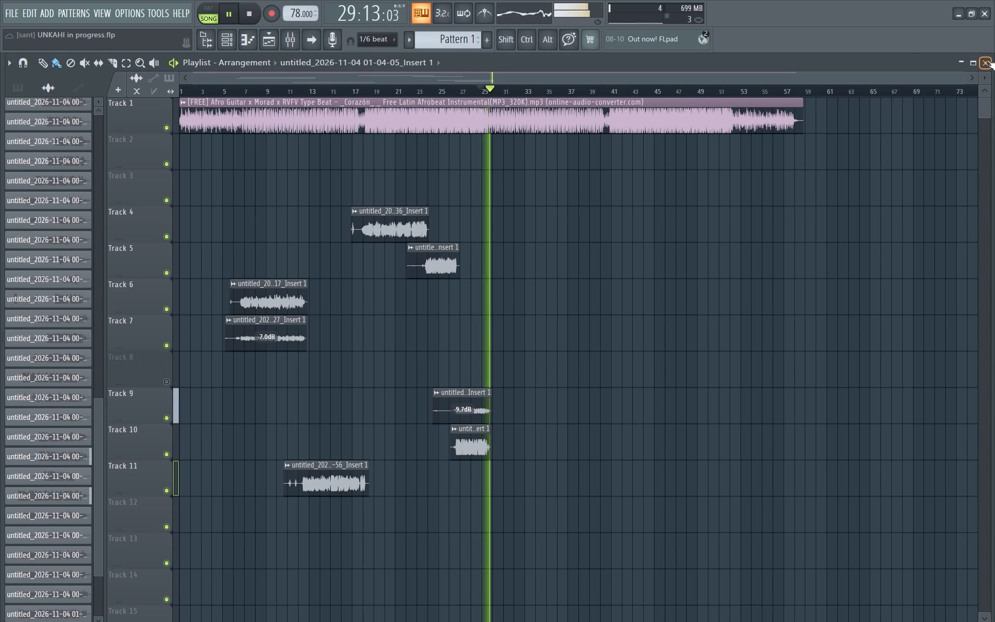
key("space")
key("space")
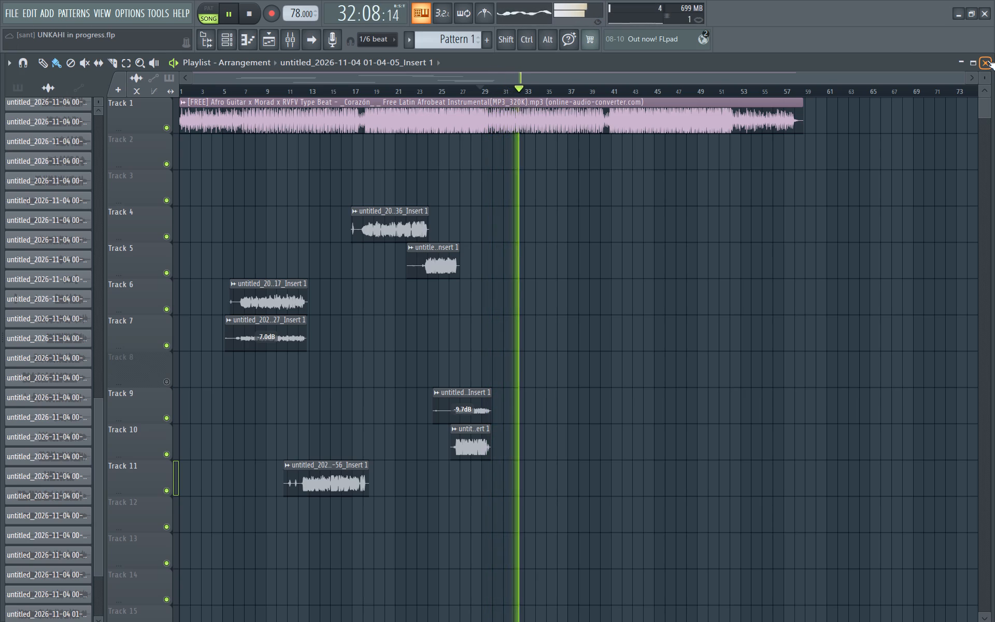
key("space")
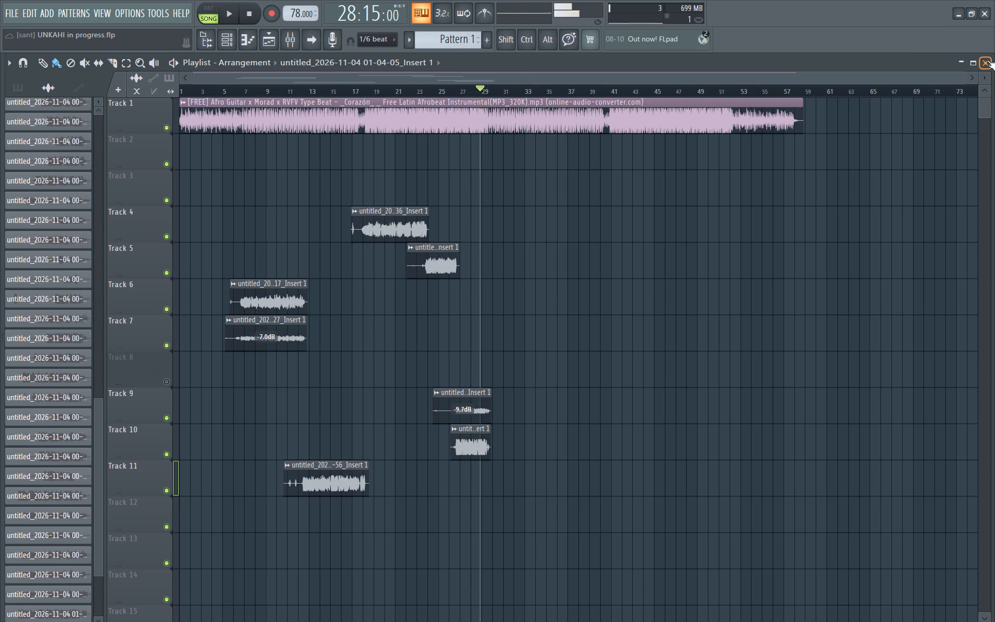
key("space")
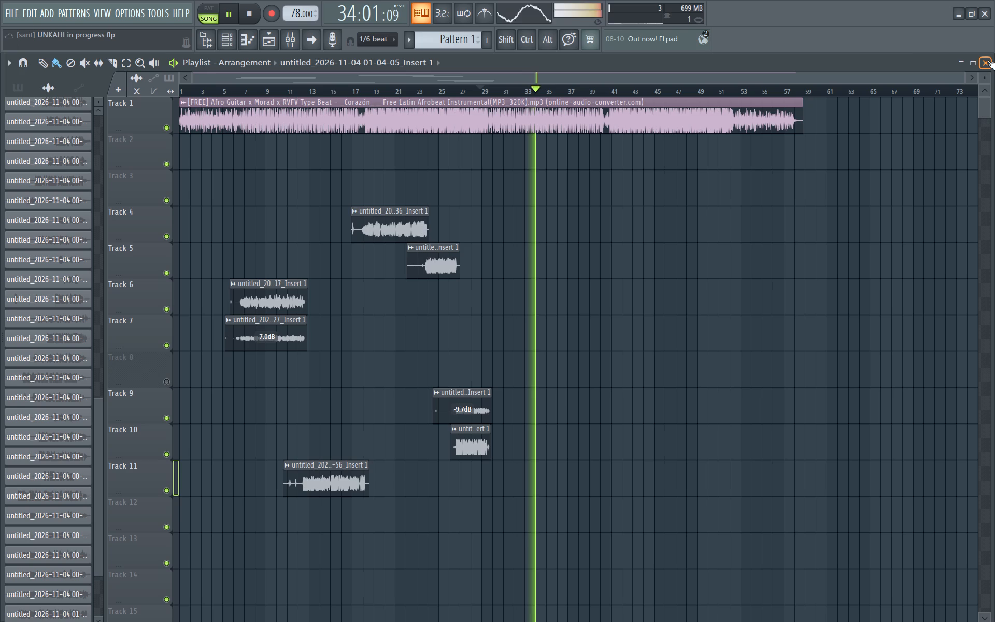
key("space")
key("space")
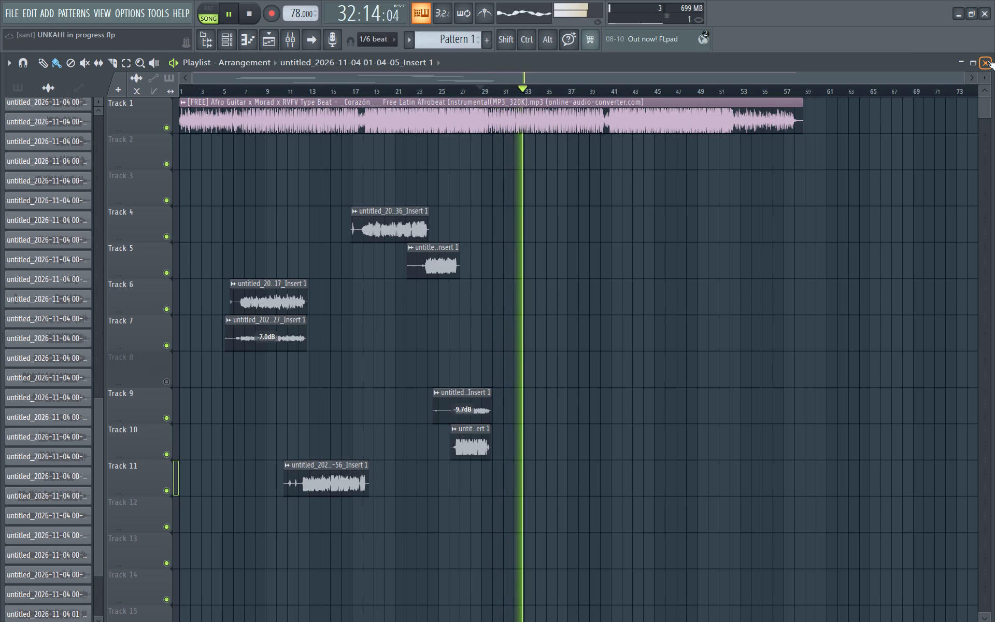
key("space")
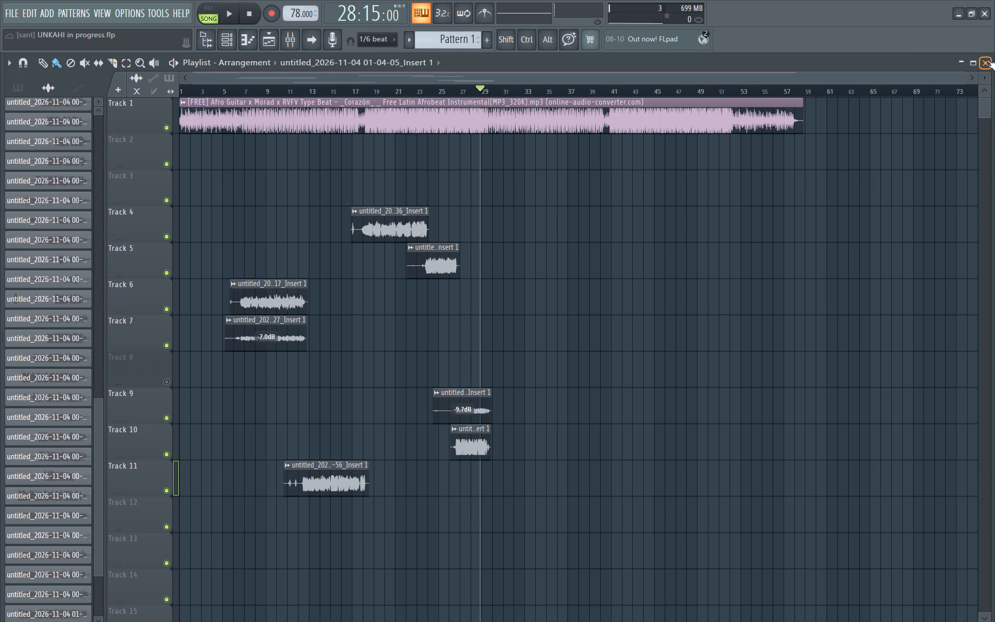
key("space")
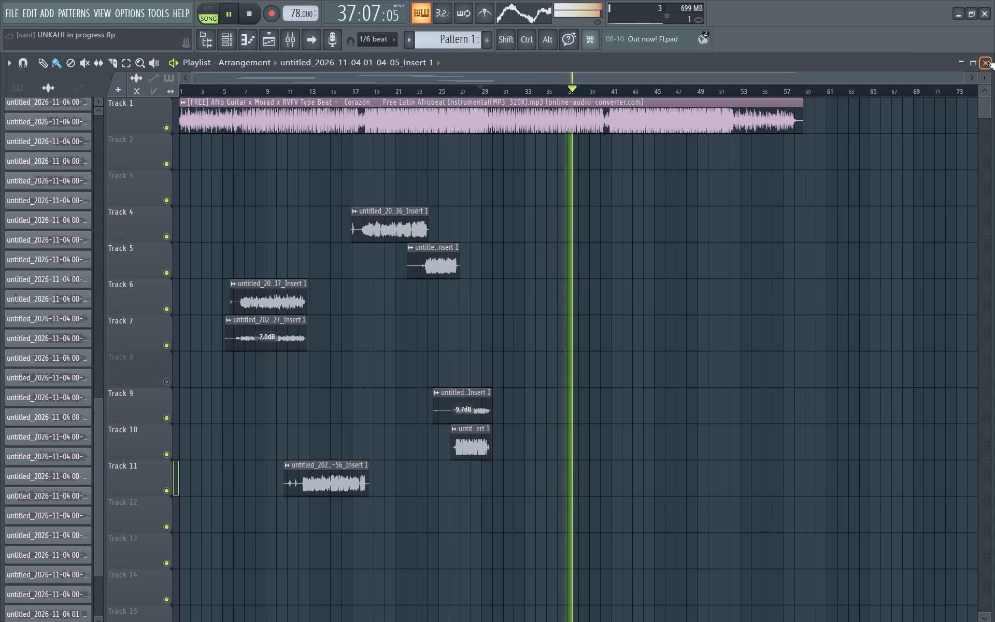
key("space")
key("space")
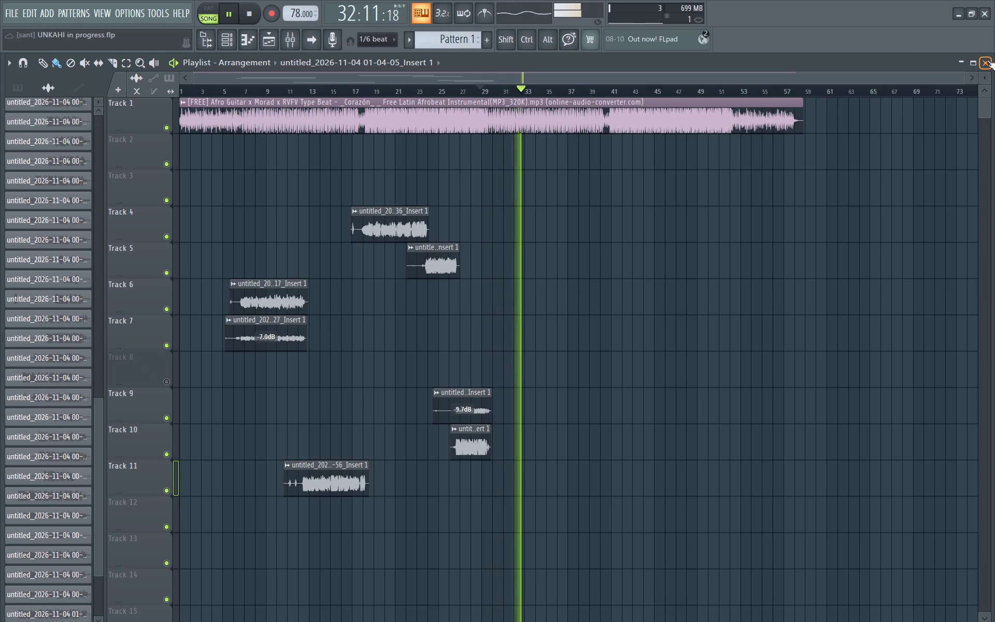
key("space")
key("space")
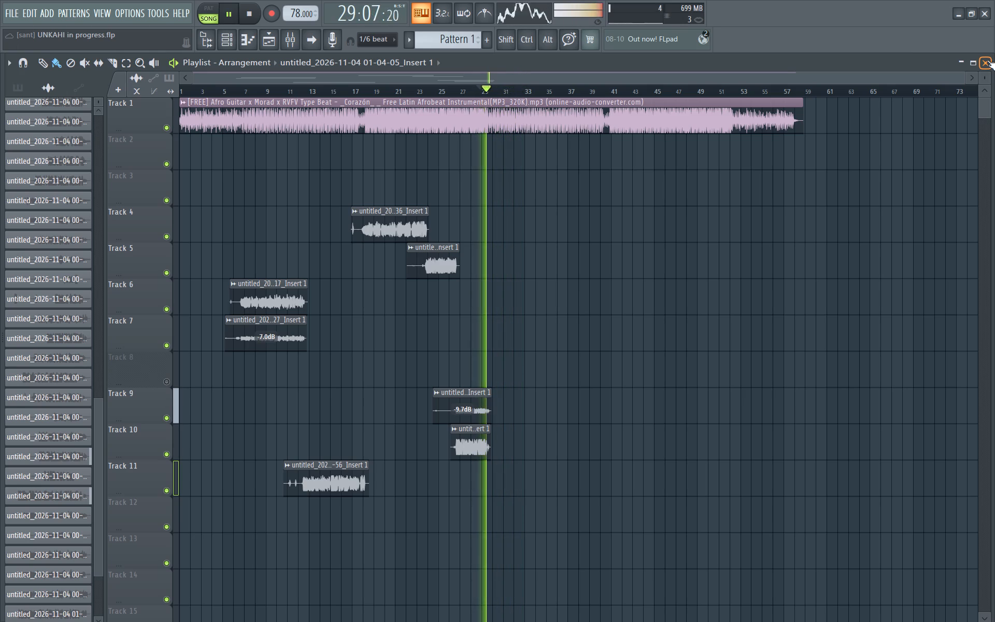
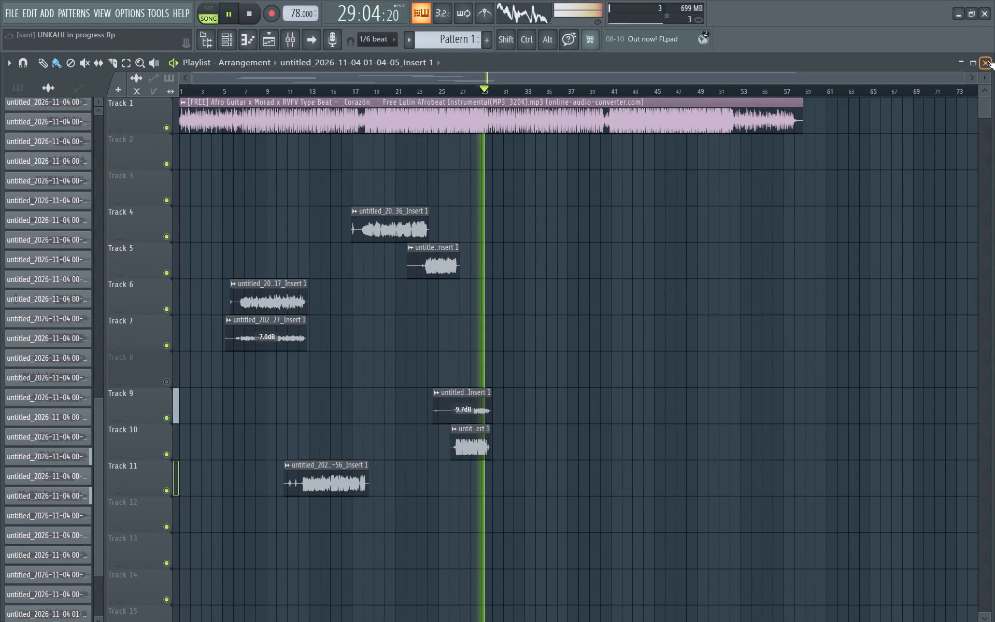
Replay the passage from bar 28 repeatedly, up to about bar 38, to review the vocal endings and following instrumental.
key("space")
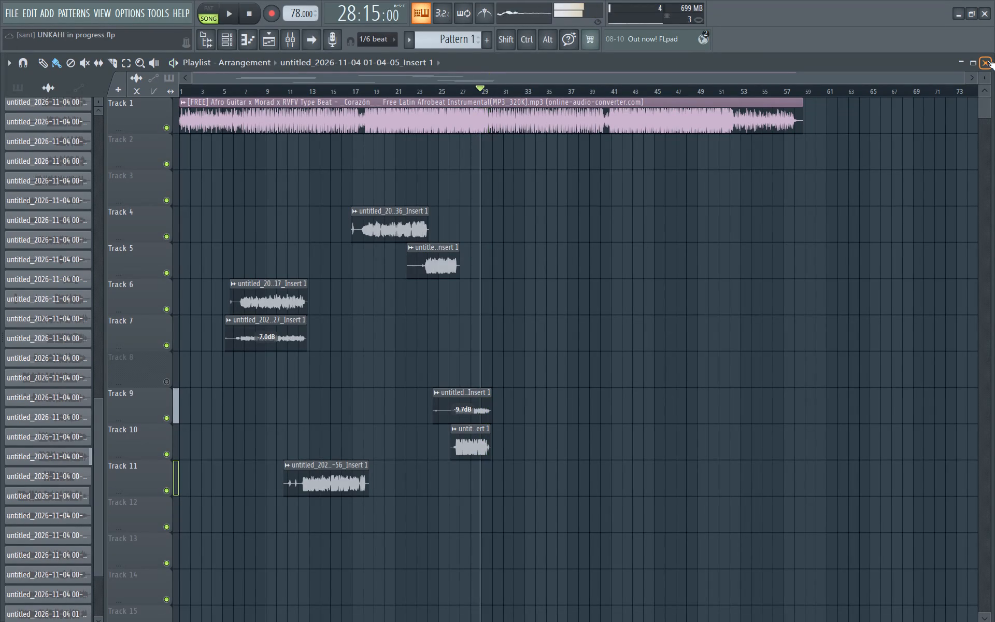
key("space")
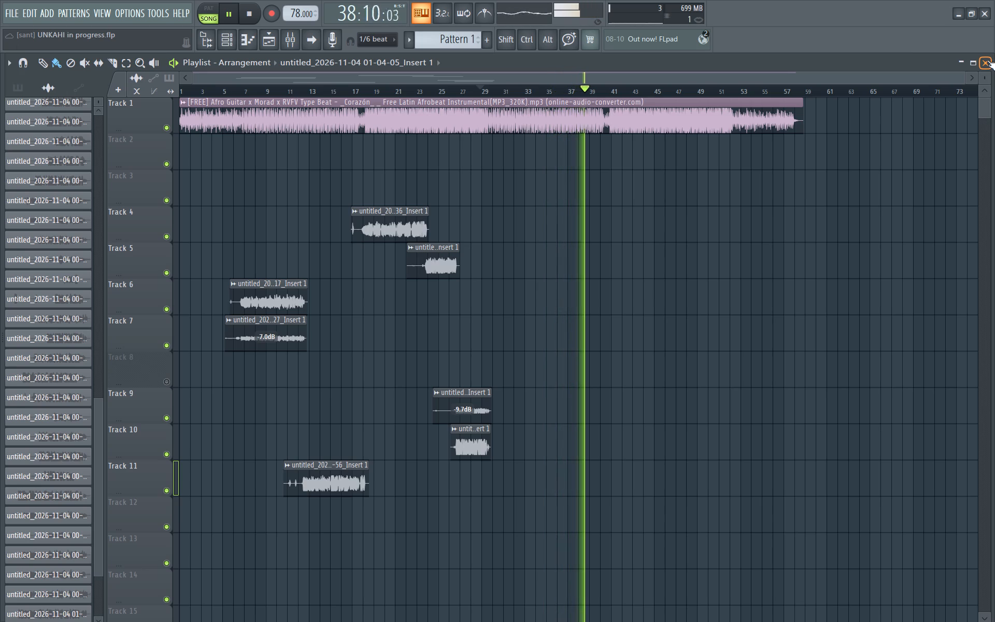
key("space")
key("space")
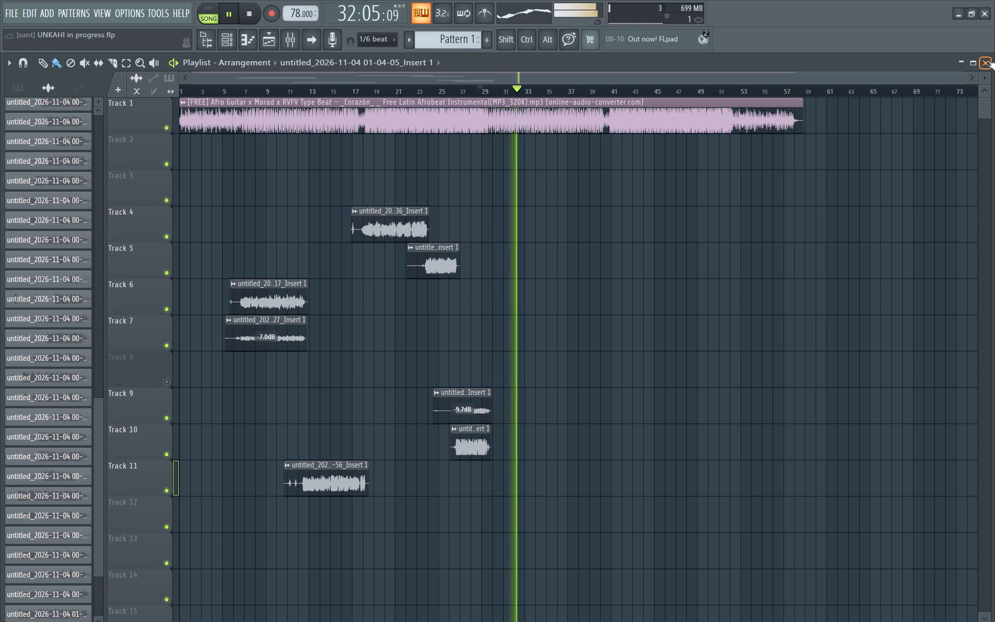
key("space")
key("space")
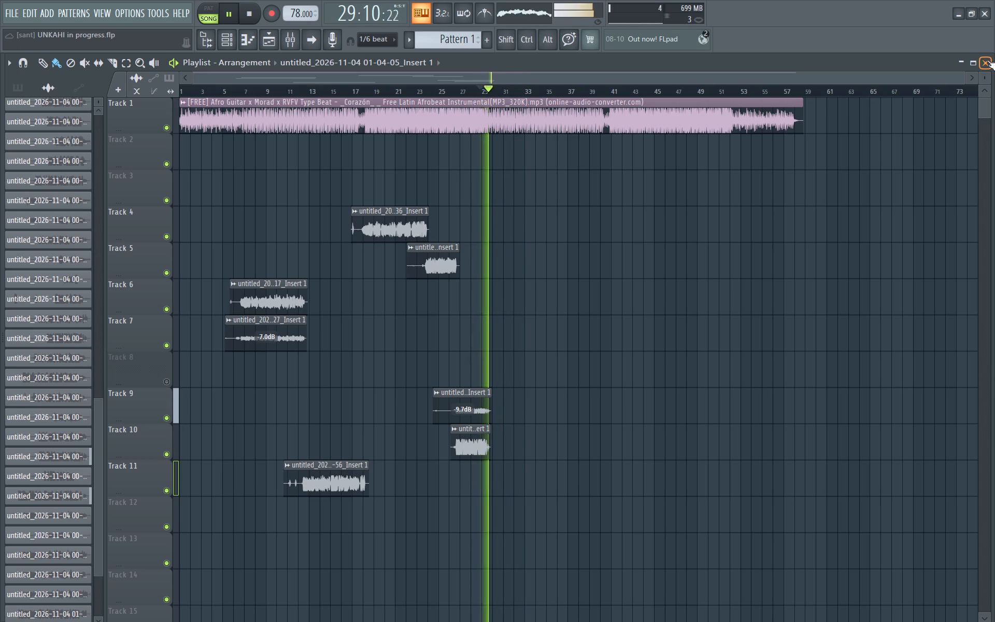
key("space")
key("space")
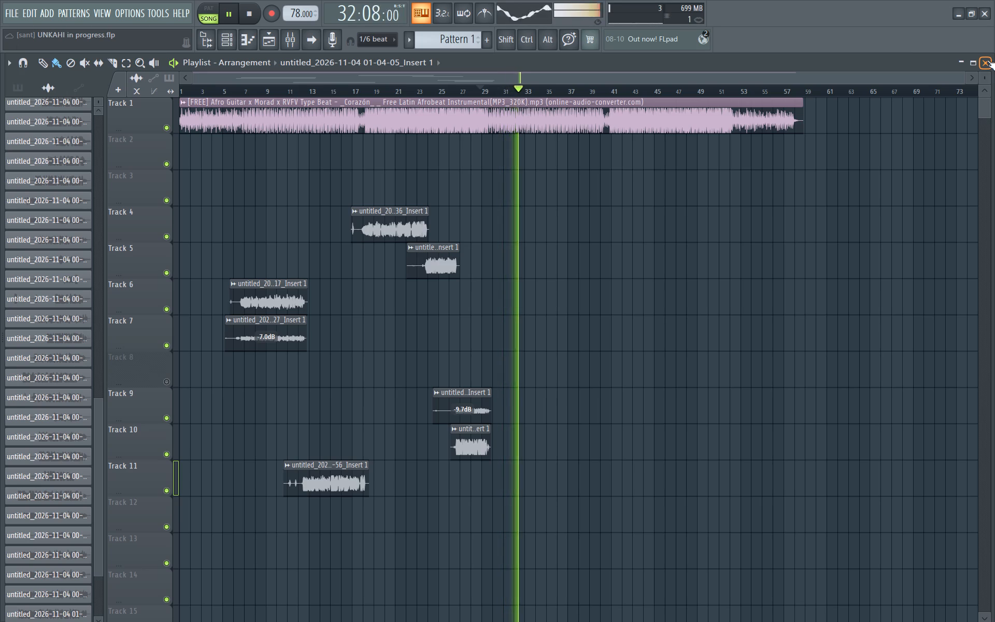
key("space")
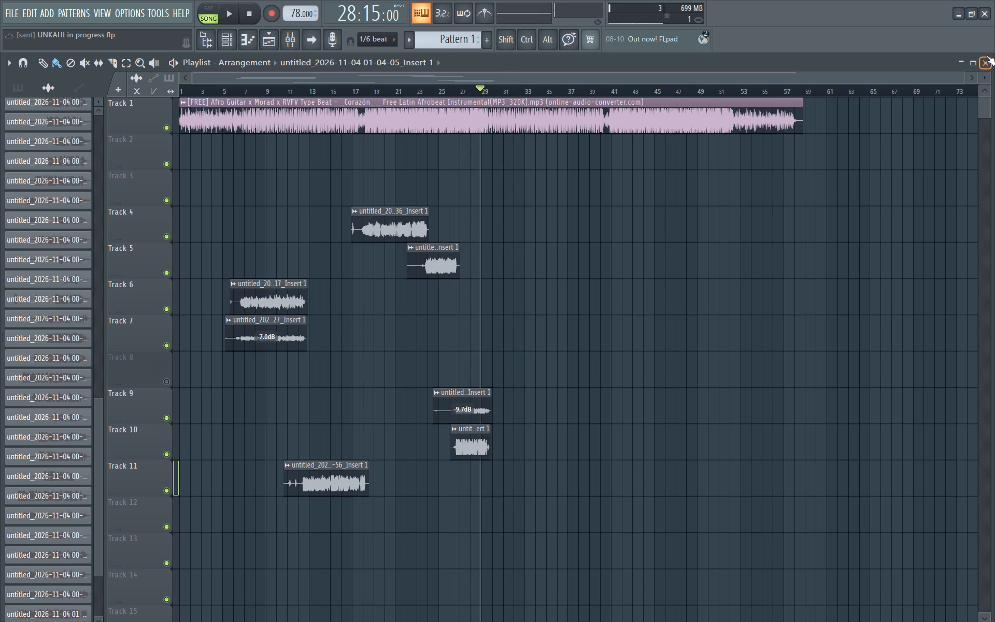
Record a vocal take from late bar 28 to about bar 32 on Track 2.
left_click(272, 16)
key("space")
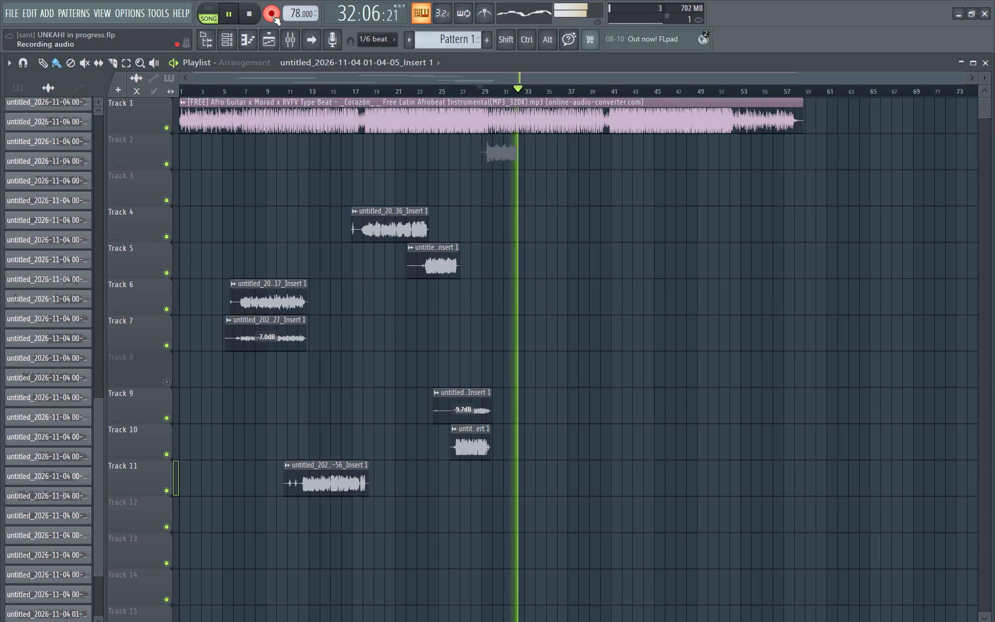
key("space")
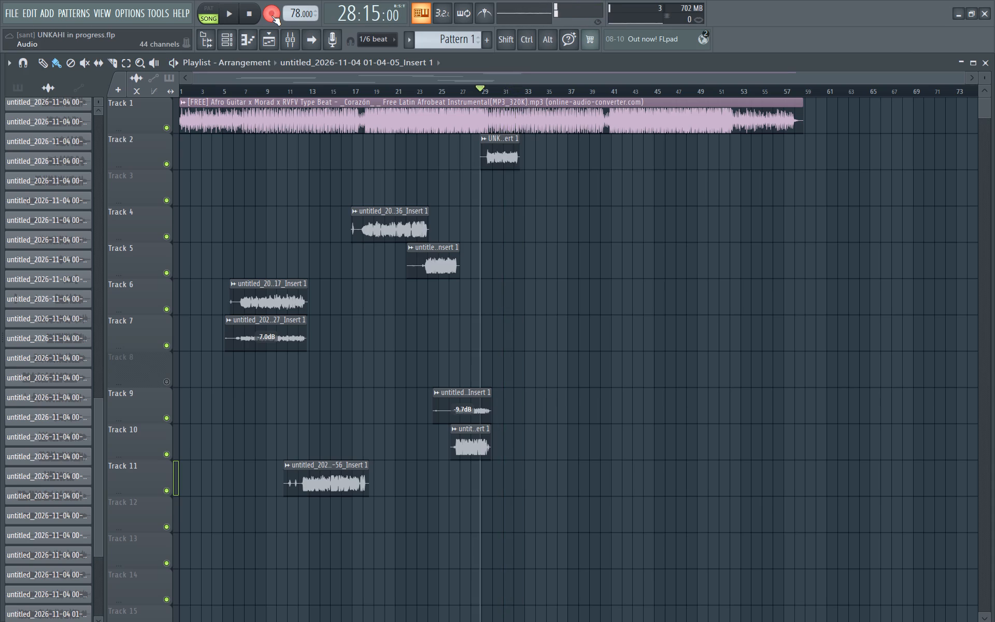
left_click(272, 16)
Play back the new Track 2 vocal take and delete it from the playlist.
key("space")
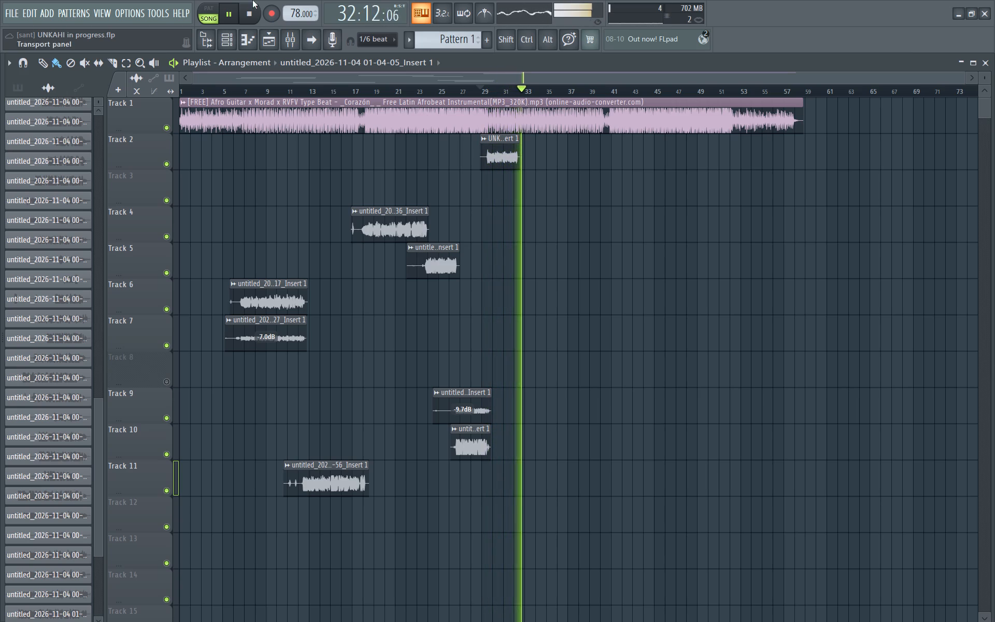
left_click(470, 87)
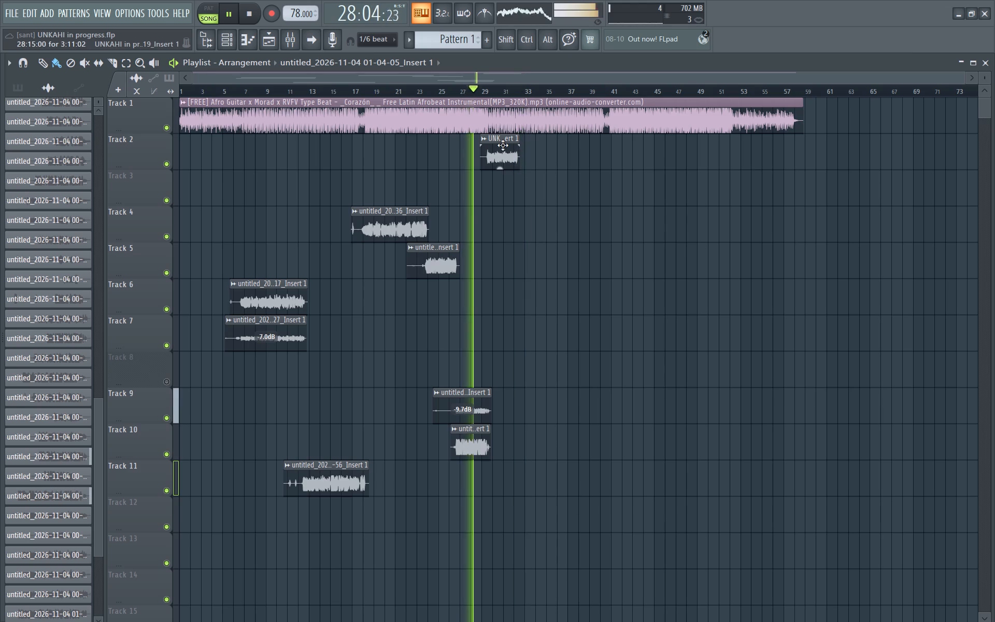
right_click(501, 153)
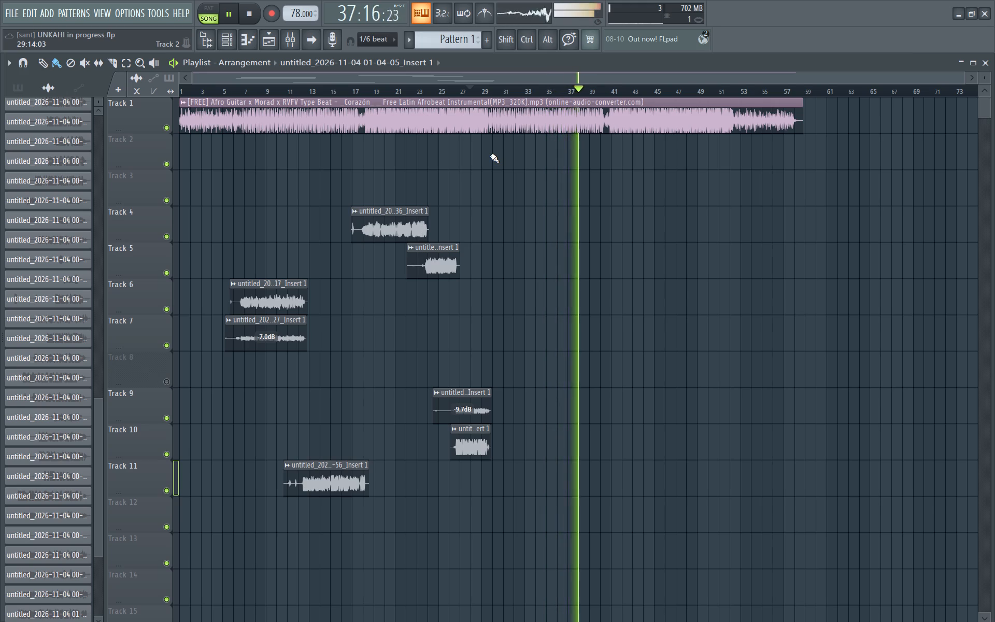
Rehearse from late bar 27, and record a new vocal take up to about bar 32 on Track 2.
key("space")
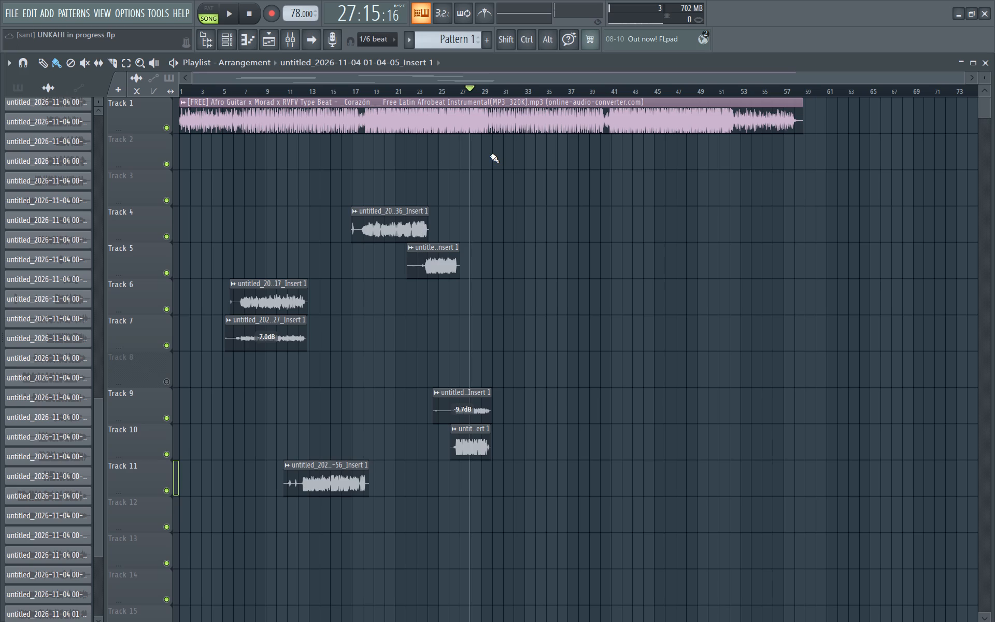
key("space")
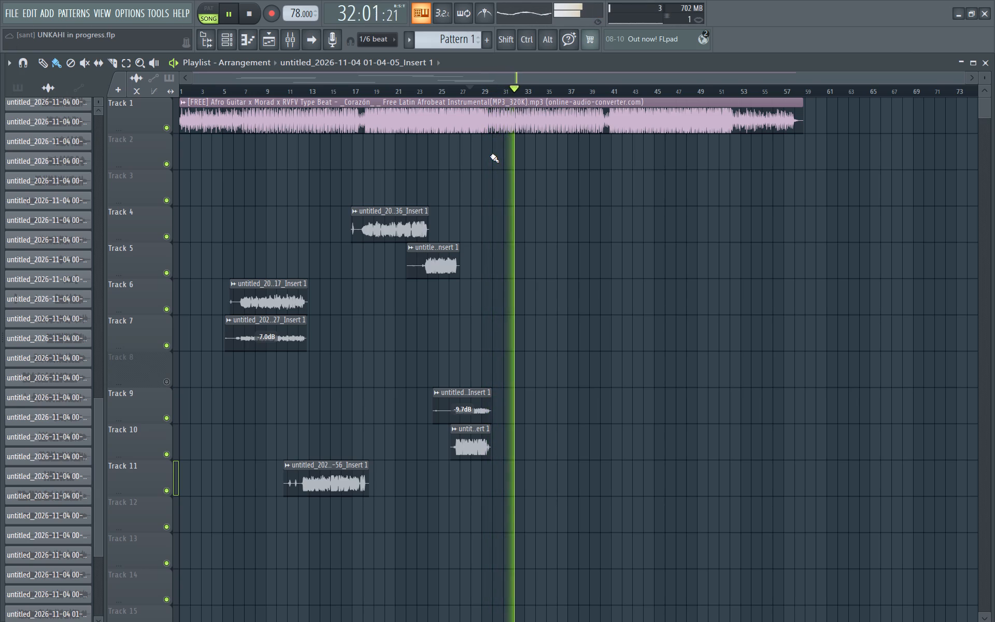
key("space")
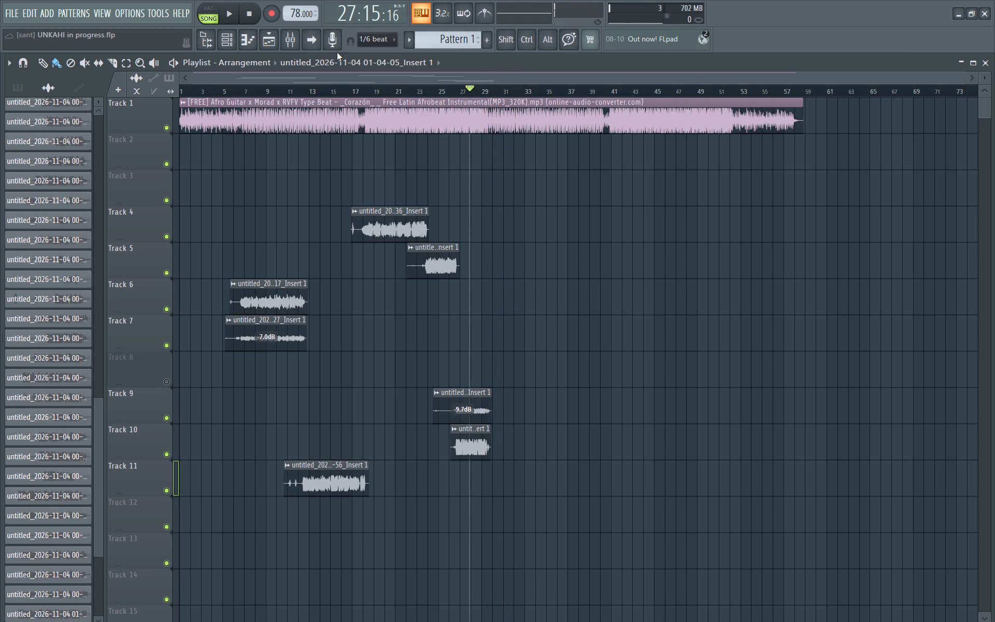
left_click(274, 15)
key("space")
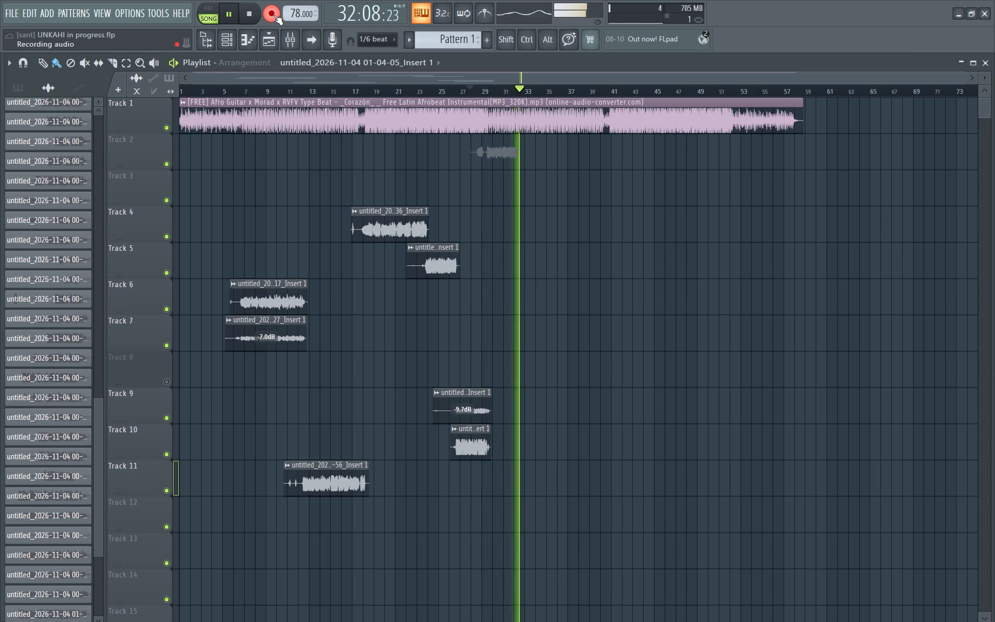
key("space")
left_click(274, 15)
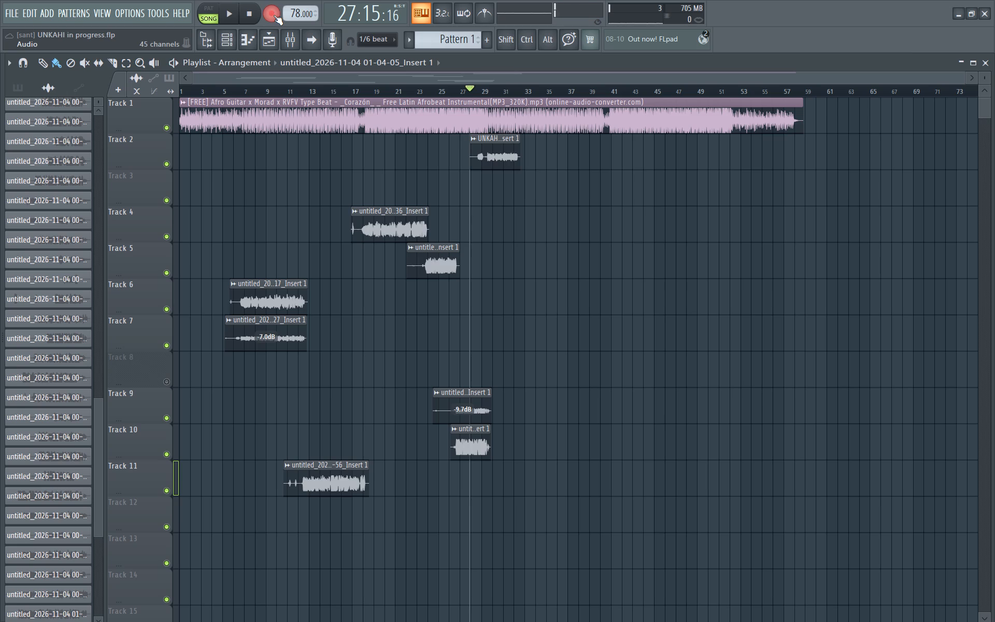
Set the new Track 2 vocal clip's gain to 3.3 dB, judging the balance by replaying from bars 26 to 28.
key("space")
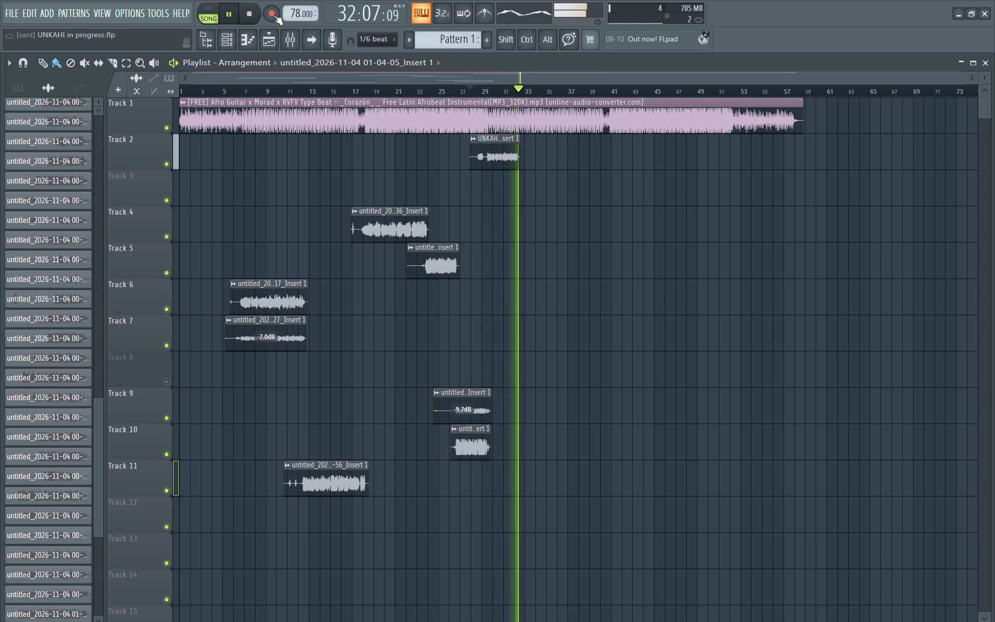
left_click(457, 89)
left_click_drag(496, 168, 503, 132)
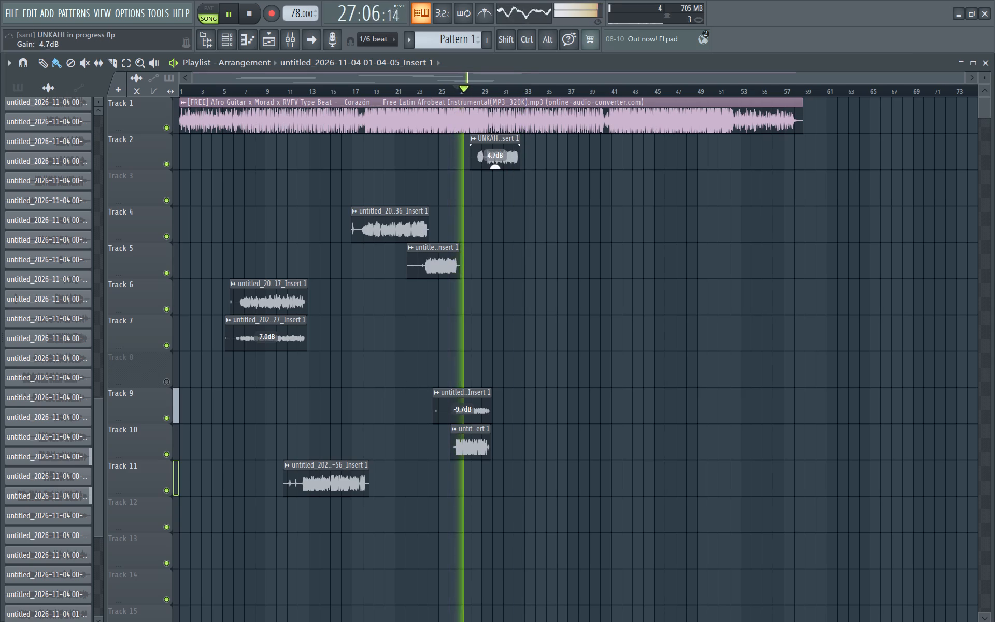
left_click_drag(503, 132, 502, 136)
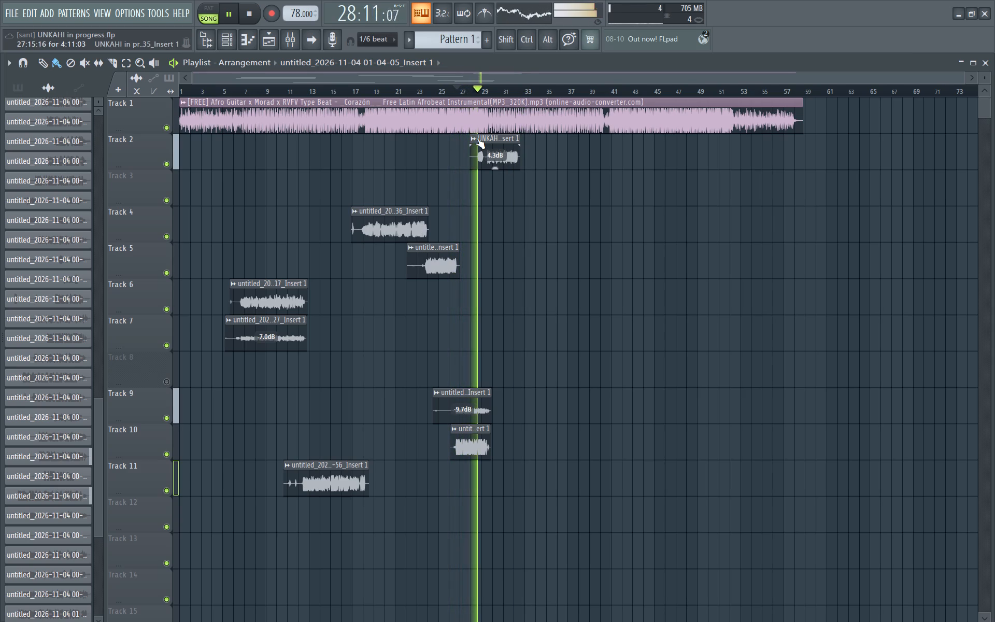
key("space")
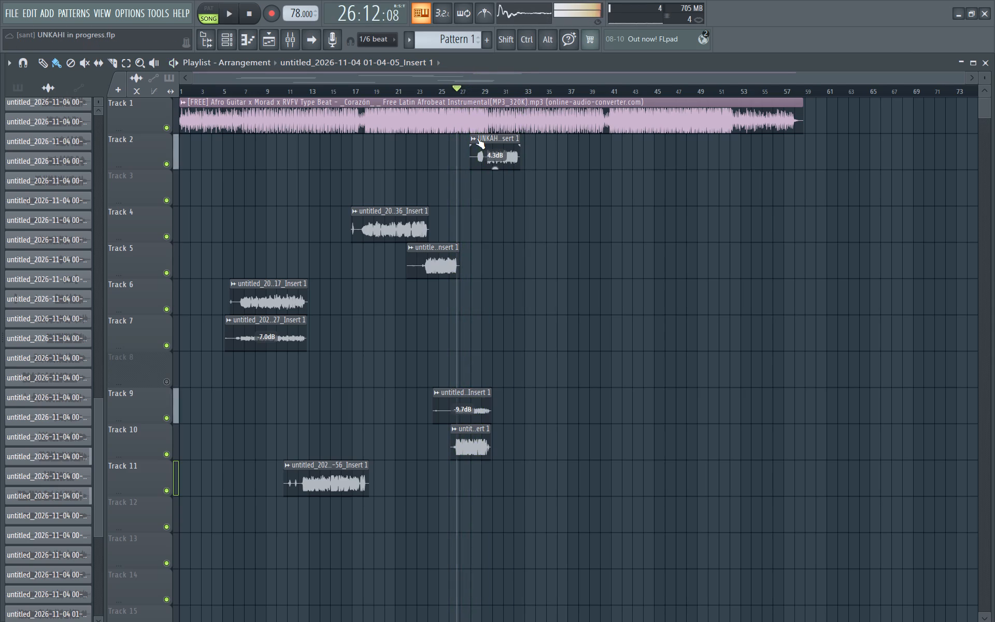
key("space")
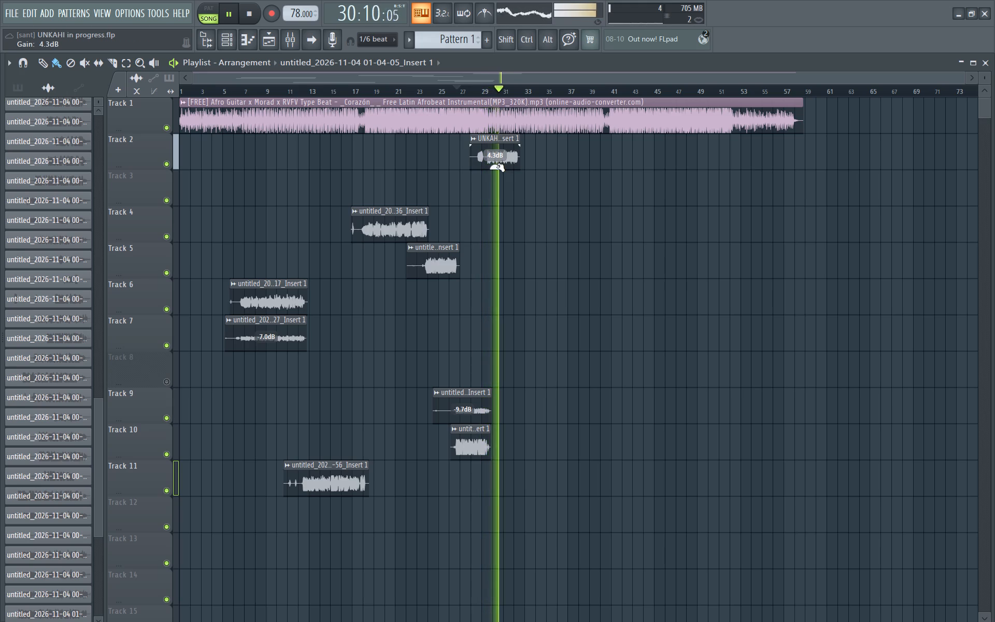
left_click_drag(497, 166, 494, 176)
left_click(471, 94)
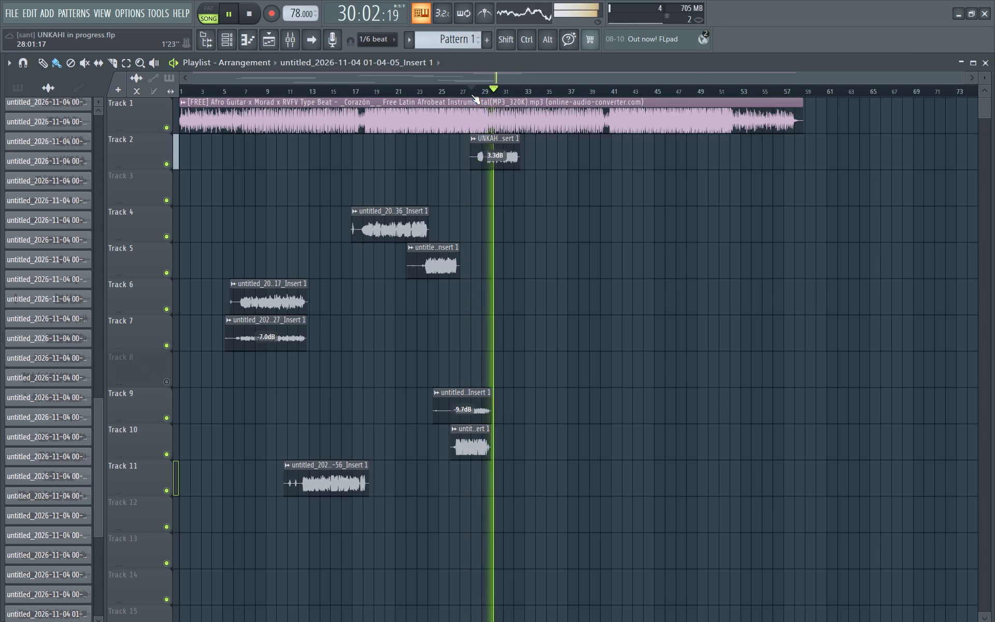
key("space")
key("space")
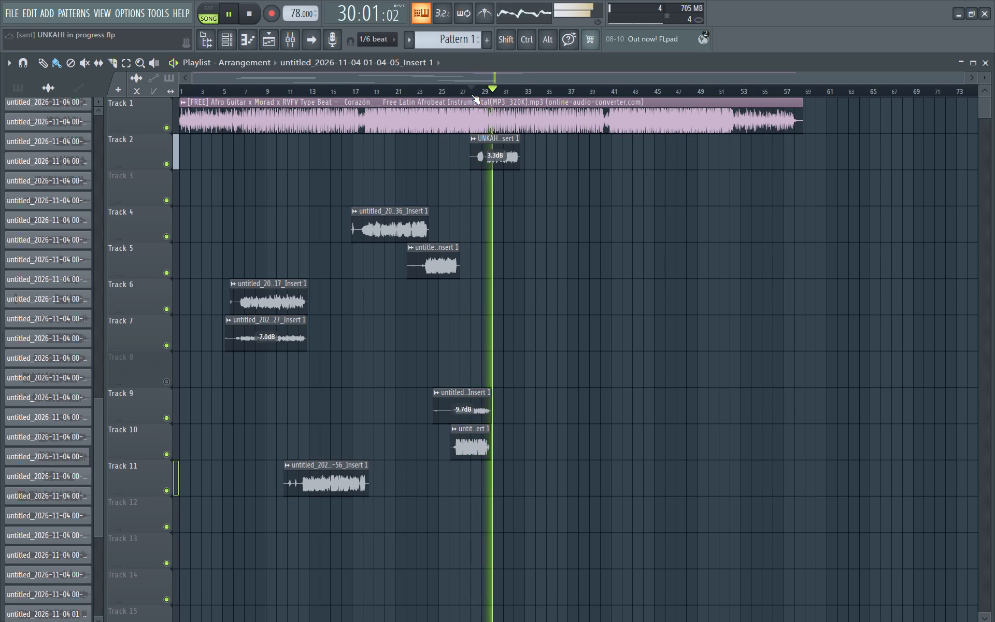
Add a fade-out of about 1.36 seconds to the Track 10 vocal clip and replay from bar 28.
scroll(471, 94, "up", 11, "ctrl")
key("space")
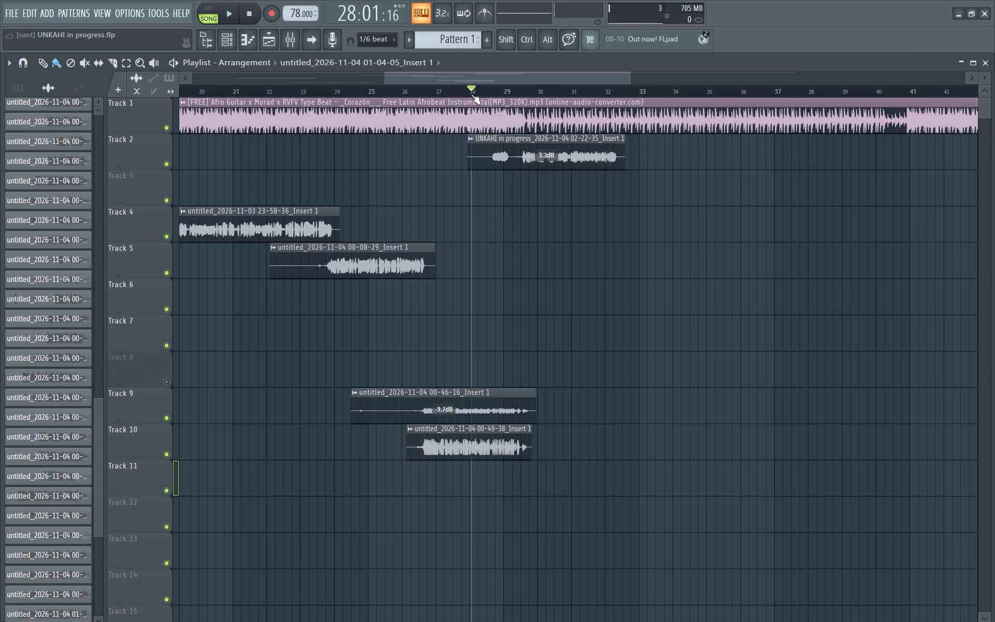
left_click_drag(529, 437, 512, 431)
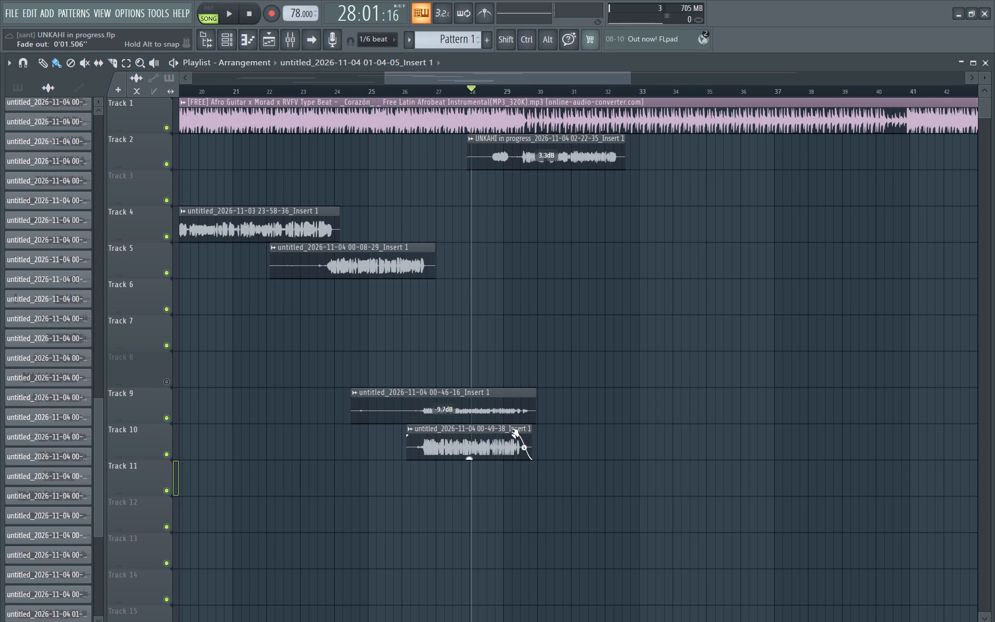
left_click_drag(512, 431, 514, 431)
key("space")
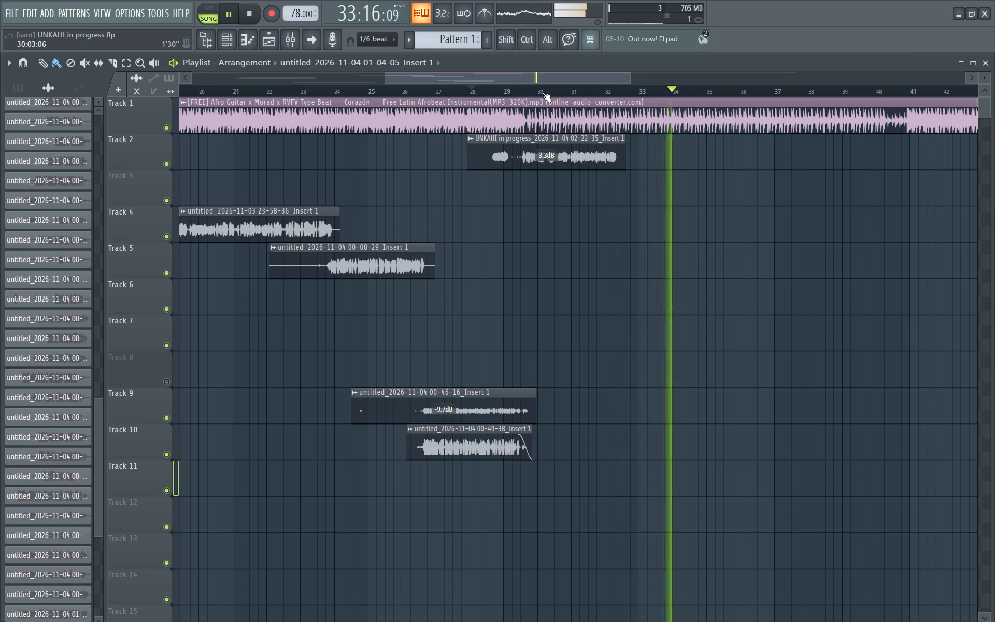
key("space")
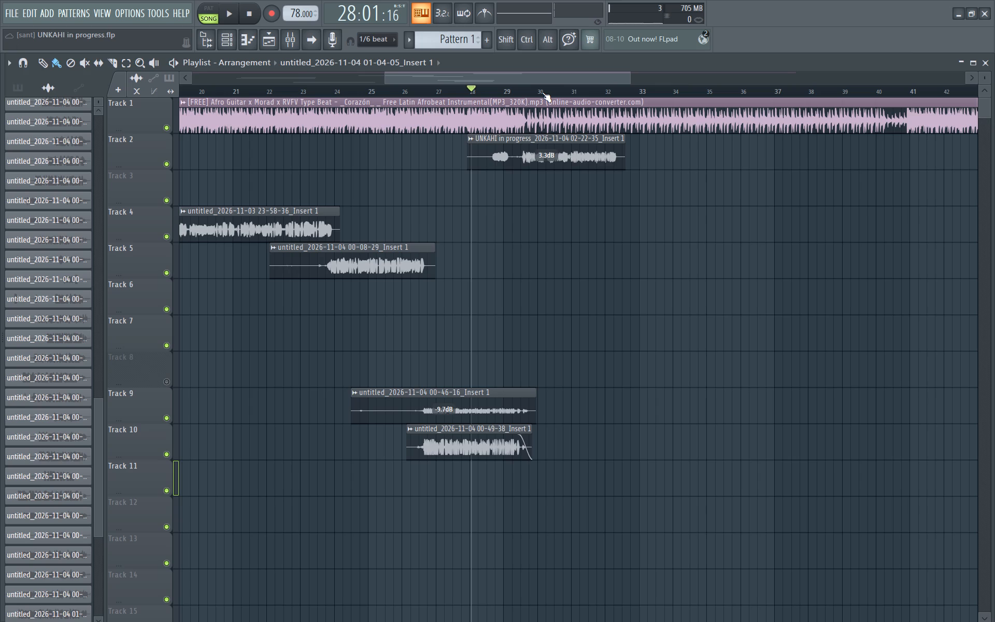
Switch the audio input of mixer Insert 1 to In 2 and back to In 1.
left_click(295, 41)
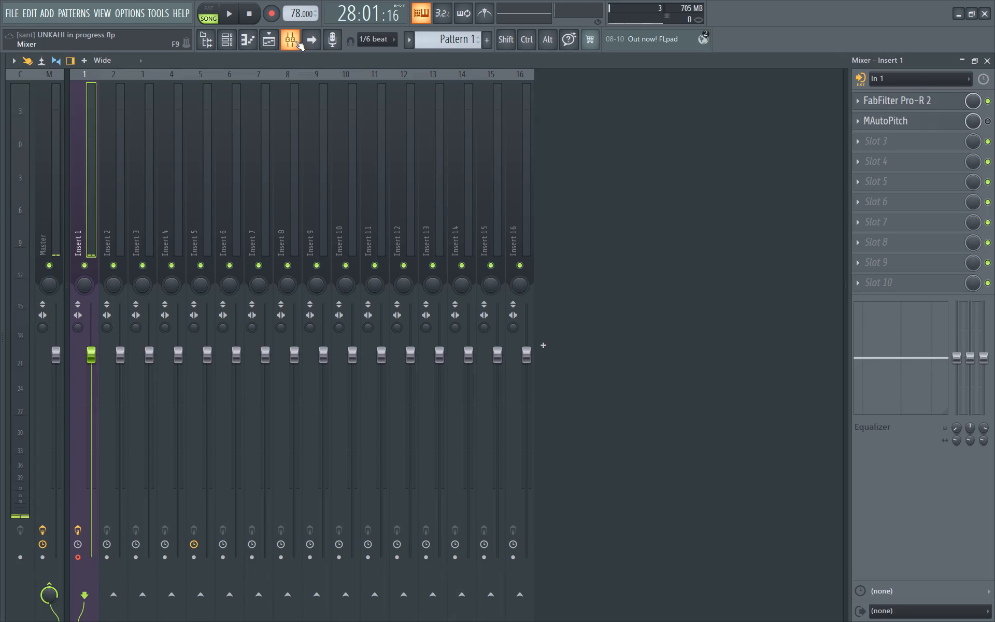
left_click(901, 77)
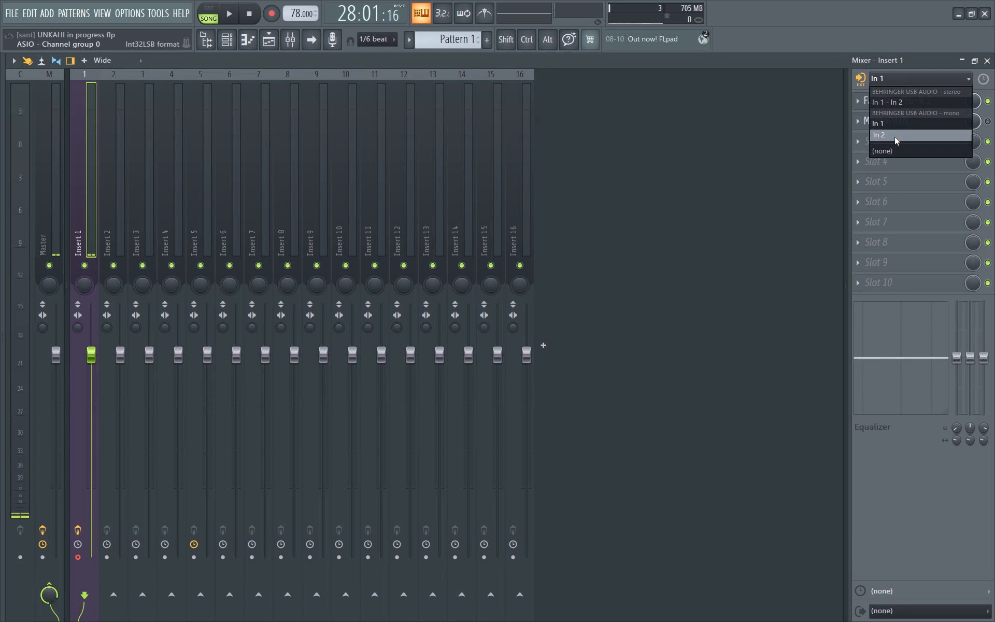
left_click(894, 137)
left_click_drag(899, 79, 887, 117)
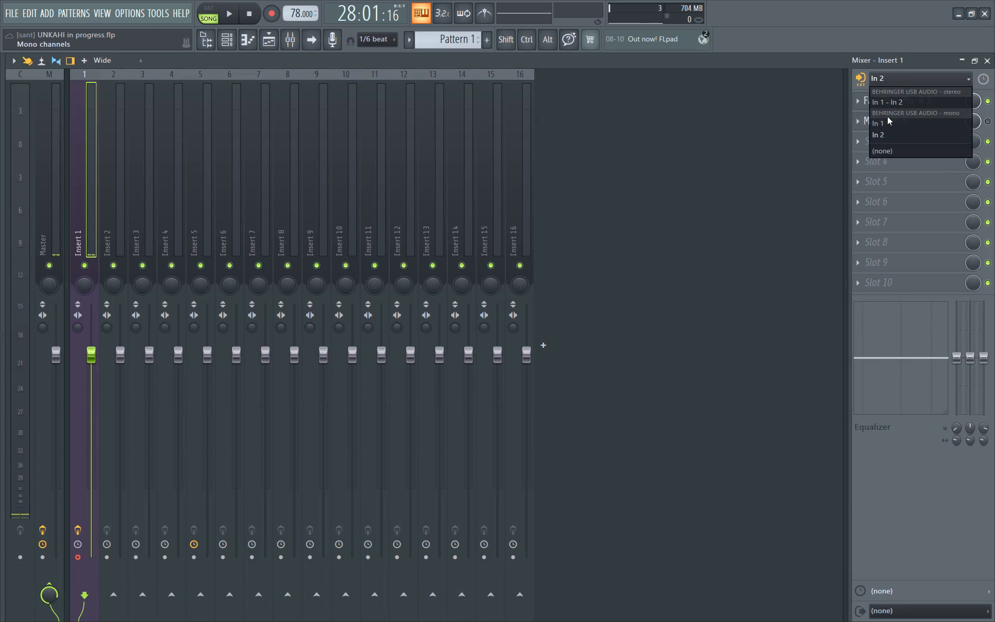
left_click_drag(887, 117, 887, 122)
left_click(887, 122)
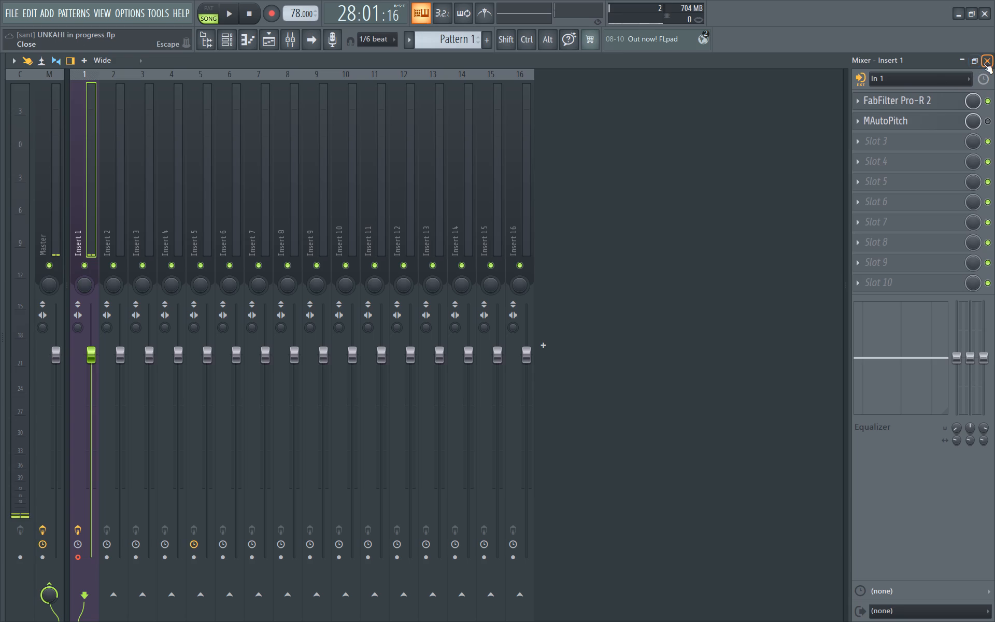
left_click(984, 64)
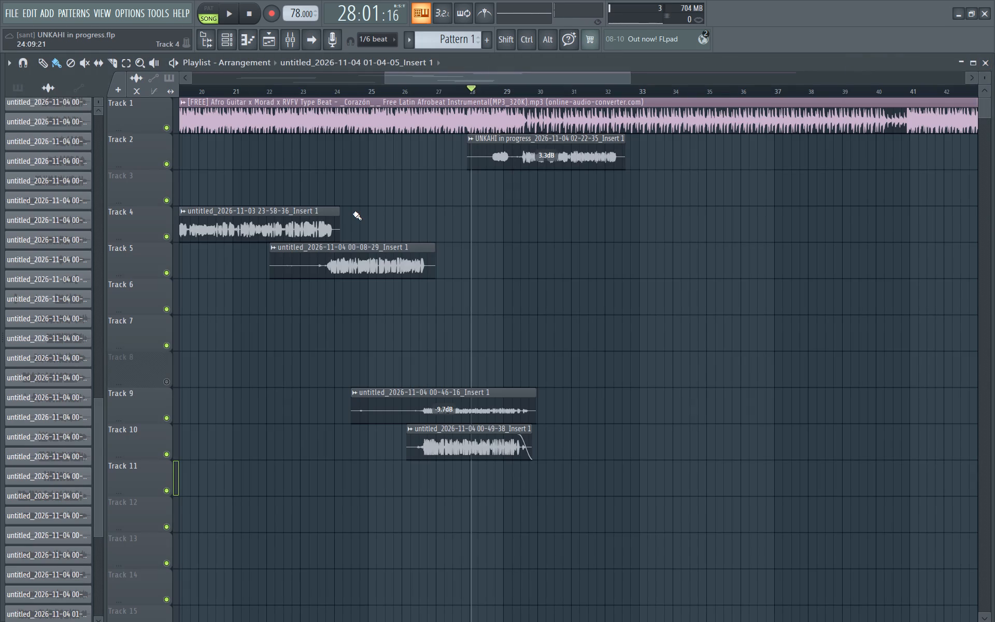
Shorten the Track 10 vocal clip's fade-out to about 0.7 seconds and replay the transition from bar 28.
key("space")
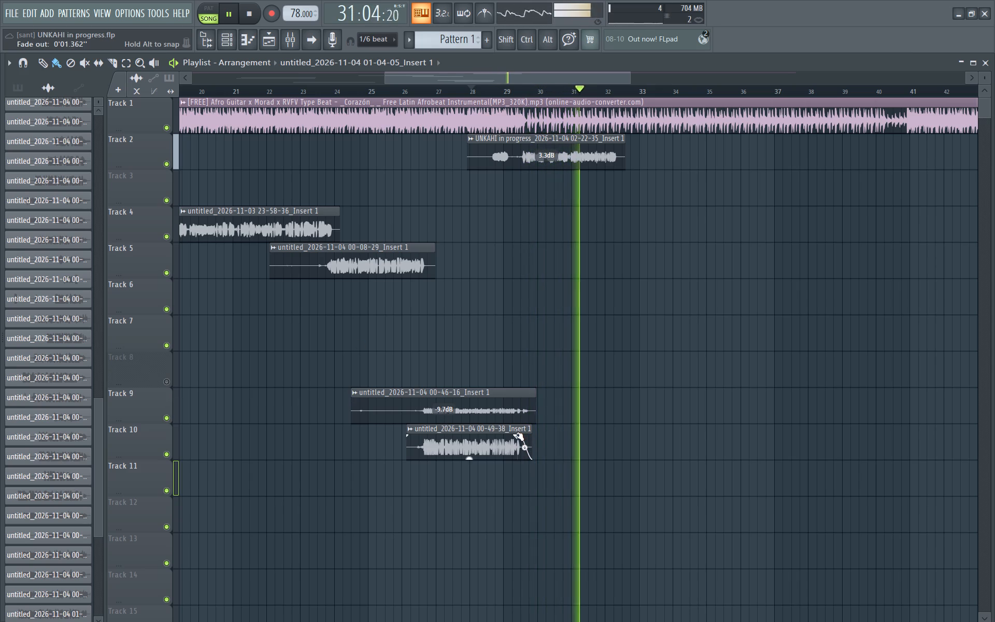
left_click_drag(517, 435, 524, 435)
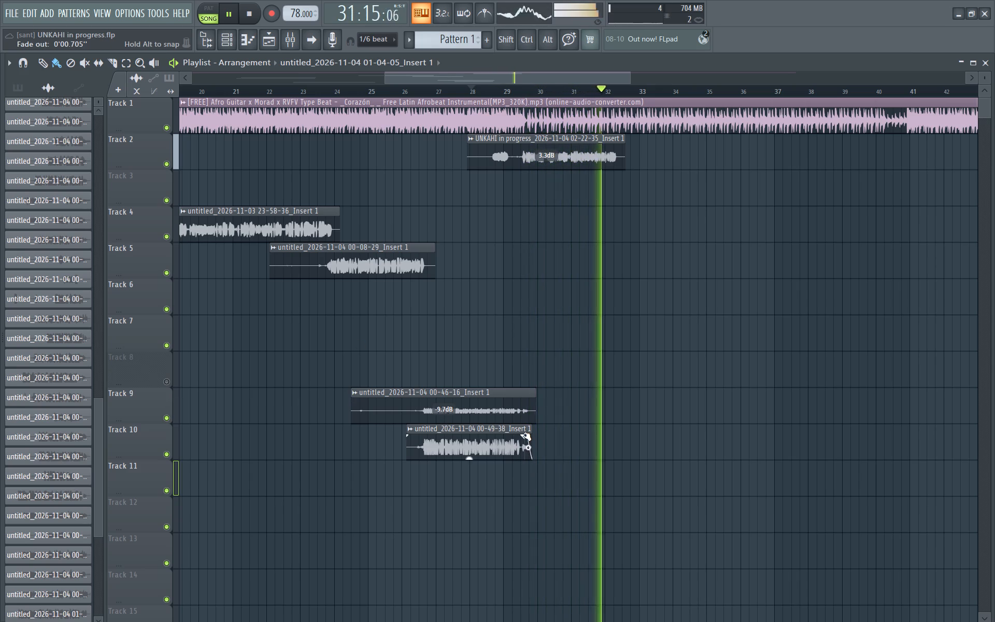
key("space")
key("space")
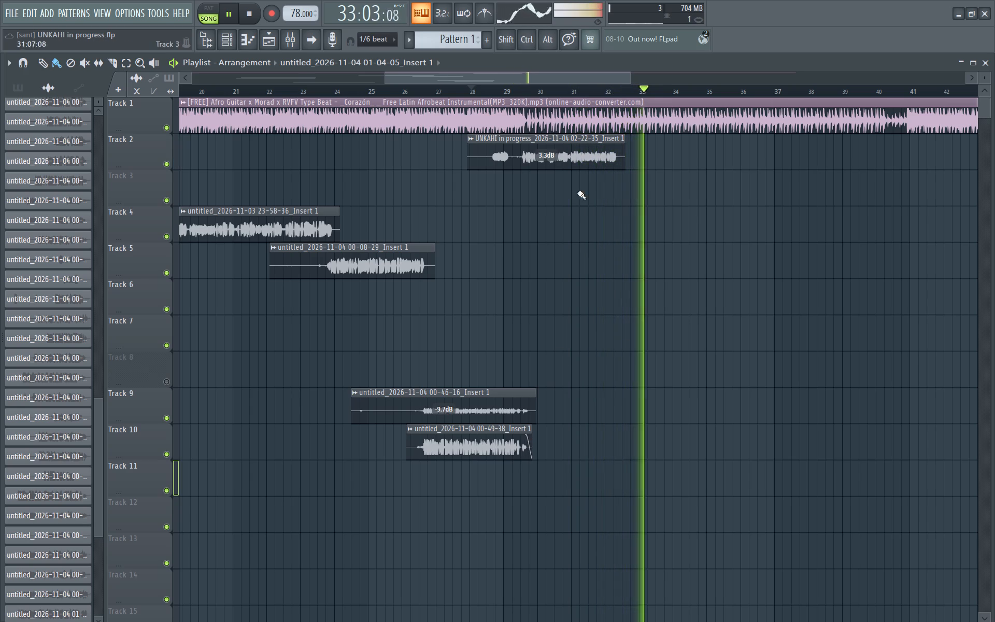
Replay the arrangement from about bar 6 to review the earlier vocal layers on Tracks 6 and 7.
scroll(542, 90, "down", 6, "ctrl")
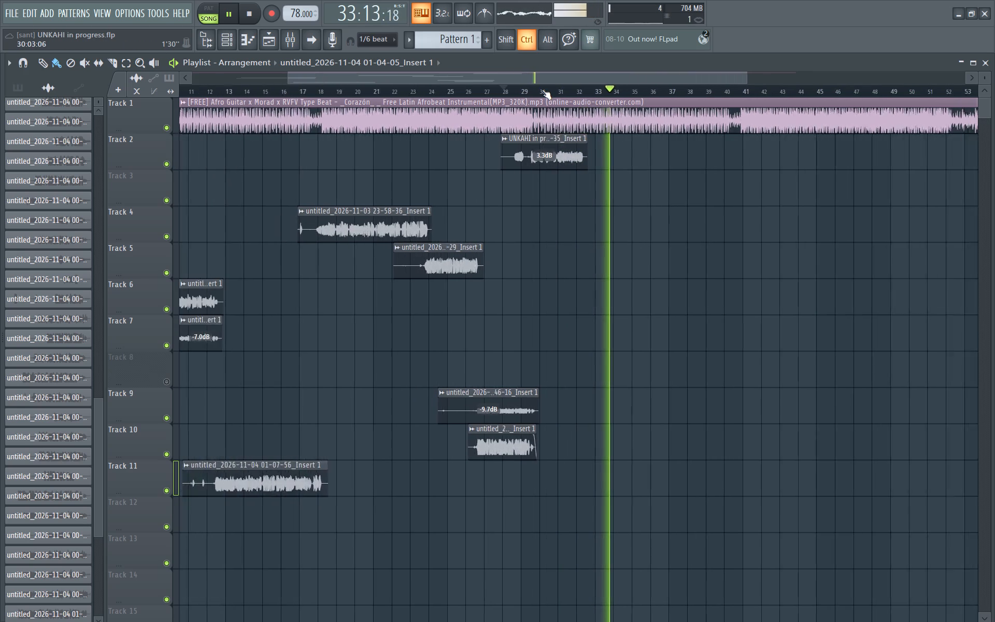
scroll(542, 90, "down", 1, "ctrl")
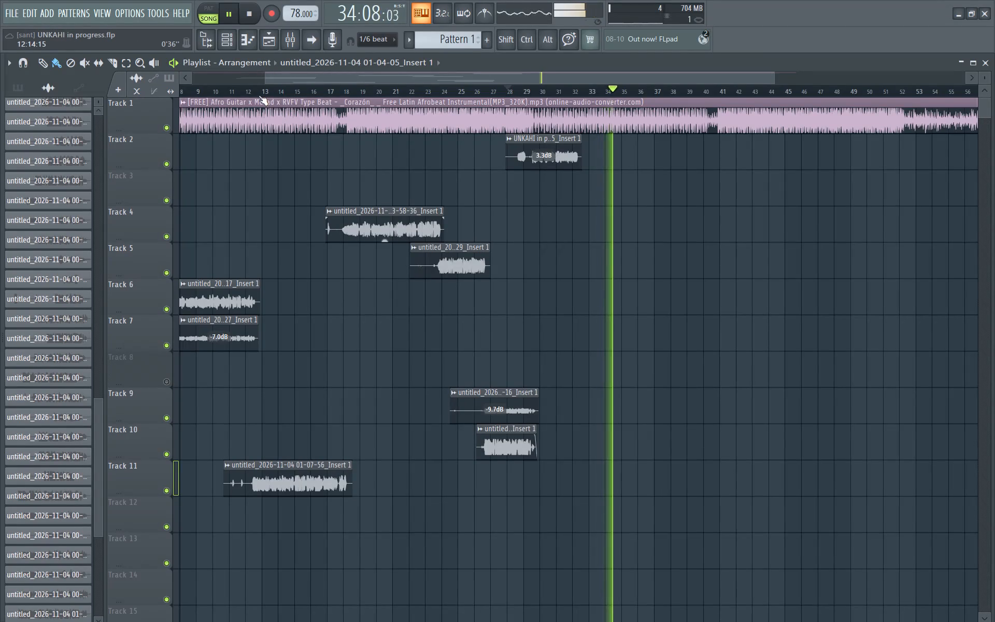
scroll(258, 90, "down", 6, "ctrl")
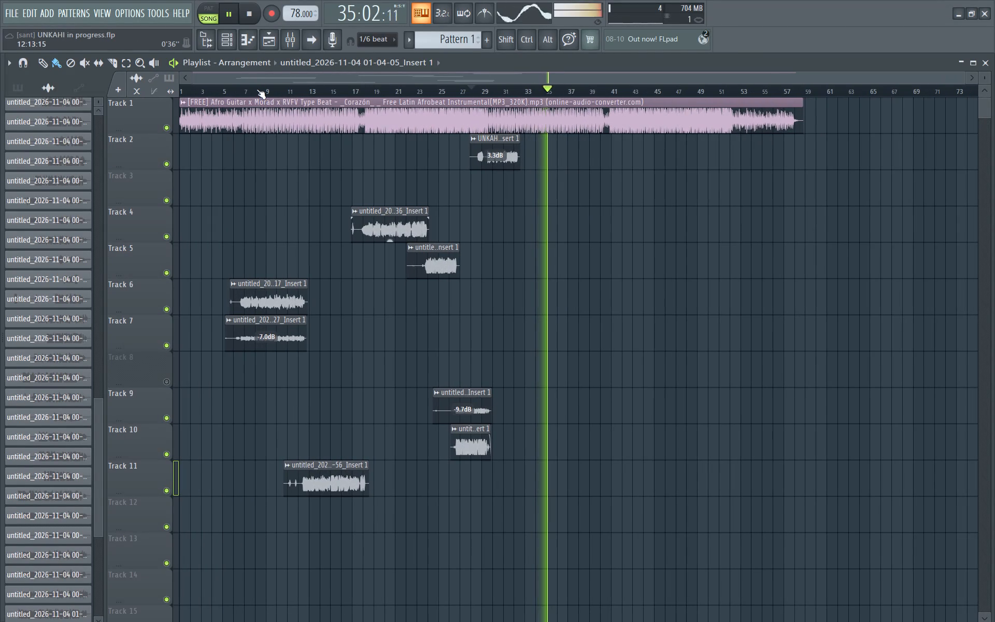
left_click(239, 91)
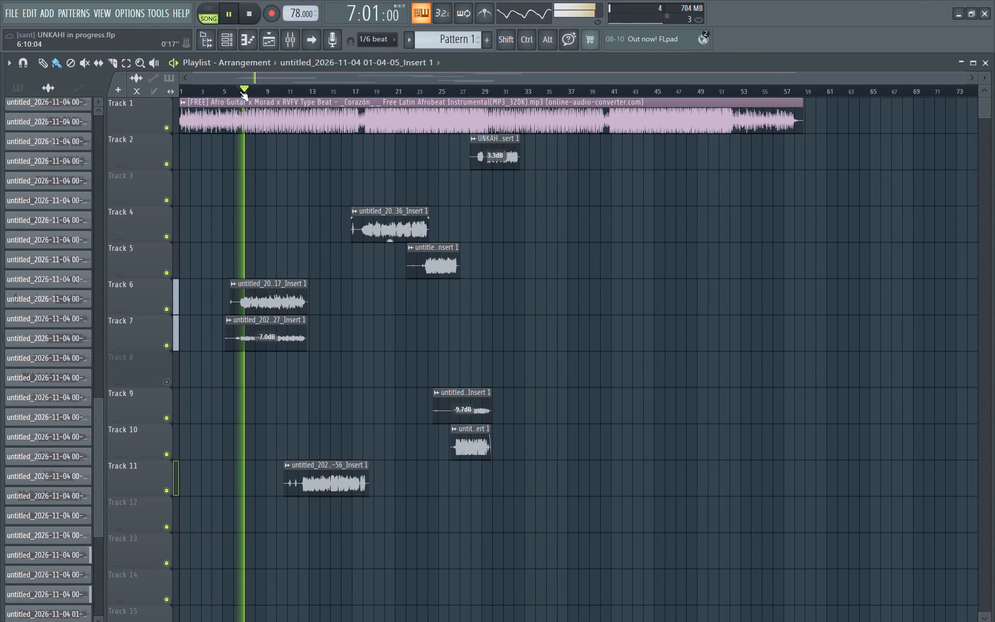
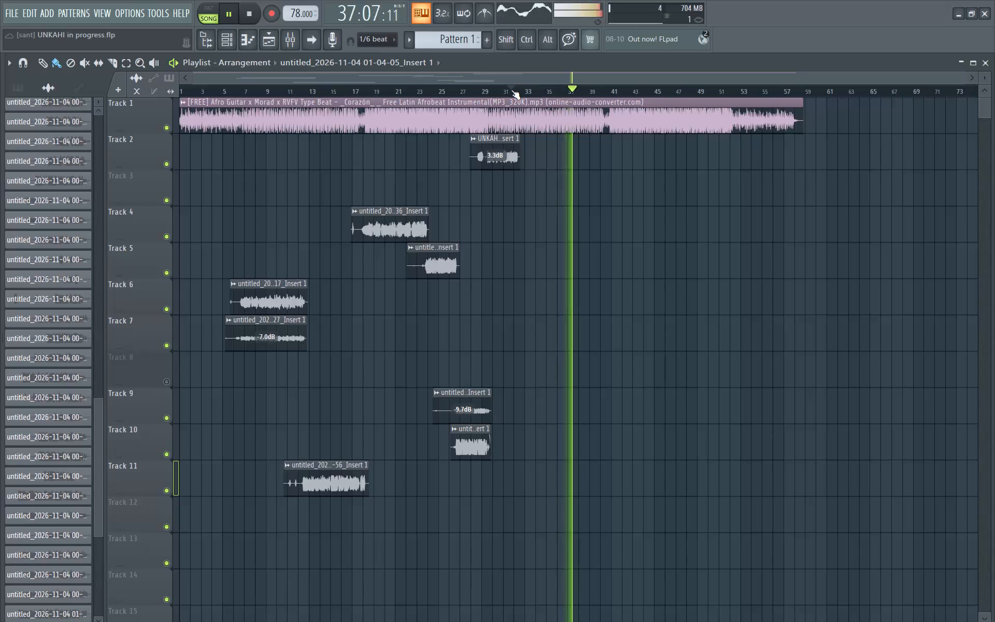
Replay the arrangement repeatedly from about bar 32 to review the end of the Track 2 vocal and the instrumental section after it.
key("space")
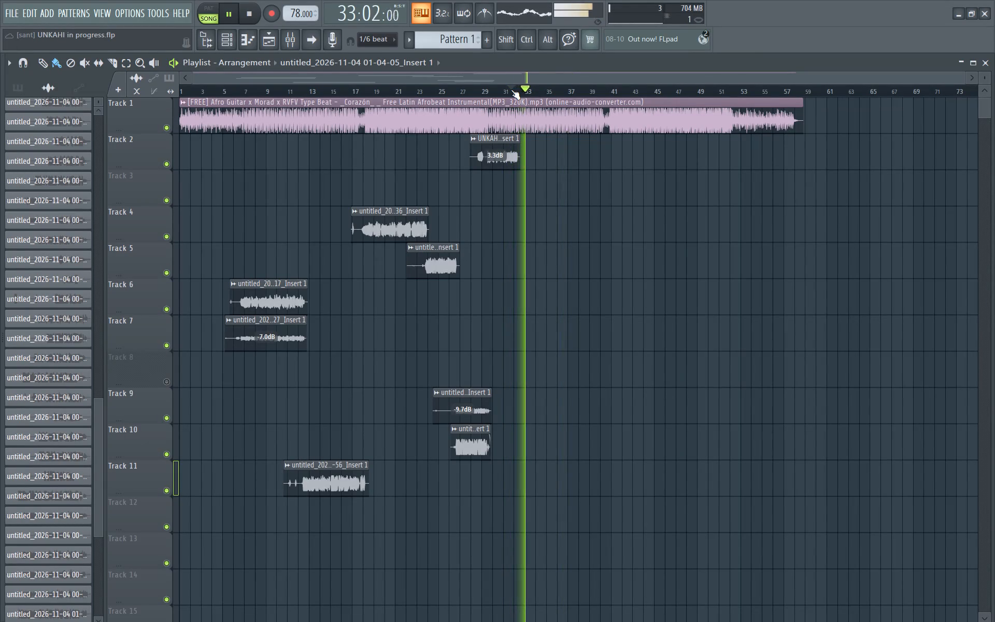
key("space")
key("space")
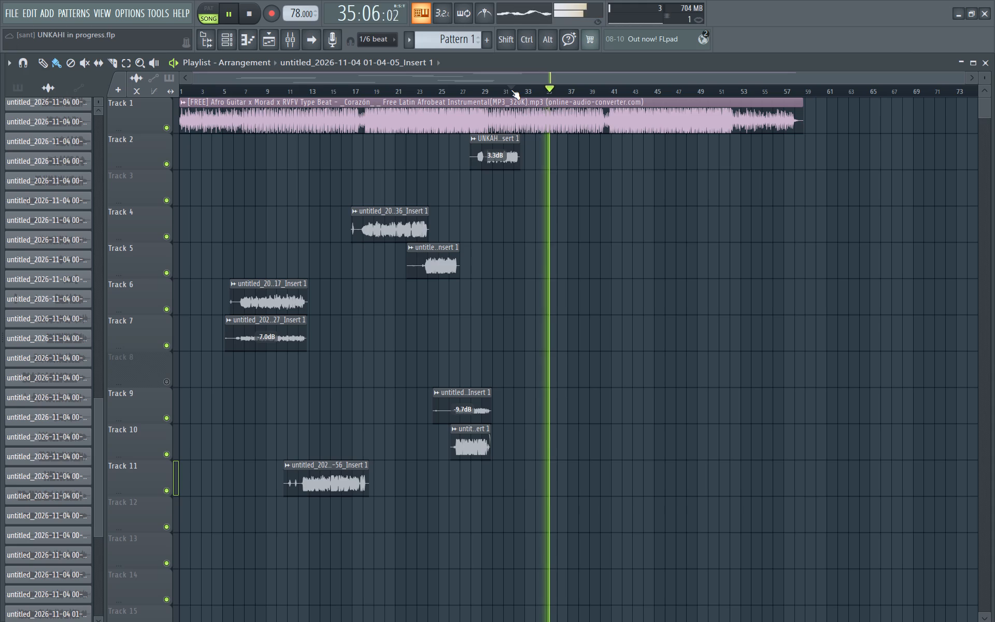
key("space")
key("space")
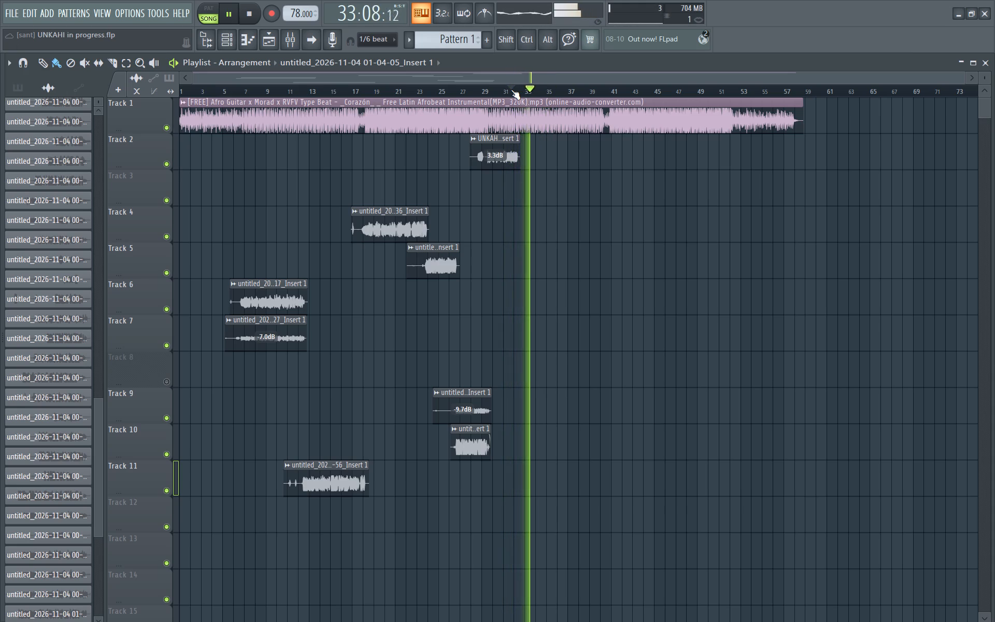
key("space")
key("space")
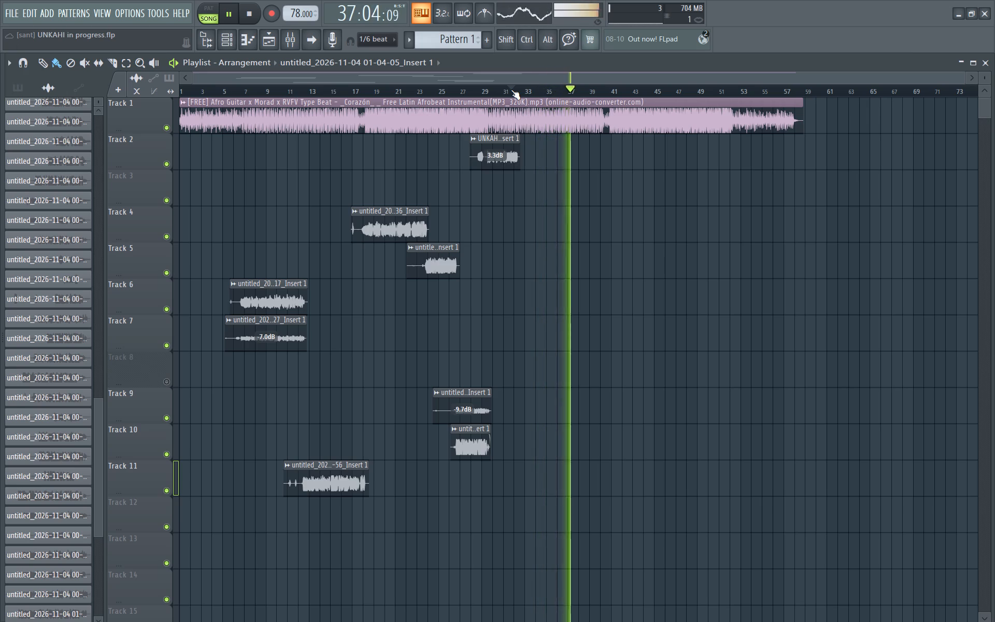
key("space")
key("space")
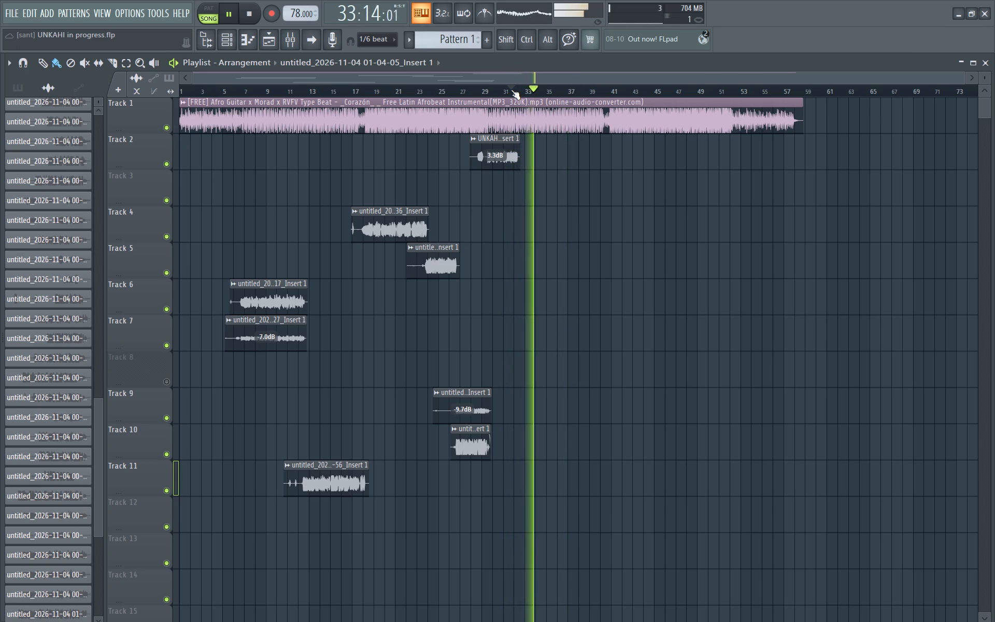
key("space")
key("space")
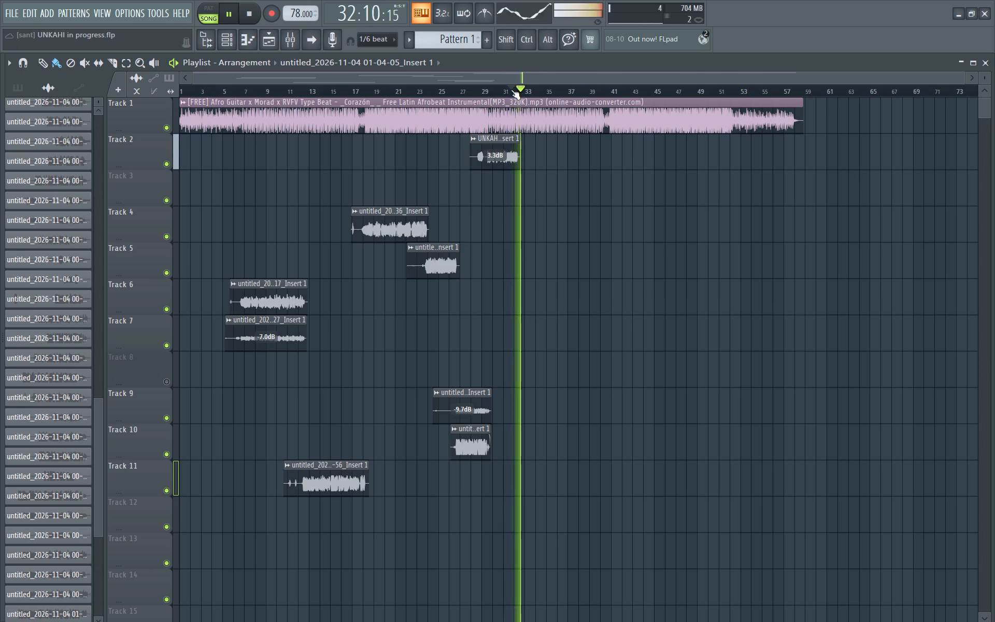
key("space")
key("space")
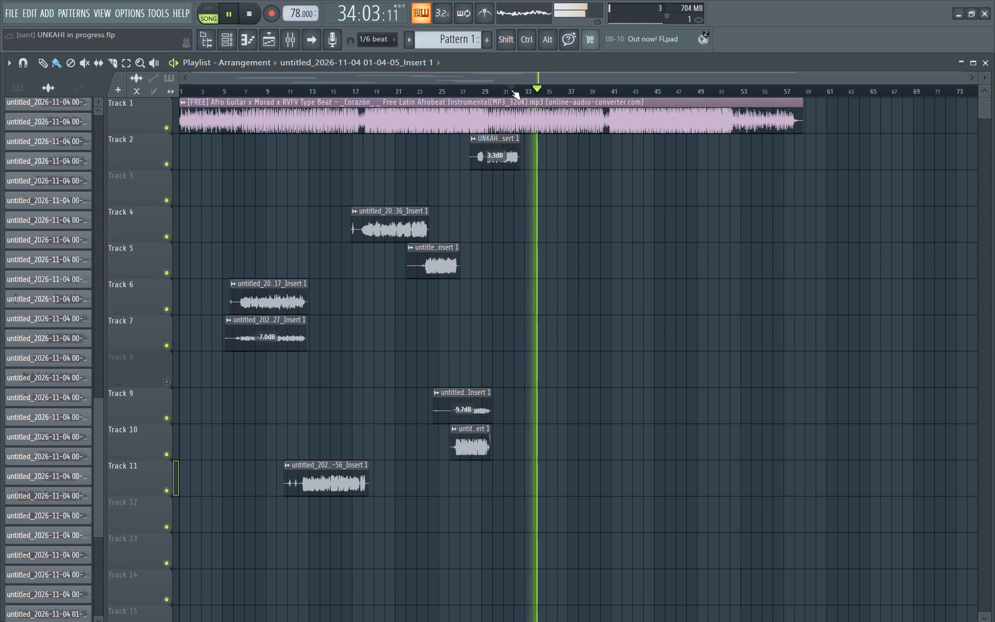
key("space")
key("space")
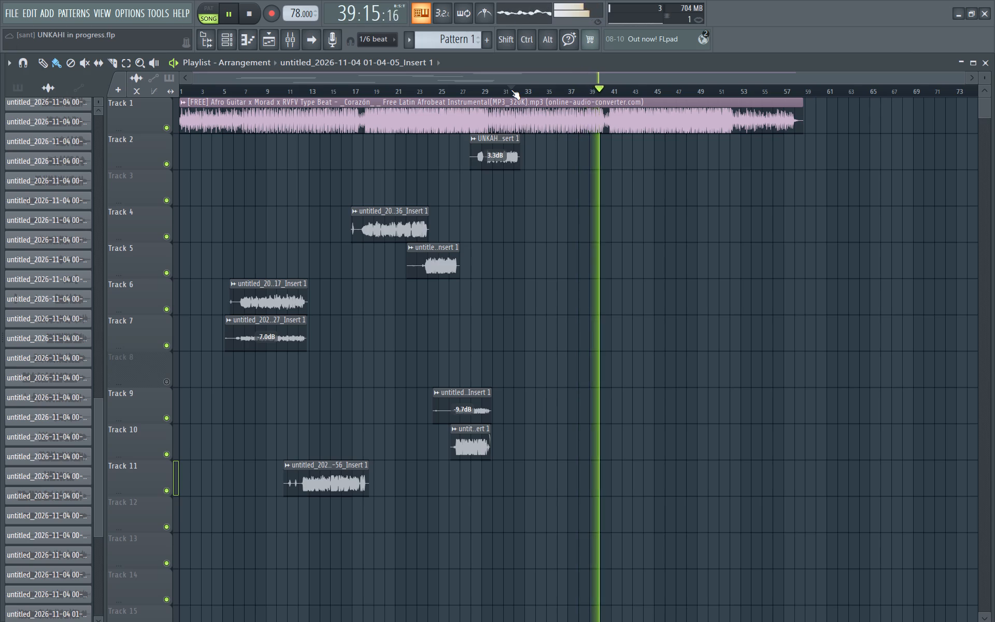
key("space")
key("space")
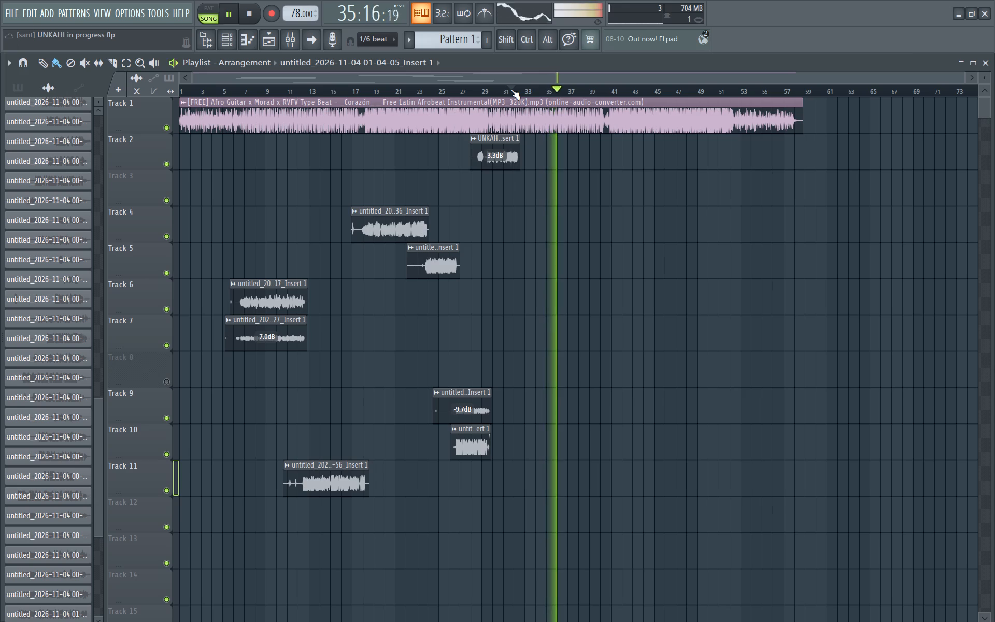
key("space")
key("space")
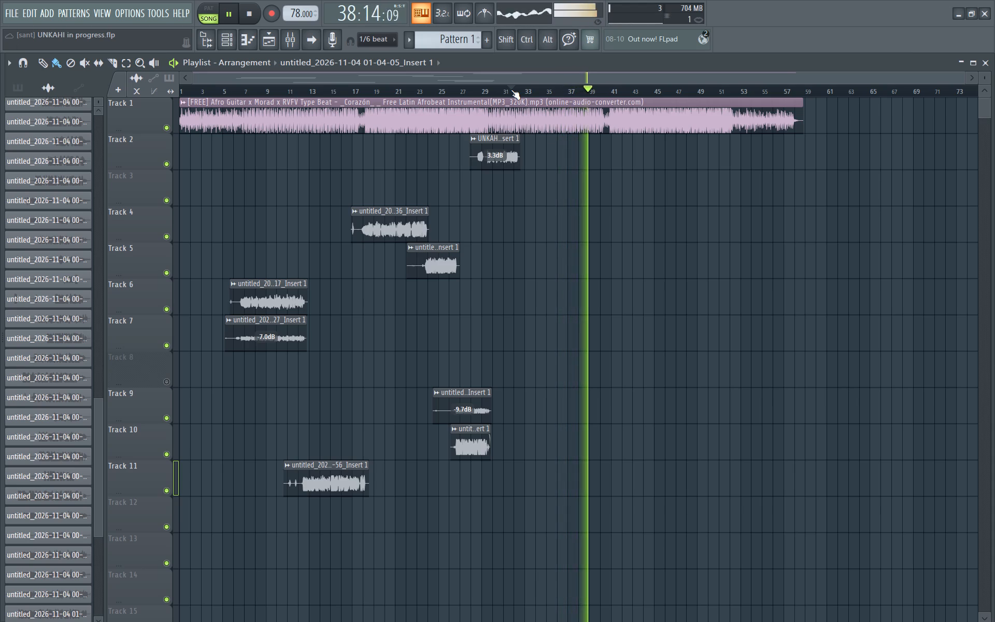
key("space")
key("space")
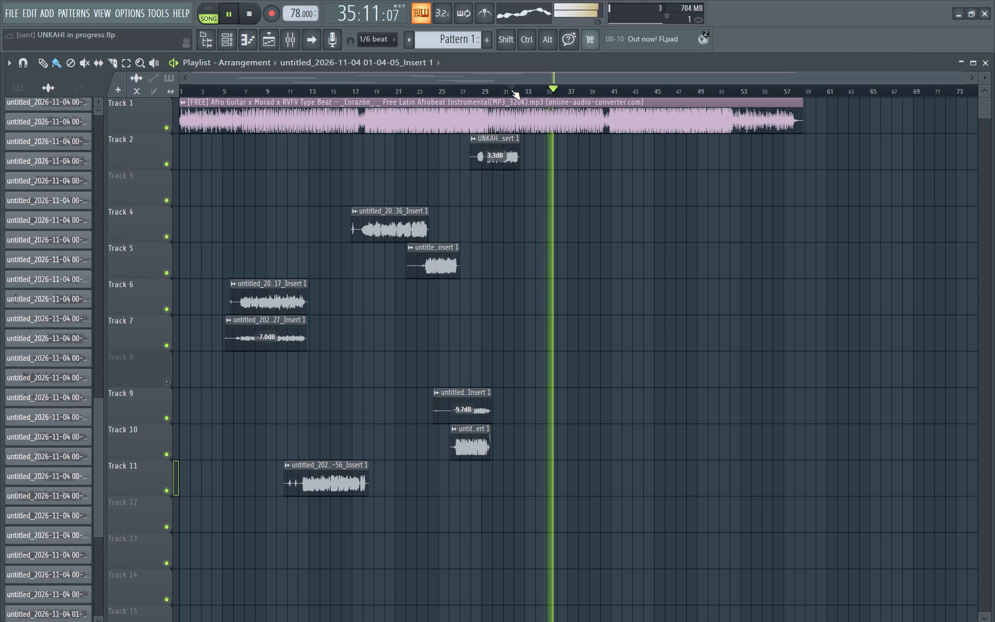
key("space")
key("space")
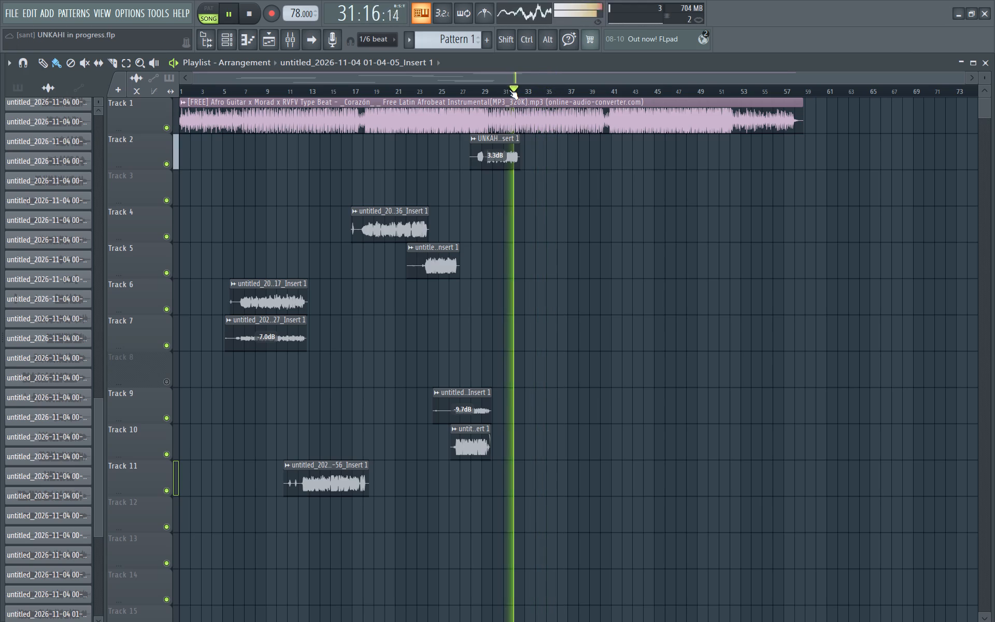
Replay the arrangement from about bar 28 to review the Track 2 vocal and the section following it.
left_click(472, 91)
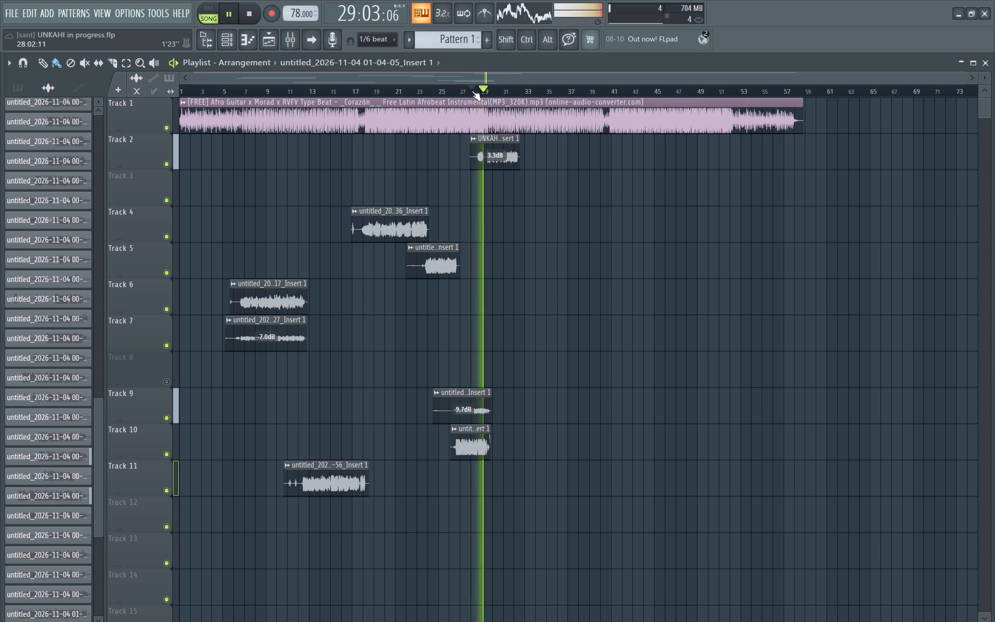
key("space")
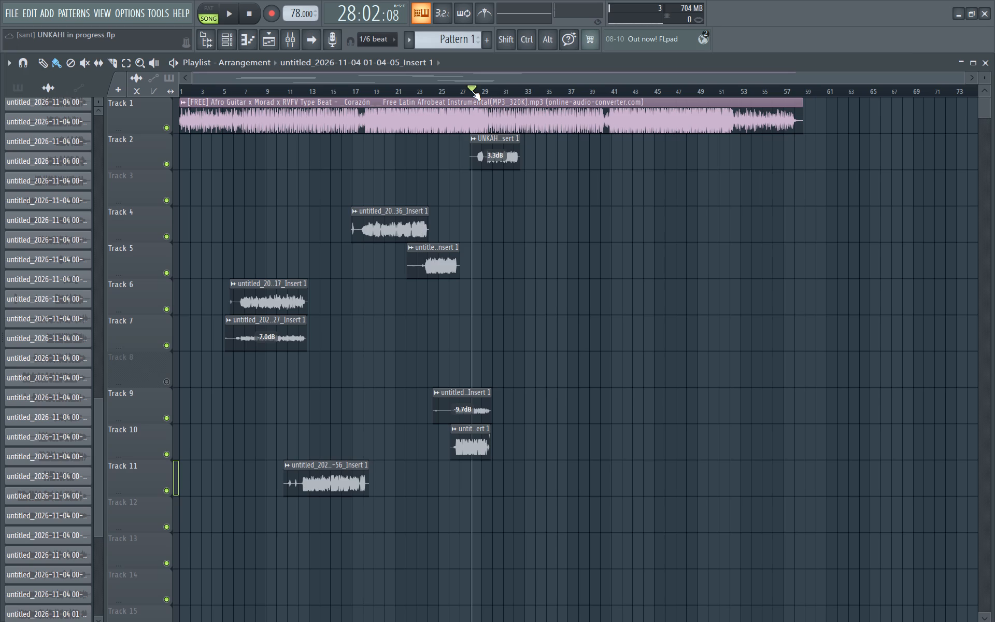
key("space")
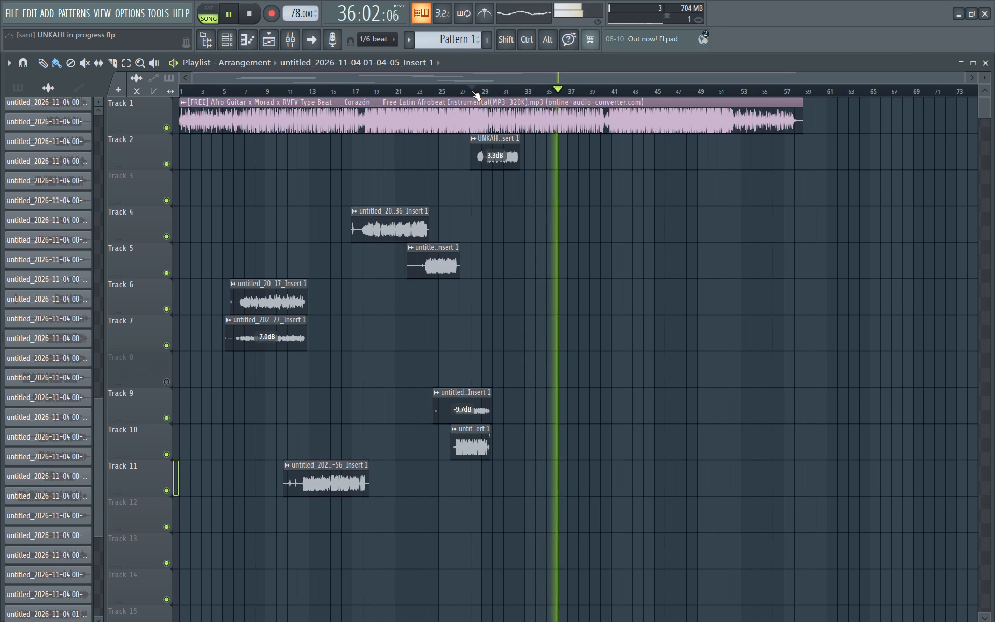
key("space")
key("space")
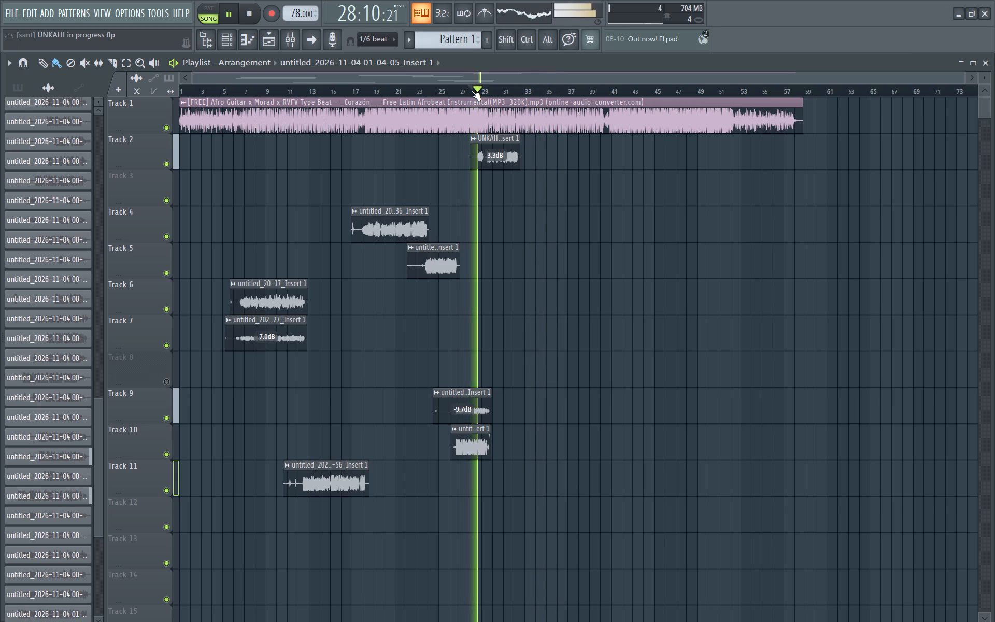
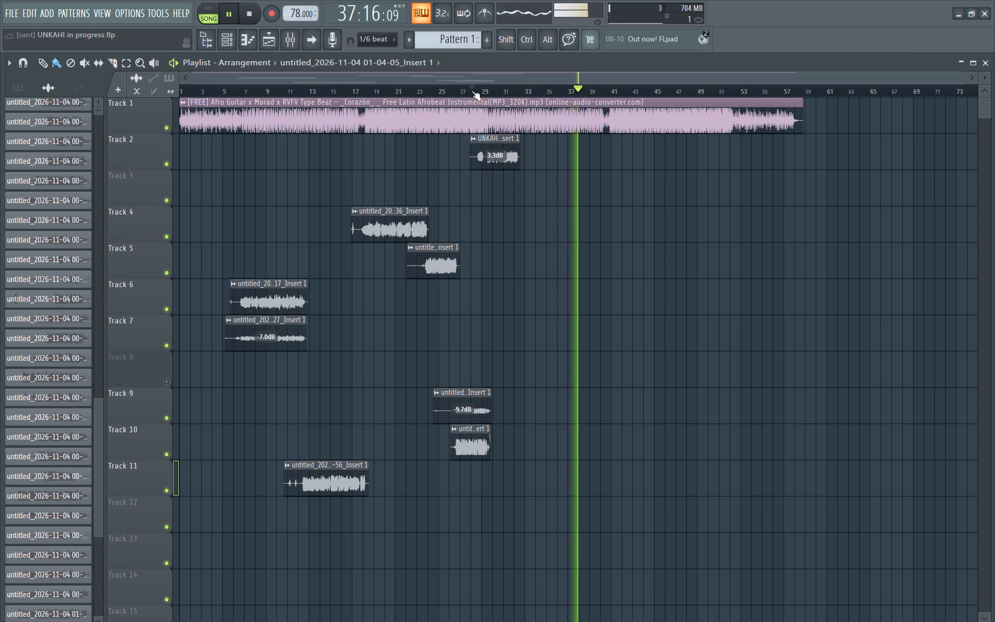
Replay the arrangement from about bar 28 to review the Track 2 vocal and the instrumental section following it.
key("space")
key("space")
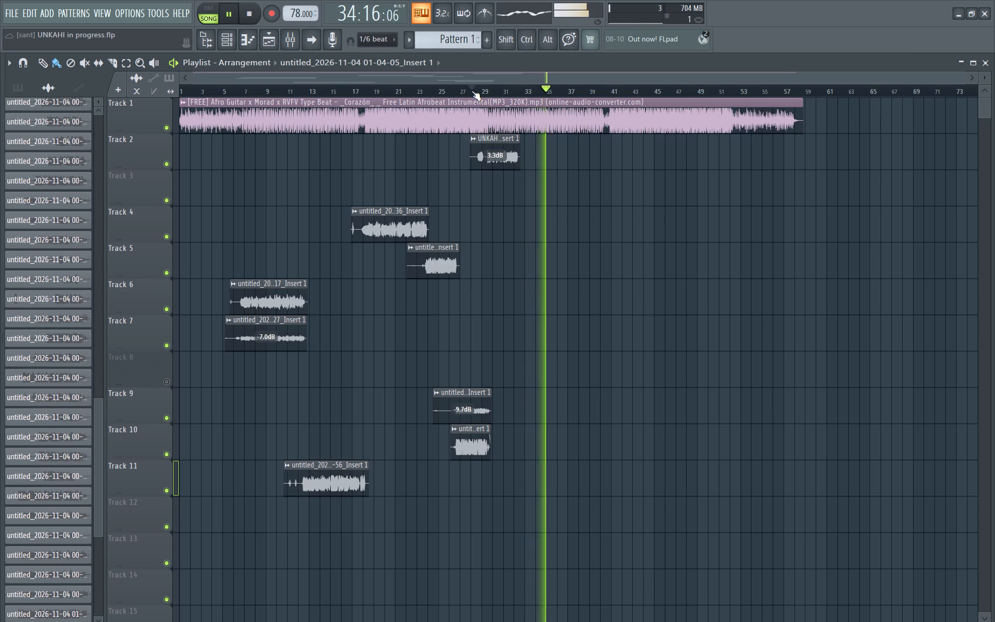
key("space")
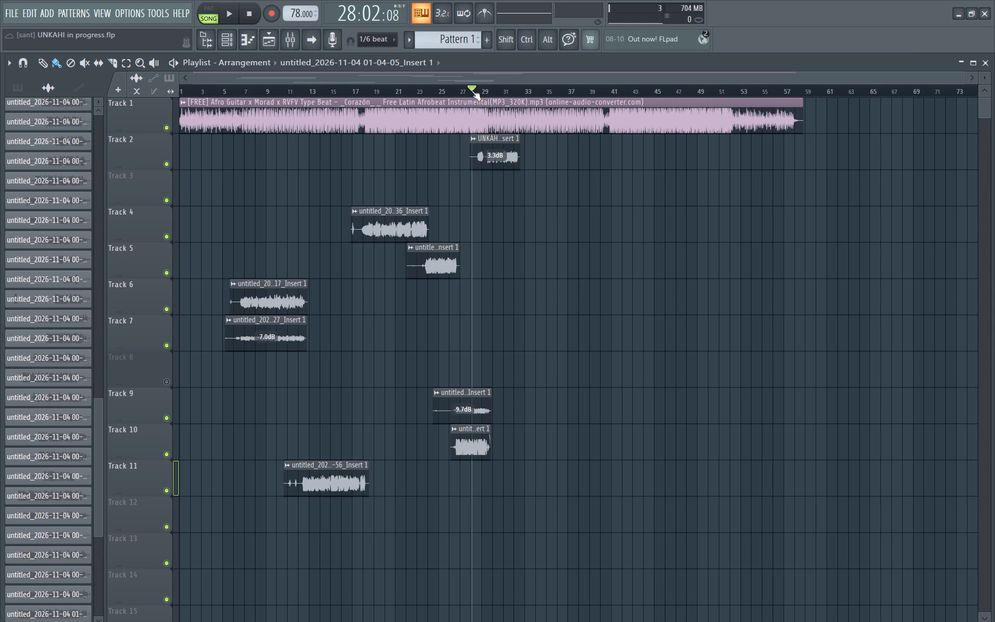
key("space")
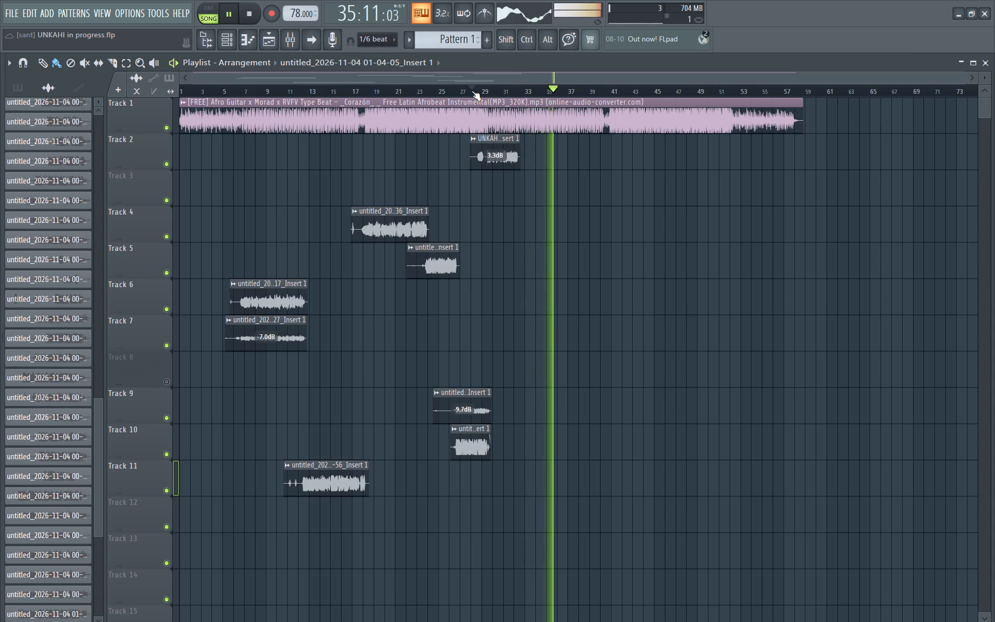
key("space")
key("space")
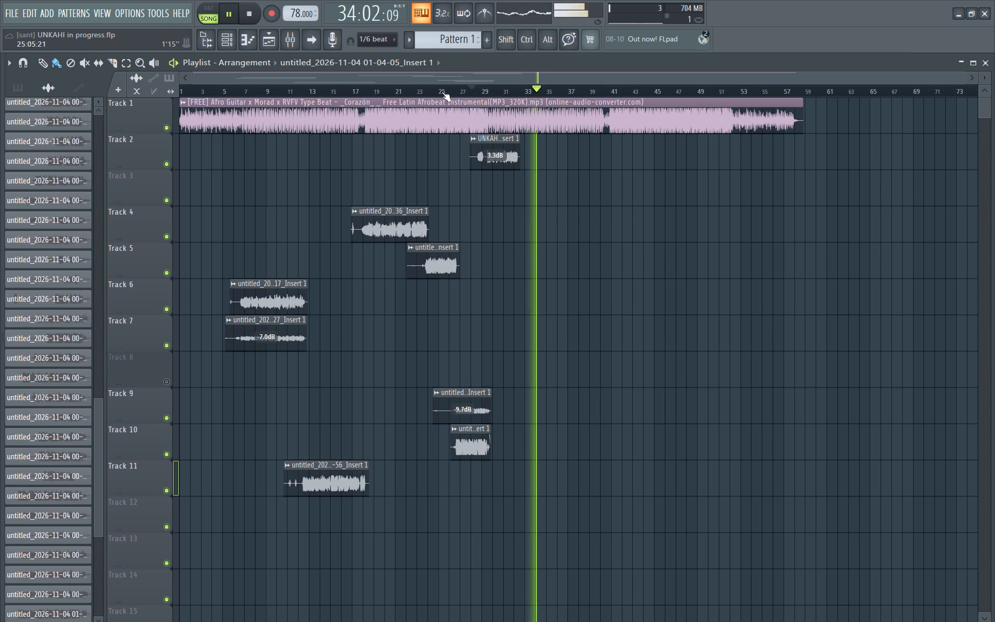
Replay the arrangement repeatedly from about bar 31 to review the end of the Track 2 vocal and the instrumental after it.
left_click(508, 90)
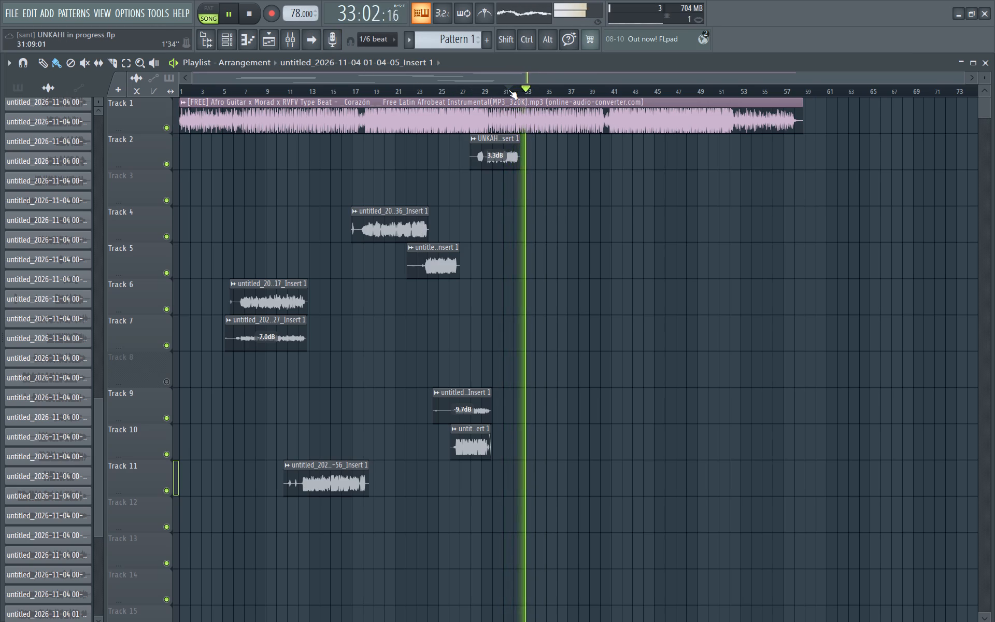
key("space")
key("space")
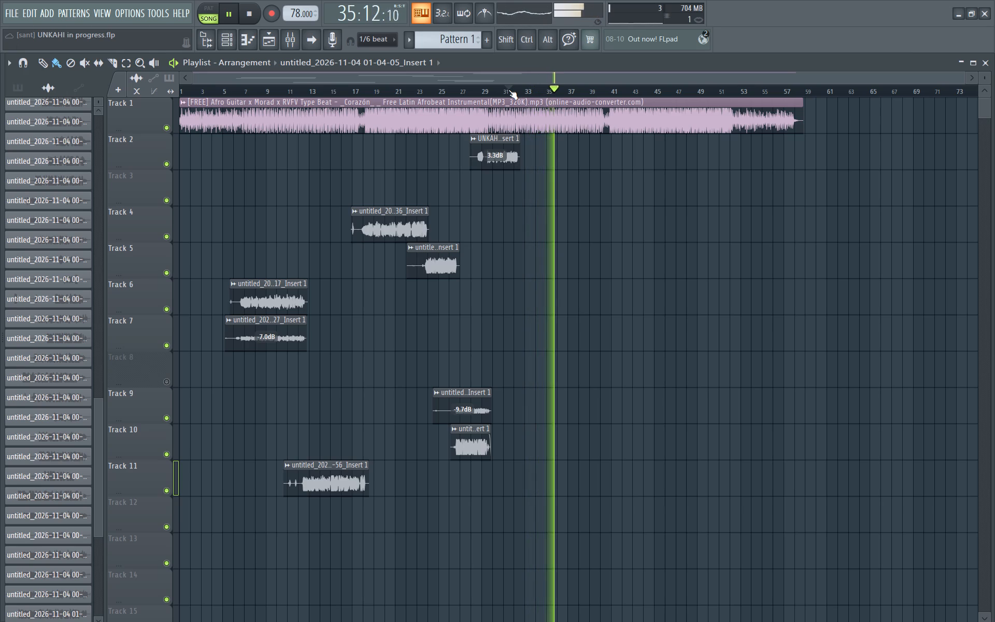
key("space")
key("space")
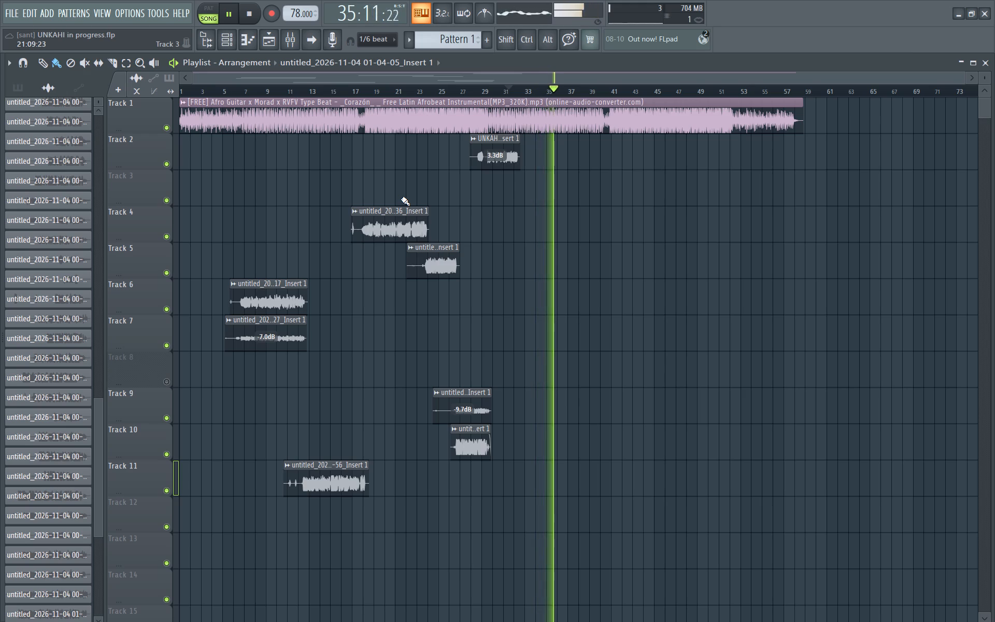
key("space")
key("space")
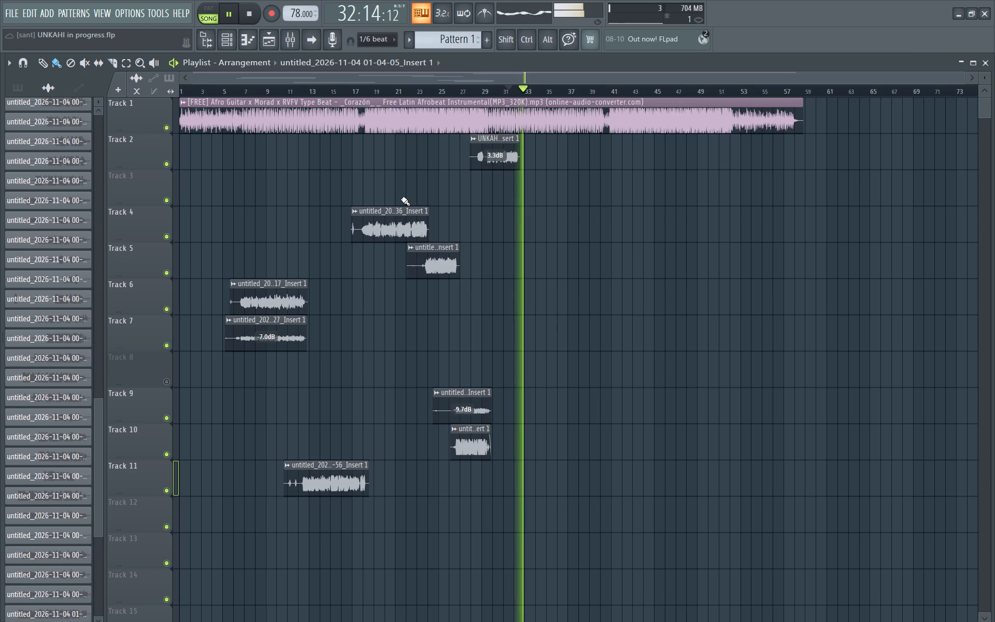
key("space")
key("space")
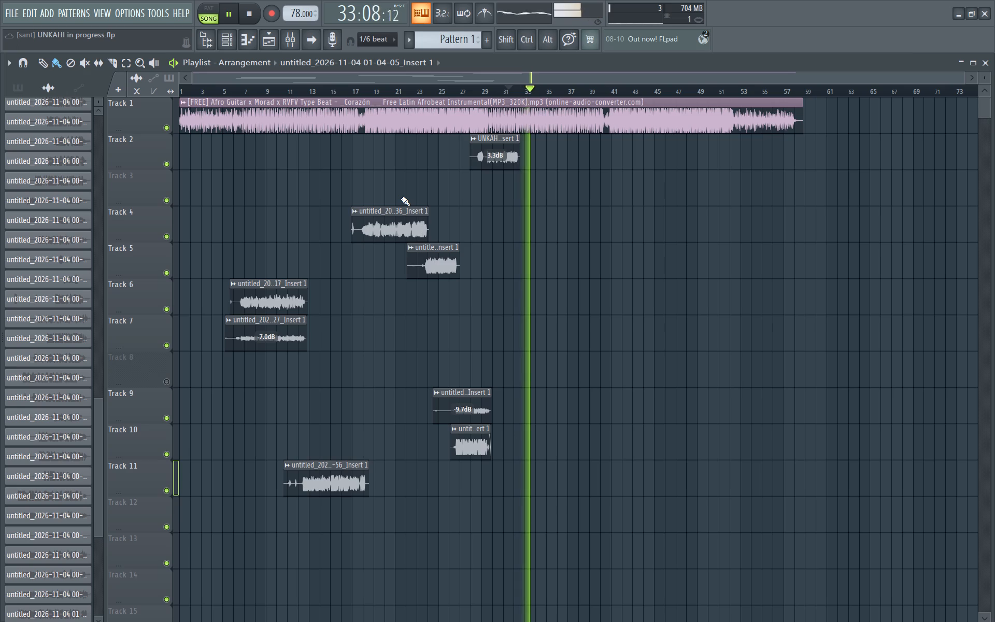
key("space")
key("space")
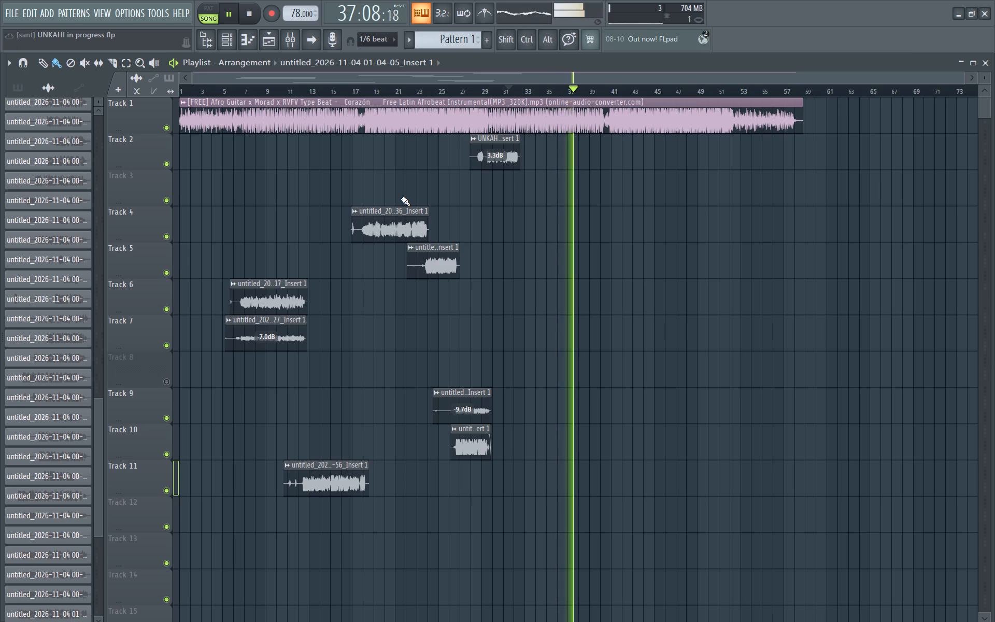
key("space")
key("space")
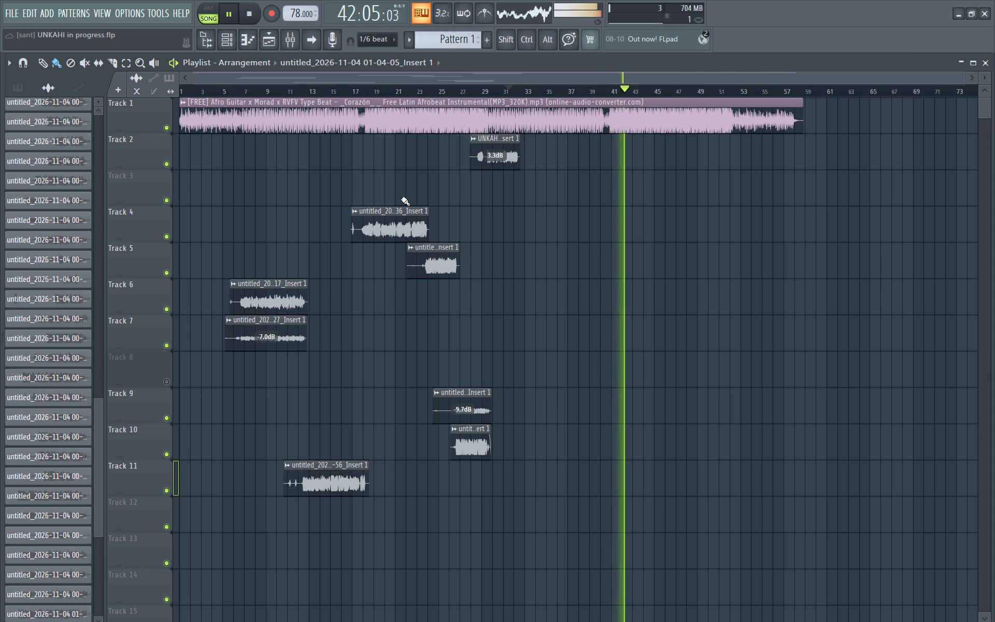
key("space")
key("space")
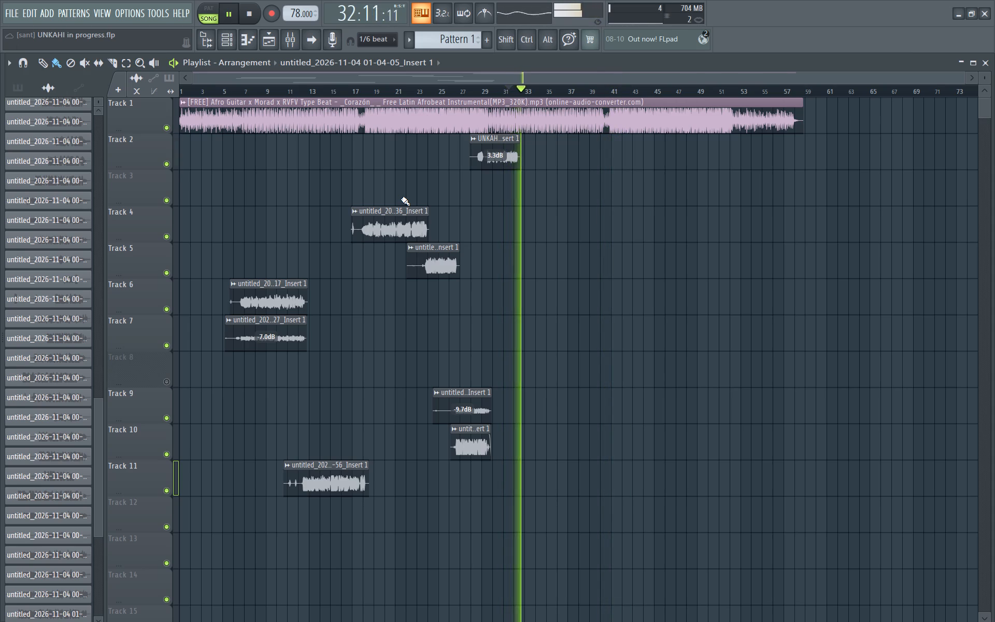
key("space")
key("space")
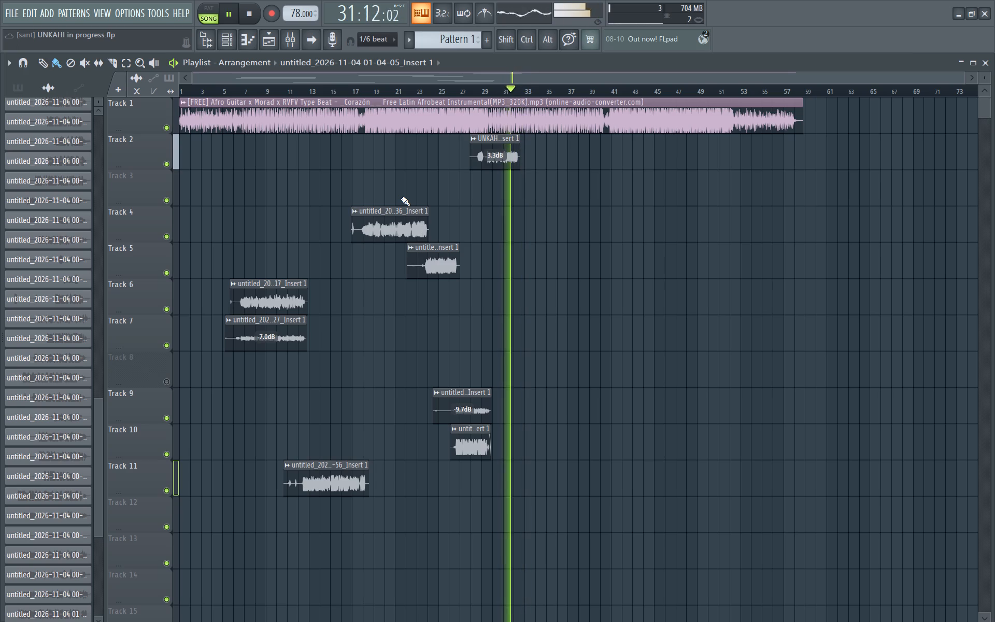
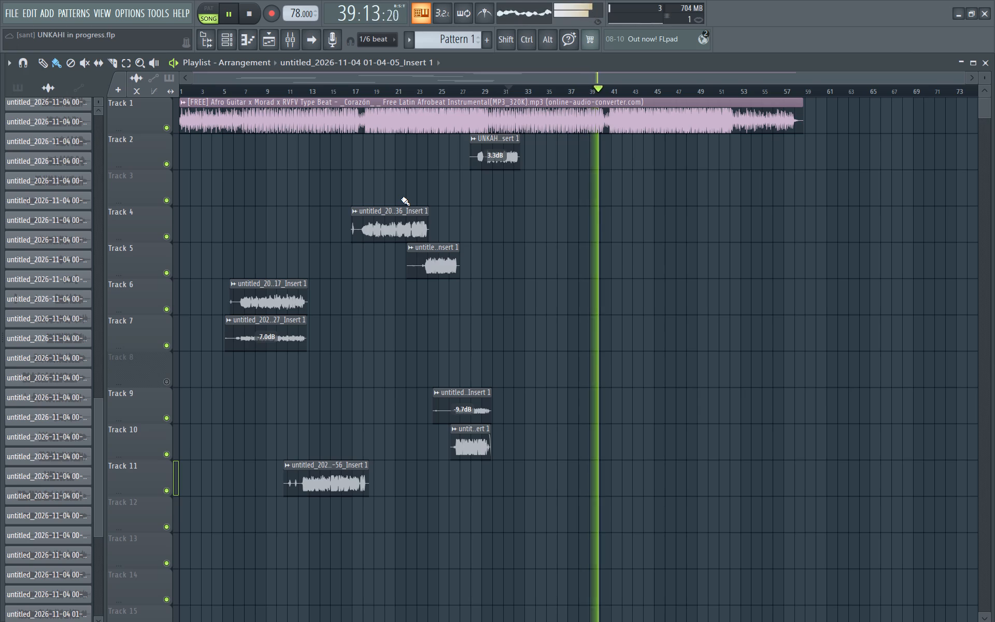
Replay the arrangement from about bar 31 to review the end of the Track 2 vocal and the instrumental following it.
key("space")
key("space")
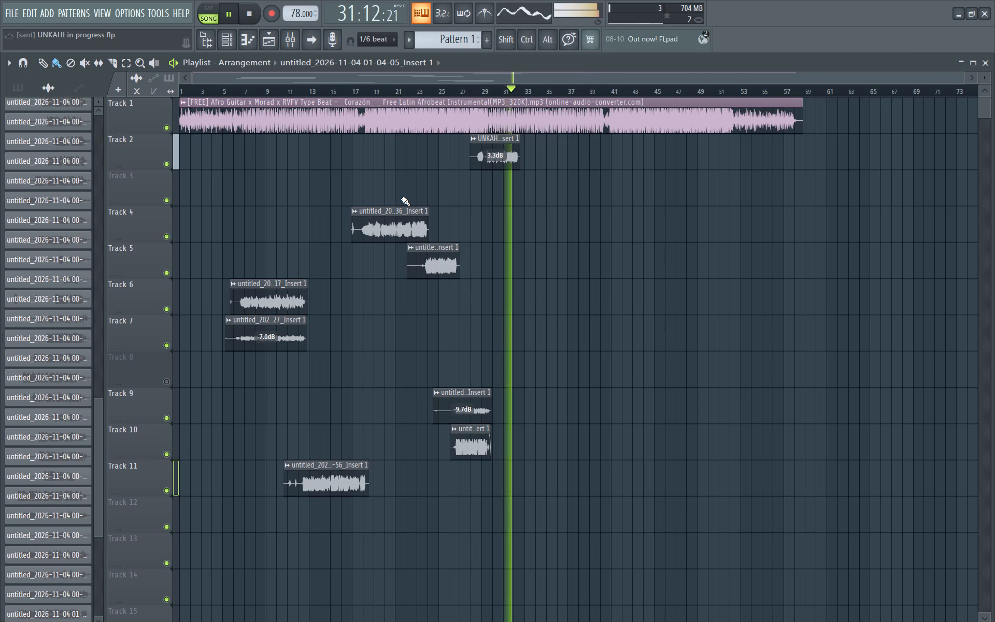
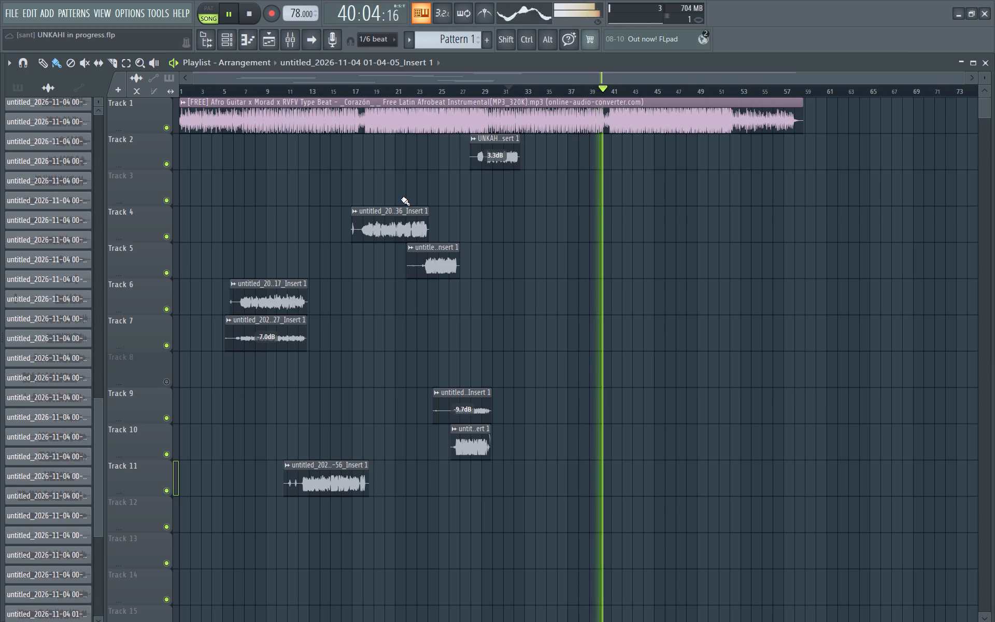
Restart playback from about bar 31 to listen again to the end of the Track 2 vocal and the following instrumental.
key("space")
key("space")
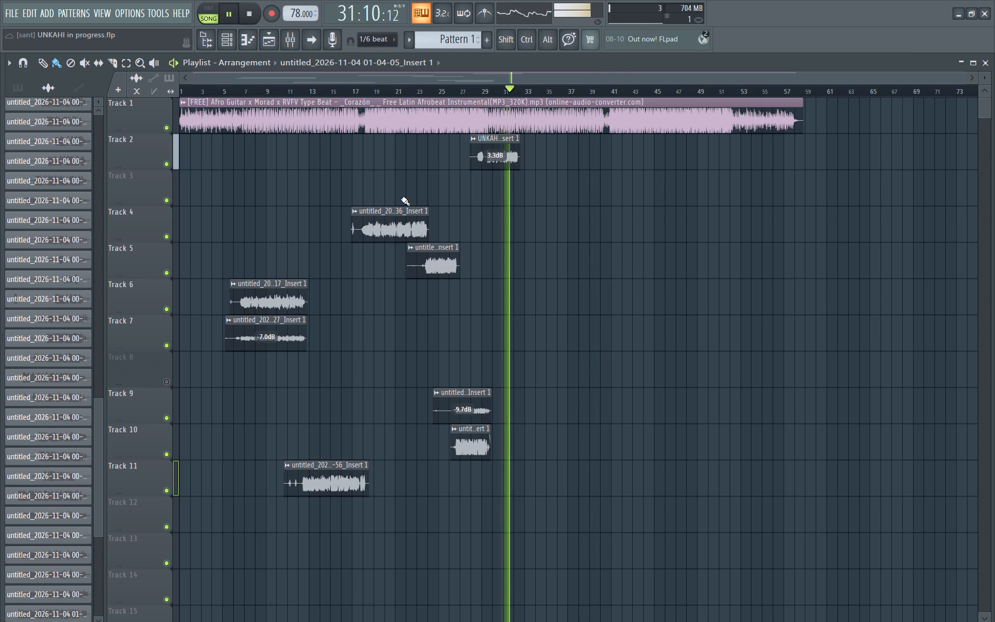
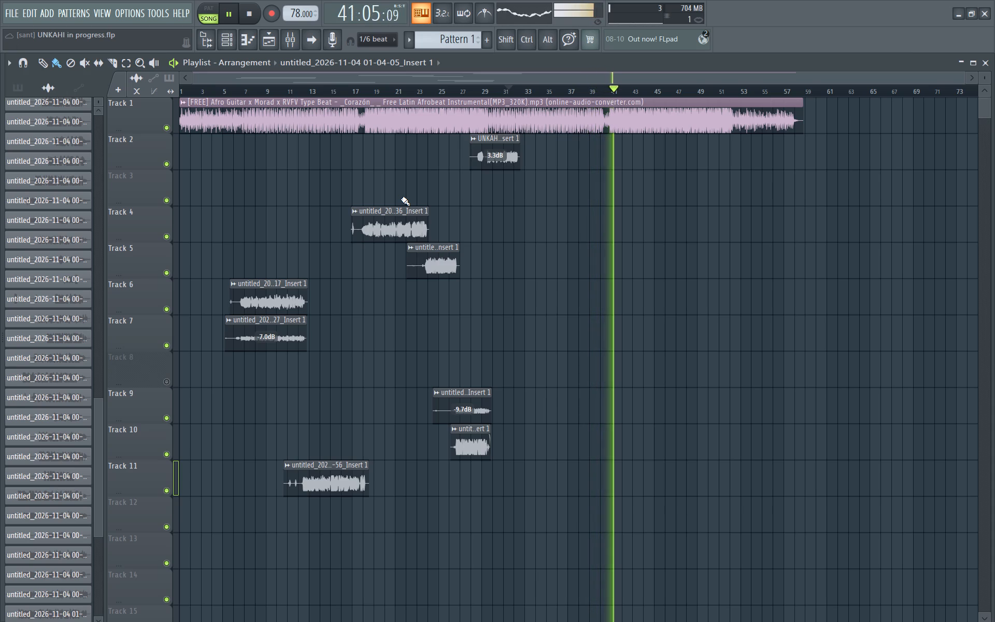
Restart playback from about bar 31 to hear the end of the Track 2 vocal and the following instrumental again.
key("space")
key("space")
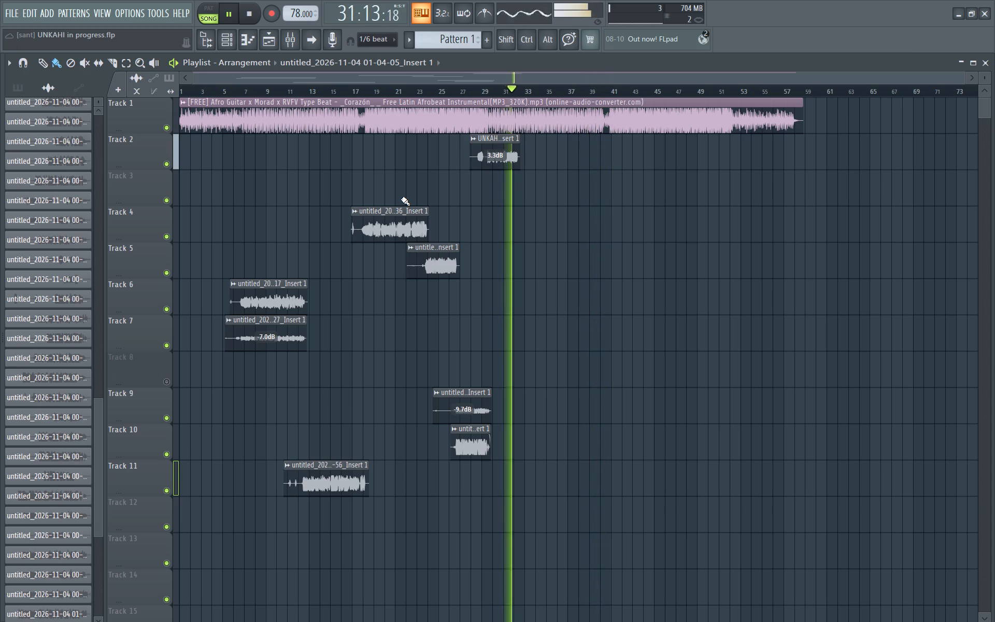
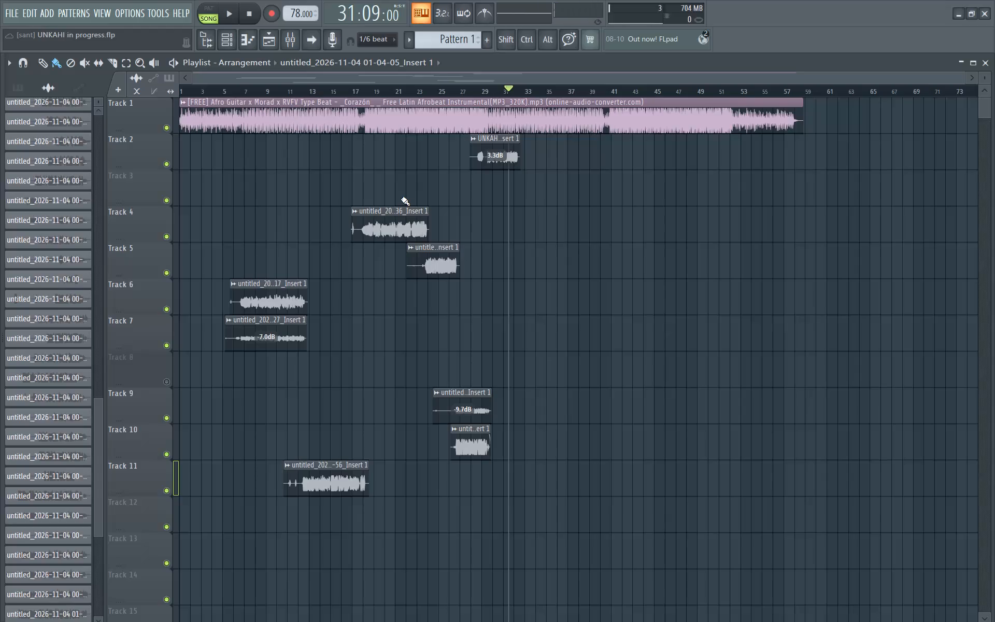
Replay the arrangement repeatedly from about bar 31 to review the end of the Track 2 vocal and the instrumental section after it.
key("space")
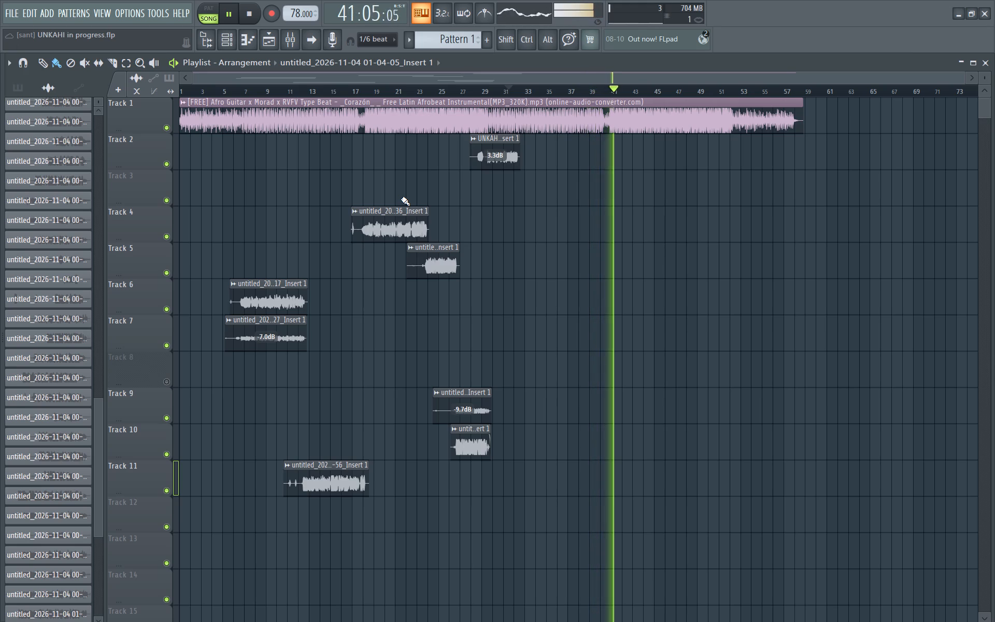
key("space")
key("space")
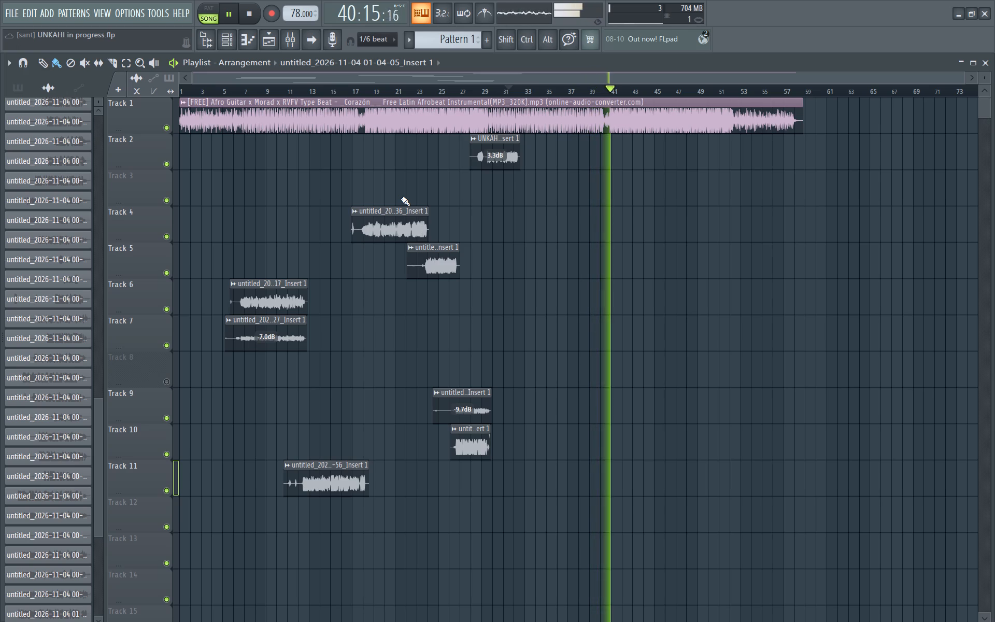
key("space")
key("space")
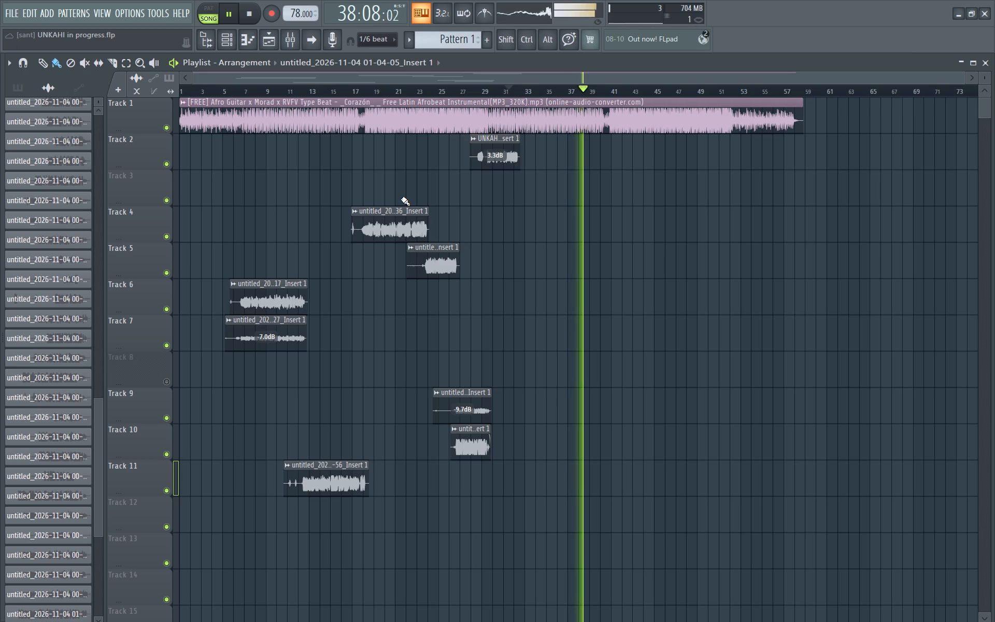
key("space")
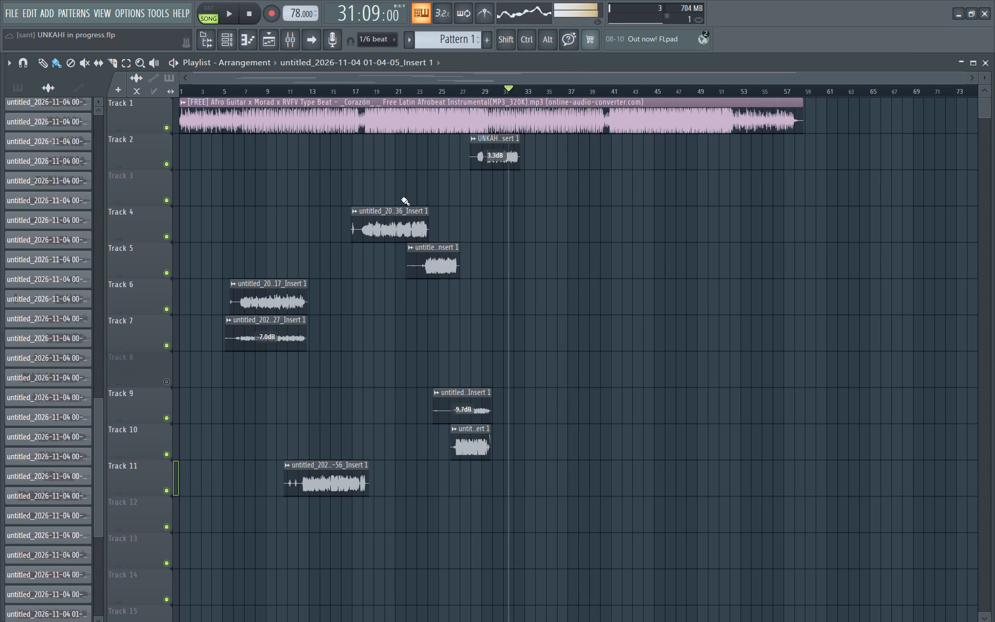
key("space")
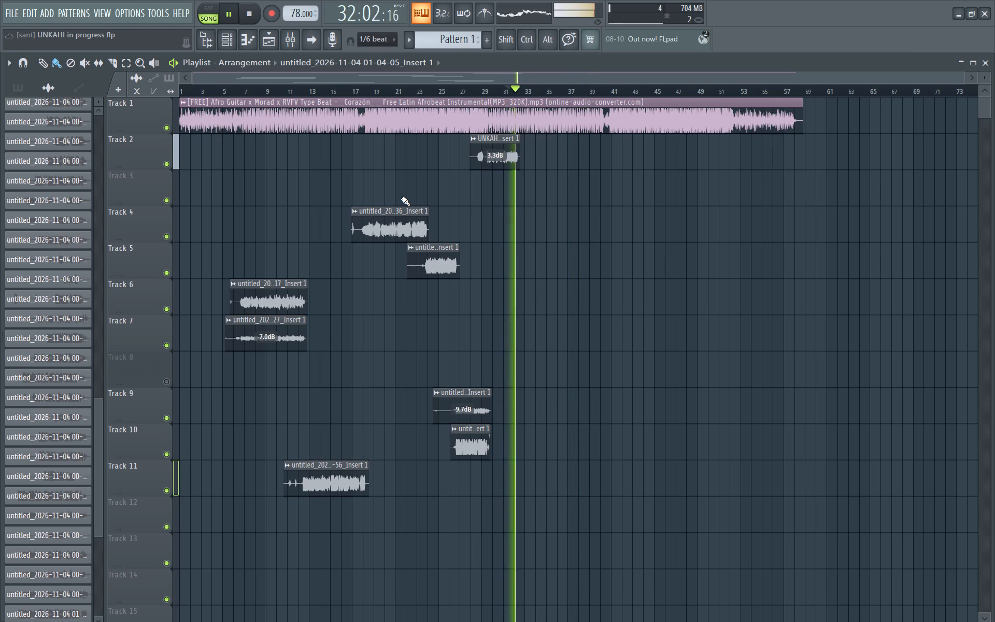
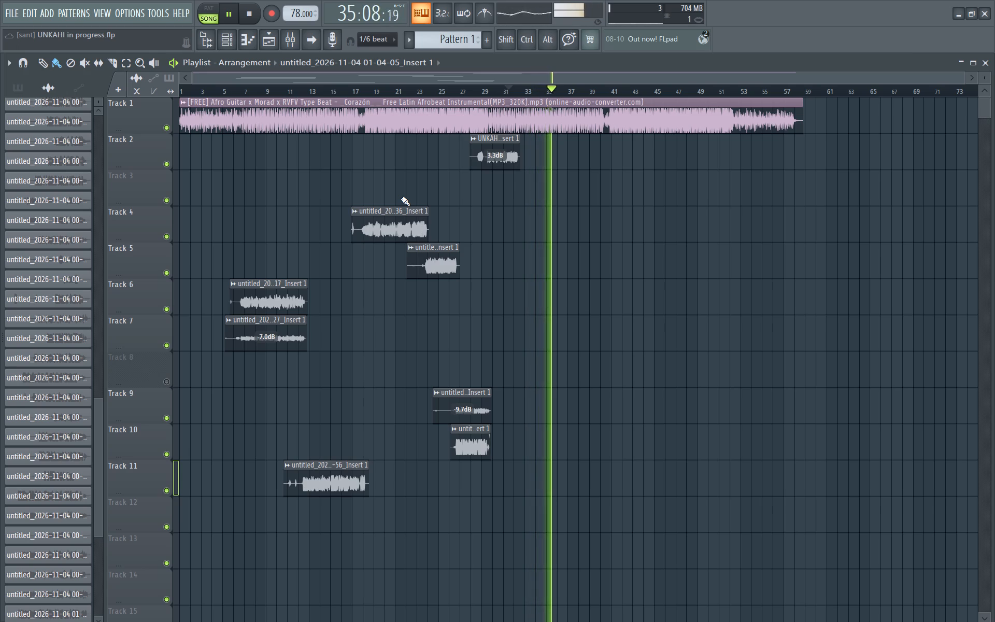
Keep replaying the arrangement from about bar 31 to review the end of the Track 2 vocal and the instrumental up to about bar 42.
key("space")
key("space")
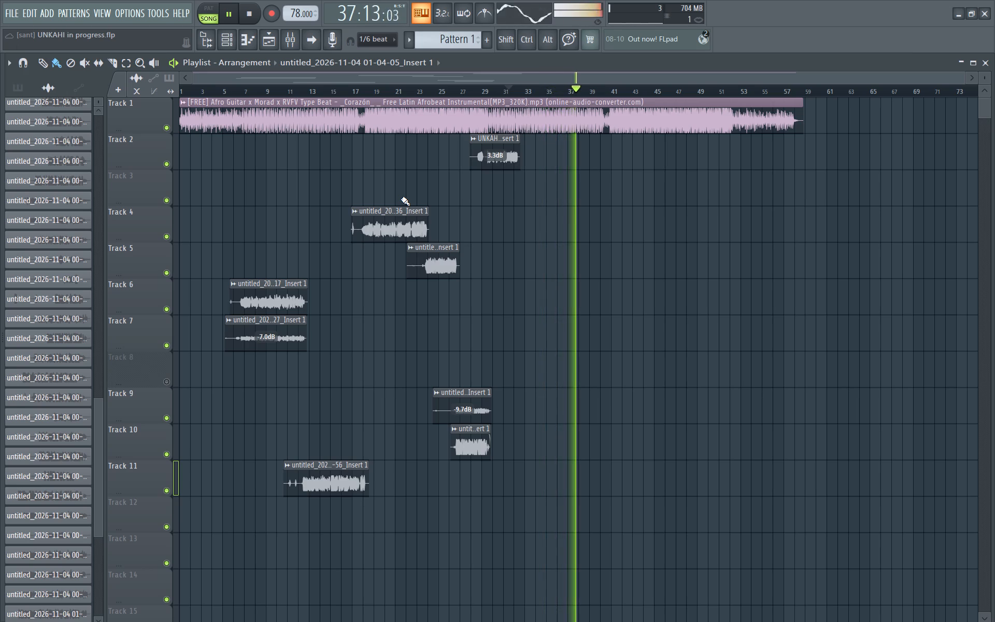
key("space")
key("space")
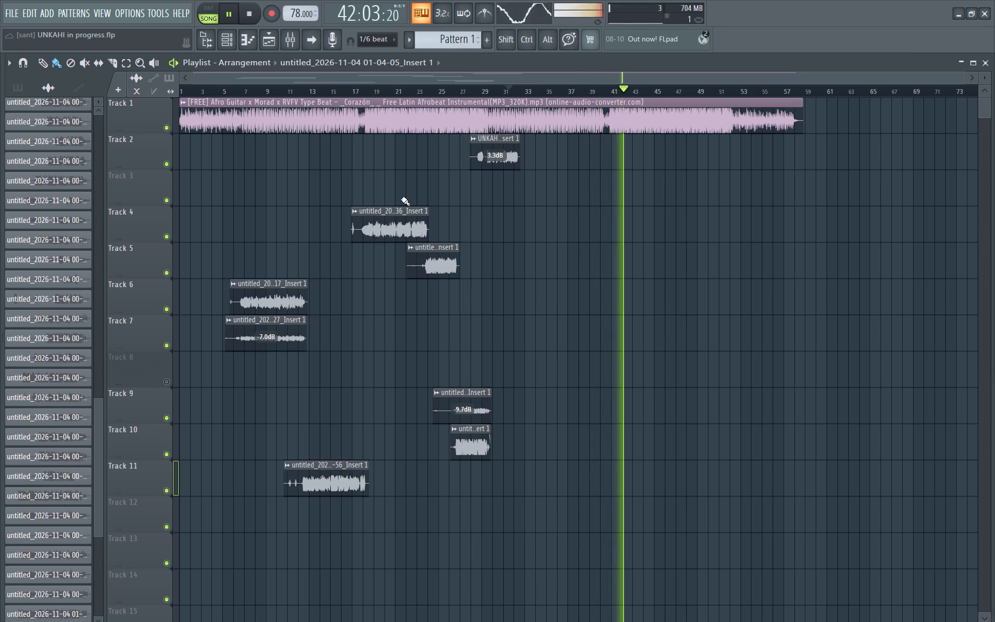
key("space")
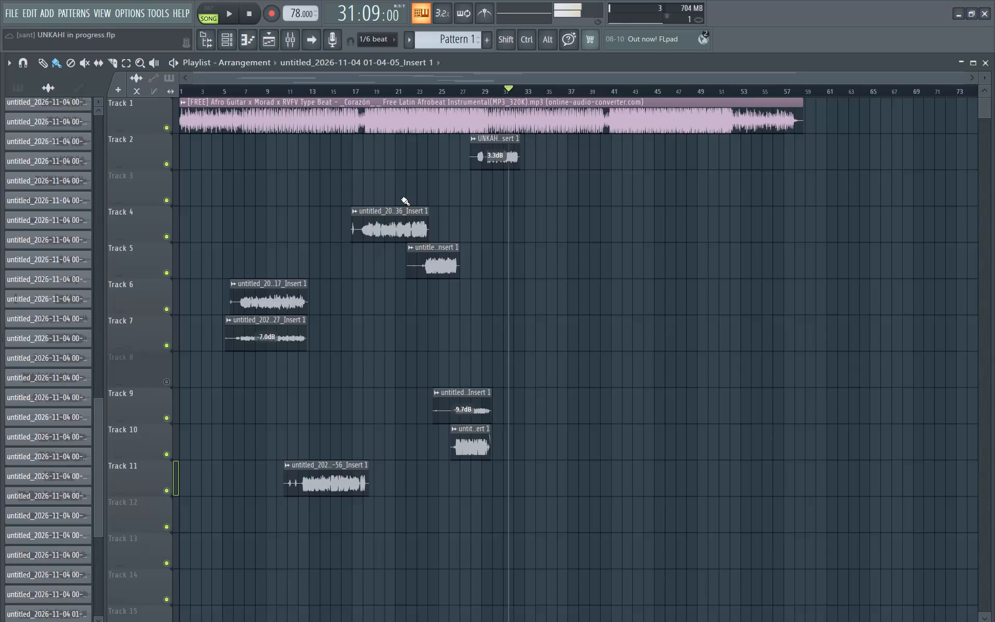
key("space")
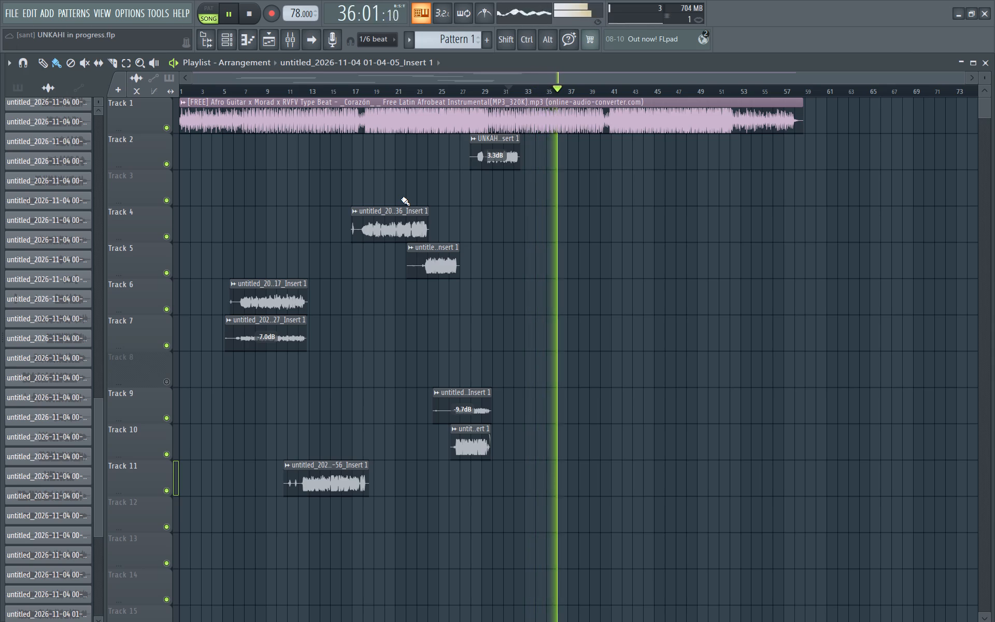
key("space")
key("space")
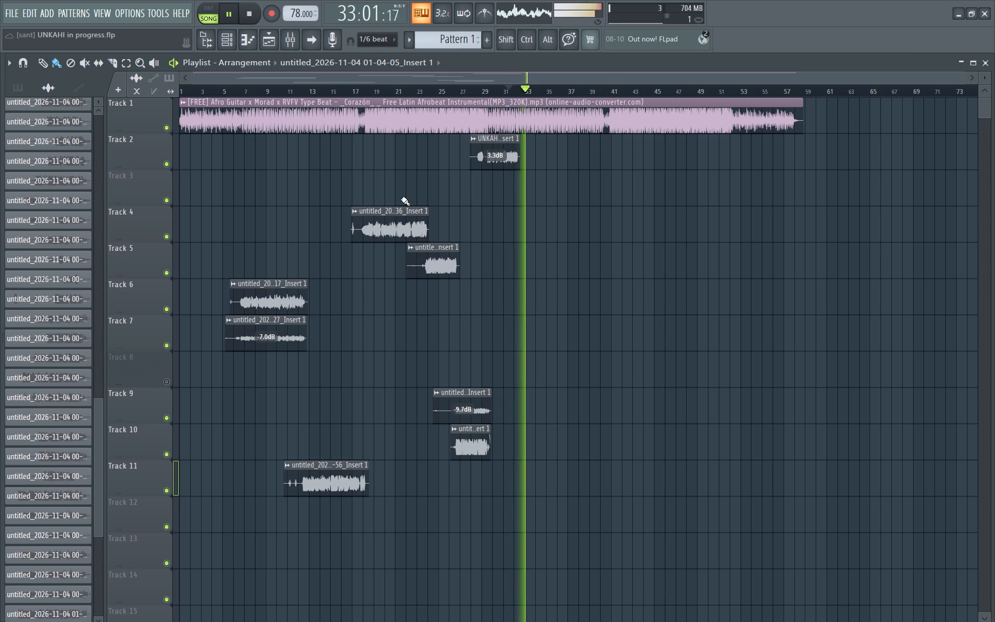
key("space")
key("space")
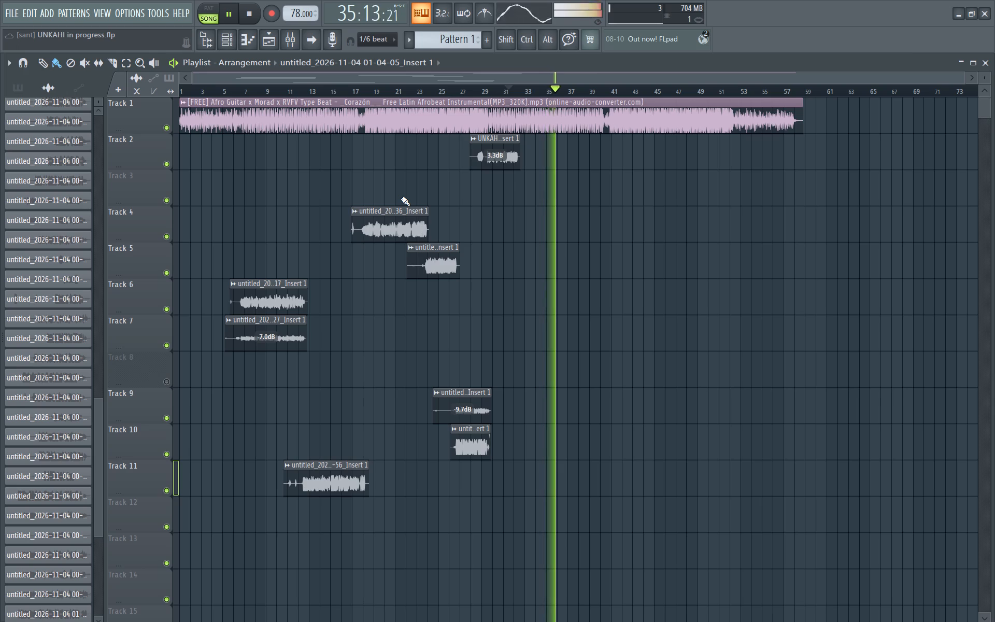
key("space")
key("space")
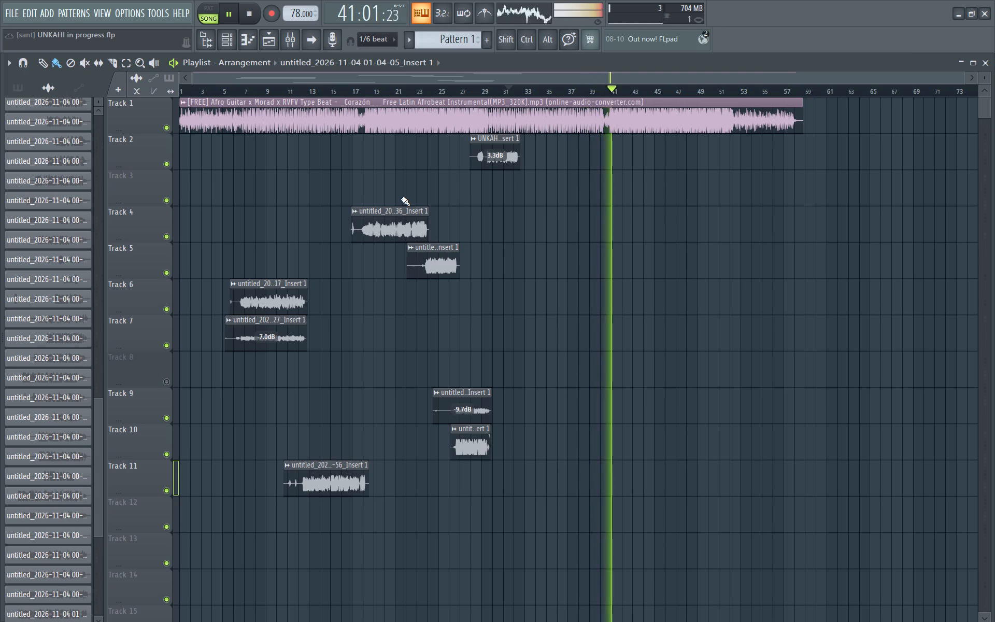
key("space")
key("space")
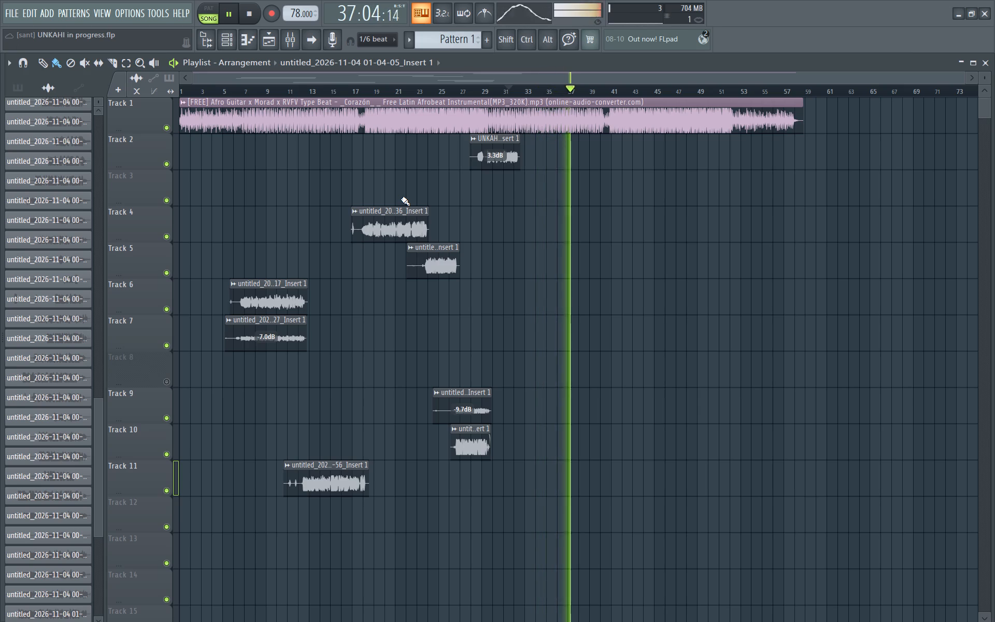
key("space")
key("space")
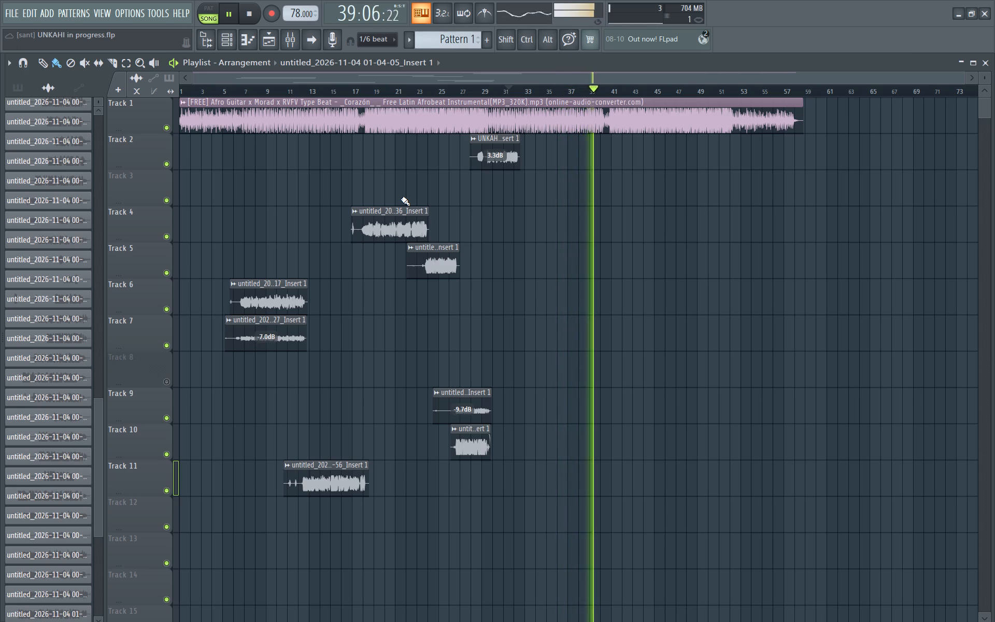
key("space")
key("space")
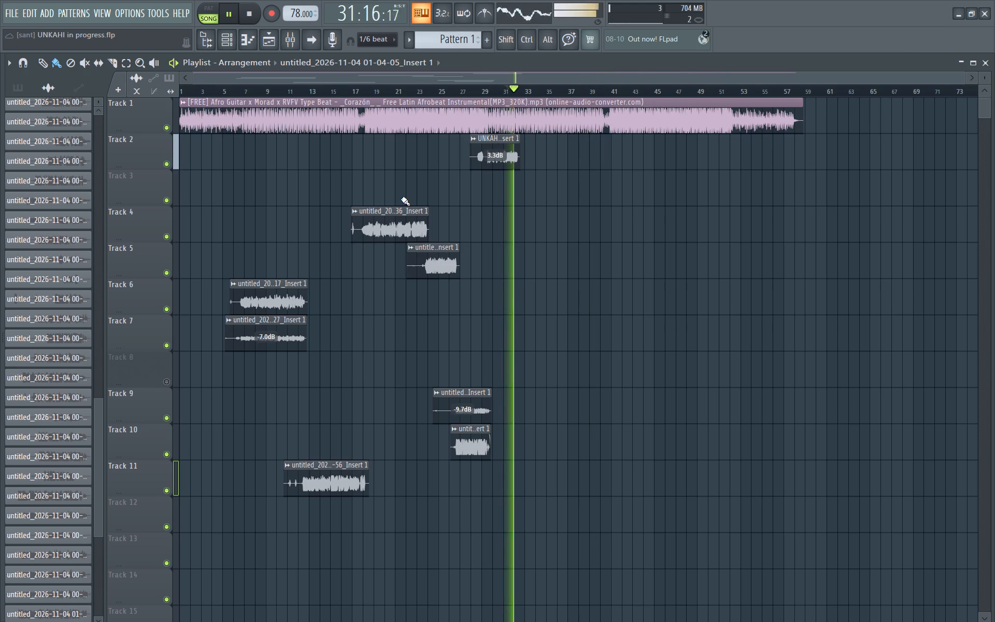
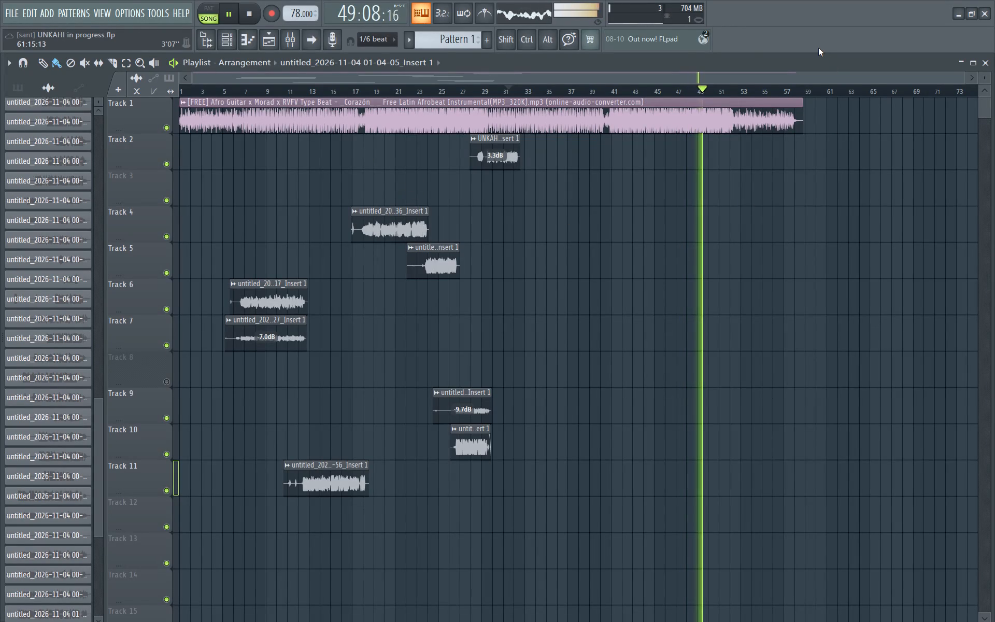
Stop the arrangement playback at about bar 49, ending the review of the instrumental after the Track 2 vocal.
key("space")
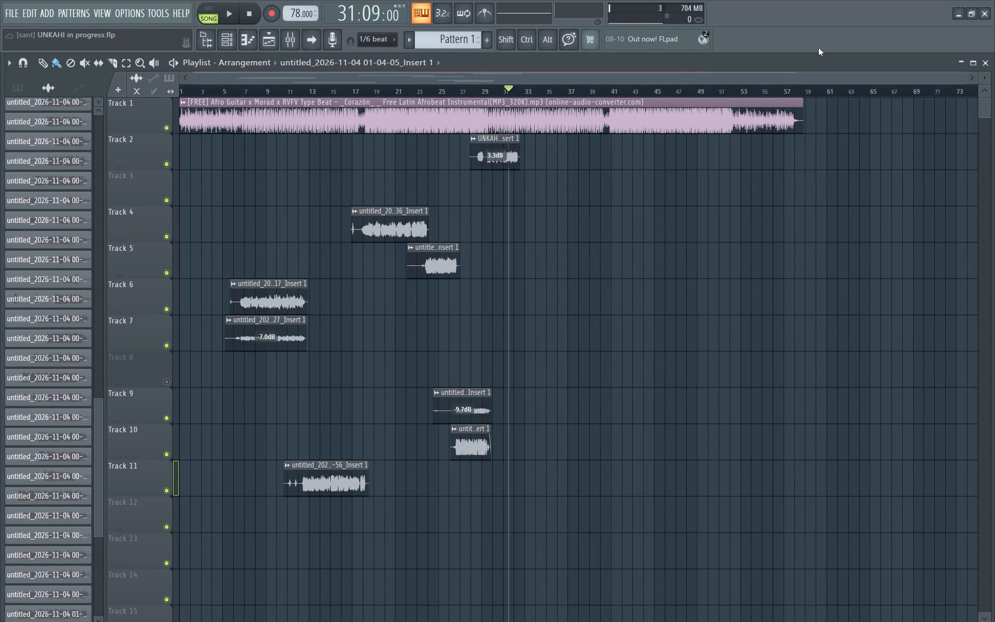
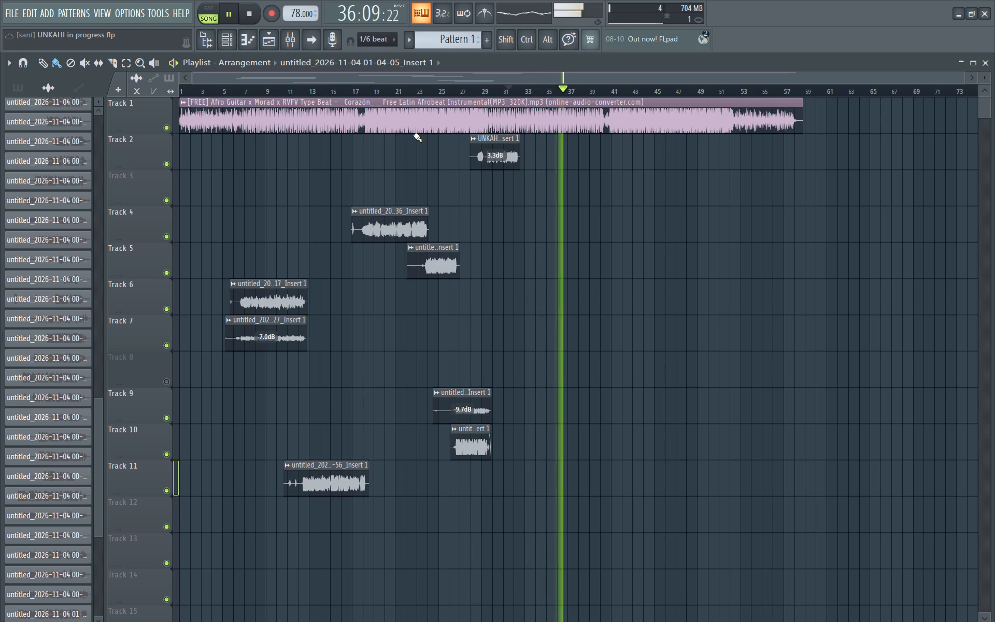
Replay the arrangement from bar 31 to hear the end of the Track 2 vocal, and stop playback.
key("space")
key("space")
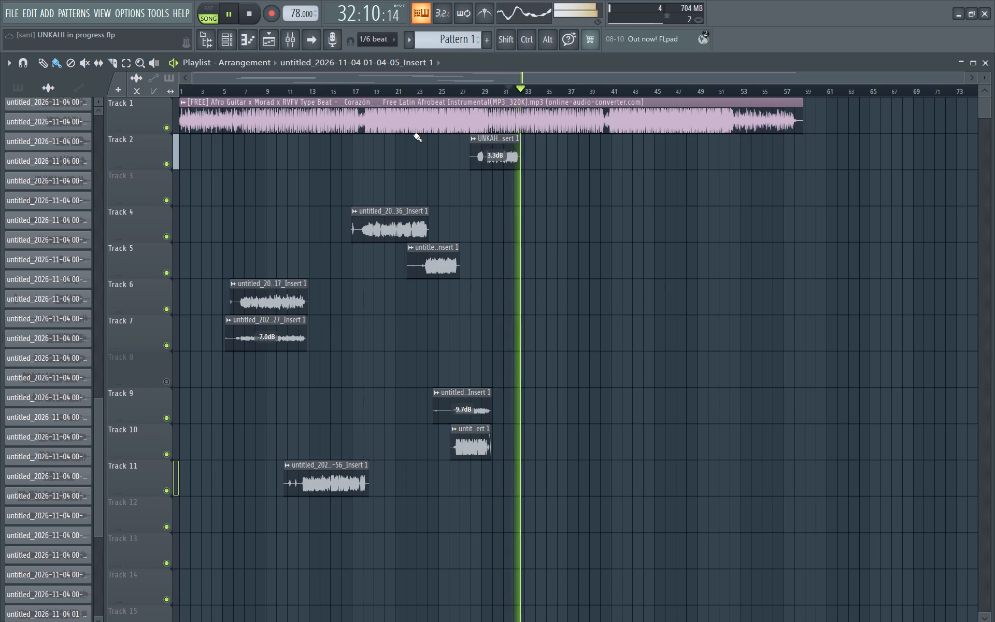
key("space")
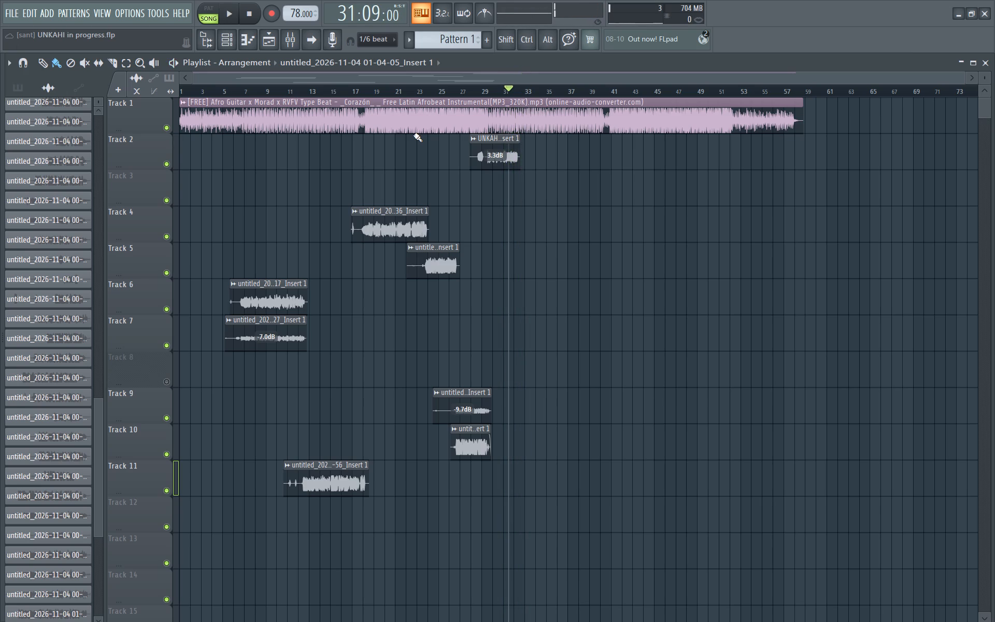
Play the arrangement twice from about bar 28 to review the Track 2 vocal and the instrumental after it, ending with playback stopped.
left_click(478, 92)
key("space")
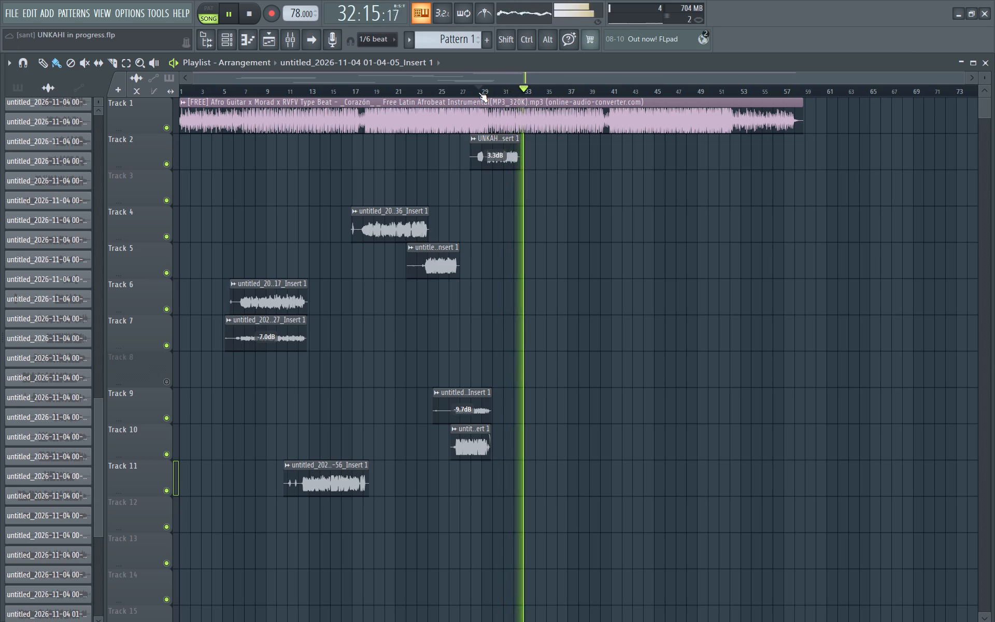
key("space")
key("space")
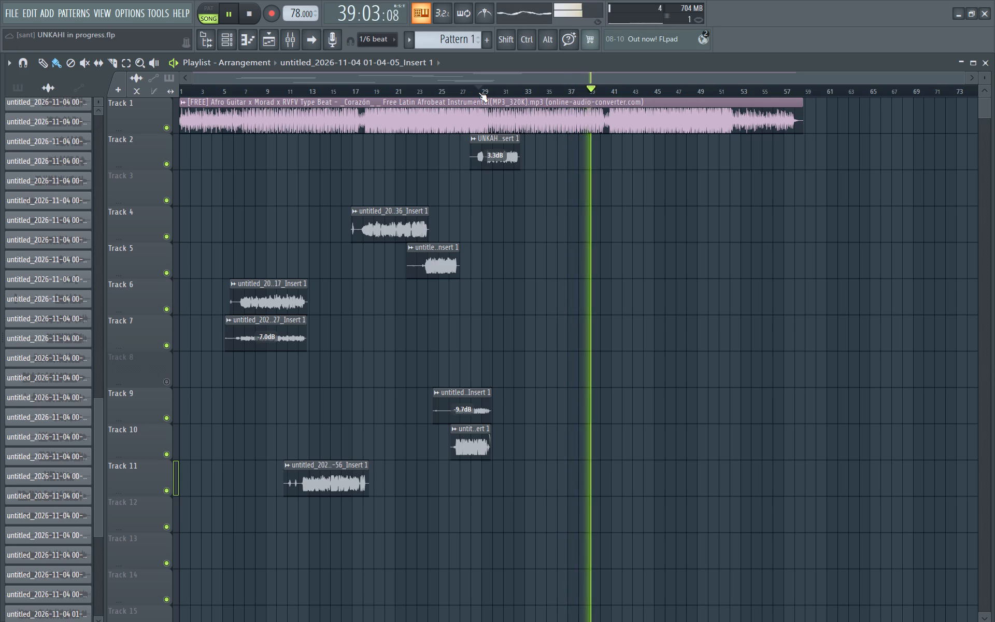
key("space")
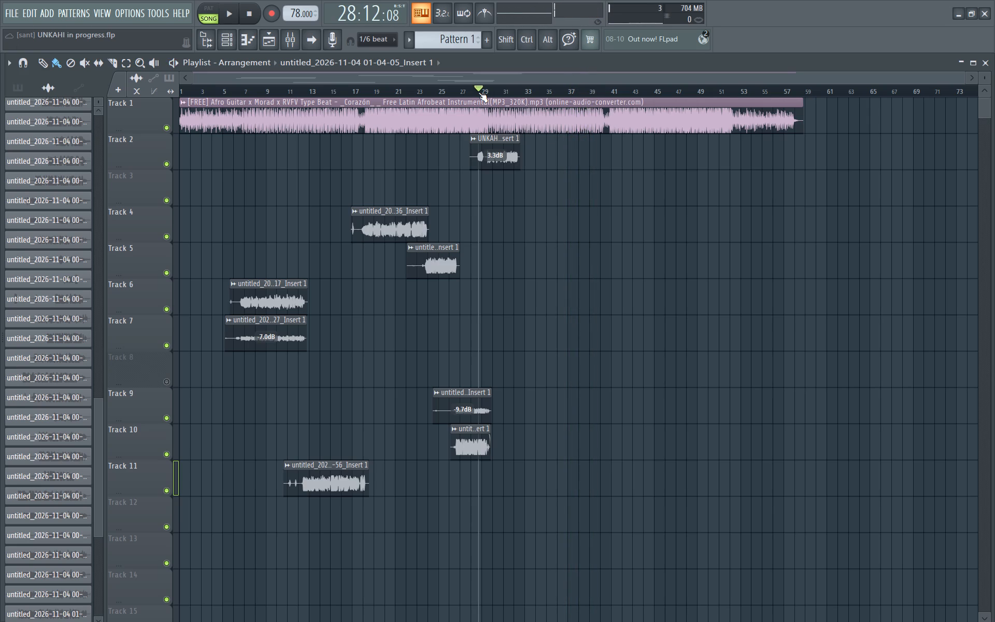
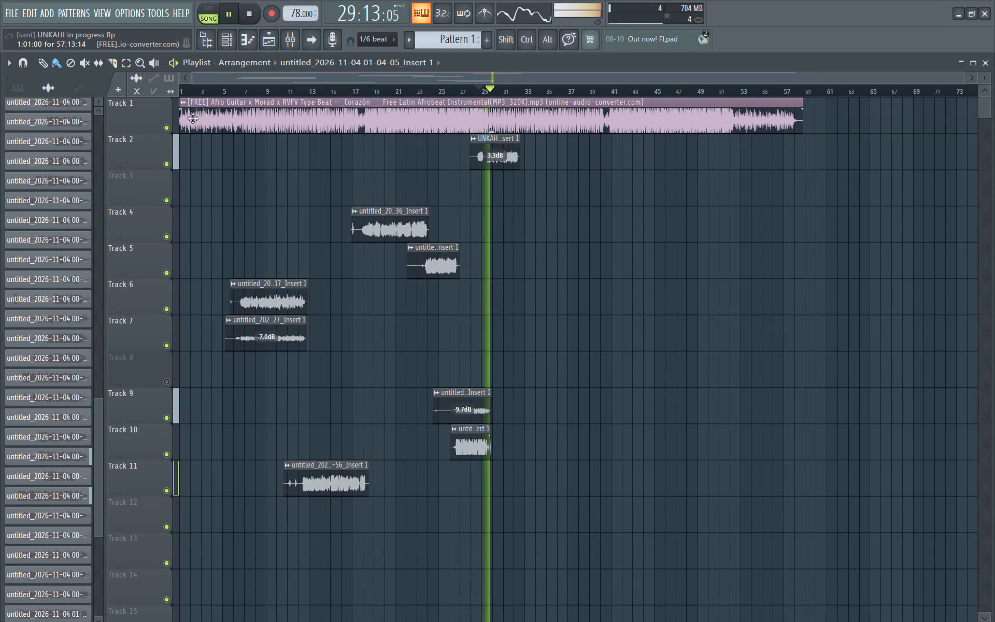
Play the arrangement from about bar 5 to review the opening vocals on Tracks 6 and 7 against the instrumental.
left_click(220, 90)
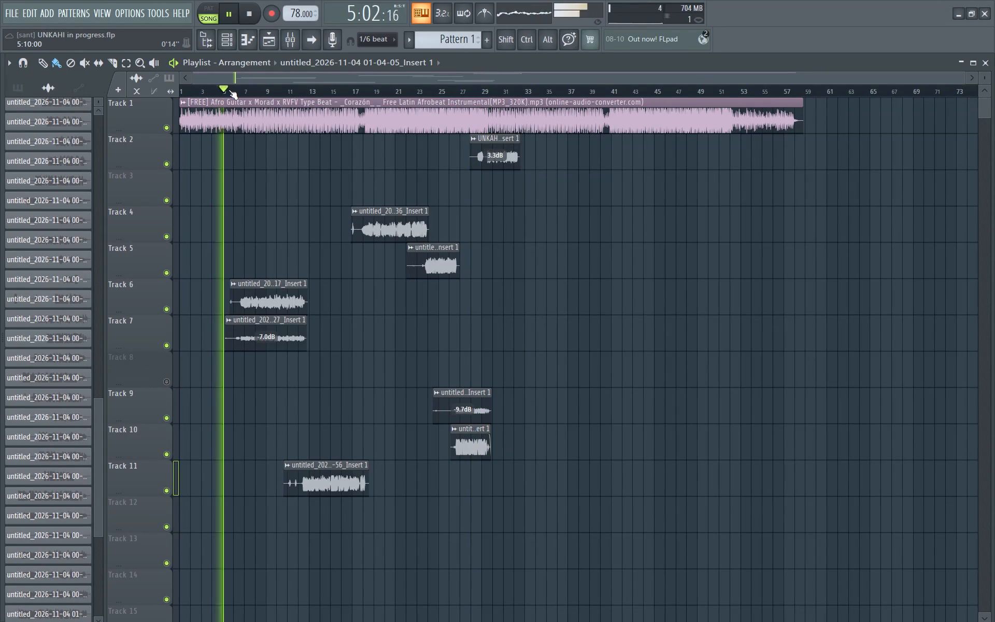
left_click(229, 90)
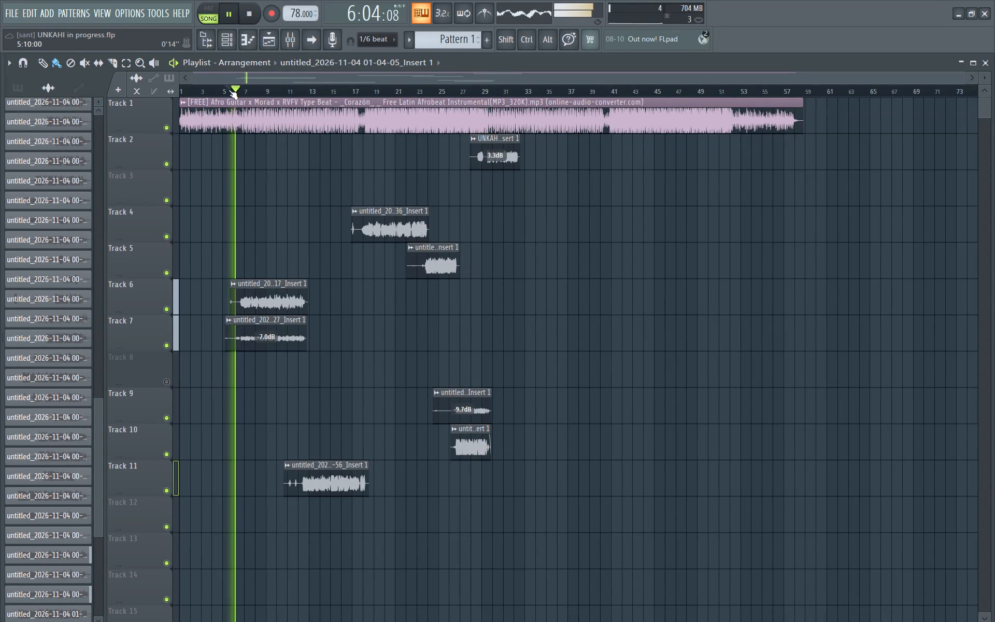
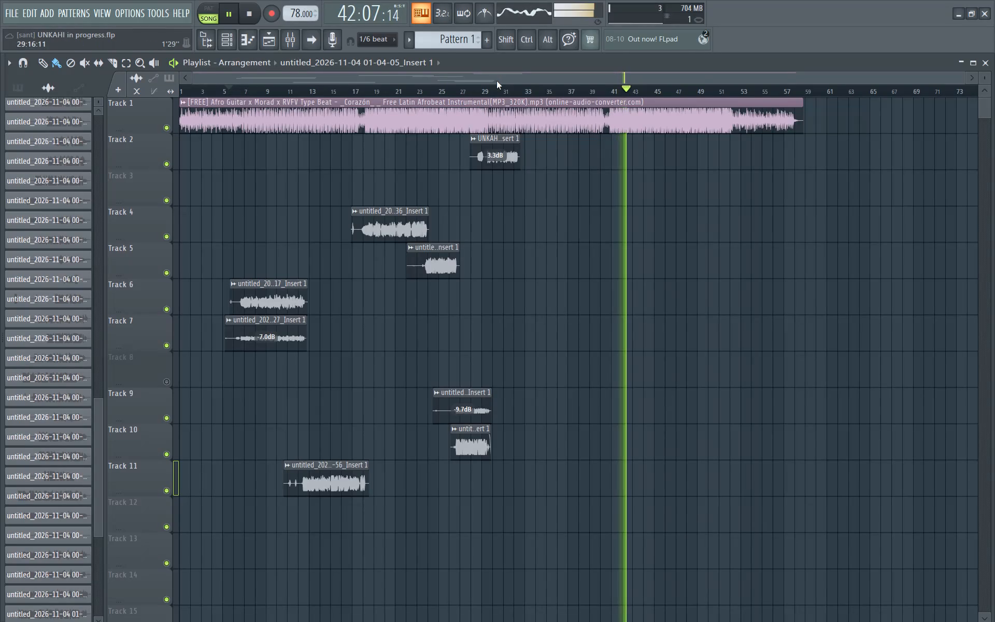
Audition the Track 2 vocal against the instrumental from several points between about bars 29 and 32.
left_click(512, 90)
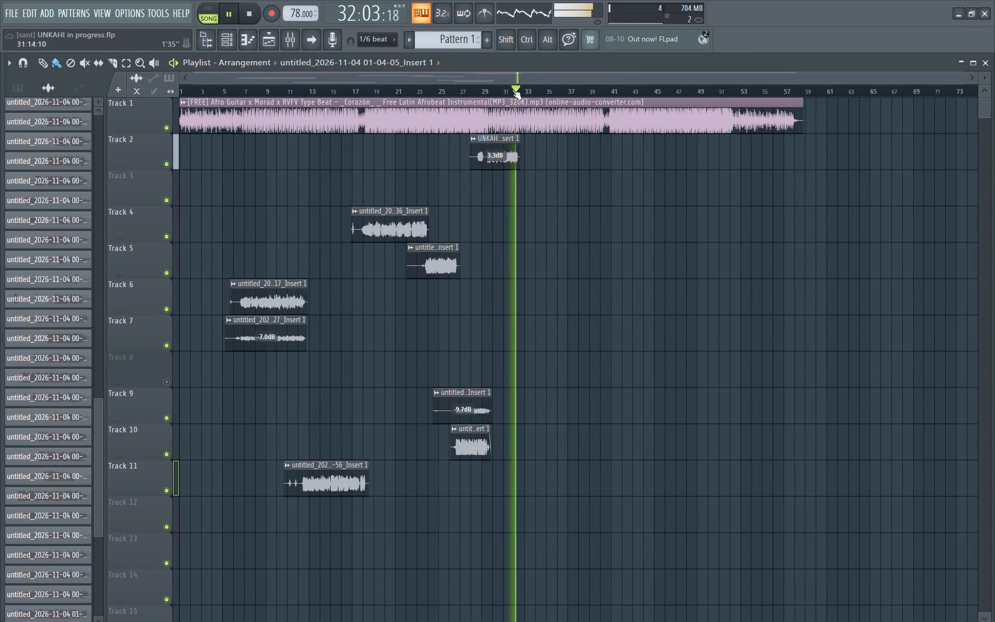
left_click(501, 91)
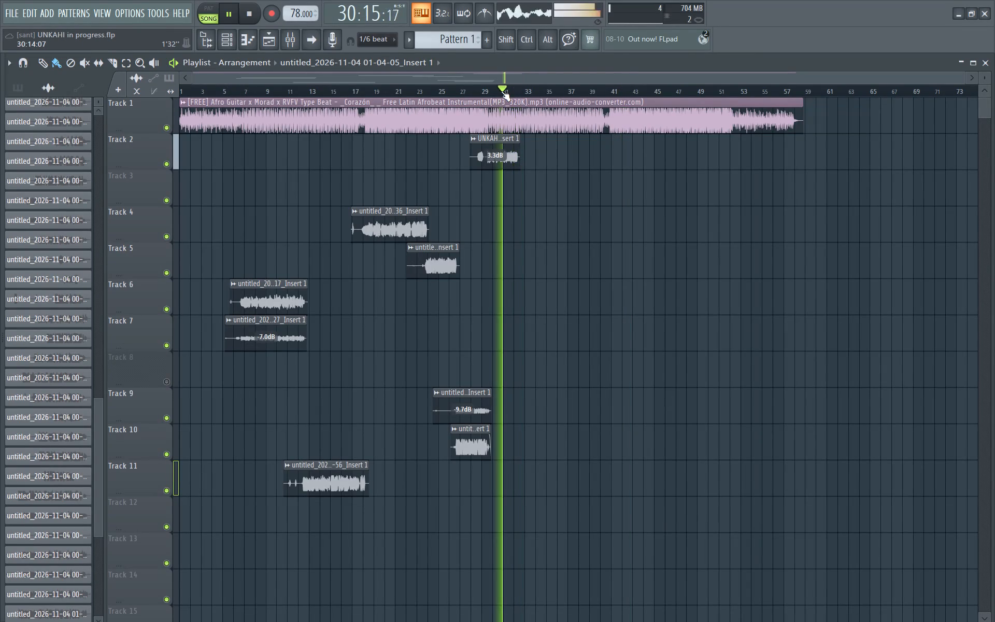
left_click(486, 92)
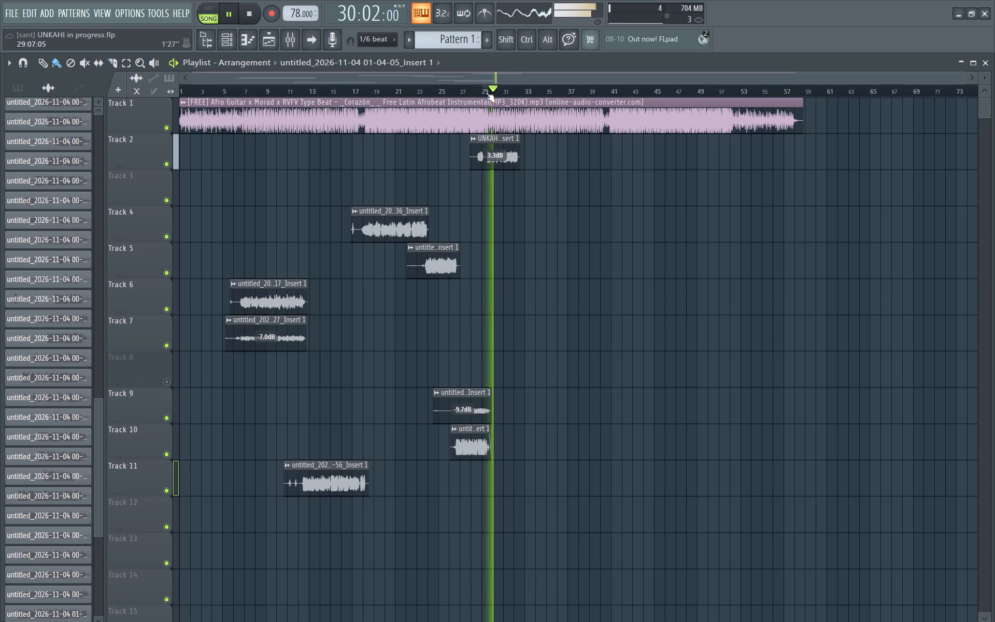
left_click(480, 93)
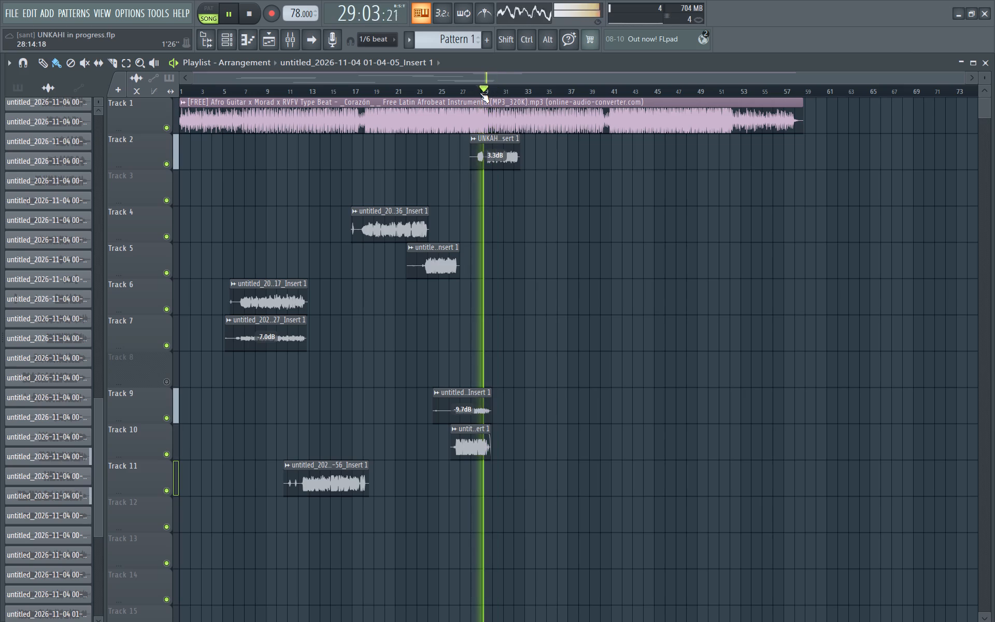
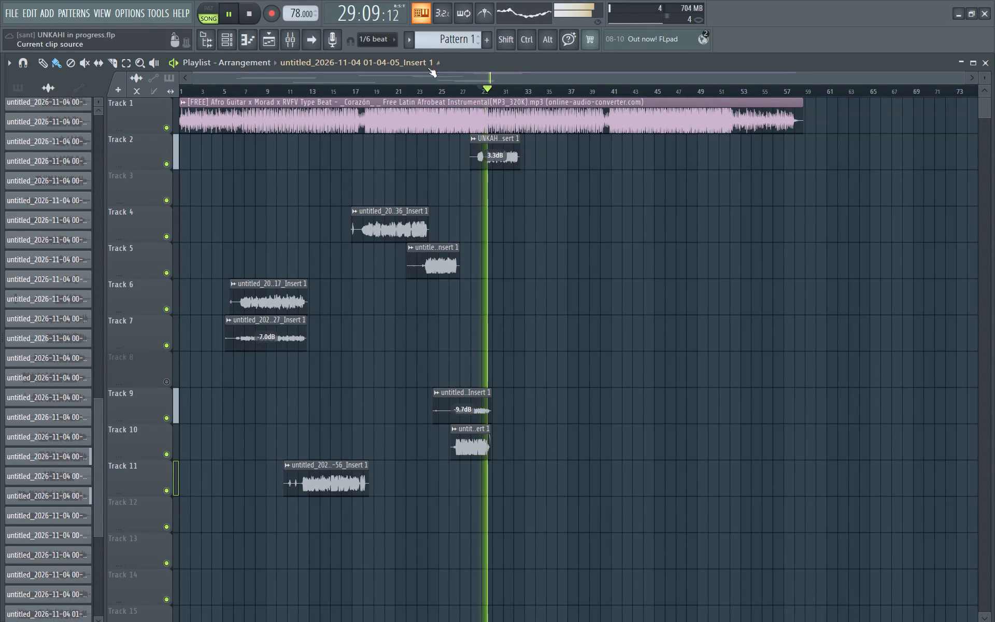
Audition the Track 4 vocal against the instrumental from bar 18.
left_click(363, 93)
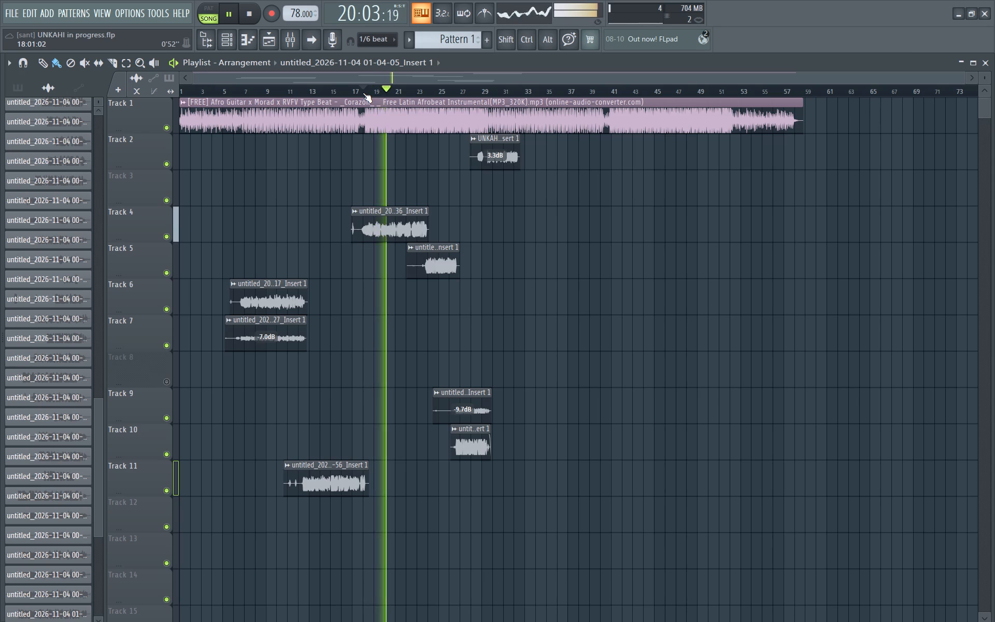
key("space")
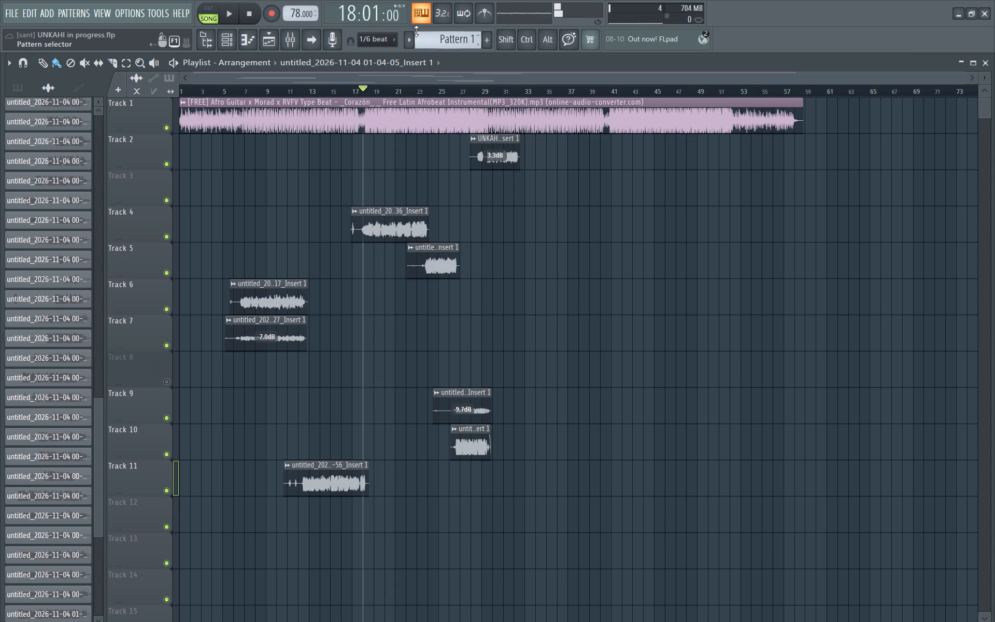
Enable the MAutoPitch effect on mixer Insert 1 and play the song from bar 18 with it active.
left_click(298, 36)
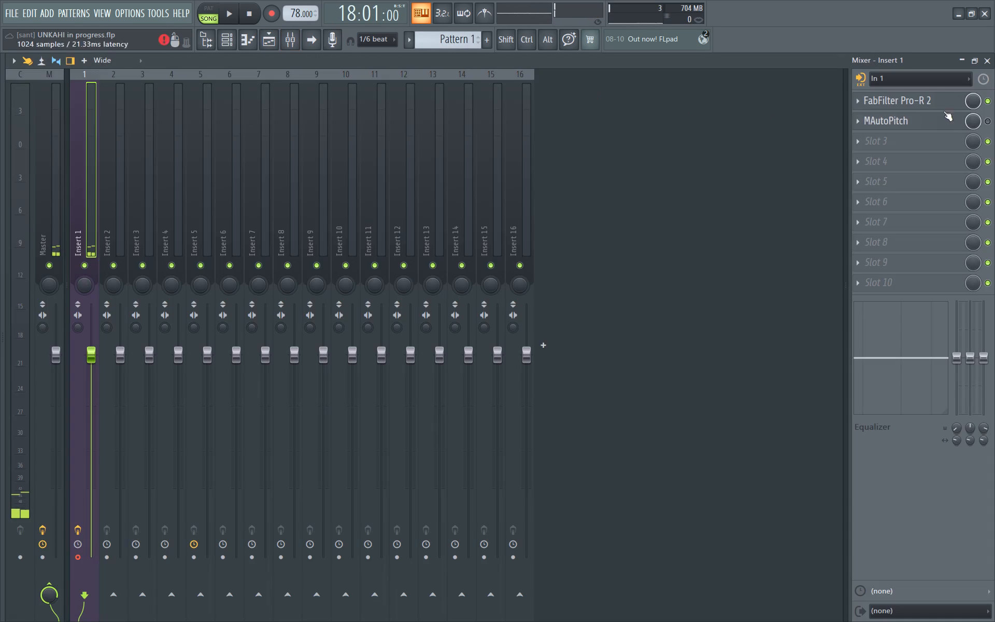
left_click(987, 121)
key("space")
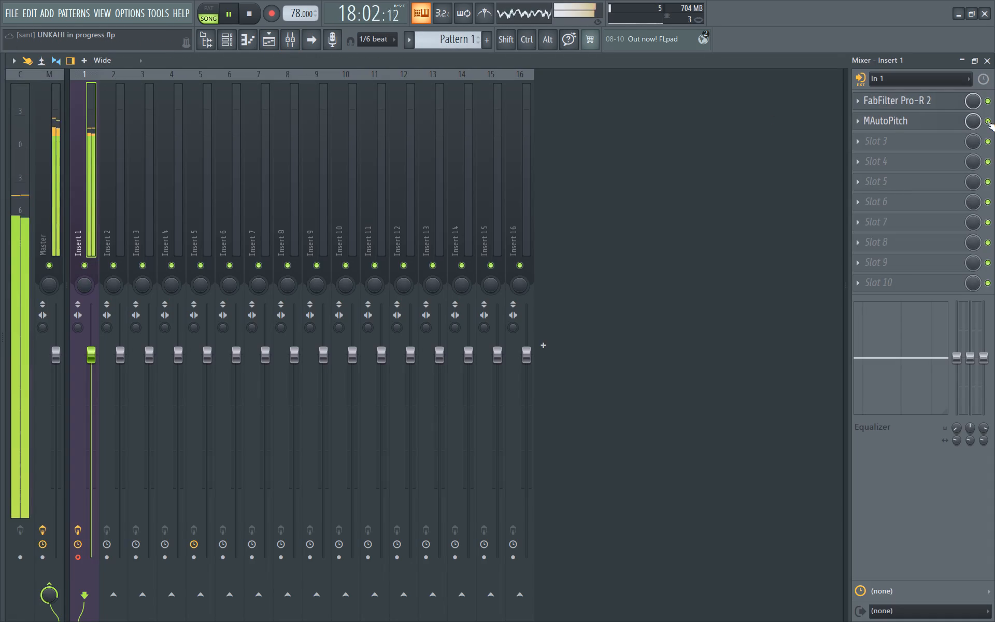
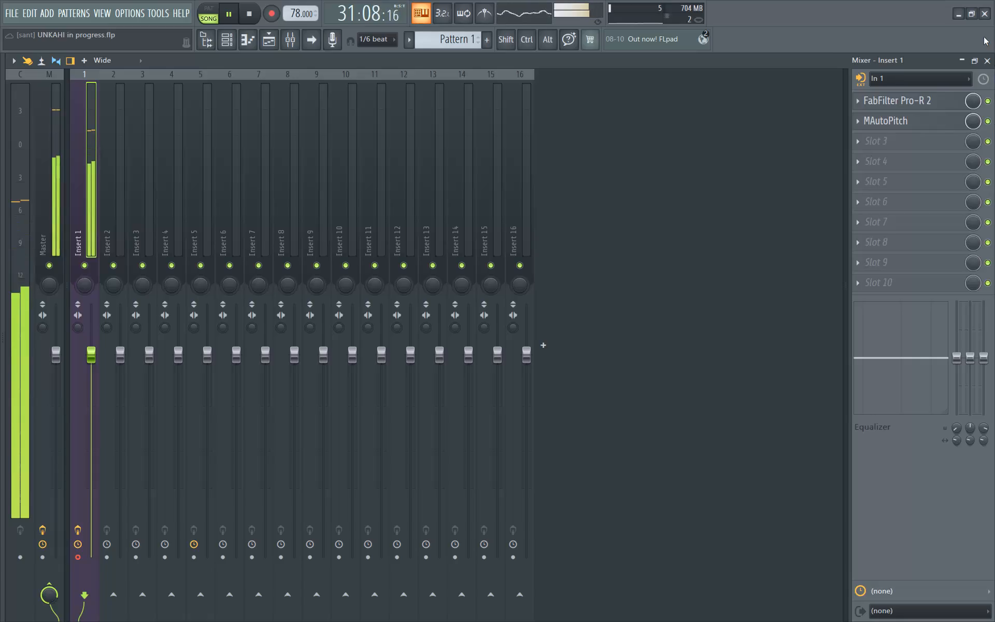
Play the arrangement from about bar 6 to audition the Track 6 and Track 7 vocals over the instrumental.
left_click(989, 63)
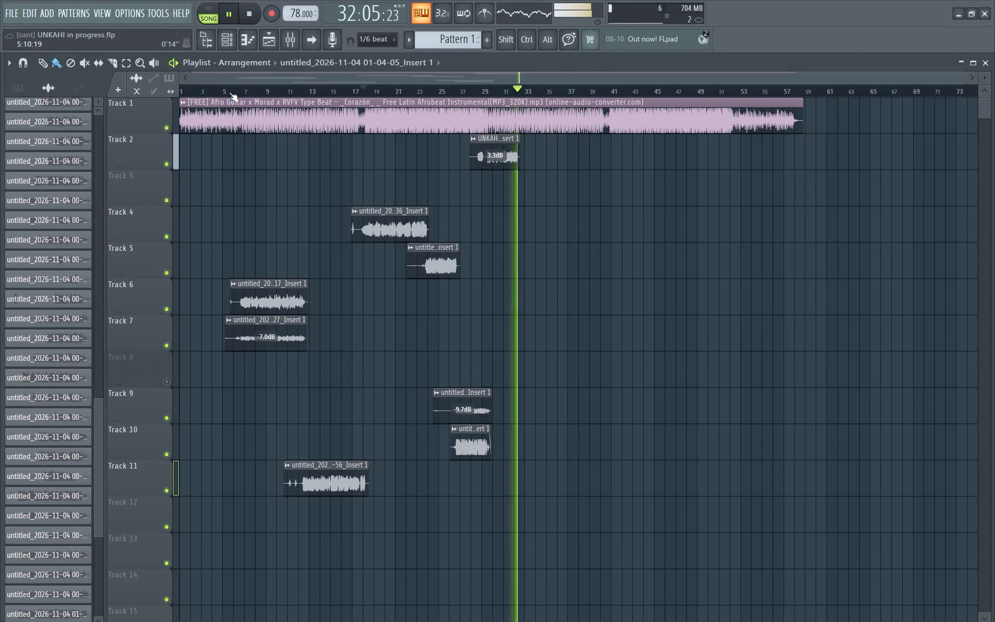
left_click_drag(229, 96, 235, 94)
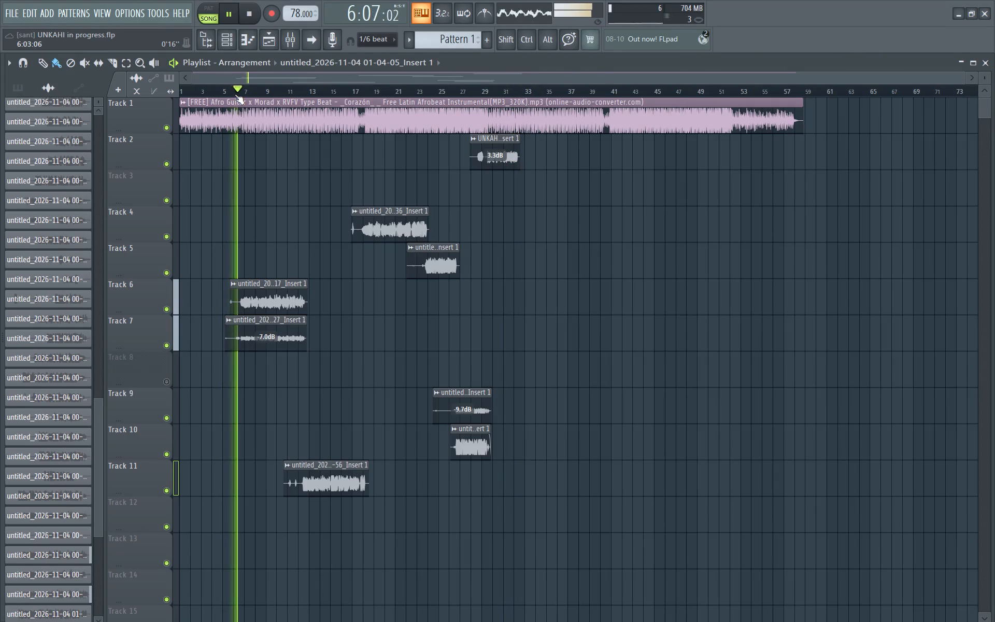
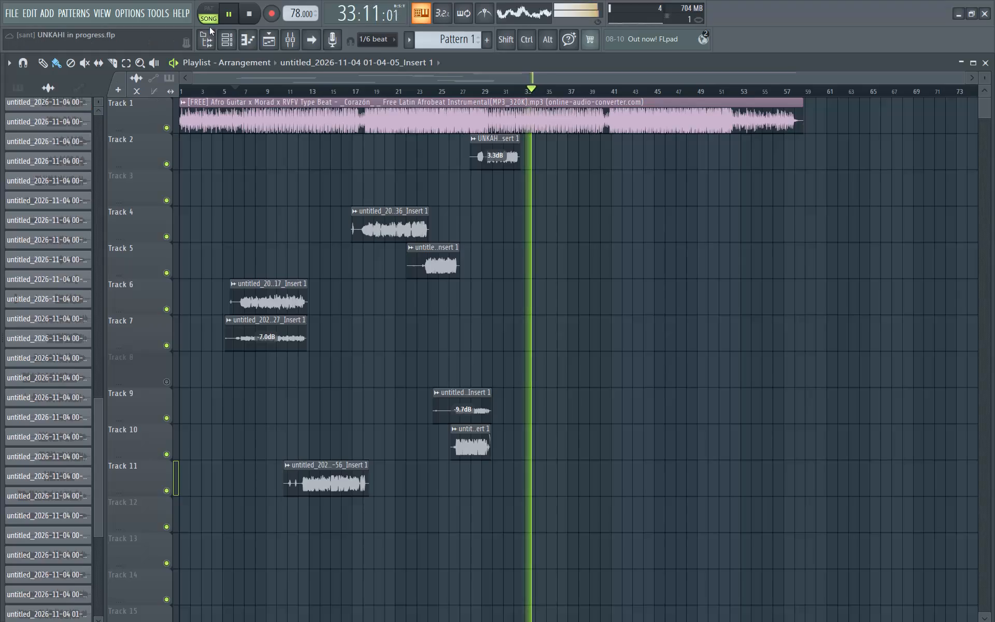
Disable MAutoPitch on mixer Insert 1.
left_click(294, 43)
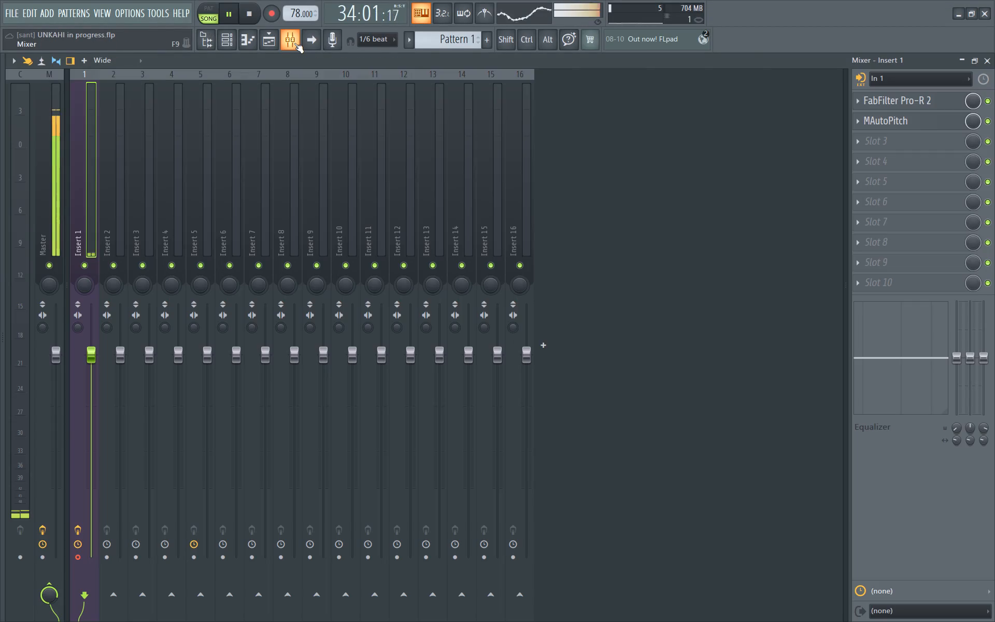
left_click(986, 118)
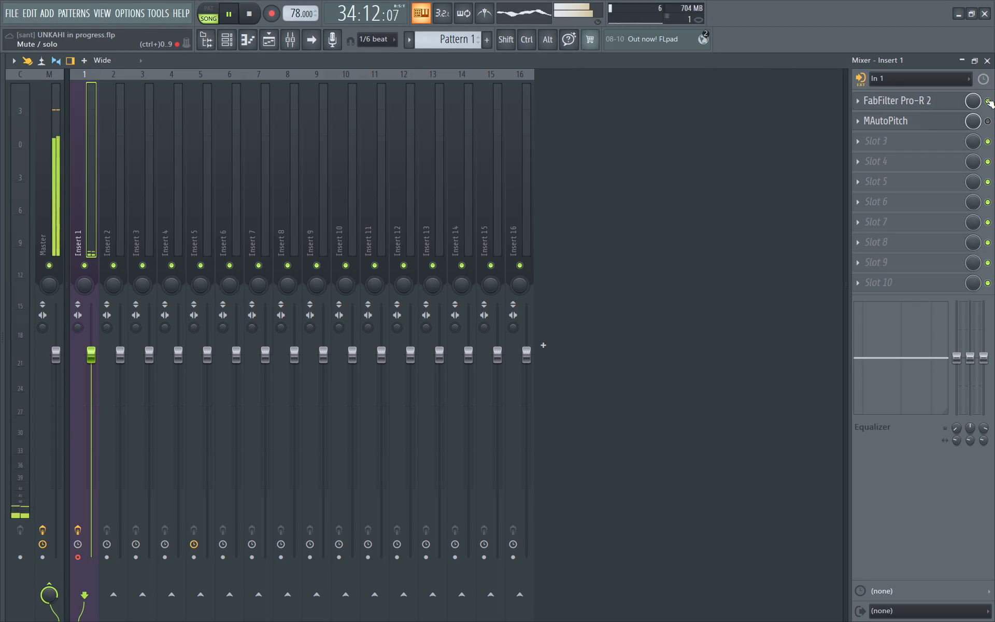
left_click(985, 65)
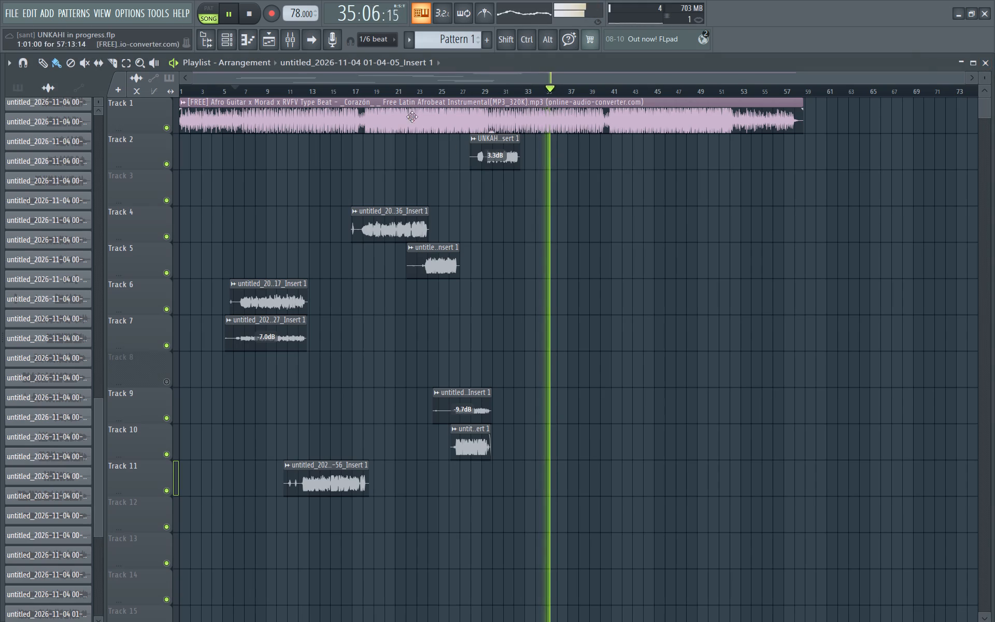
Record a vocal take on Track 3 from about bar 26, deleting and redoing the rejected attempts, and disarm recording.
left_click(457, 92)
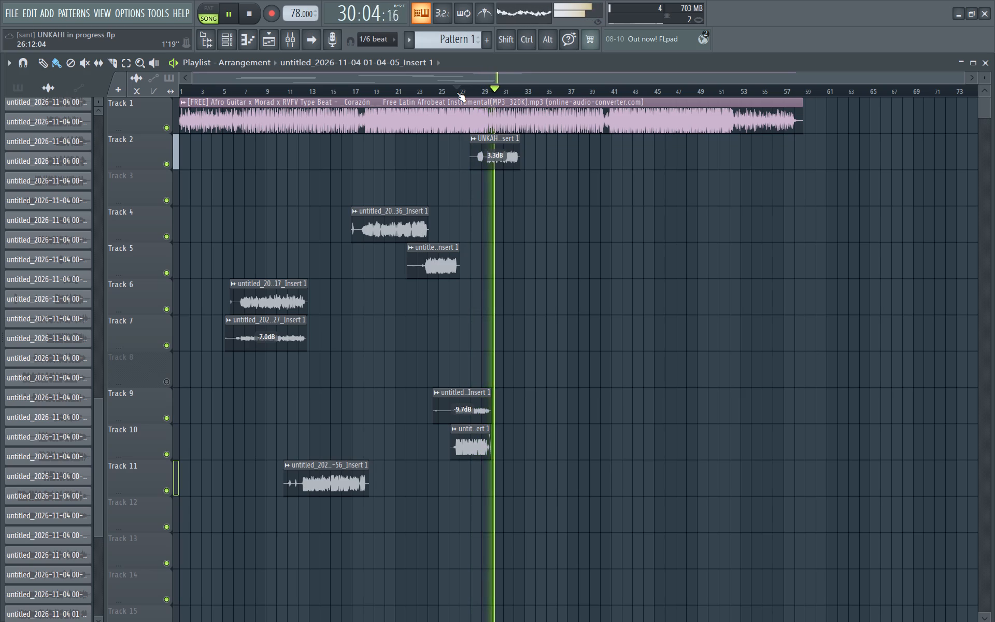
left_click(273, 16)
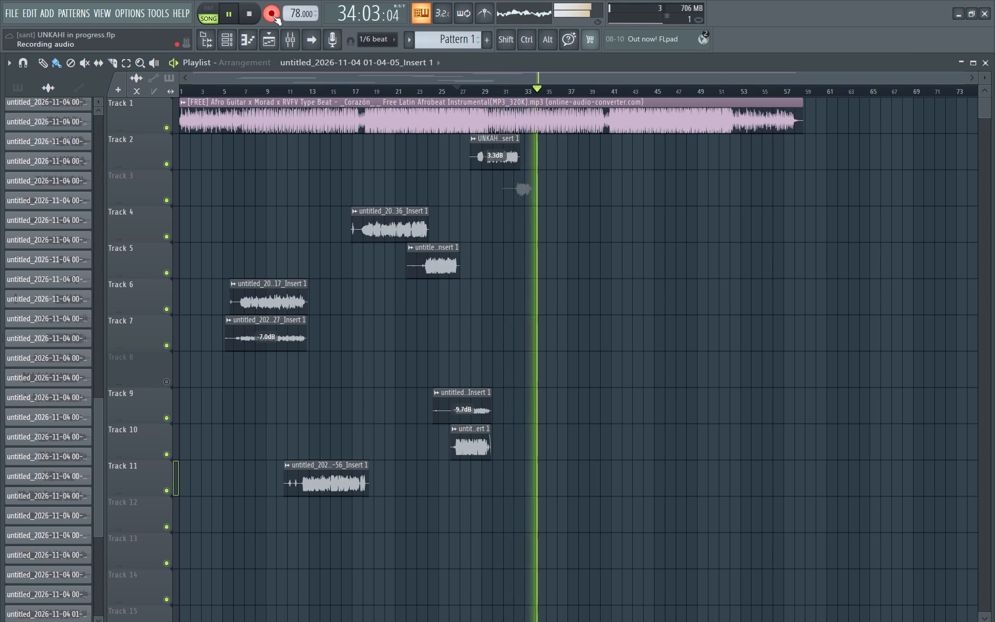
key("space")
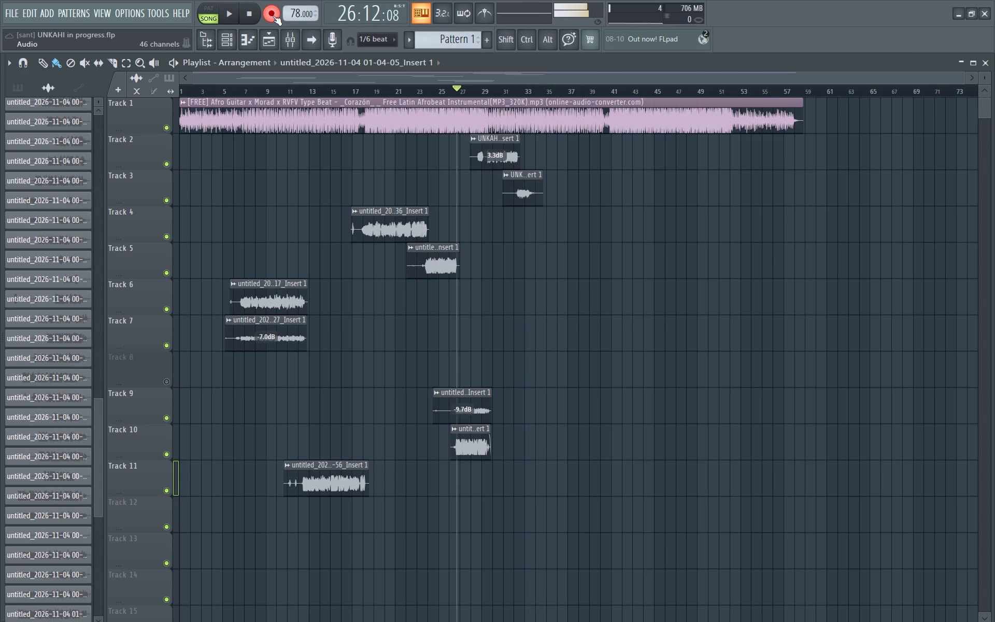
right_click(519, 190)
key("space")
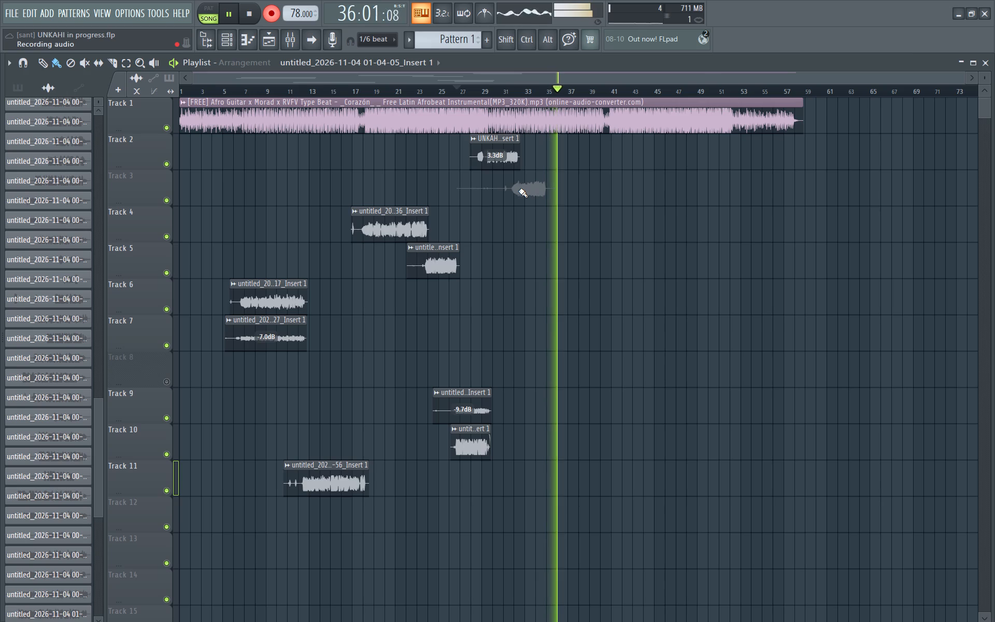
key("space")
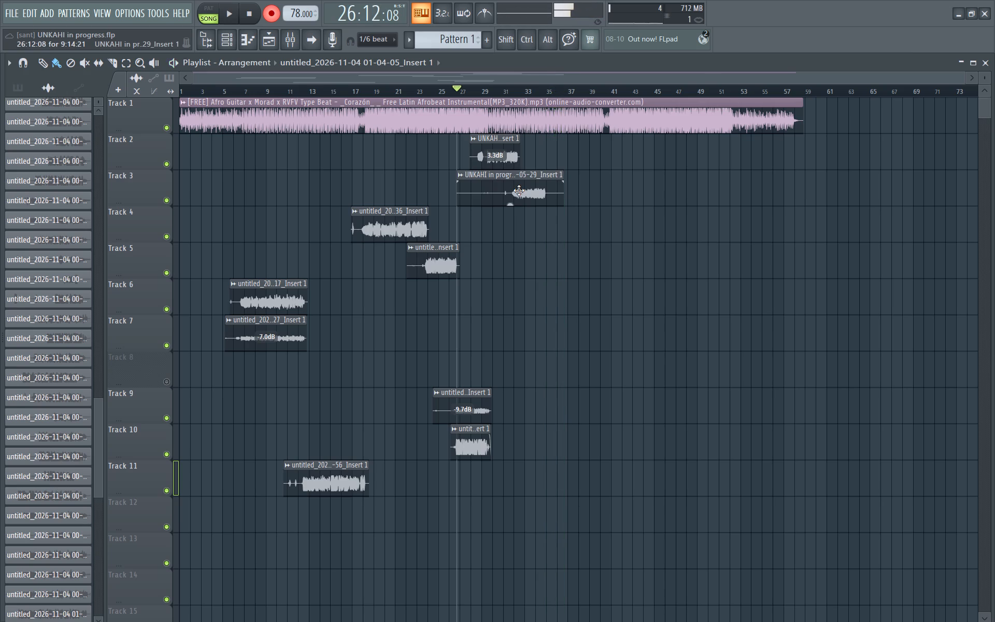
right_click(519, 190)
key("space")
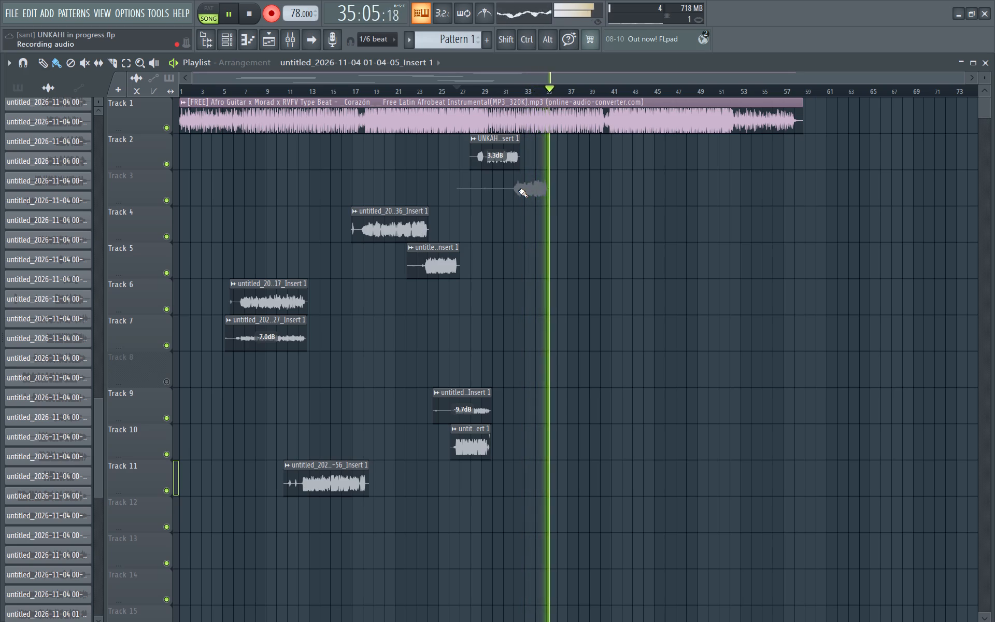
key("space")
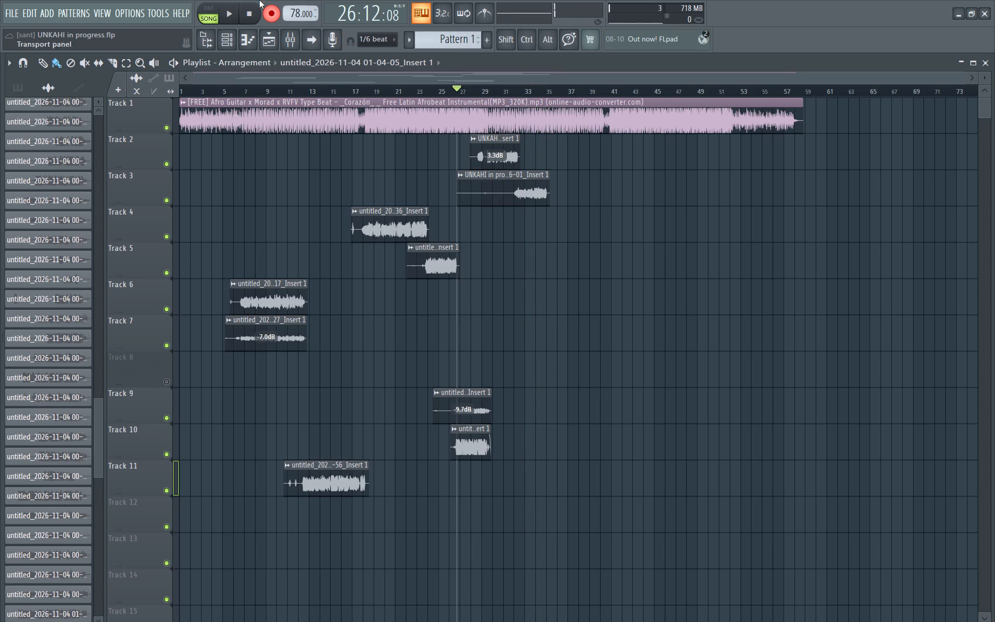
left_click(268, 18)
Raise the new Track 3 take's gain to 2.0 dB while playing it back from about bar 32.
key("space")
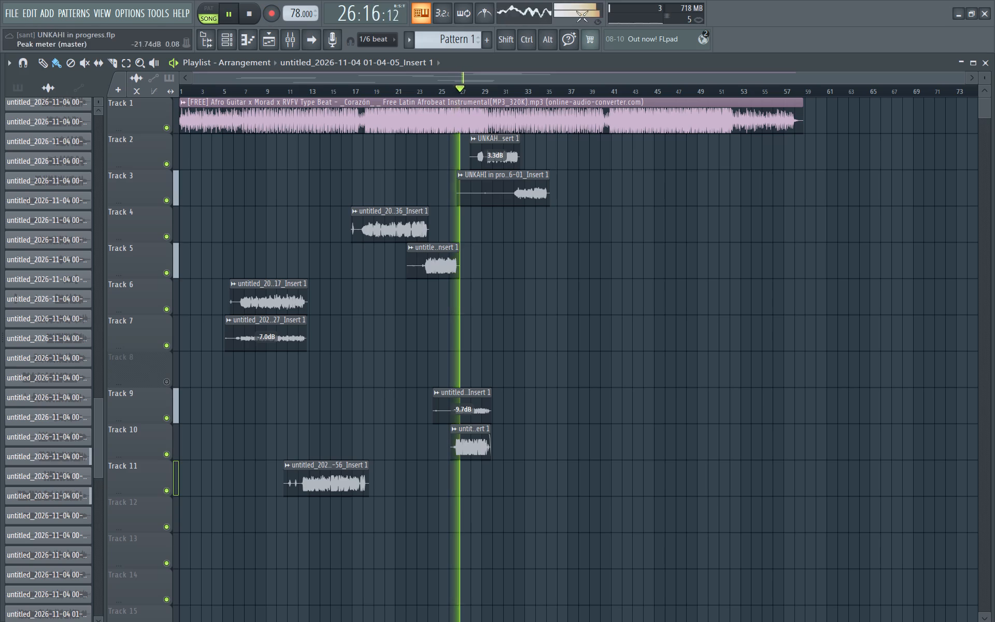
left_click(515, 90)
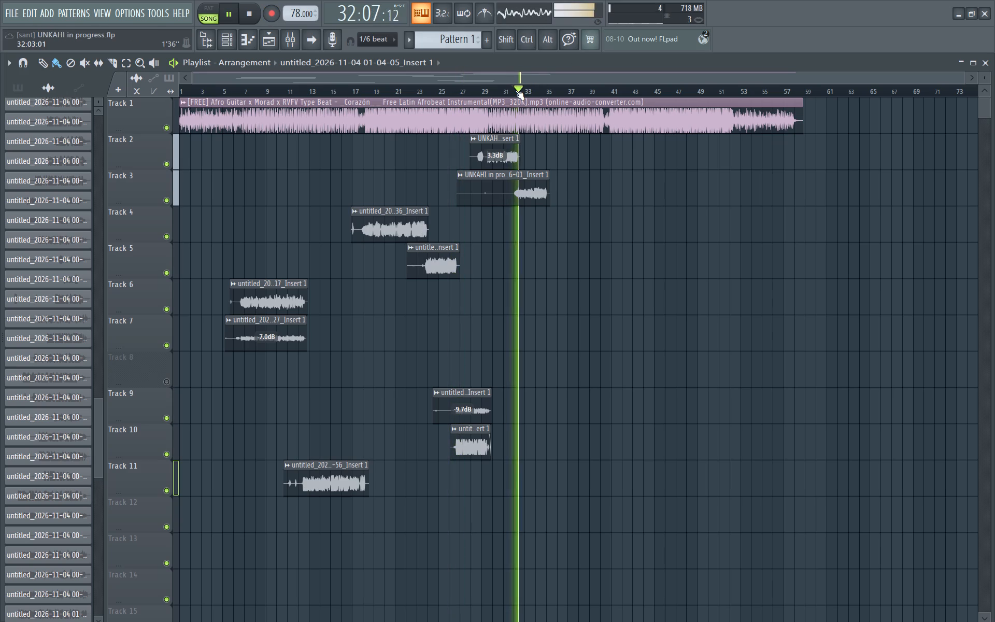
left_click(511, 90)
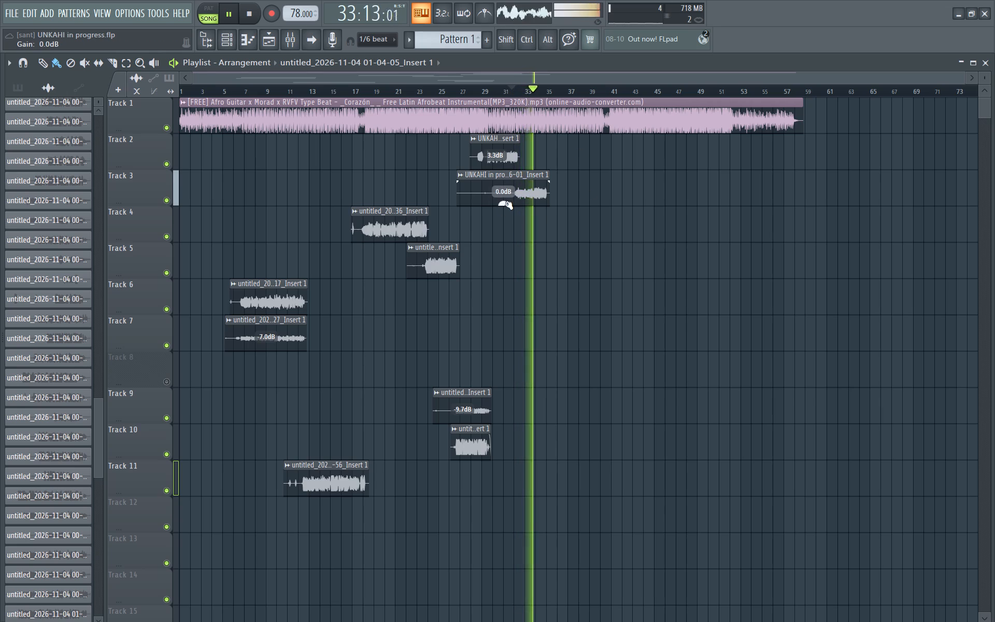
left_click_drag(506, 204, 506, 186)
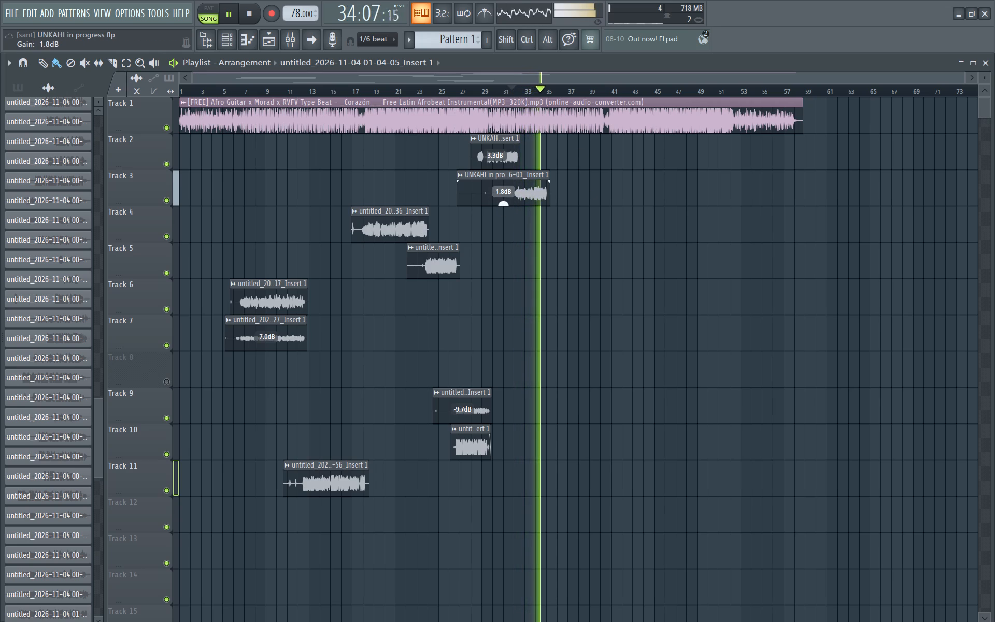
left_click_drag(506, 186, 506, 185)
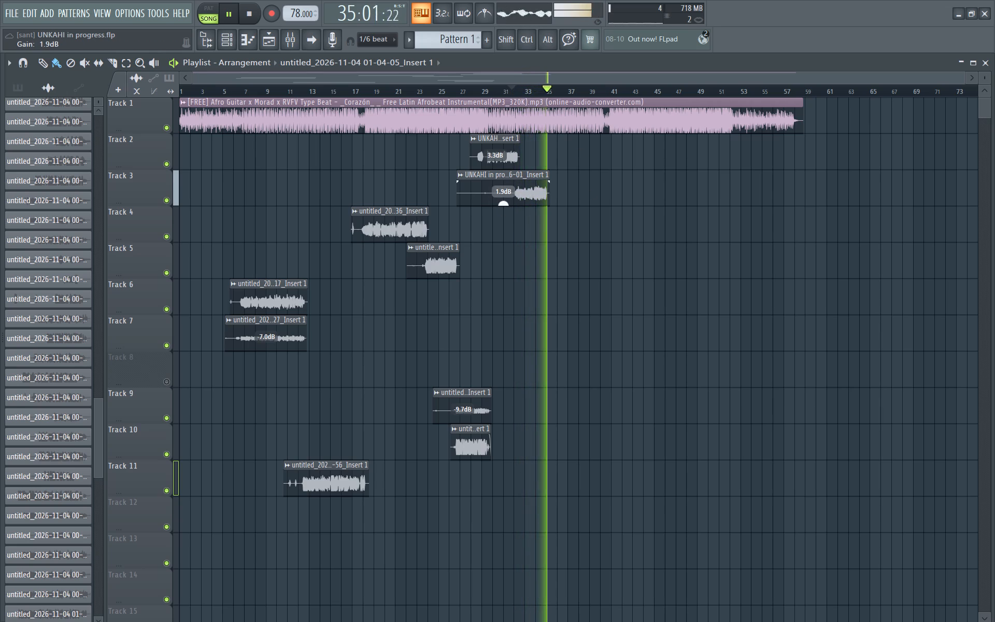
left_click_drag(506, 185, 506, 183)
key("space")
key("space")
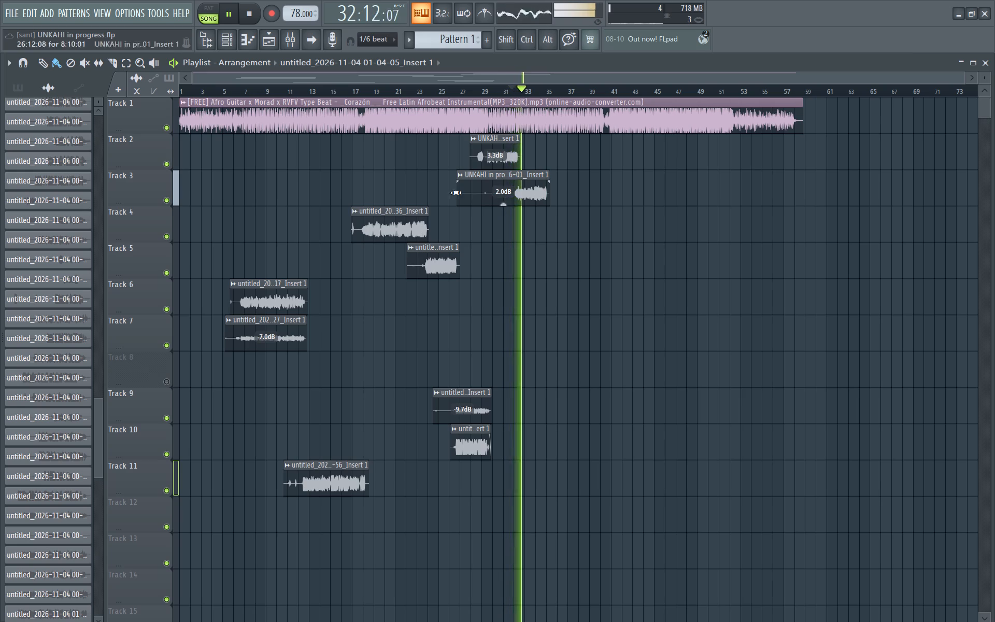
left_click(463, 89)
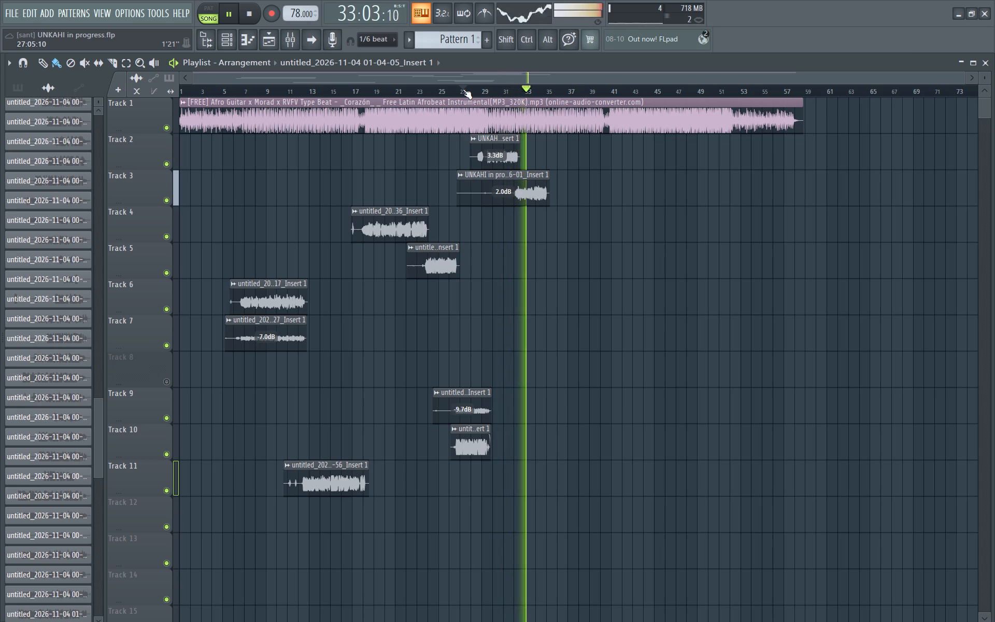
Slice the Track 3 take just before the vocal starts near bar 32 and delete the silent lead-in.
scroll(517, 88, "up", 13, "ctrl")
left_click(517, 88)
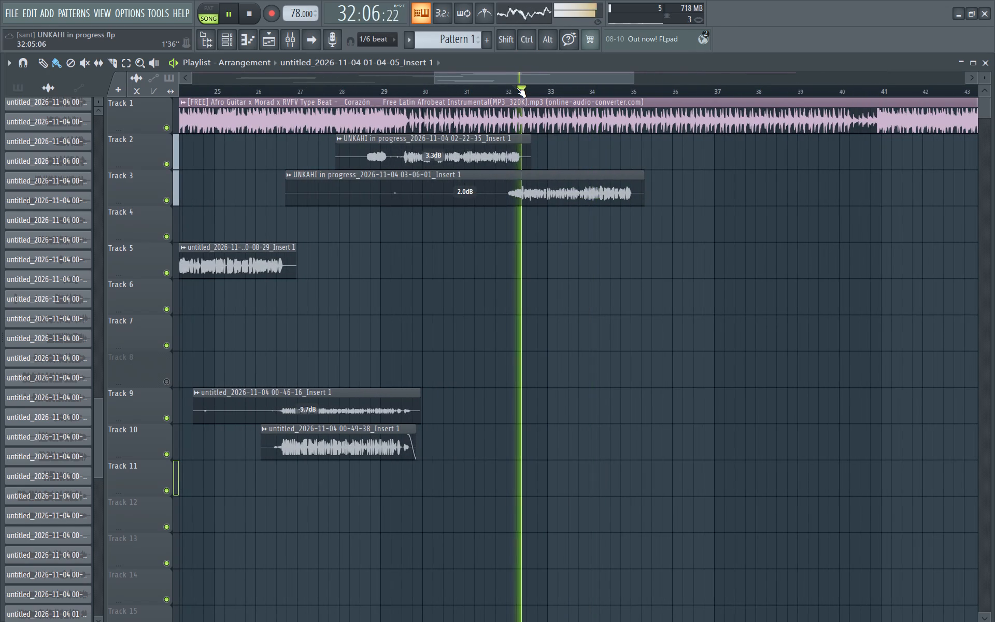
left_click(502, 92)
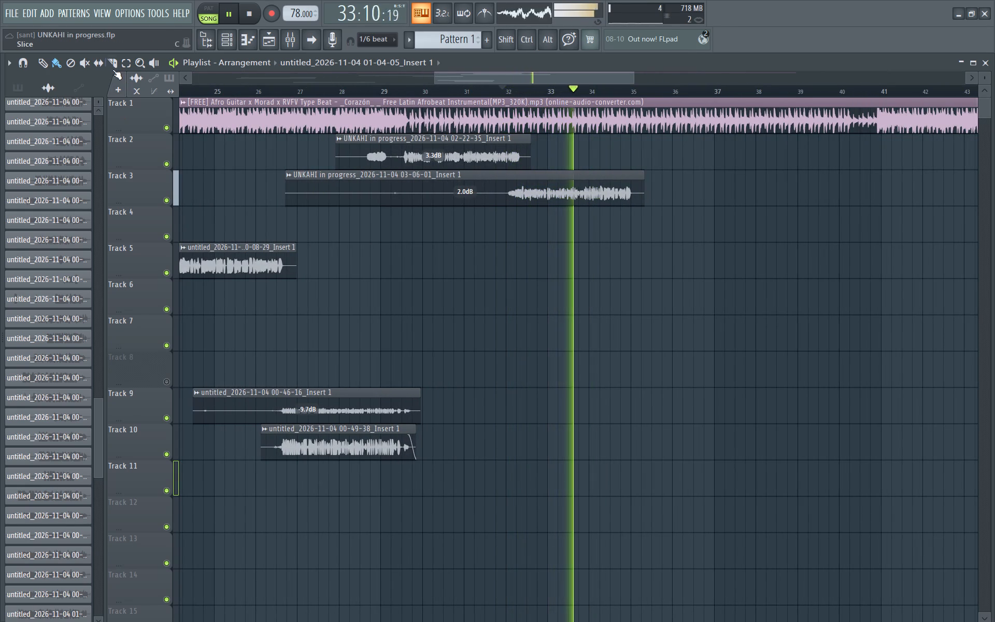
left_click_drag(113, 64, 504, 179)
left_click(504, 179)
right_click(463, 191)
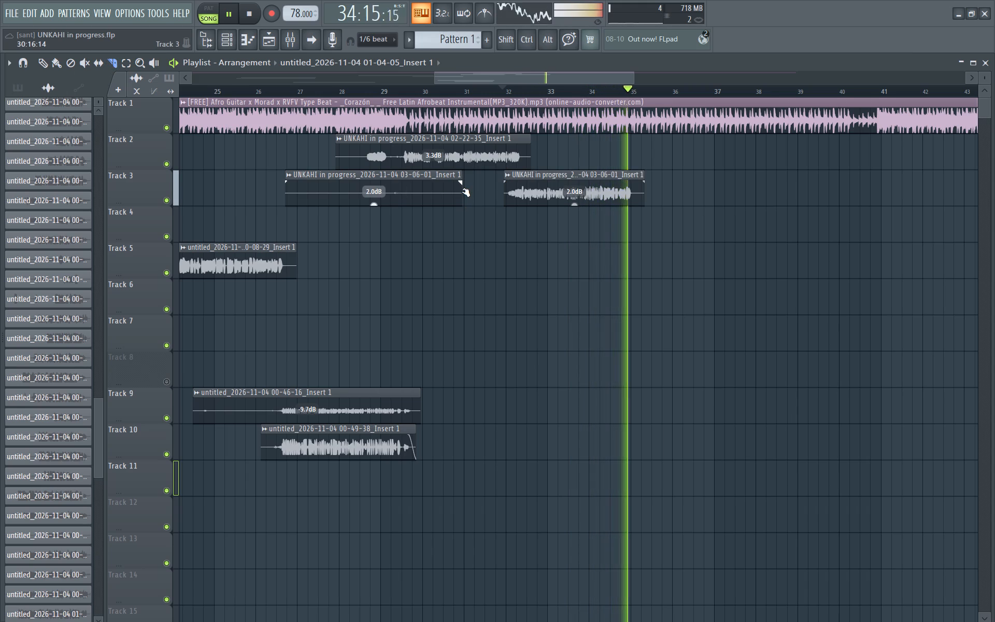
right_click(424, 189)
right_click(424, 189)
right_click(388, 185)
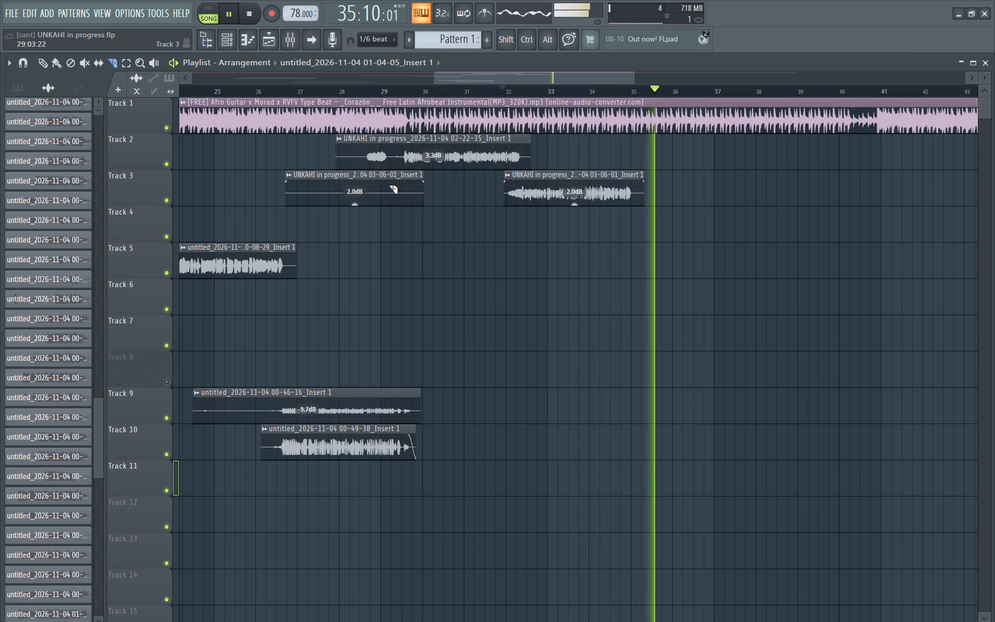
right_click(356, 188)
right_click(323, 189)
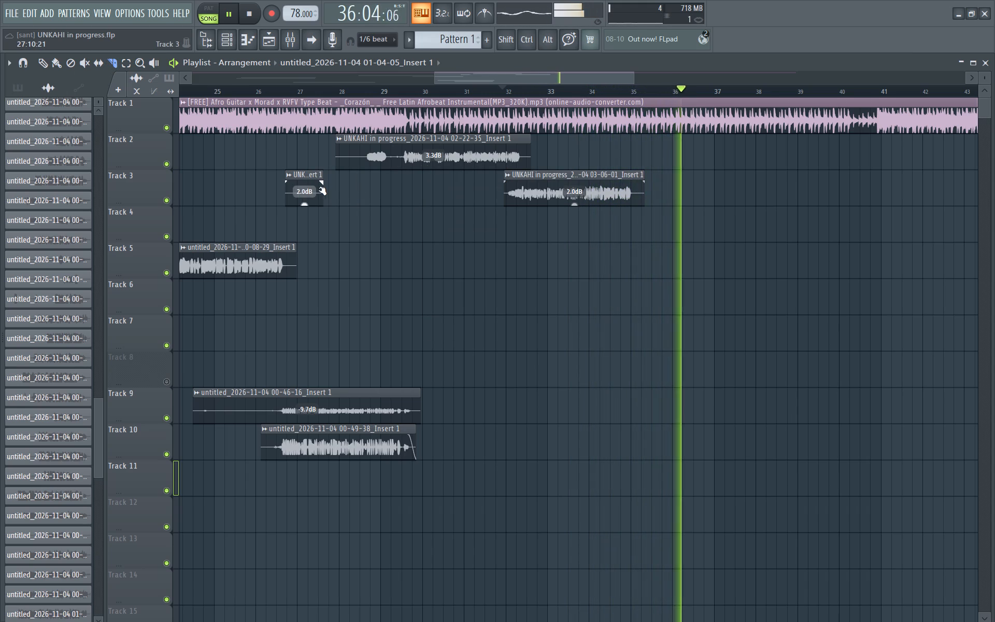
right_click(298, 189)
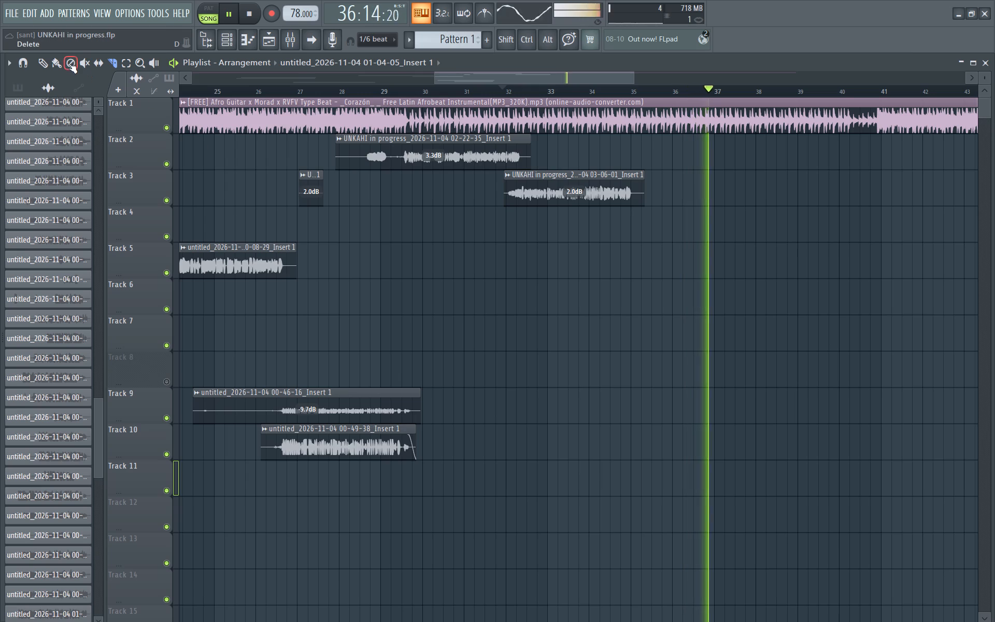
left_click_drag(68, 62, 316, 189)
left_click(316, 189)
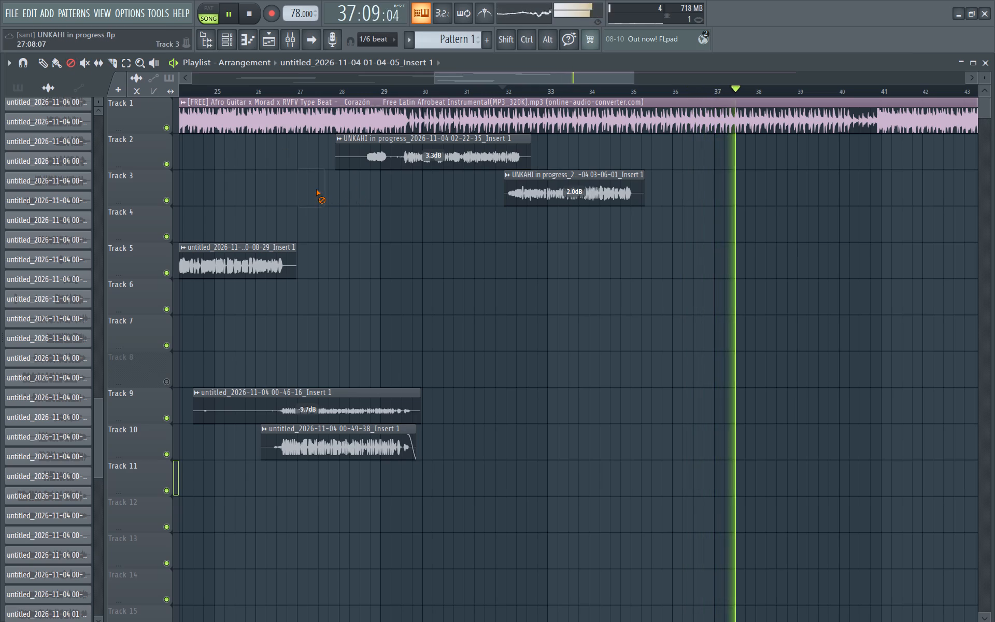
Add a fade-in to the trimmed Track 3 vocal near bar 32, lengthening it past 1.5 seconds while replaying the transition.
left_click(59, 62)
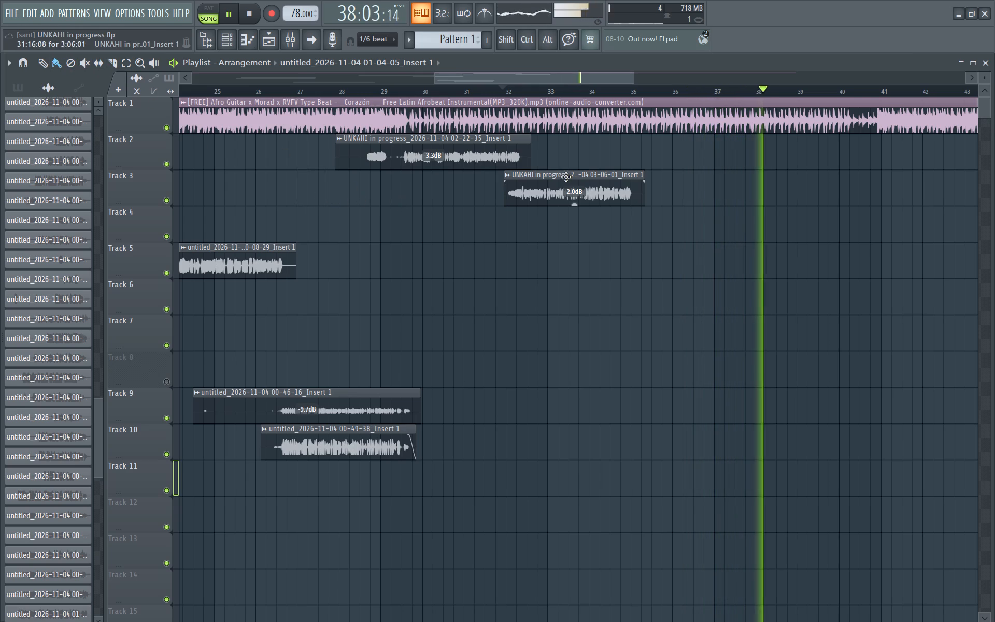
left_click_drag(505, 184, 511, 183)
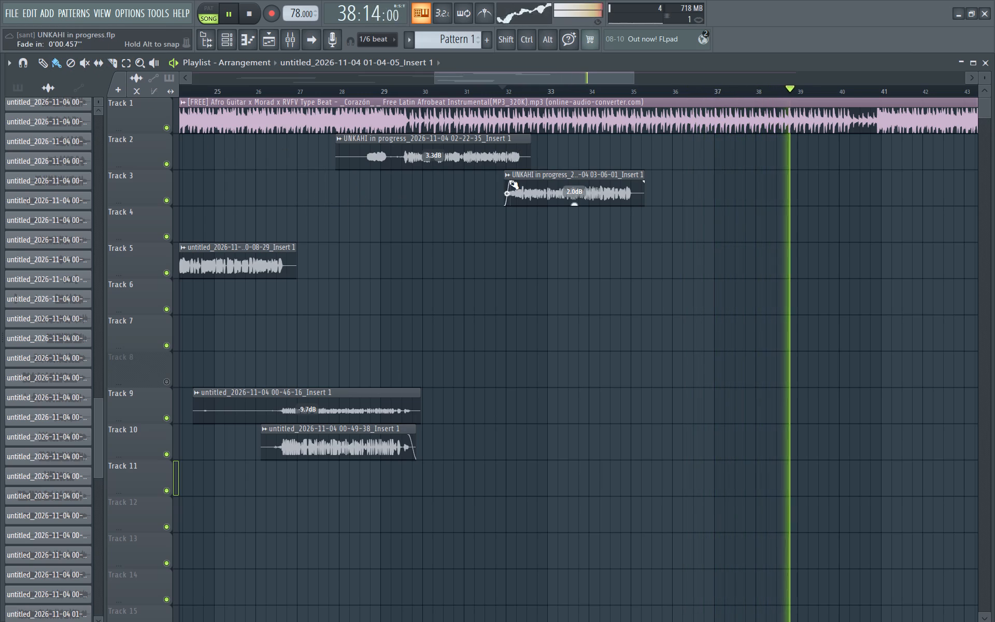
left_click_drag(511, 183, 515, 183)
left_click(496, 92)
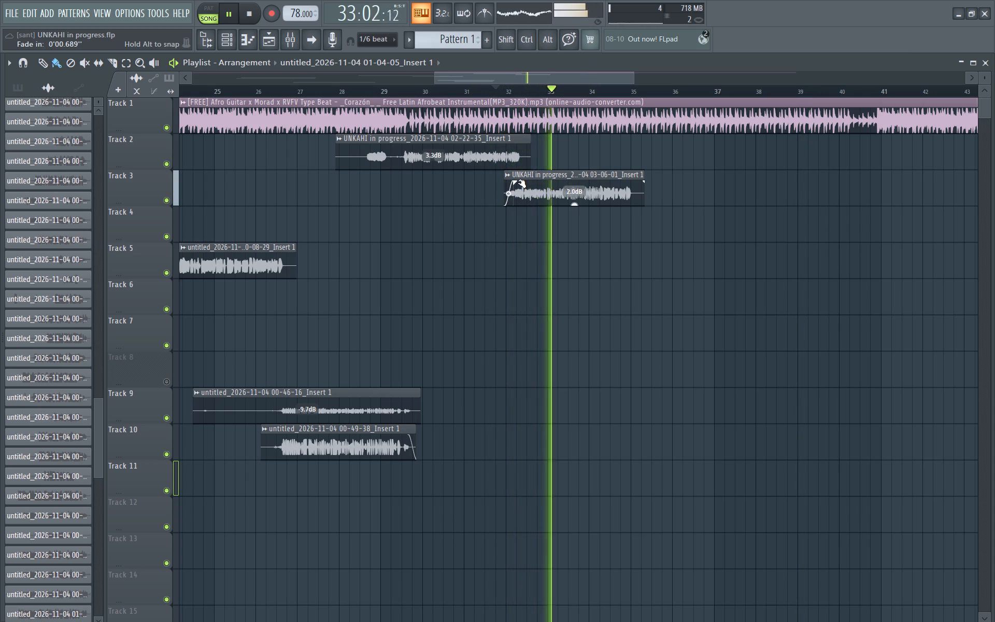
left_click_drag(514, 182, 525, 180)
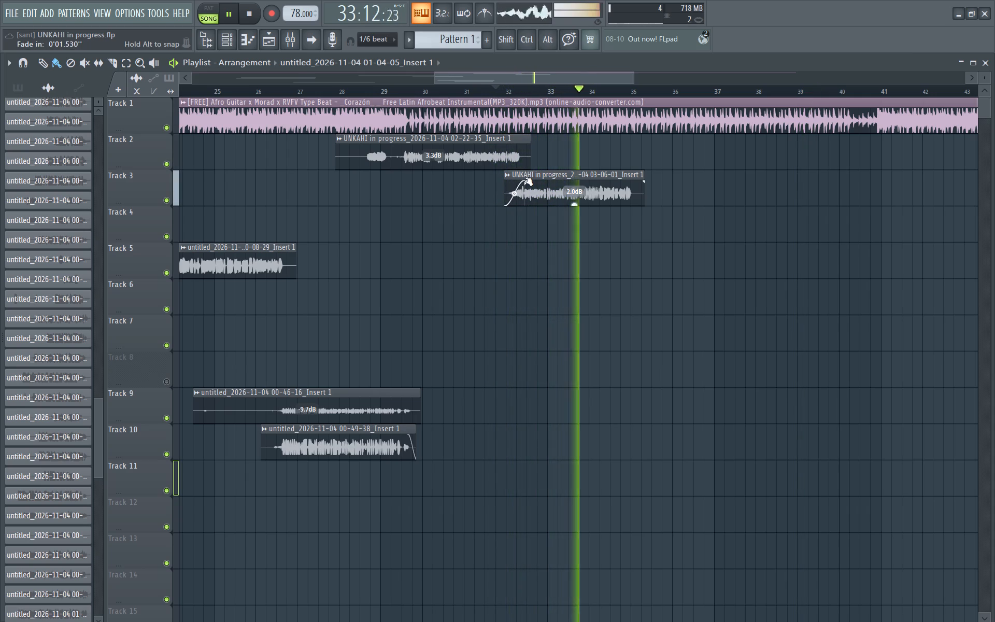
left_click(507, 90)
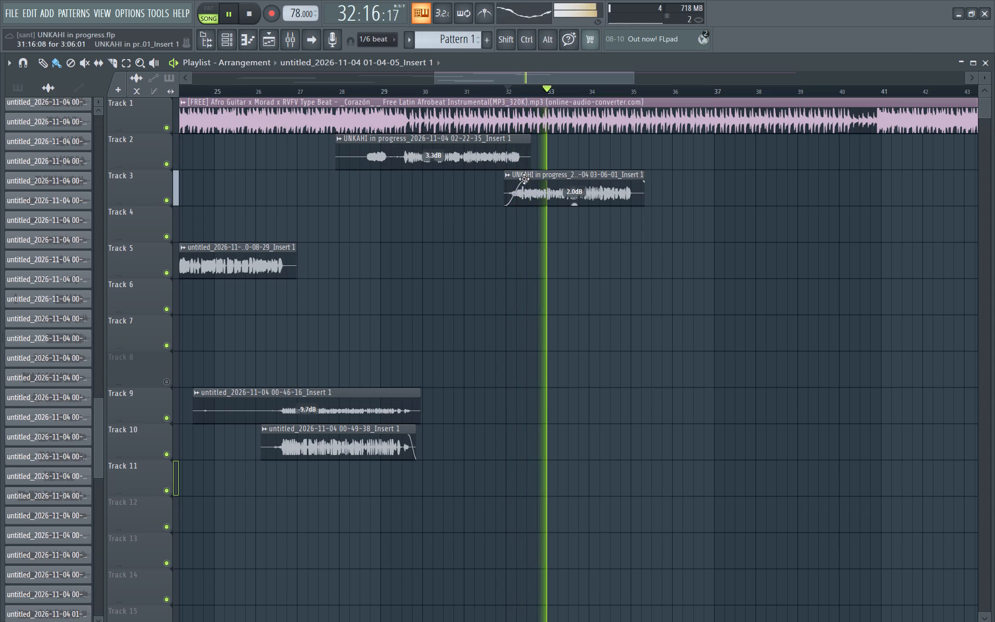
left_click_drag(523, 181, 529, 181)
key("space")
key("space")
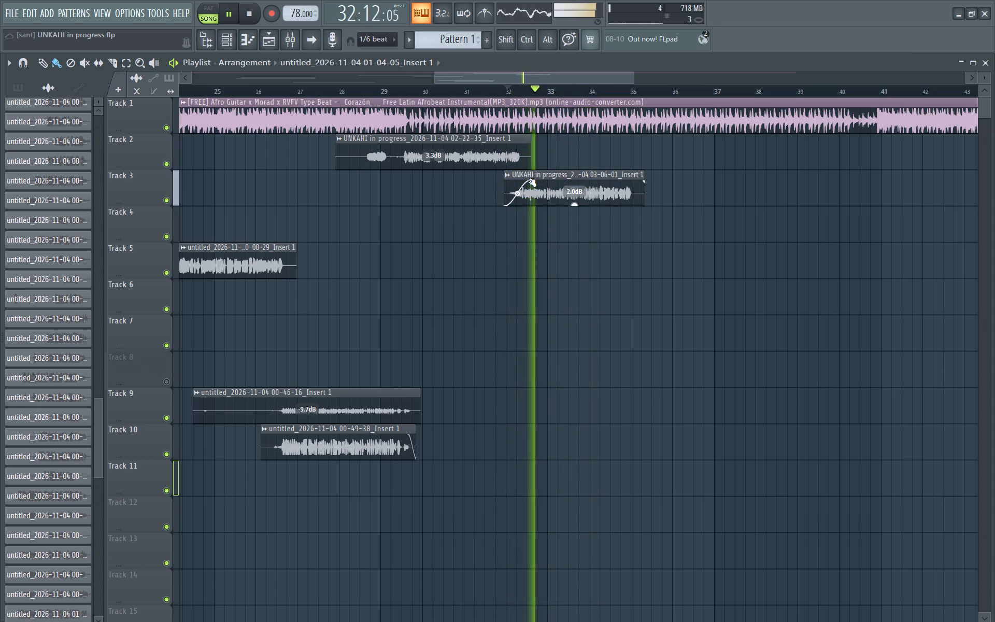
key("space")
key("space")
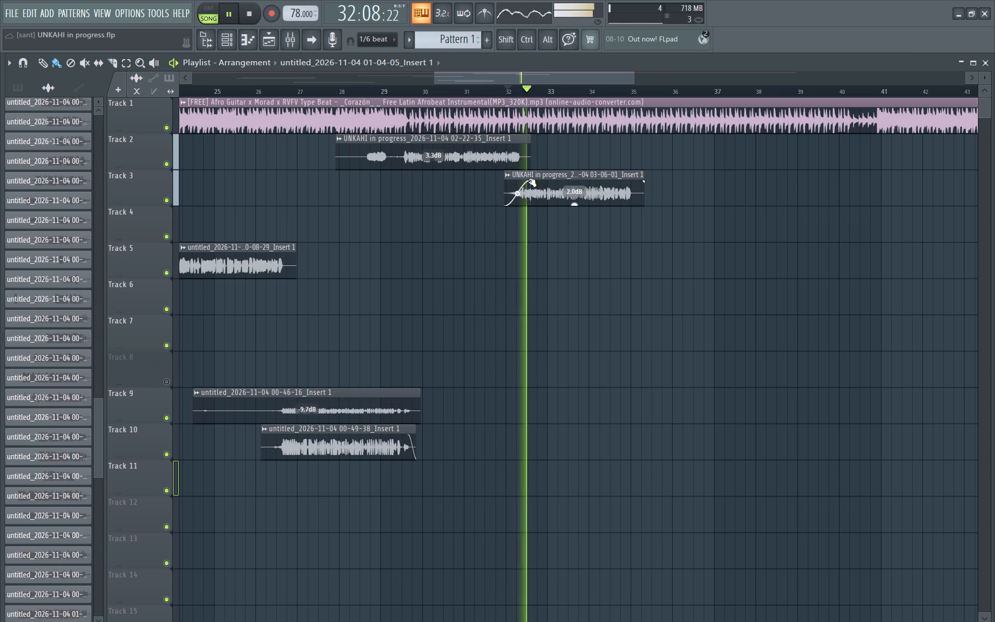
Set the Track 3 vocal's gain to 3.3 dB and replay the Track 2 and 3 vocals from about bar 29.
left_click(395, 85)
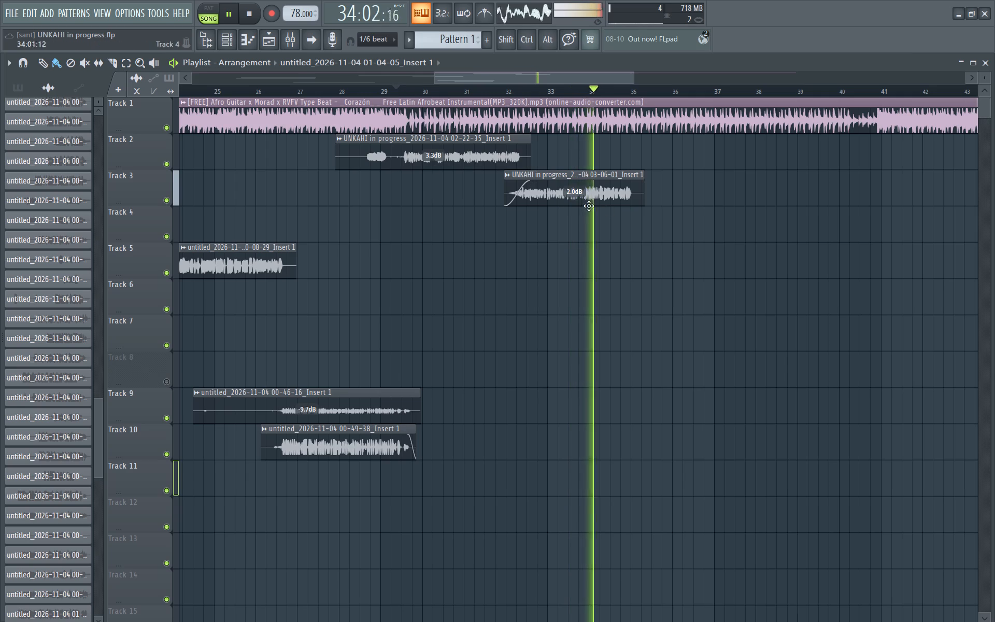
left_click_drag(576, 203, 572, 191)
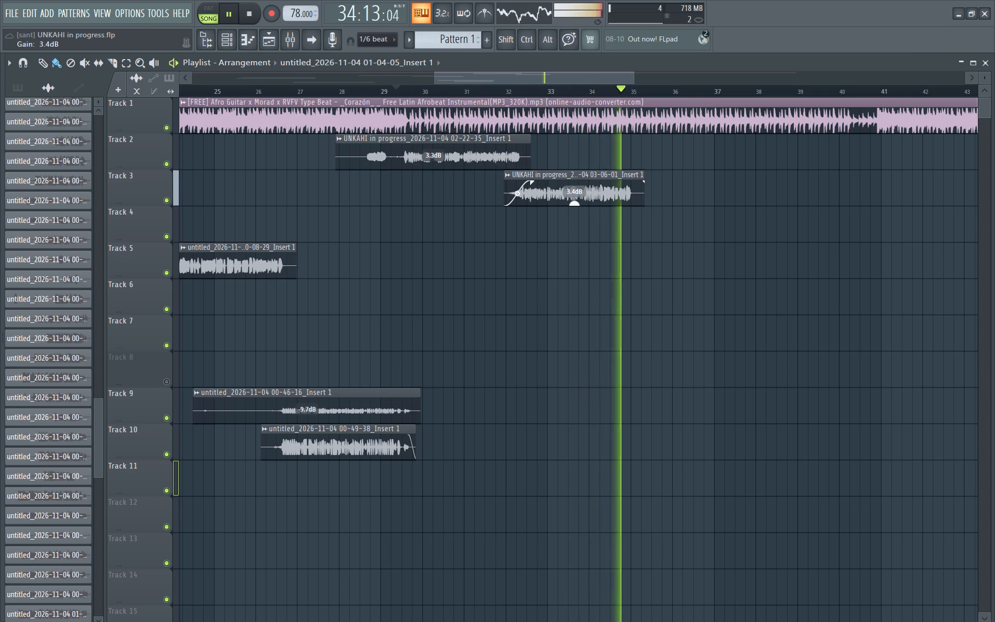
left_click_drag(572, 191, 571, 192)
key("space")
key("space")
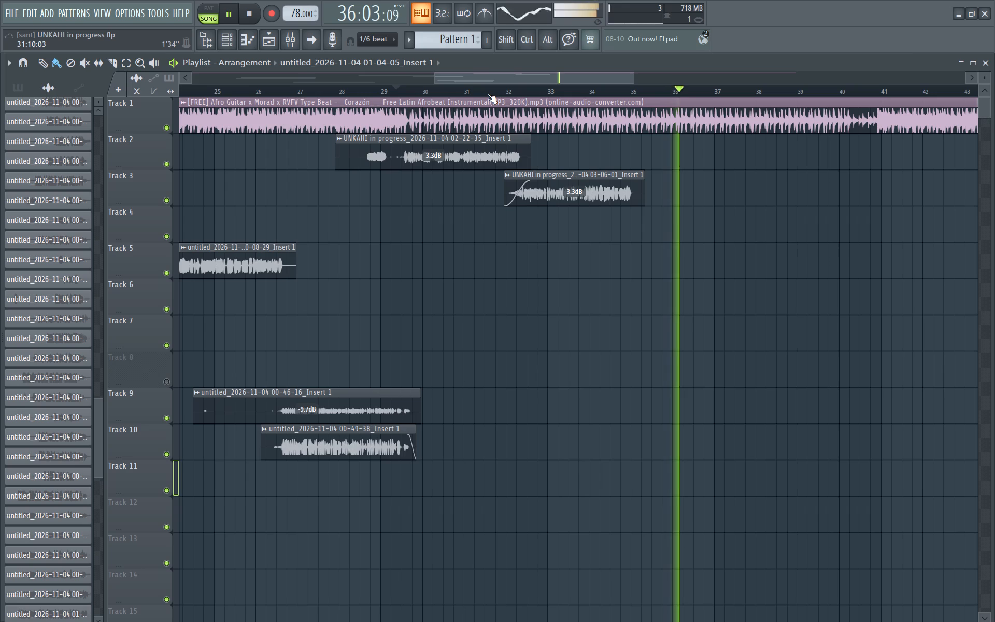
key("space")
key("space")
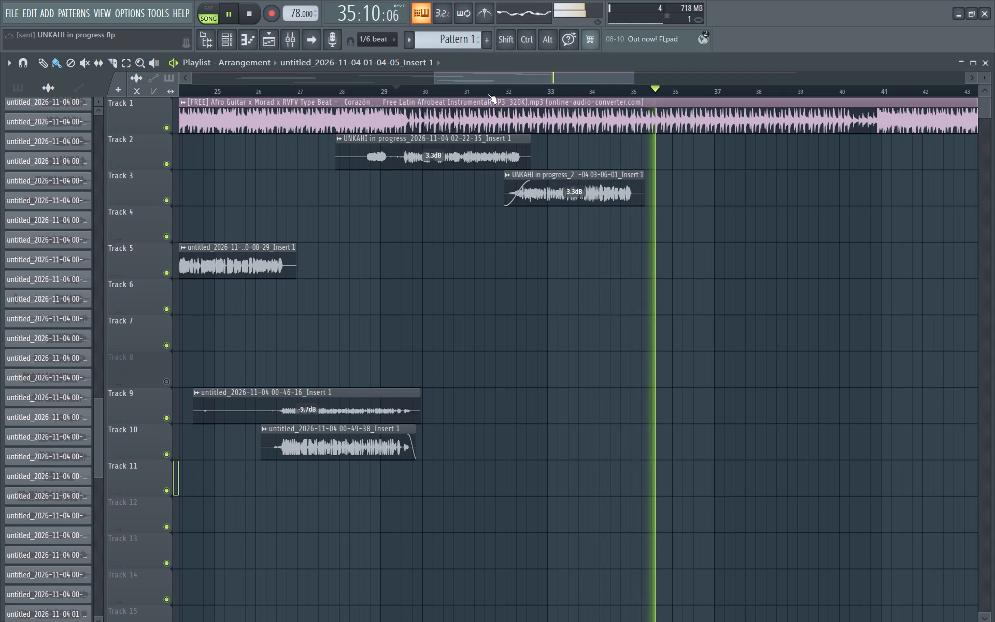
Replay the transition between the Track 2 and Track 3 vocals from about bar 32.
key("space")
key("space")
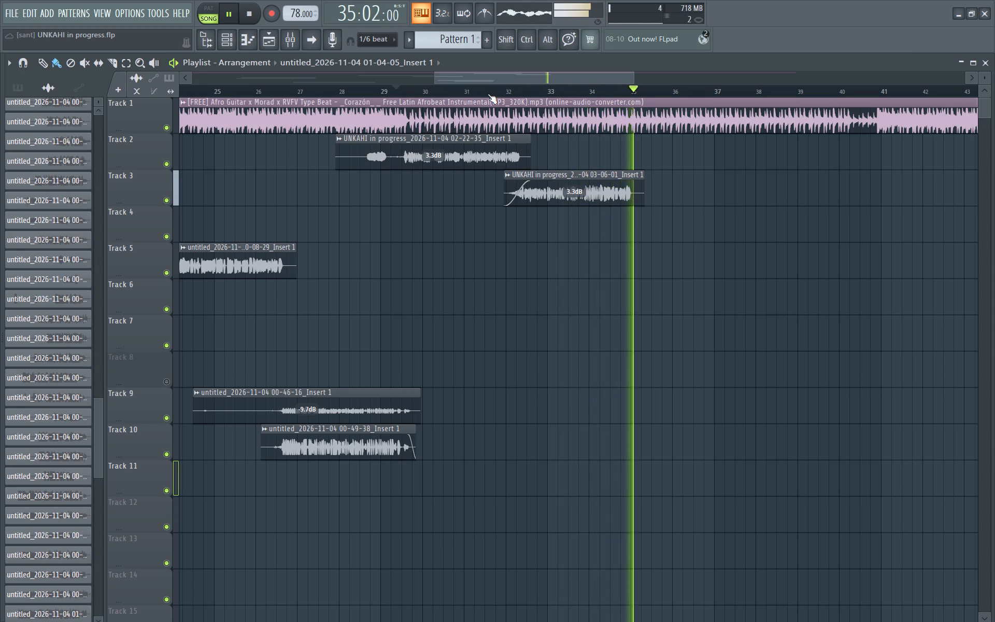
left_click(519, 91)
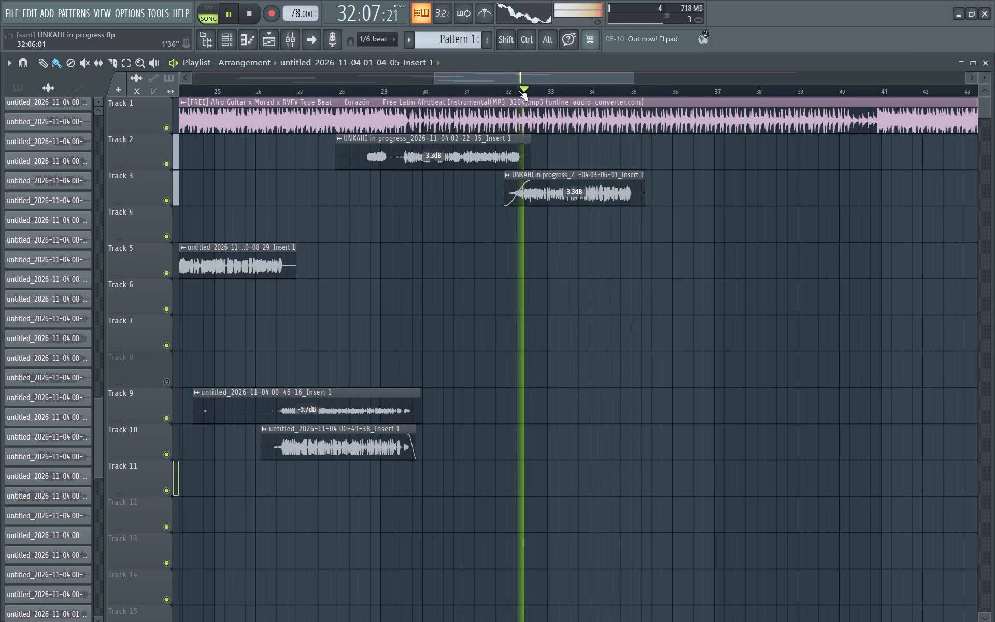
left_click(511, 92)
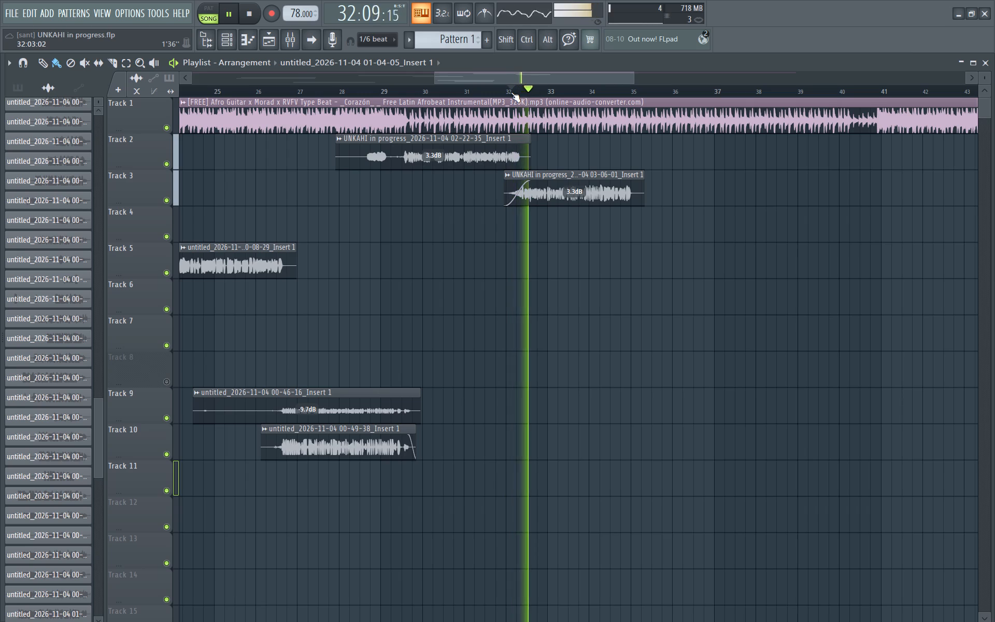
left_click(501, 92)
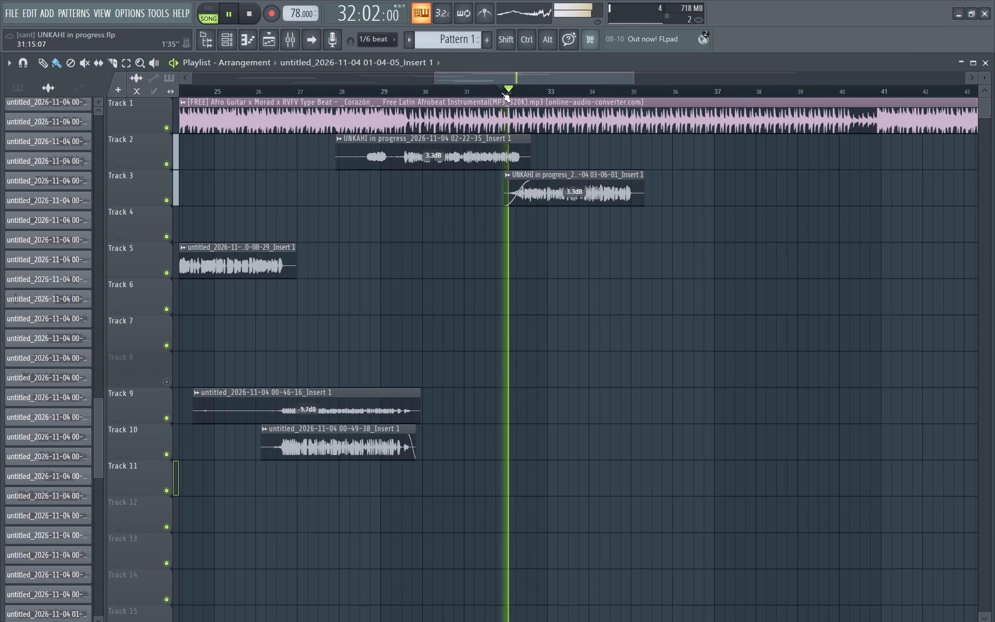
key("space")
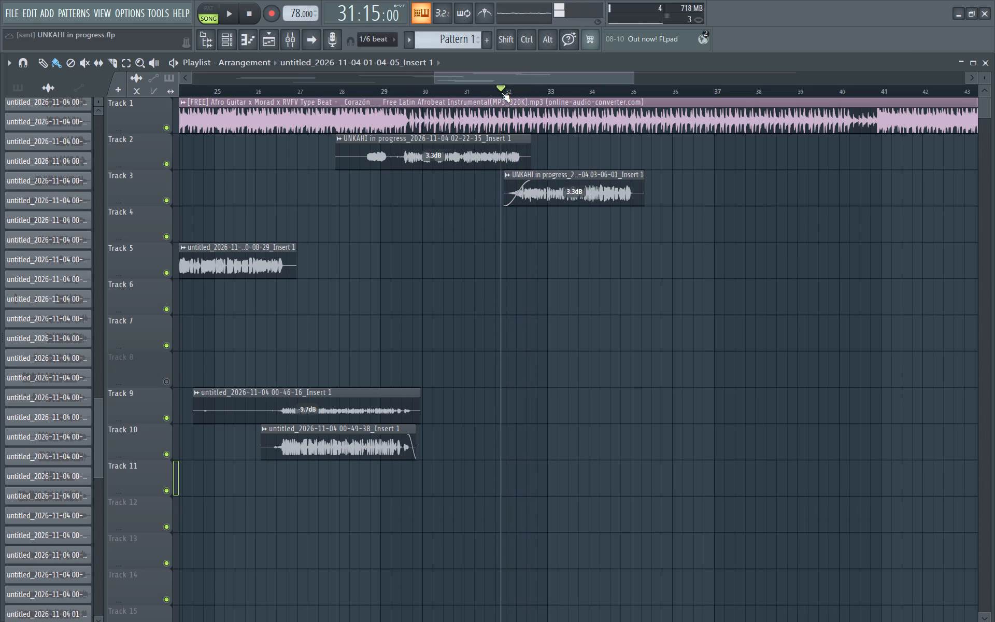
Enable the MAutoPitch effect on mixer Insert 1 and replay the Track 3 vocal from about bar 32.
left_click(291, 46)
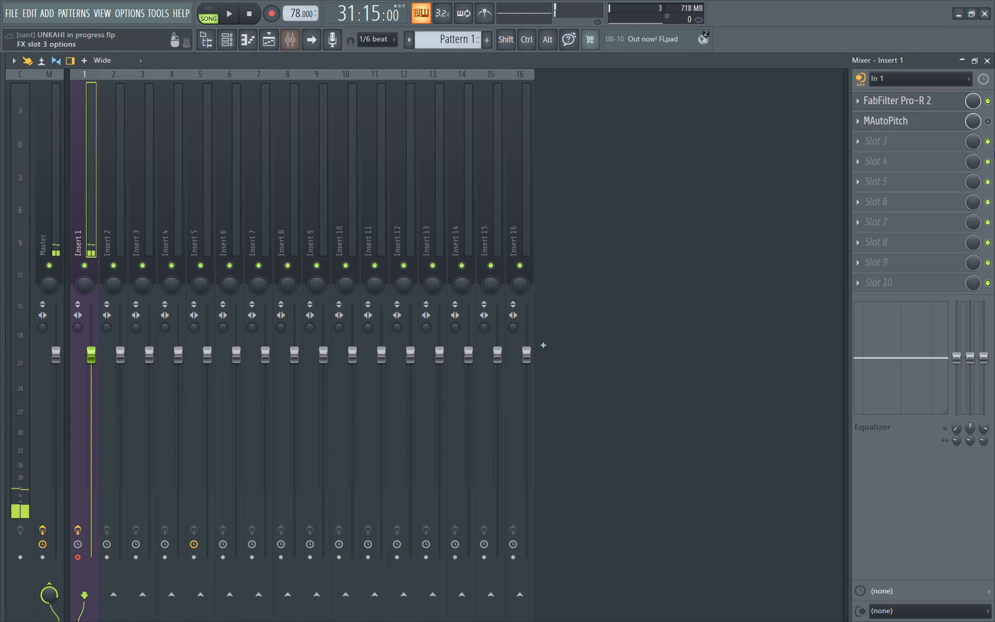
left_click_drag(989, 119, 985, 60)
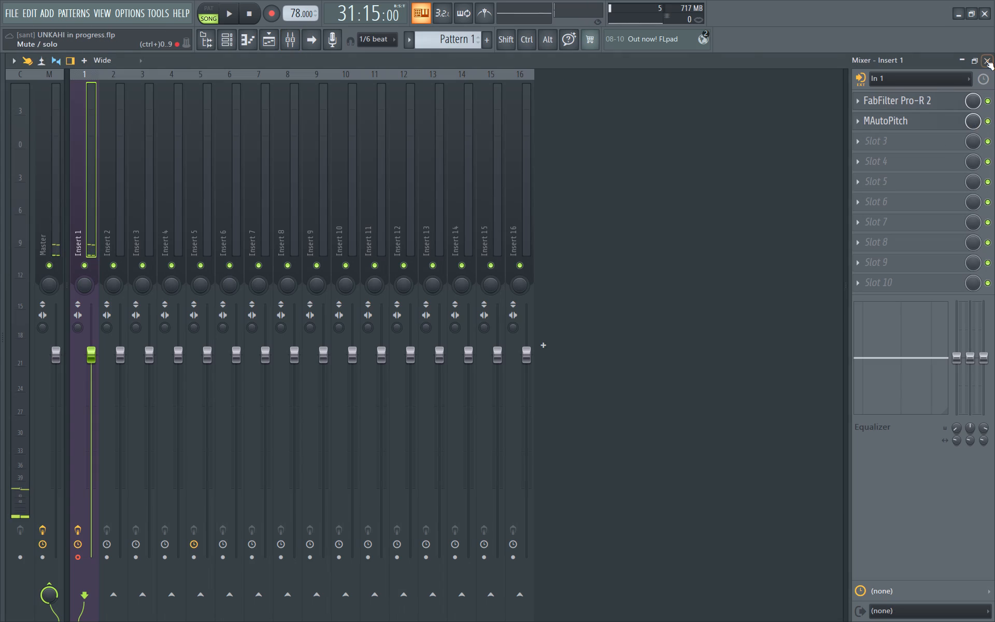
left_click(985, 60)
key("space")
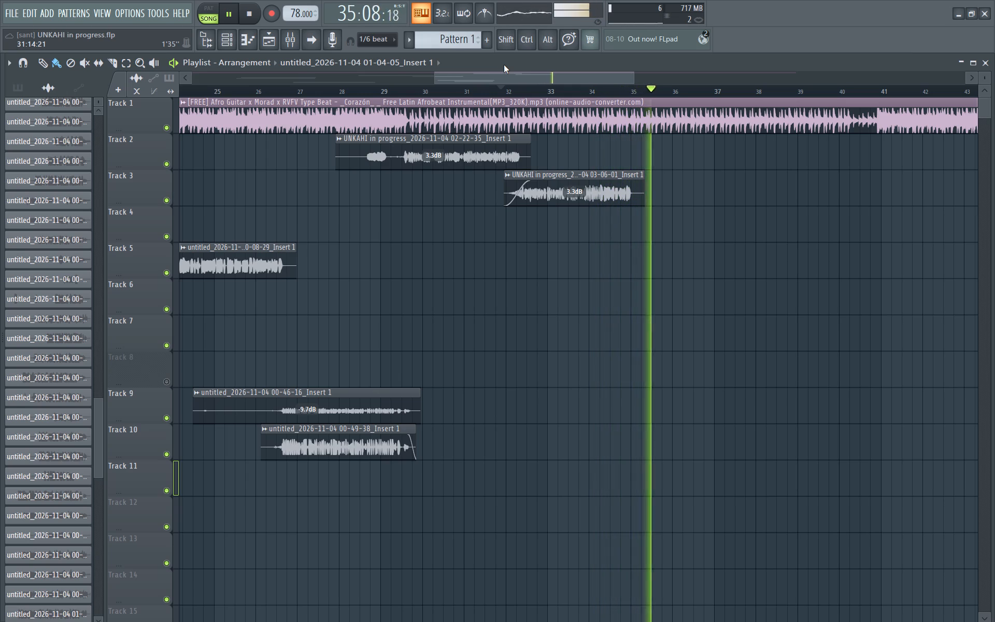
key("space")
Set MAutoPitch's automatic tuning Speed on Insert 1 to 100% while playing back the Track 3 vocal.
left_click(285, 37)
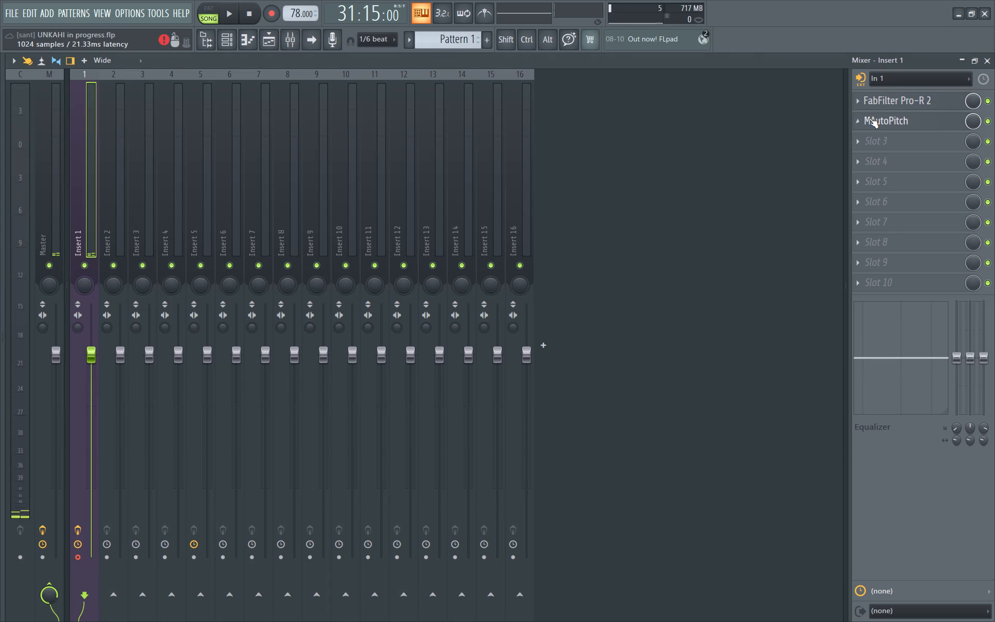
left_click(869, 118)
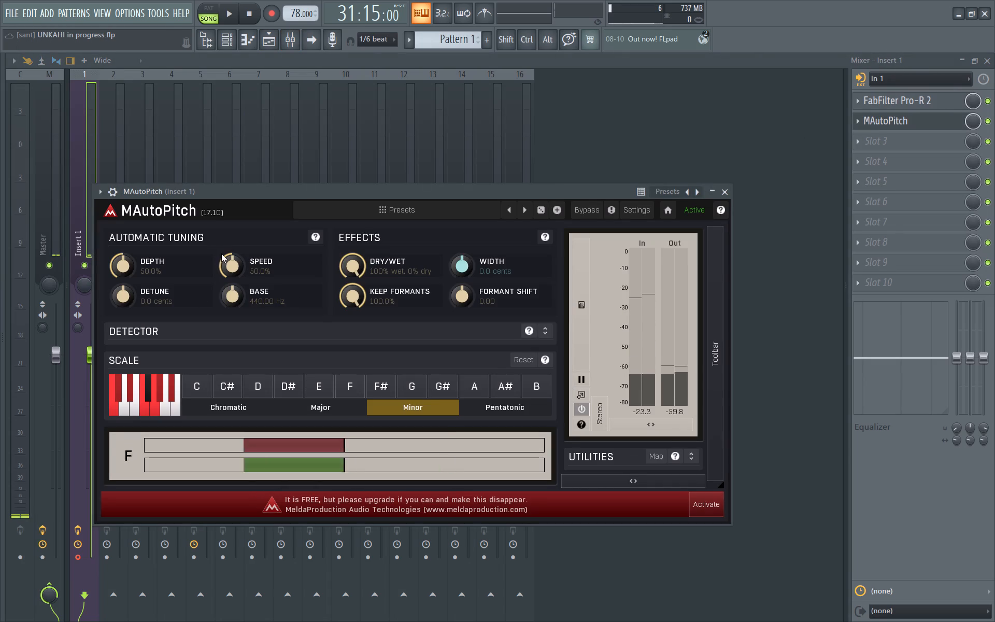
left_click(228, 272)
key("space")
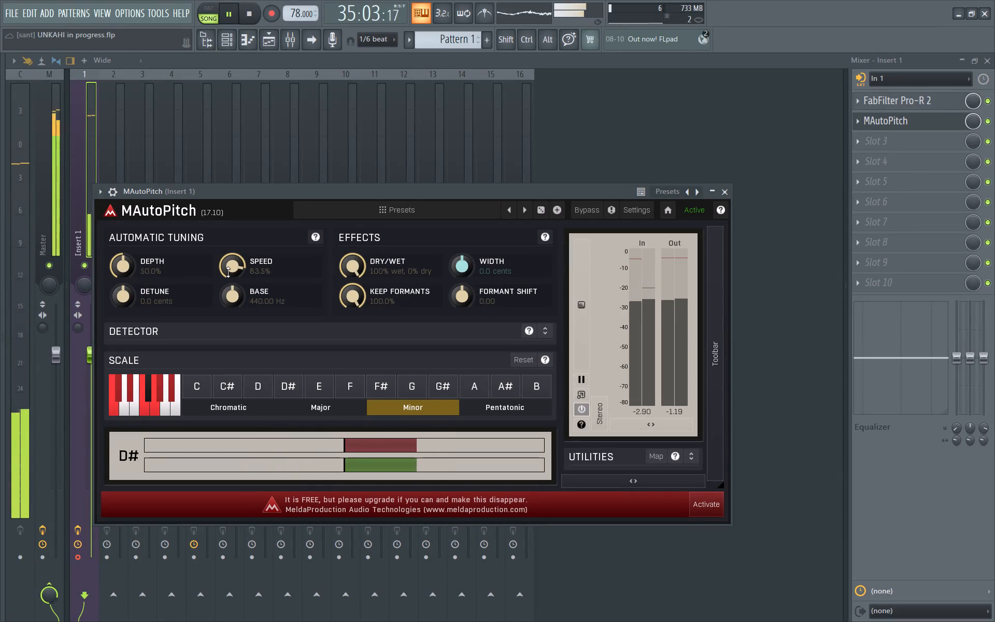
left_click(238, 263)
key("space")
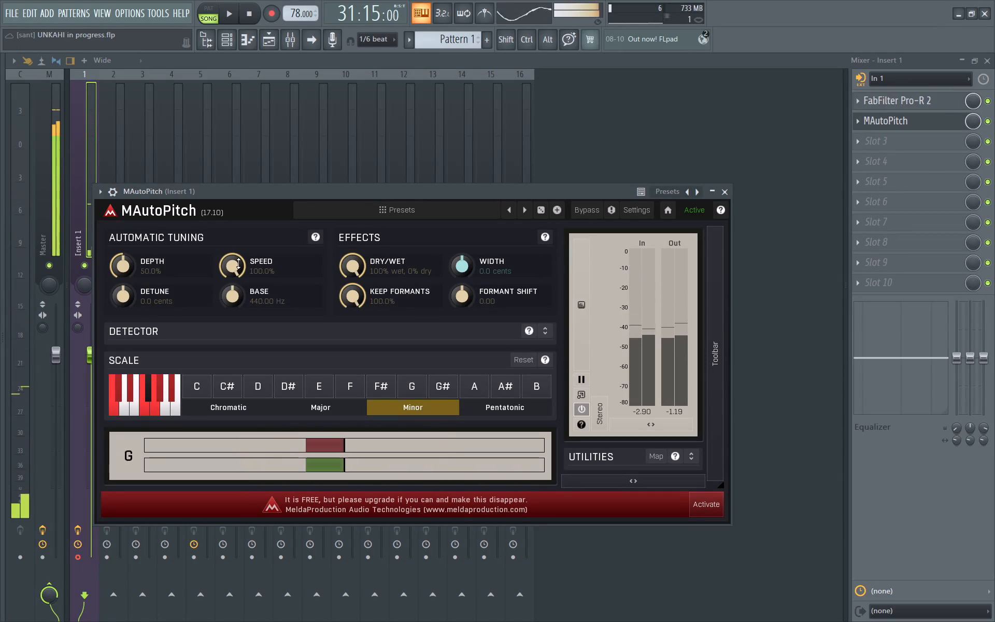
Raise MAutoPitch's automatic tuning Depth to about 82% while replaying the Track 3 vocal, and return to the playlist.
key("space")
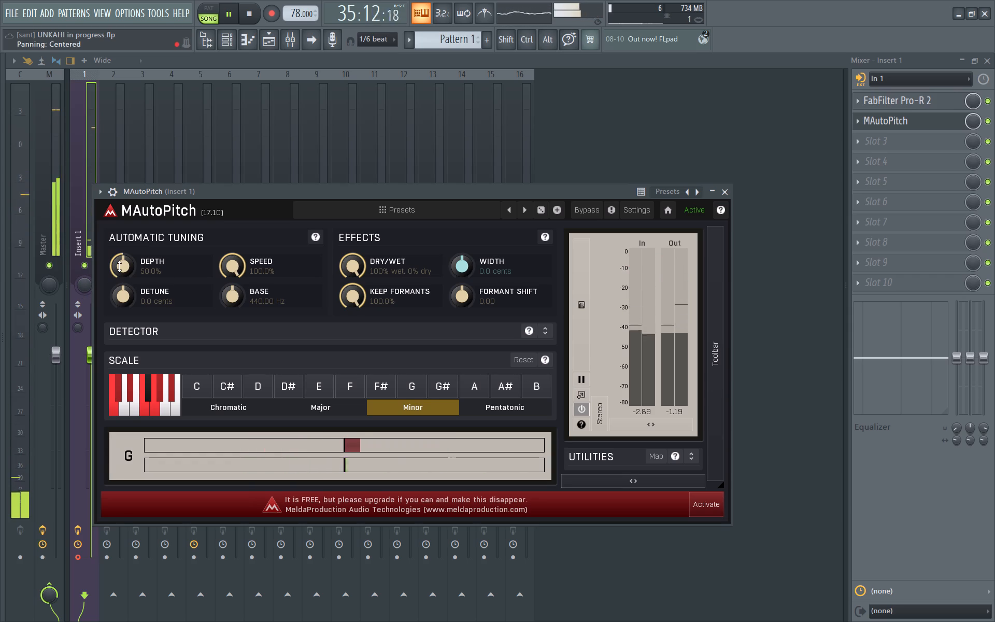
key("space")
key("space")
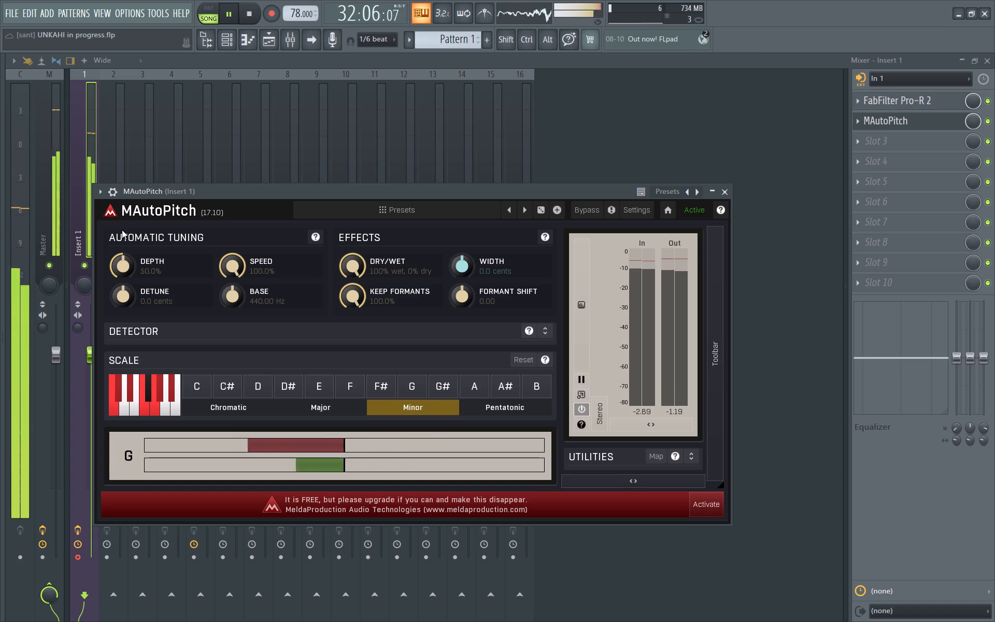
left_click(122, 265)
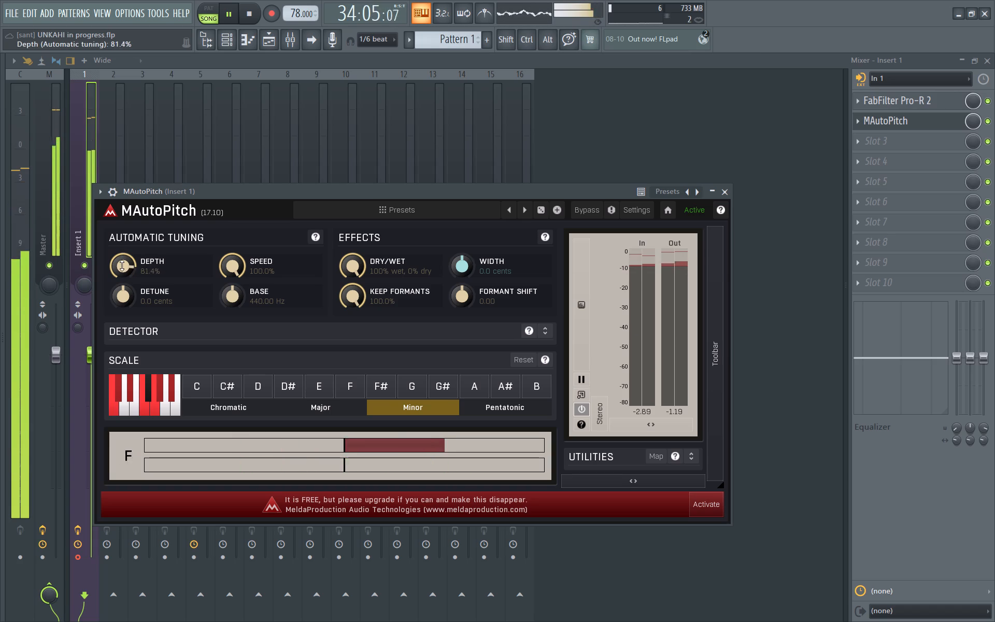
left_click(724, 189)
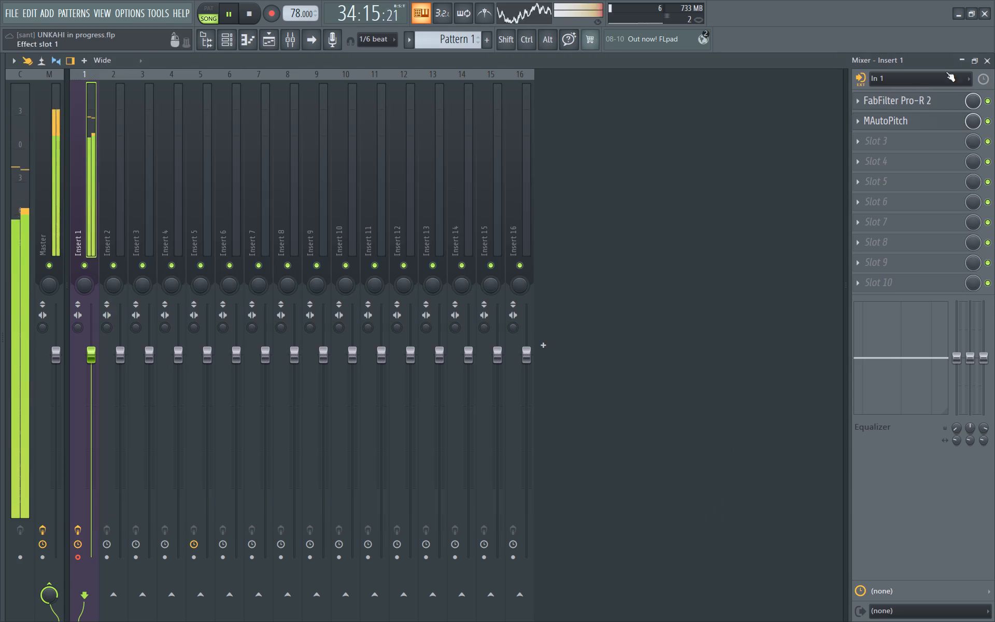
left_click(989, 57)
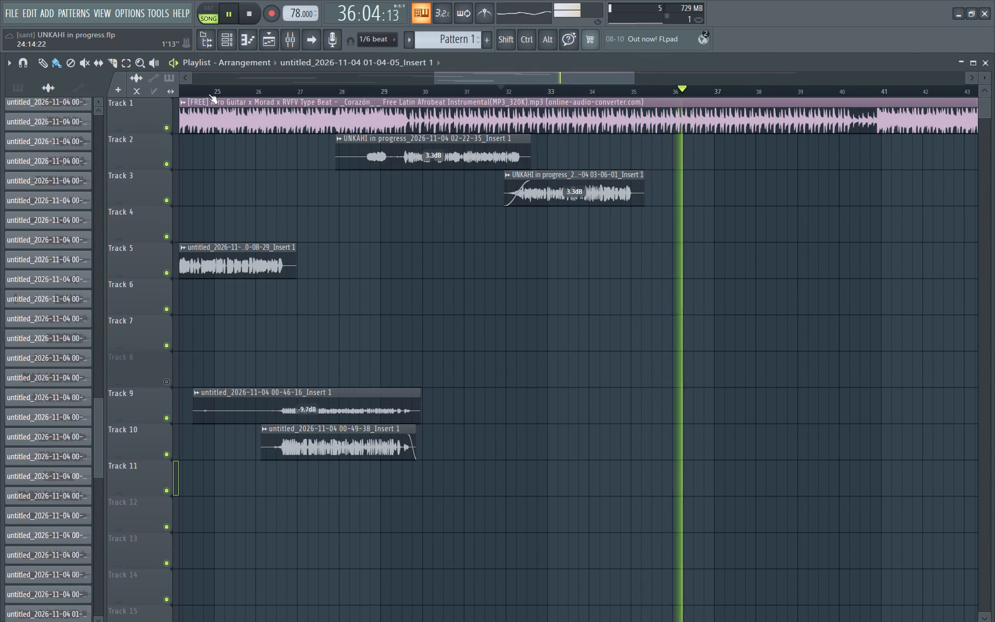
Play the whole arrangement's vocals from about bar 17 and review the MAutoPitch settings on Insert 1 during playback.
scroll(208, 94, "down", 13, "ctrl")
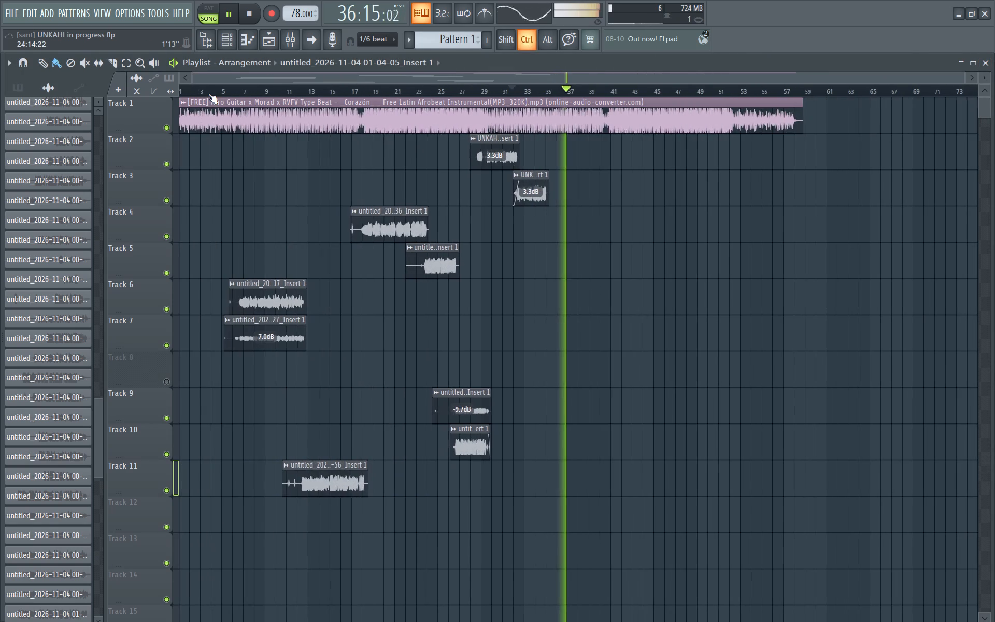
left_click(359, 92)
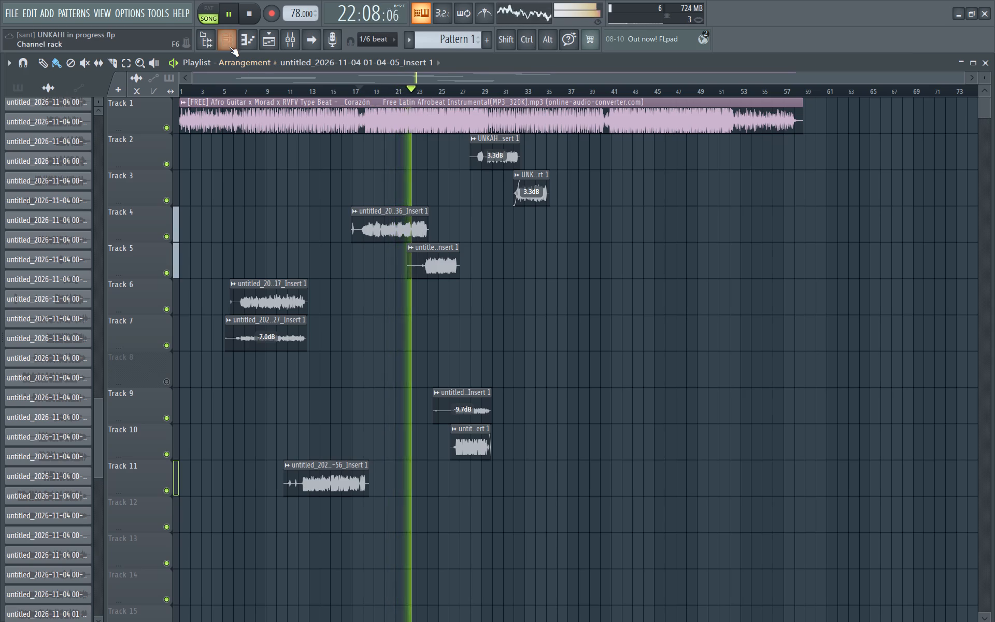
left_click(295, 40)
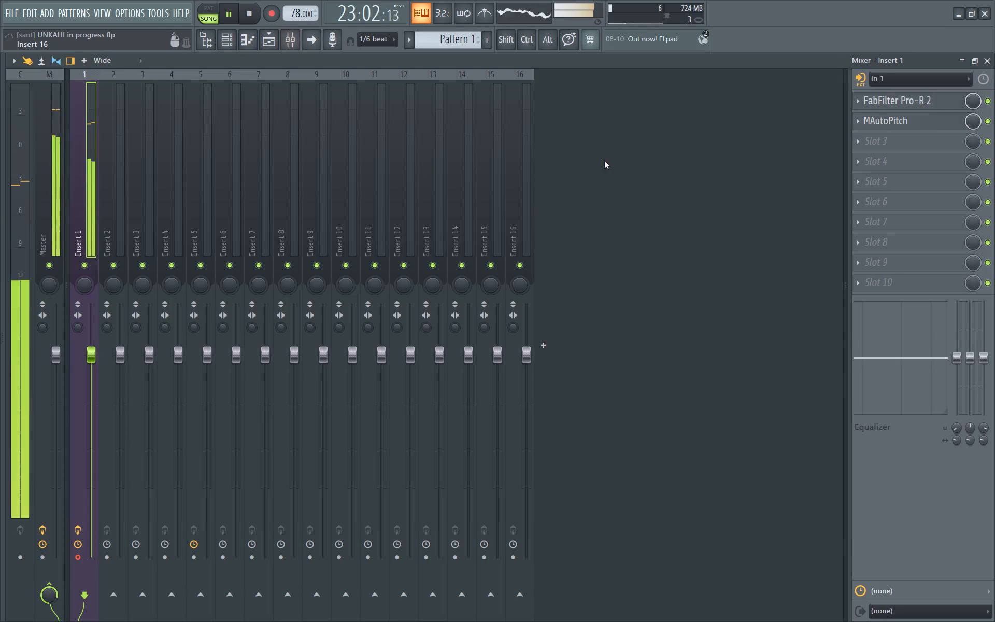
left_click(907, 119)
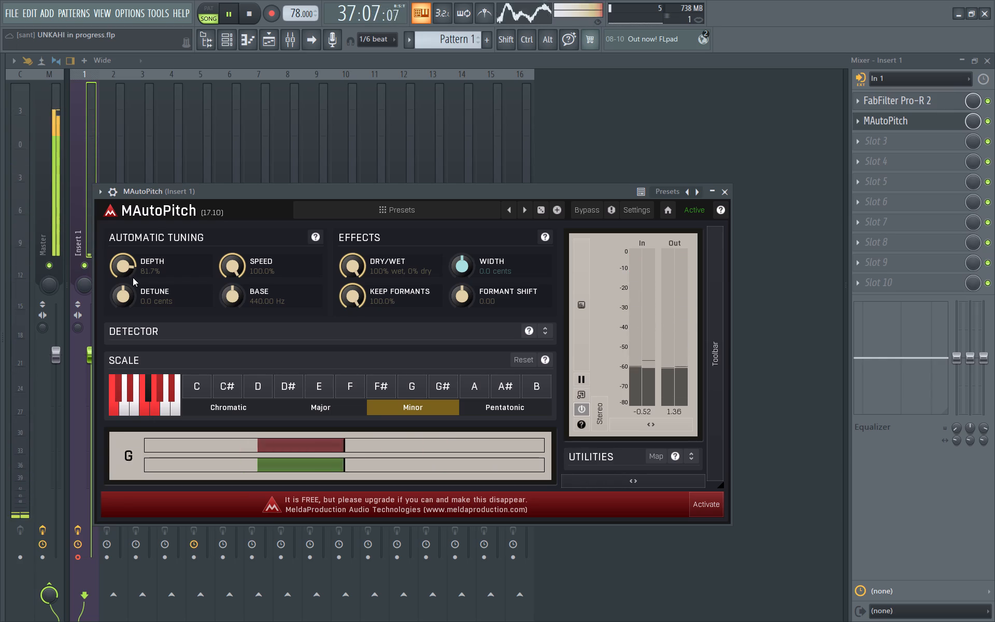
key("space")
key("space")
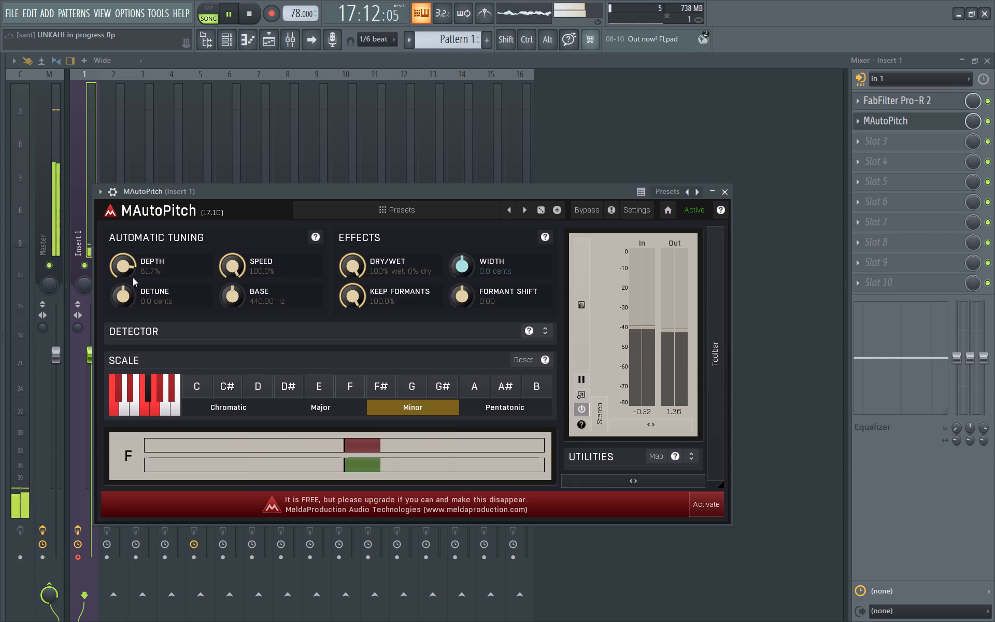
left_click(723, 188)
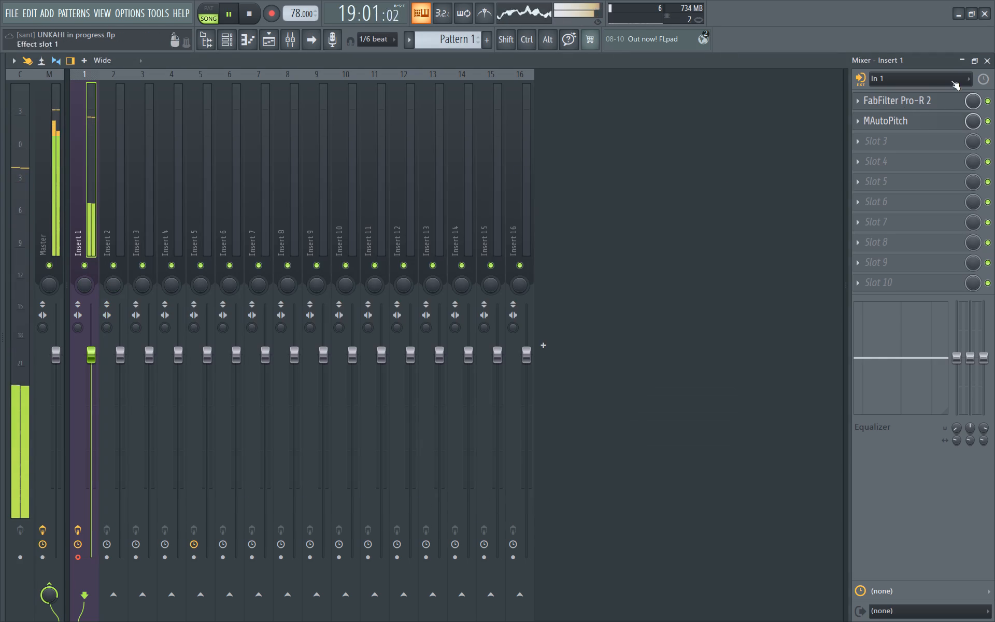
left_click(987, 62)
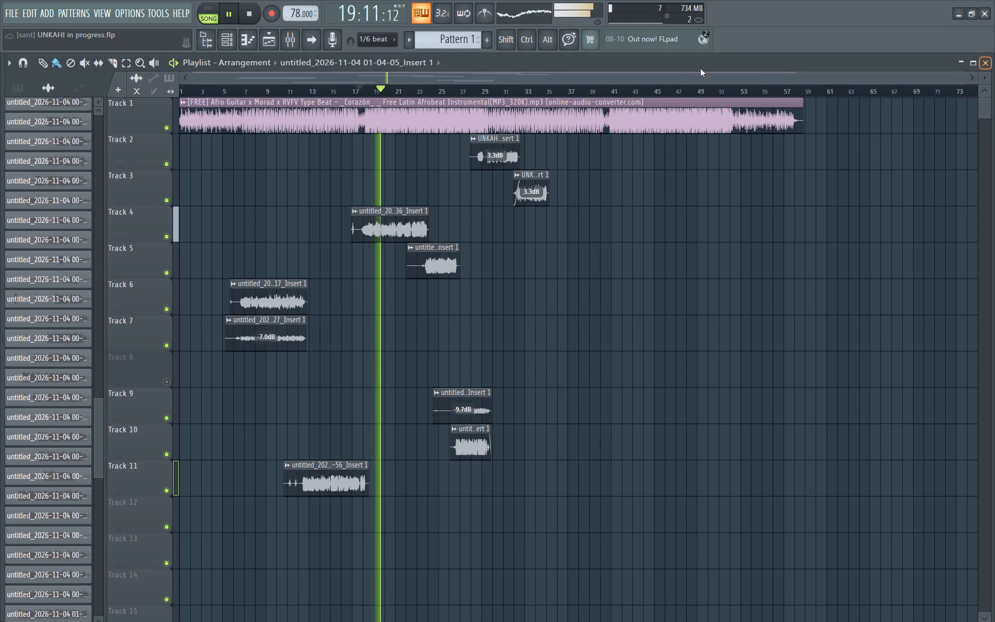
Replay the Track 2 and Track 3 vocals repeatedly from about bar 30 to judge how they blend.
left_click(494, 94)
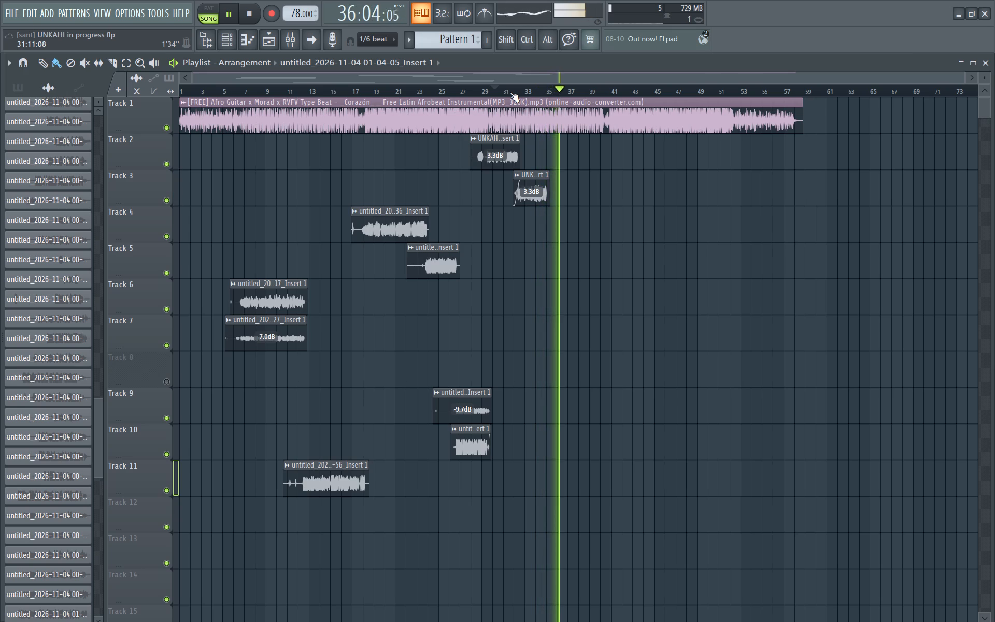
key("space")
key("space")
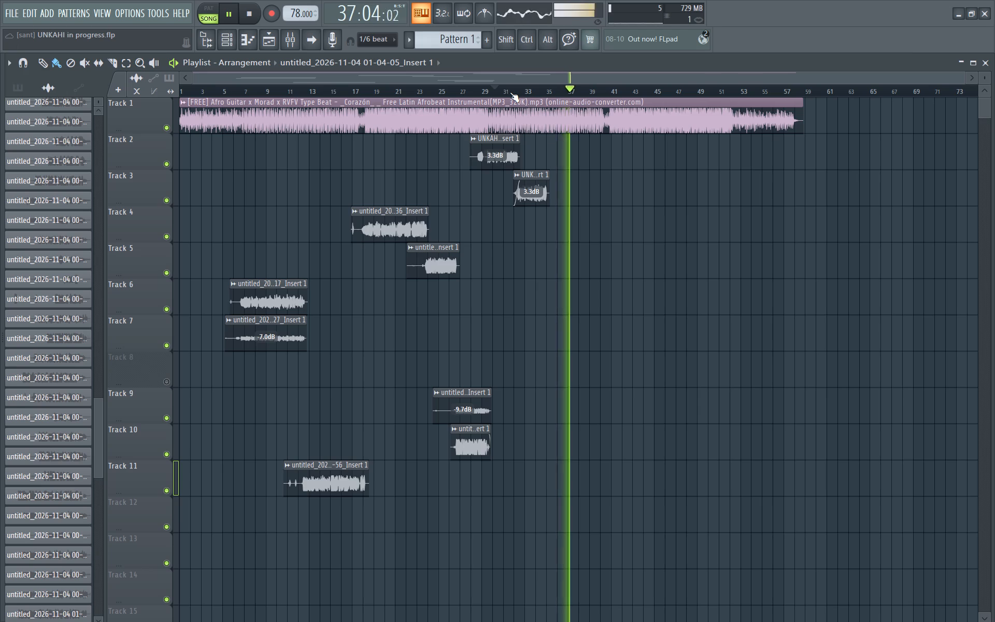
key("space")
key("space")
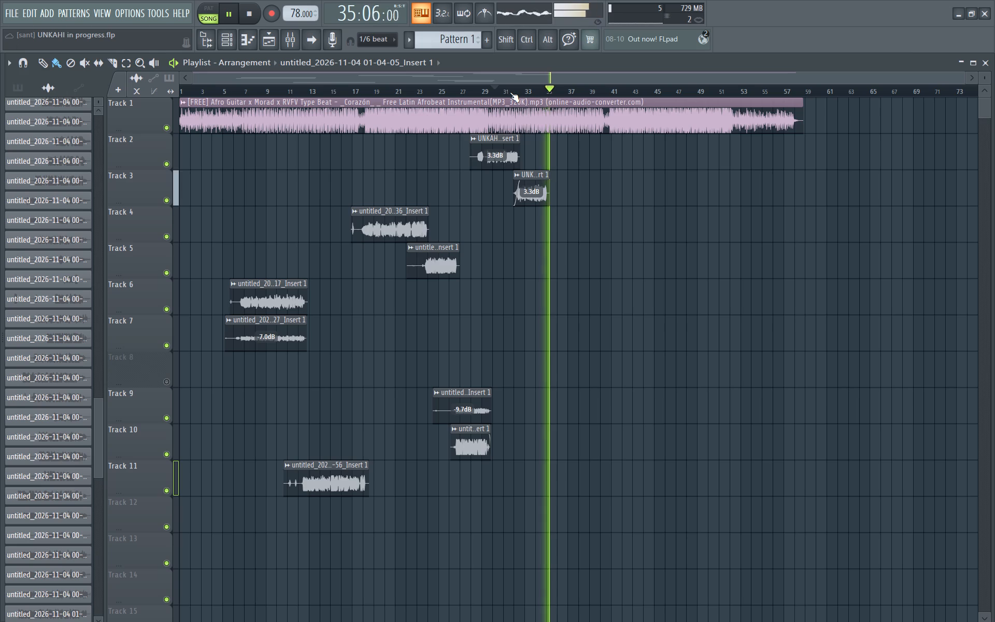
key("space")
key("space")
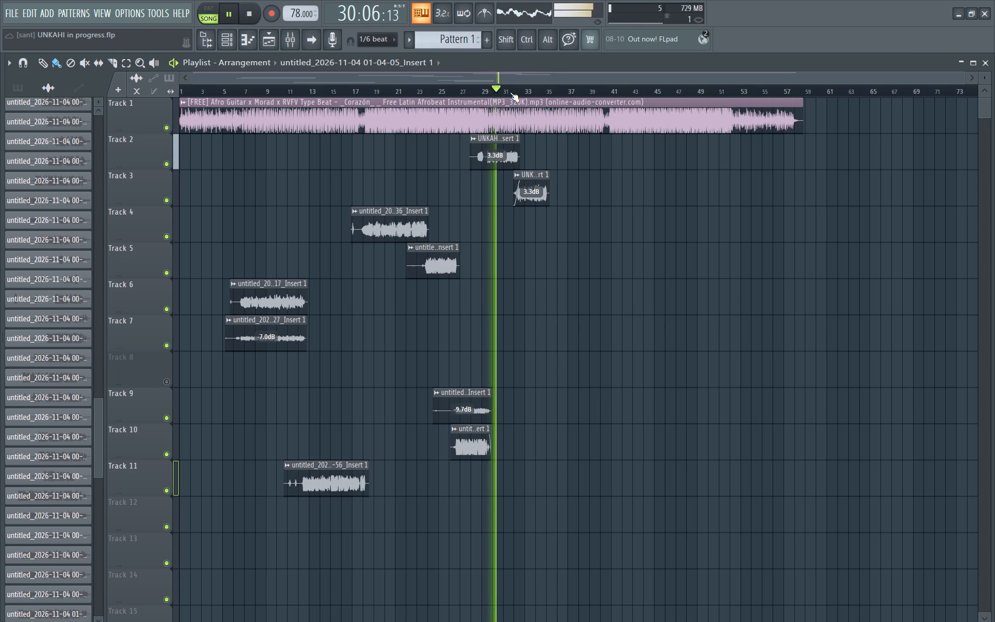
key("space")
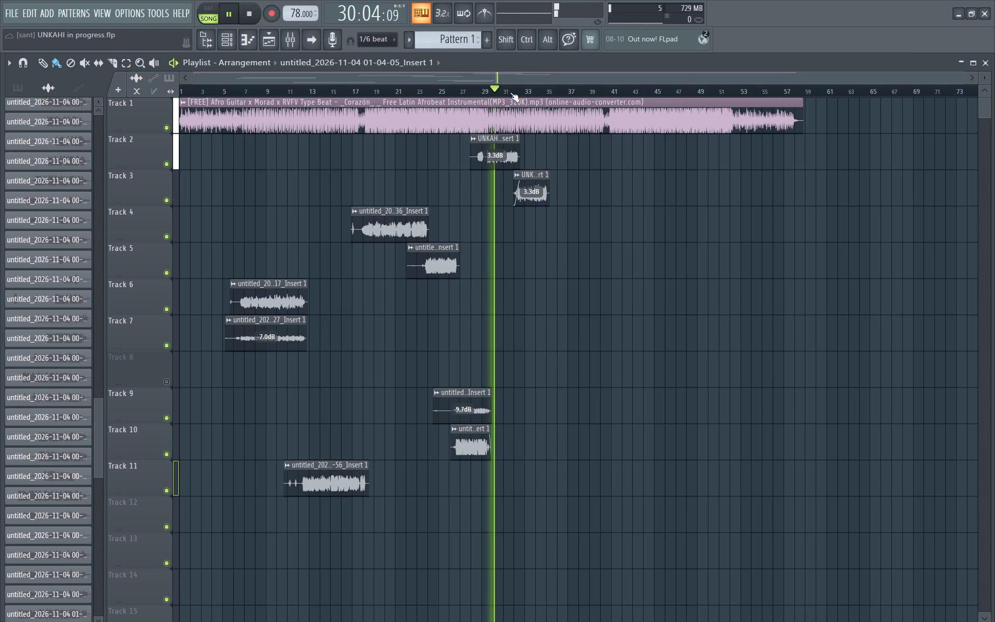
key("space")
Play the vocals over the instrumental from about bar 17.
left_click(353, 89)
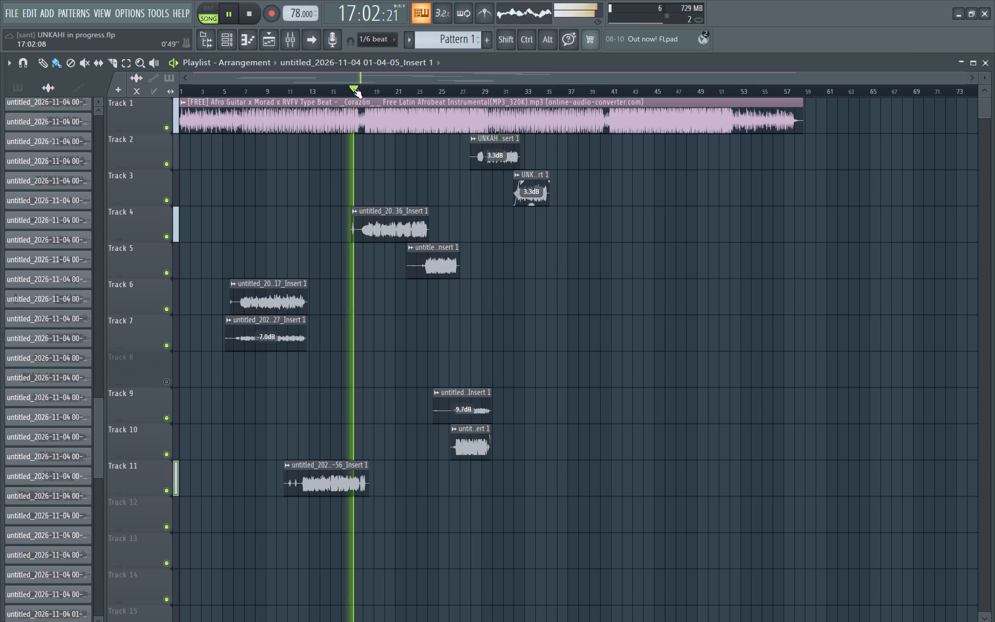
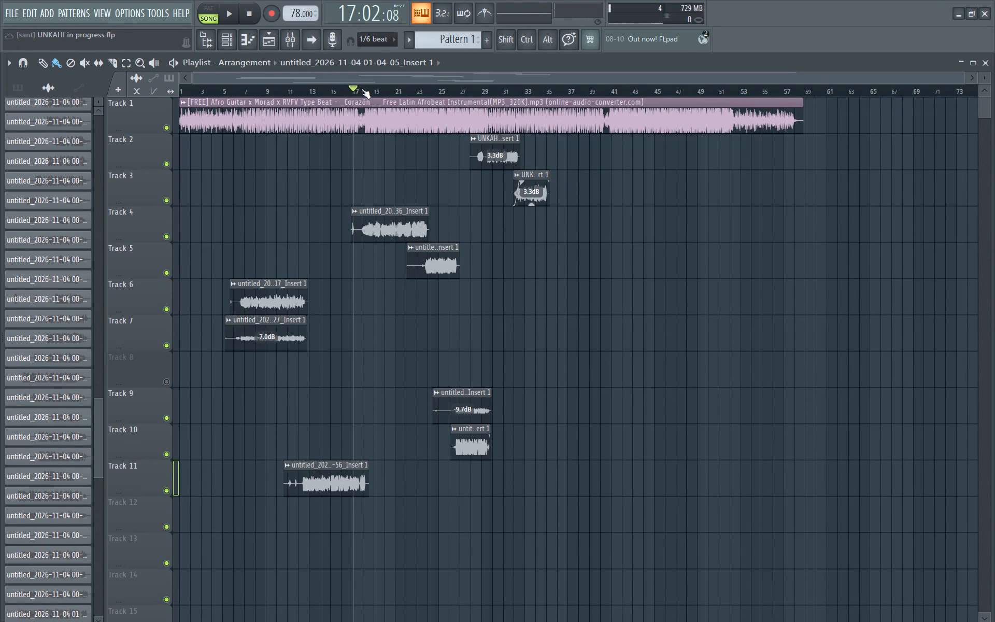
Play the arrangement from about bar 17 to hear the Track 4 and Track 11 vocals over the instrumental.
key("space")
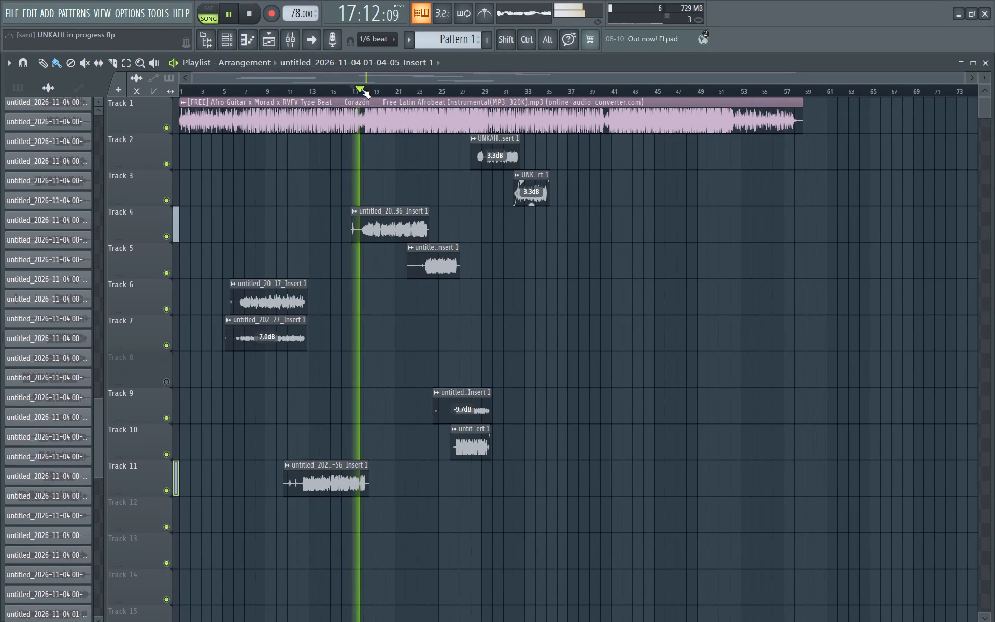
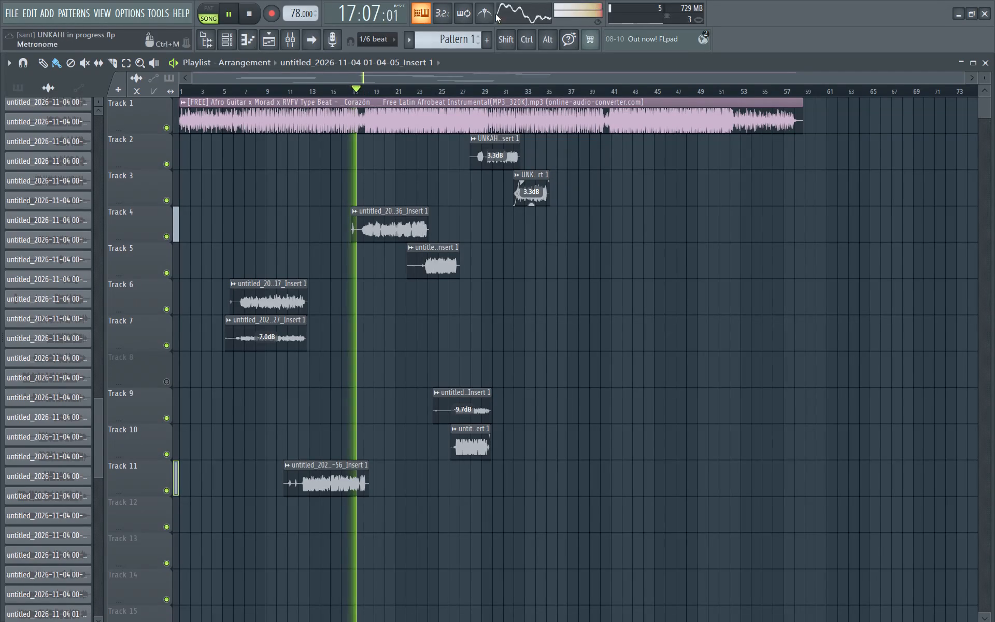
Replay the arrangement several times from about bar 32 to hear the Track 3 vocal and the instrumental section following it.
left_click(514, 94)
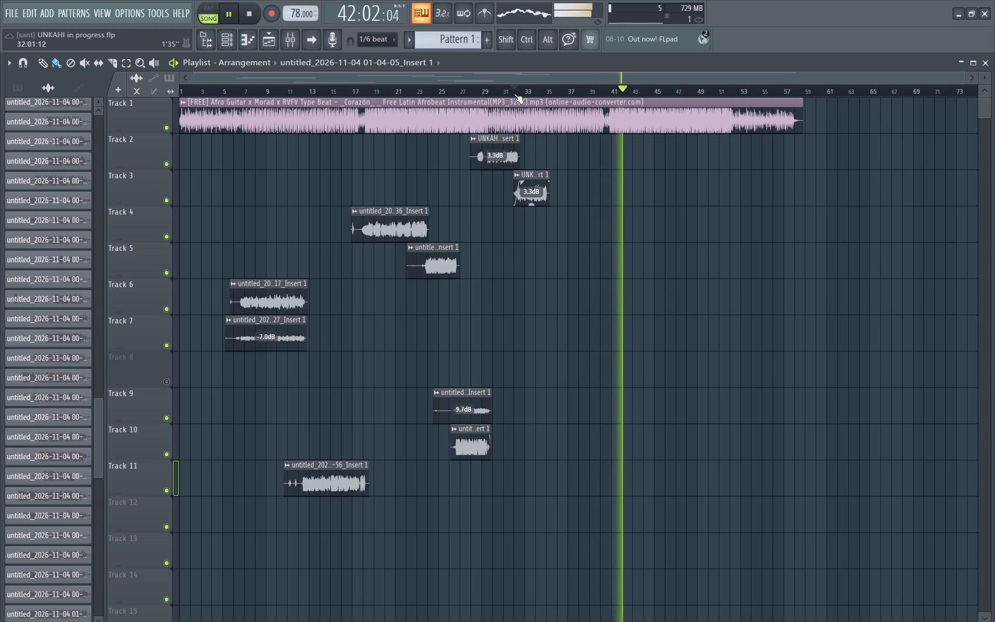
key("space")
key("space")
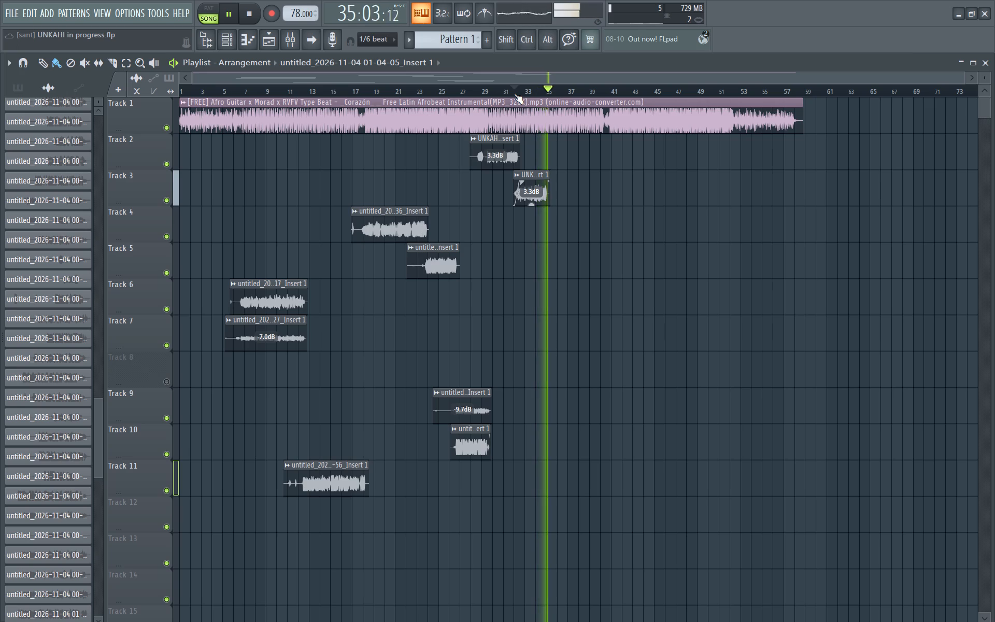
key("space")
key("space")
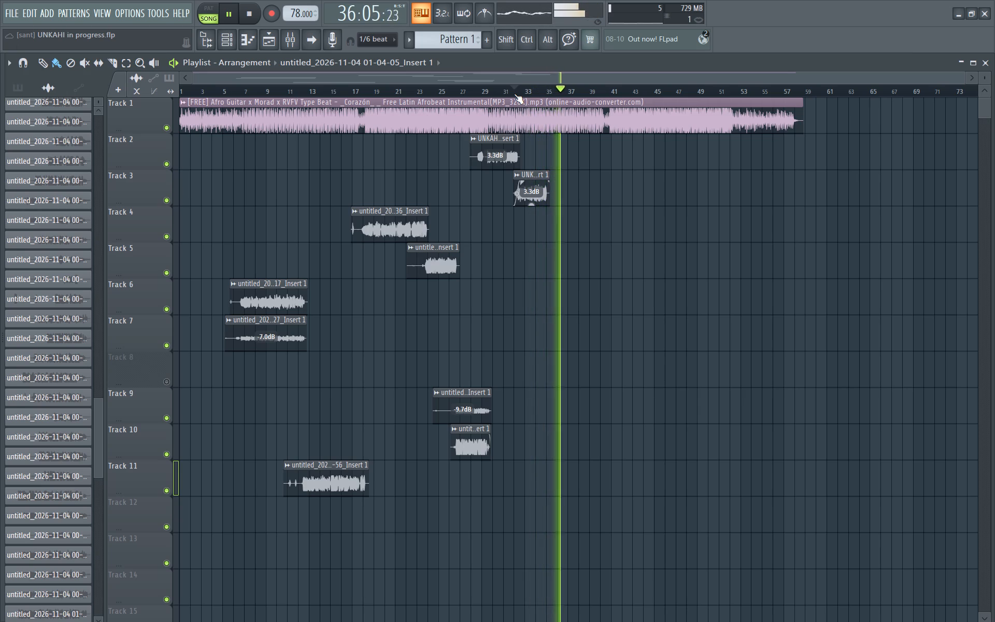
key("space")
key("space")
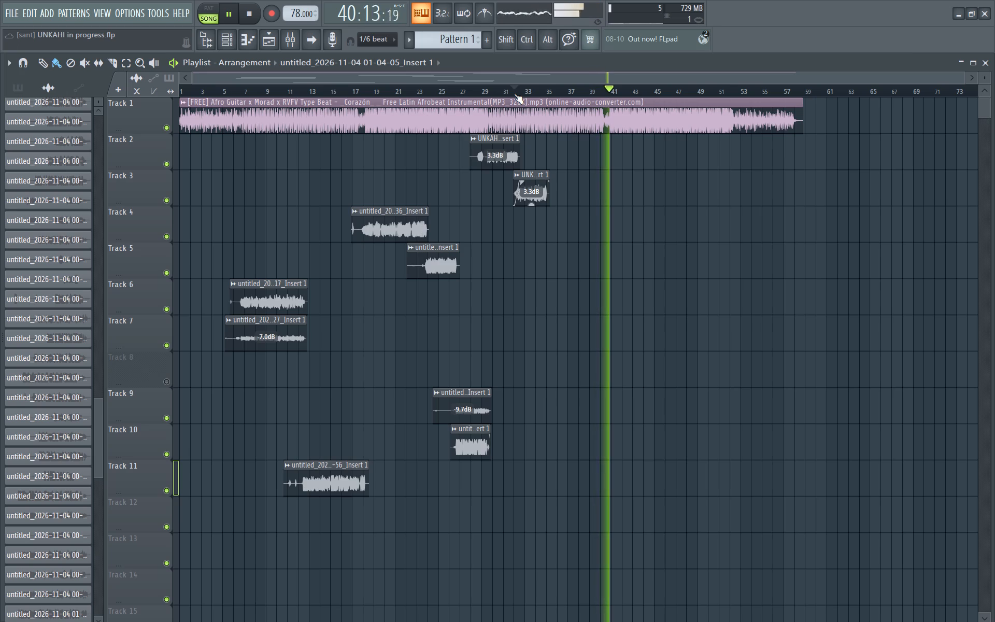
key("space")
key("space")
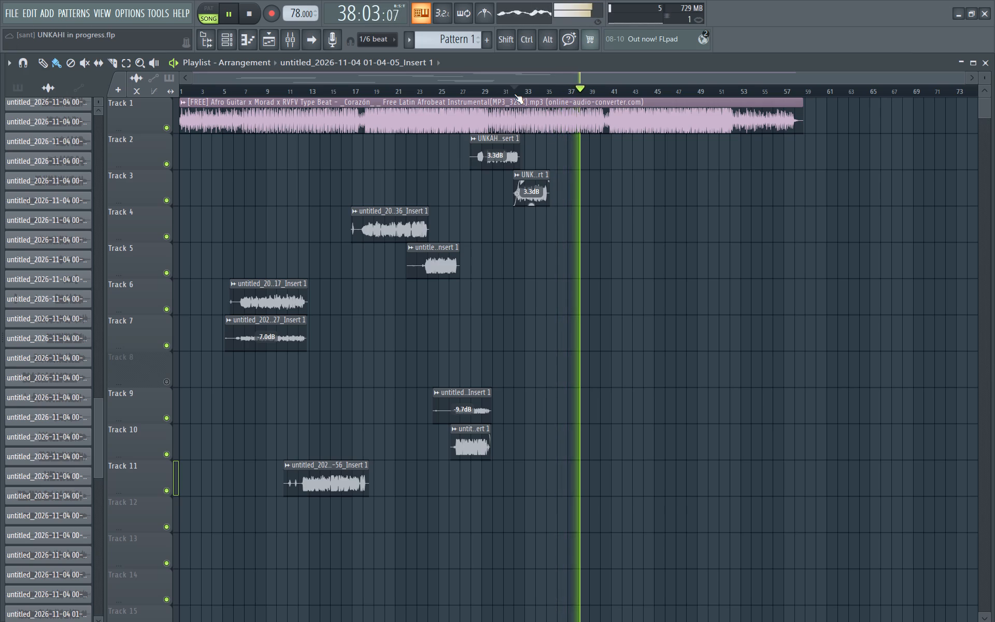
key("space")
key("space")
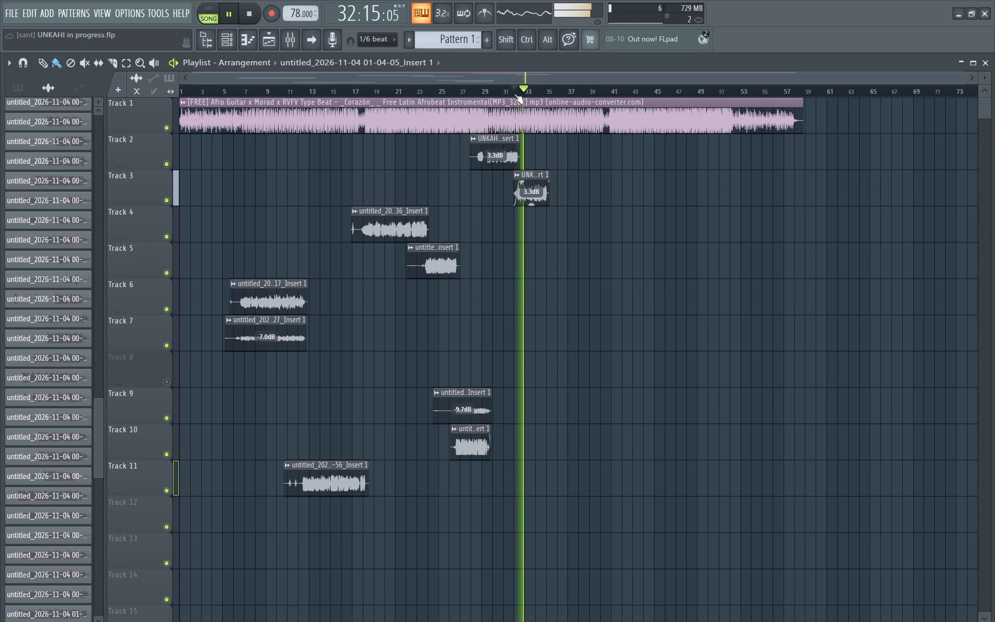
Repeatedly play the arrangement from about bar 34 to audition the end of the Track 3 vocal and the vocal-free instrumental up to about bar 41.
left_click(537, 93)
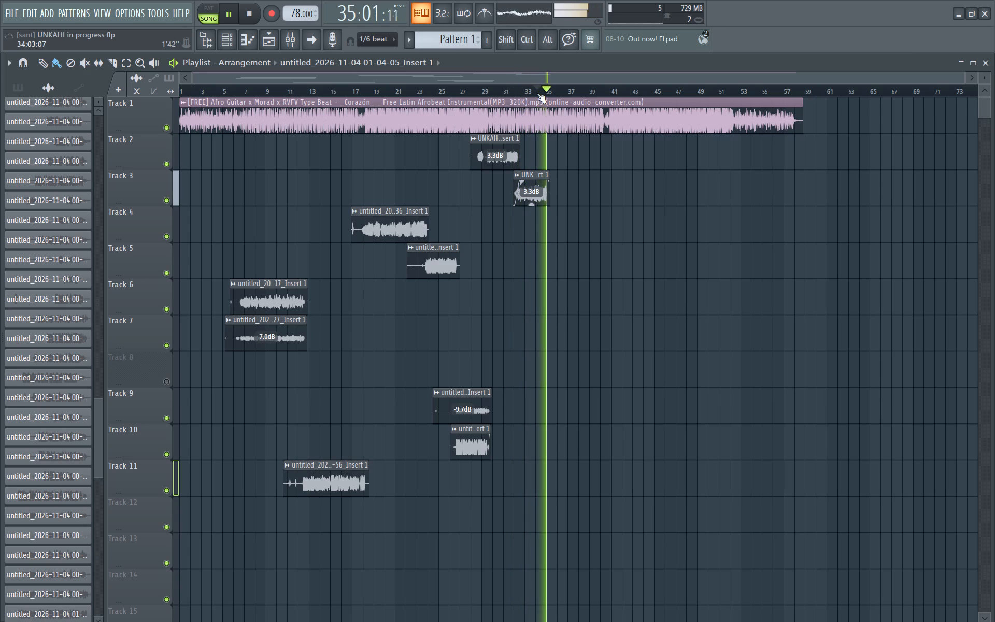
key("space")
key("space")
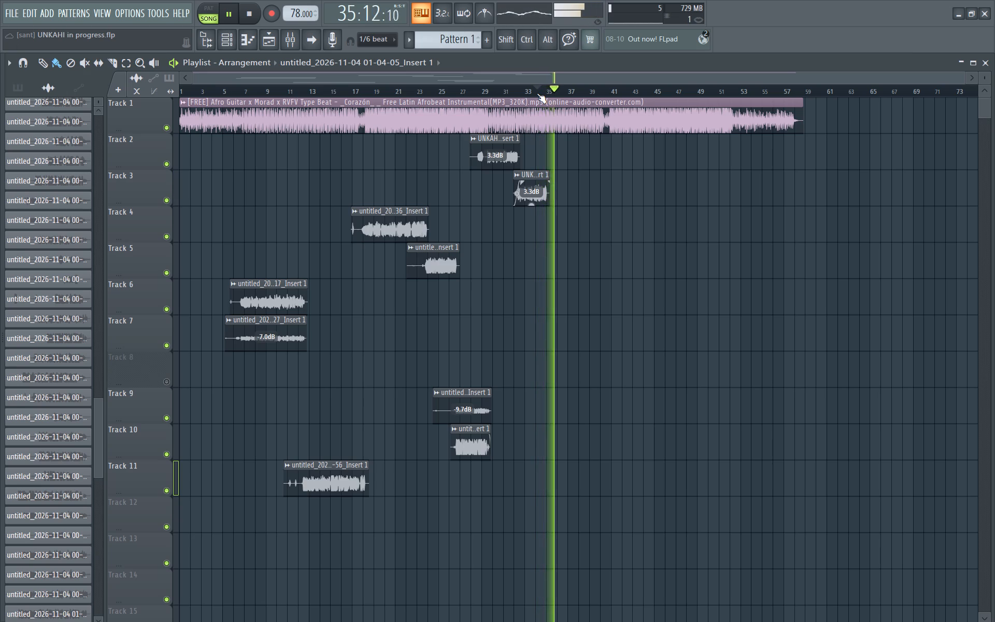
key("space")
key("space")
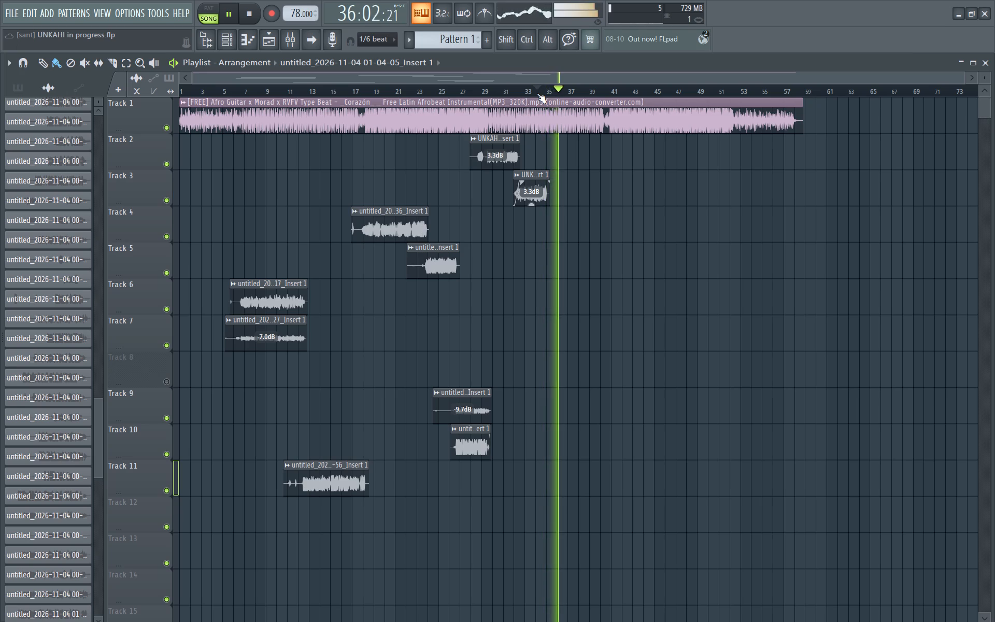
key("space")
key("space")
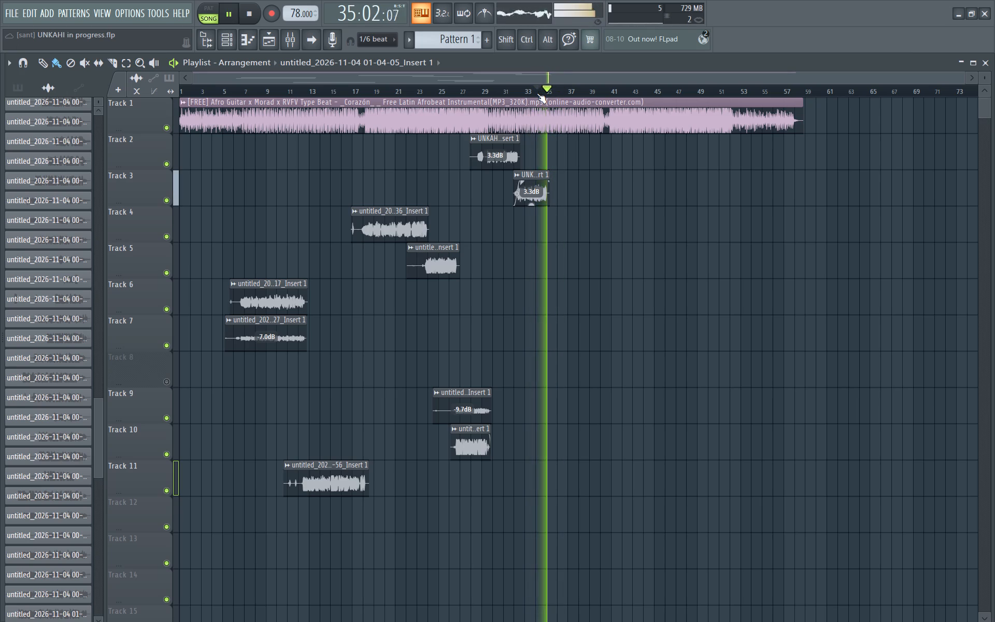
key("space")
key("space")
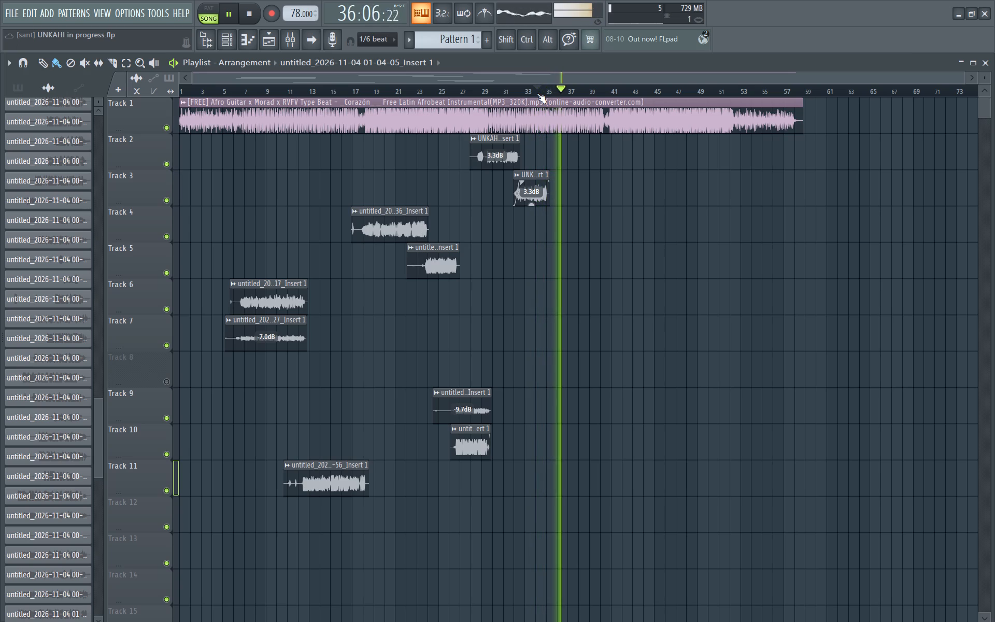
key("space")
key("space")
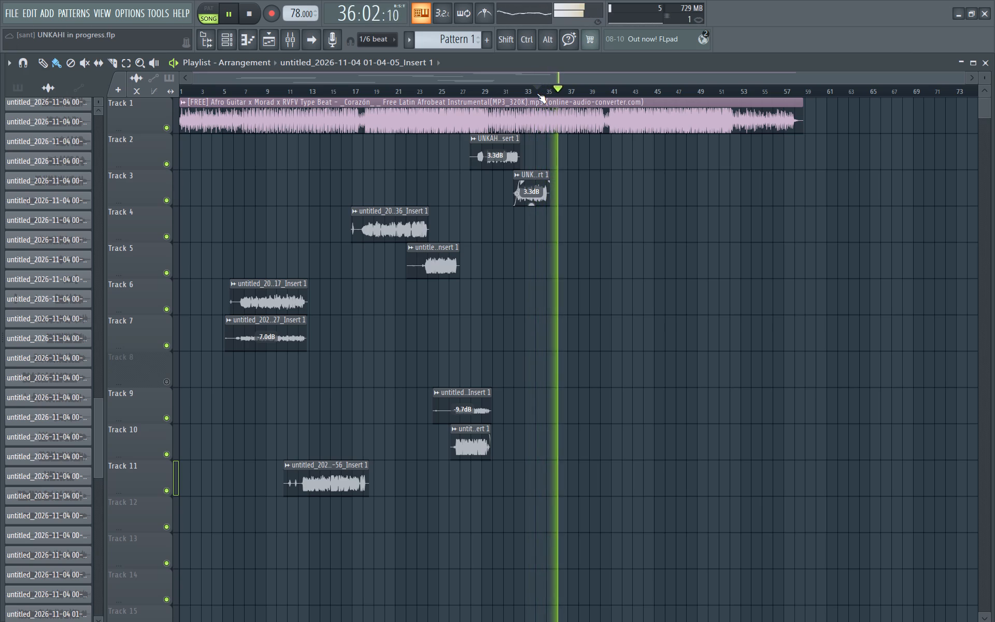
key("space")
key("space")
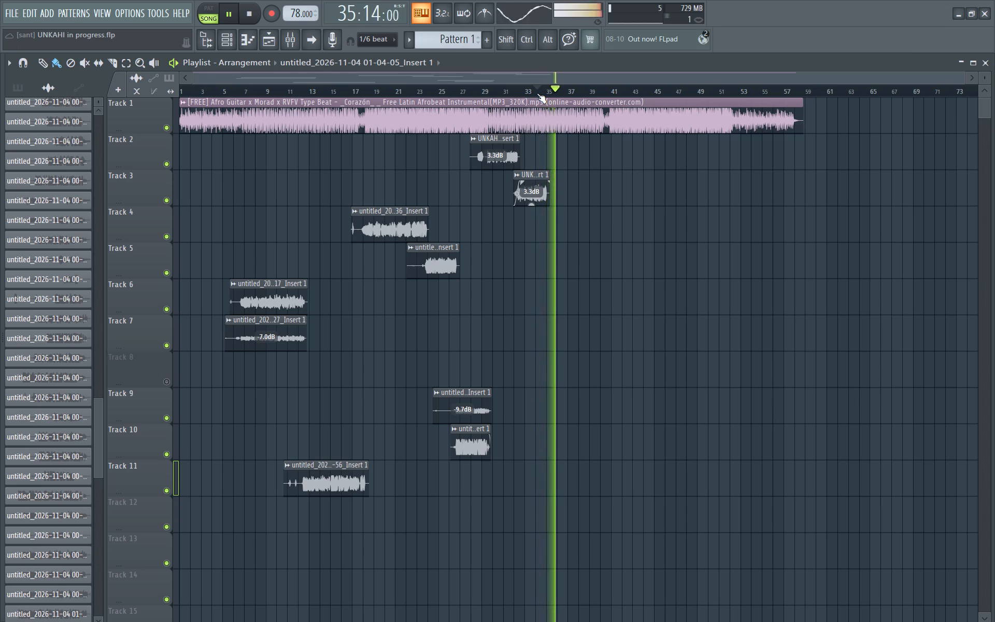
key("space")
key("space")
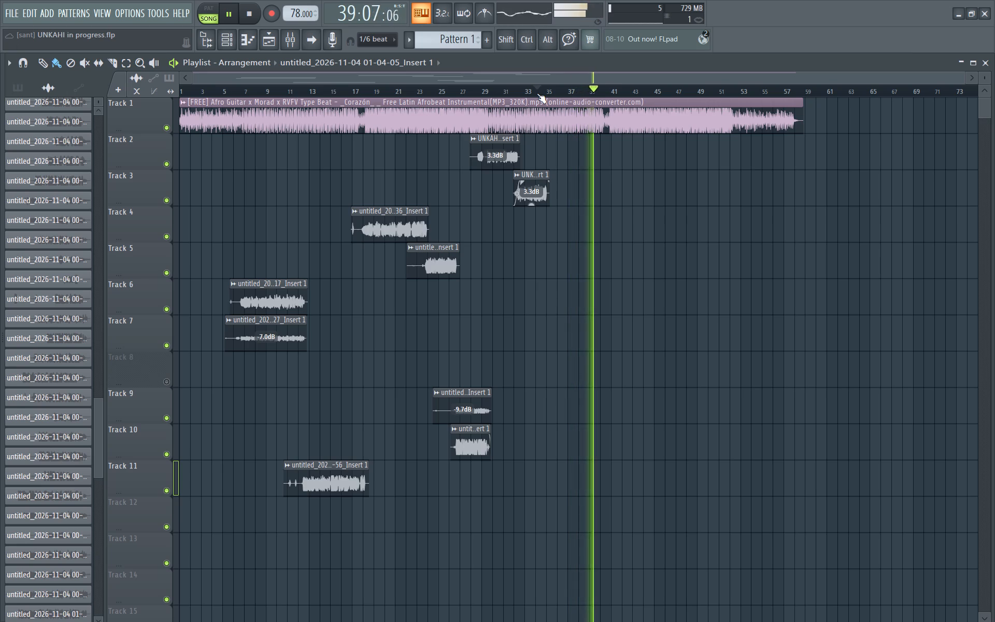
key("space")
key("space")
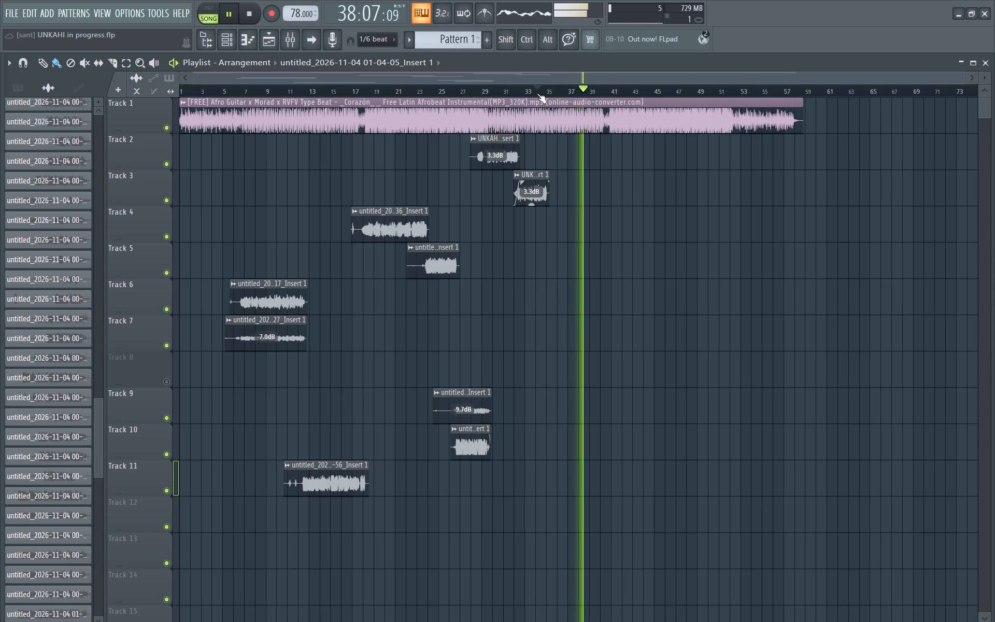
key("space")
key("space")
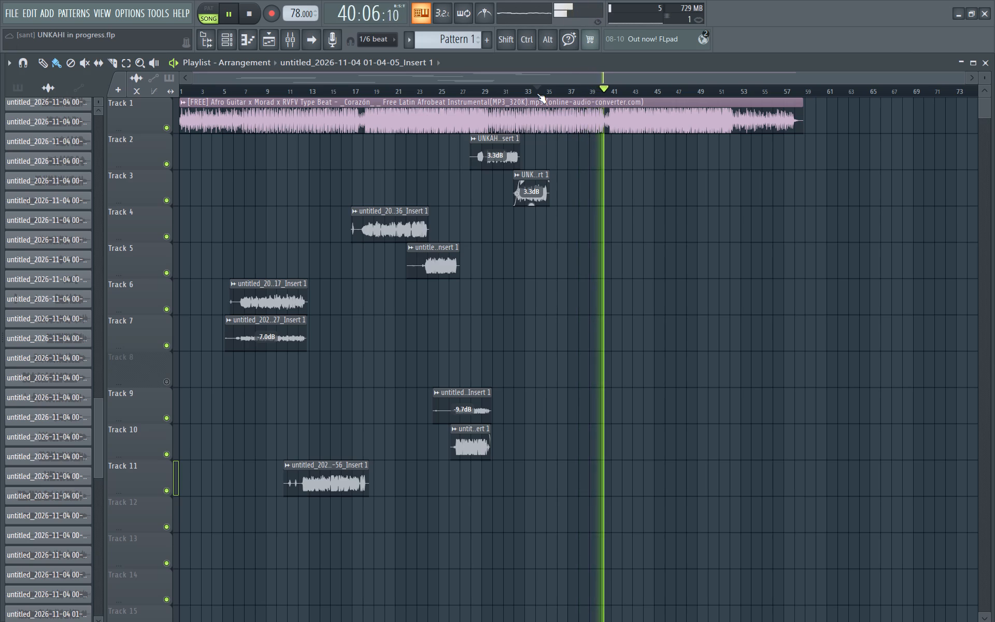
key("space")
key("space")
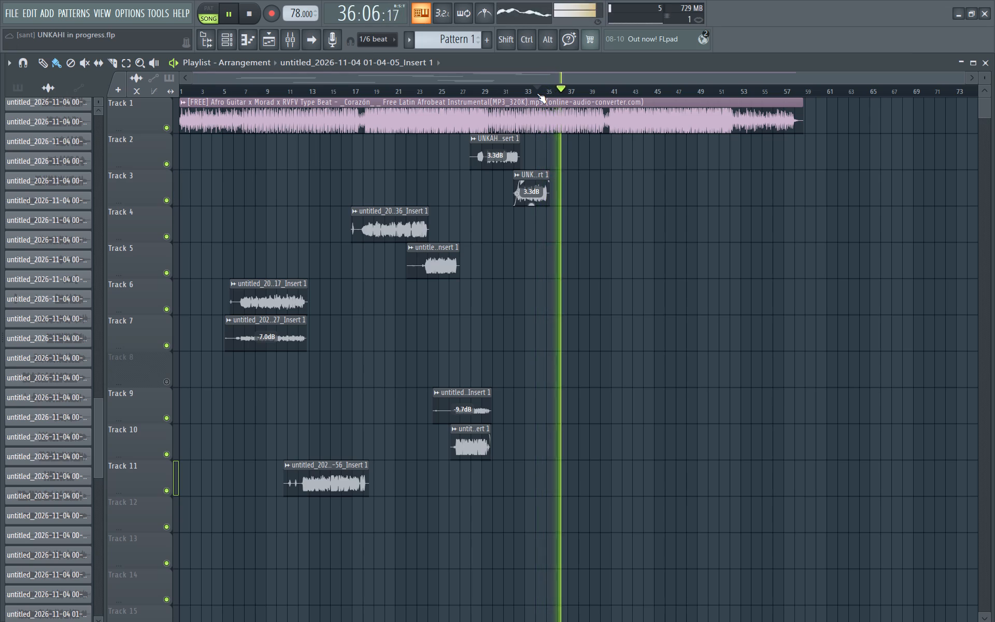
key("space")
key("space")
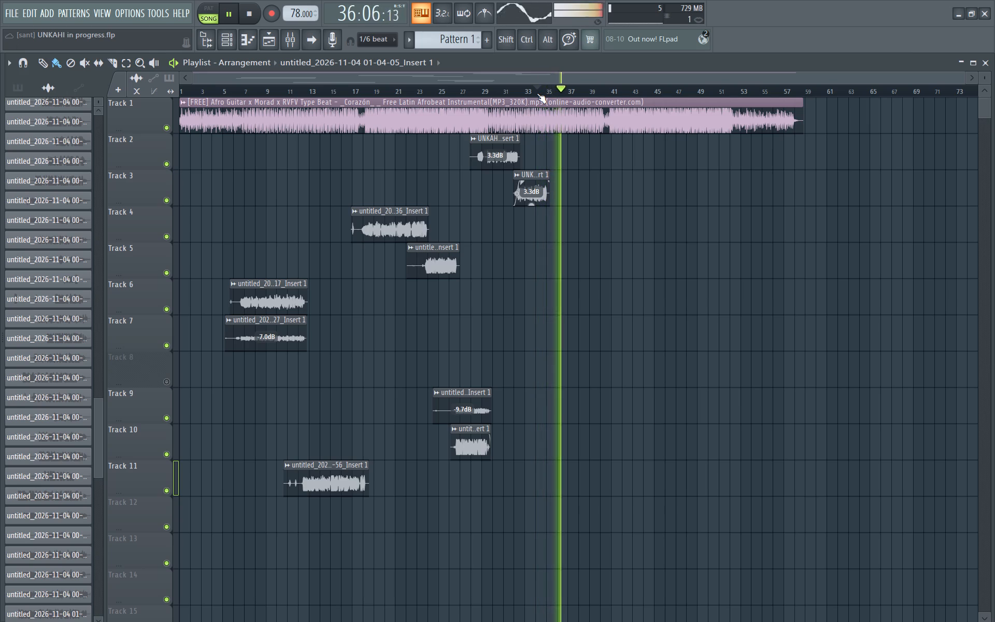
key("space")
key("space")
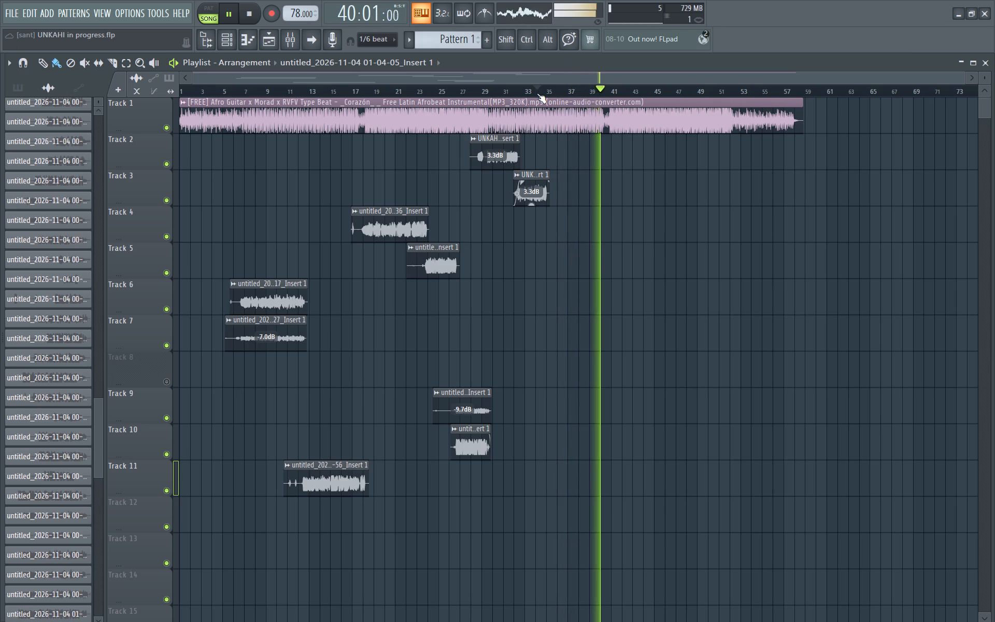
key("space")
key("space")
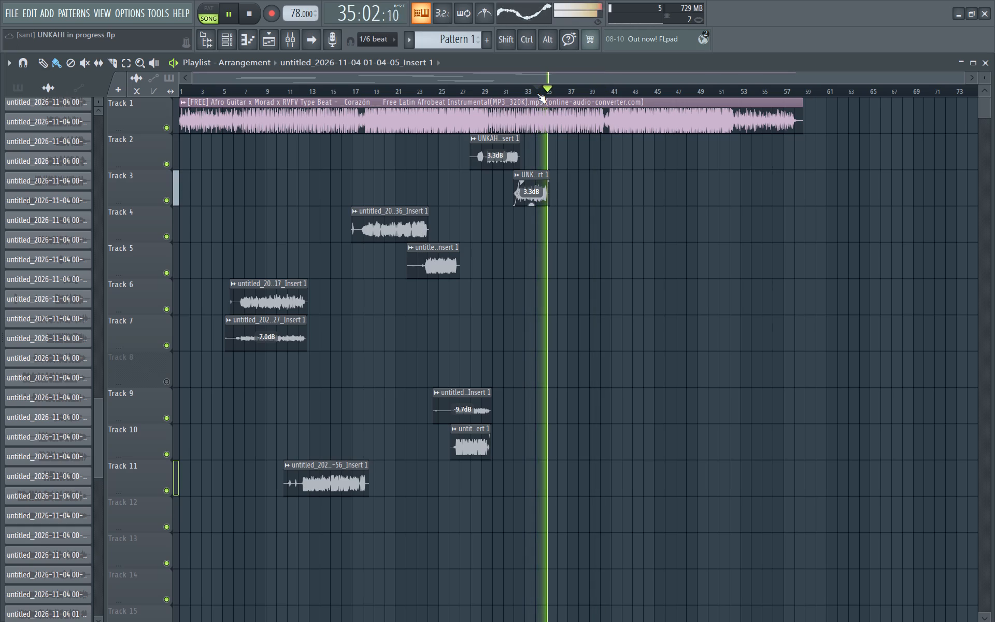
key("space")
key("space")
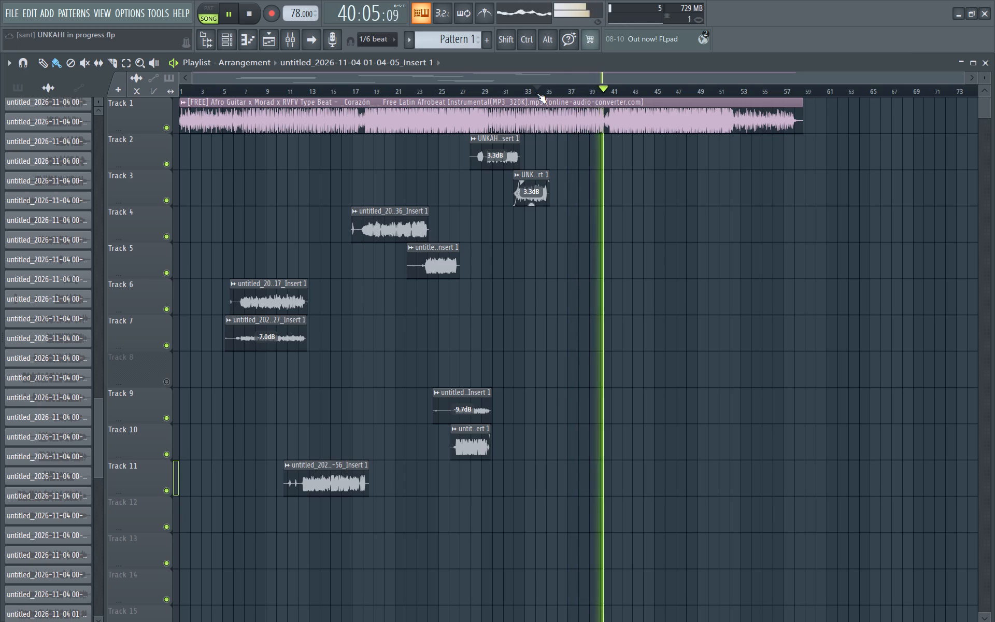
key("space")
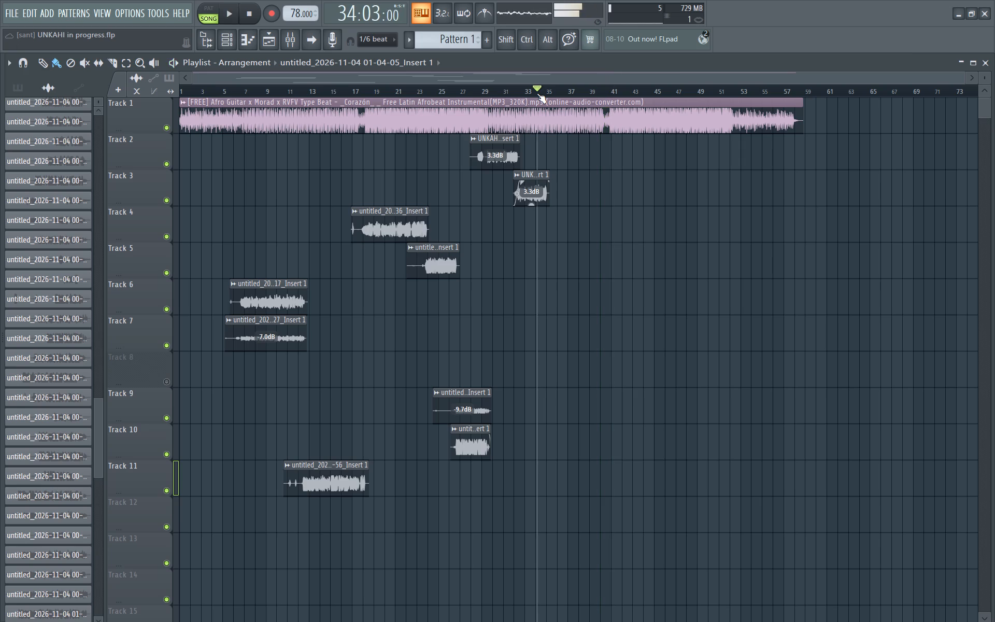
key("space")
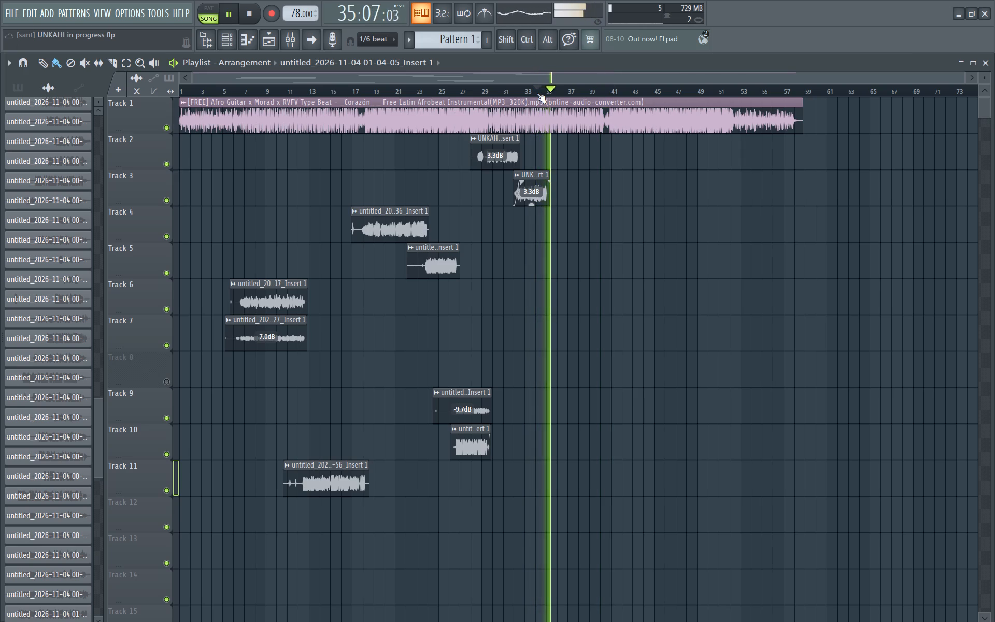
key("space")
key("space")
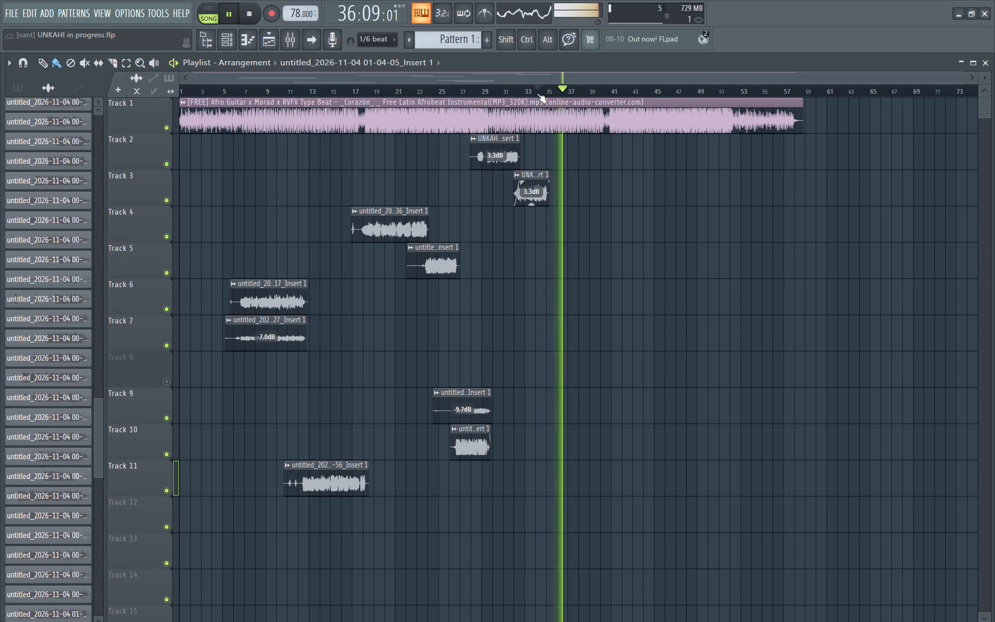
key("space")
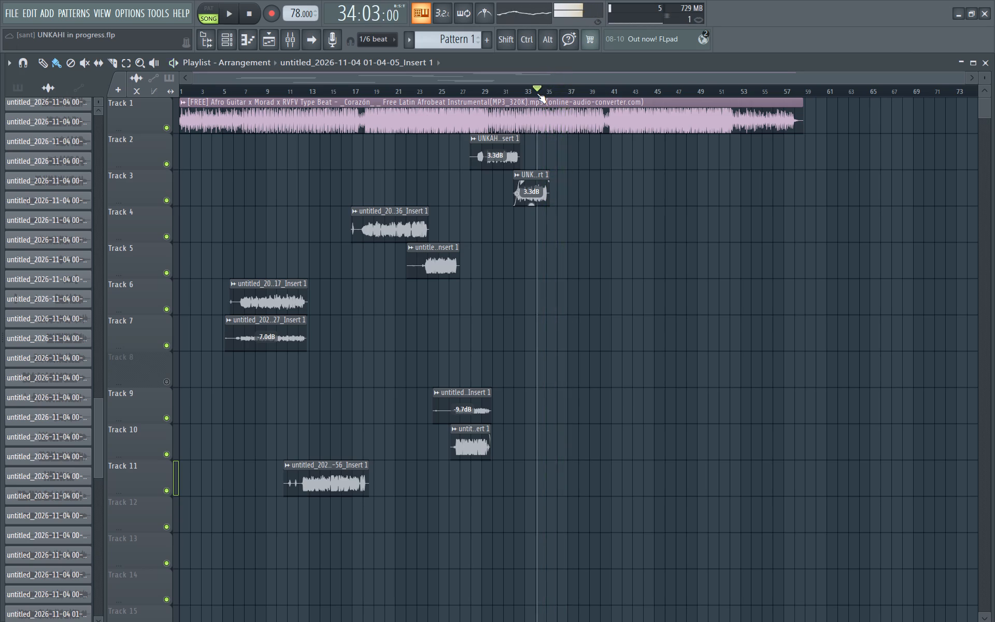
key("space")
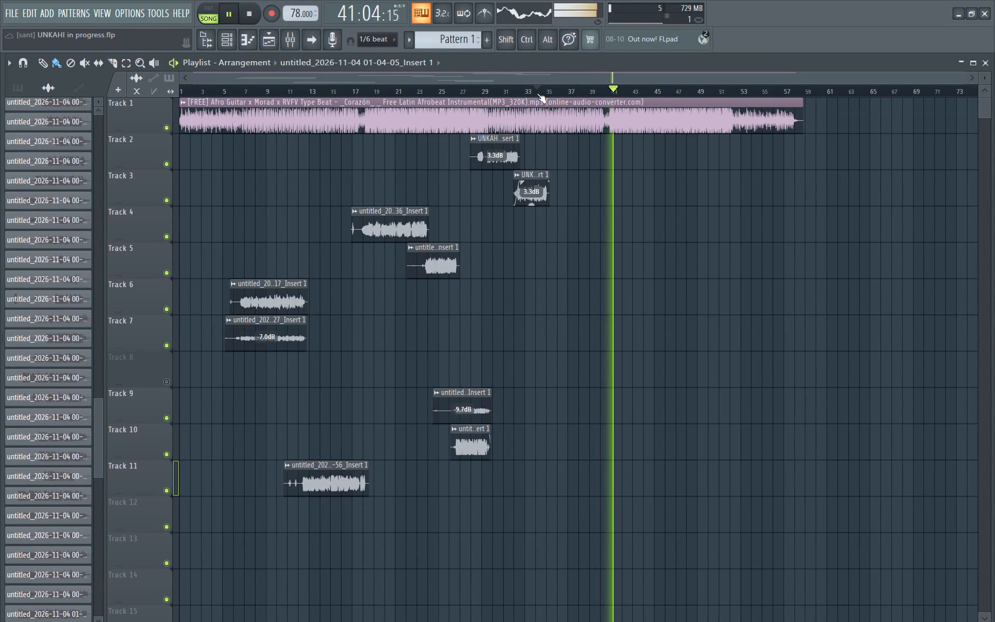
key("space")
key("space")
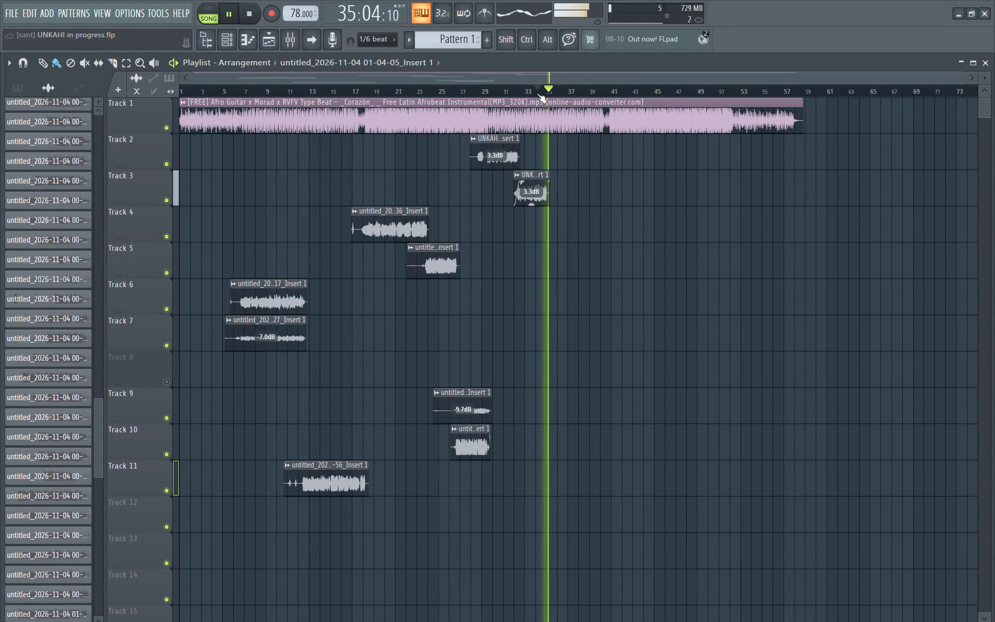
key("space")
key("space")
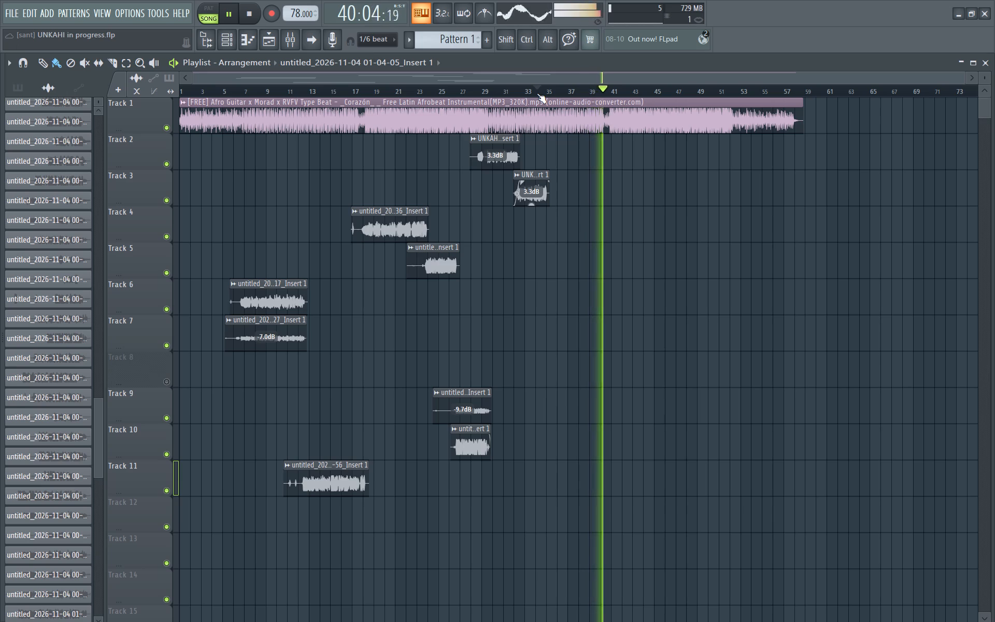
key("space")
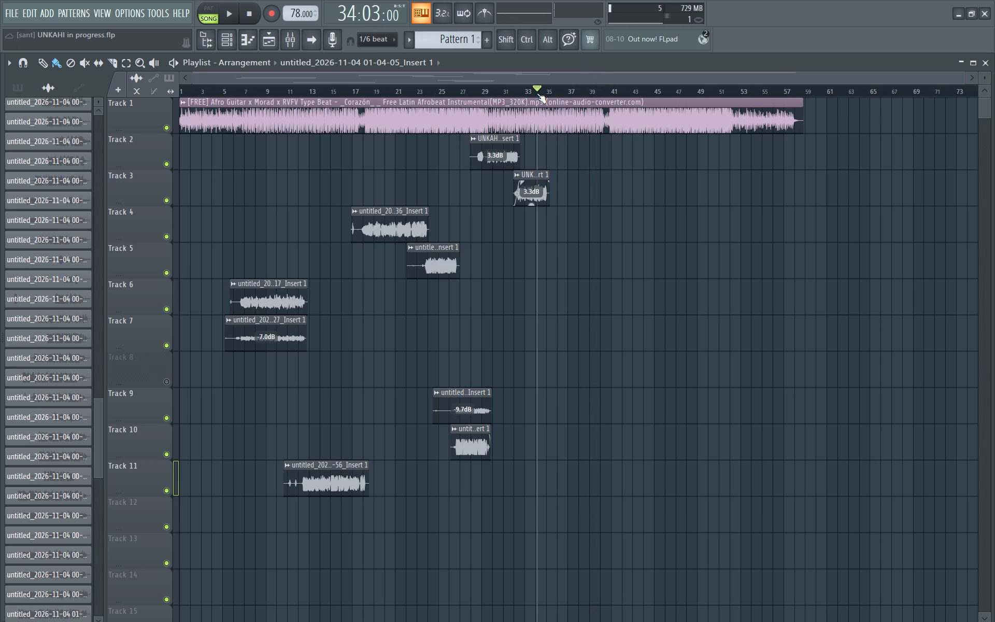
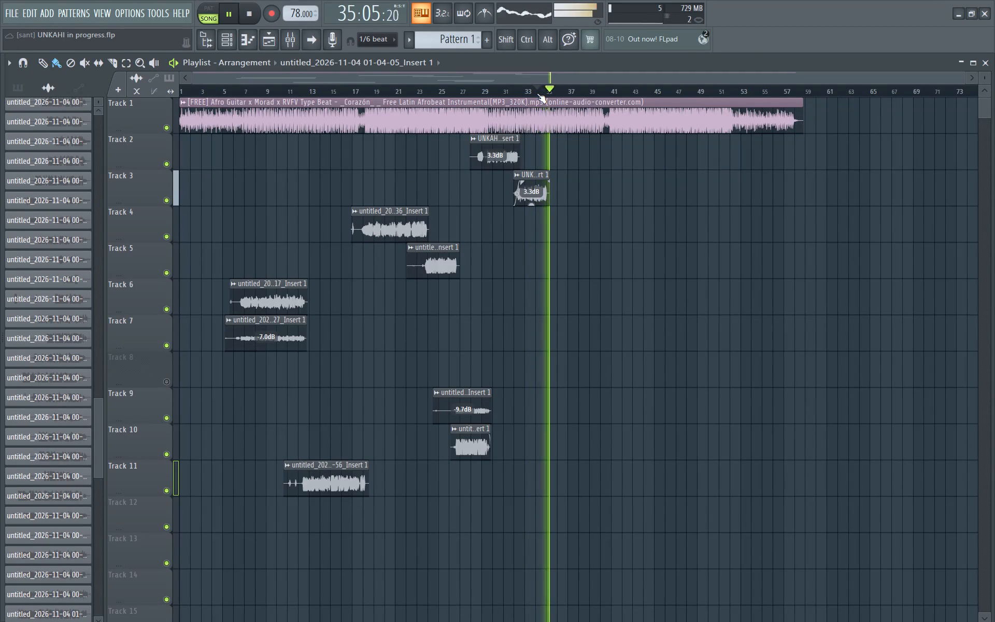
Replay the arrangement from about bar 34 to hear the vocal-free instrumental following the Track 3 vocal.
key("space")
key("space")
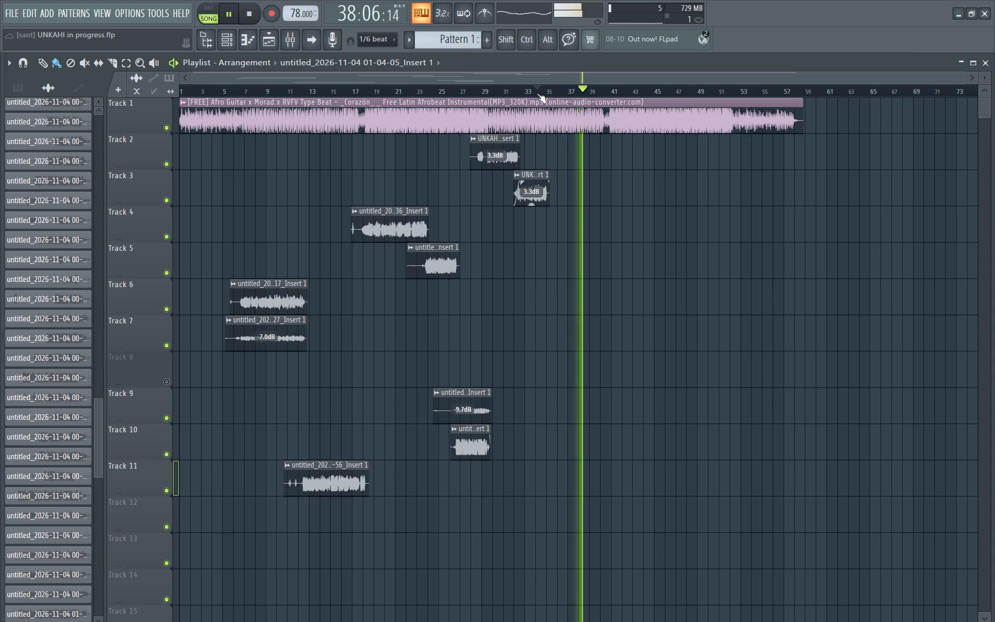
Play the arrangement from about bar 29 to hear the Track 2 vocal leading into the Track 3 vocal.
left_click(483, 89)
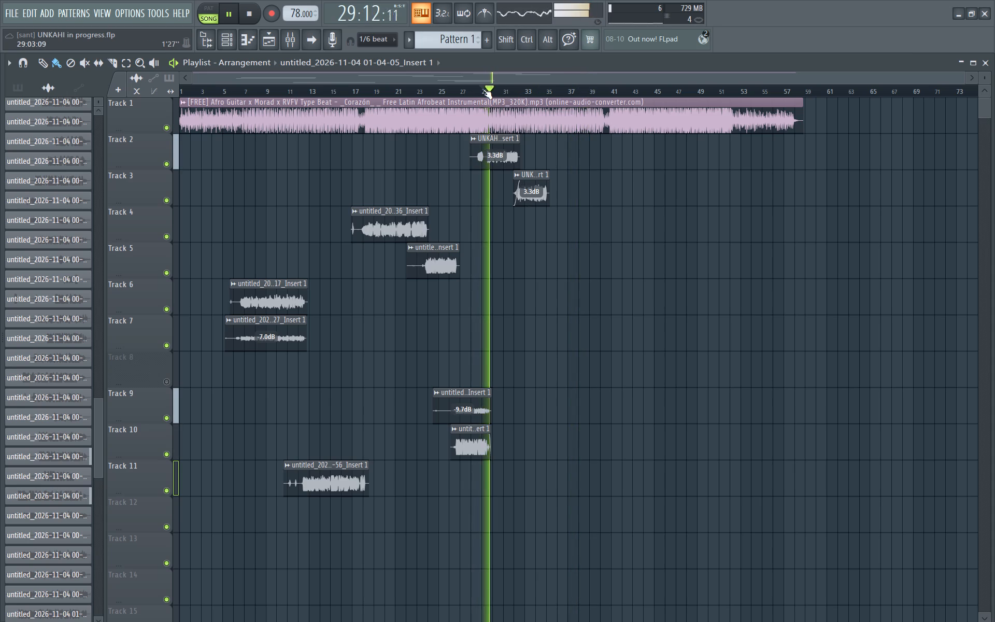
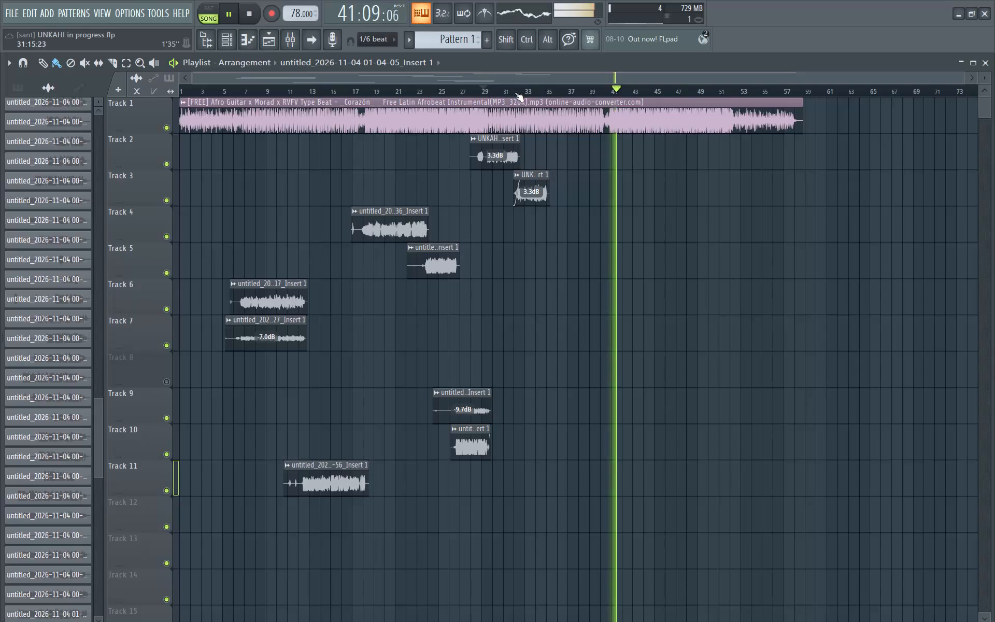
Replay the arrangement repeatedly from about bar 32 to hear the Track 3 vocal and the vocal-free instrumental up to about bar 41.
left_click(515, 92)
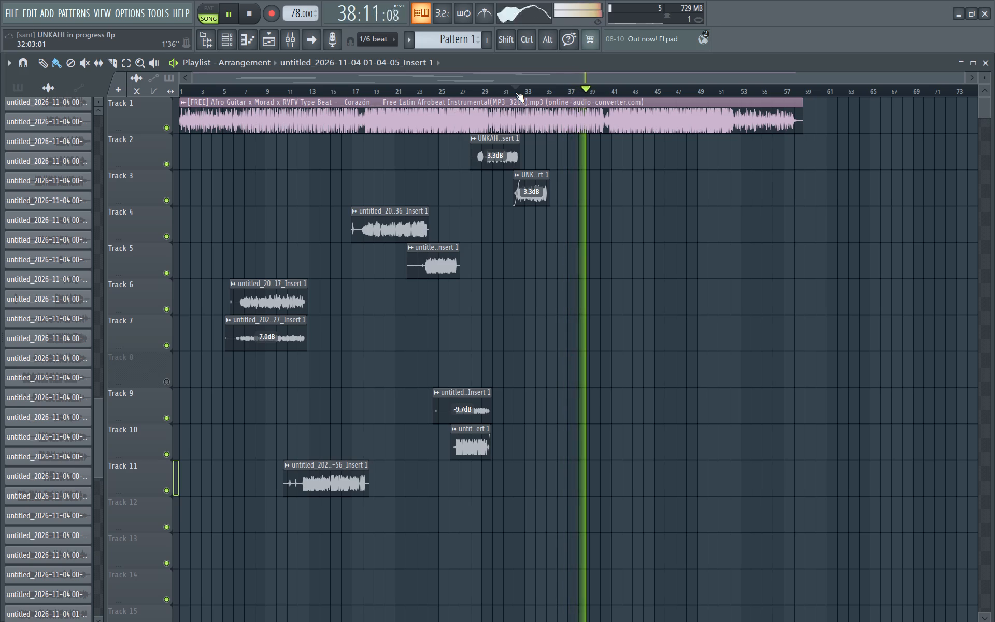
key("space")
key("space")
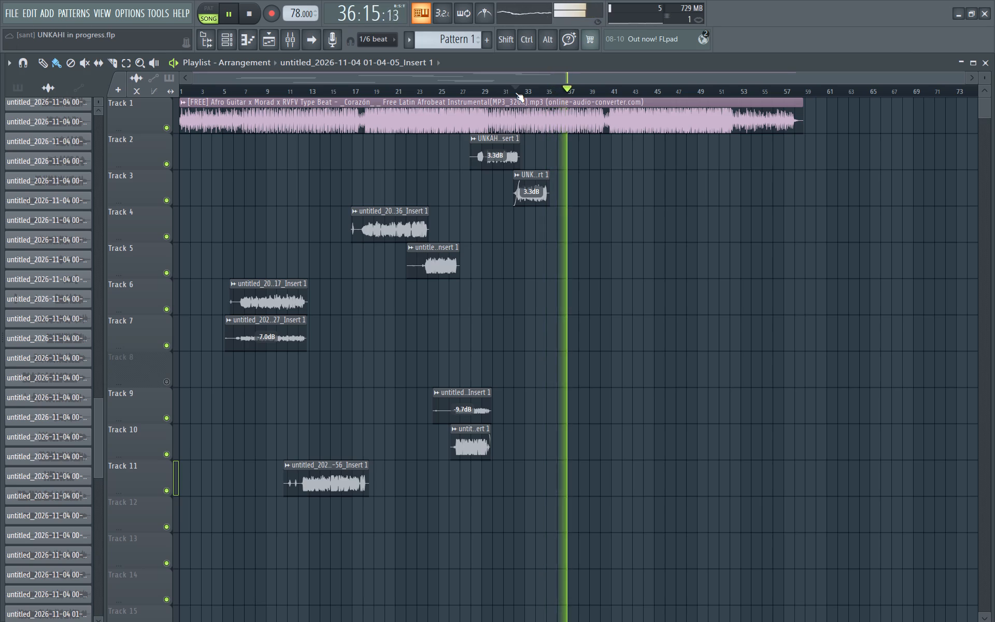
key("space")
key("space")
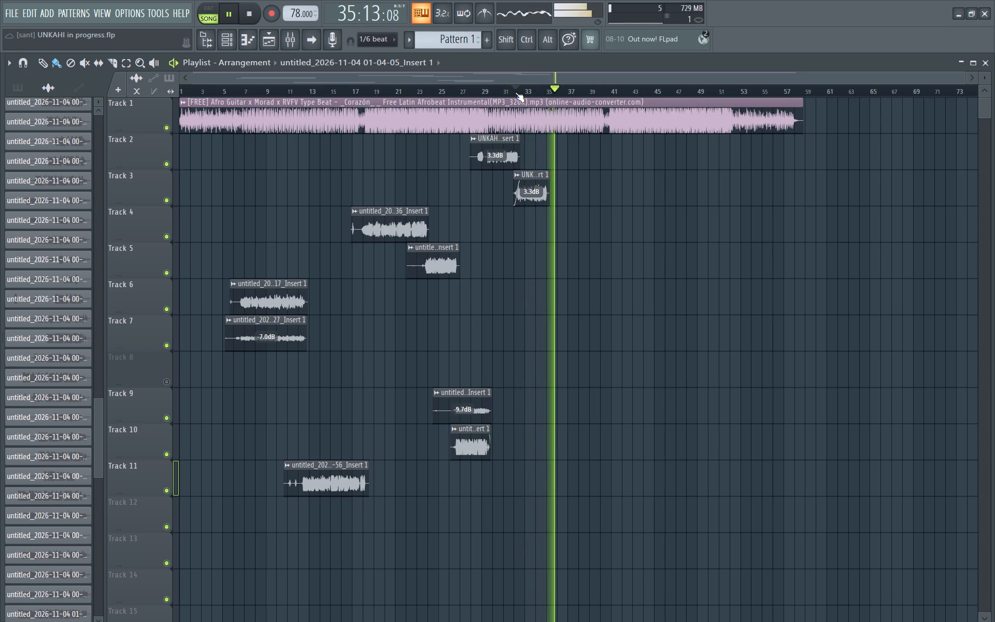
key("space")
key("space")
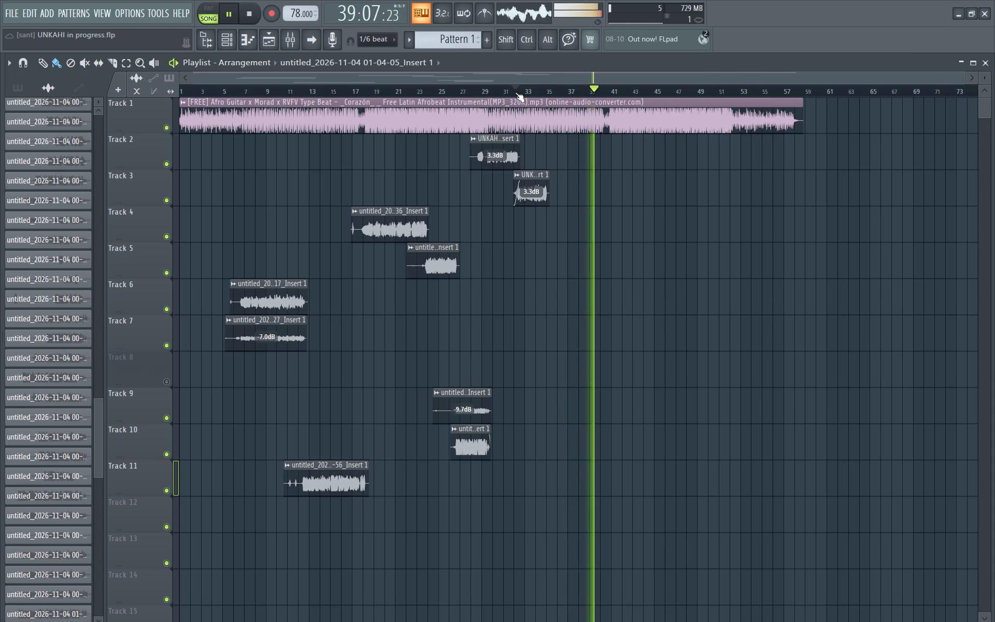
key("space")
key("space")
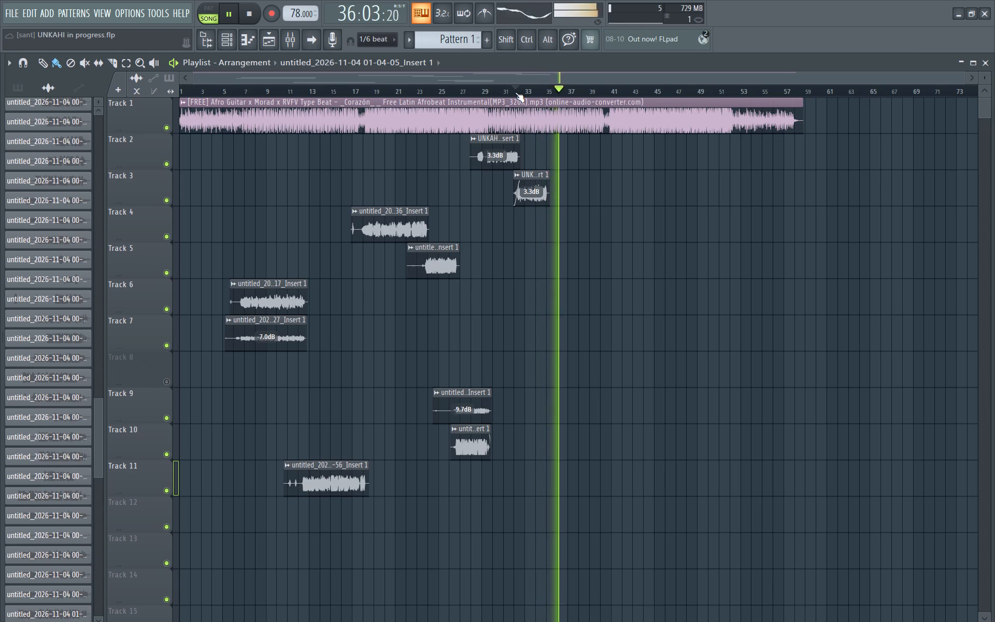
key("space")
key("space")
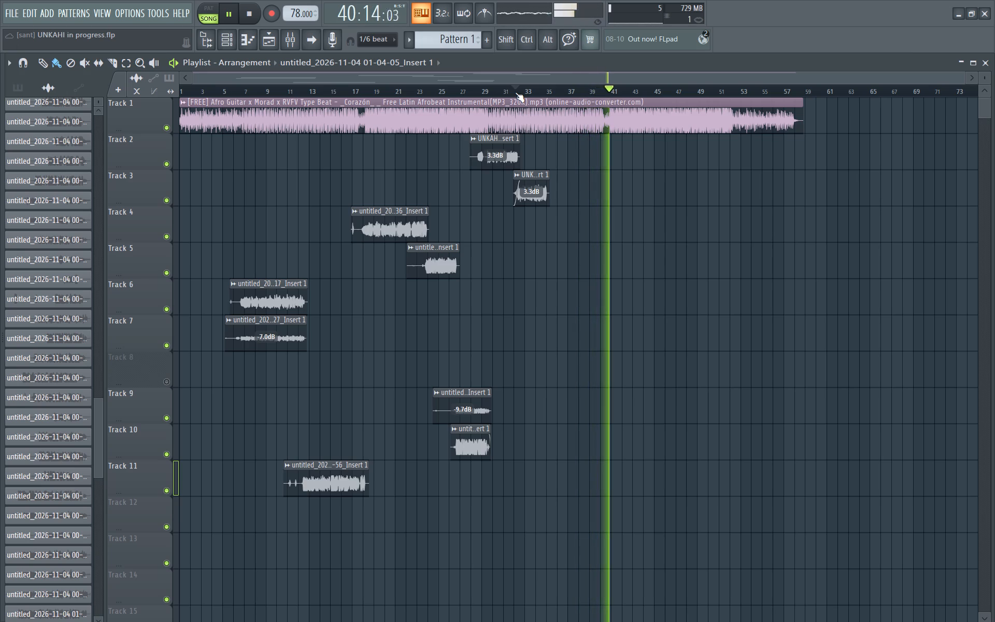
key("space")
key("space")
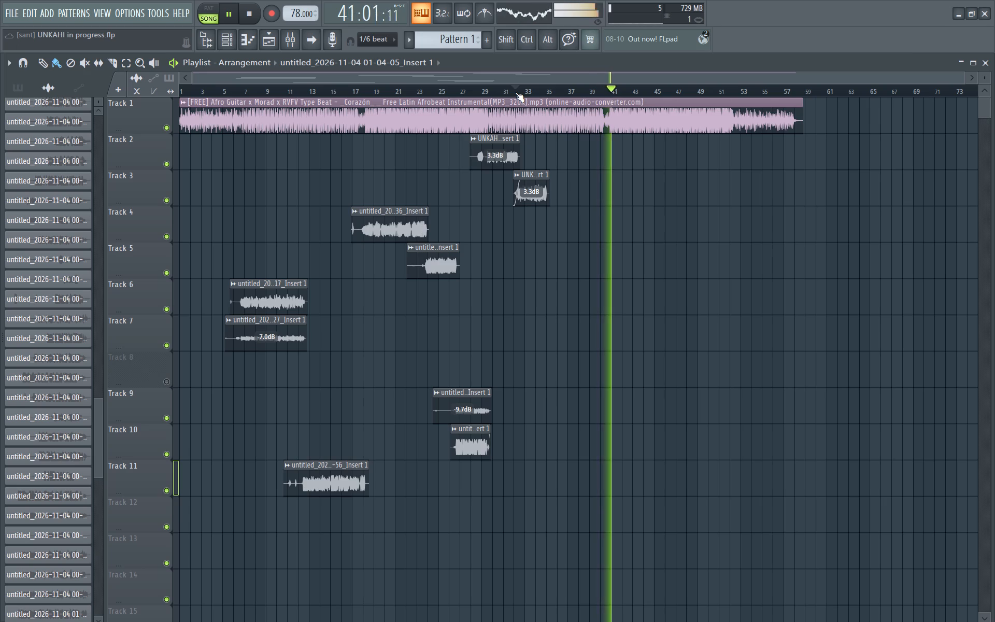
key("space")
key("space")
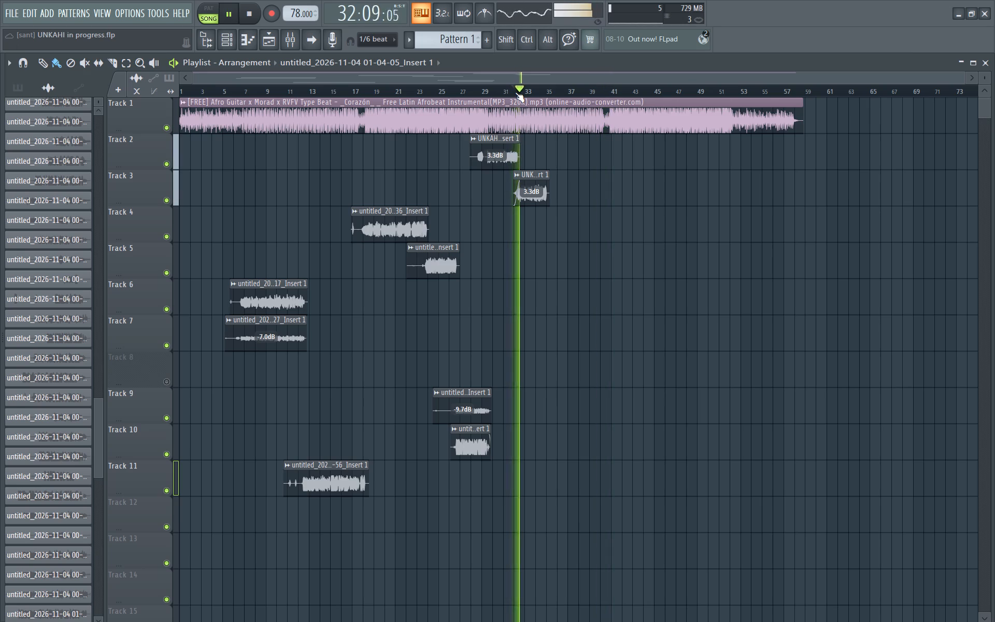
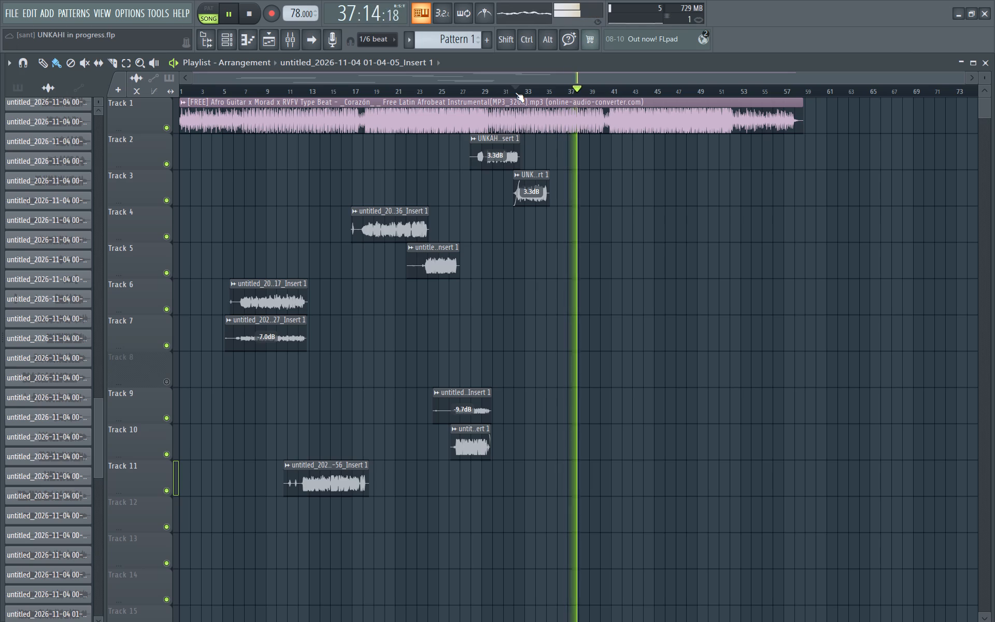
Replay the arrangement in short passes from bar 32 to hear the Track 3 vocal phrase over the instrumental.
key("space")
key("space")
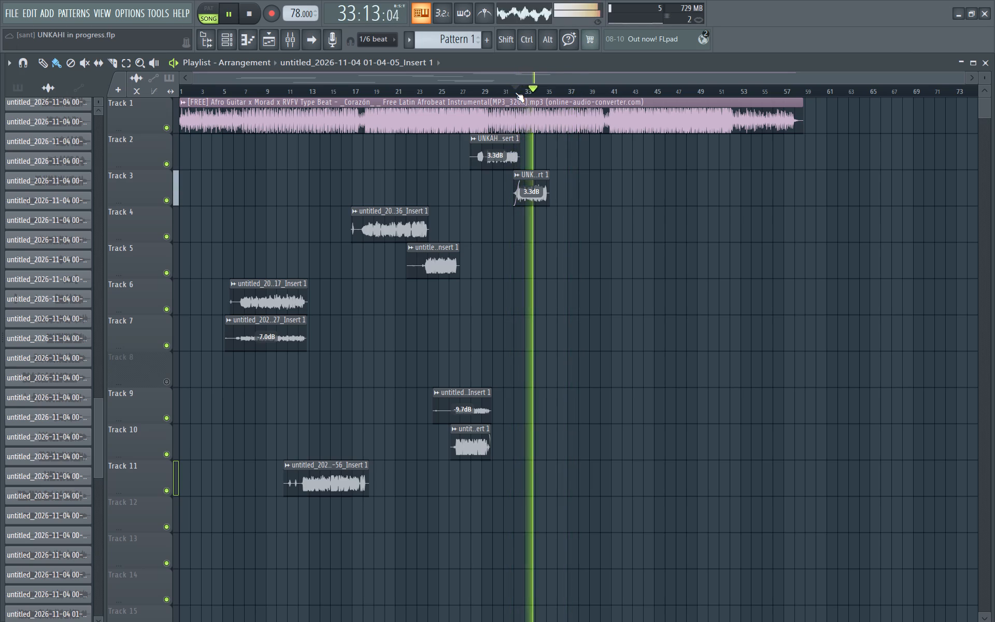
key("space")
key("space")
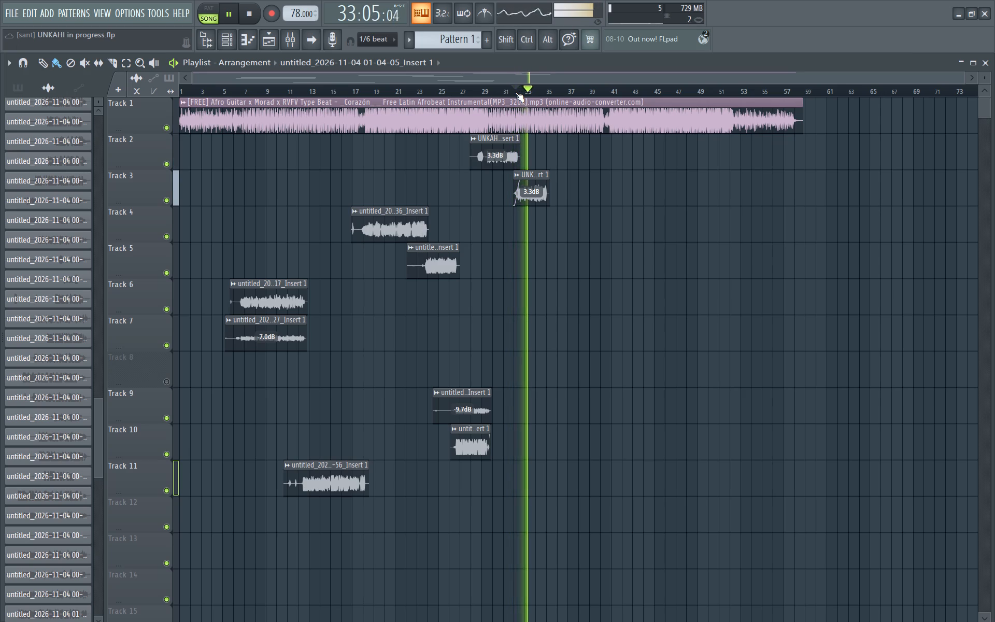
key("space")
key("space")
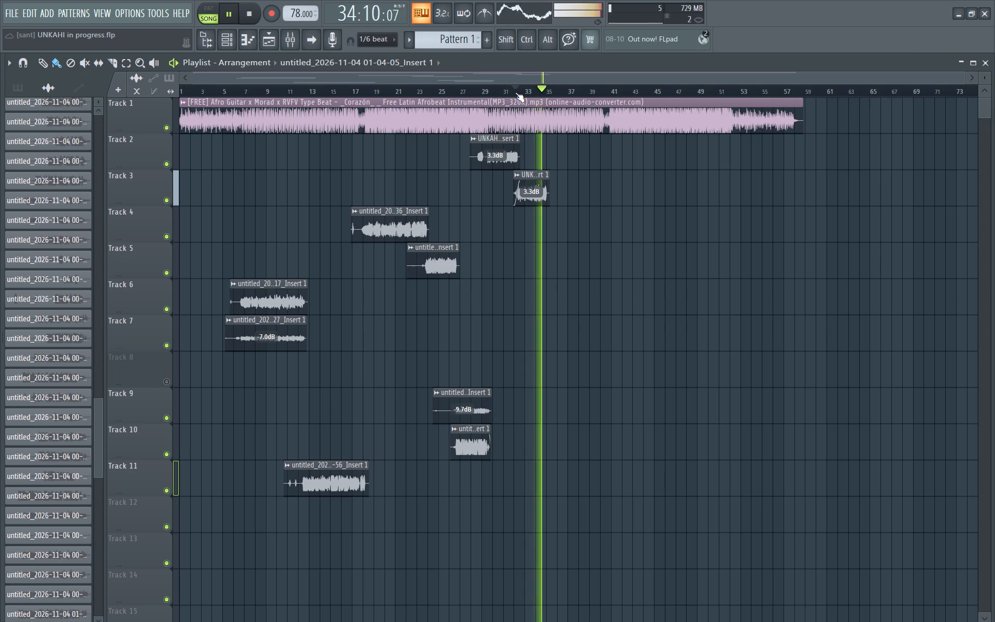
key("space")
key("space")
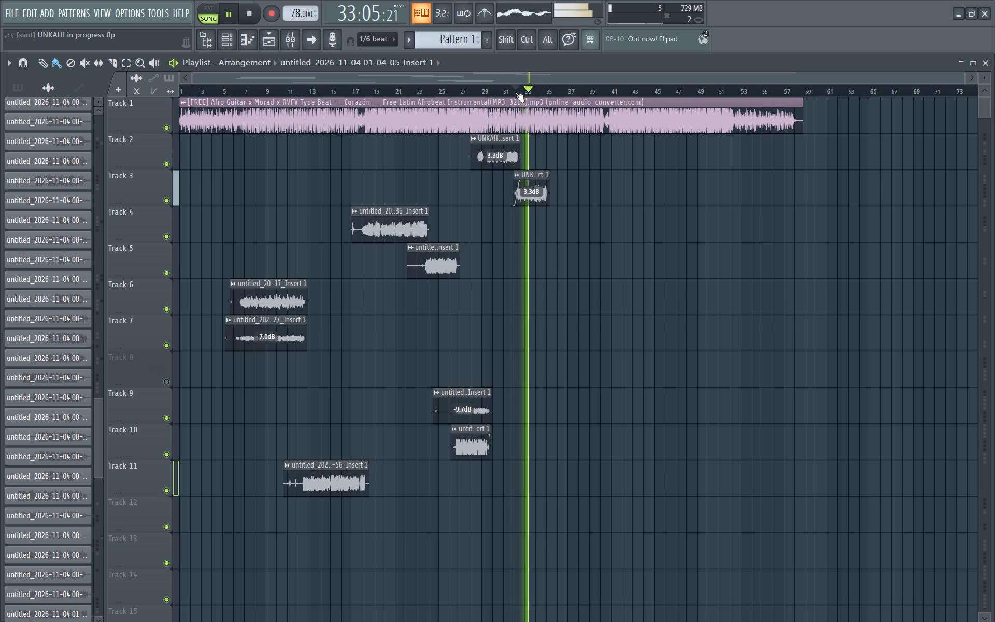
key("space")
key("space")
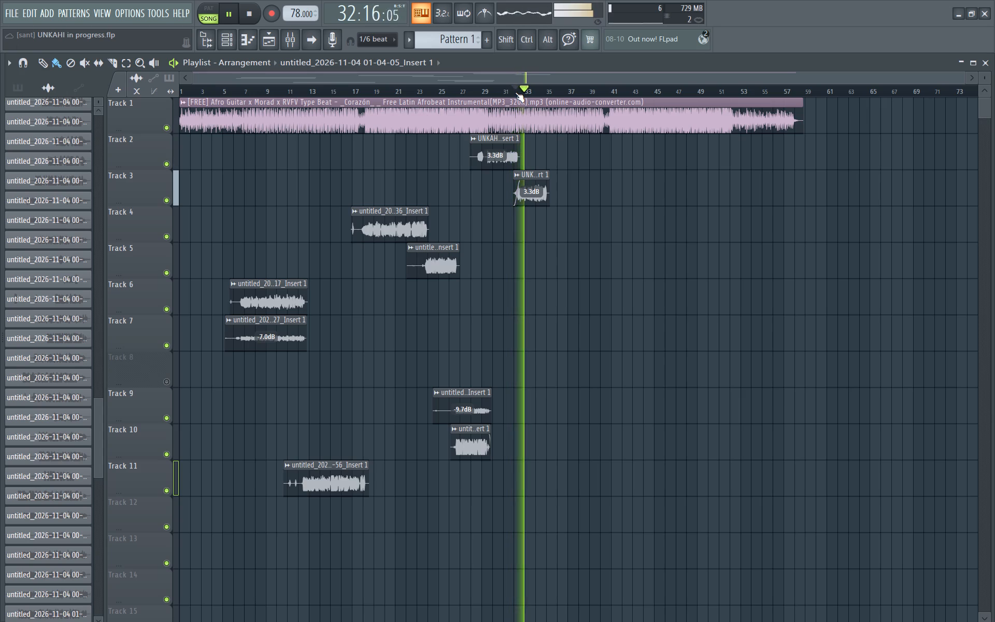
key("space")
key("space")
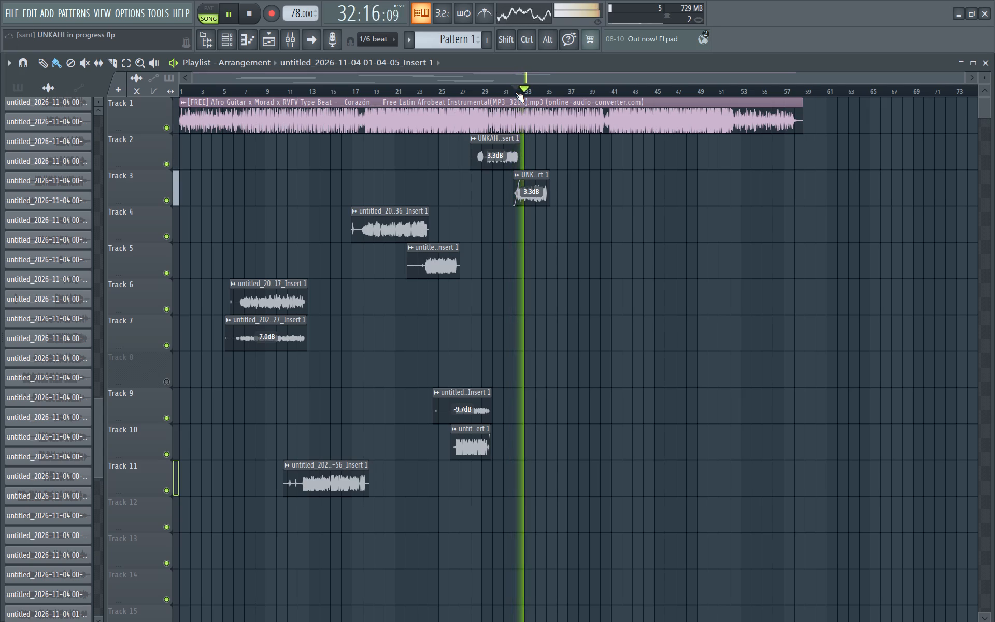
key("space")
key("space")
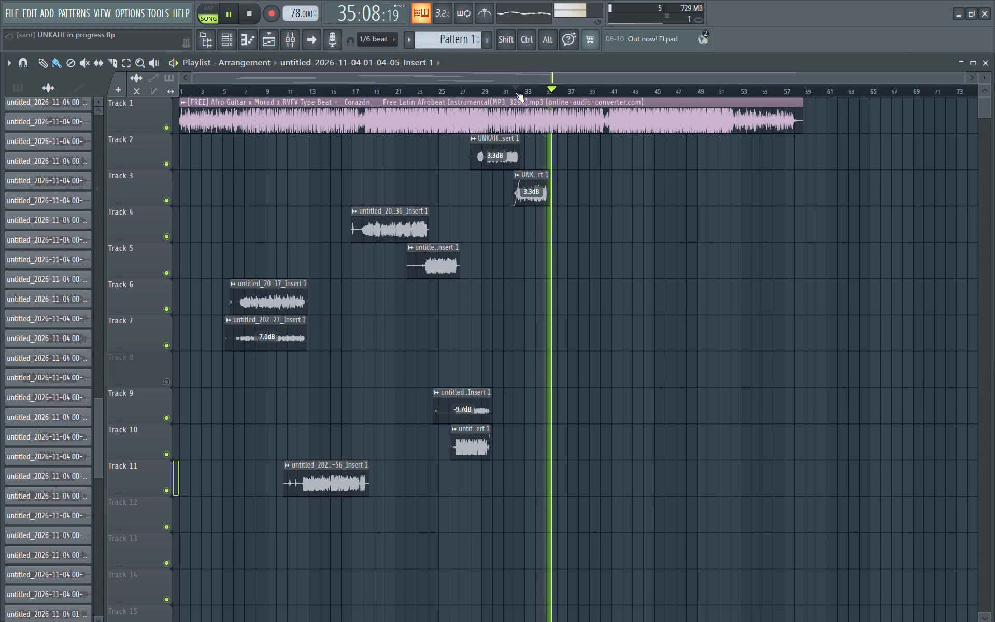
key("space")
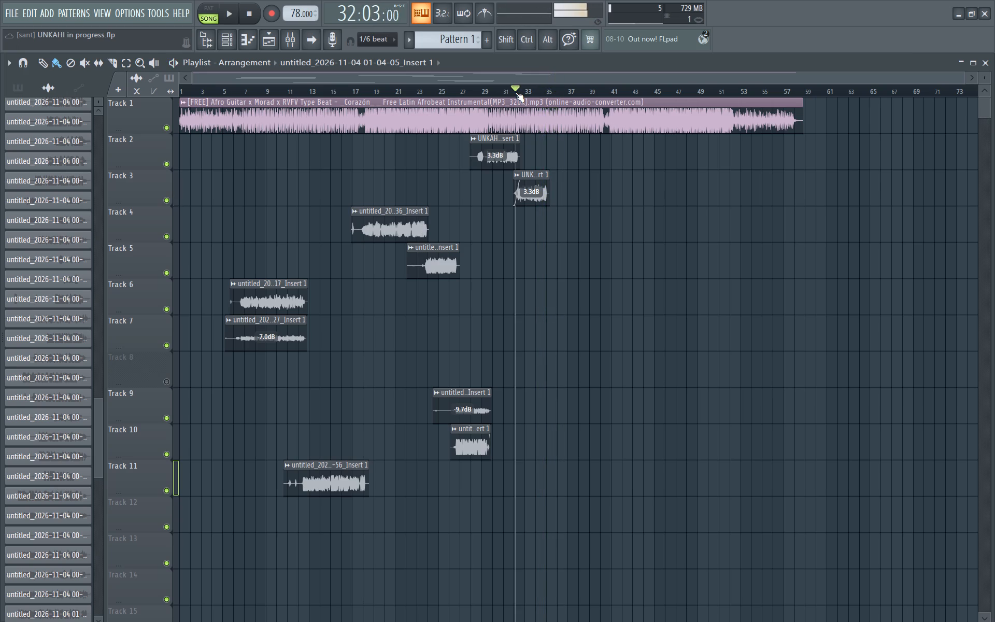
Play longer passes from bar 32 to hear the Track 3 vocal and the vocal-free instrumental up to about bar 41.
key("space")
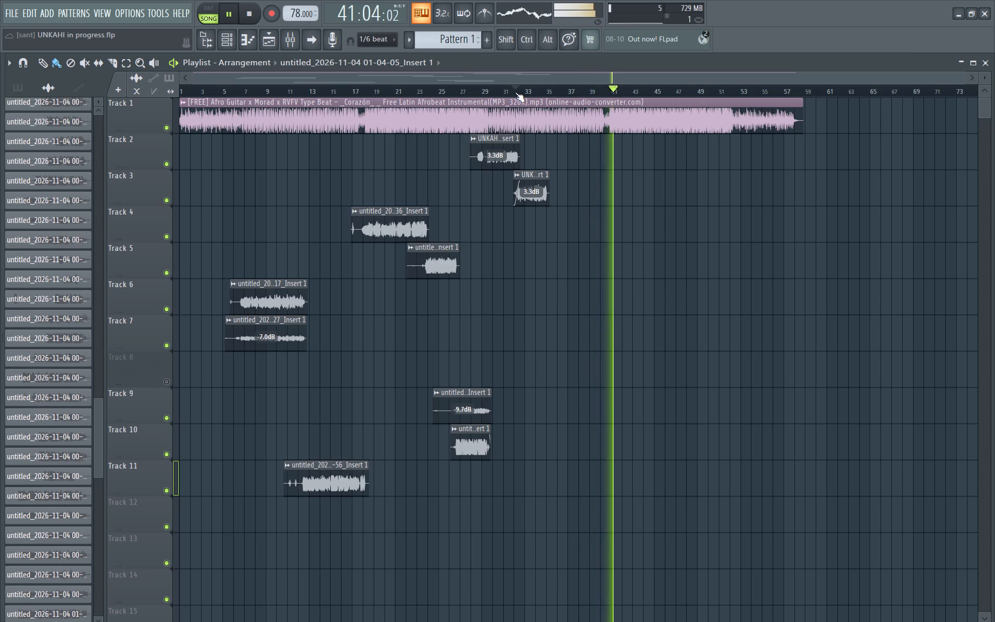
key("space")
key("space")
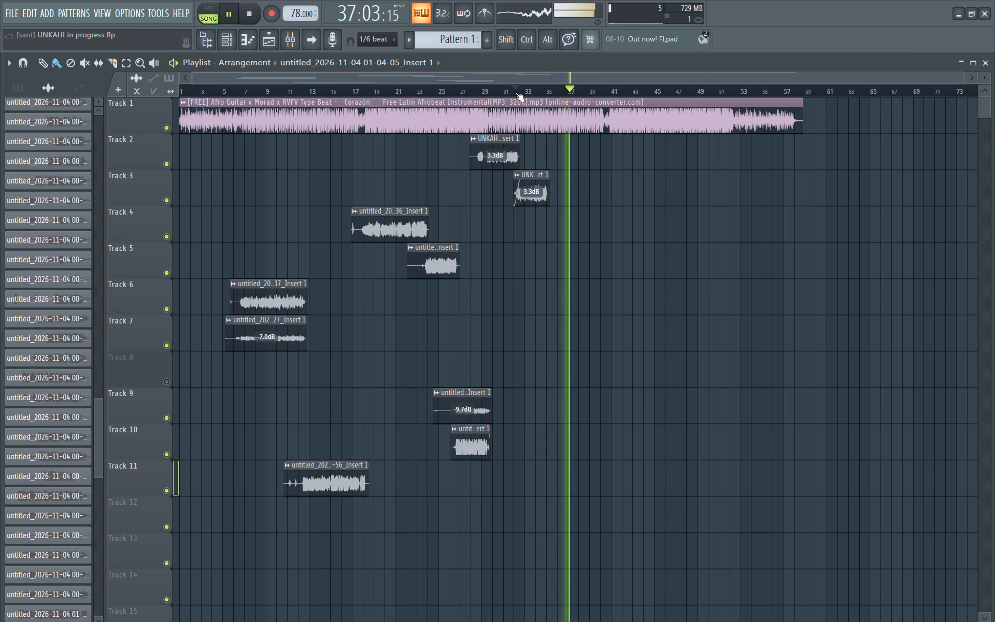
key("space")
key("space")
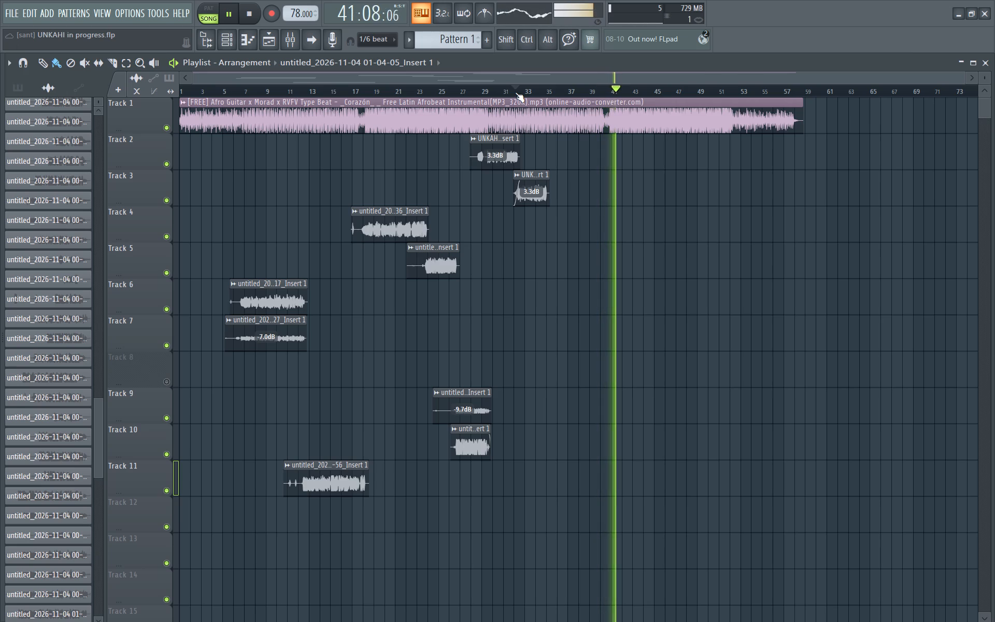
key("space")
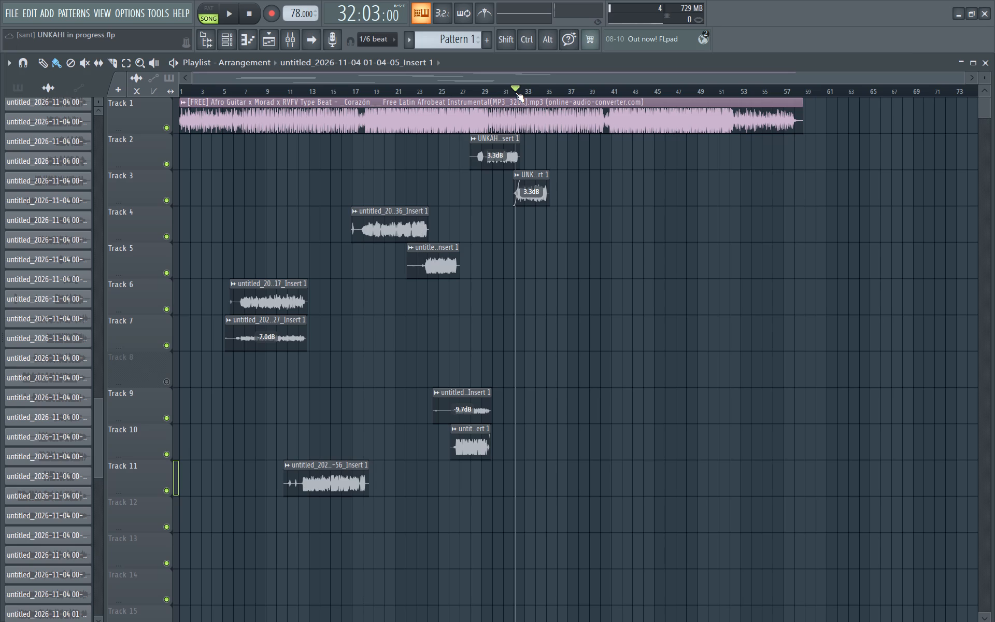
key("space")
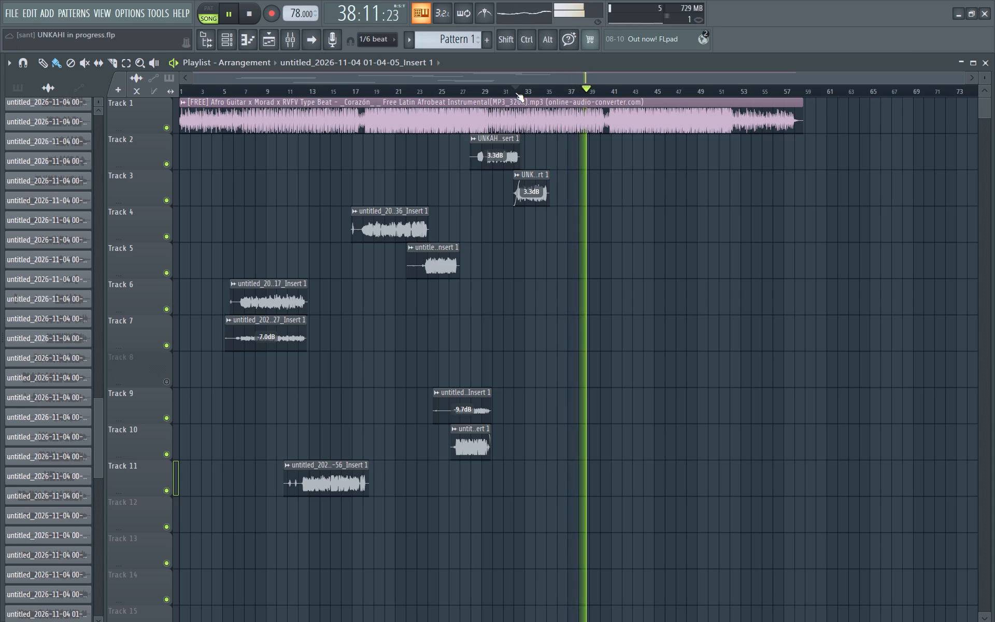
key("space")
key("space")
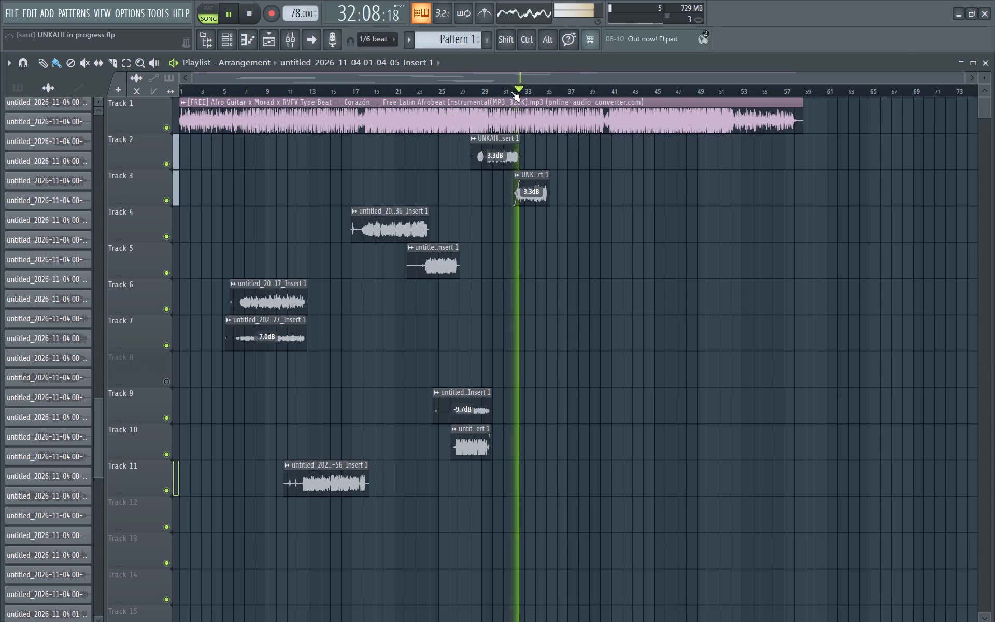
Replay the arrangement from about bar 29 to hear the Track 2 and Track 3 vocals lead into the vocal-free instrumental.
left_click(485, 88)
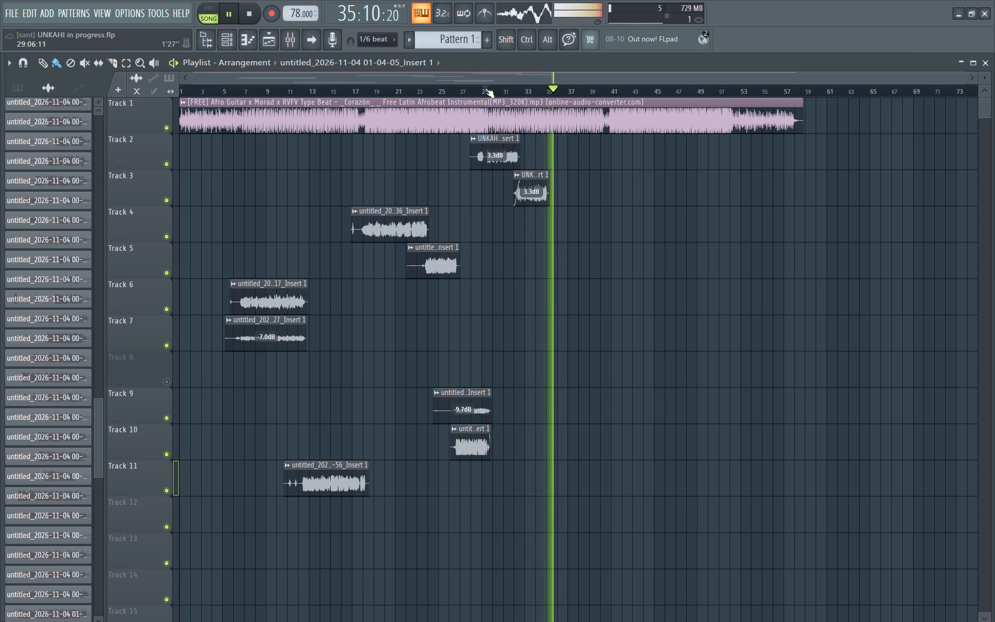
key("space")
key("space")
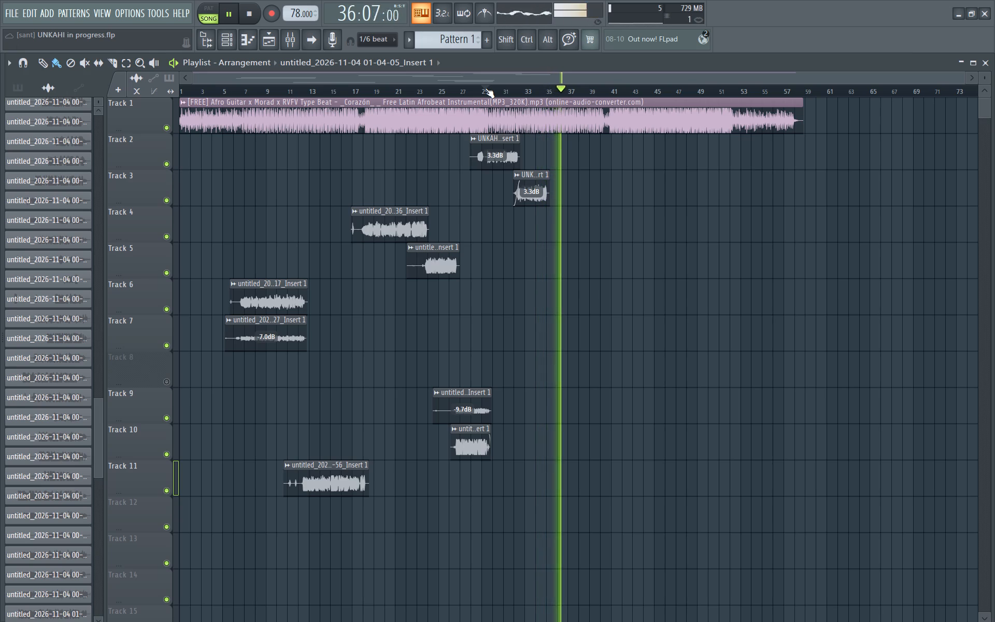
key("space")
key("space")
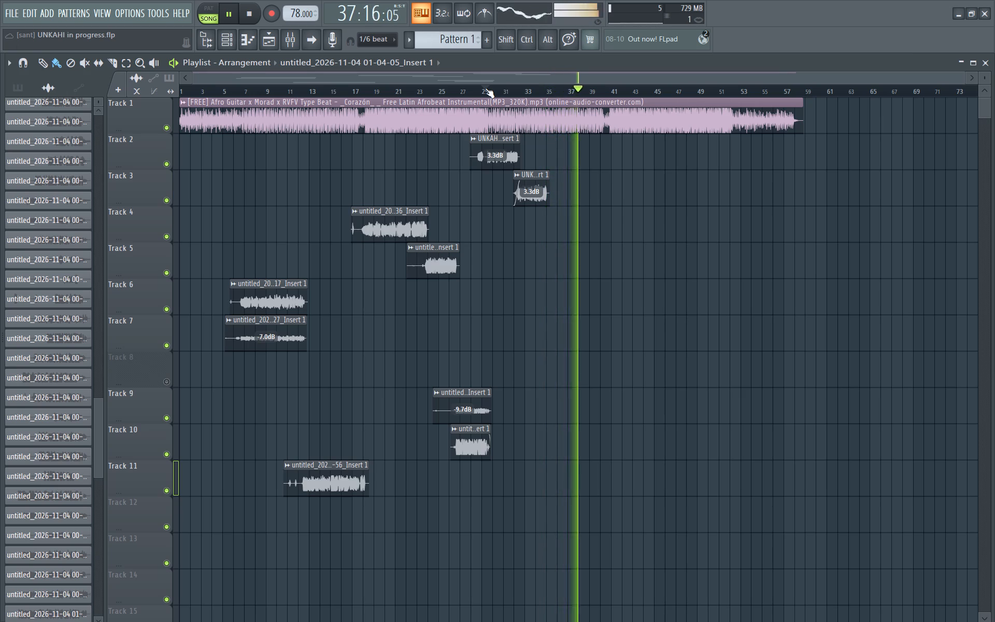
key("space")
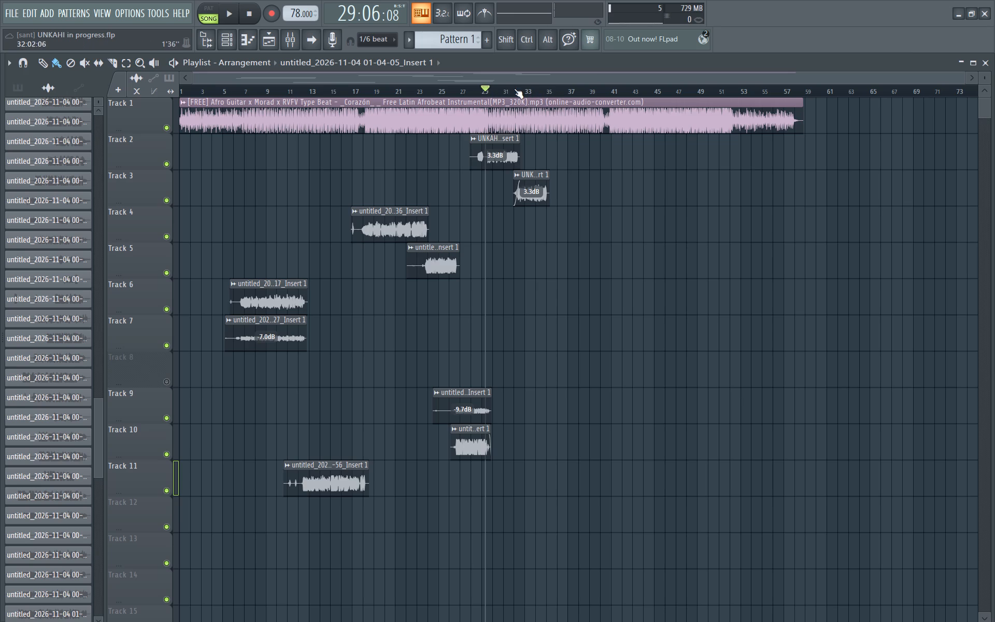
left_click_drag(514, 89, 489, 91)
left_click(489, 91)
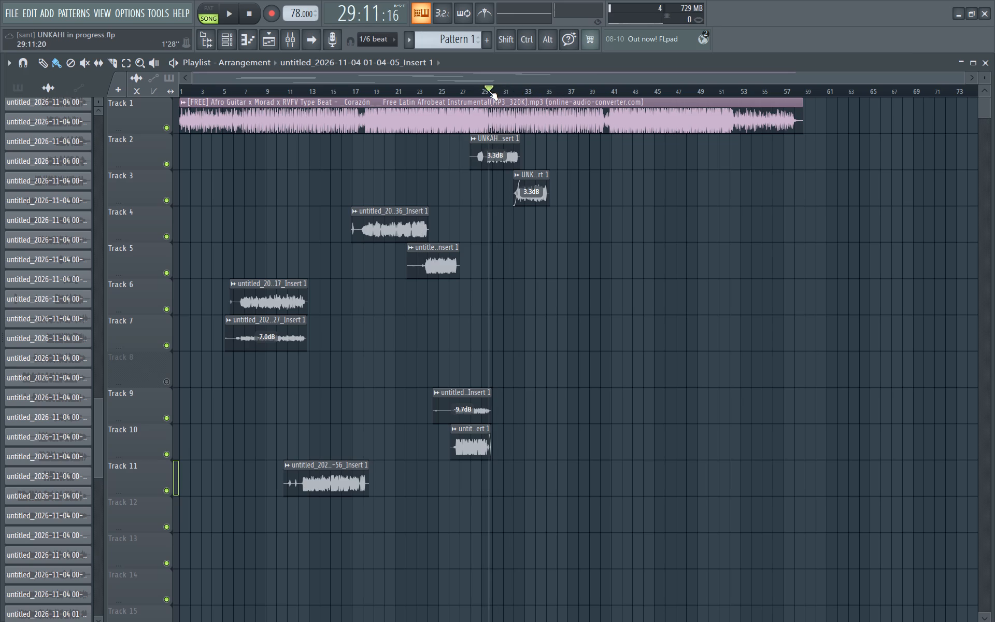
key("space")
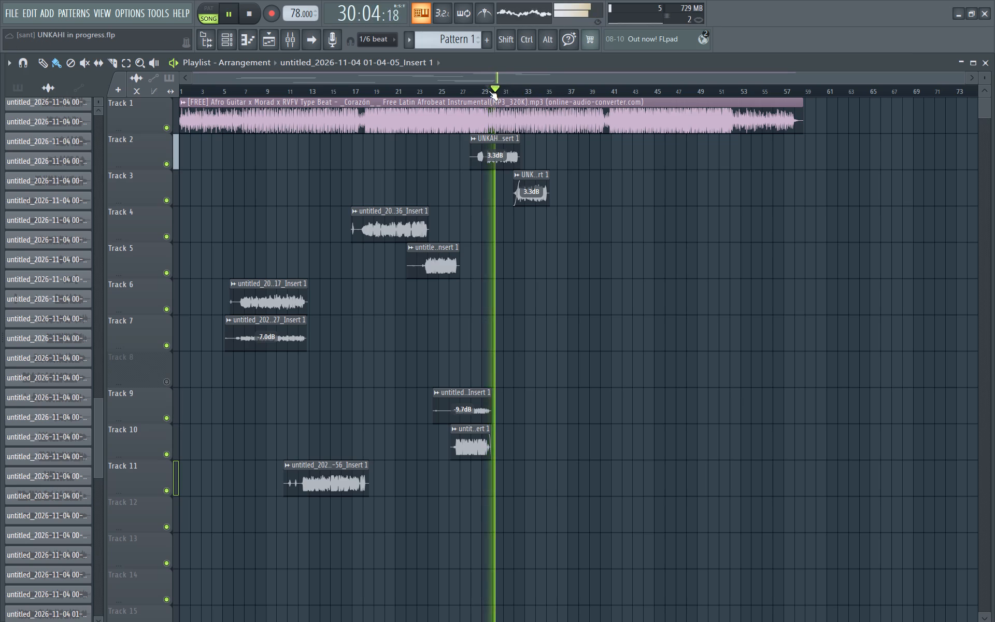
left_click(485, 91)
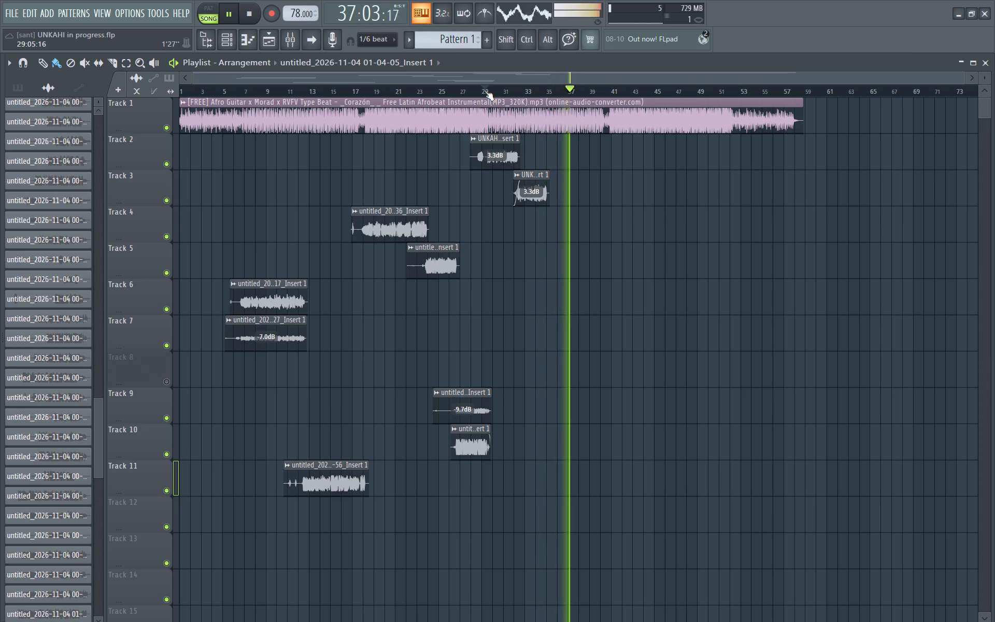
key("space")
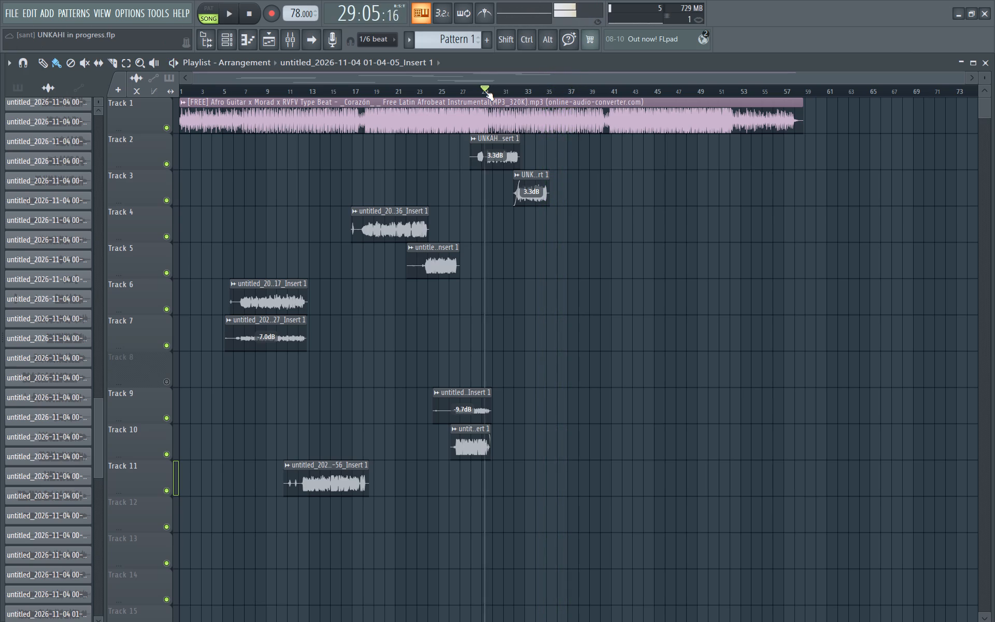
key("space")
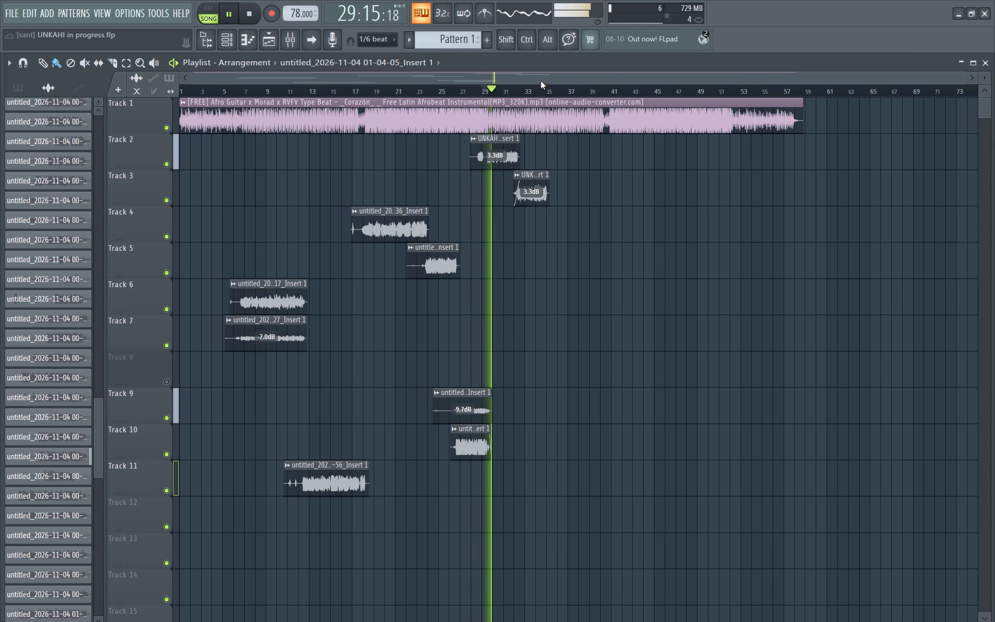
Replay from about bar 34 to hear the end of the Track 3 vocal and the vocal-free instrumental up to about bar 39.
left_click(541, 91)
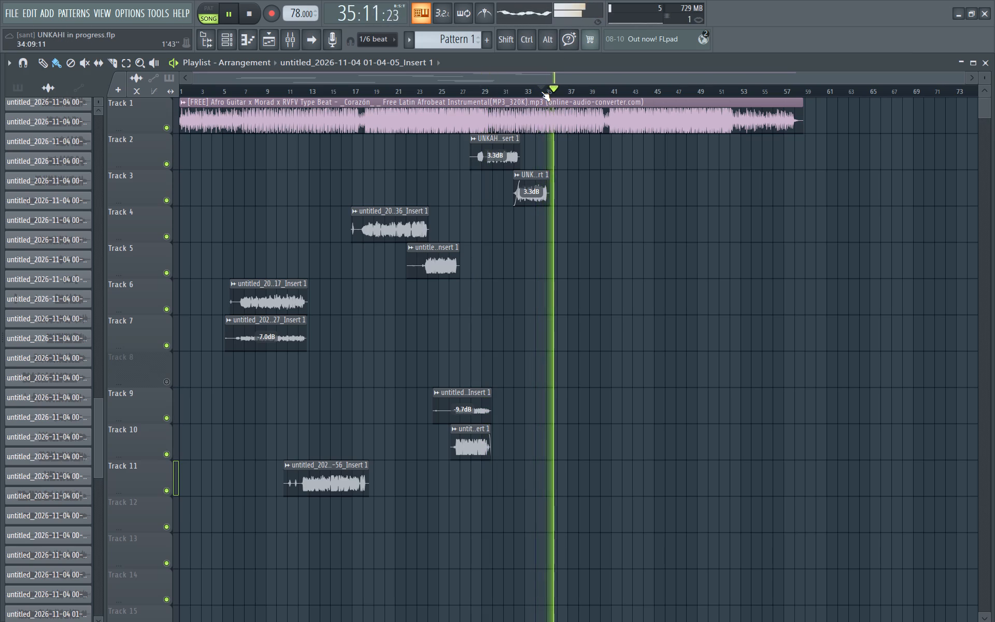
key("space")
key("space")
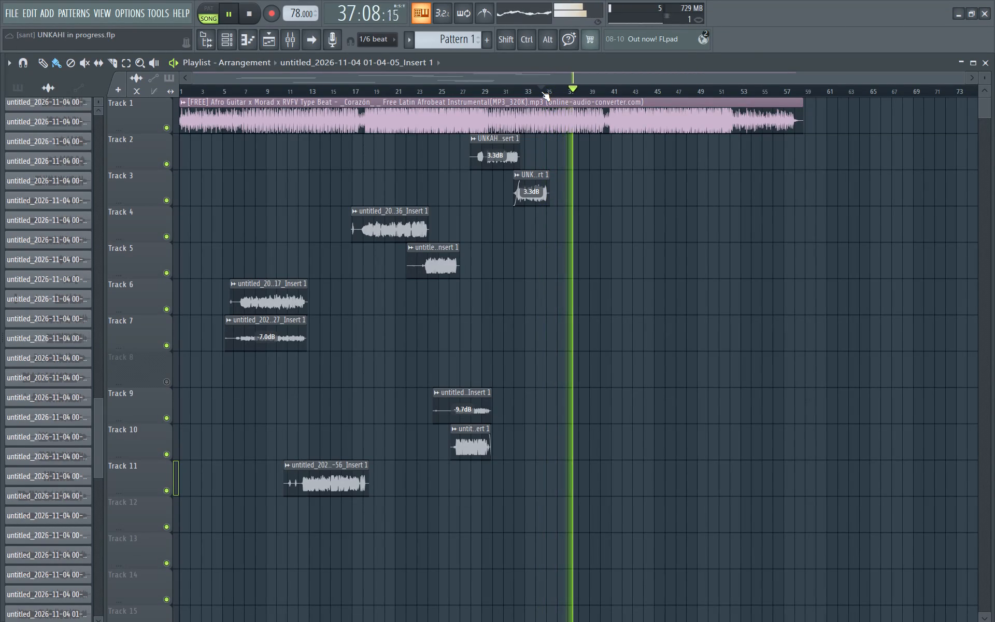
key("space")
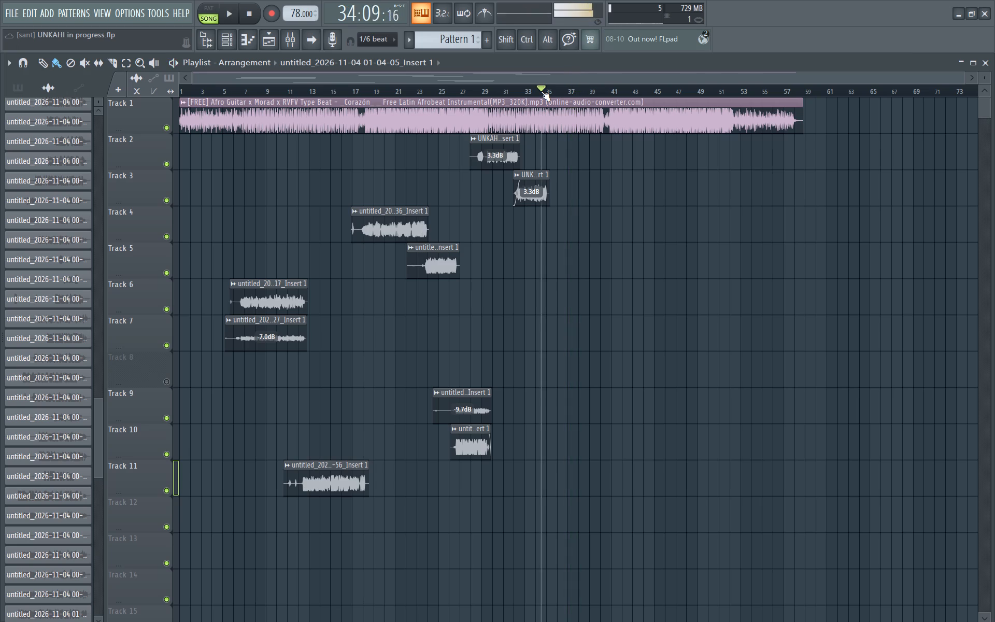
key("space")
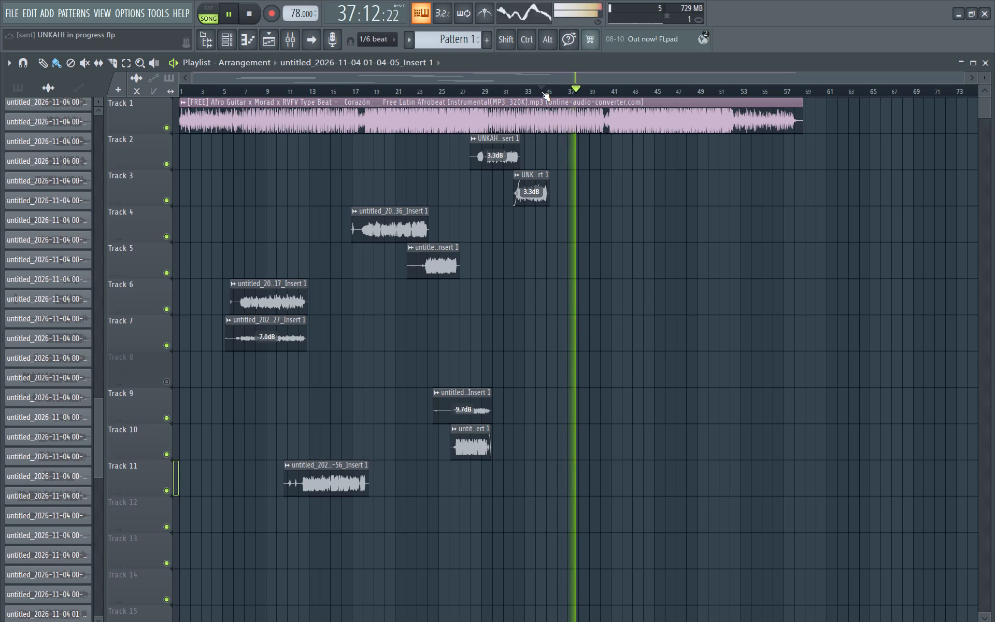
key("space")
key("space")
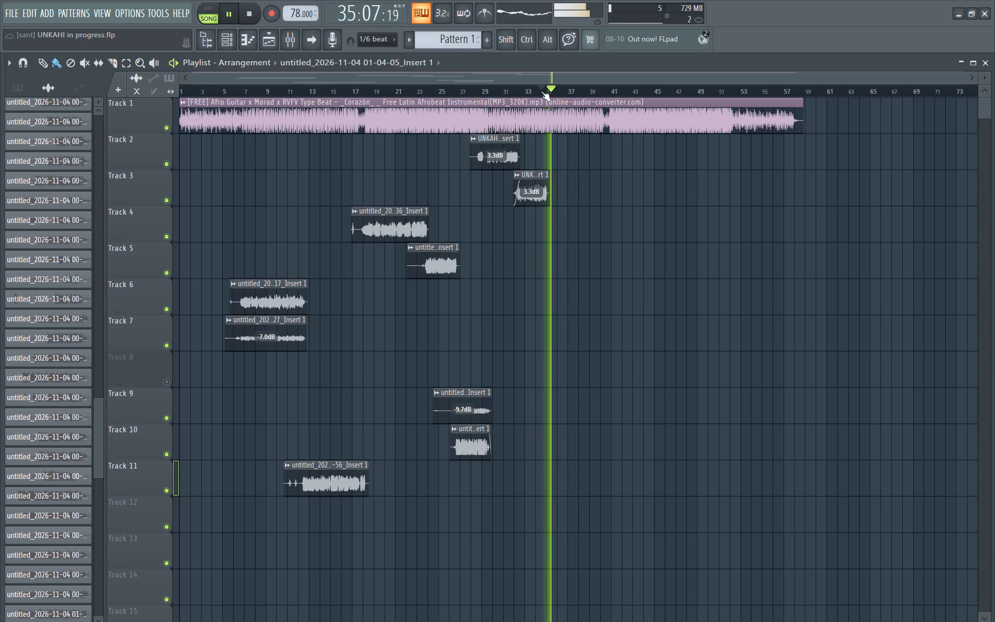
key("space")
key("space")
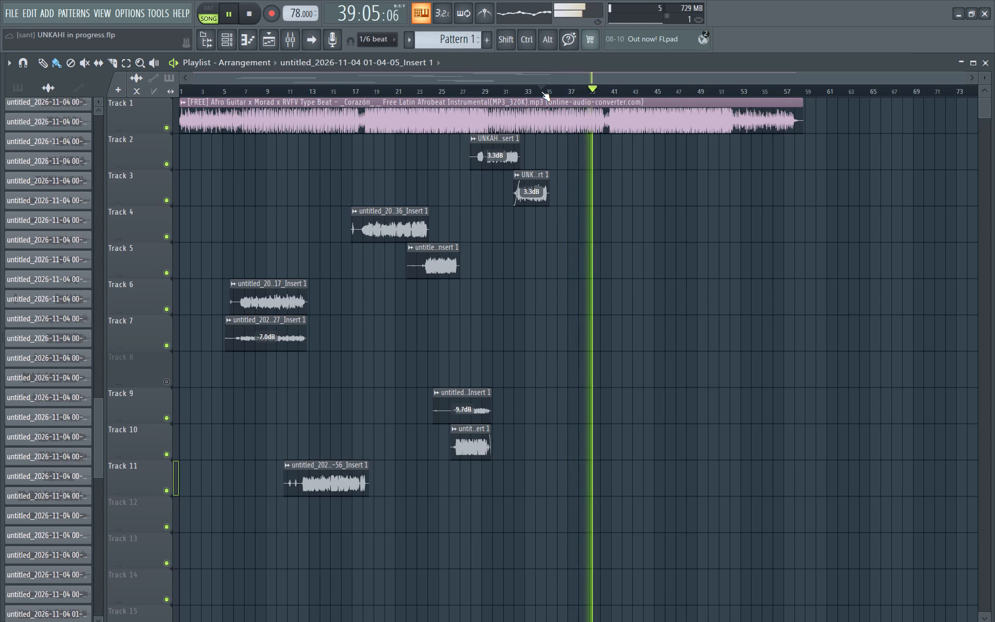
key("space")
key("space")
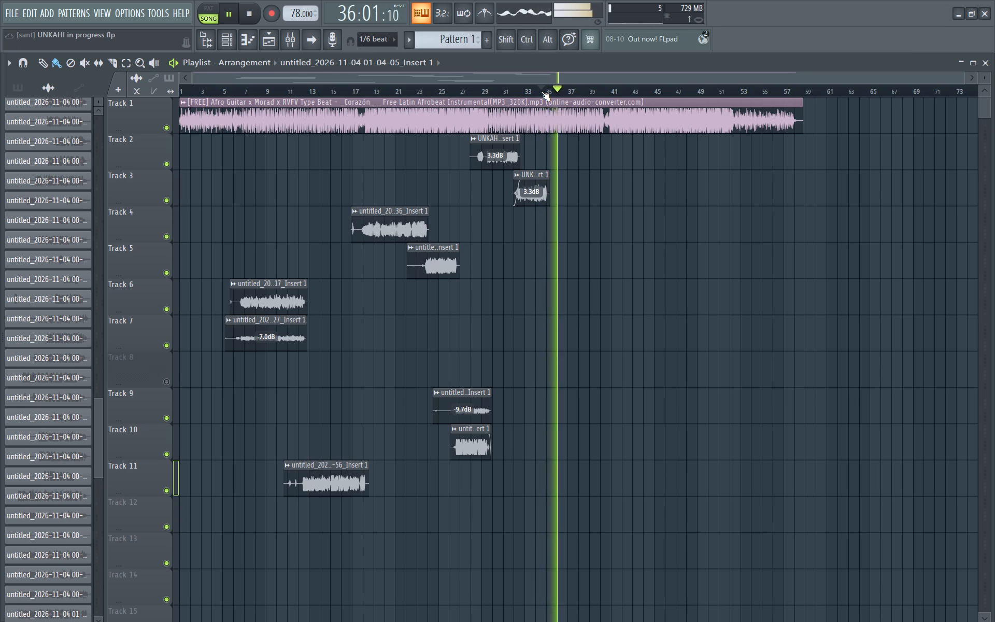
key("space")
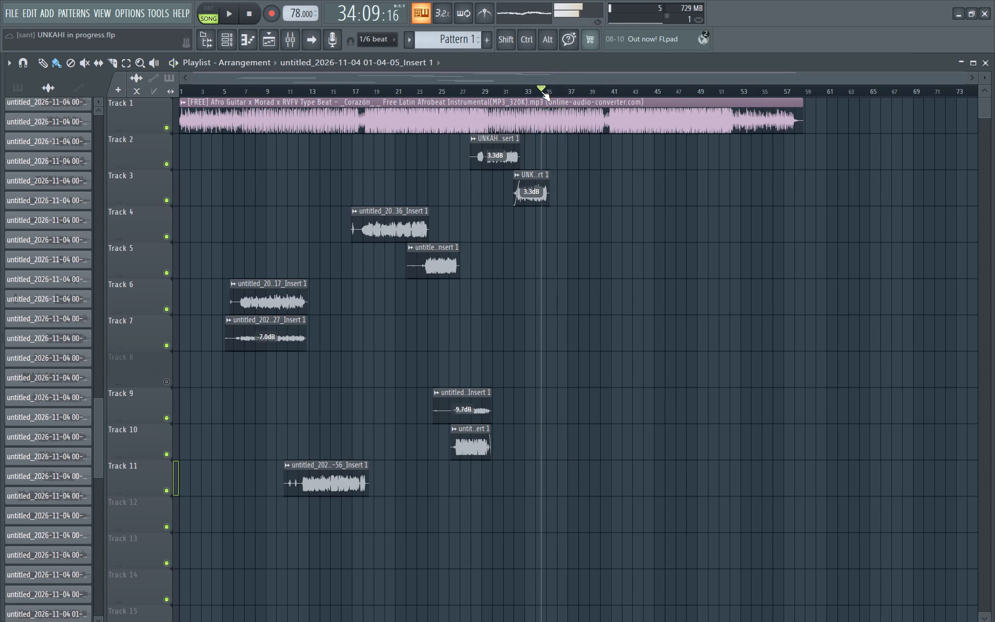
key("space")
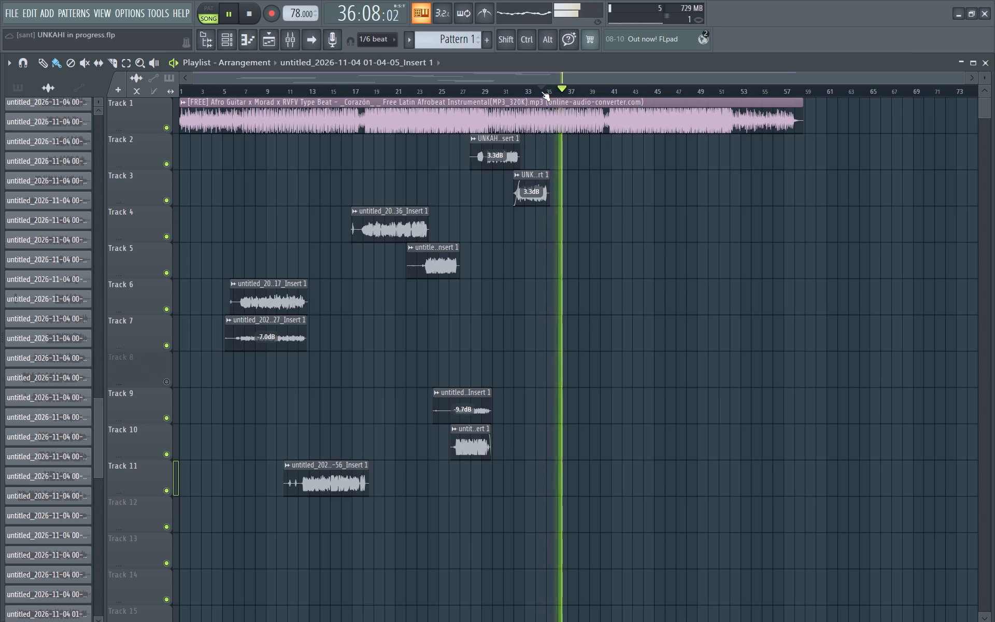
key("space")
key("space")
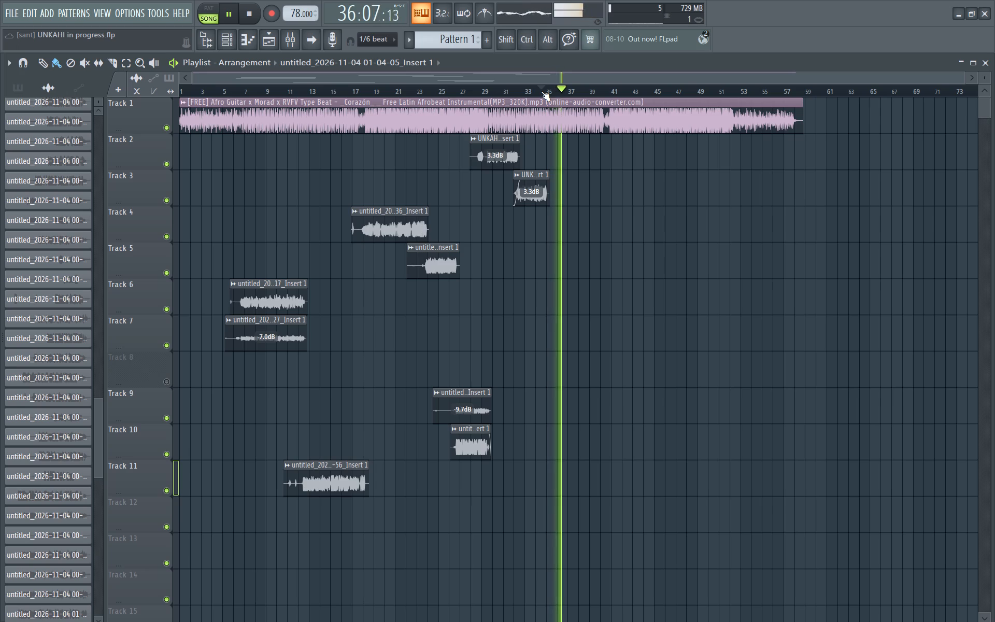
key("space")
key("space")
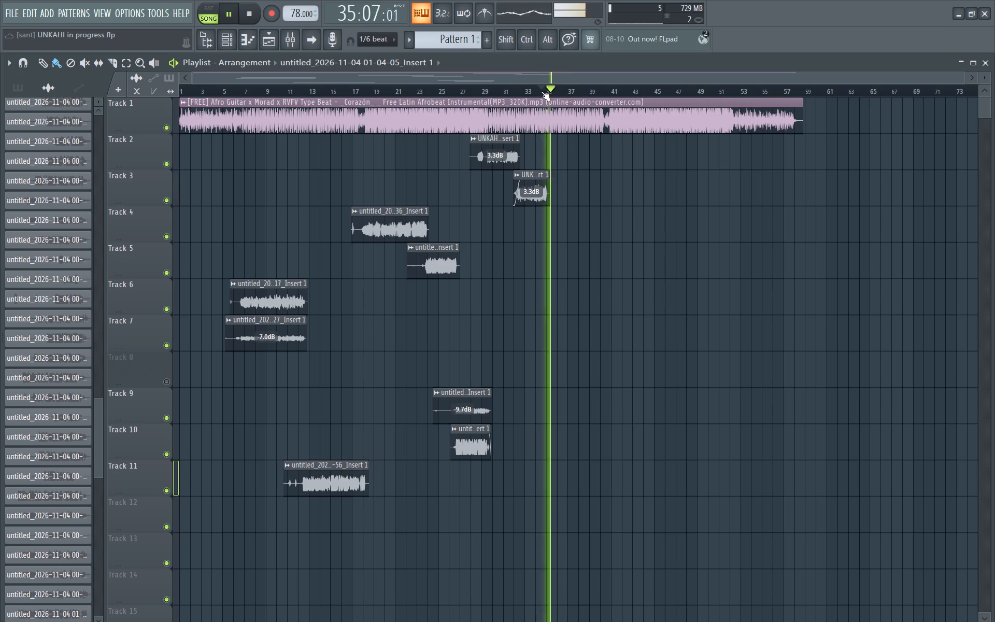
key("space")
key("space")
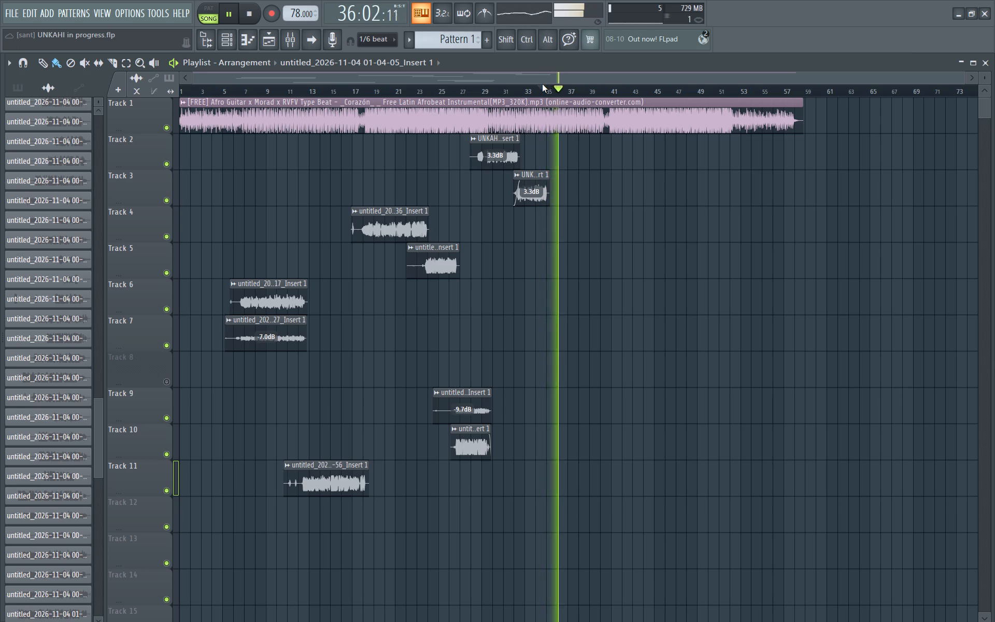
Replay the arrangement in short passes from about bar 34 to hear the Track 3 vocal's ending and the instrumental up to about bar 38.
key("space")
key("space")
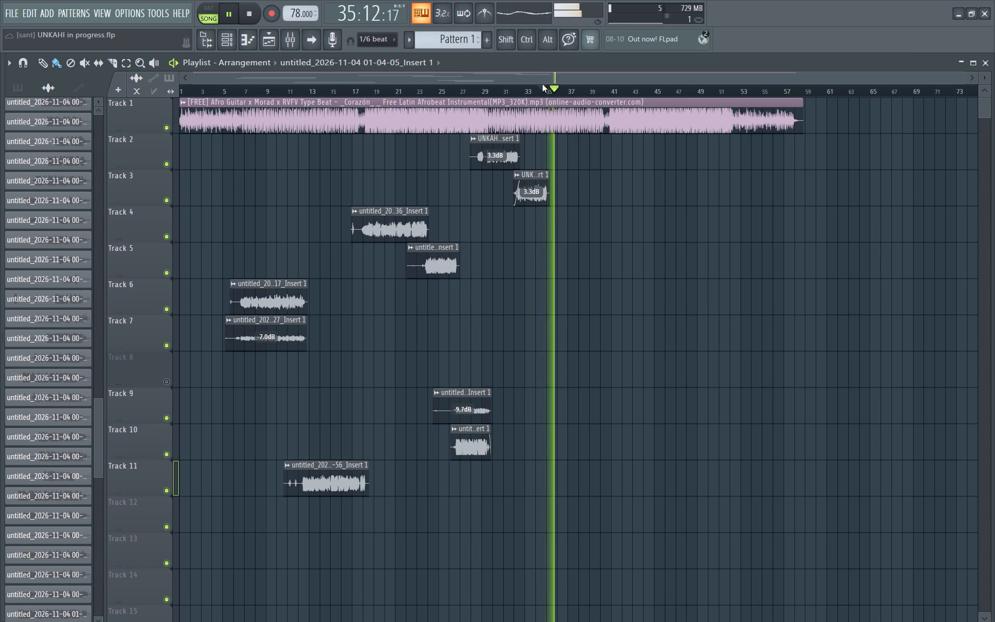
key("space")
key("space")
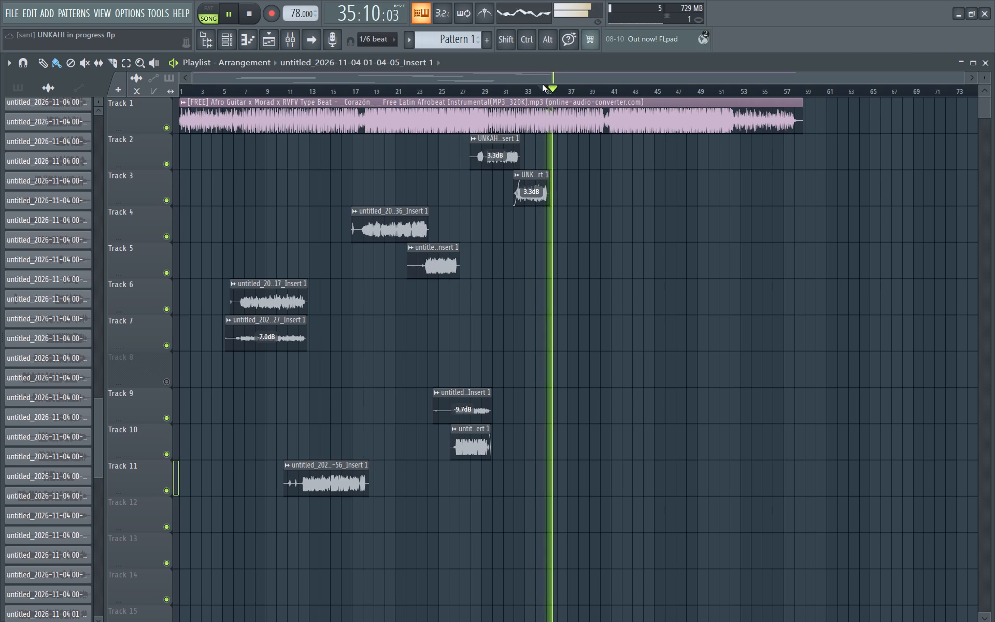
key("space")
key("space")
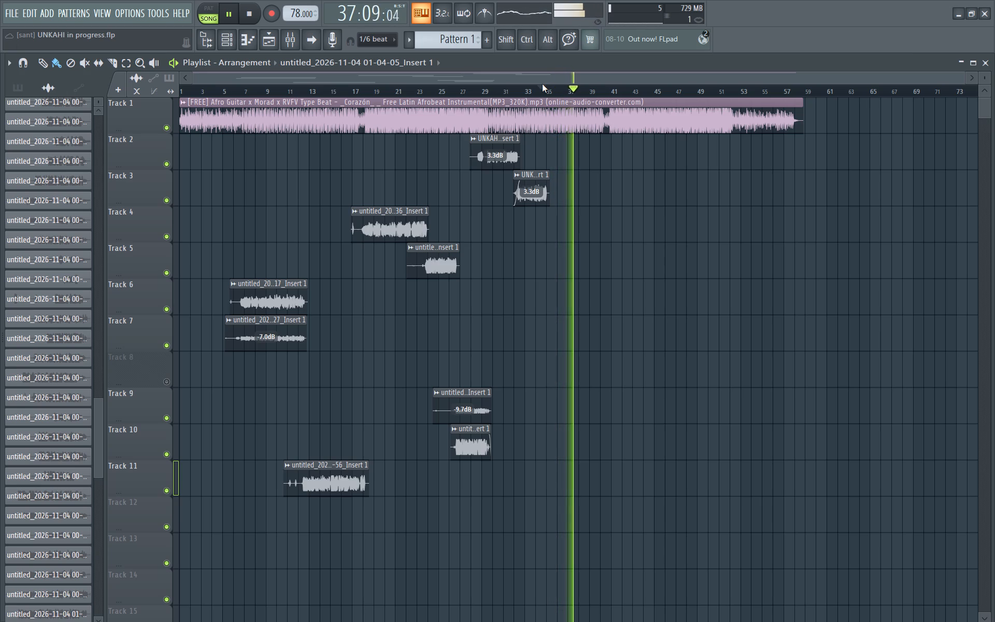
key("space")
key("space")
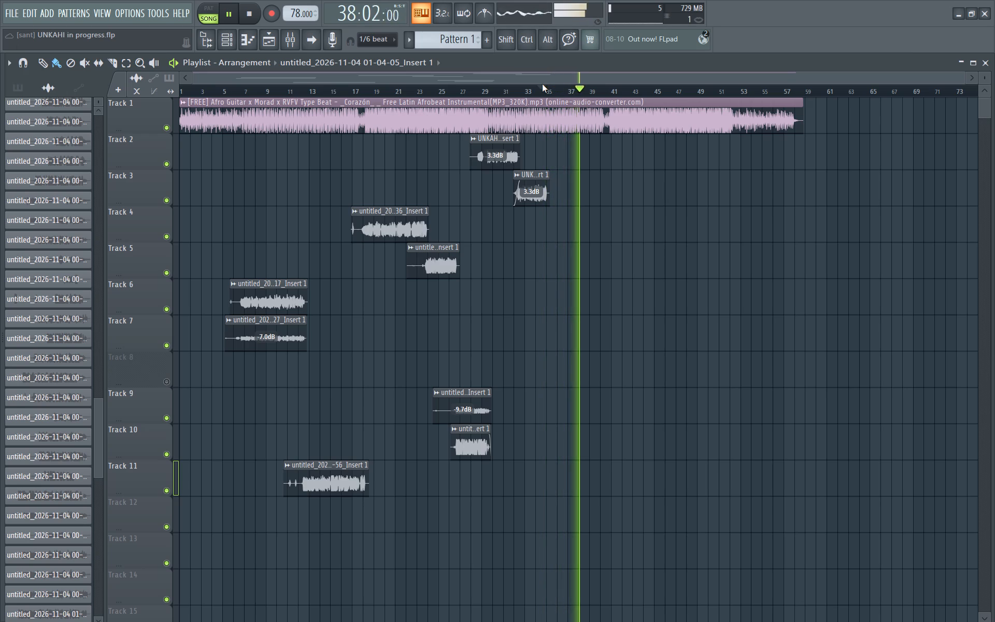
key("space")
key("space")
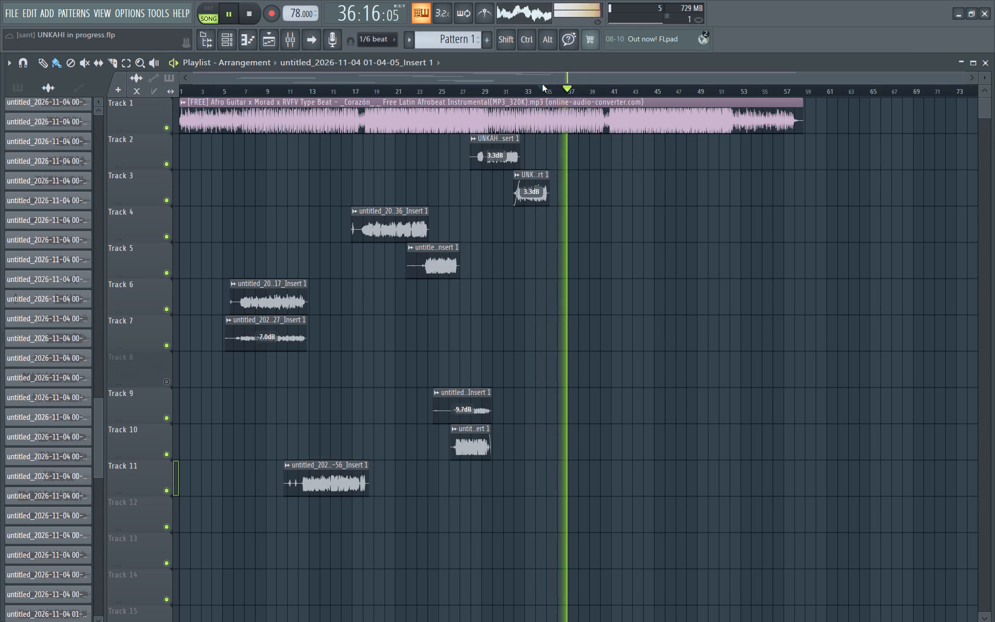
key("space")
key("space")
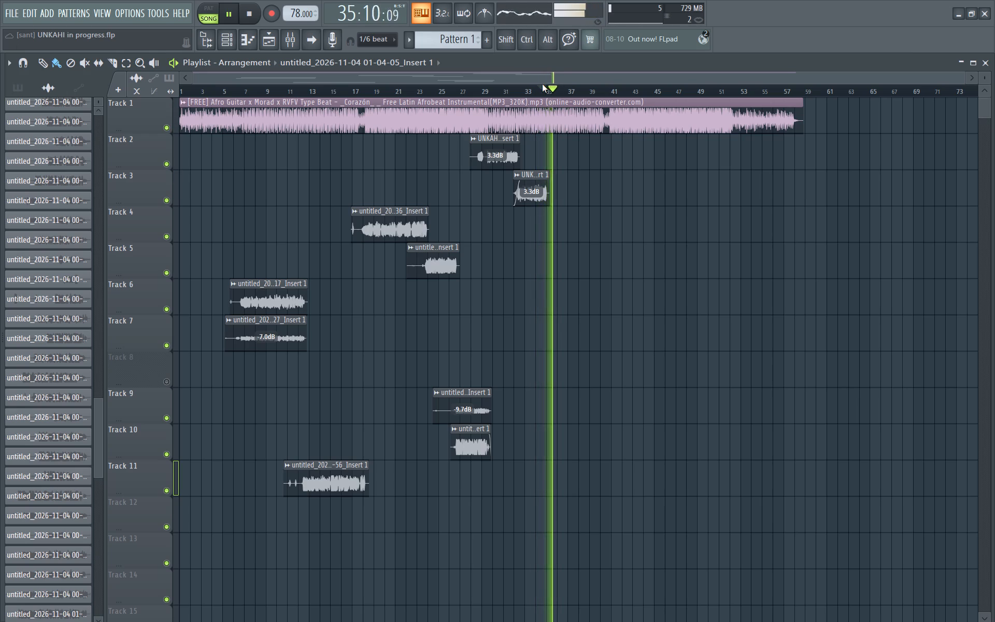
Play longer passes from about bar 34 to hear the Track 3 vocal's ending and the vocal-free instrumental, reaching about bar 43 once.
key("space")
key("space")
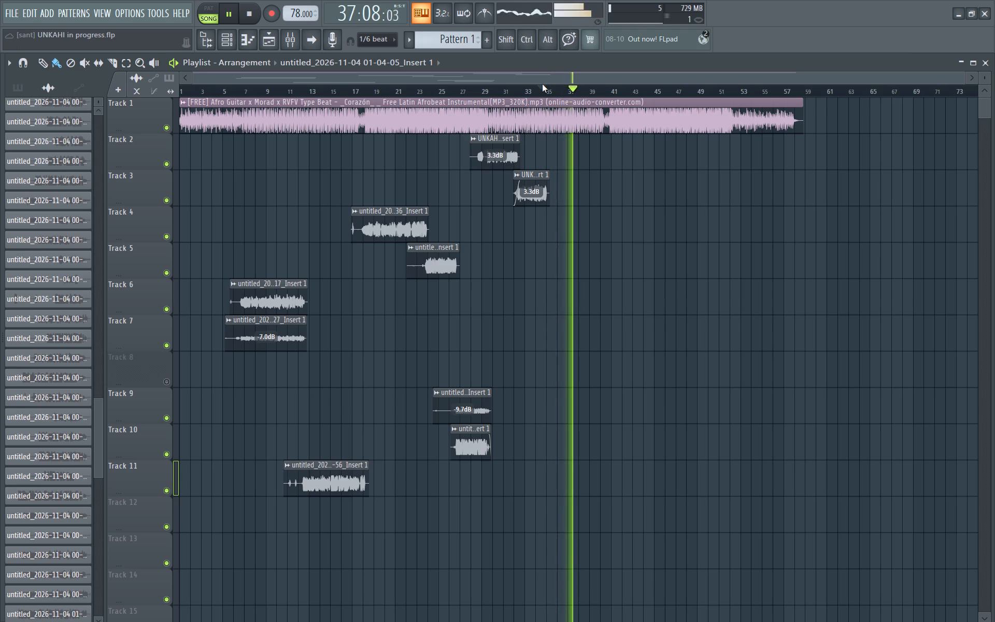
key("space")
key("space")
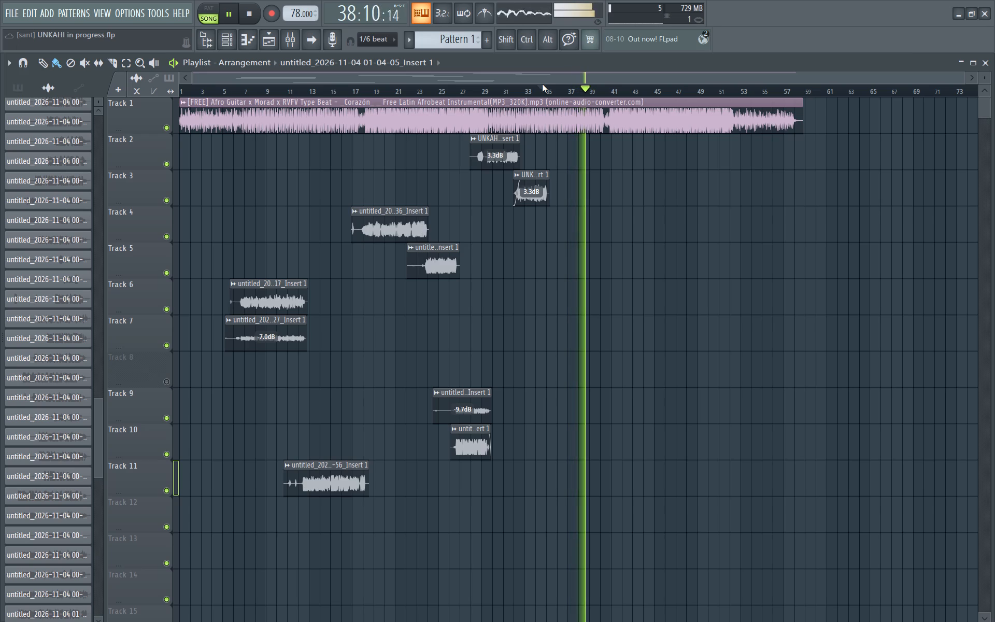
key("space")
key("space")
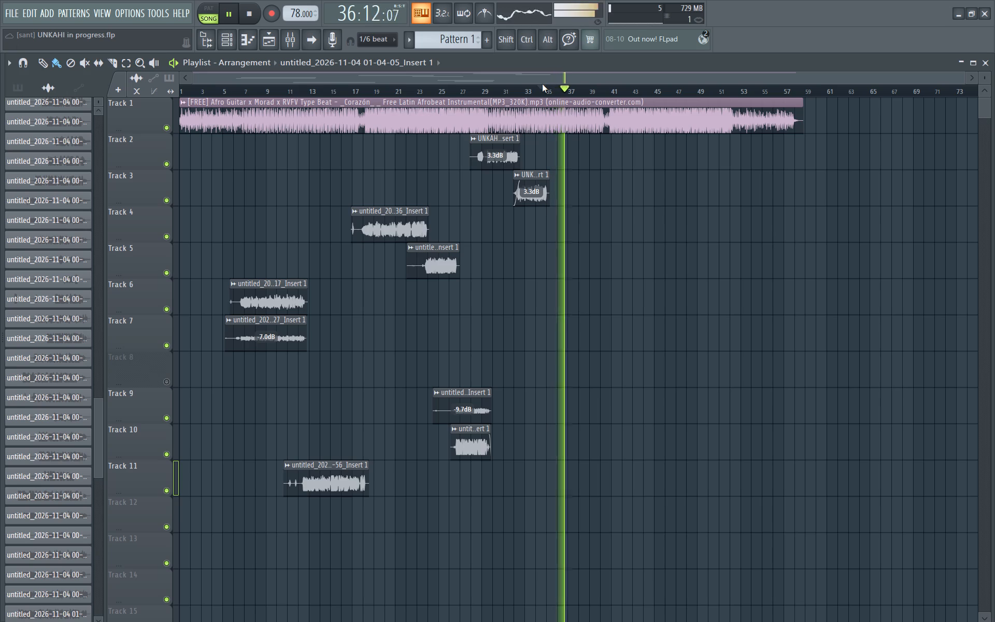
key("space")
key("space")
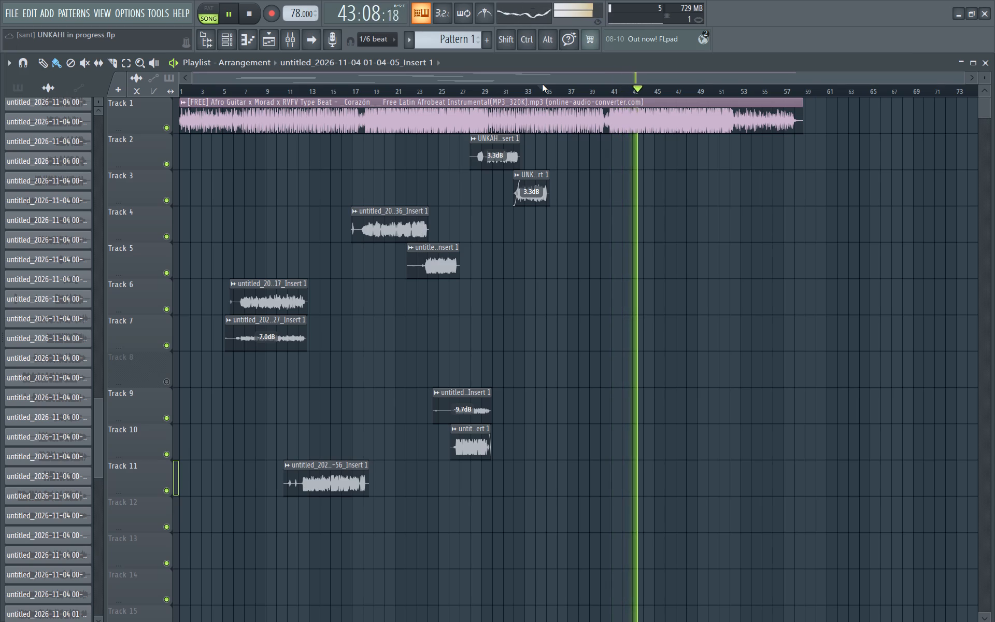
key("space")
key("space")
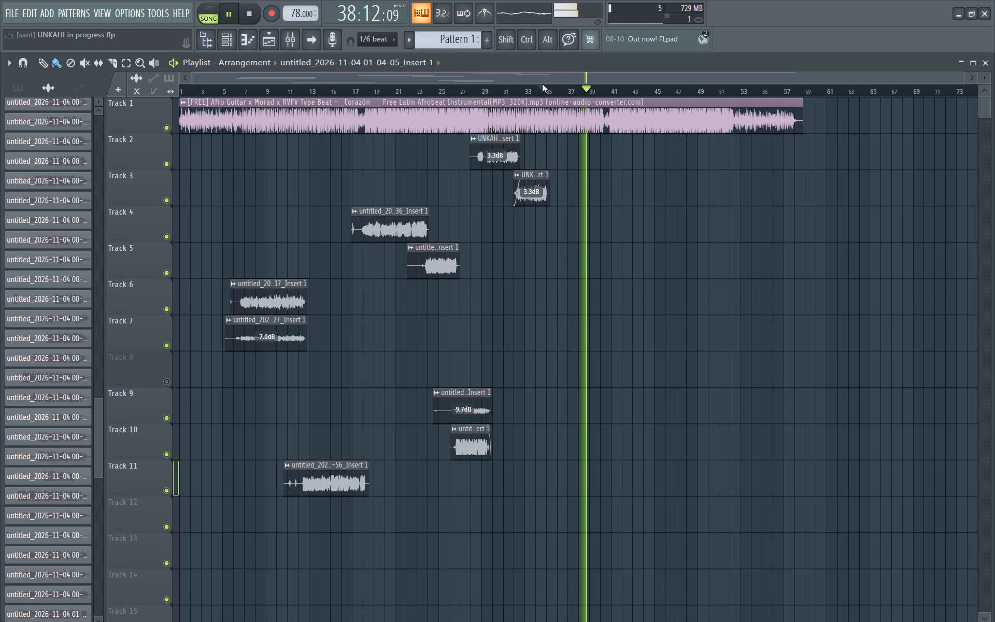
key("space")
key("space")
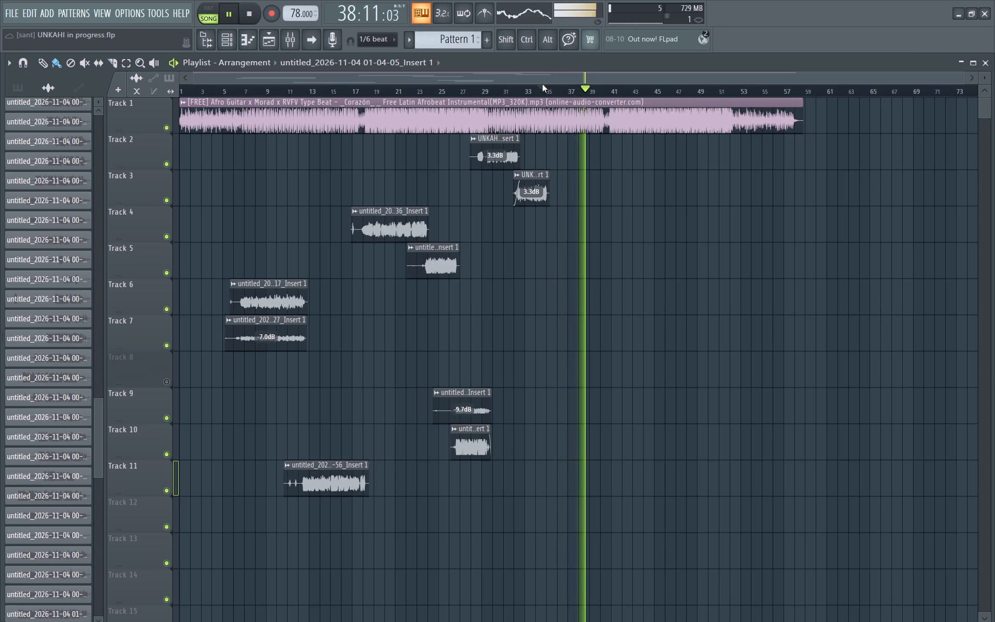
key("space")
key("space")
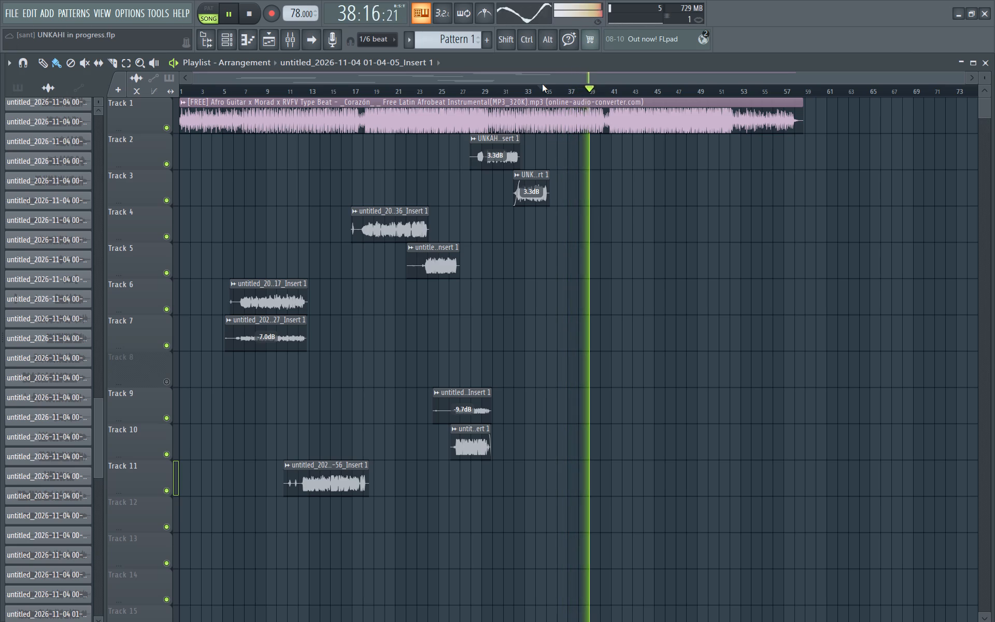
Replay the arrangement from about bar 29, and repeatedly from bar 31, to hear the Track 2 and Track 3 vocals lead into the instrumental.
left_click(486, 93)
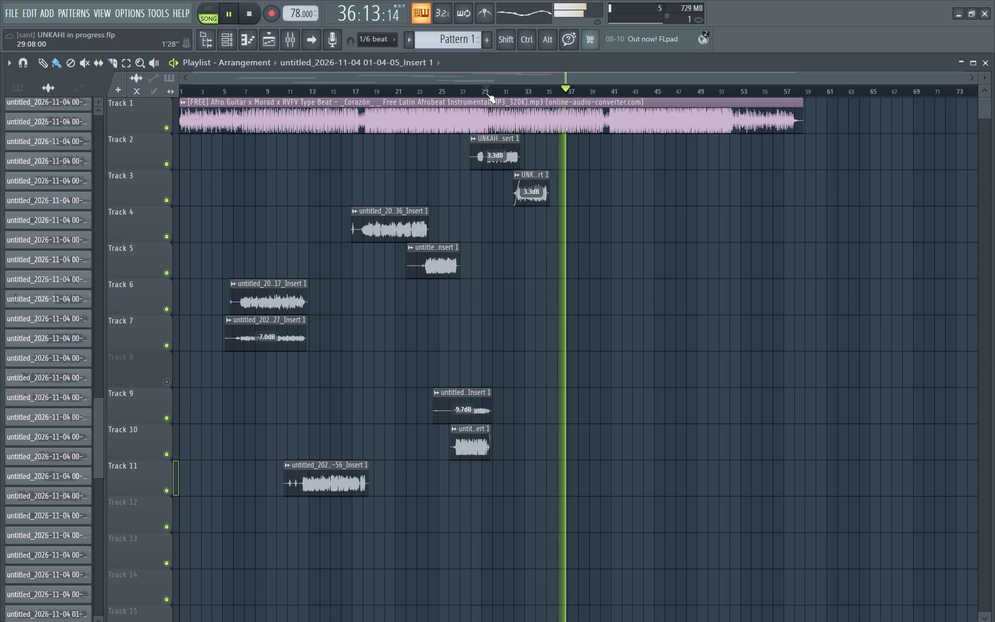
left_click(508, 88)
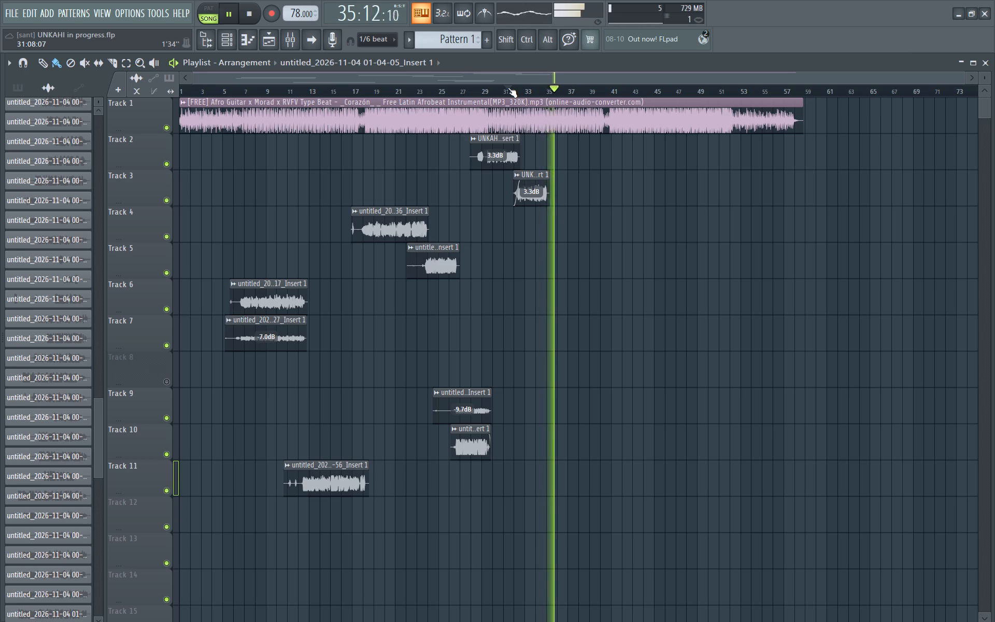
key("space")
key("space")
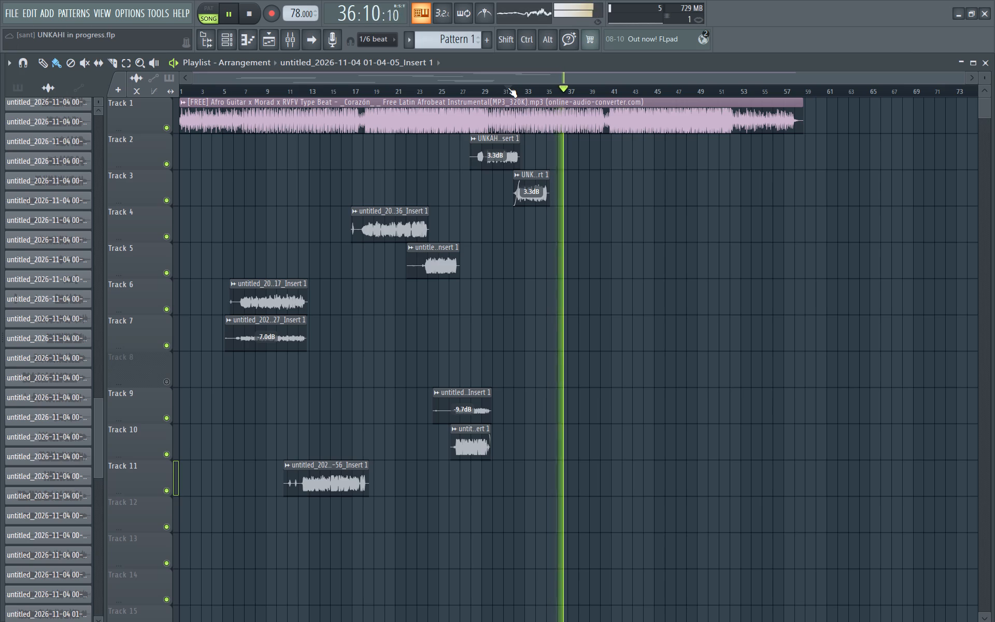
key("space")
key("space")
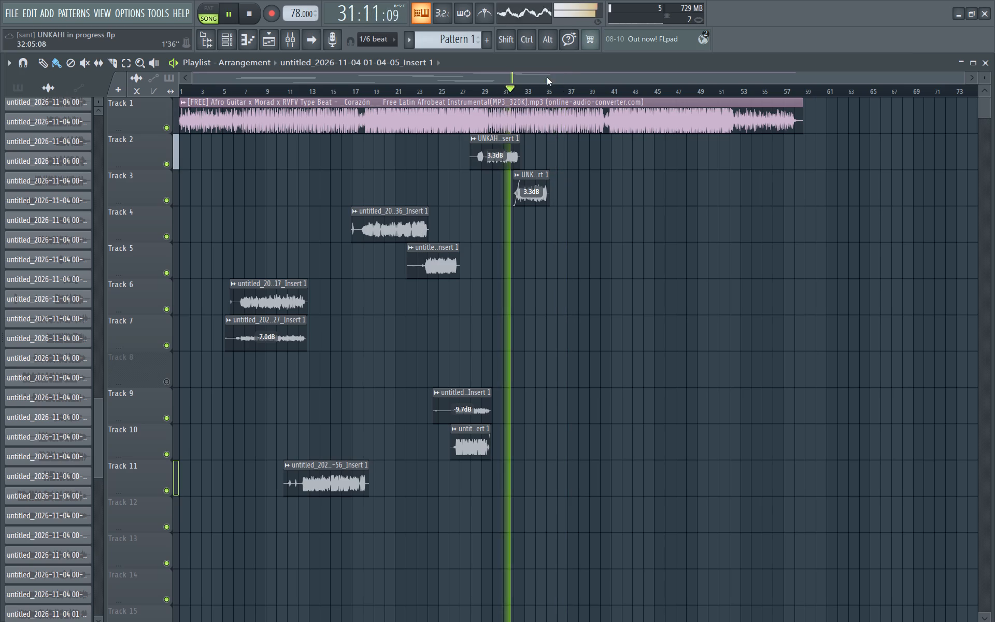
key("space")
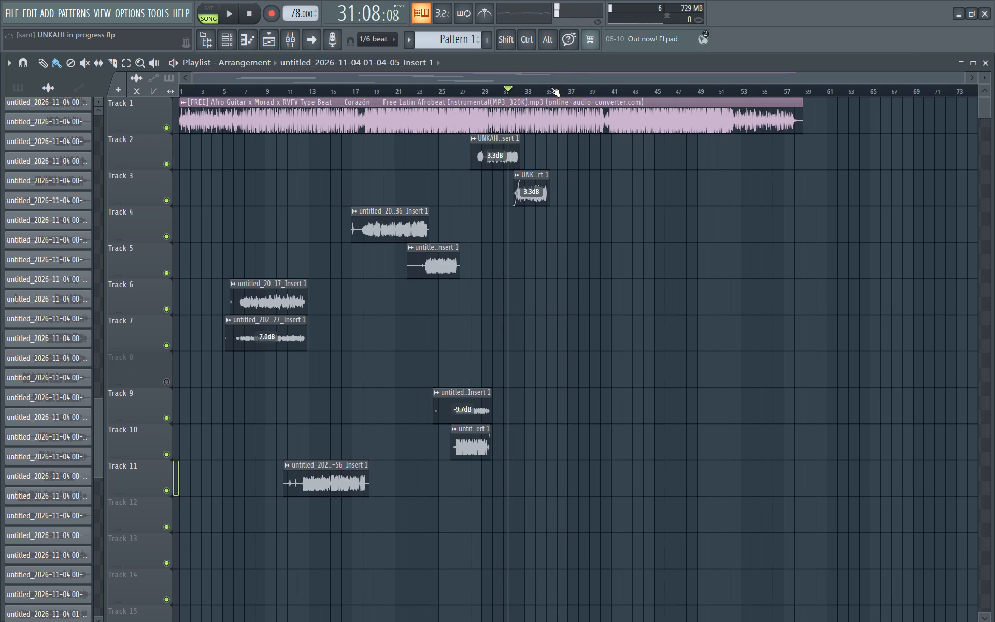
key("space")
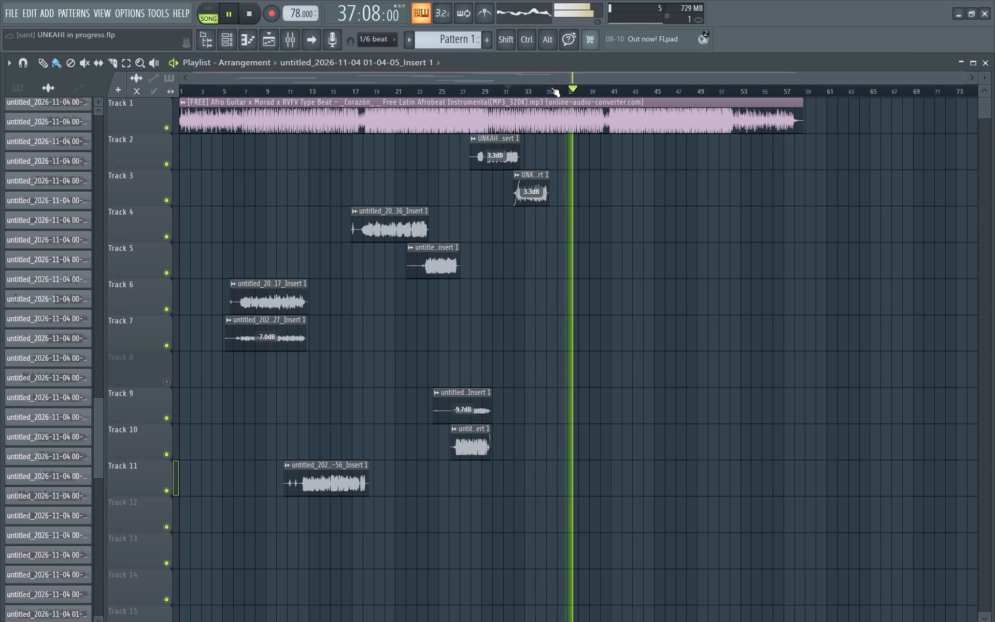
key("space")
key("space")
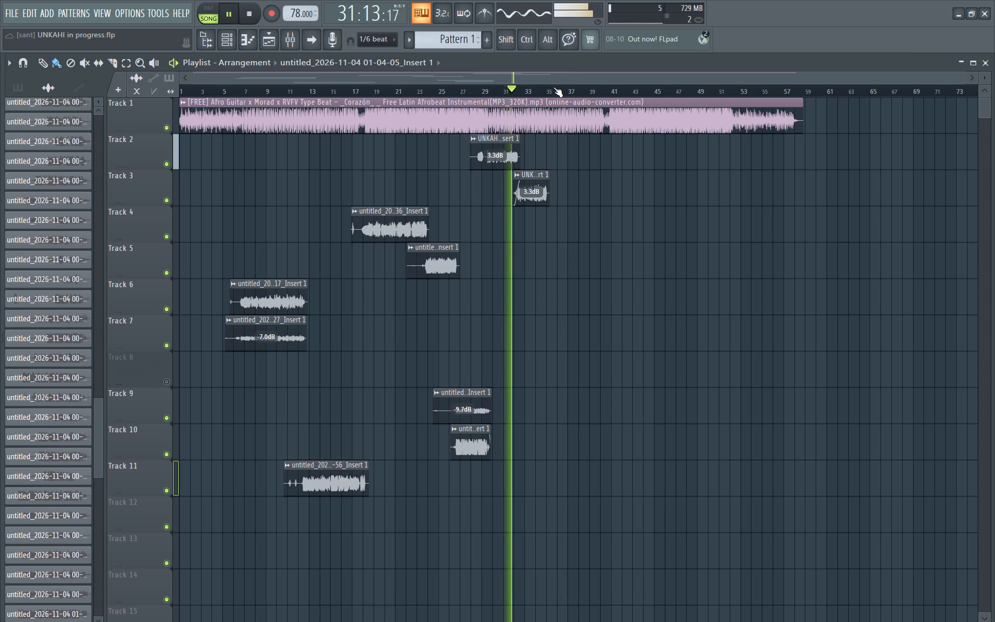
Replay the arrangement in short passes from bar 34 to hear the Track 3 vocal's ending and the instrumental that follows.
left_click(537, 91)
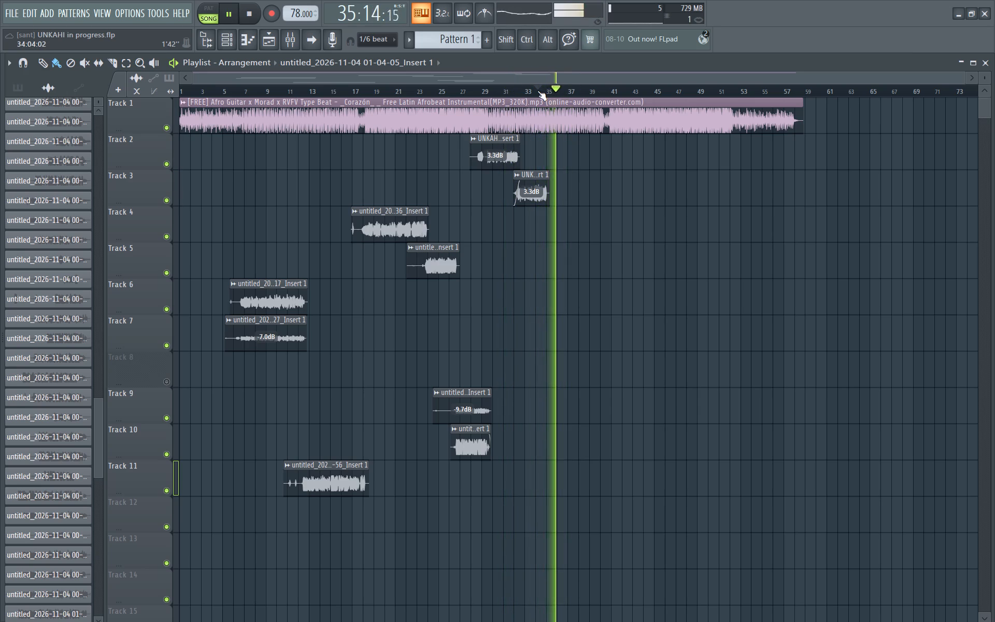
key("space")
key("space")
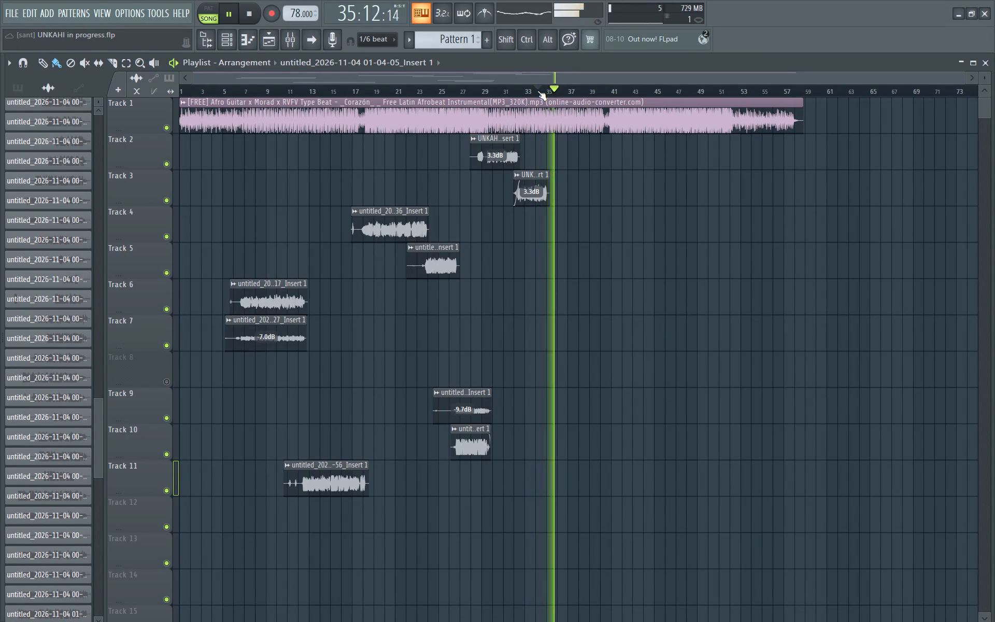
key("space")
key("space")
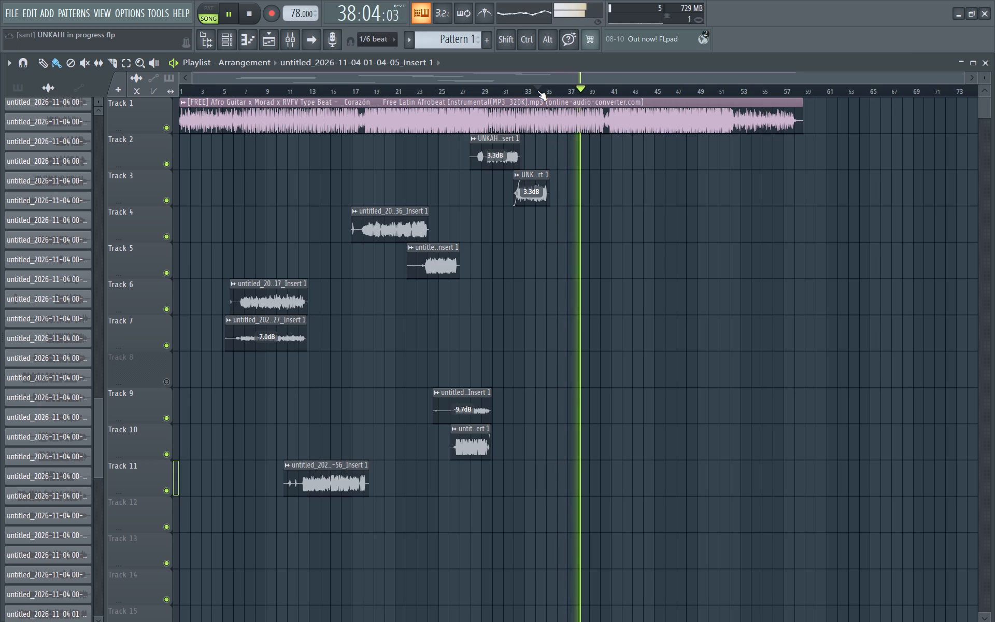
key("space")
key("space")
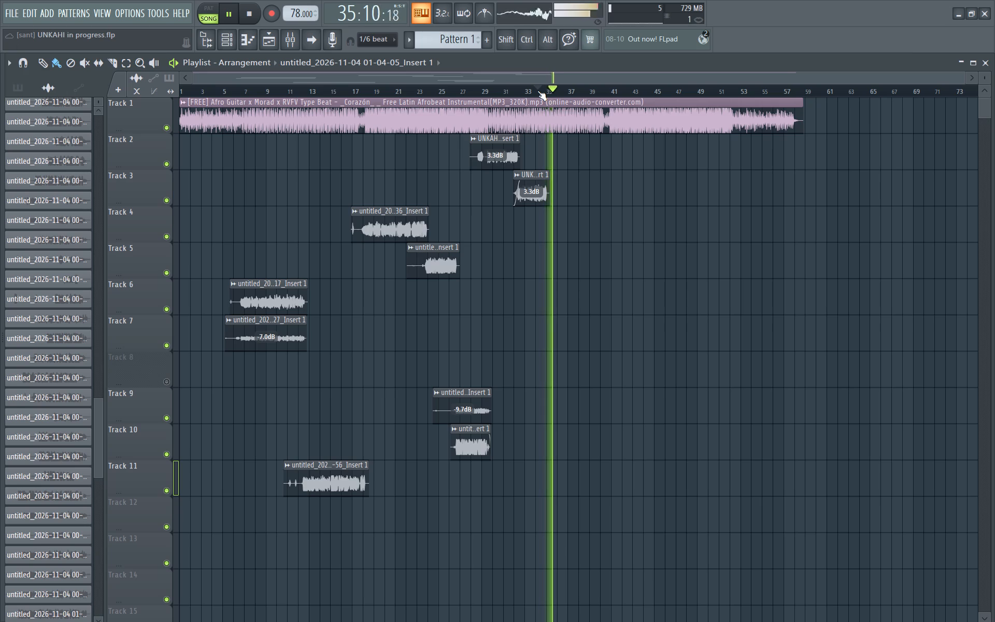
key("space")
key("space")
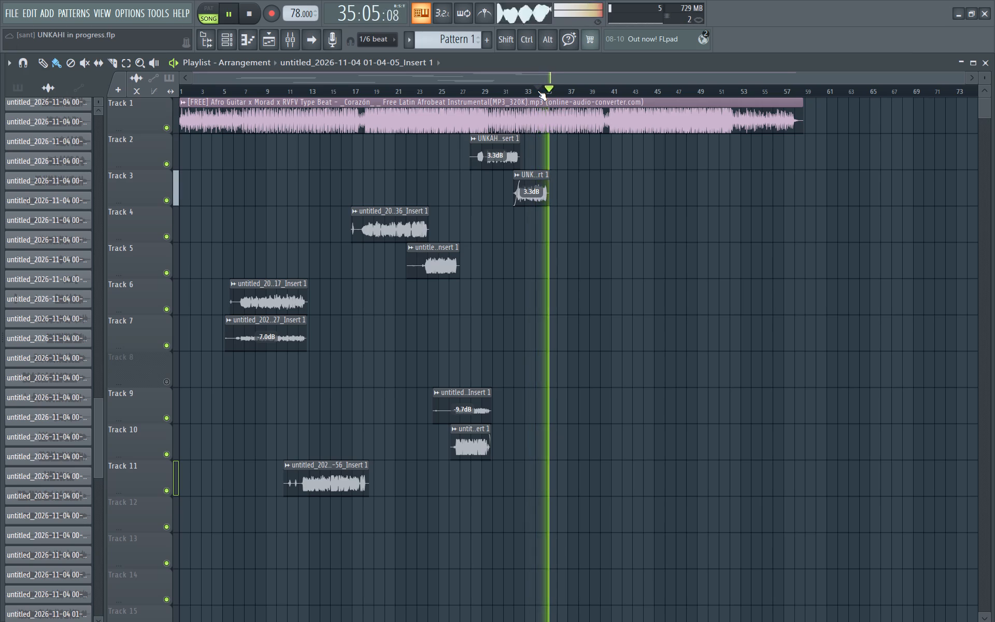
Play longer passes from bar 34 to hear the Track 3 vocal's ending and the vocal-free instrumental up to about bar 40.
key("space")
key("space")
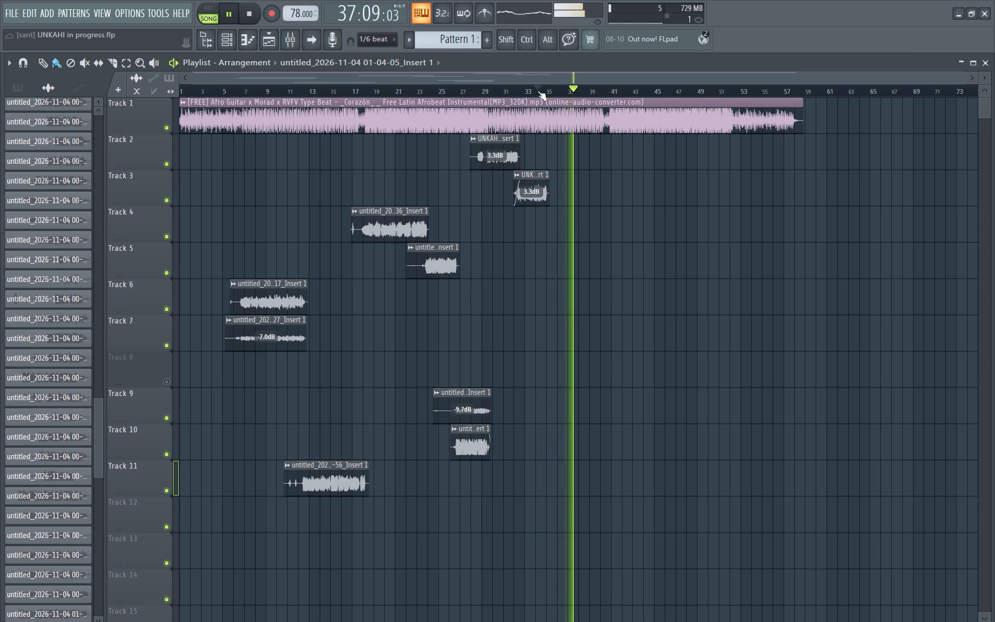
key("space")
key("space")
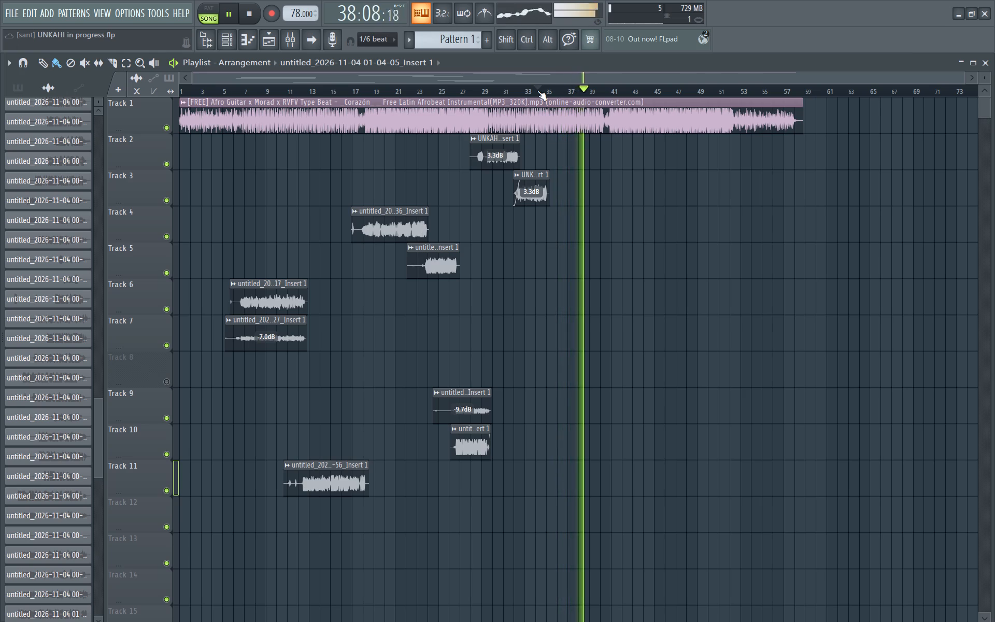
key("space")
key("space")
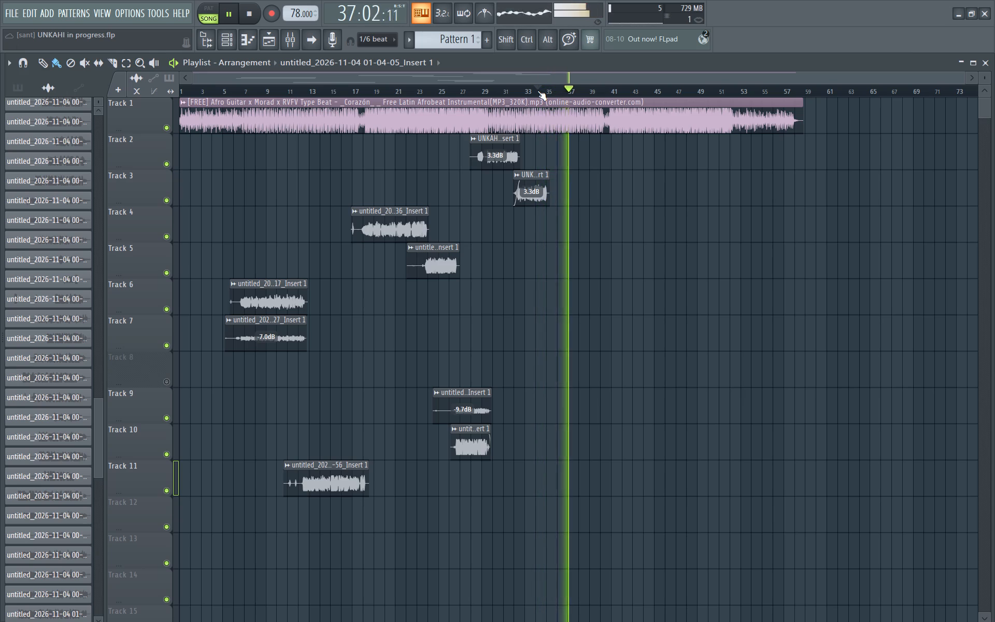
key("space")
key("space")
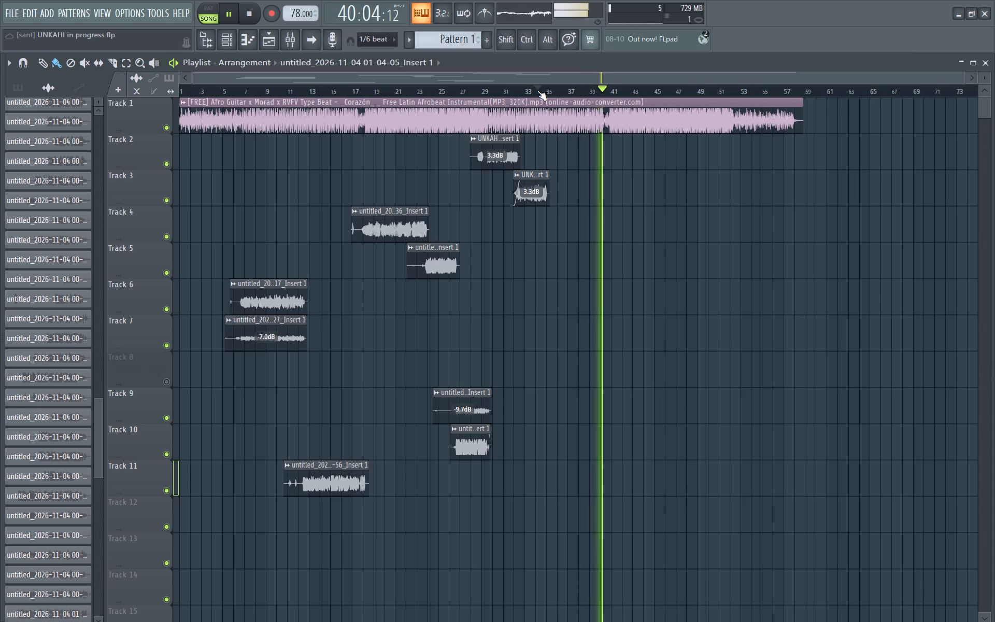
key("space")
key("space")
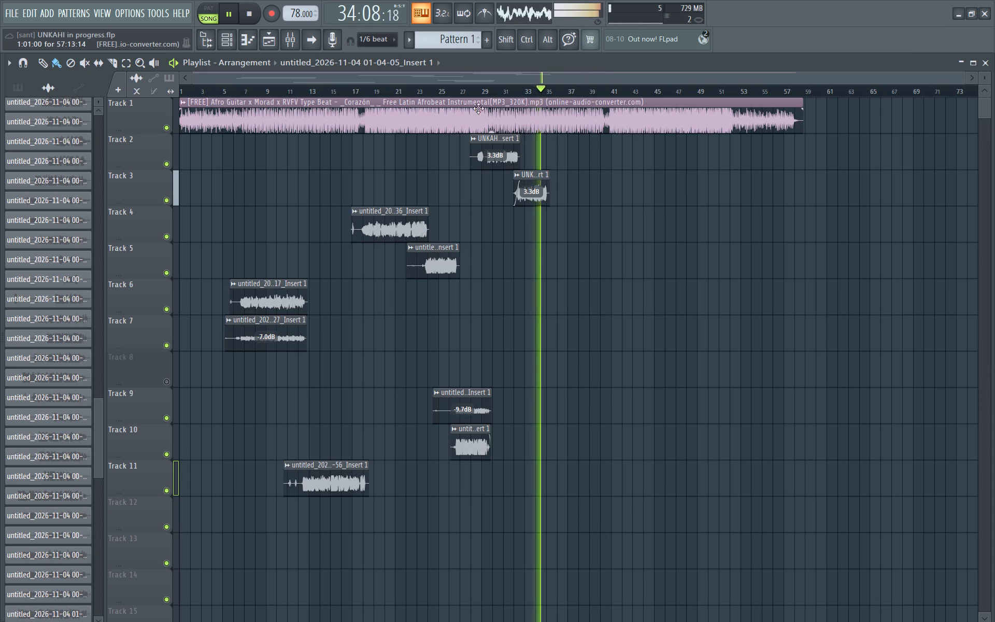
Replay the arrangement from about bar 29 to hear the Track 2 and Track 3 vocals and the instrumental up to about bar 39.
left_click(486, 90)
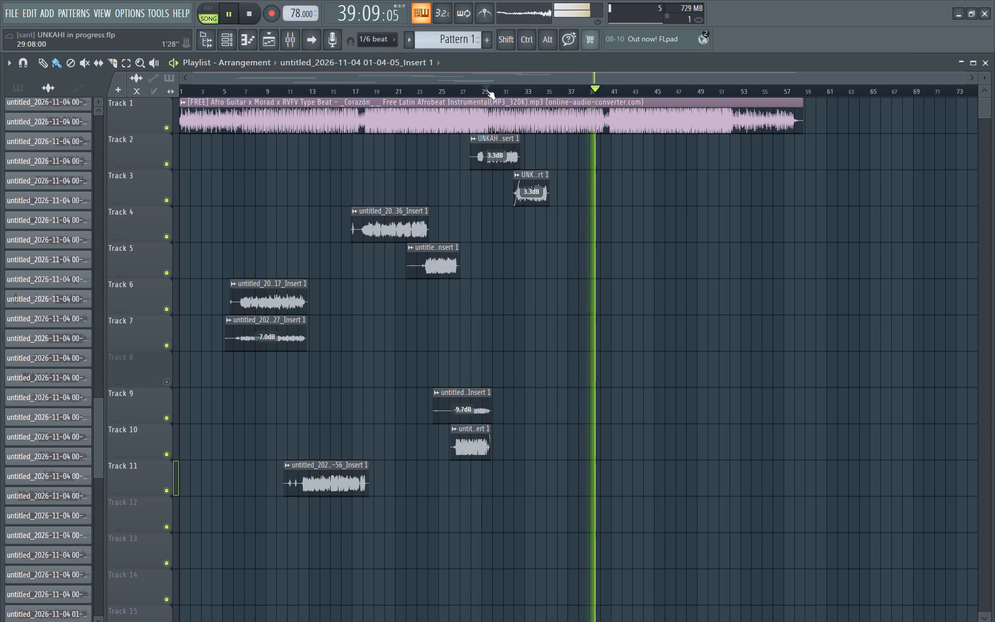
key("space")
key("space")
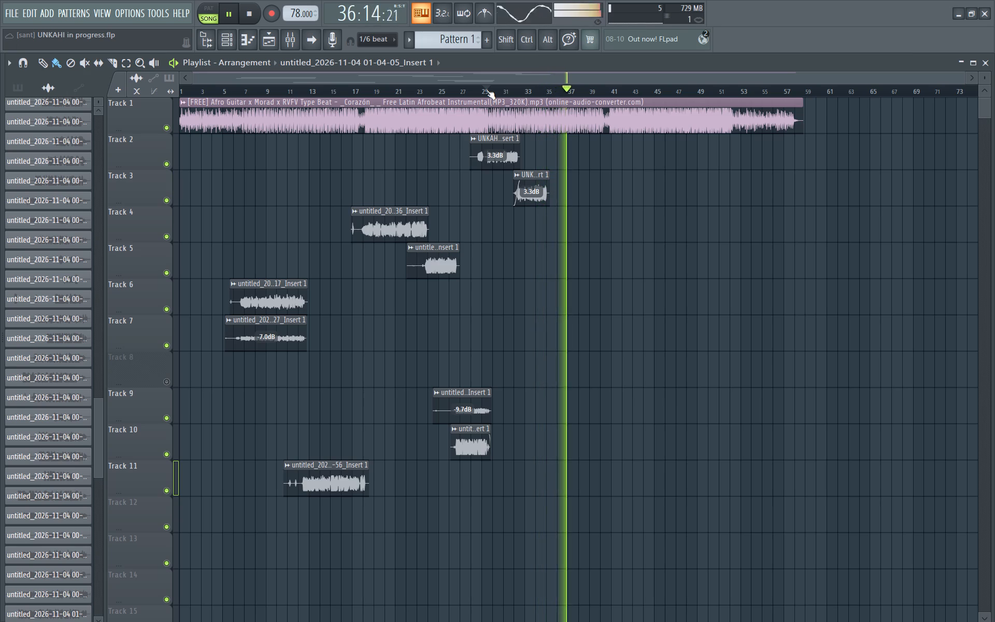
key("space")
key("space")
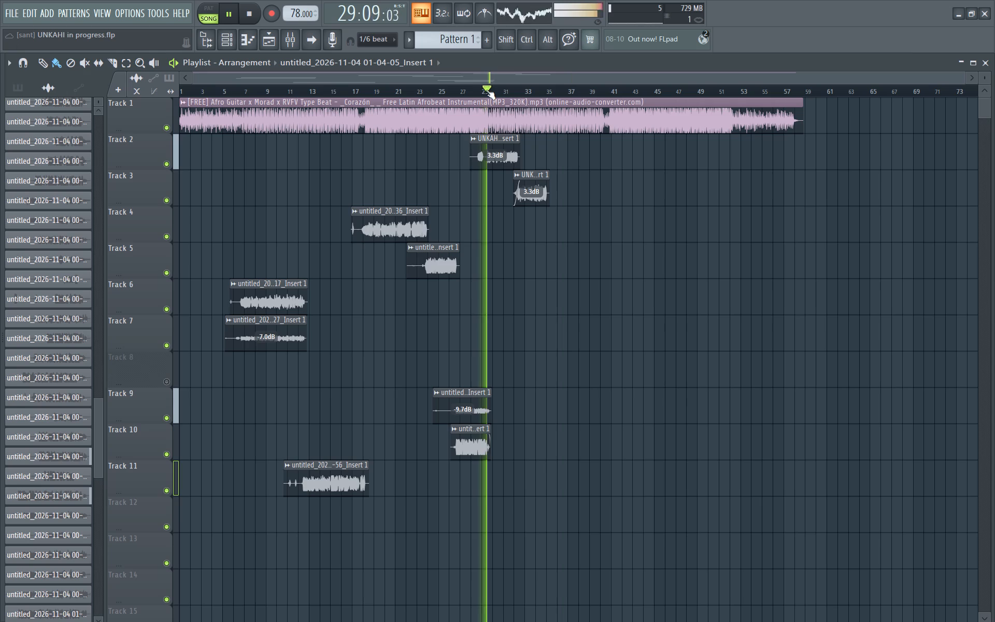
Replay the arrangement in short passes from bar 34 to hear the Track 3 vocal's ending lead into the instrumental.
left_click(537, 97)
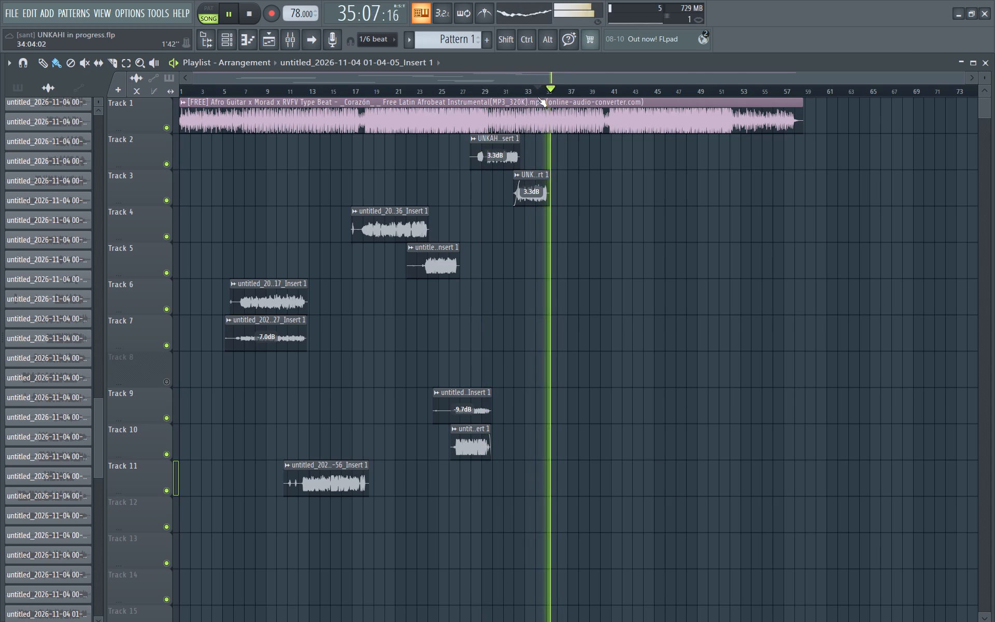
key("space")
key("space")
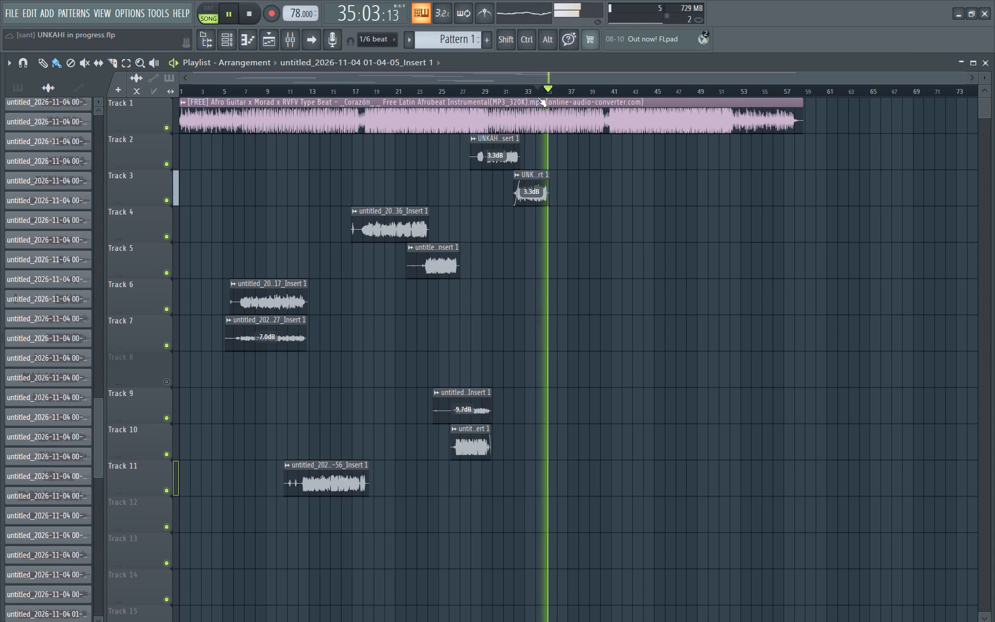
key("space")
key("space")
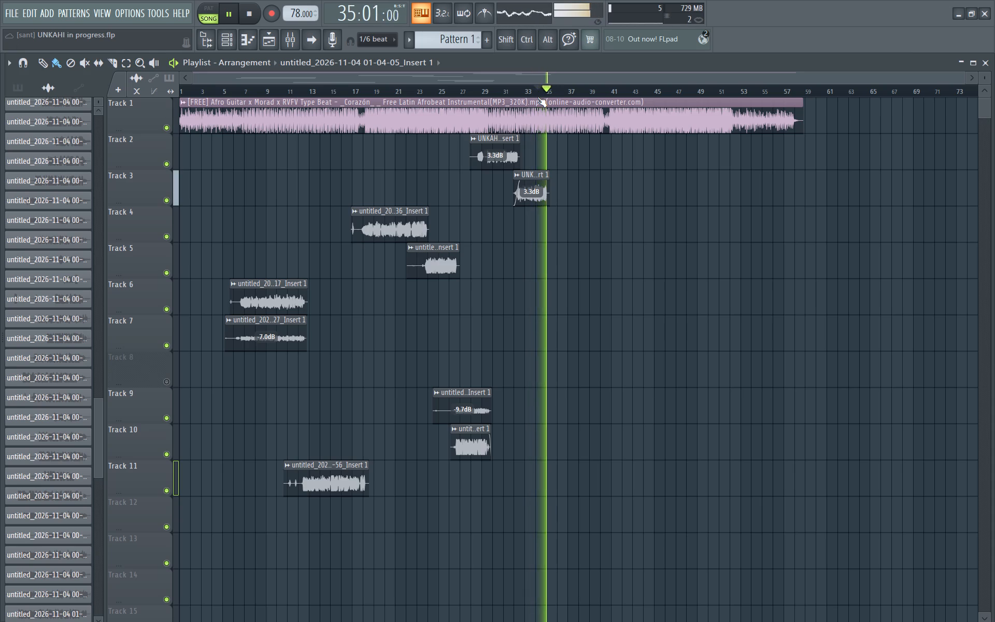
key("space")
key("space")
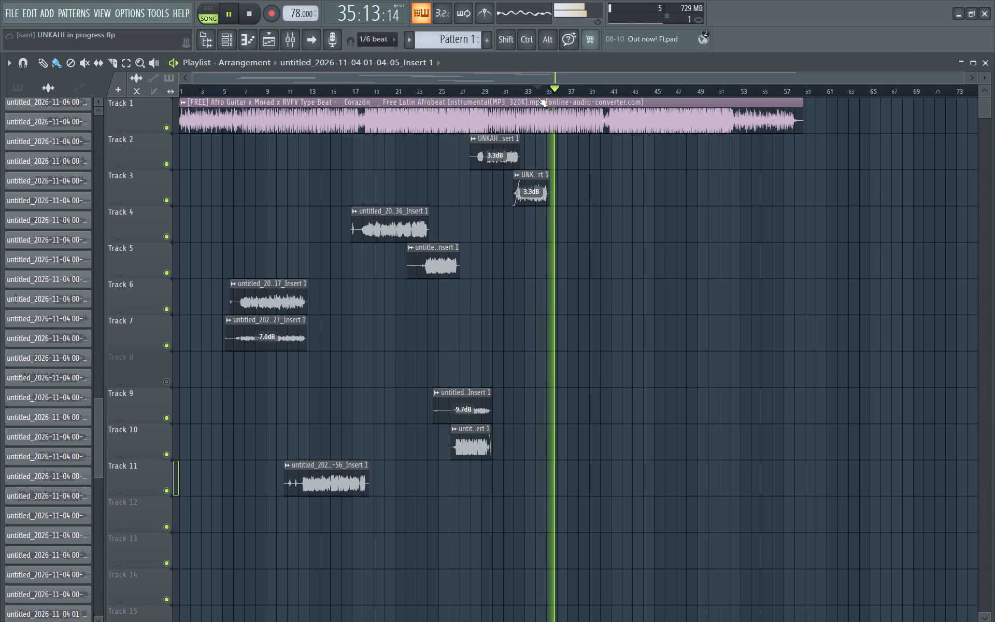
key("space")
key("space")
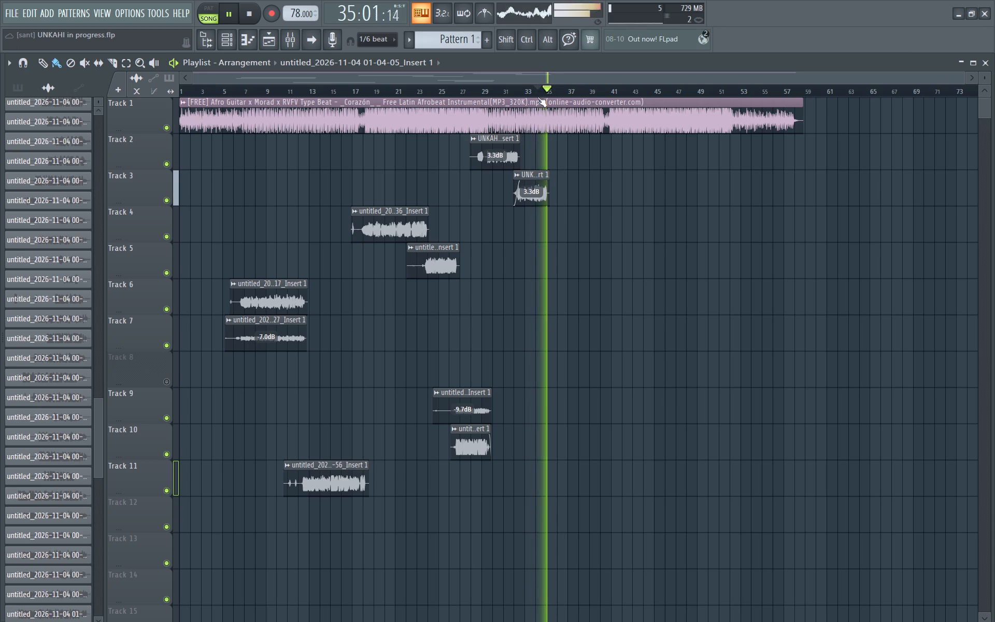
key("space")
key("space")
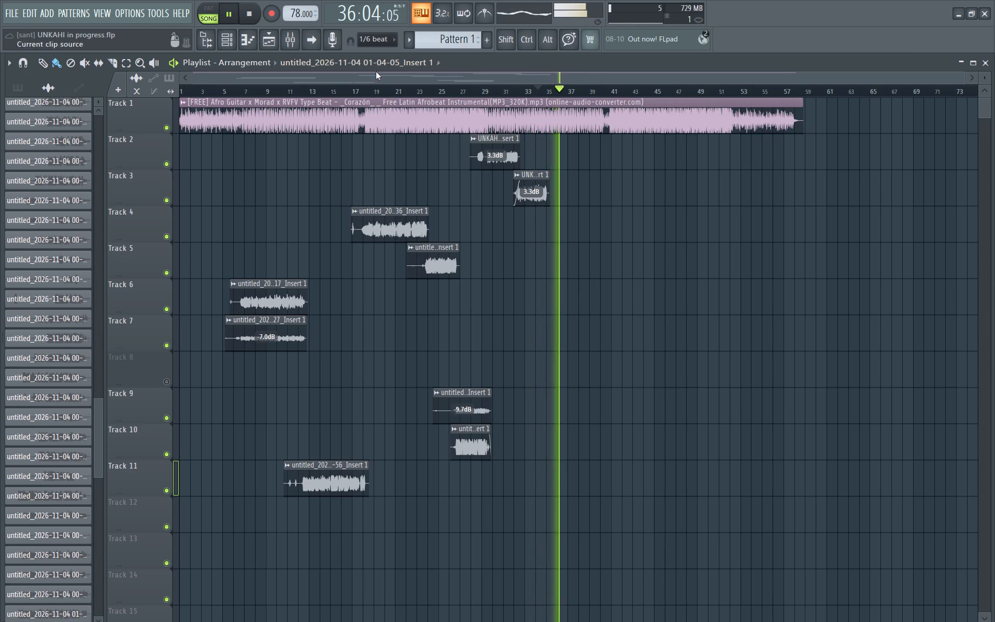
Turn off the MAutoPitch effect on mixer track Insert 1 and return to the playlist.
left_click(292, 38)
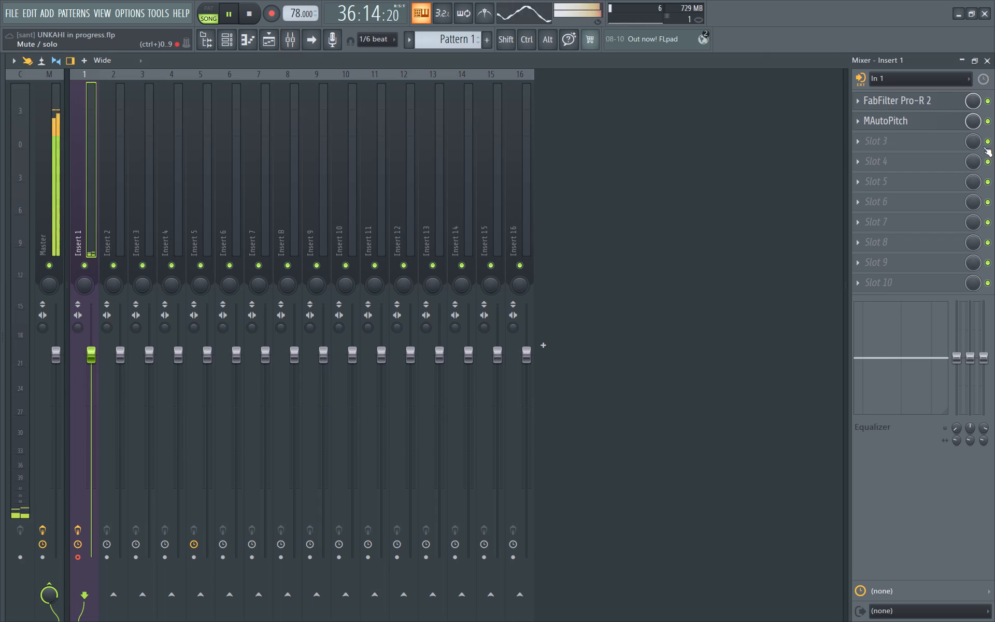
left_click(987, 121)
left_click(987, 63)
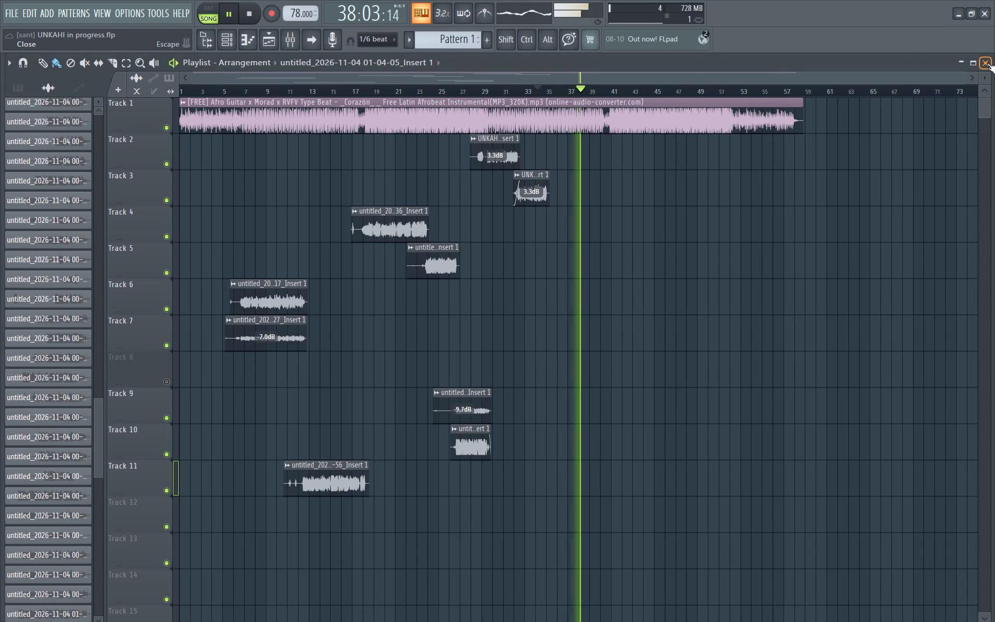
Replay the arrangement from bar 34 in two short passes and one longer pass to about bar 40.
key("space")
key("space")
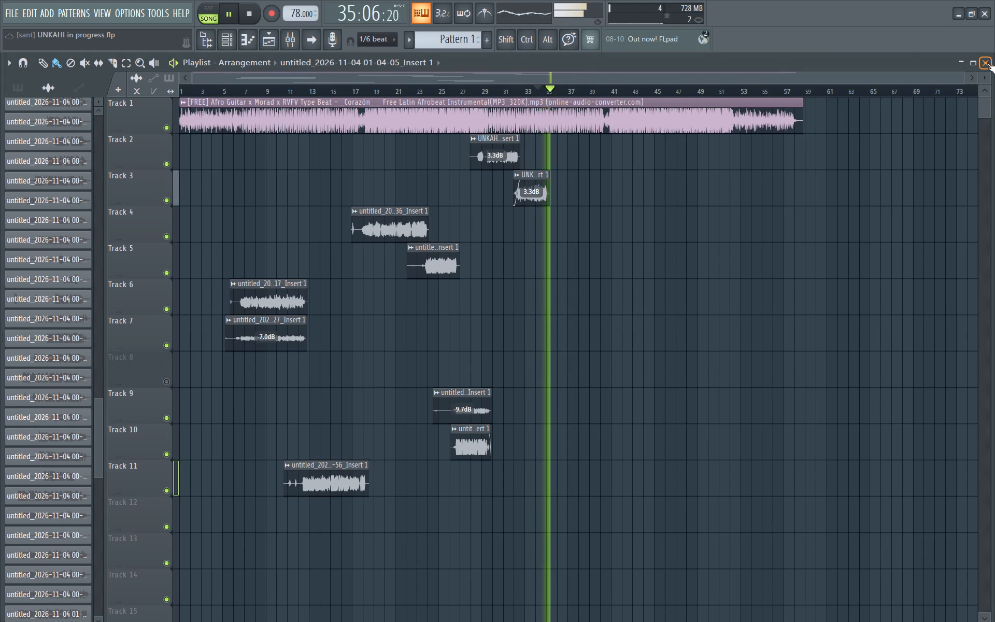
key("space")
key("space")
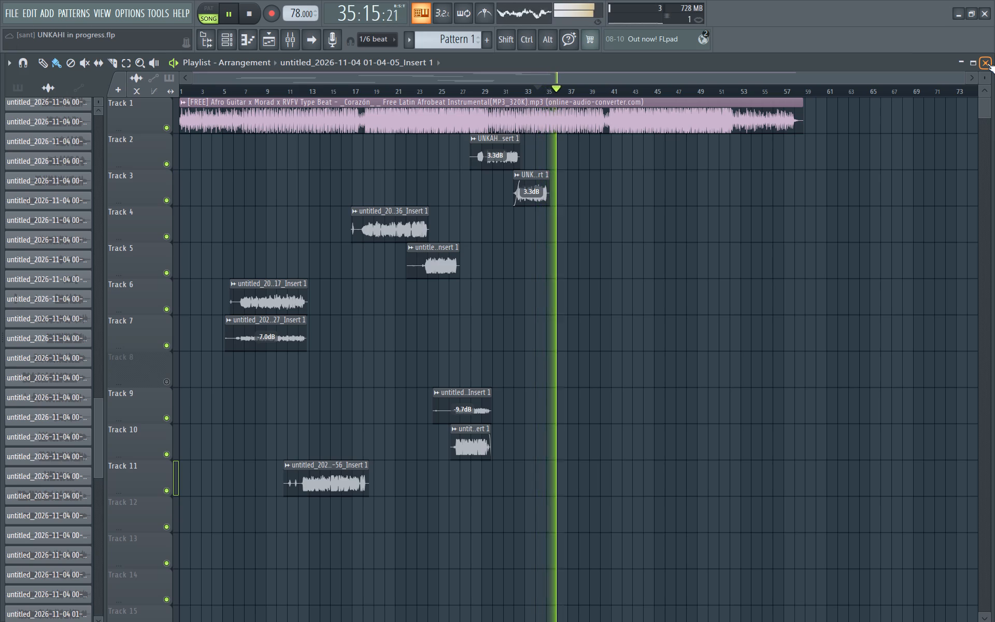
key("space")
key("space")
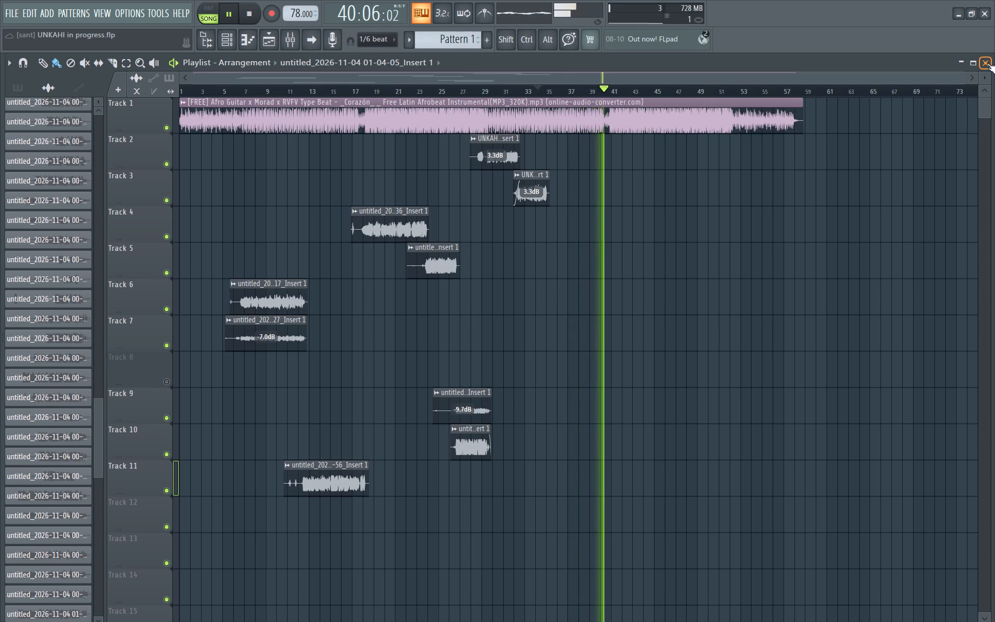
key("space")
Replay the Track 3 vocal's ending and the start of the vocal-free instrumental in short passes from bar 34.
key("space")
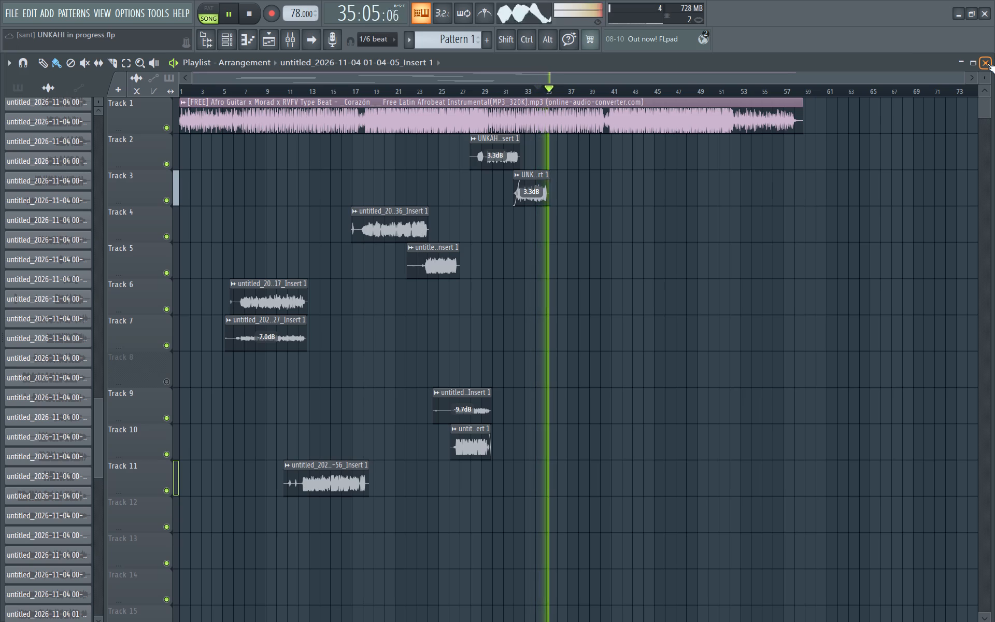
key("space")
key("space")
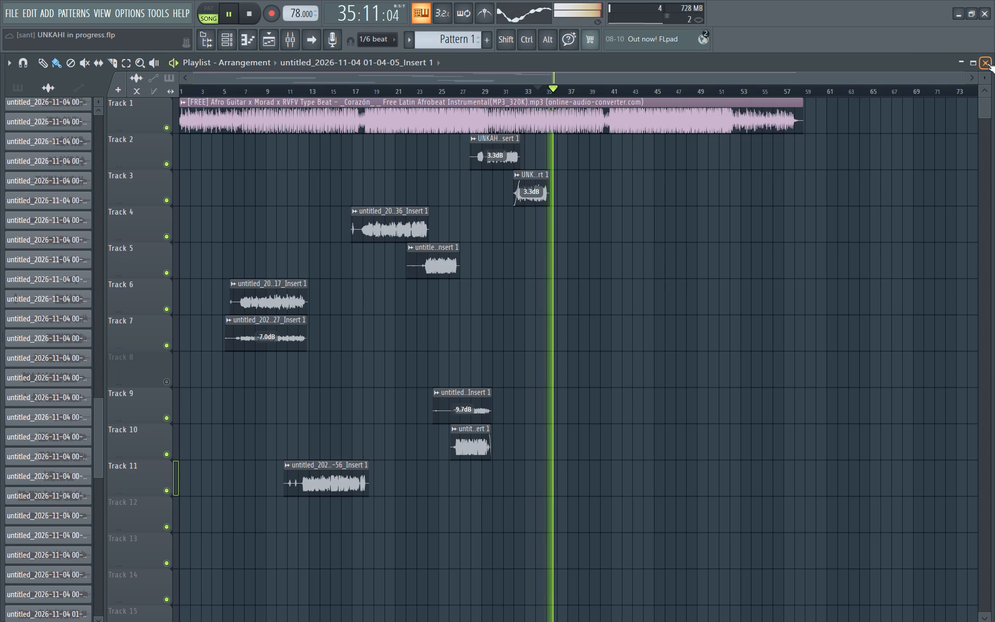
key("space")
key("space")
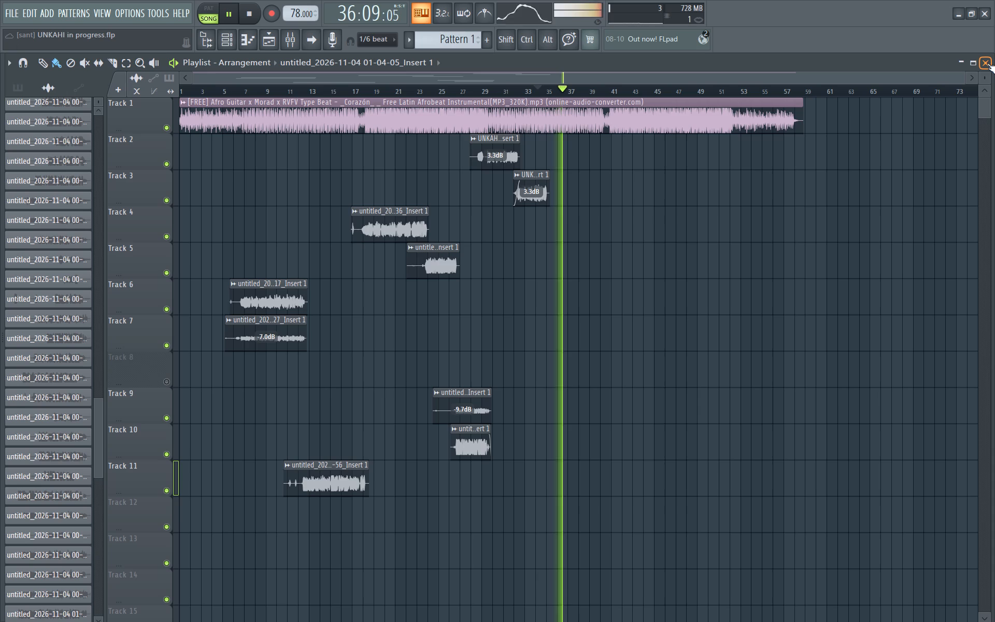
key("space")
key("space")
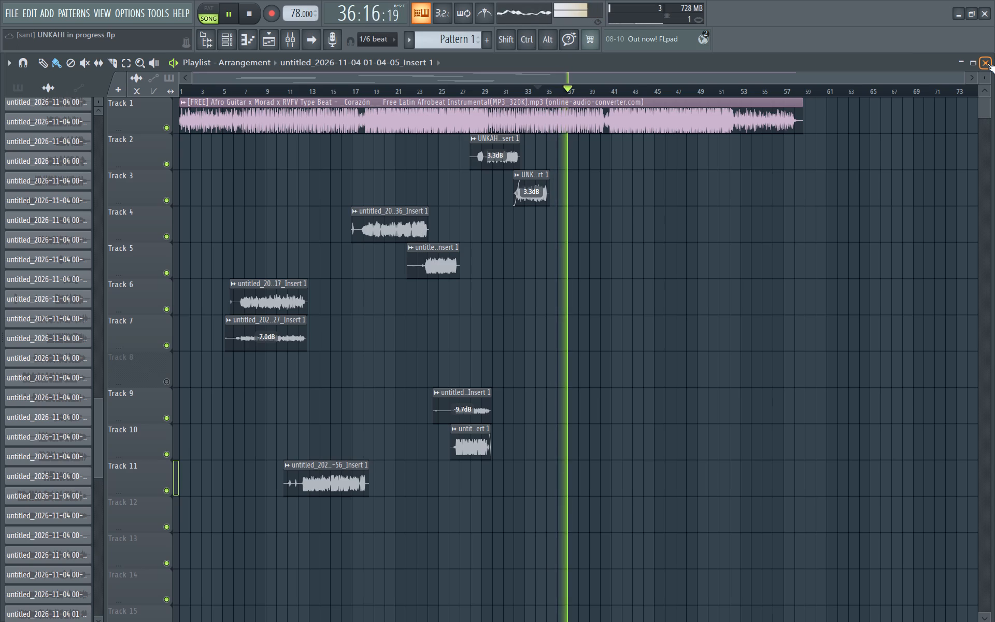
key("space")
key("space")
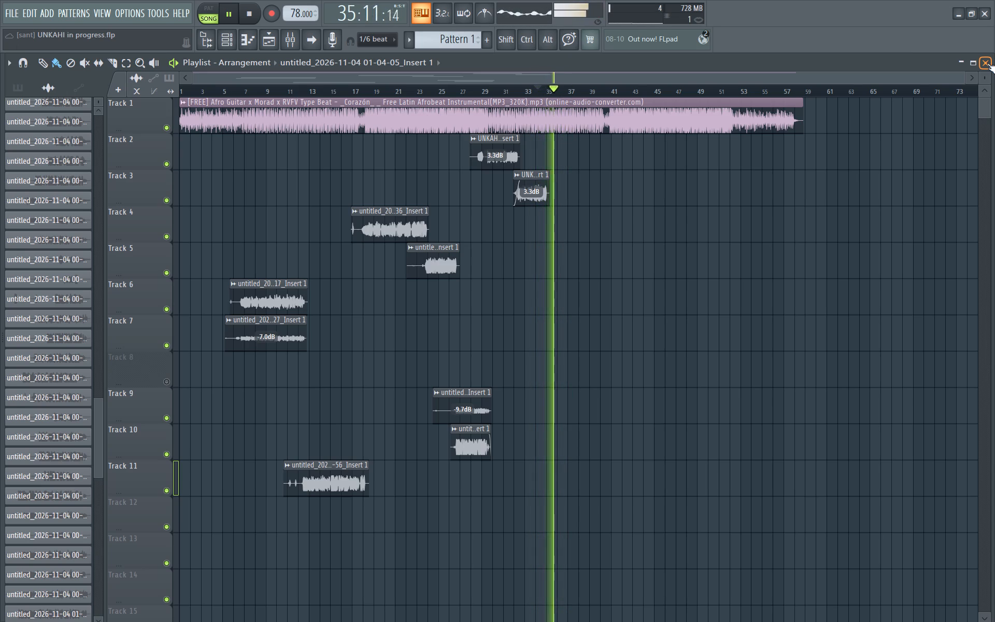
key("space")
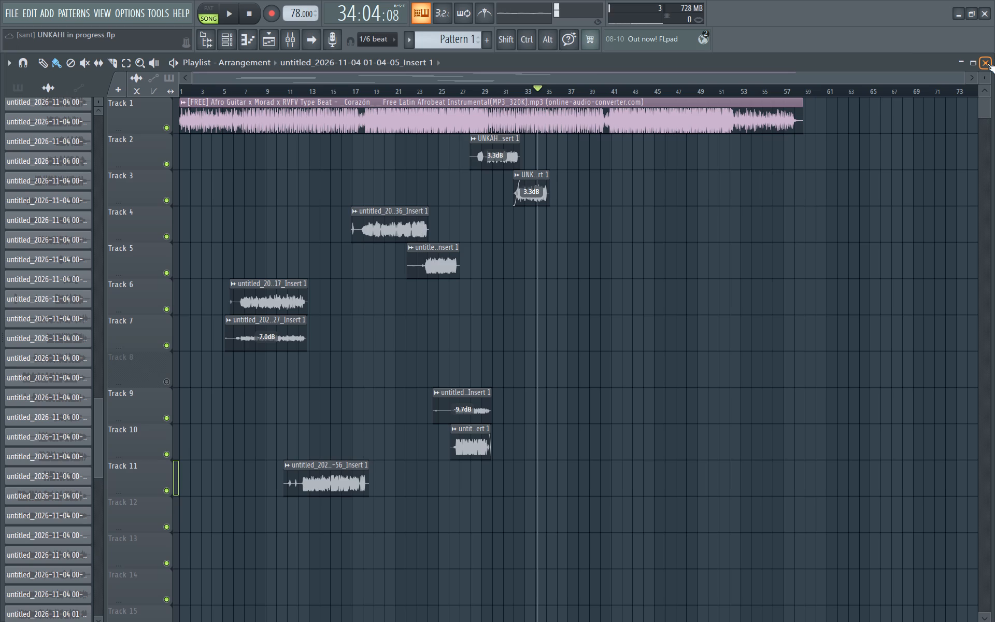
key("space")
key("space")
Replay the arrangement repeatedly from bar 34 to about bar 36 to rehearse over the start of the vocal-free instrumental.
key("space")
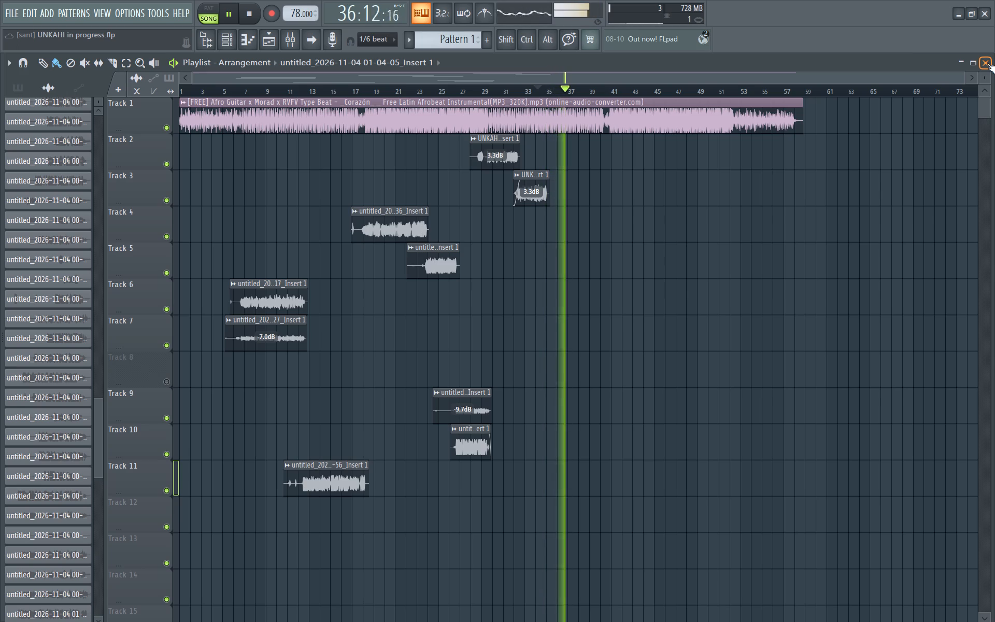
key("space")
key("space")
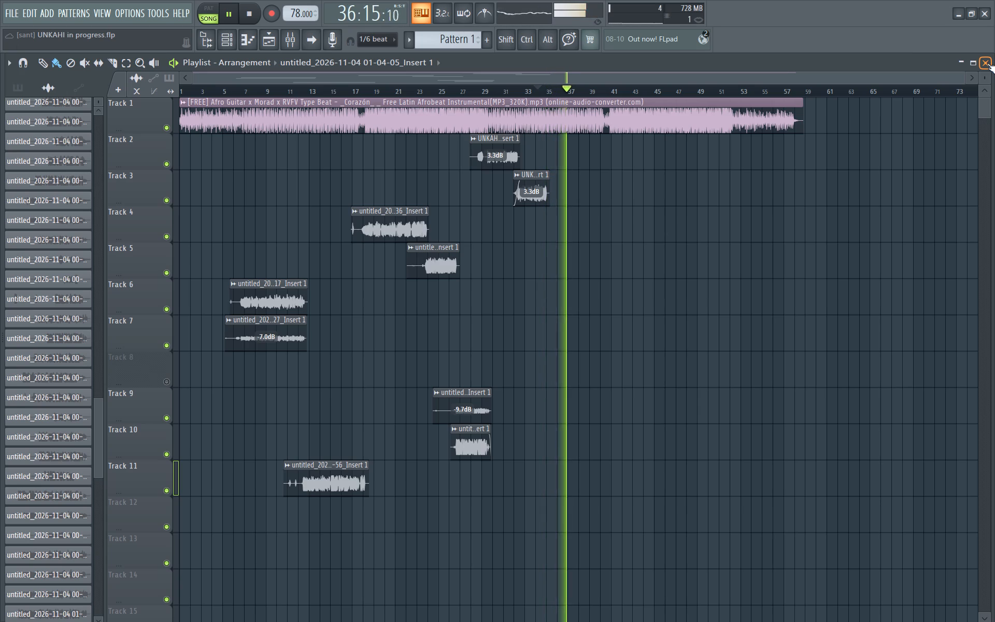
key("space")
key("space")
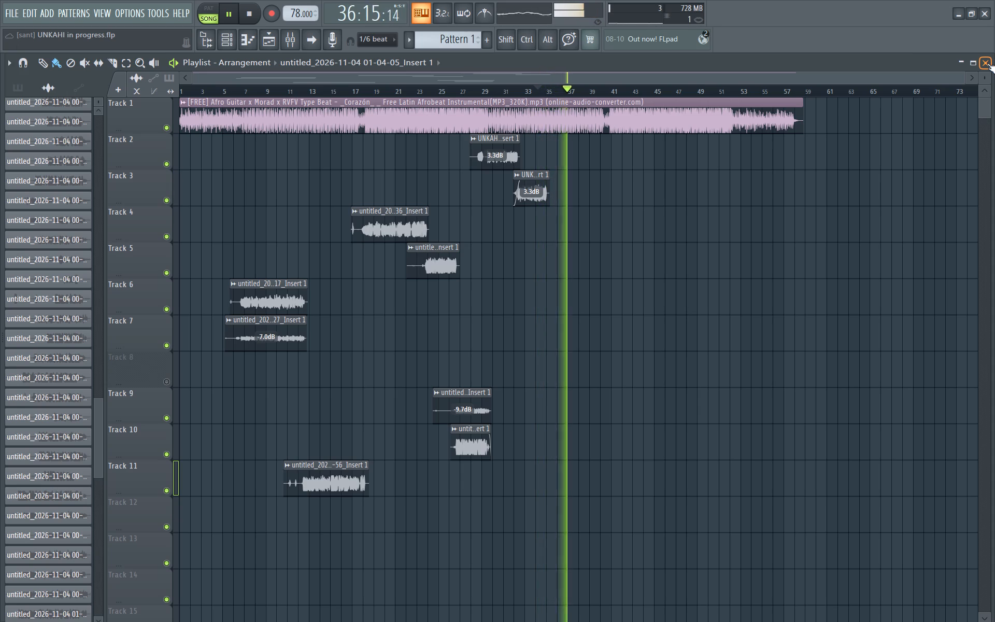
key("space")
key("space")
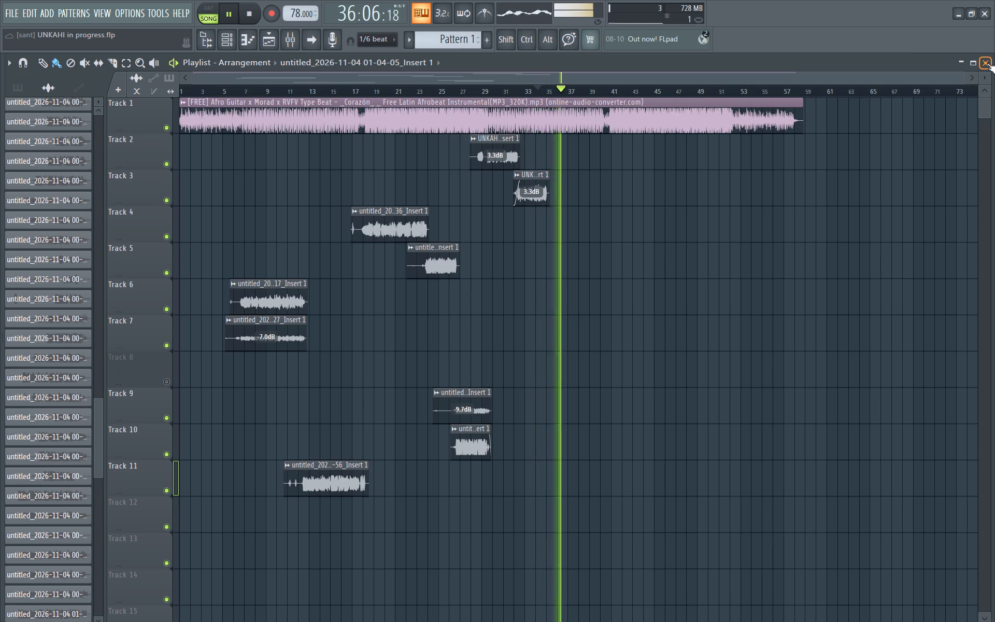
key("space")
Play two longer passes from bar 34 to hear the vocal-free instrumental up to about bar 41.
key("space")
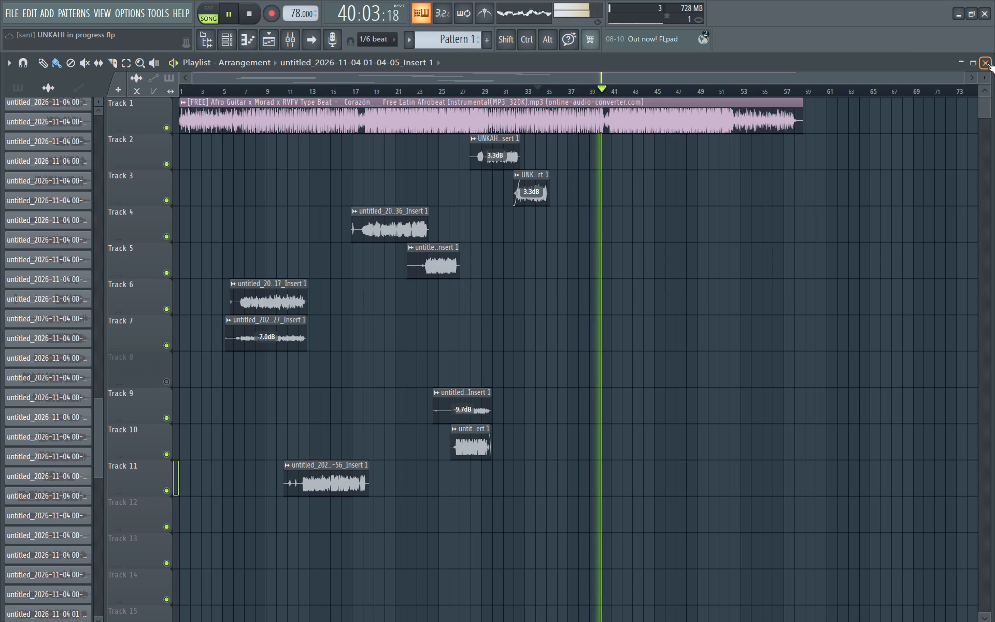
key("space")
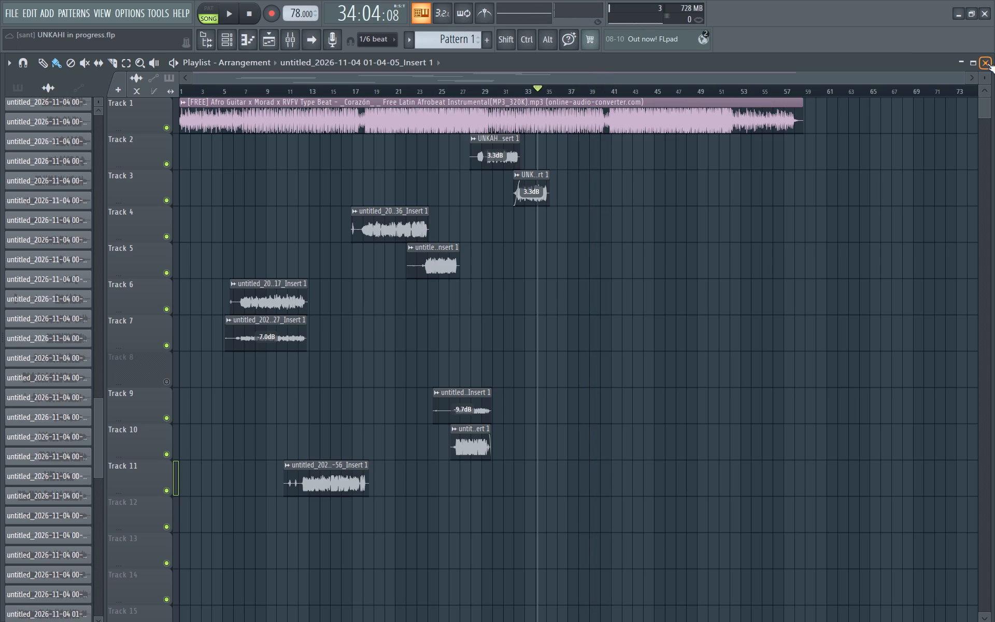
key("space")
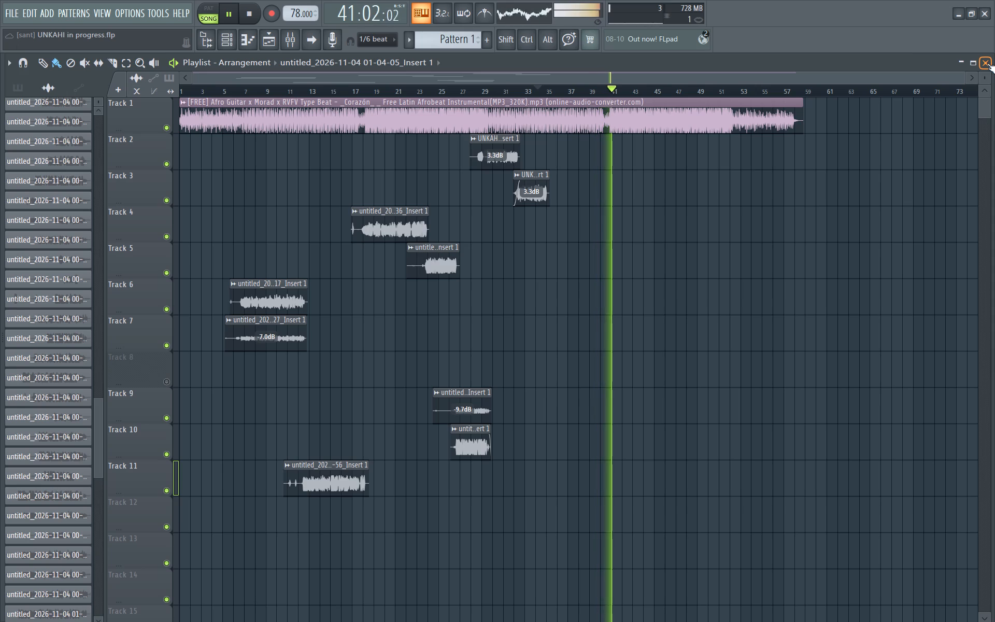
key("space")
Restart playback repeatedly from bar 34 to hear the Track 3 vocal's ending and the instrumental up to about bar 36.
key("space")
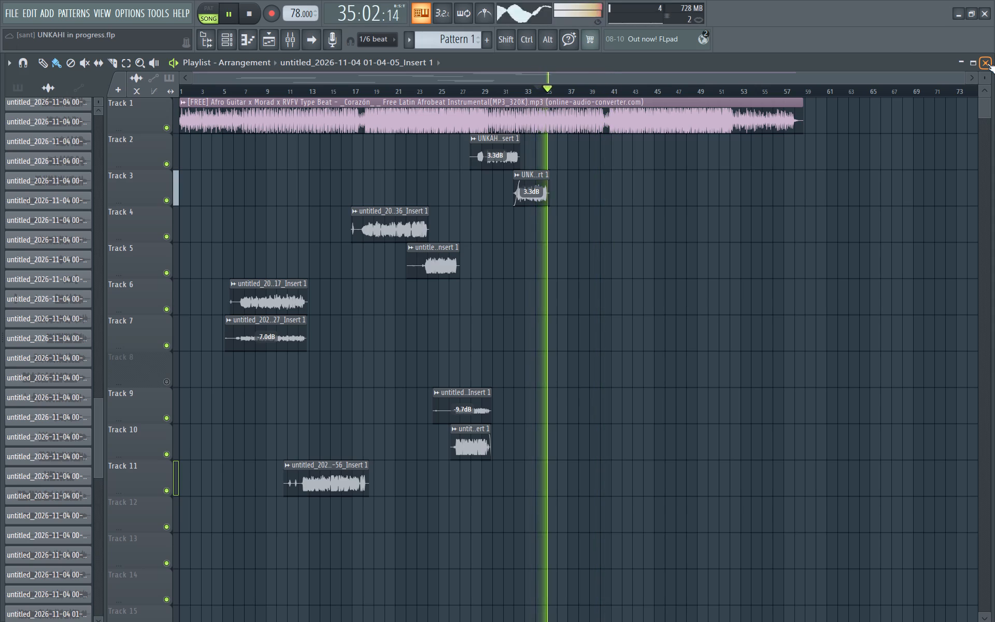
key("space")
key("space")
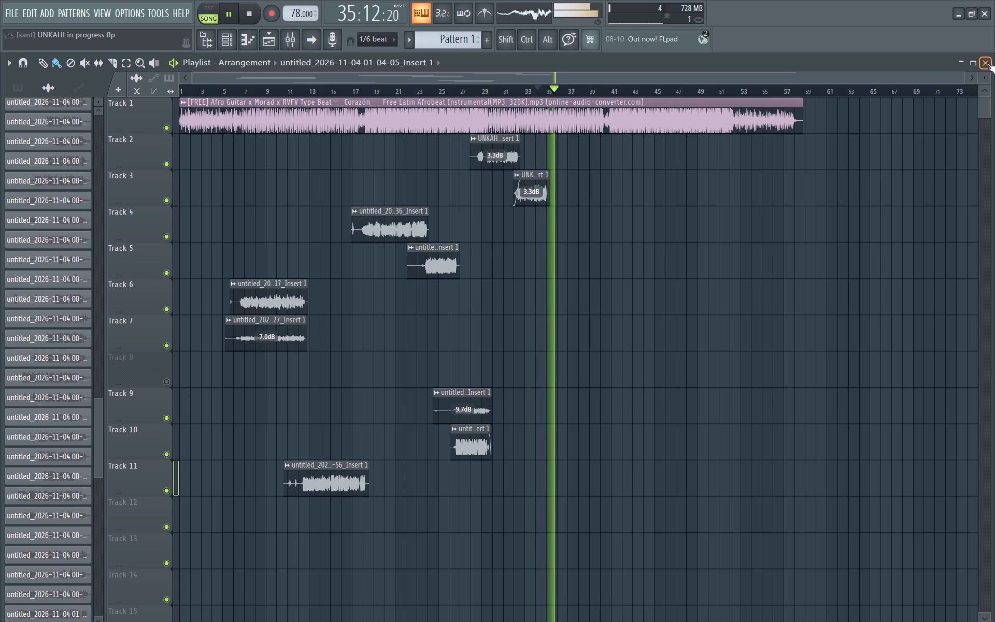
key("space")
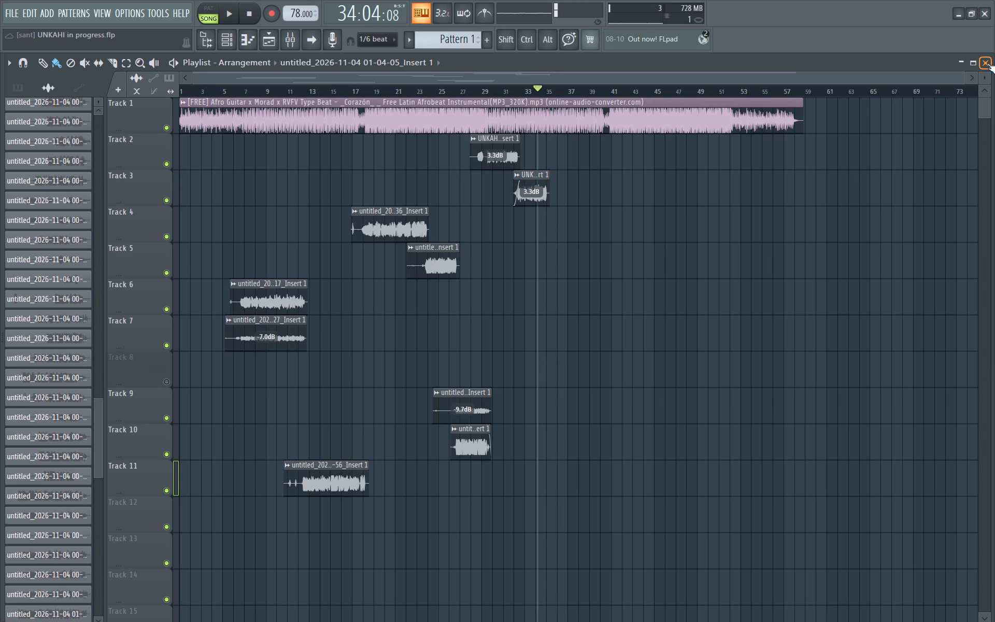
key("space")
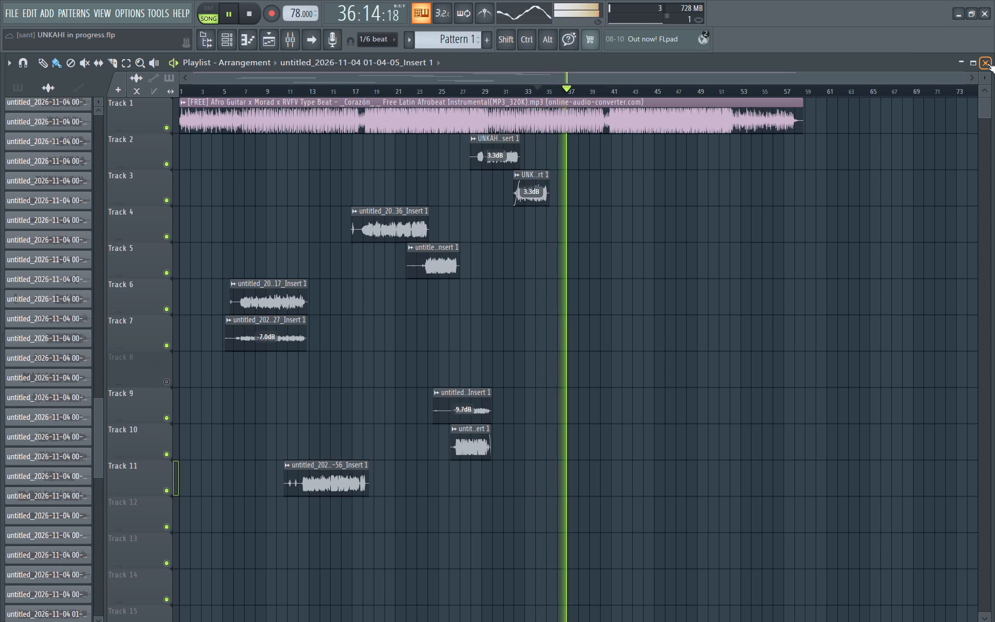
type("VV")
key("space")
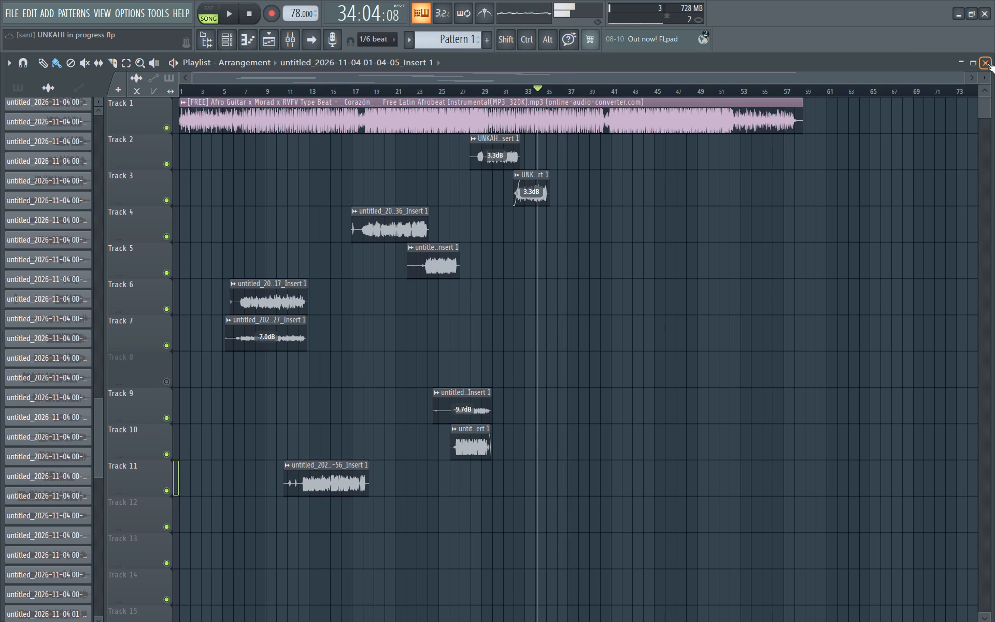
key("space")
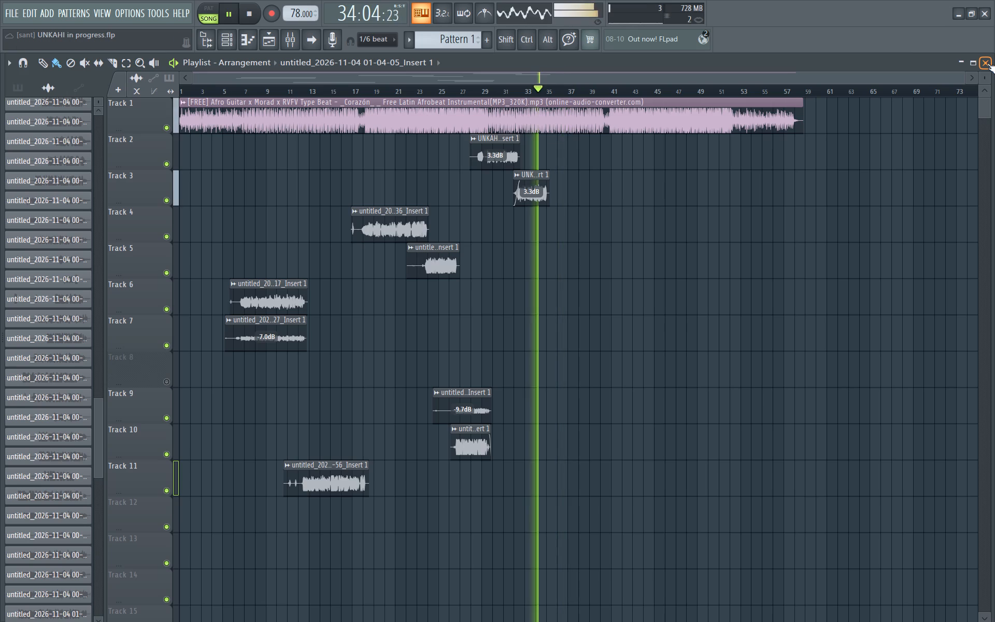
key("space")
type("B")
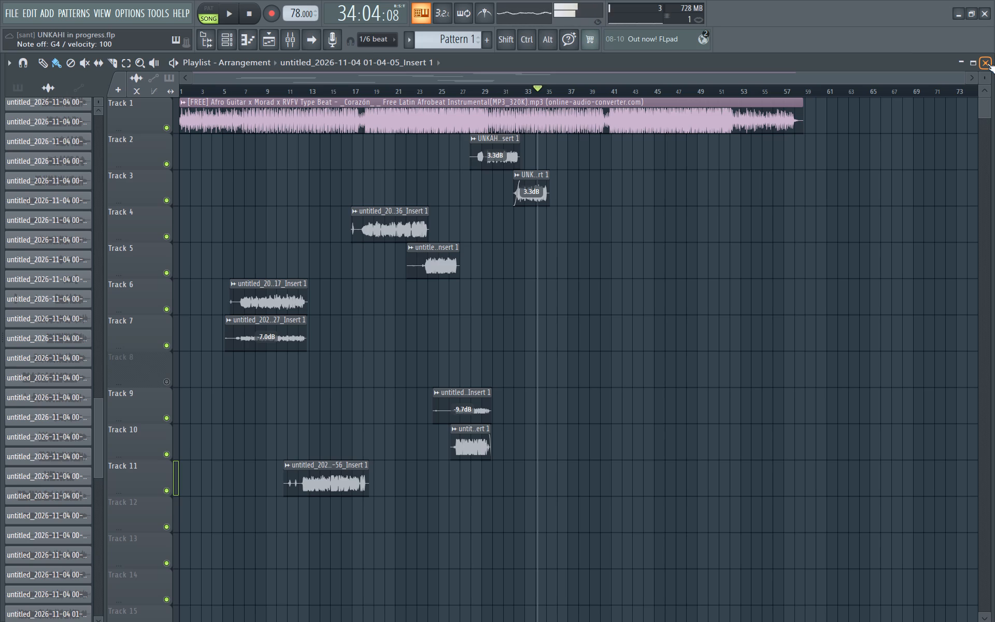
key("space")
key("space")
Replay the arrangement from bar 34 to about bar 37 to rehearse over the start of the vocal-free instrumental.
key("space")
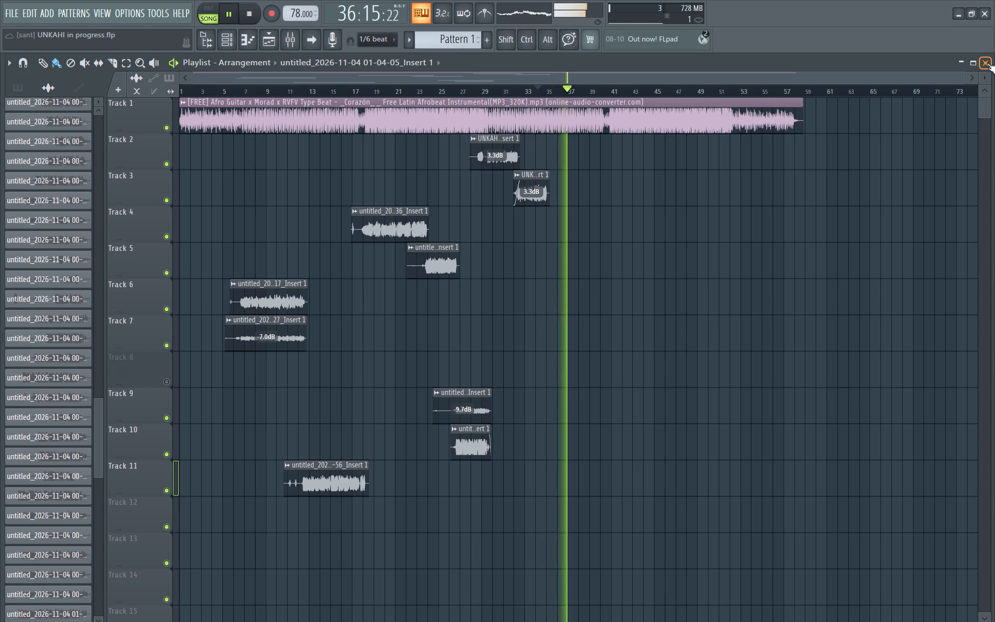
key("space")
key("space")
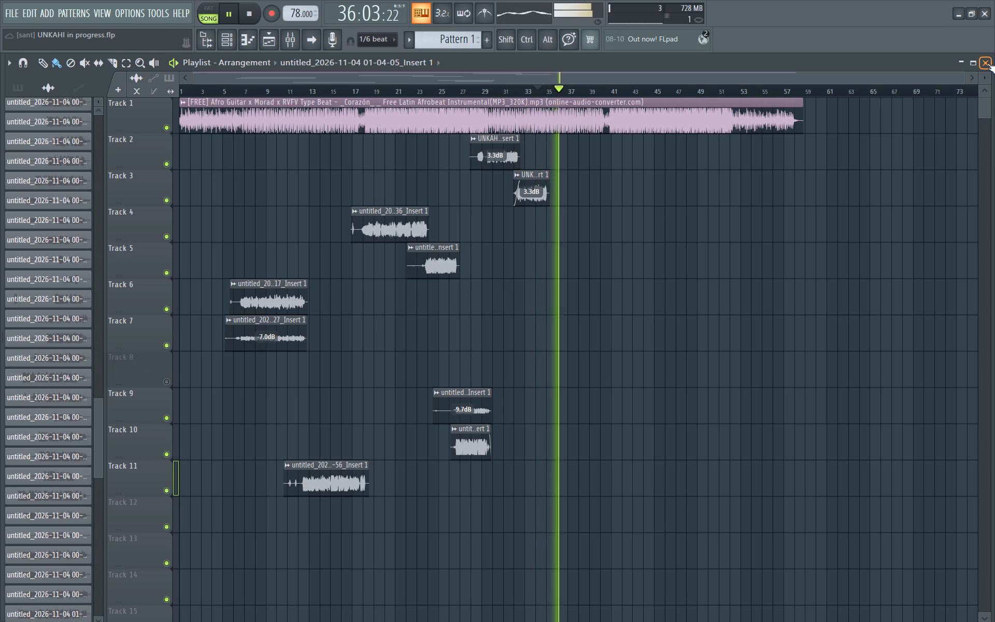
key("space")
key("space")
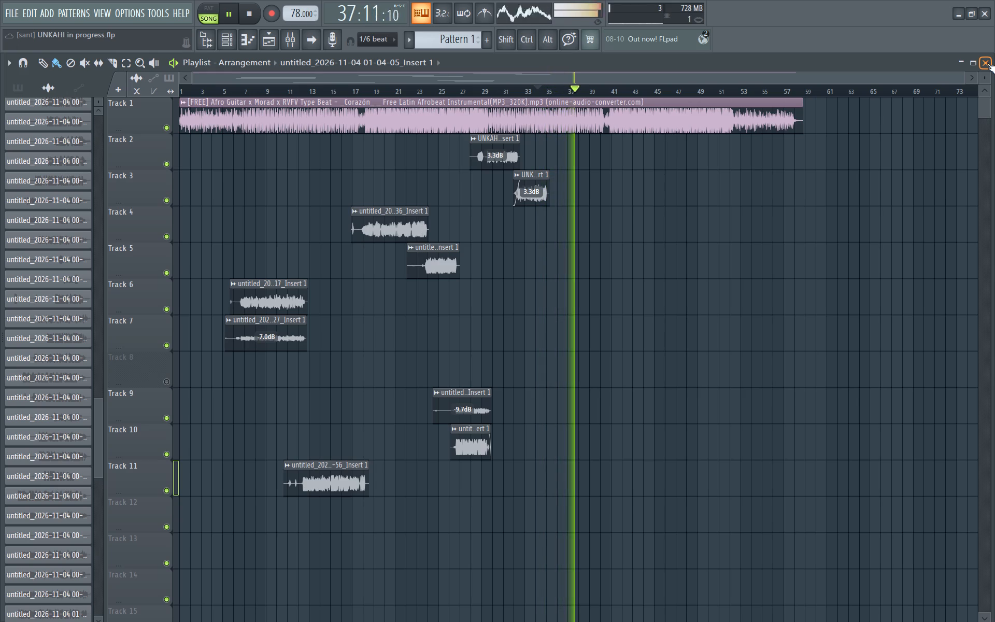
key("space")
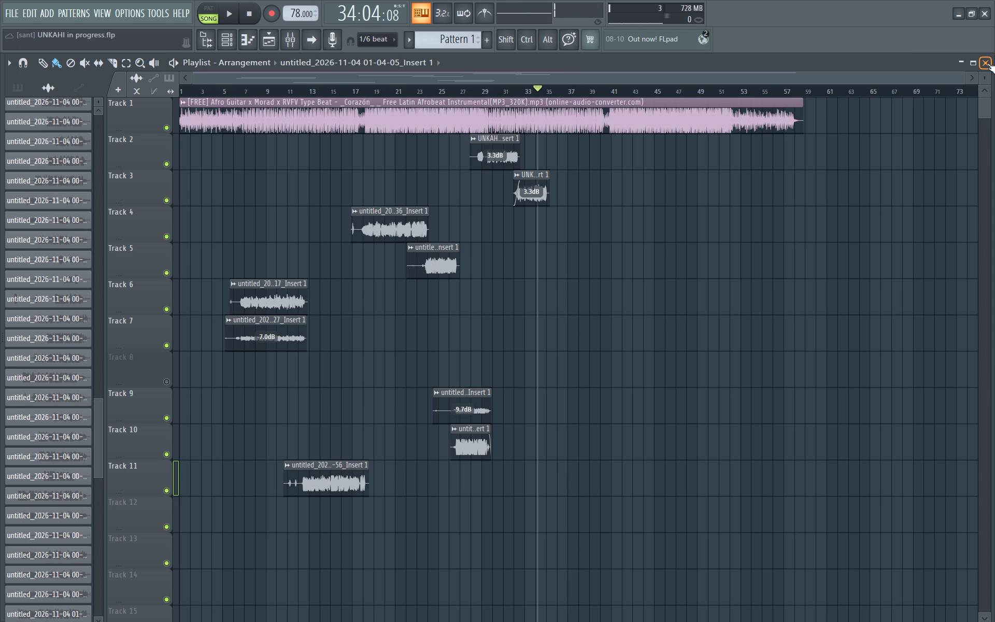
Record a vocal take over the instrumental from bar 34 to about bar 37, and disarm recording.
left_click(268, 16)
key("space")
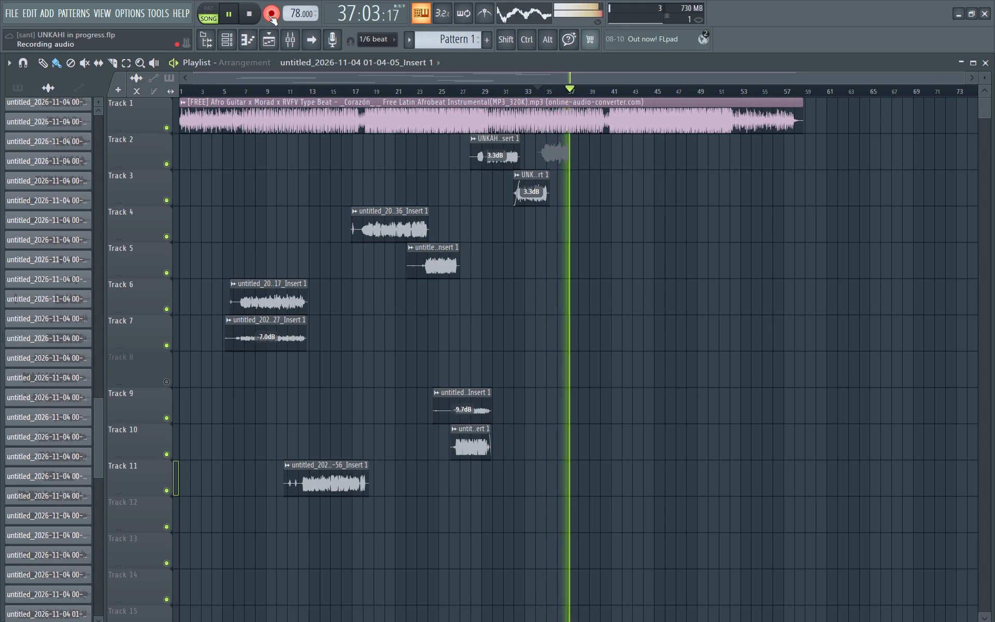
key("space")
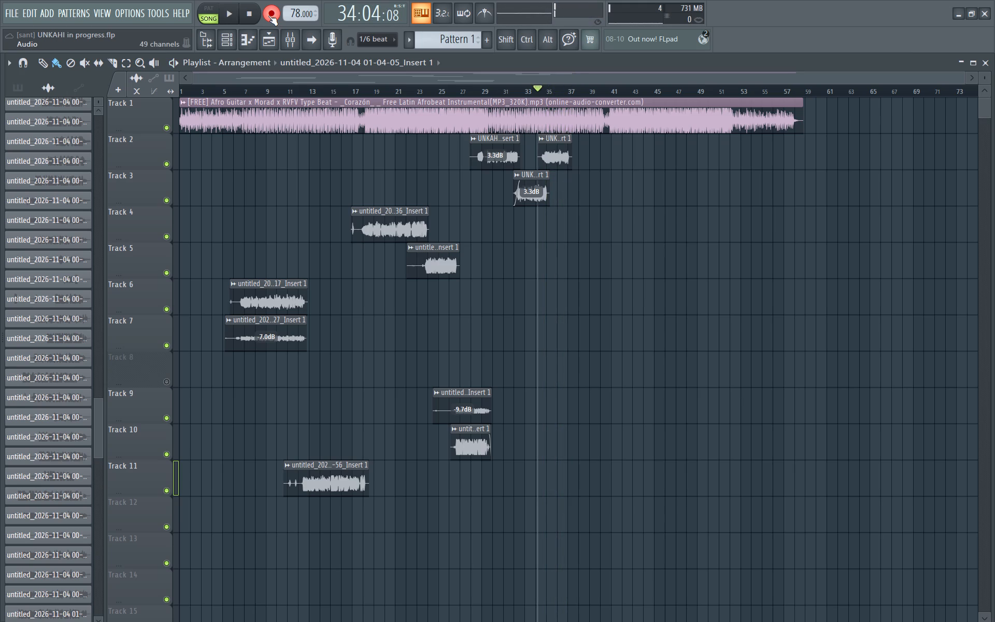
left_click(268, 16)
Listen to the new Track 2 vocal take from bar 34, and in context with the earlier vocals from bar 27.
key("space")
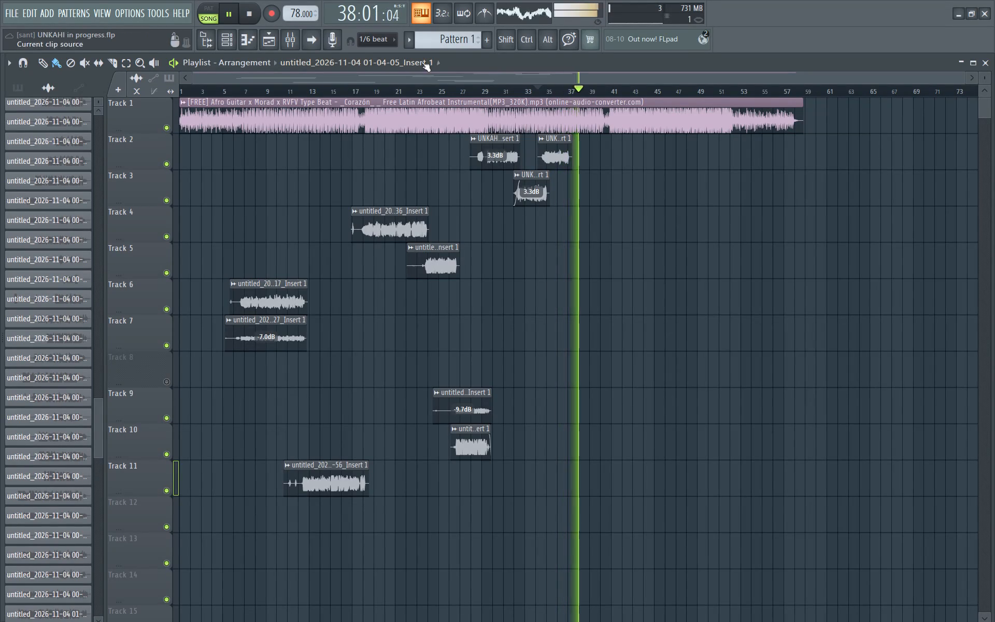
left_click(464, 88)
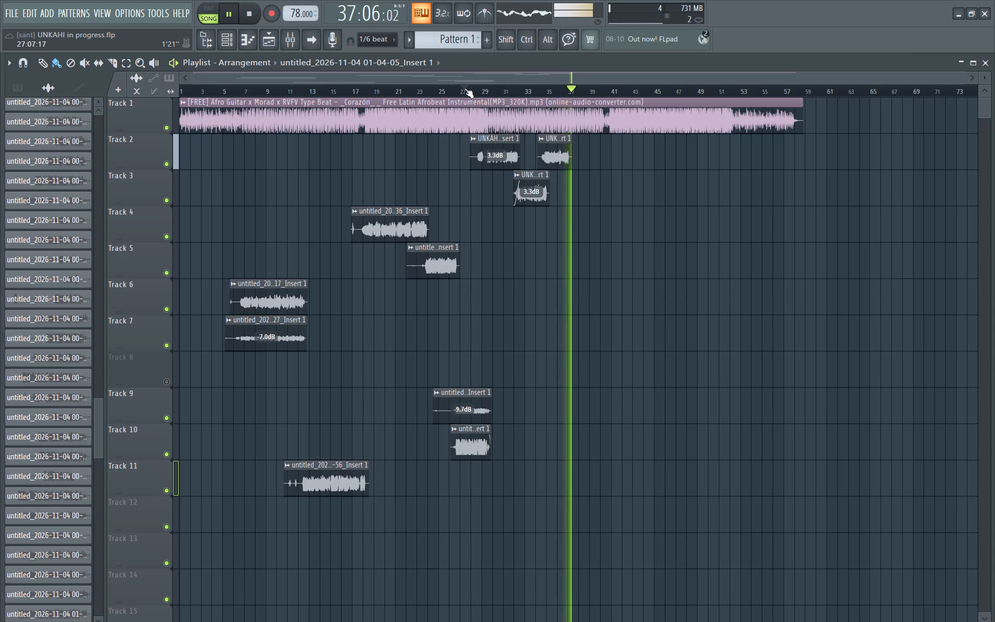
key("space")
key("space")
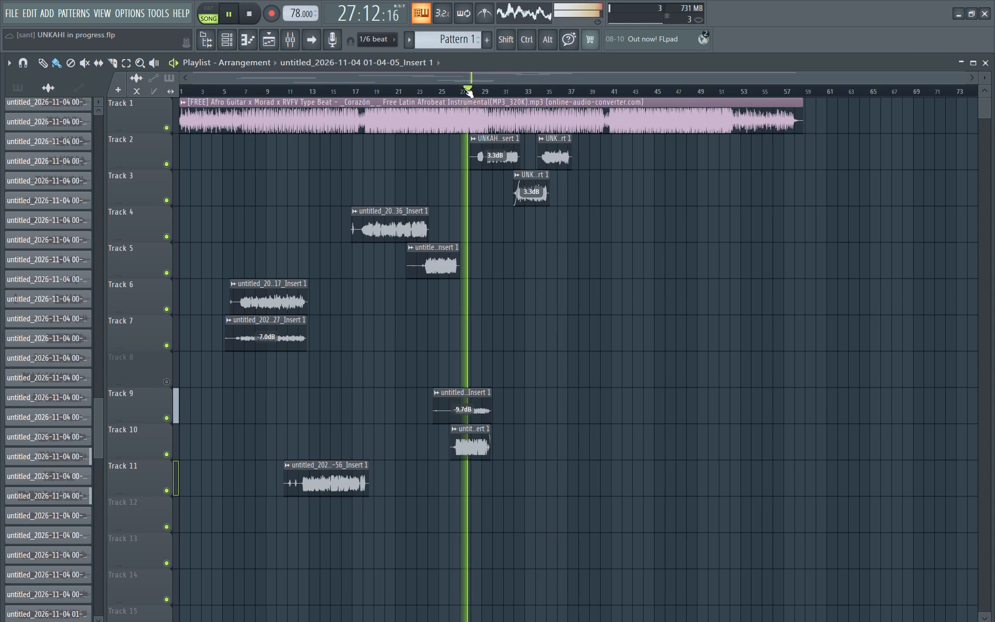
Replay the new Track 2 vocal take in repeated passes from just before bar 34 to about bar 37.
left_click(534, 92)
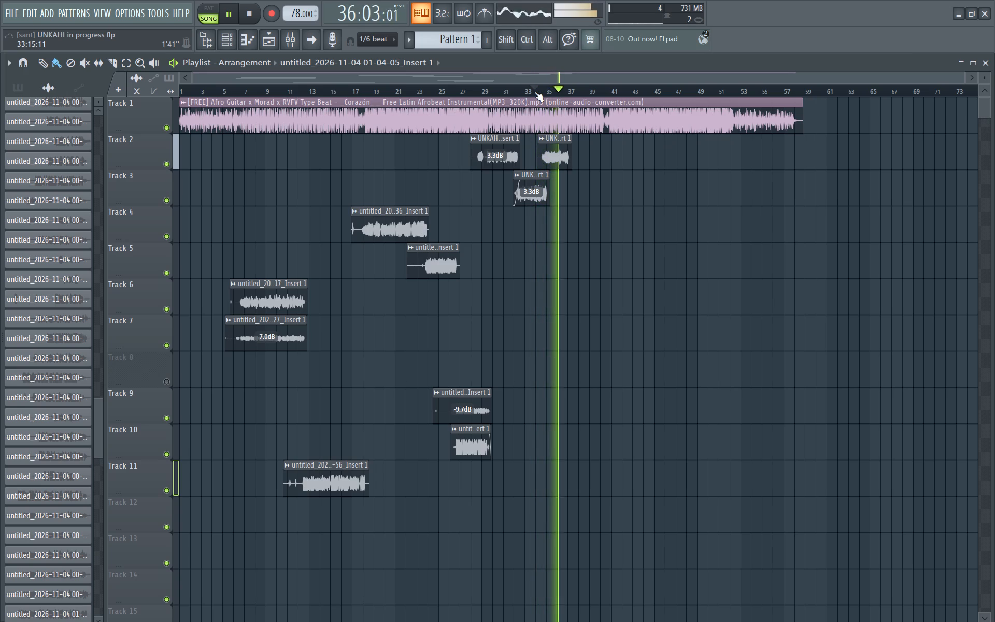
key("space")
key("space")
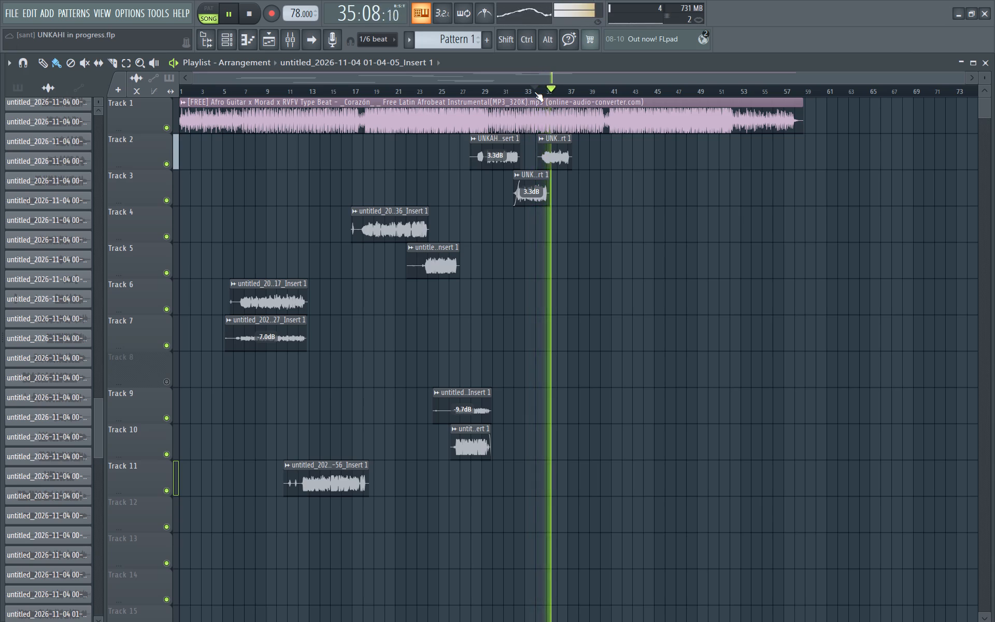
key("space")
key("space")
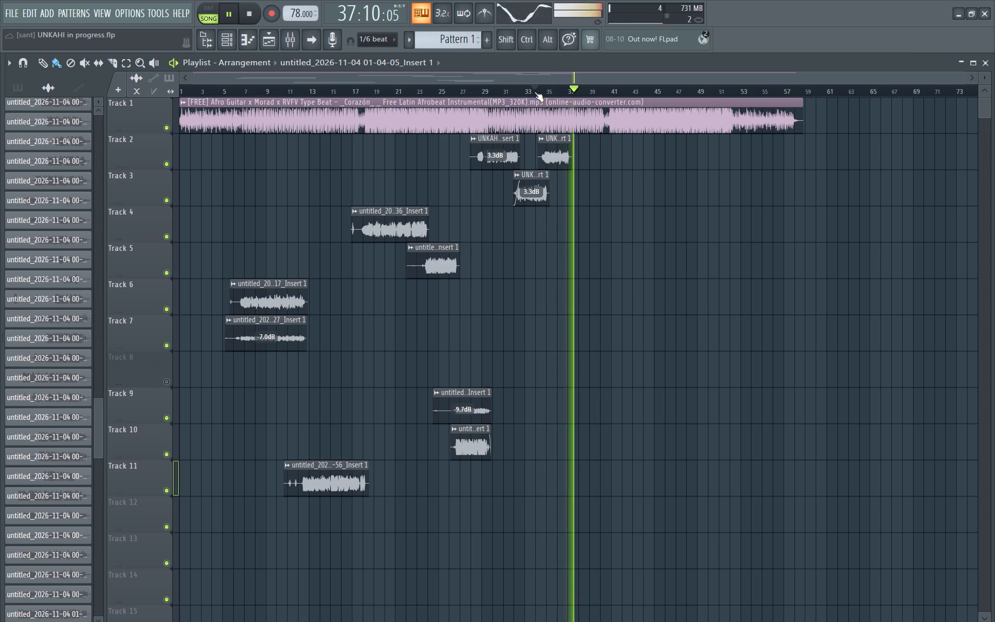
key("space")
key("space")
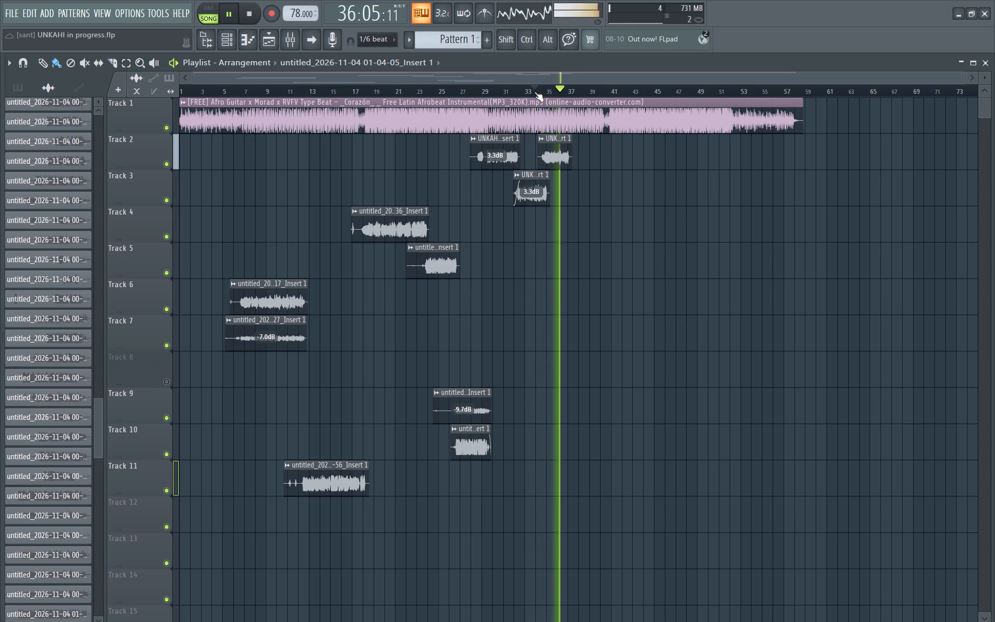
key("space")
key("space")
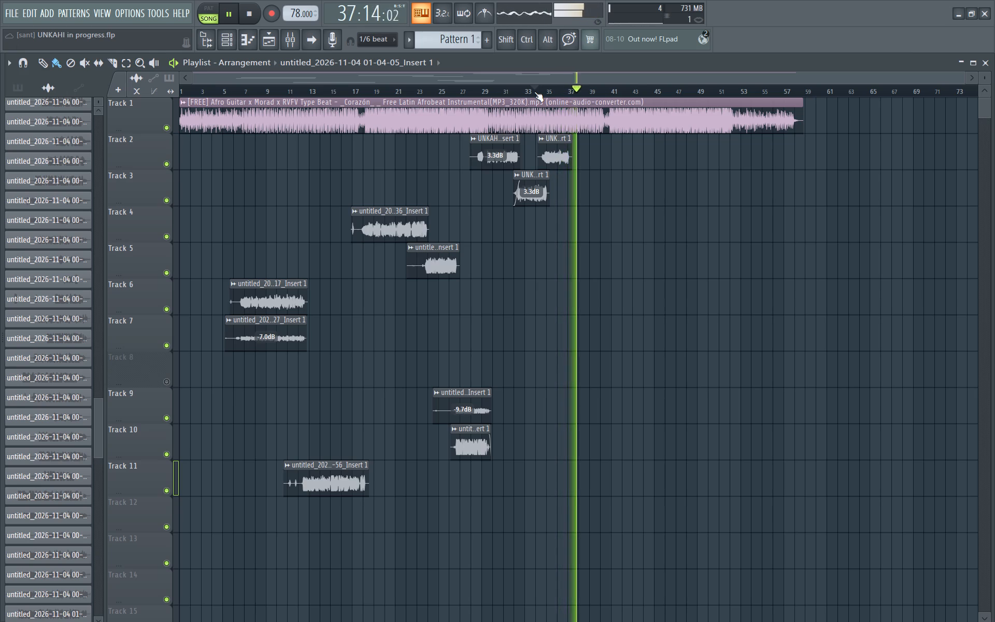
key("space")
key("space")
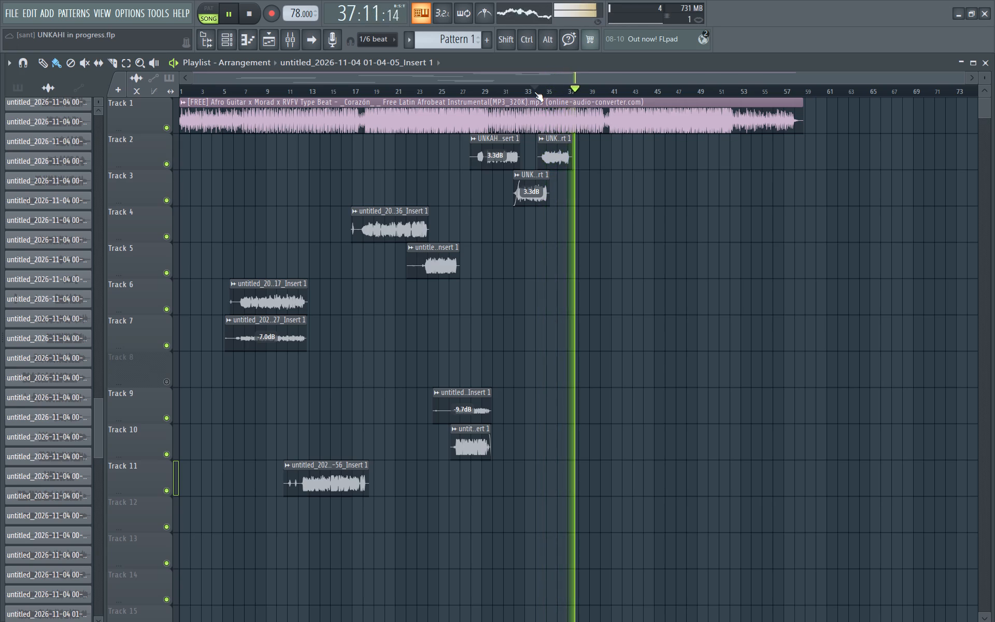
key("space")
key("space")
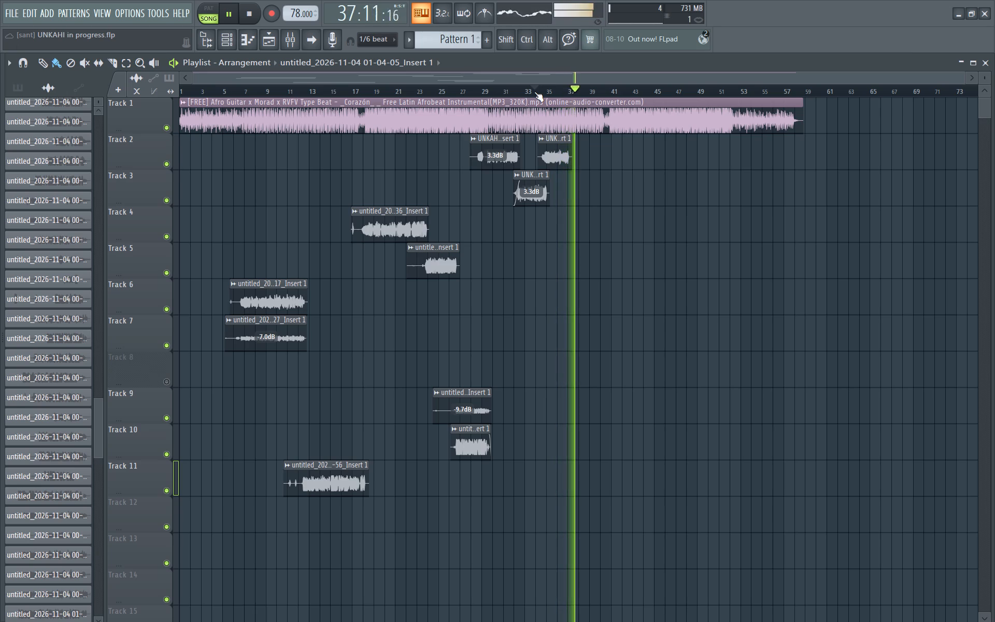
key("space")
key("space")
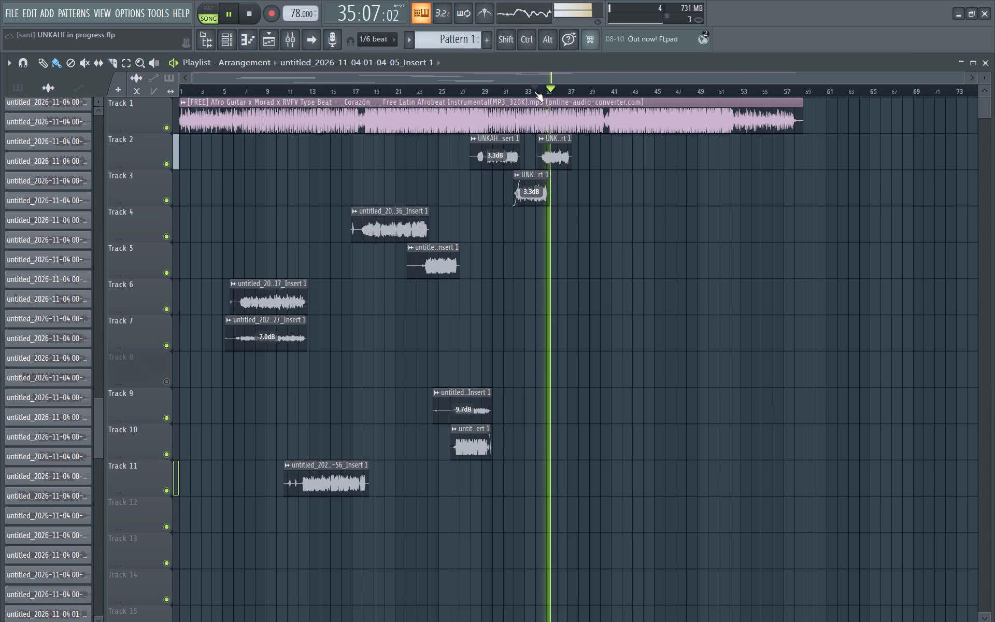
key("space")
Play from just before bar 34 in longer and shorter passes, hearing the new take and the instrumental up to about bar 40.
key("space")
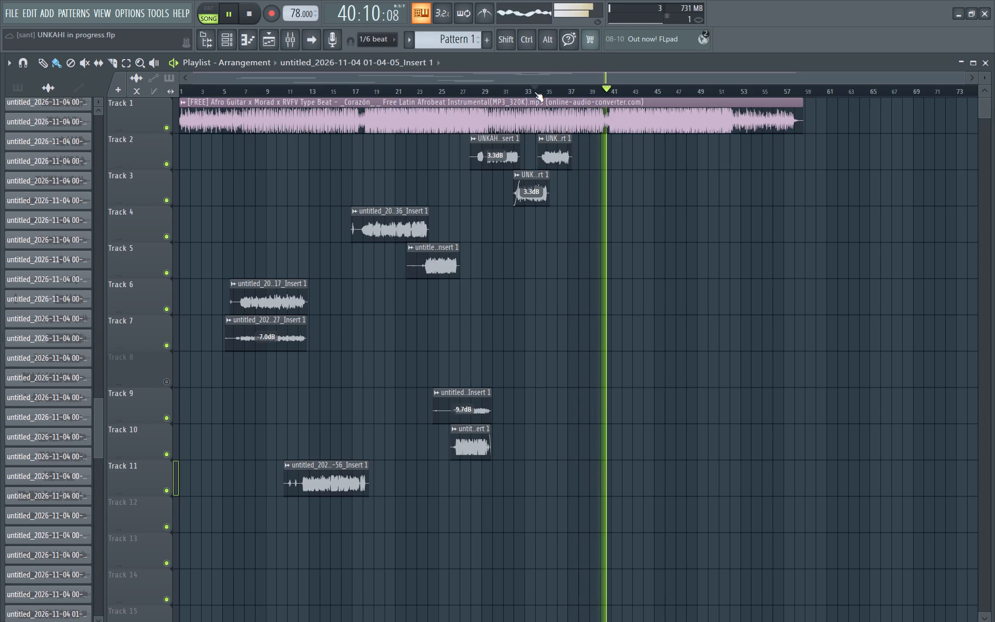
key("space")
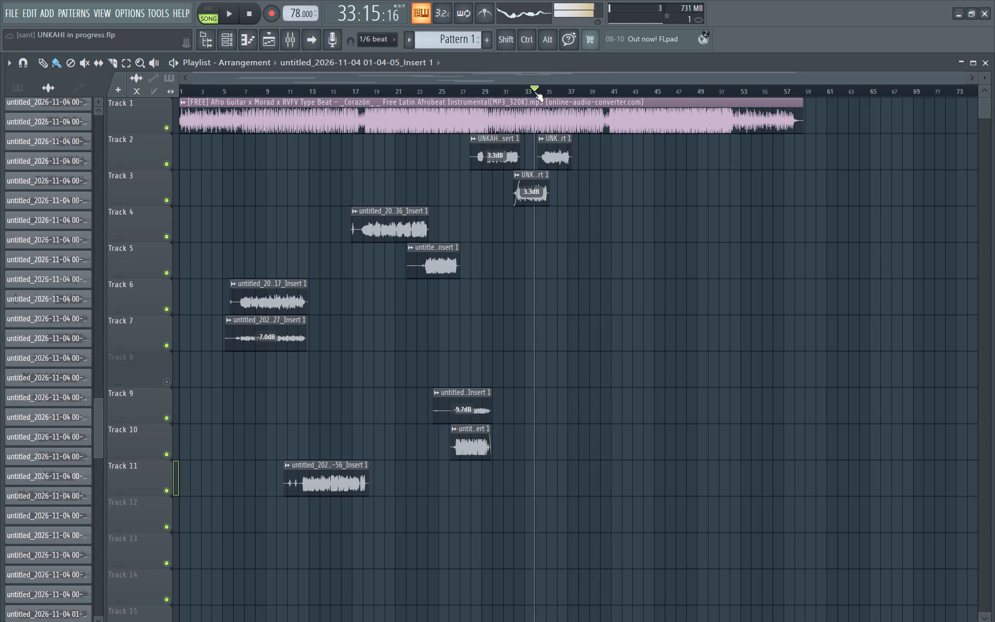
key("space")
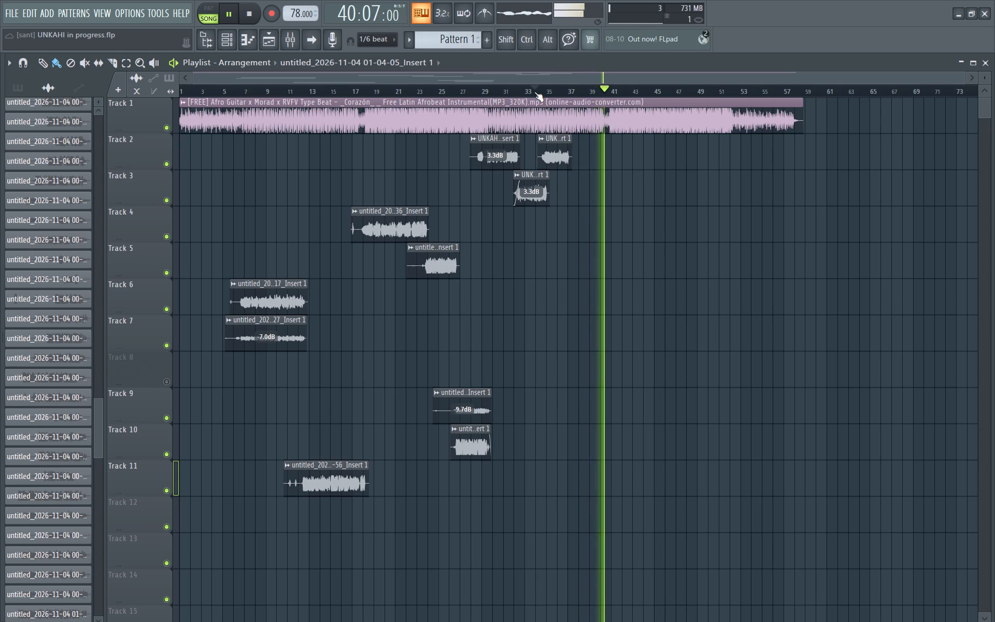
key("space")
key("space")
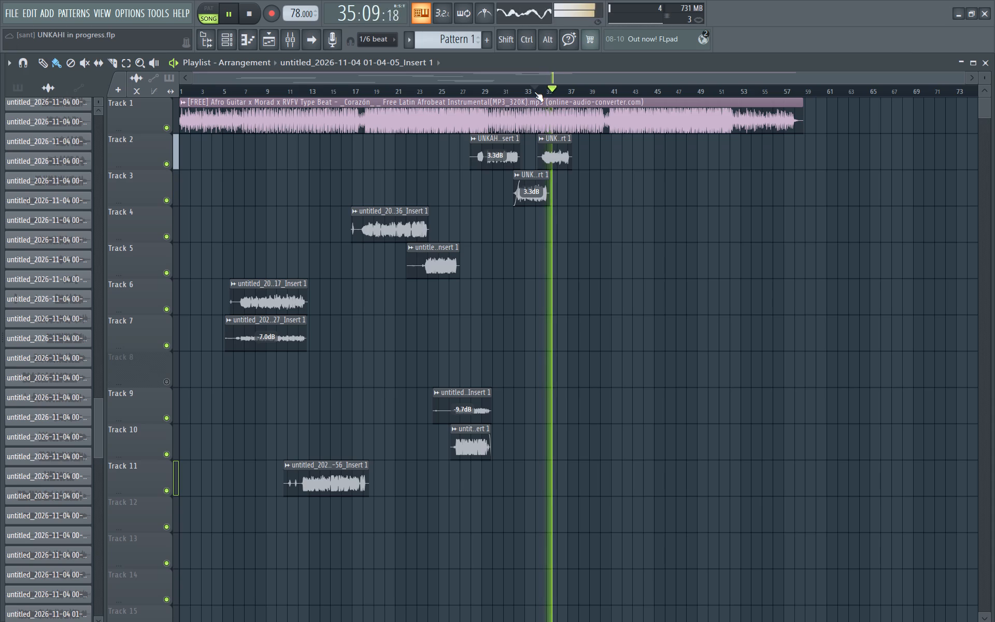
key("space")
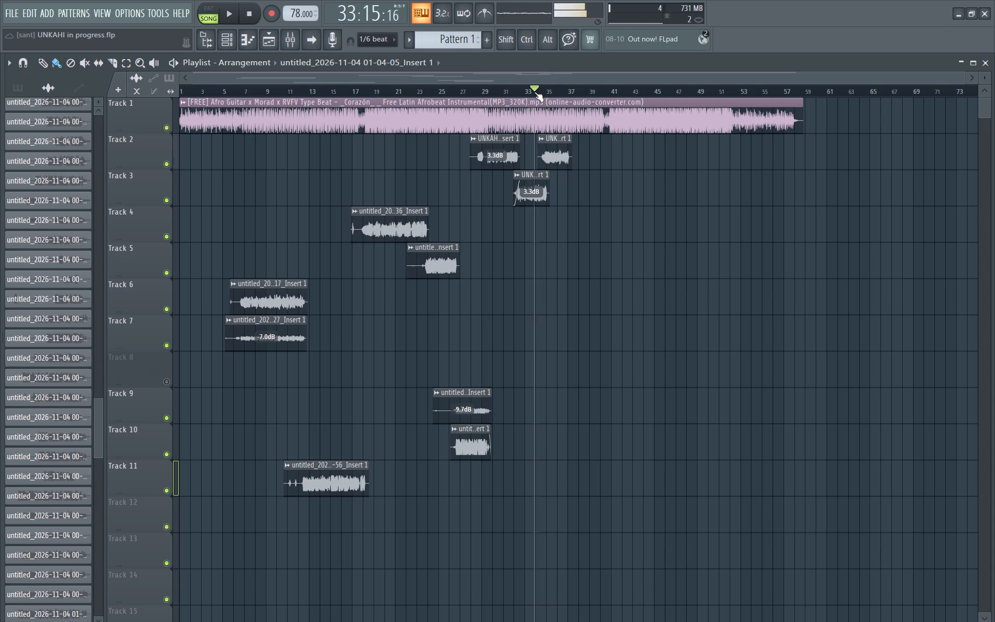
key("space")
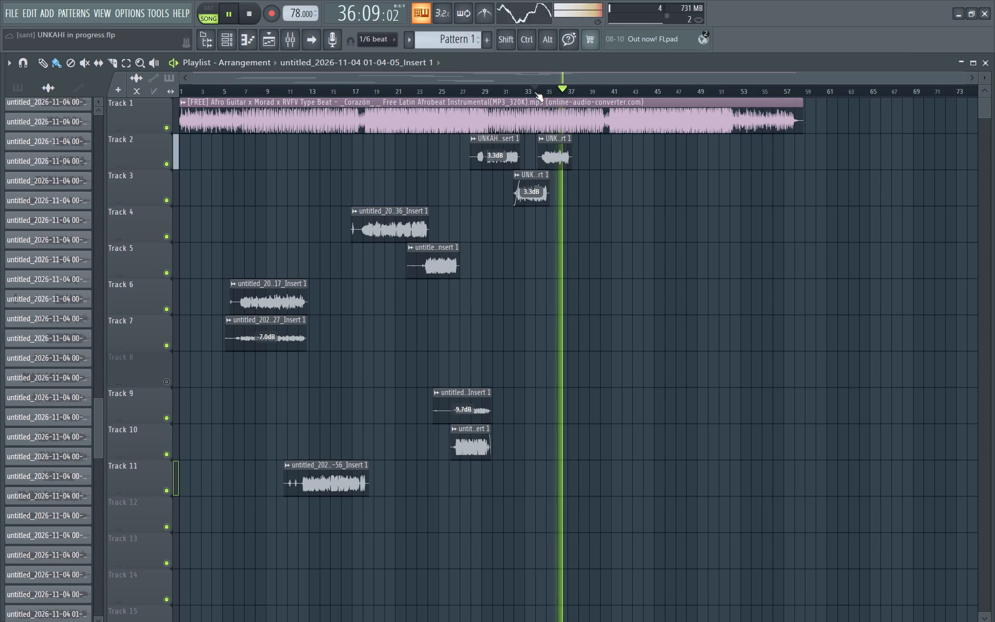
key("space")
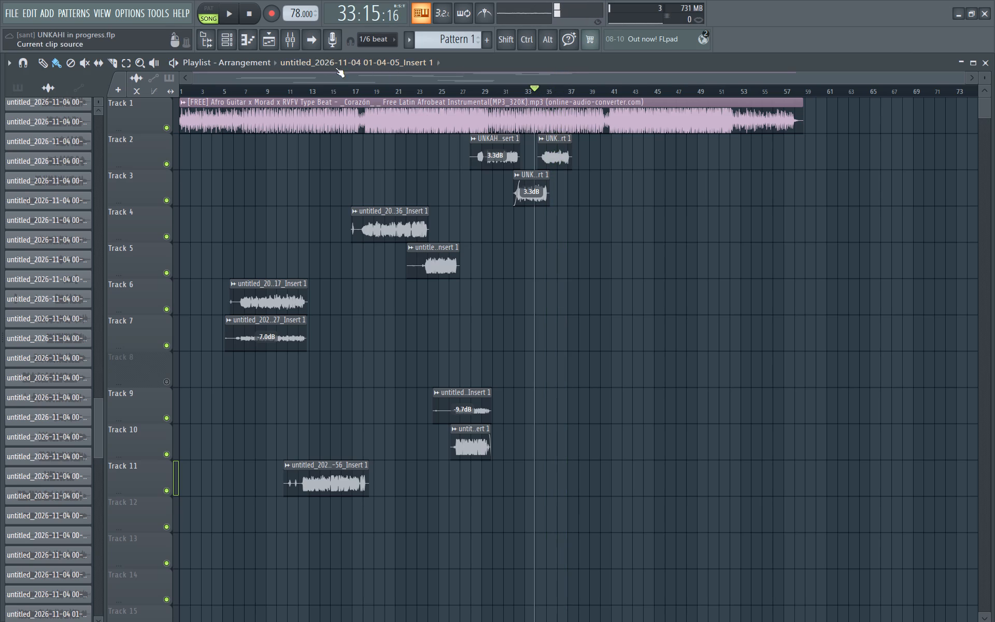
Enable the MAutoPitch effect on mixer Insert 1 and return to the playlist.
left_click(294, 41)
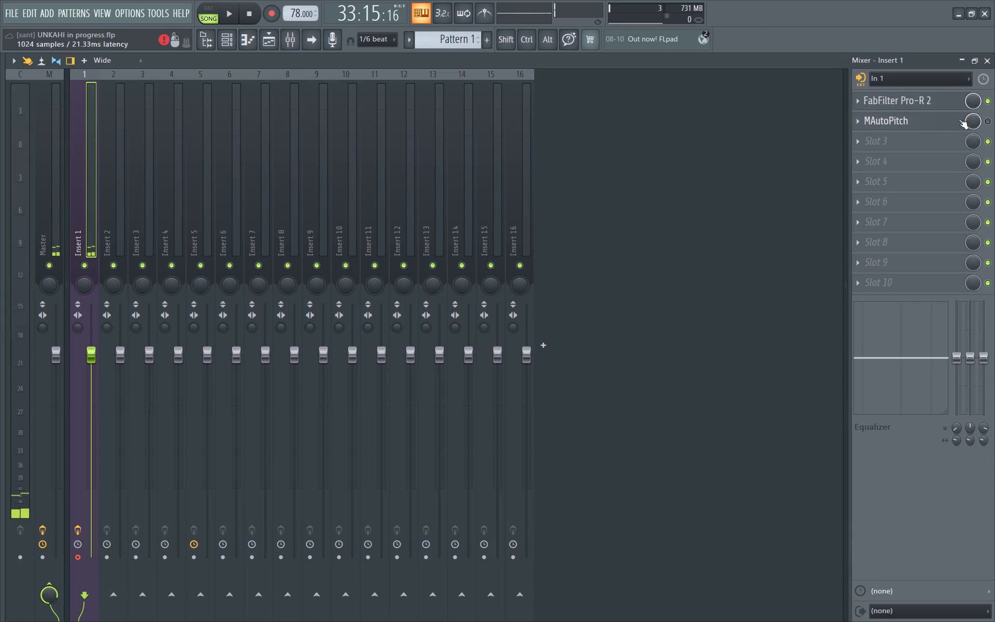
left_click(988, 119)
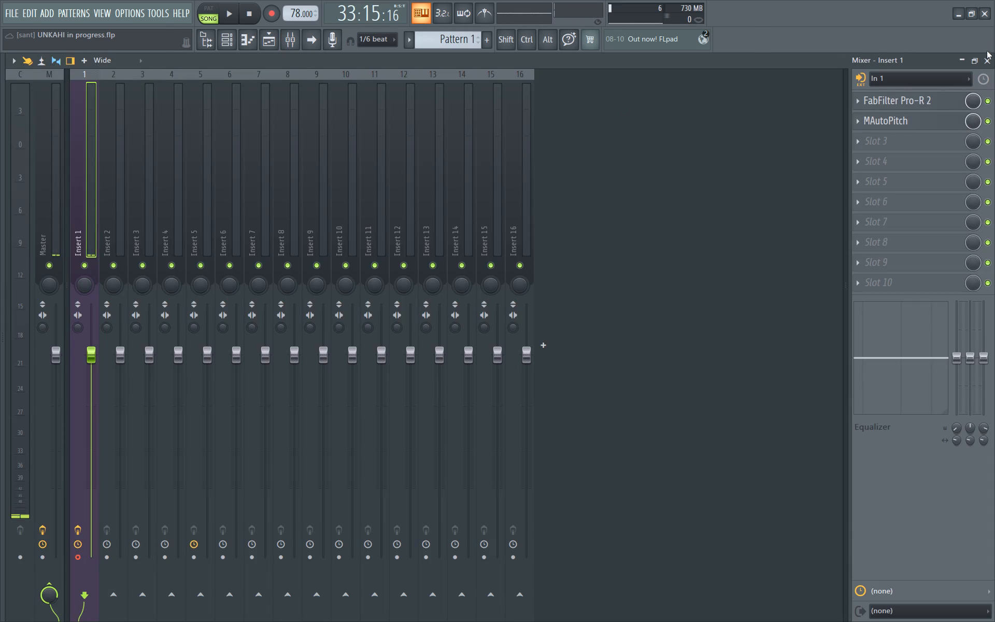
left_click(986, 59)
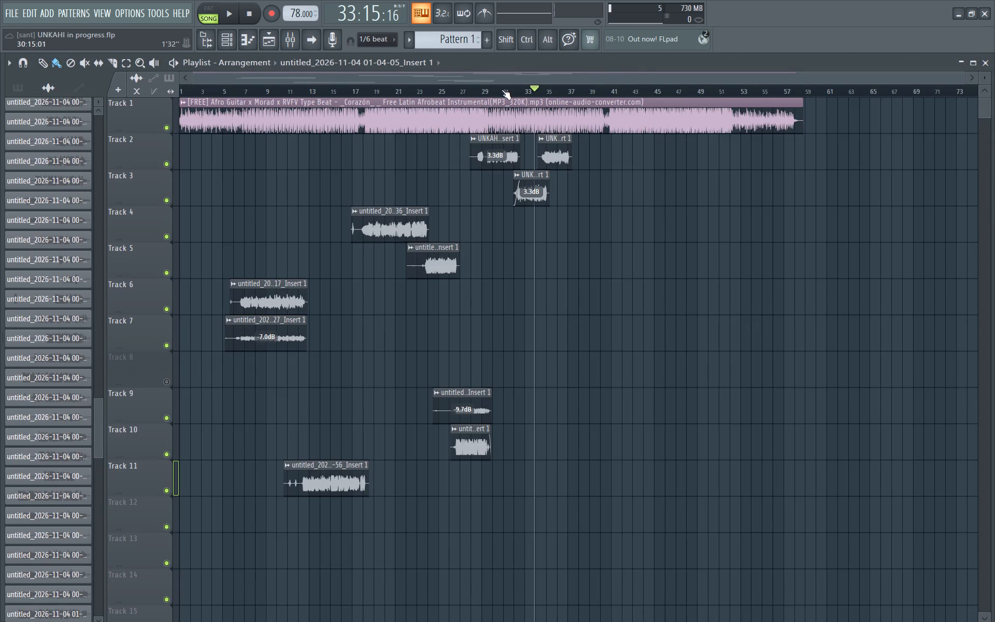
Play the arrangement from about bar 29 to bar 38 twice to rehearse across the Track 2 and Track 3 vocals.
left_click(488, 92)
key("space")
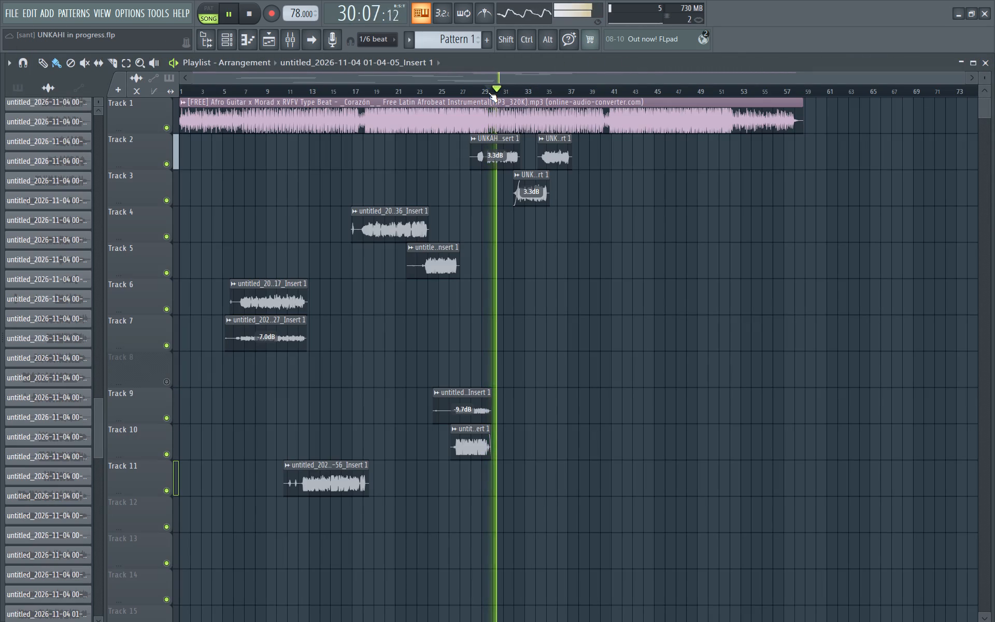
left_click(482, 92)
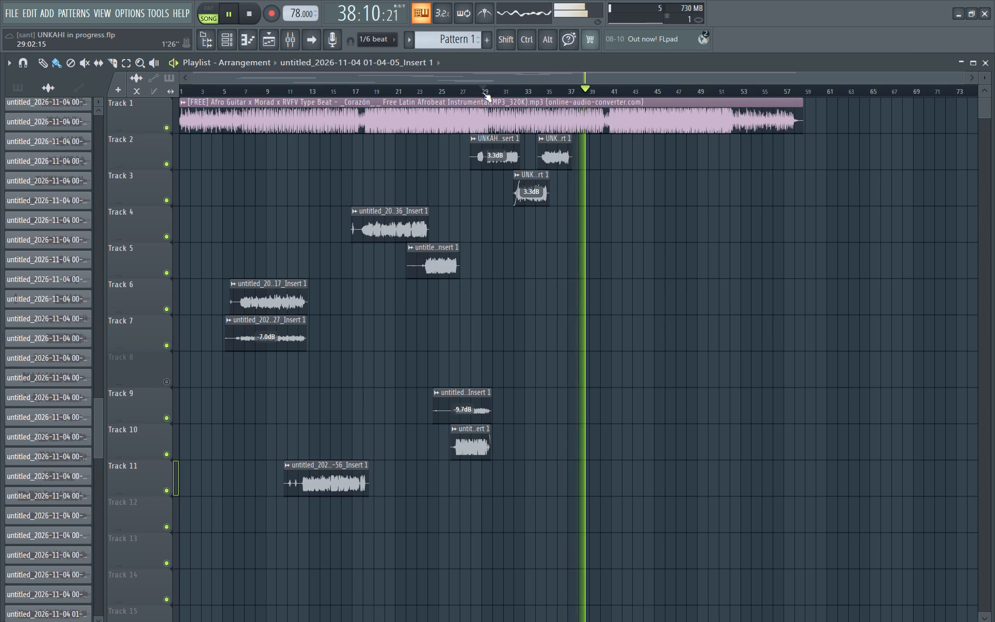
key("space")
key("space")
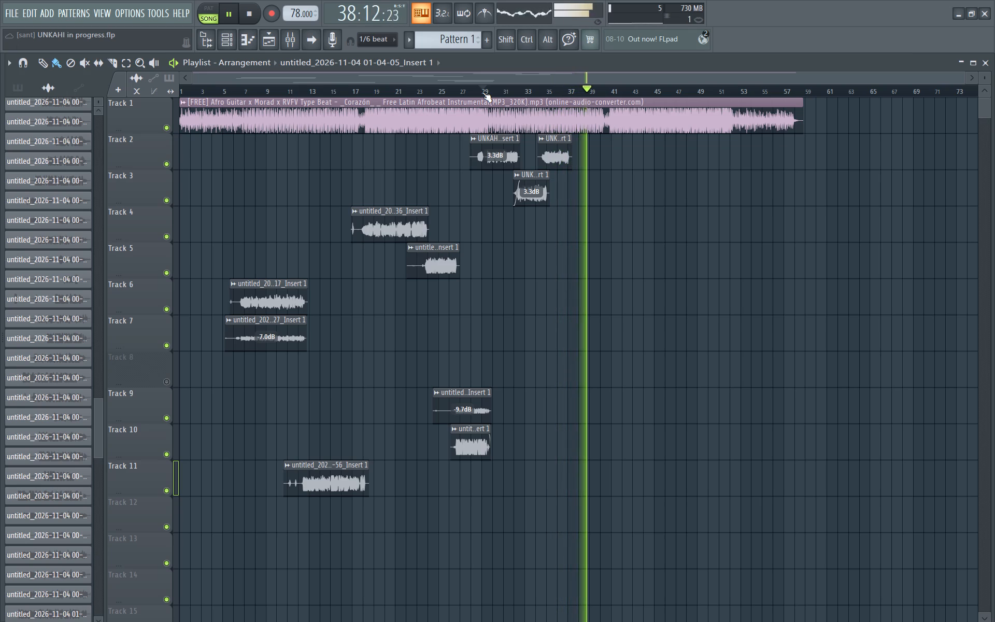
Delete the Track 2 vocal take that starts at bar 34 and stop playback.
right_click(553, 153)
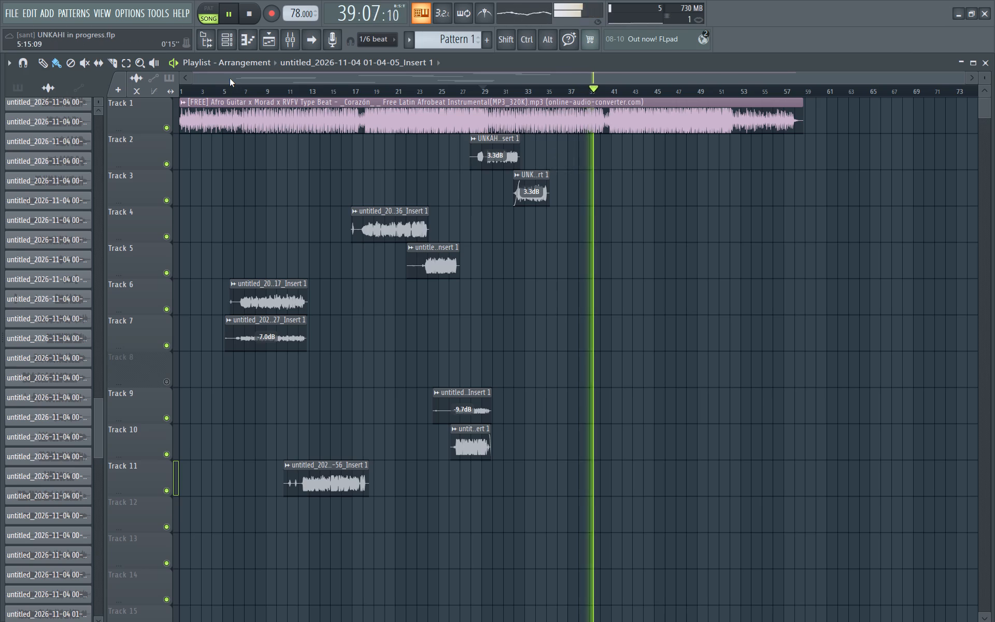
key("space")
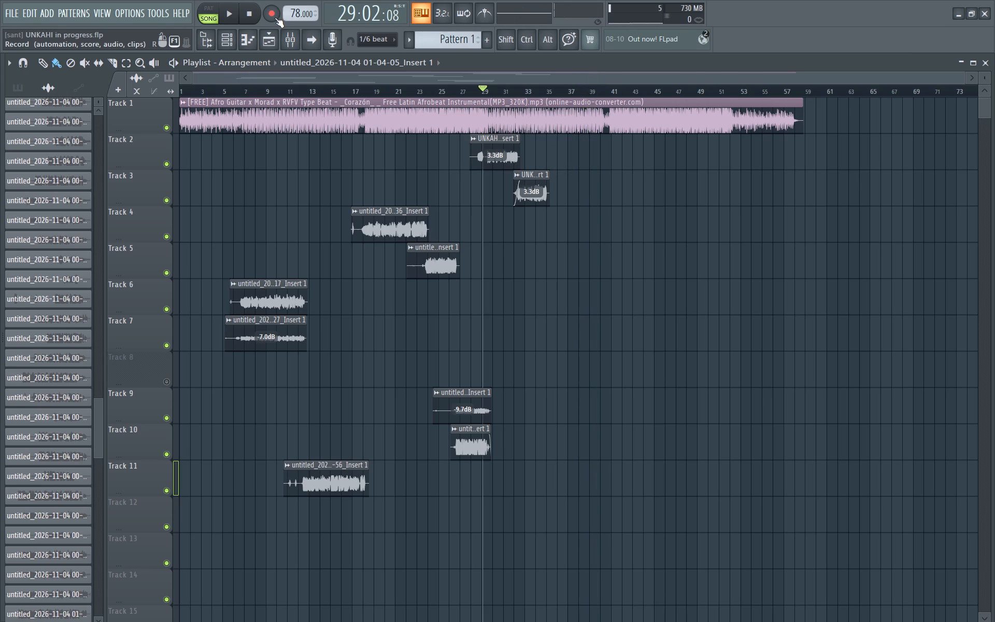
Record a new vocal take over the instrumental from bar 29 to about bar 36.
left_click(275, 18)
key("space")
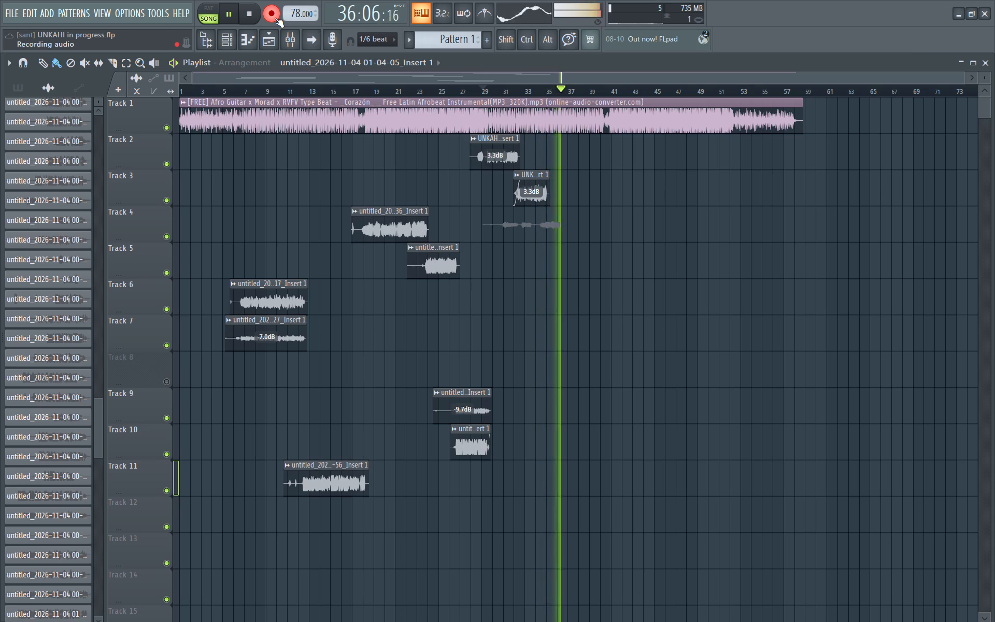
key("space")
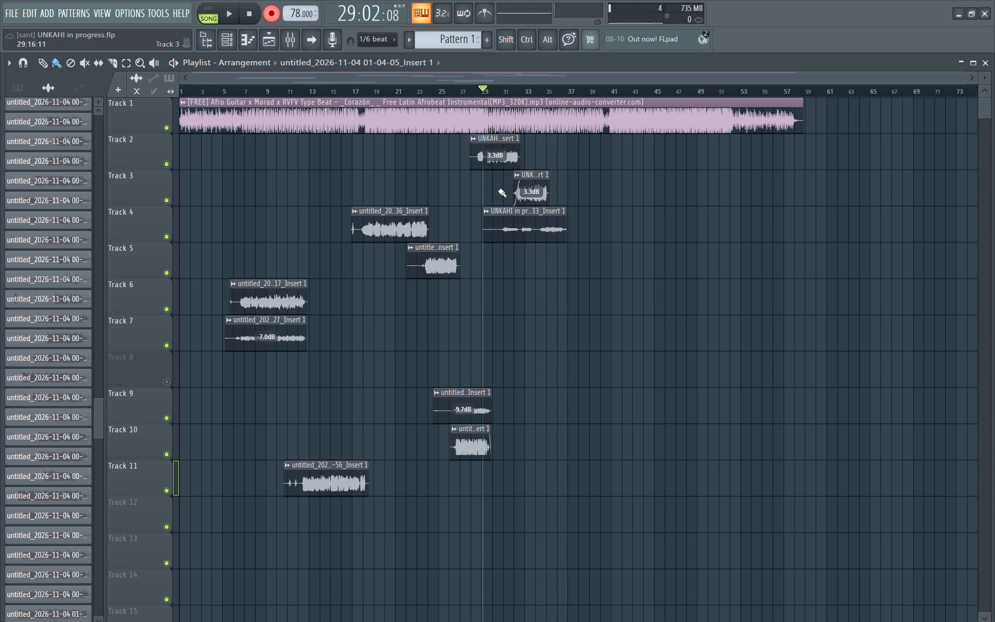
Delete the Track 4 vocal take that starts at bar 29.
right_click(534, 216)
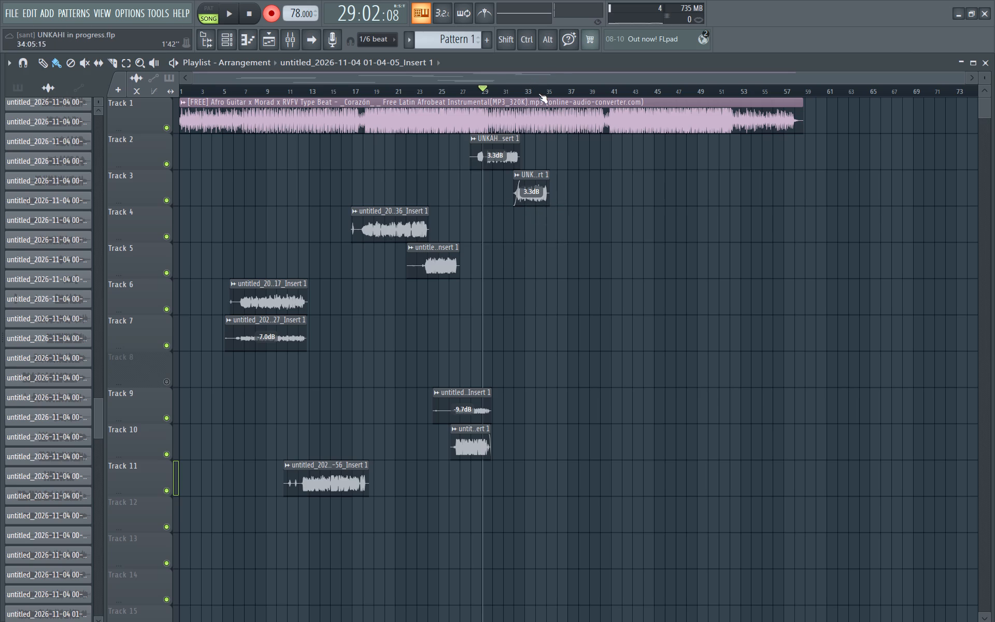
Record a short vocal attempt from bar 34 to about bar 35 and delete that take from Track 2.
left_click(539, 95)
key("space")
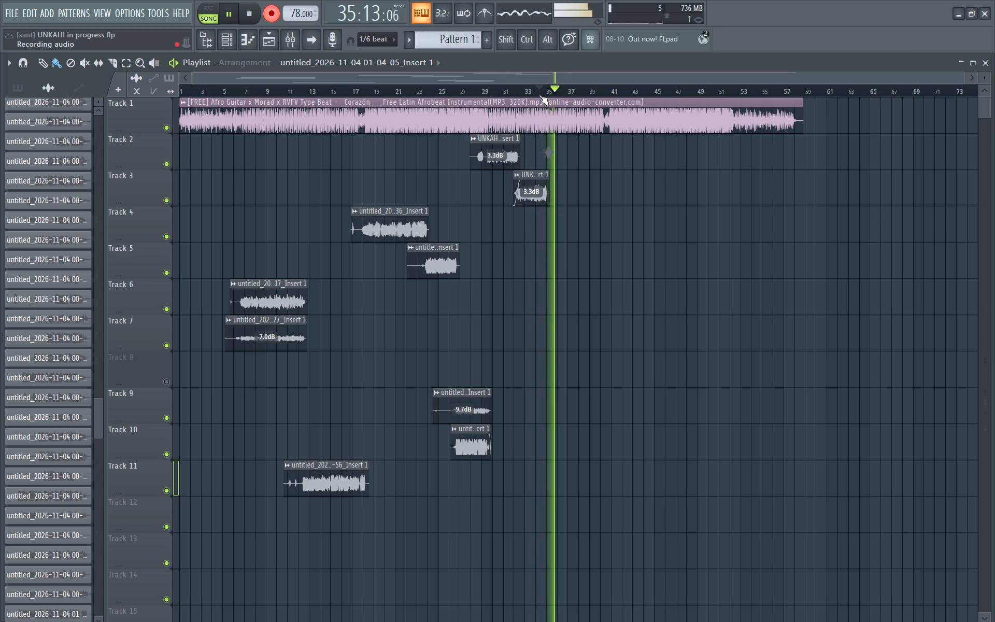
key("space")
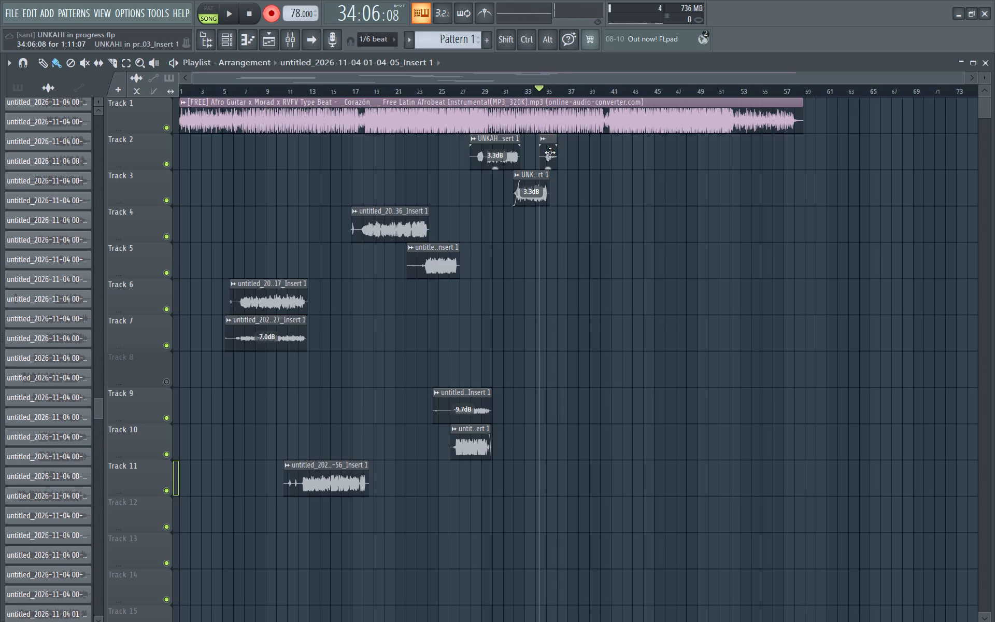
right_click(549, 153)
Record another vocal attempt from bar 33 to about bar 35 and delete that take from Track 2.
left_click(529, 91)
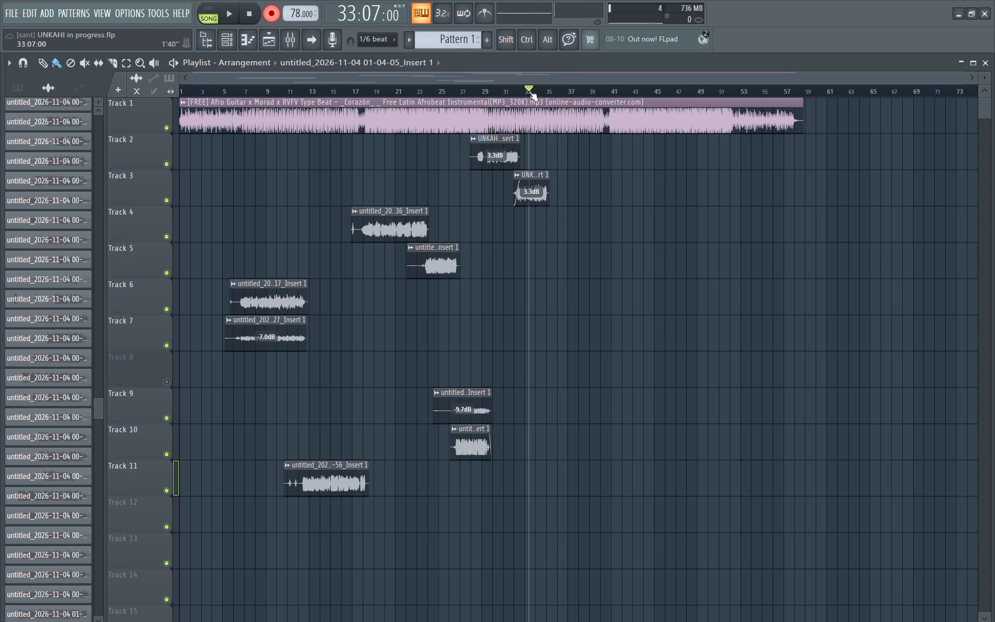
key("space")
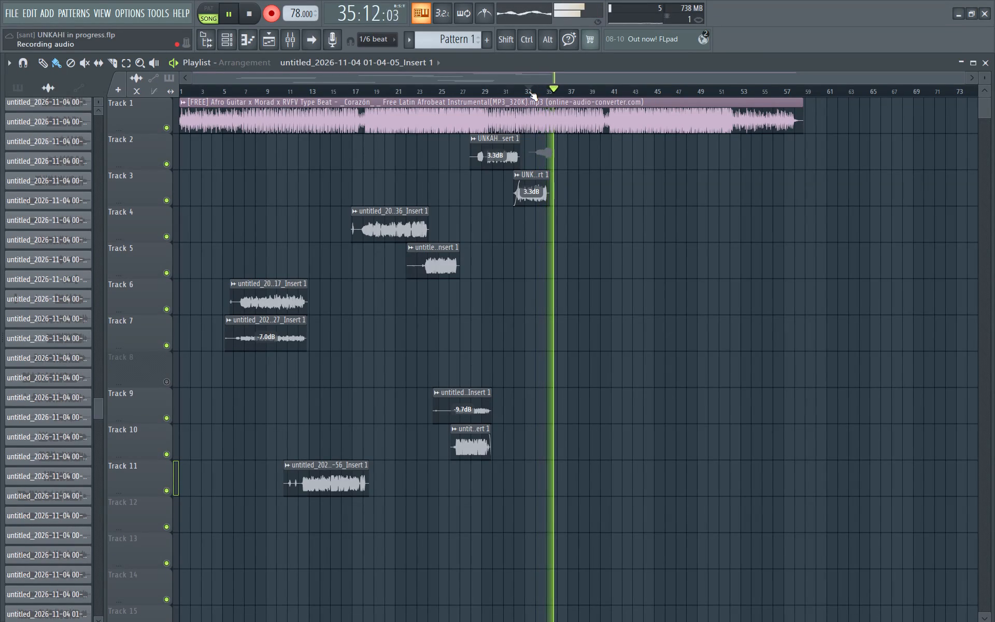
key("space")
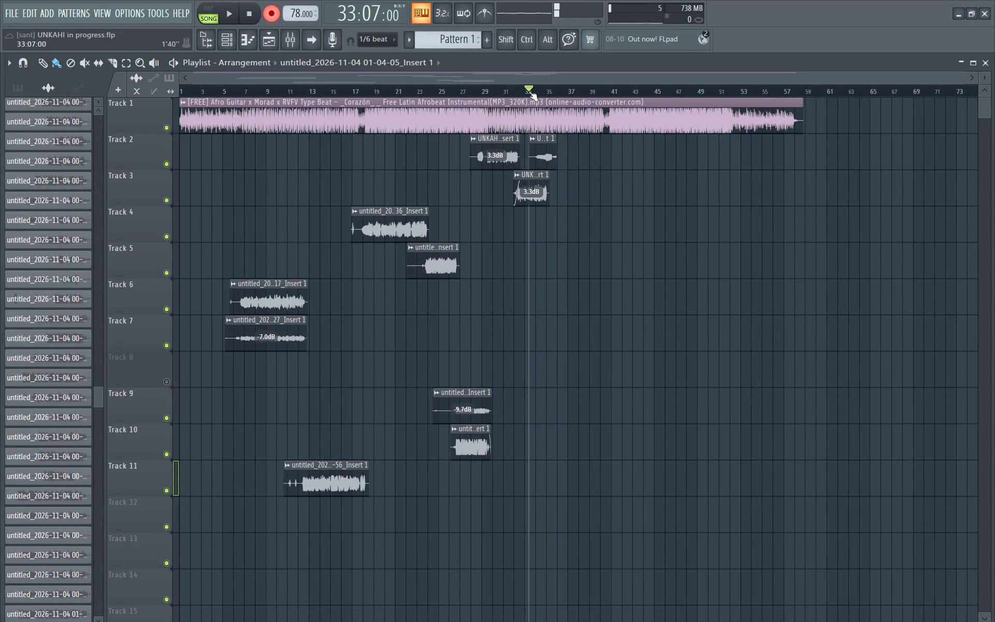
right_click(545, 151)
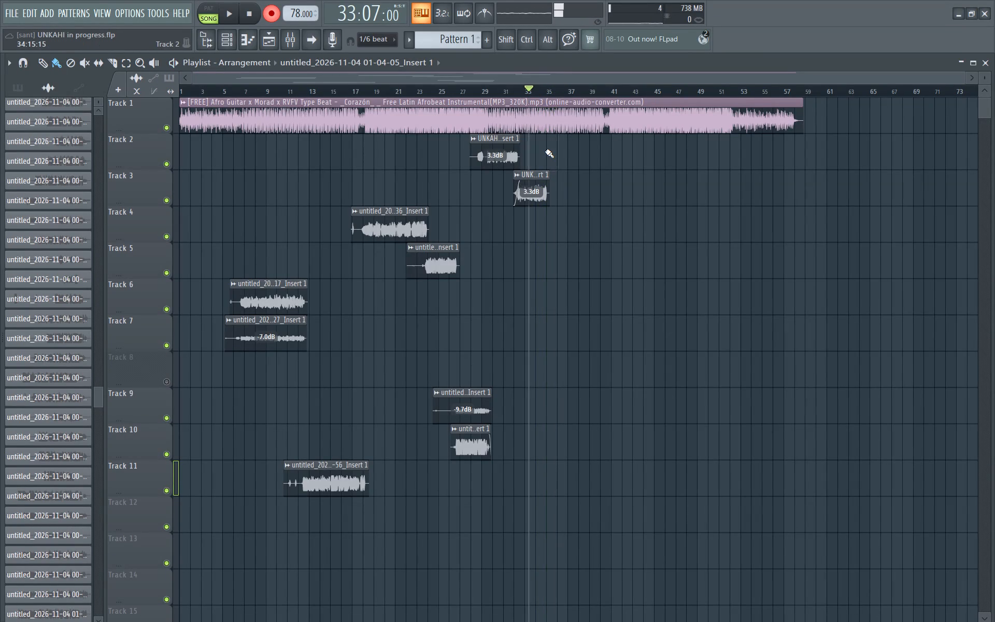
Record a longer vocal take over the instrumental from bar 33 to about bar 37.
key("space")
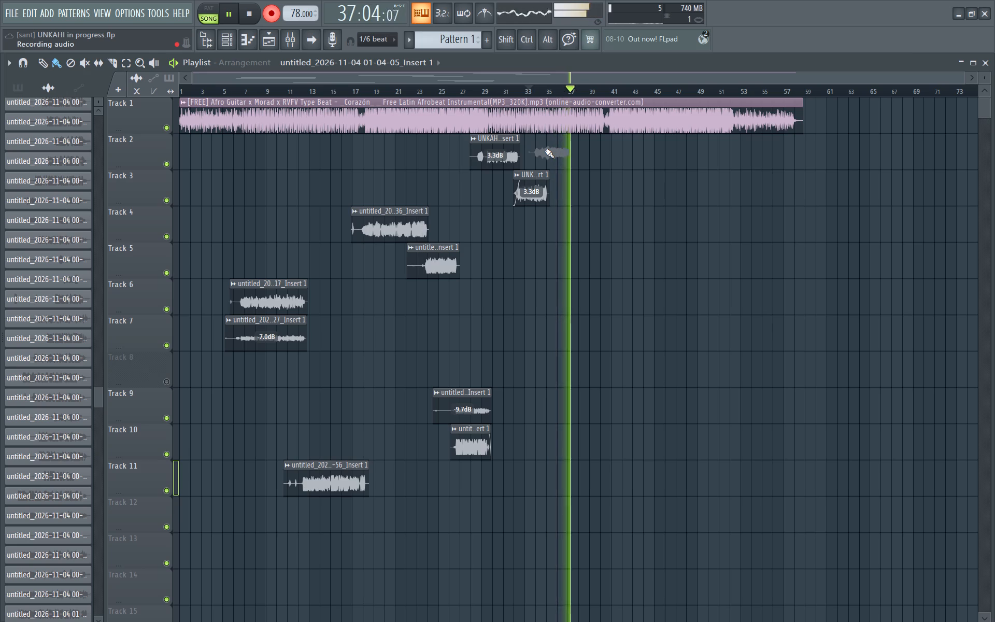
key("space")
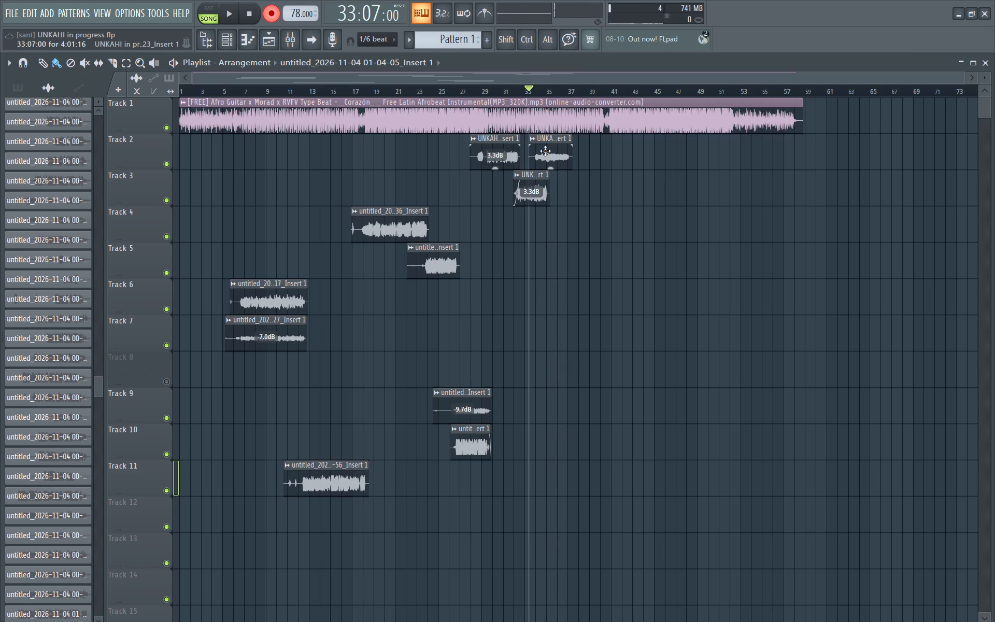
Turn off recording and play back the new Track 2 take from bar 33, restarting it once.
left_click(274, 20)
key("space")
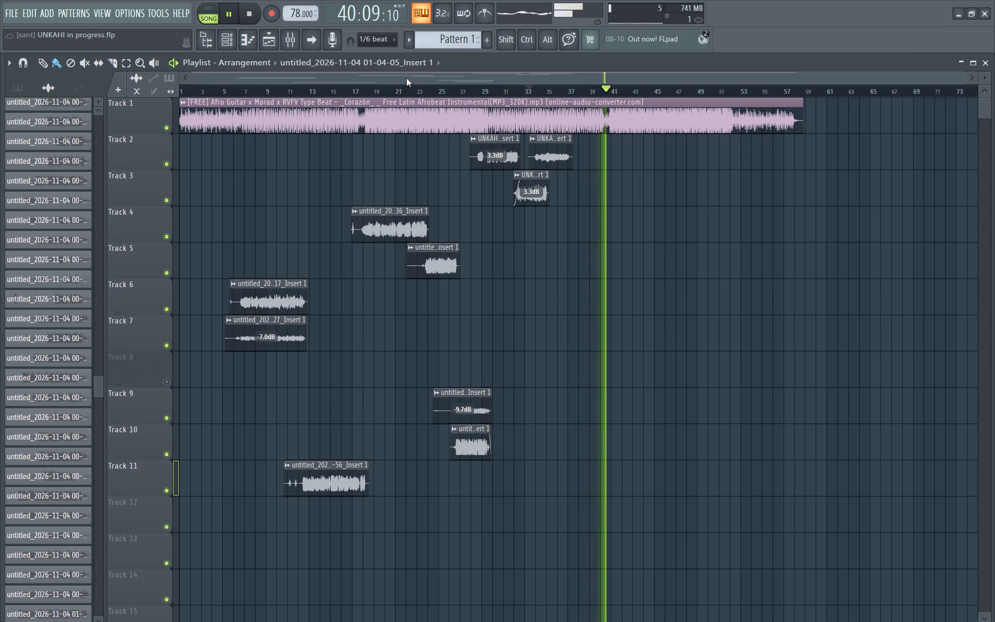
key("space")
key("space")
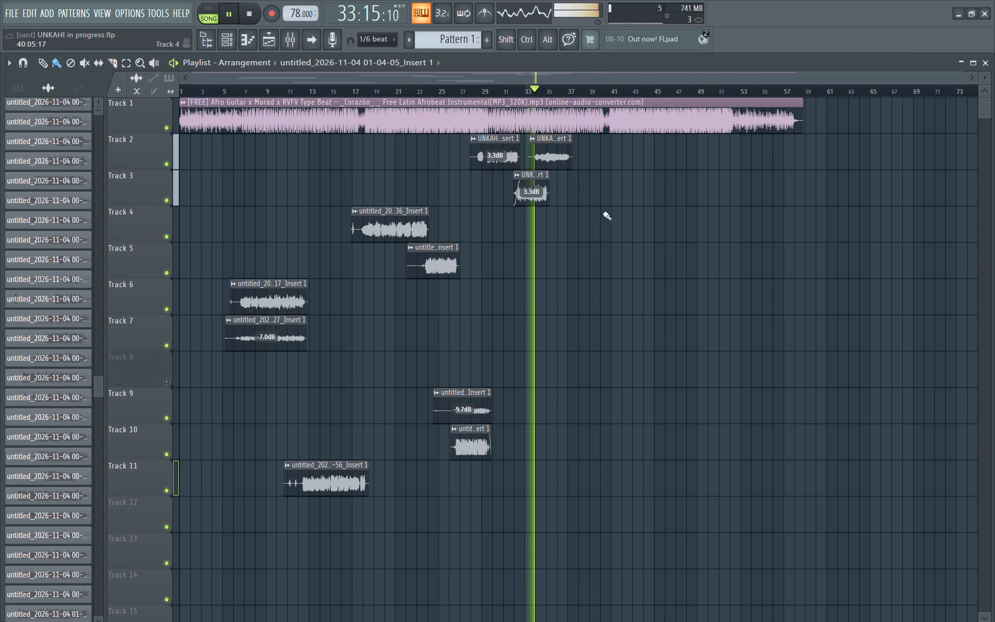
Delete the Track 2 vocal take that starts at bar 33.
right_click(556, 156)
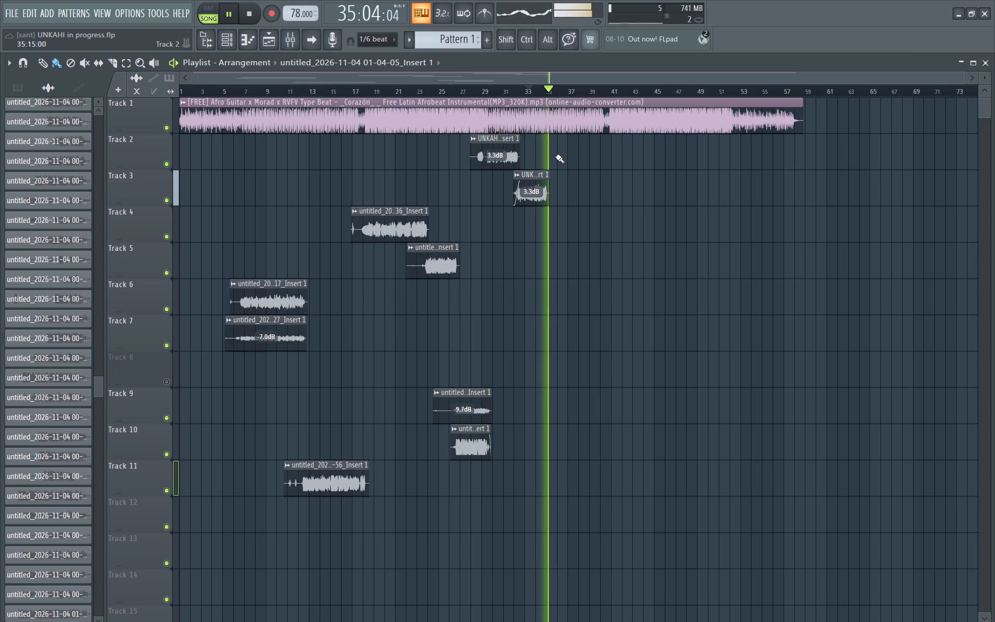
Replay the arrangement from bar 33 several times, up to about bar 39, to rehearse the next vocal line.
key("space")
key("space")
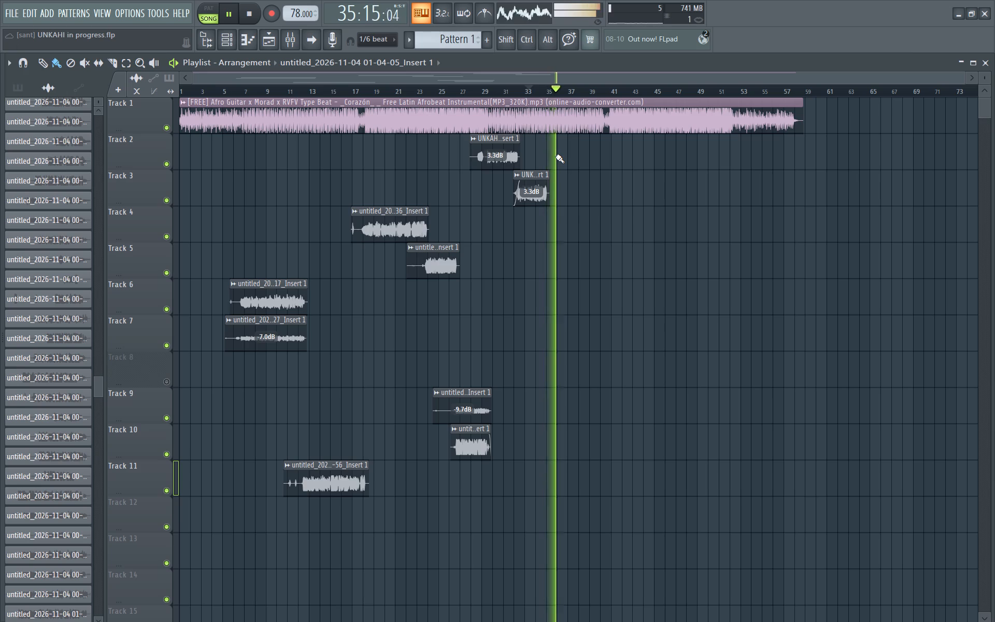
key("space")
key("space")
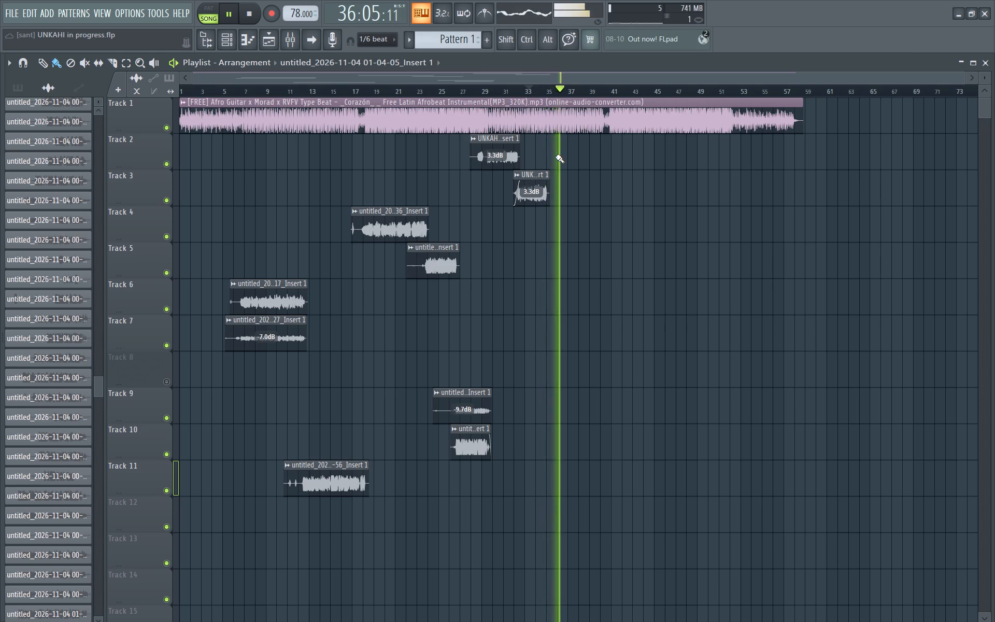
key("space")
key("space")
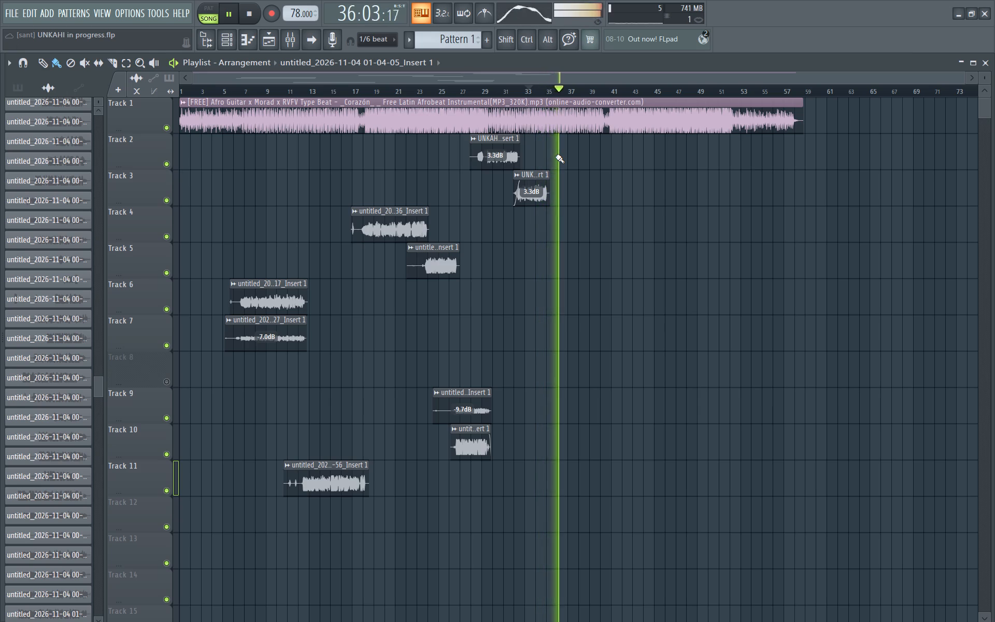
key("space")
key("space")
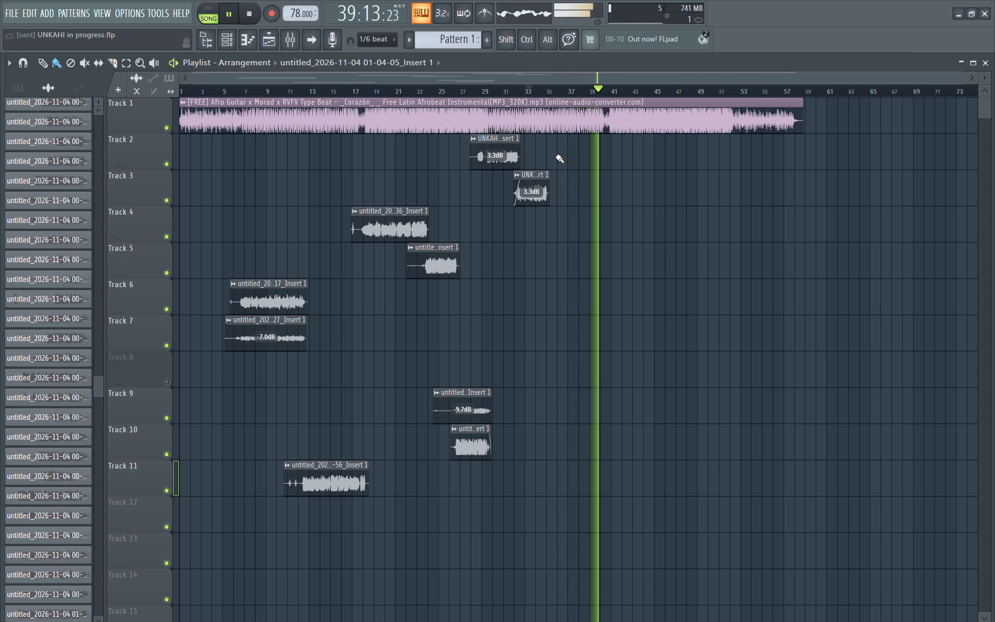
key("space")
key("space")
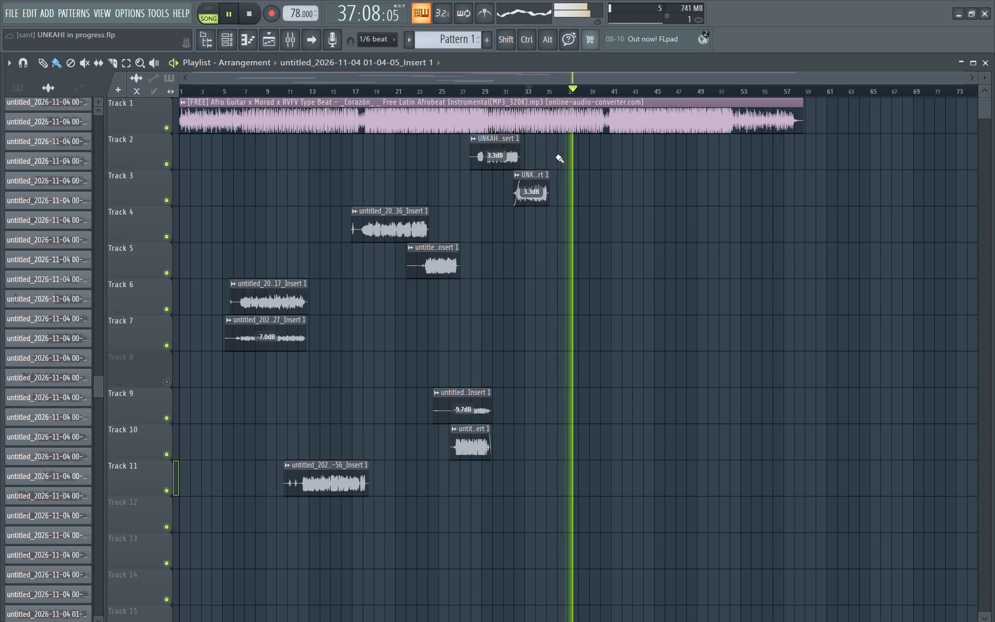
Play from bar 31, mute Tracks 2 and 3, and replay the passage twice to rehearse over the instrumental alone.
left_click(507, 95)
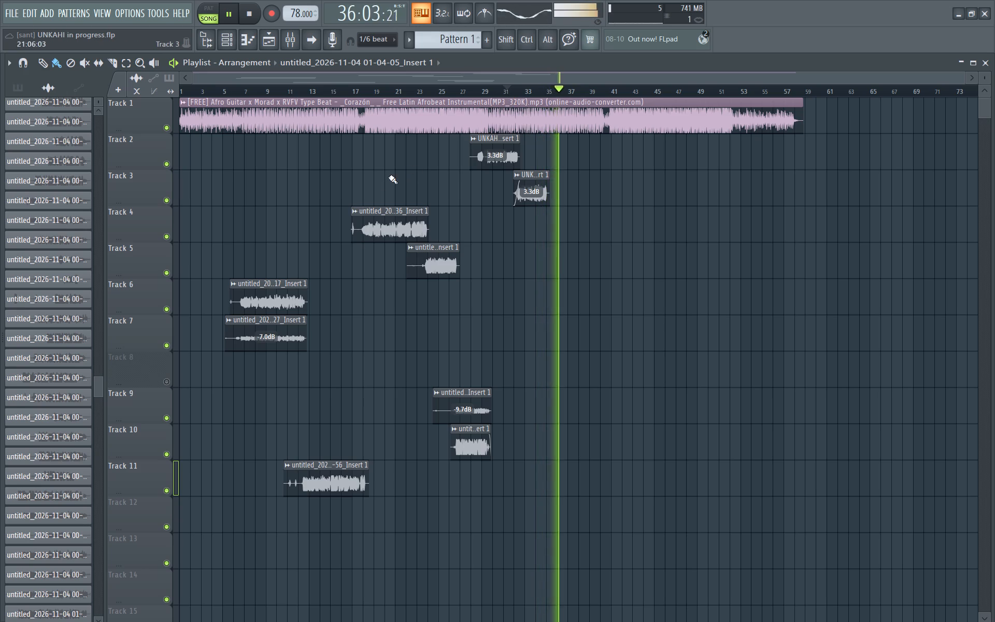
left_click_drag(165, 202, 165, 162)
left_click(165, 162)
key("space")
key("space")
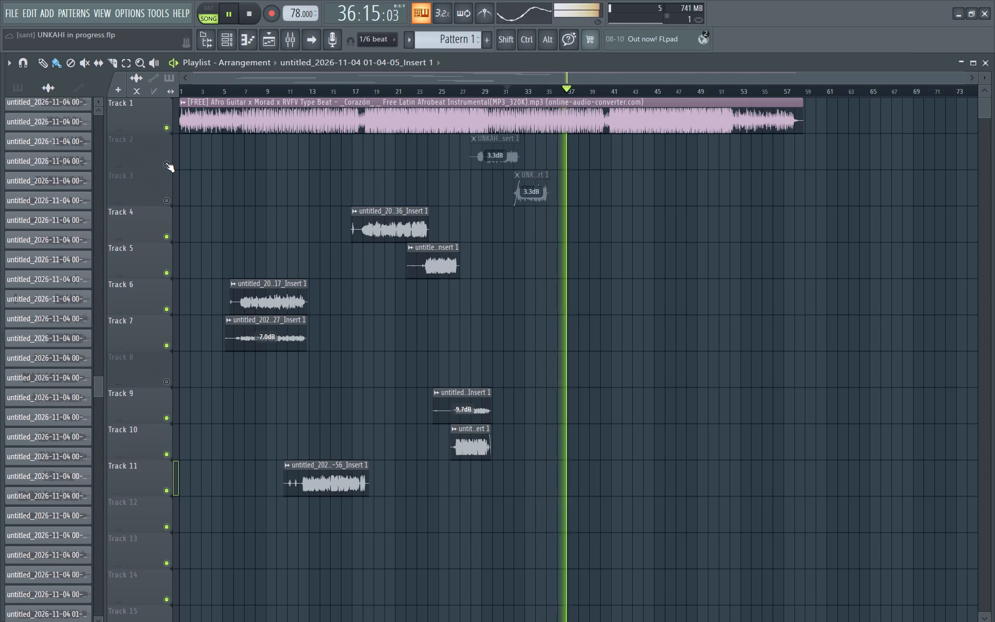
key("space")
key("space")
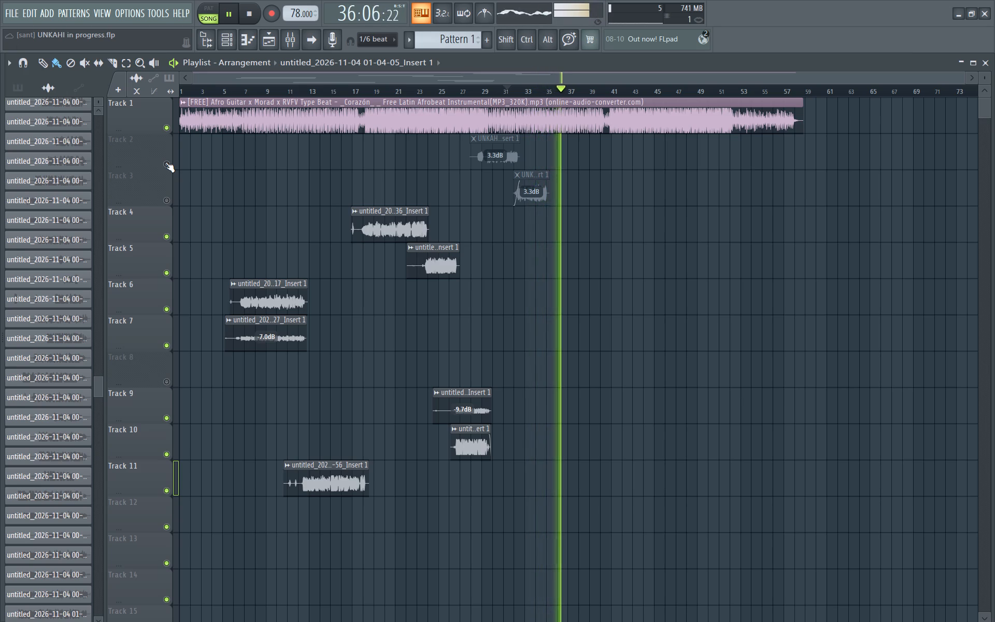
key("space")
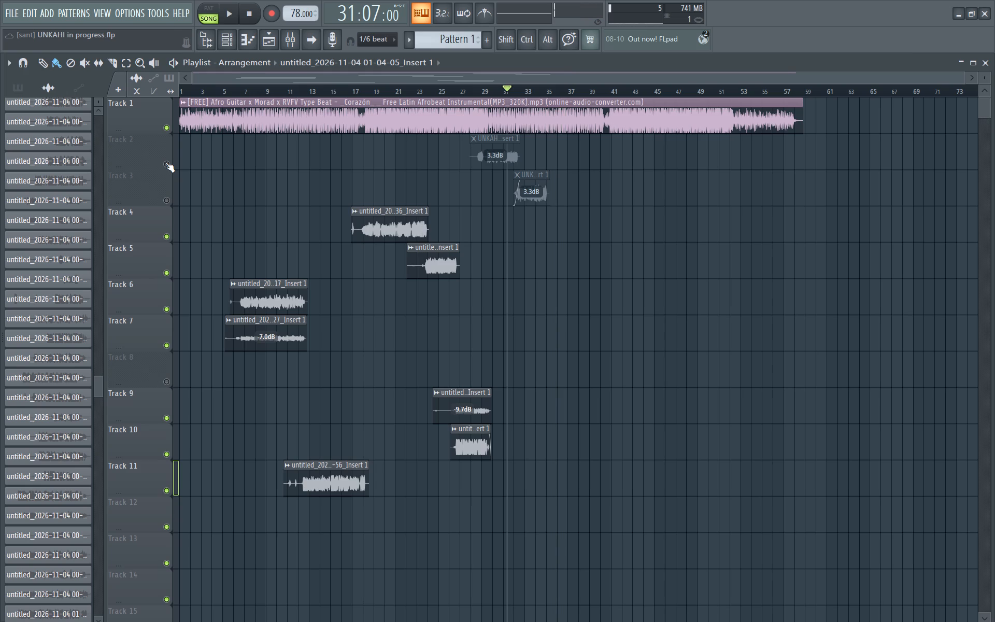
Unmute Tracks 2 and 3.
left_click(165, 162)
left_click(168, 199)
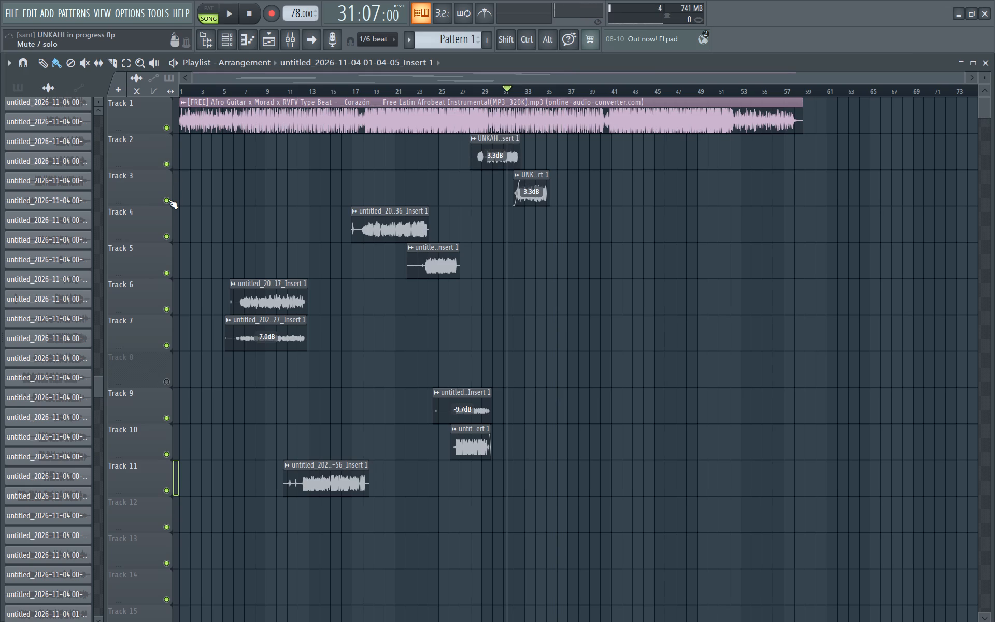
Listen from bar 31 and from about bar 6, check the effects on mixer Insert 1, and return to the playlist.
key("space")
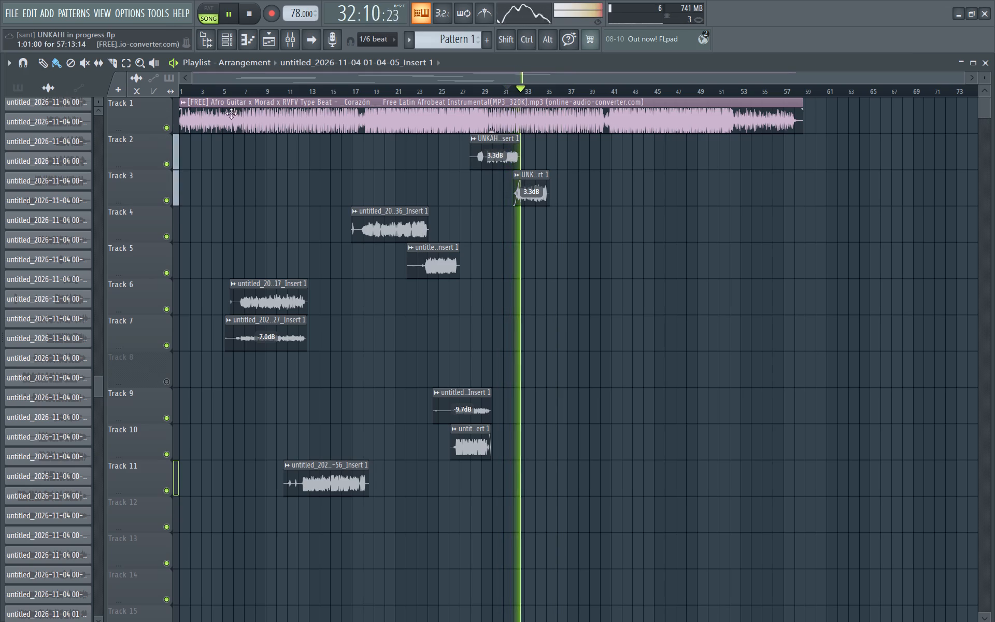
left_click(233, 88)
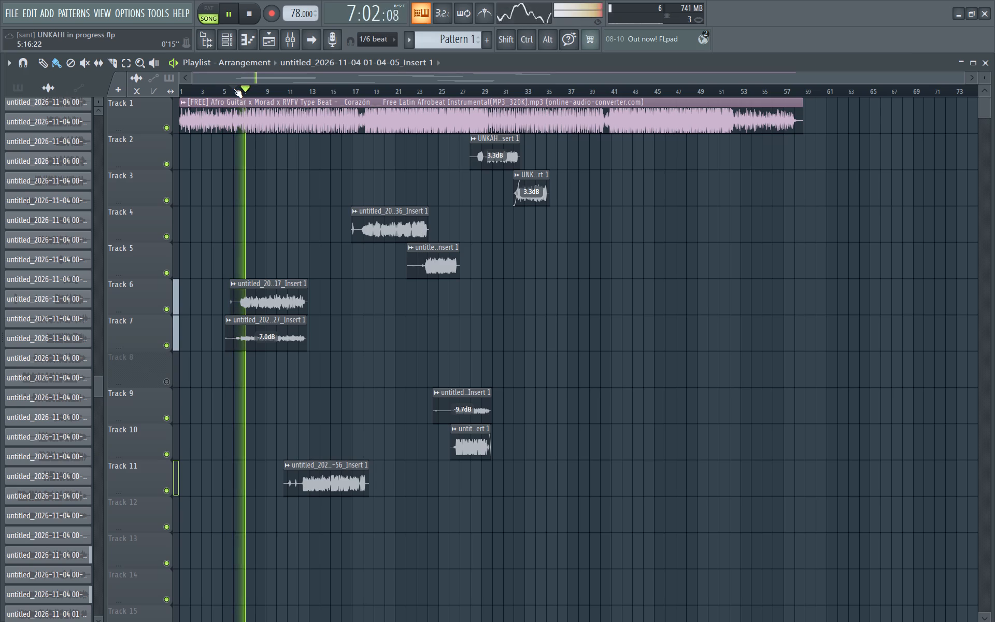
left_click(291, 42)
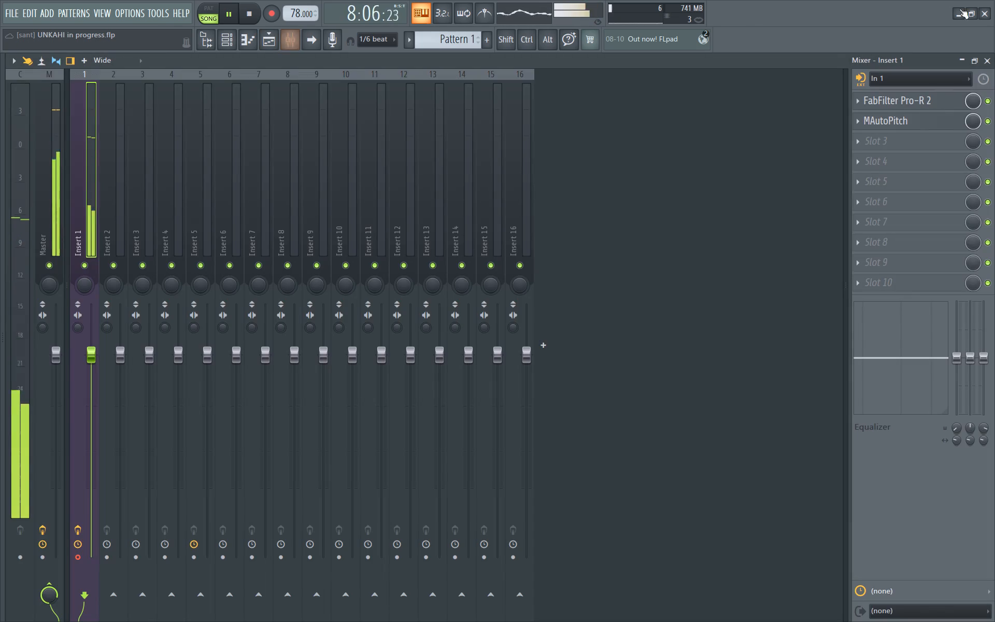
left_click(985, 59)
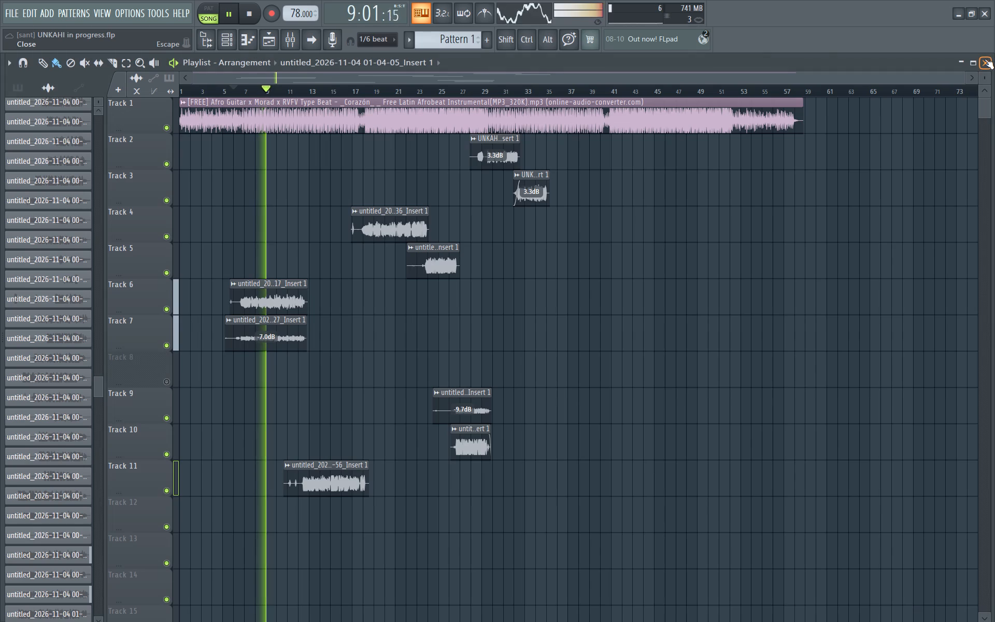
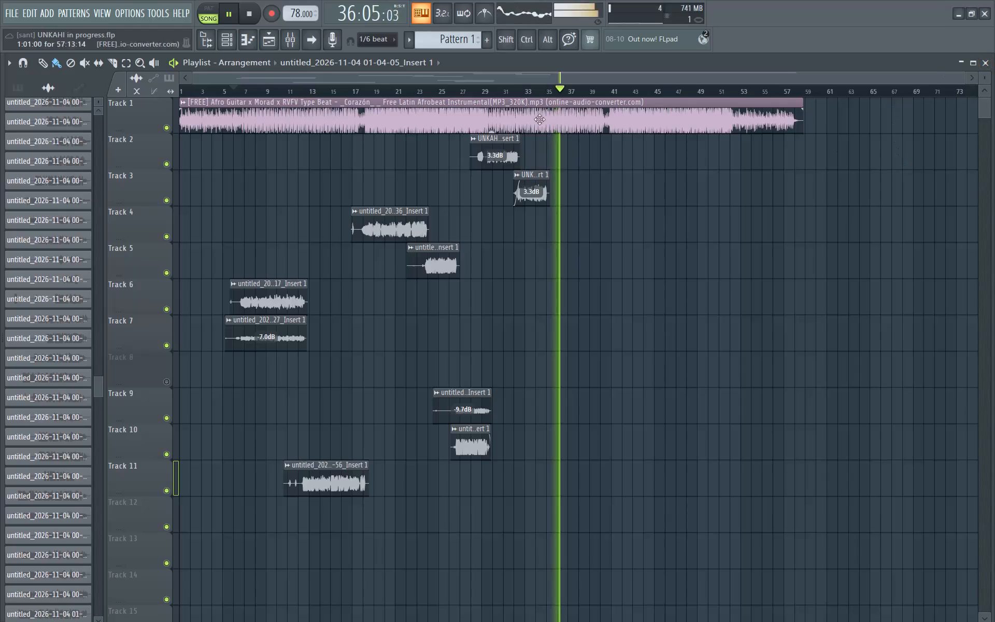
Move the four vocal clips on Tracks 4, 5, 9 and 10 together to Tracks 2, 3, 7 and 8, the first starting at 40:15.
left_click(127, 65)
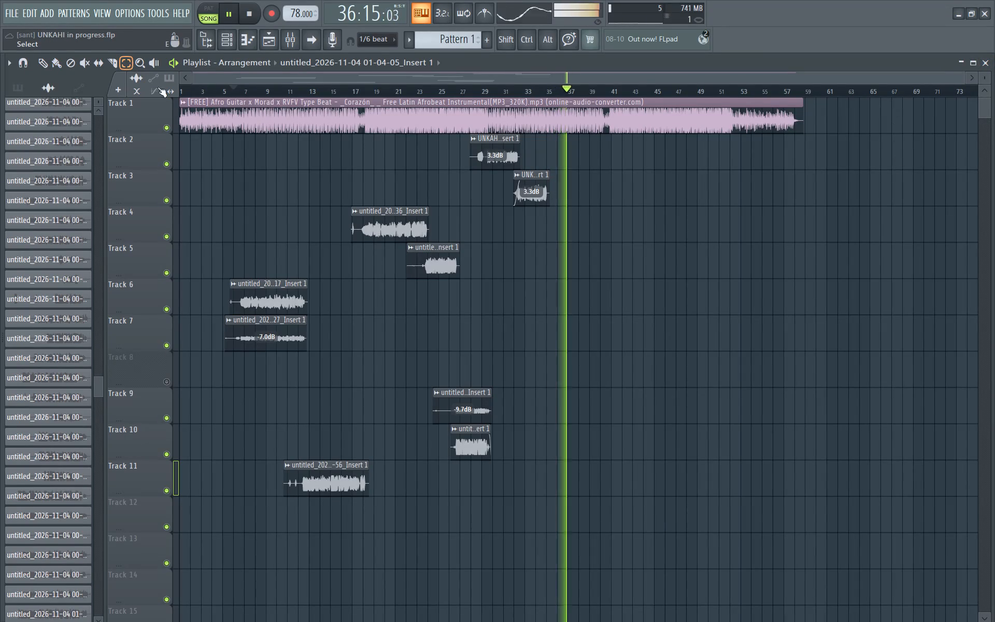
left_click_drag(353, 205, 454, 314)
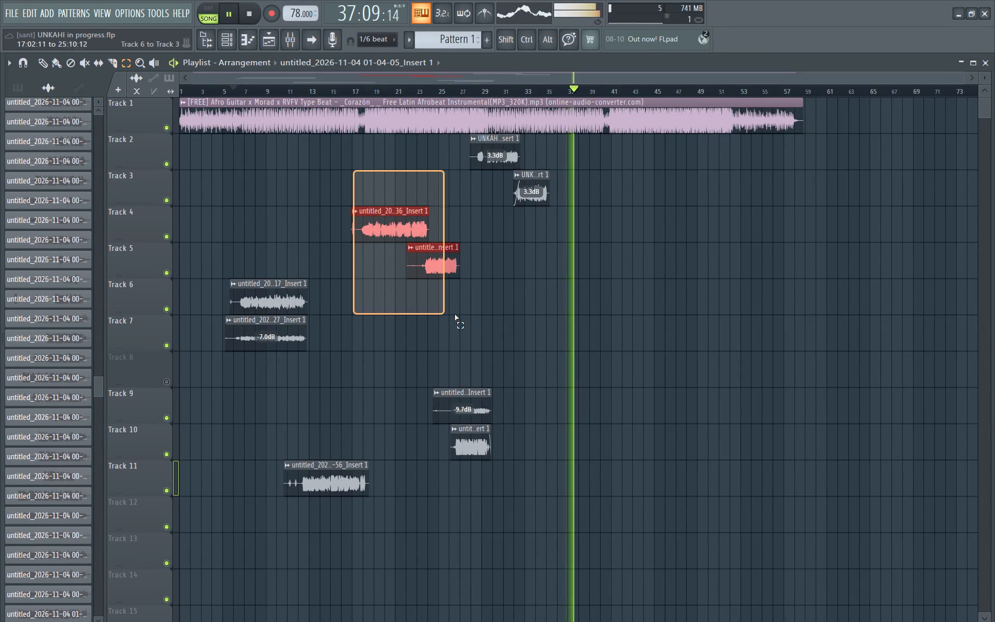
left_click_drag(454, 314, 495, 445)
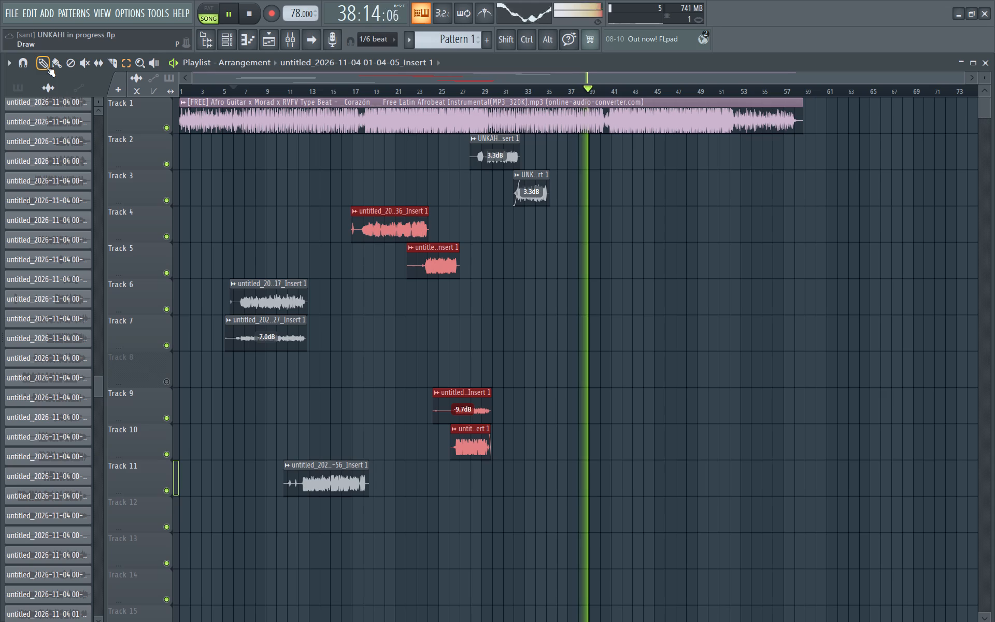
left_click_drag(46, 67, 60, 56)
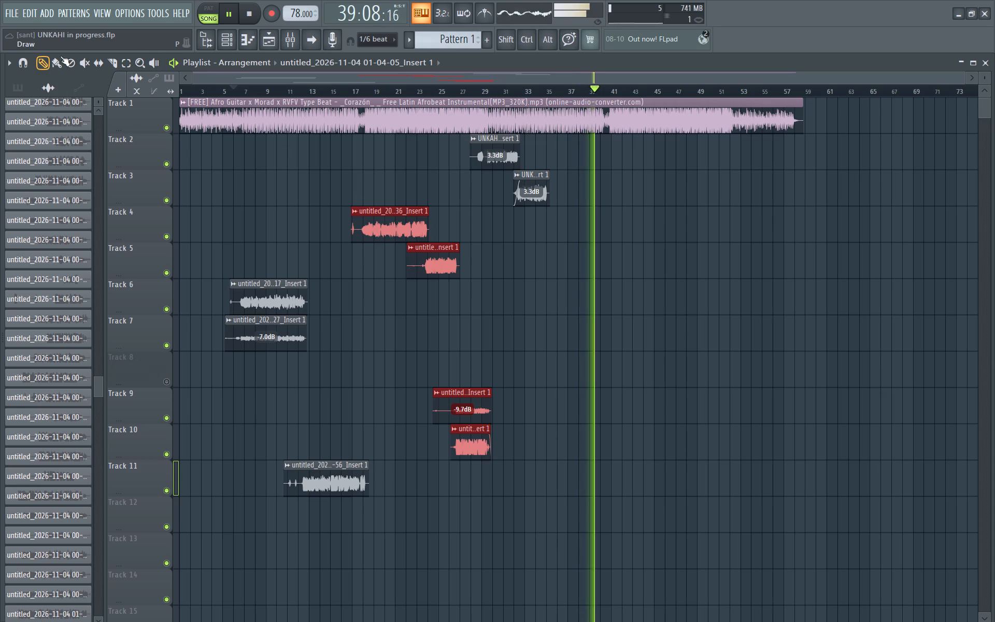
left_click_drag(60, 56, 60, 63)
left_click(60, 63)
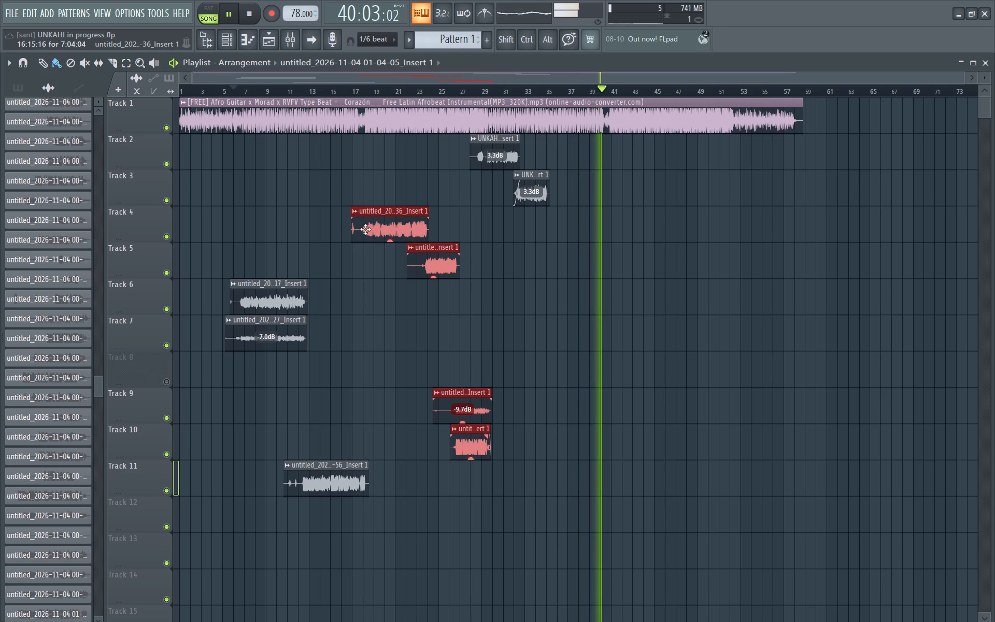
left_click_drag(365, 229, 627, 150)
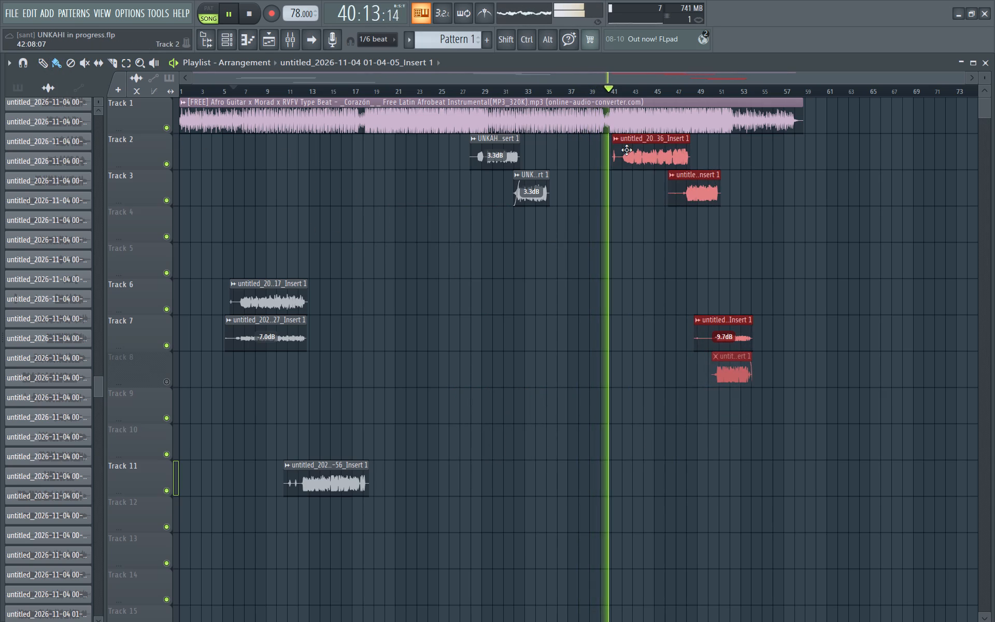
left_click_drag(627, 150, 624, 150)
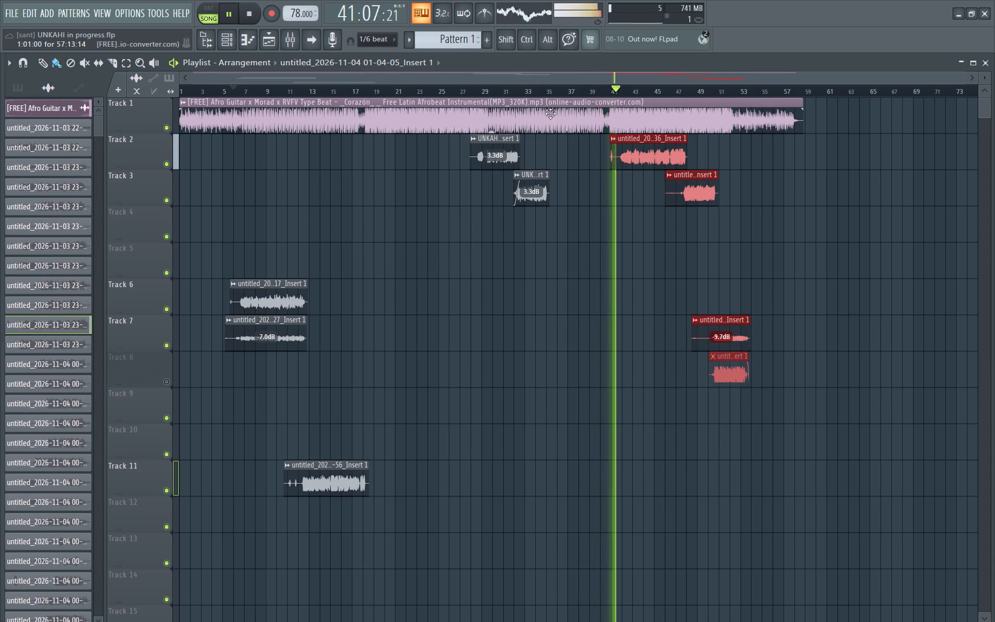
Shift the four moved vocal clips about one bar earlier so the first starts at 39:15:16, and play from about 40:08.
left_click(45, 62)
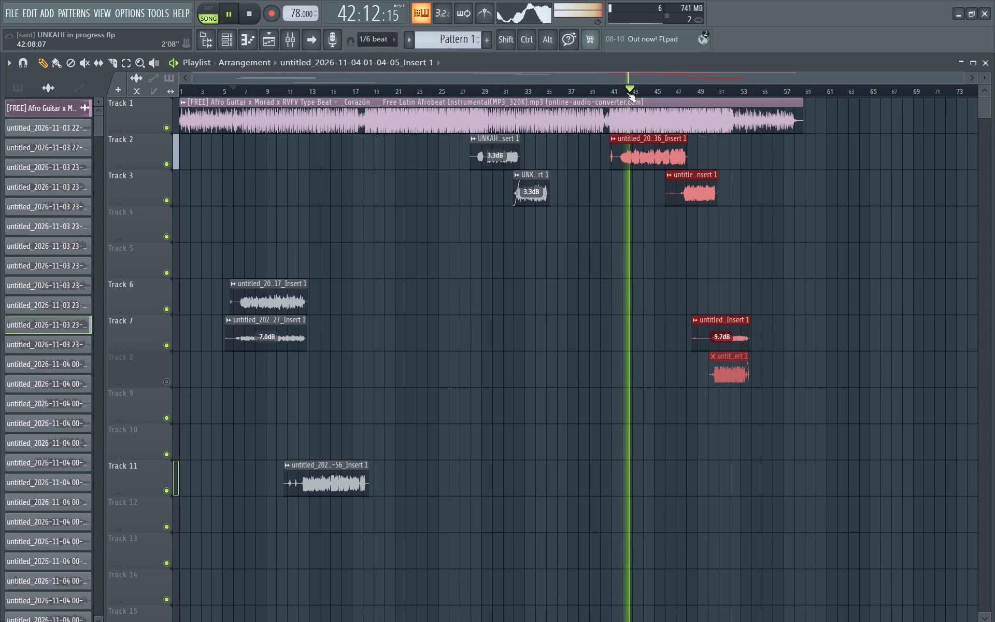
scroll(627, 92, "up", 12, "ctrl")
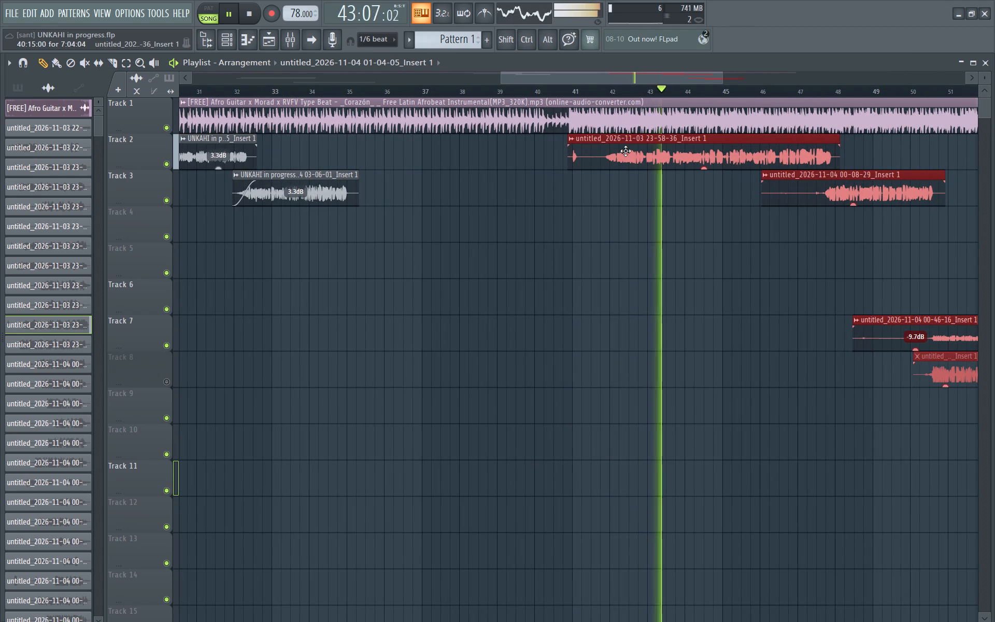
left_click_drag(626, 151, 589, 151)
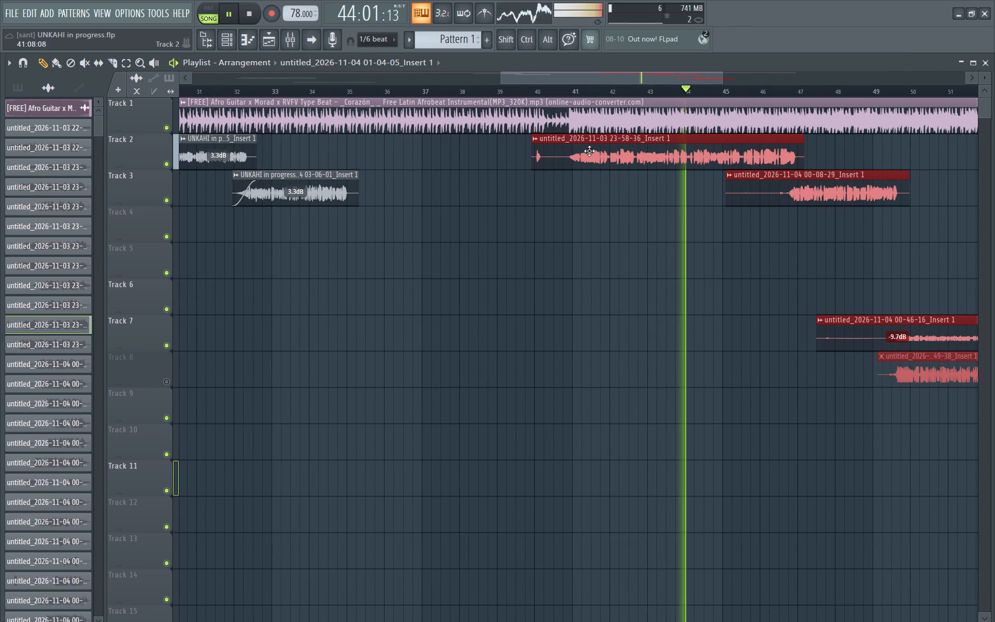
left_click_drag(589, 151, 589, 151)
scroll(546, 88, "up", 3, "ctrl")
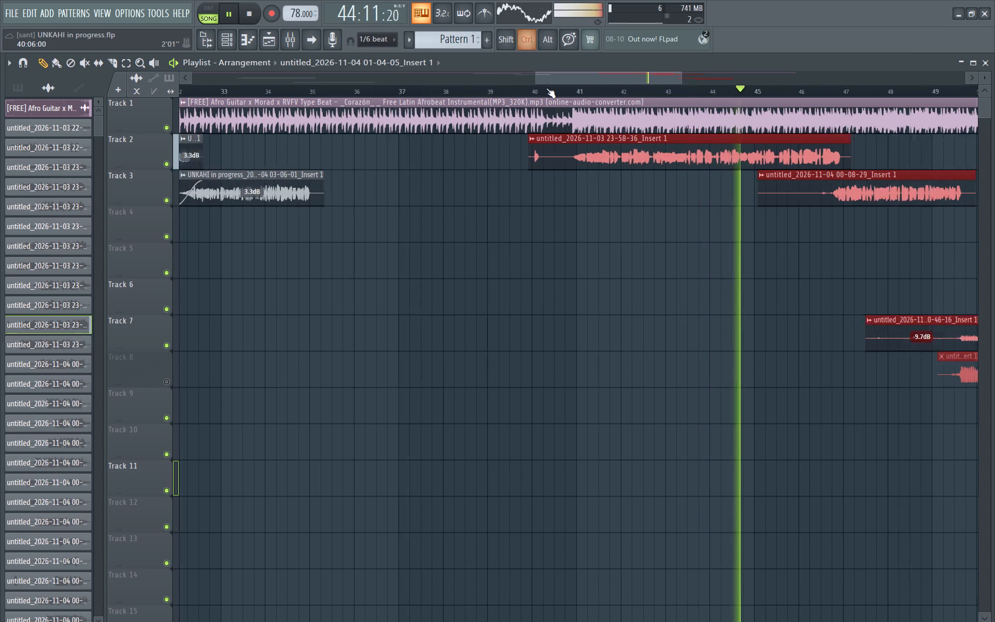
scroll(546, 88, "up", 20, "ctrl")
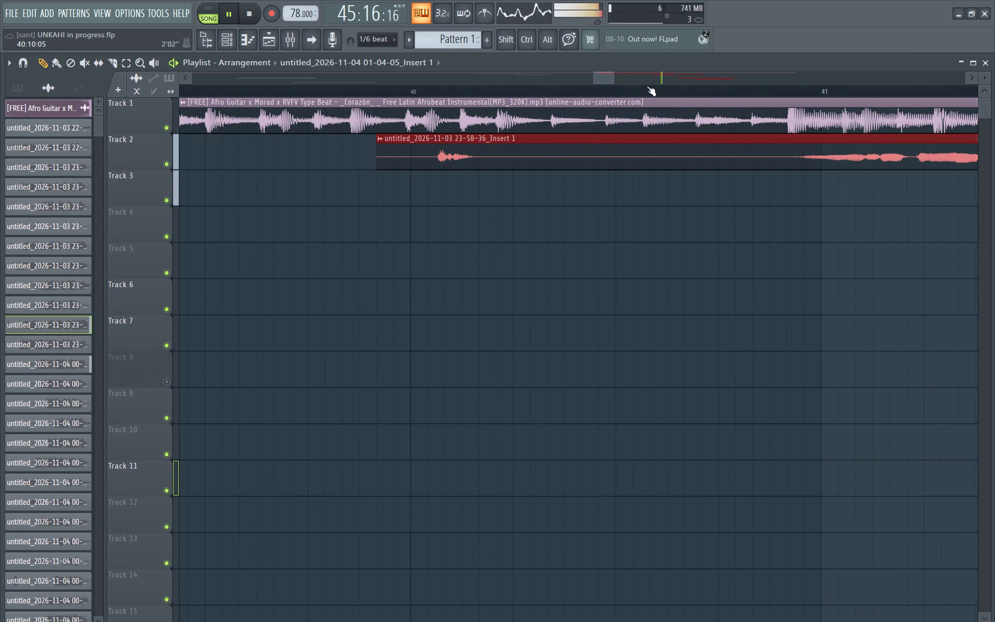
scroll(644, 90, "down", 16, "ctrl")
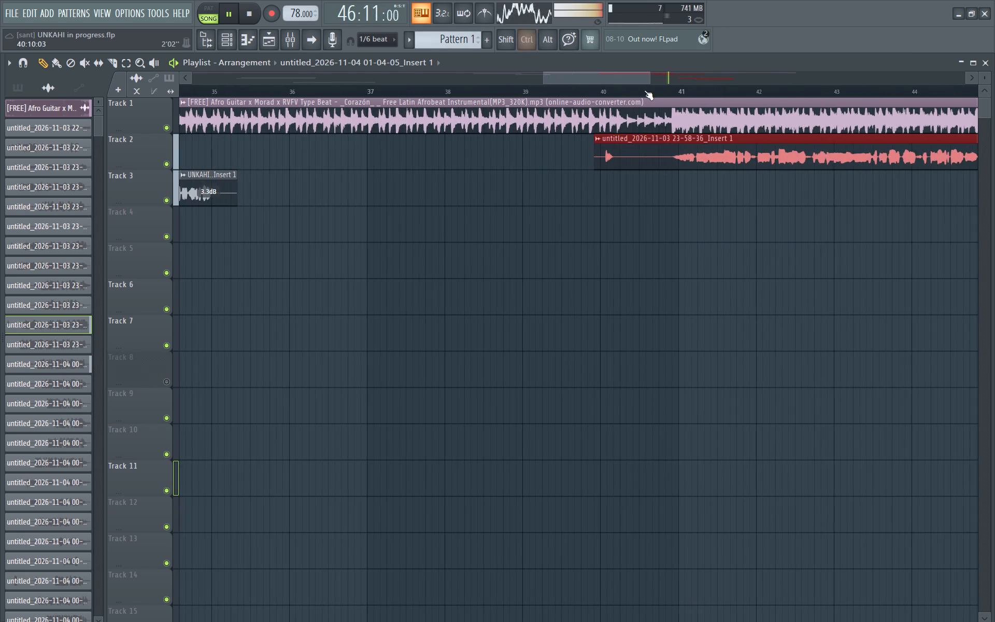
scroll(644, 90, "down", 5, "ctrl")
left_click(642, 96)
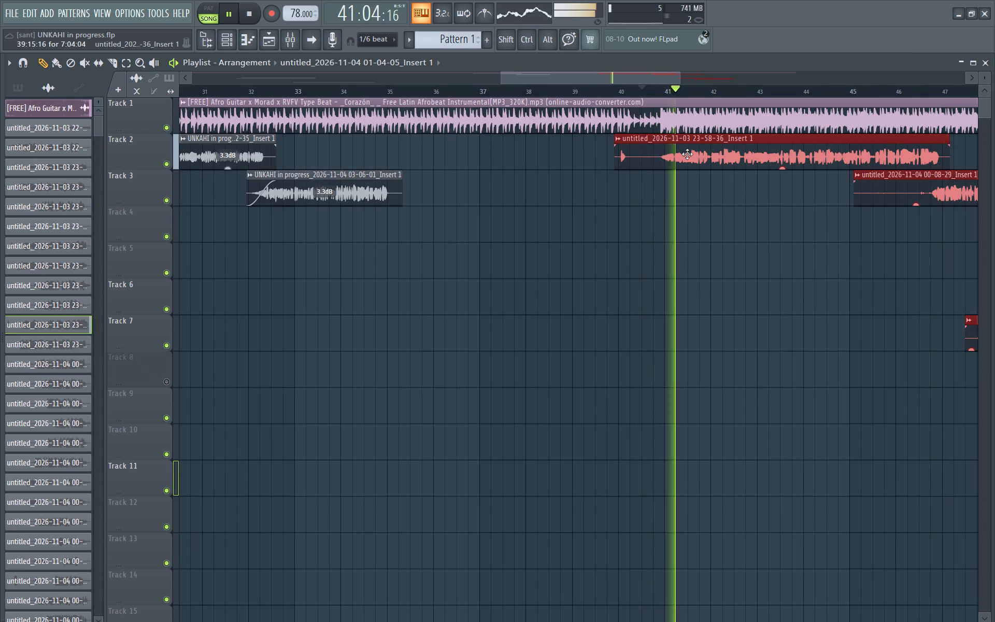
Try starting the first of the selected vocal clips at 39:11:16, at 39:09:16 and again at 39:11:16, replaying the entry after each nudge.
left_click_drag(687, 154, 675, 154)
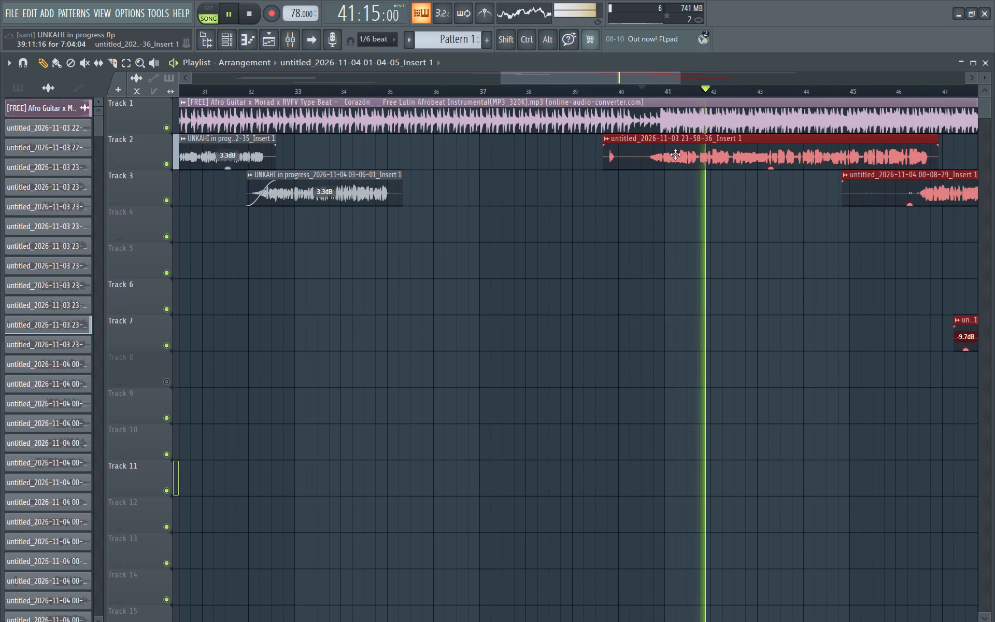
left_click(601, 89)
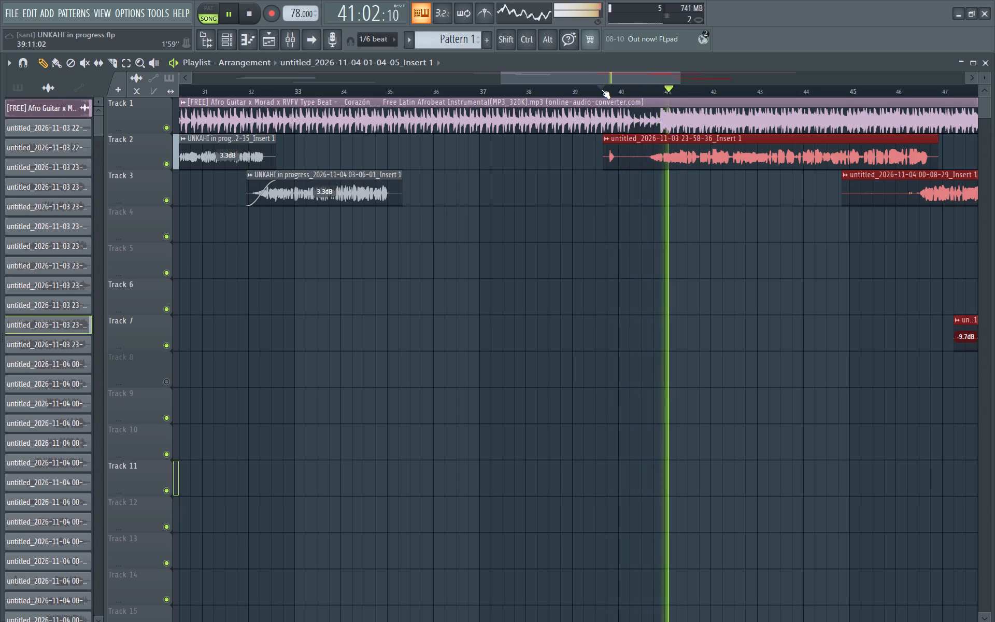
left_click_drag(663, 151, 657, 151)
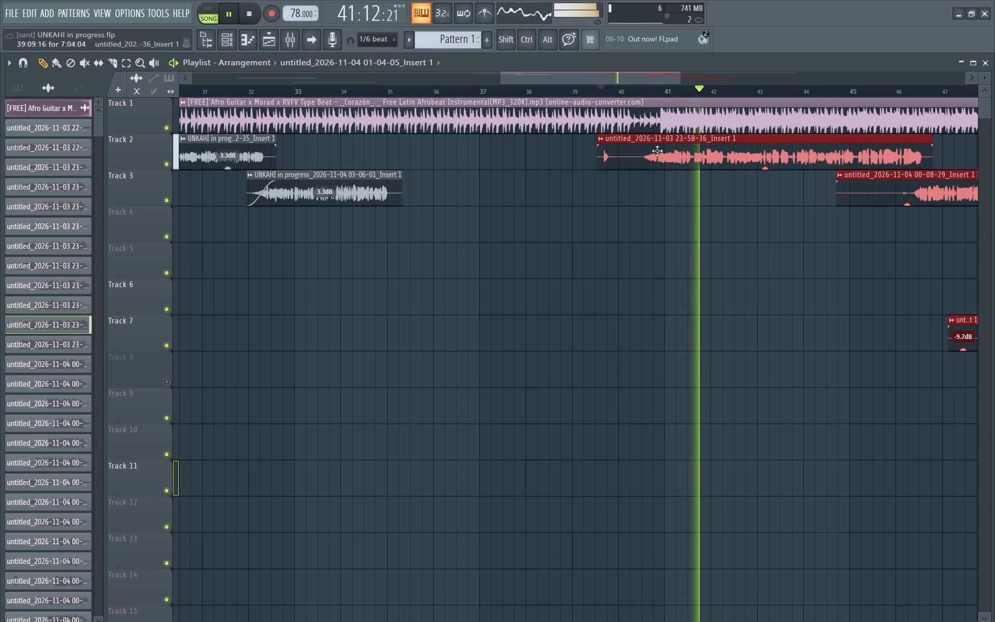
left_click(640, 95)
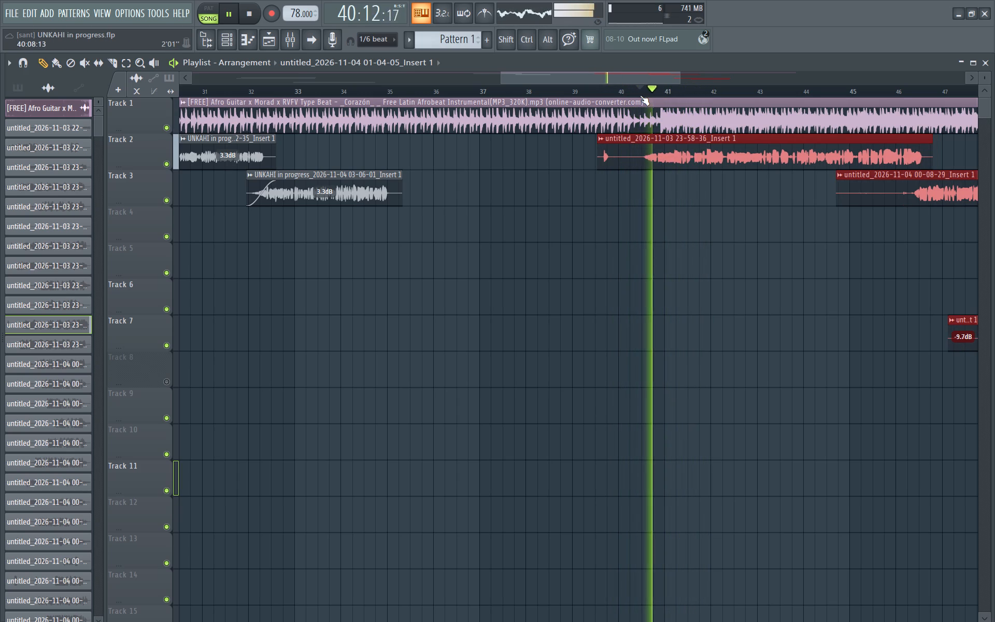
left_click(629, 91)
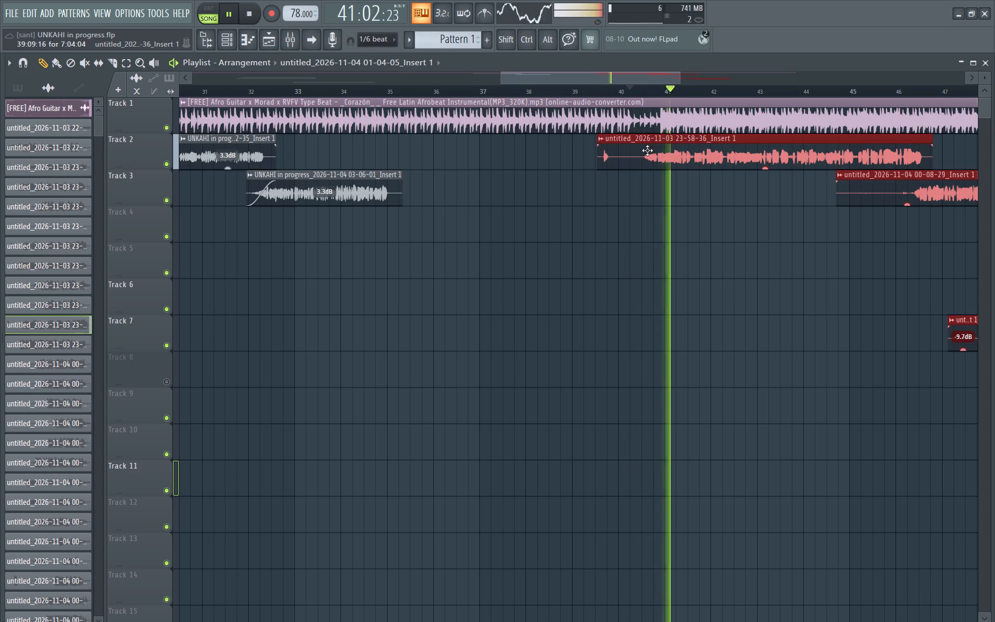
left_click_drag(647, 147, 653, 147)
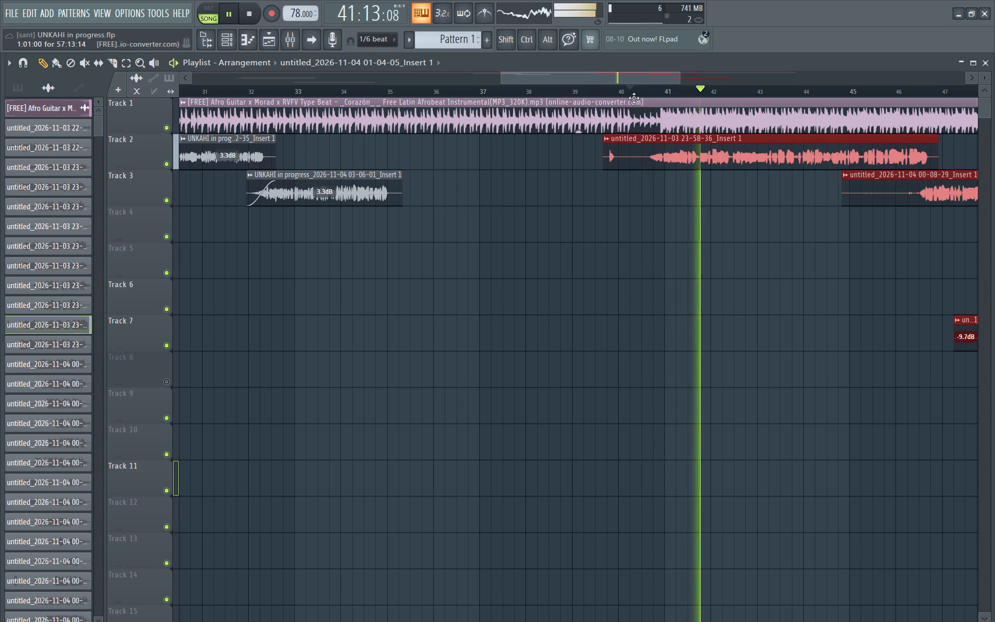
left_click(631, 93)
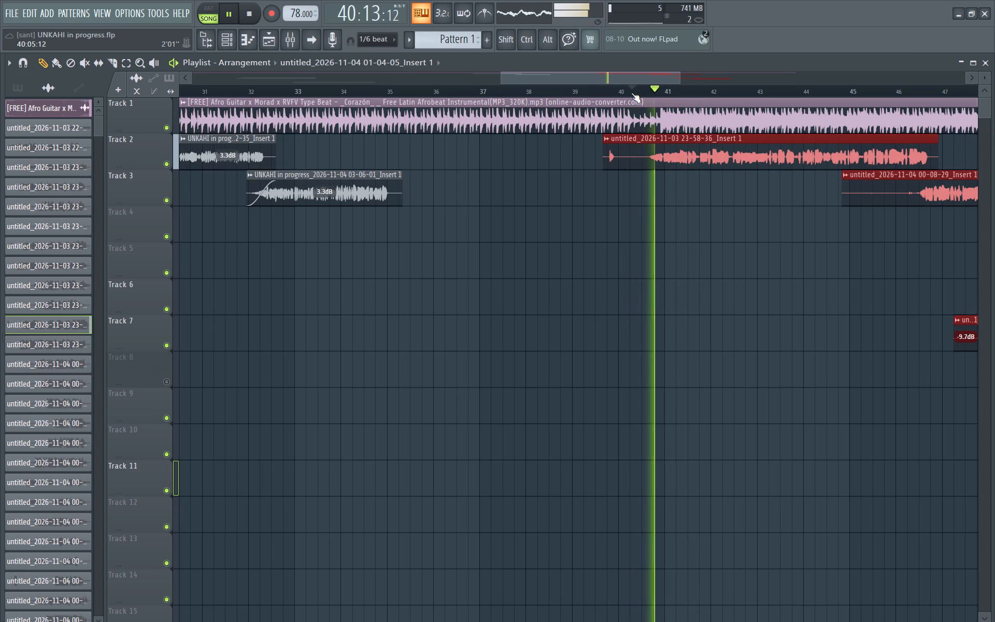
Play from about bar 39 with Track 2 muted, unmute it, and replay the passage to judge the vocal timing.
left_click(583, 90)
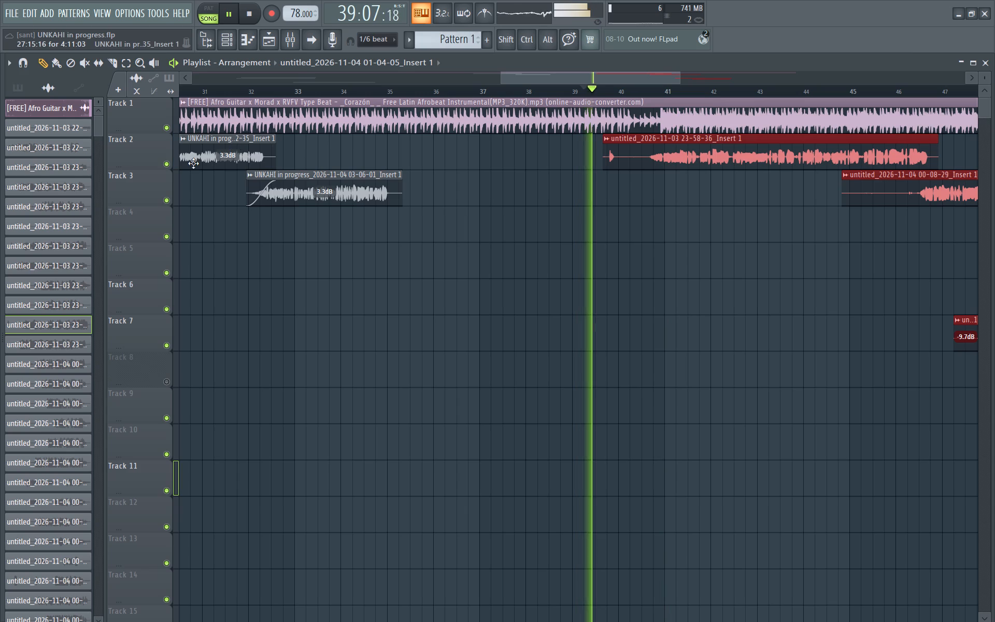
left_click(162, 165)
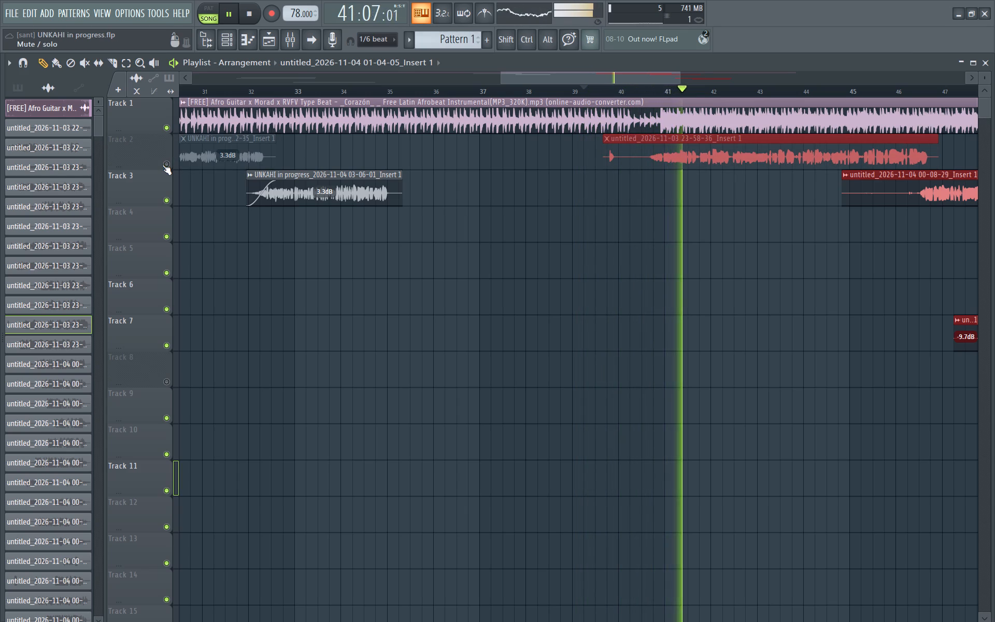
left_click(162, 165)
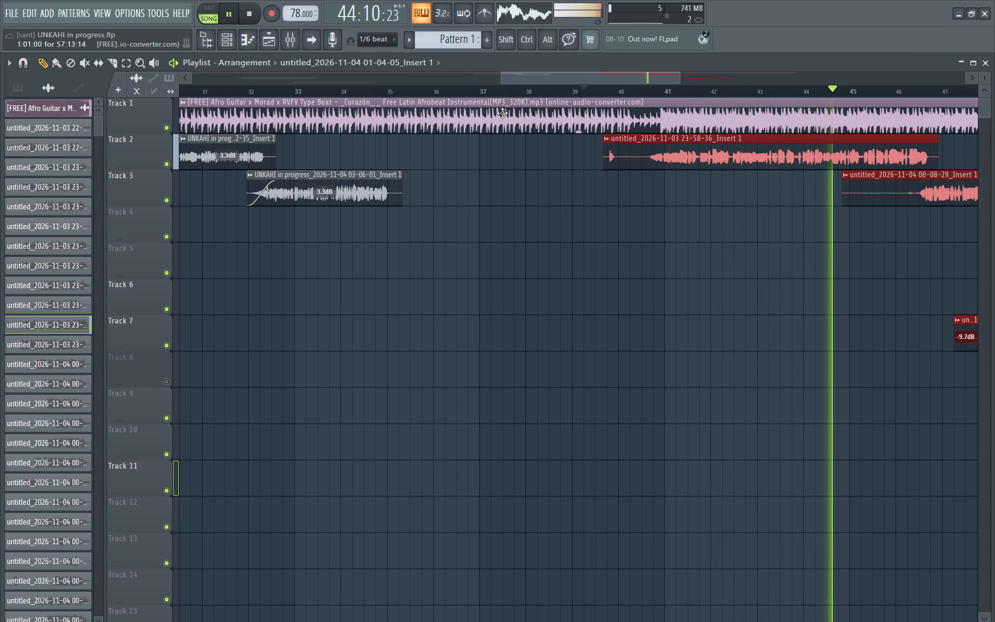
left_click_drag(716, 154, 716, 149)
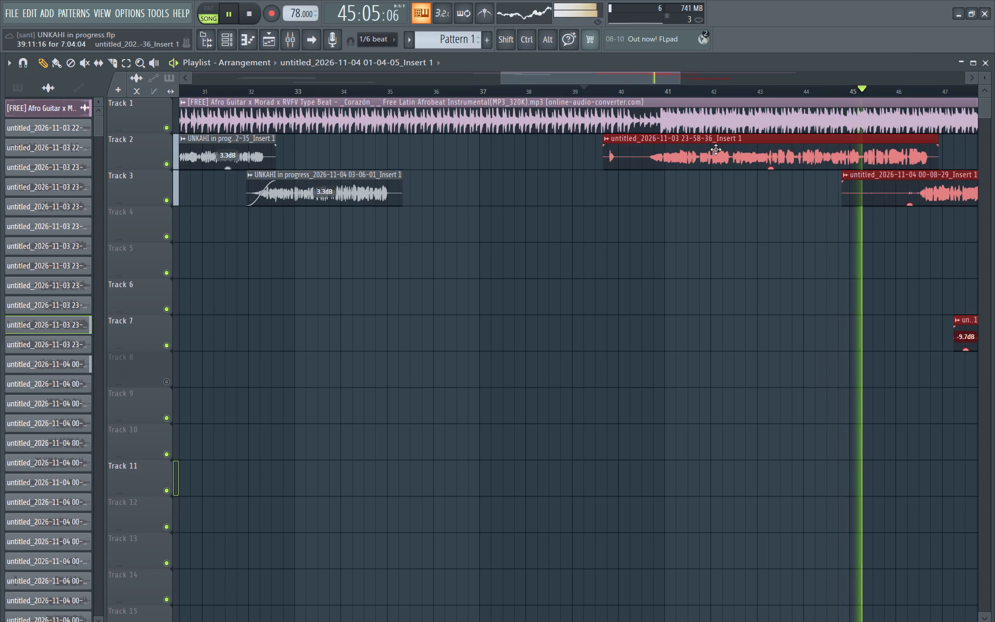
key("space")
key("space")
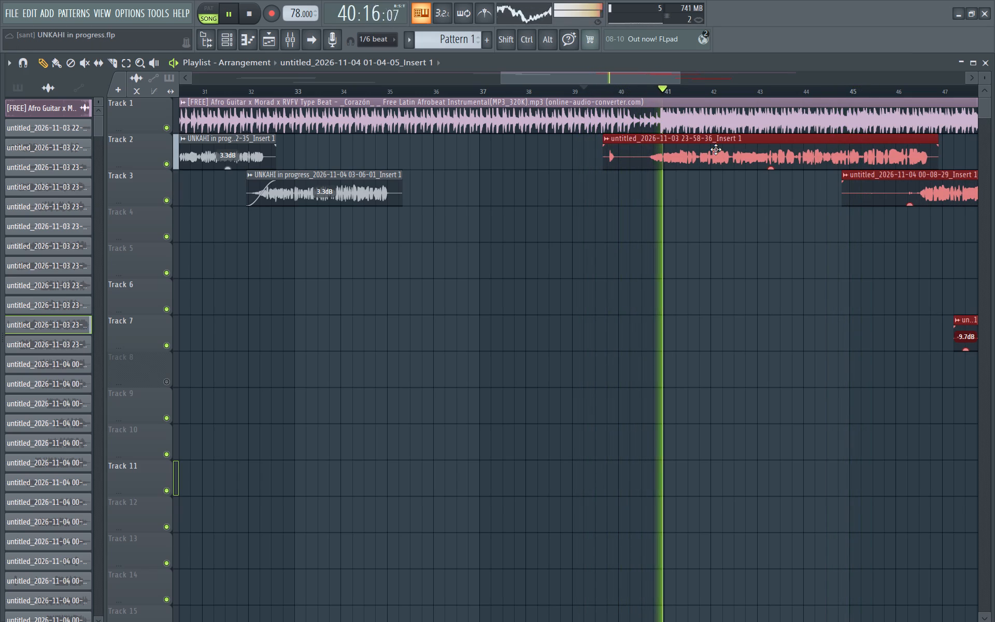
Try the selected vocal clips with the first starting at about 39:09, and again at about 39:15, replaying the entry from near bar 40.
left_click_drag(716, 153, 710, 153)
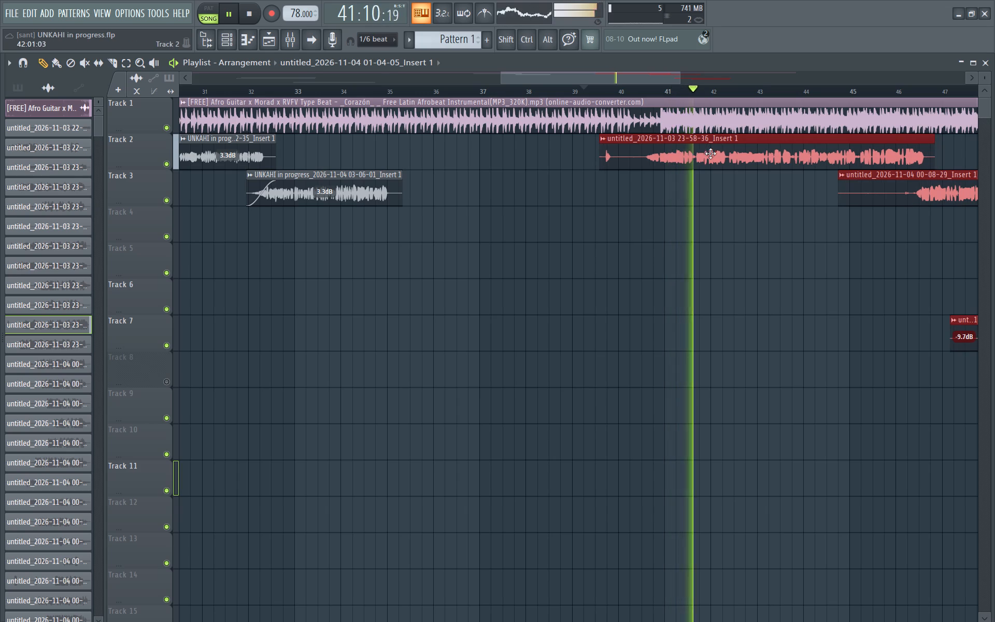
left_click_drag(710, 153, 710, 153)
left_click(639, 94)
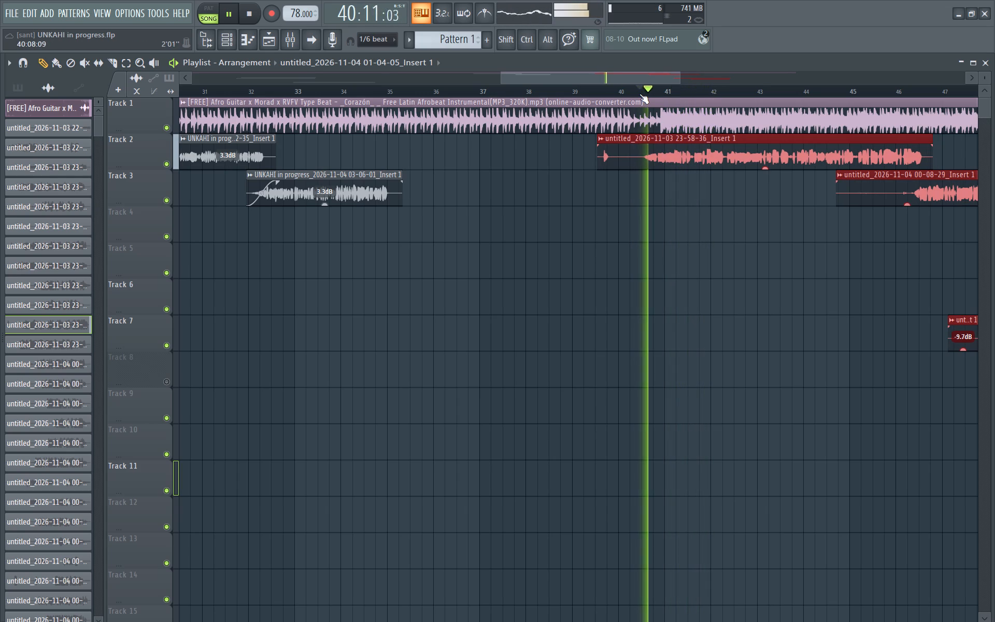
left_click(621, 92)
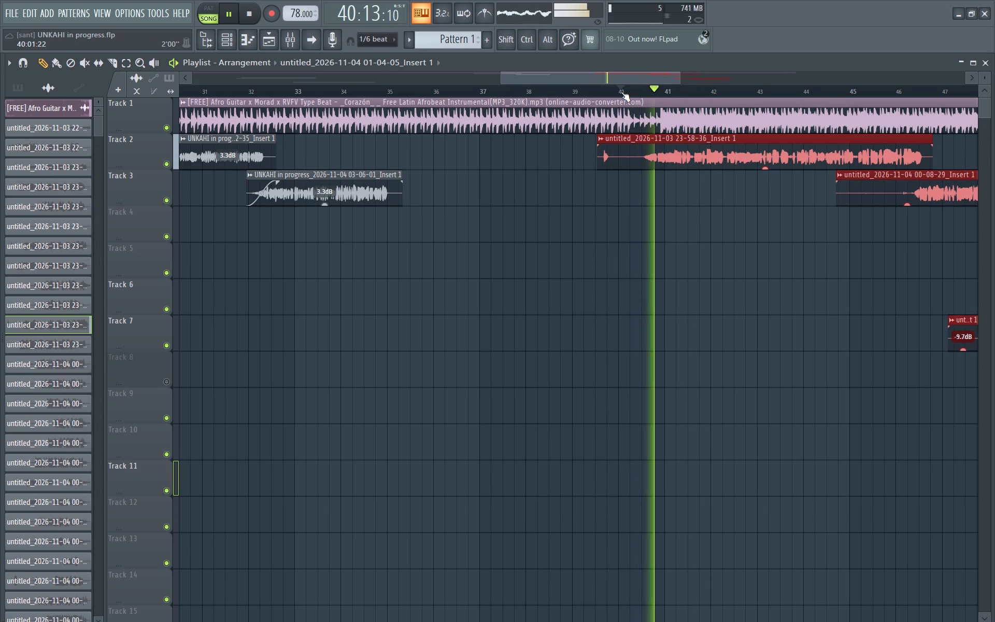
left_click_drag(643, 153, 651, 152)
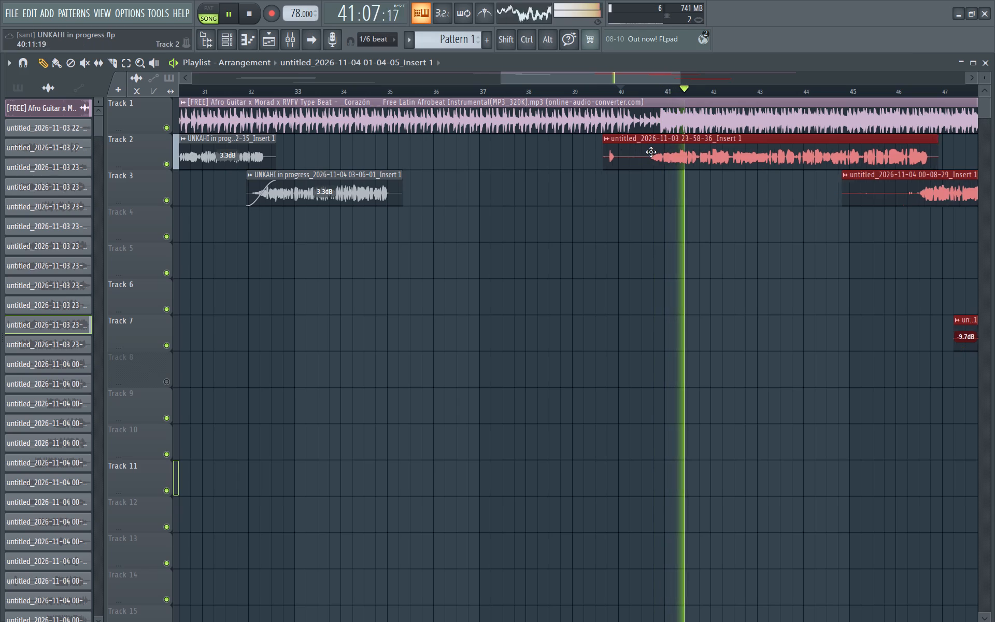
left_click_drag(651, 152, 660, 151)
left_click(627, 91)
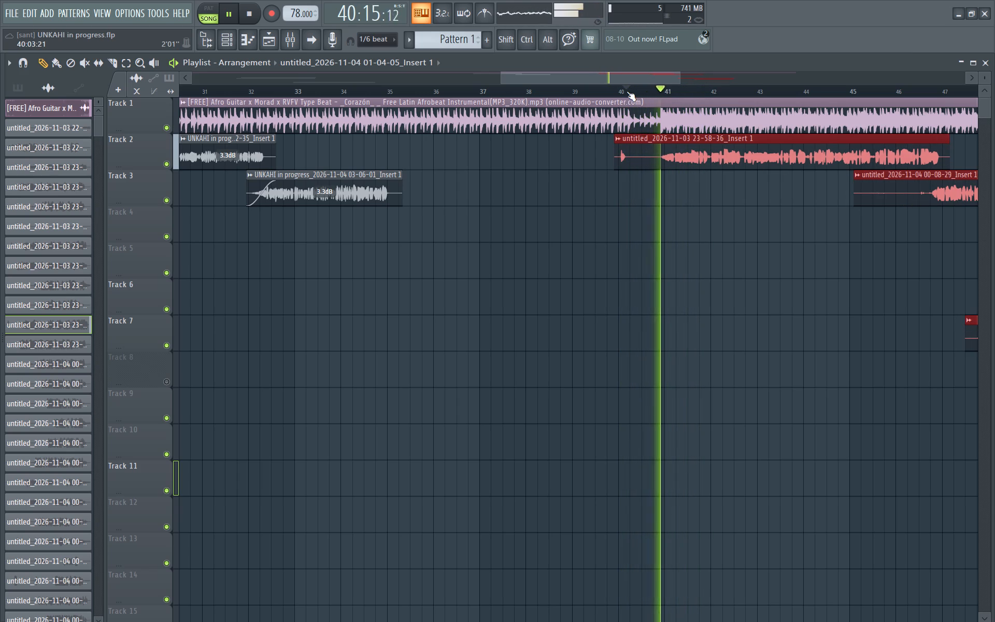
Nudge the selected vocal clips slightly earlier so the first starts at 39:13:00, replaying from about 40:08 and 40:10 to check timing.
left_click(679, 154)
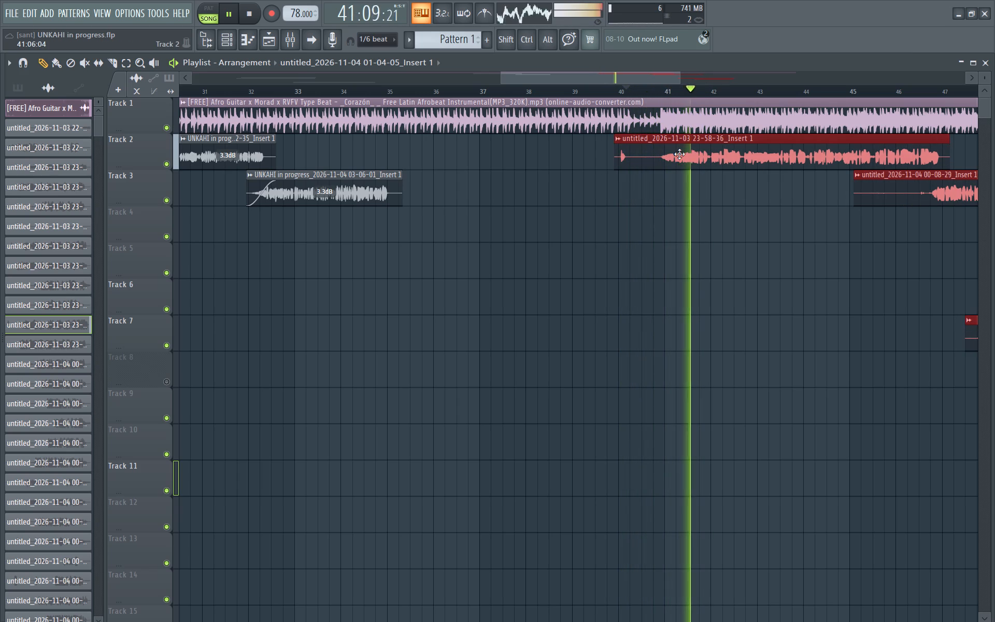
left_click(641, 92)
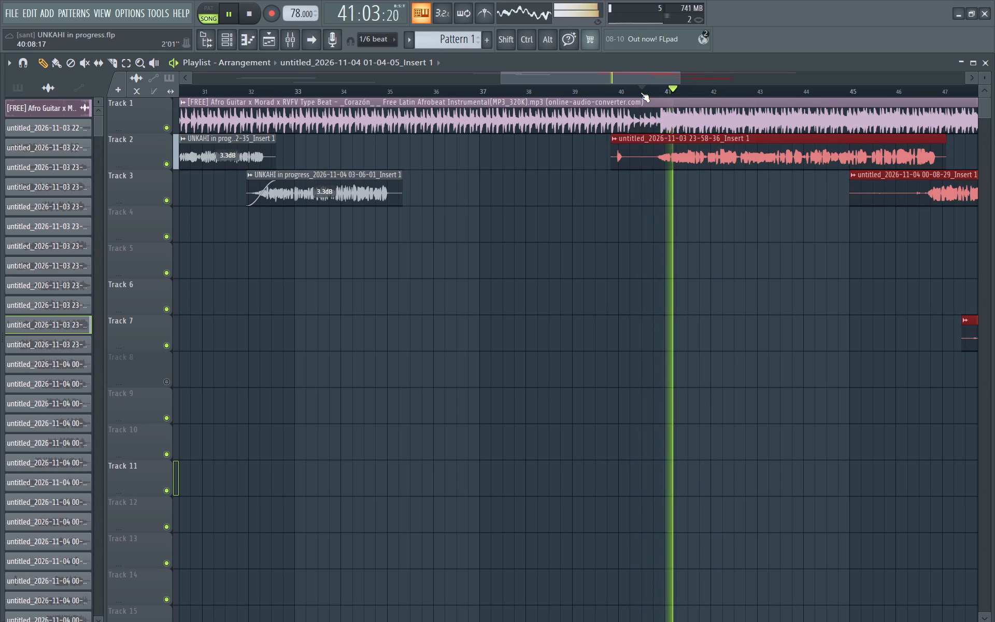
left_click(673, 152)
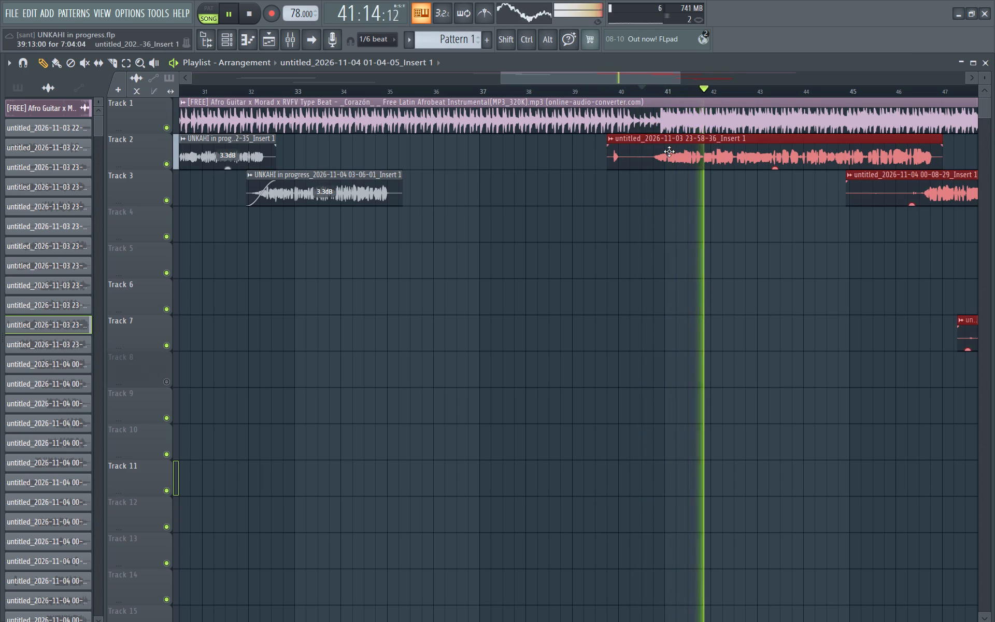
left_click(645, 92)
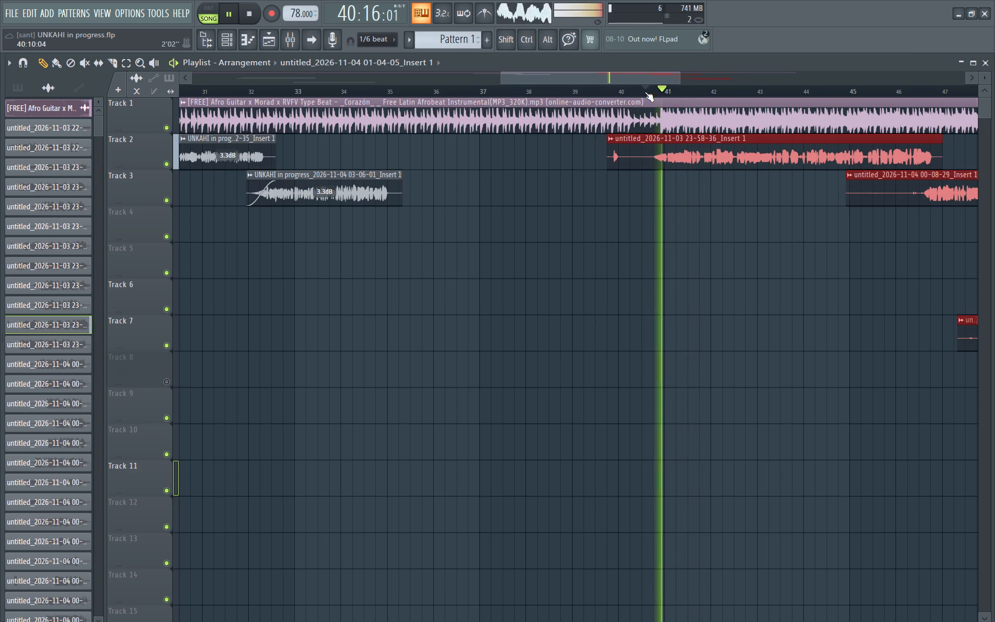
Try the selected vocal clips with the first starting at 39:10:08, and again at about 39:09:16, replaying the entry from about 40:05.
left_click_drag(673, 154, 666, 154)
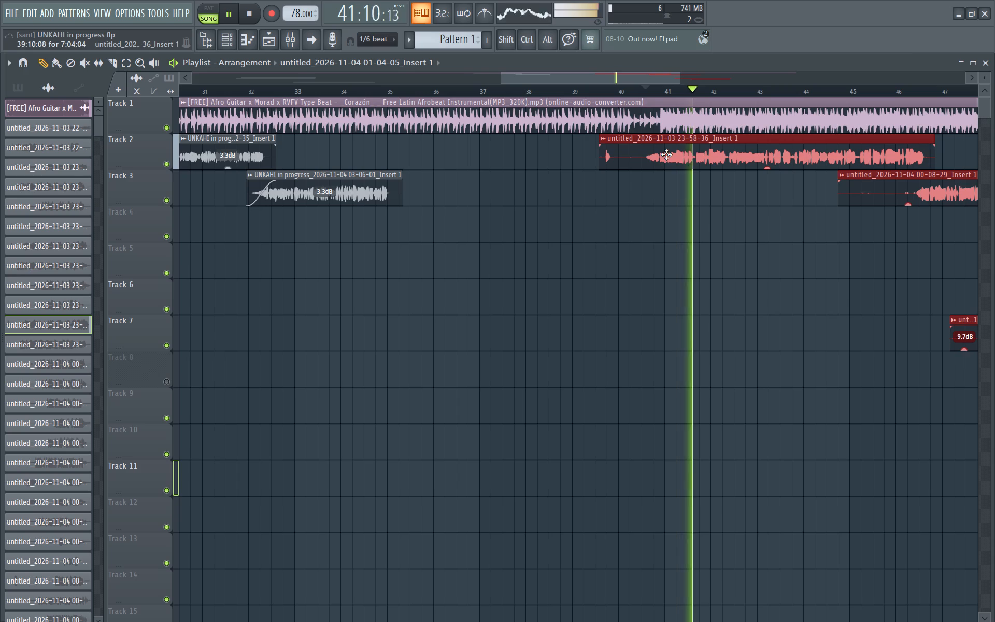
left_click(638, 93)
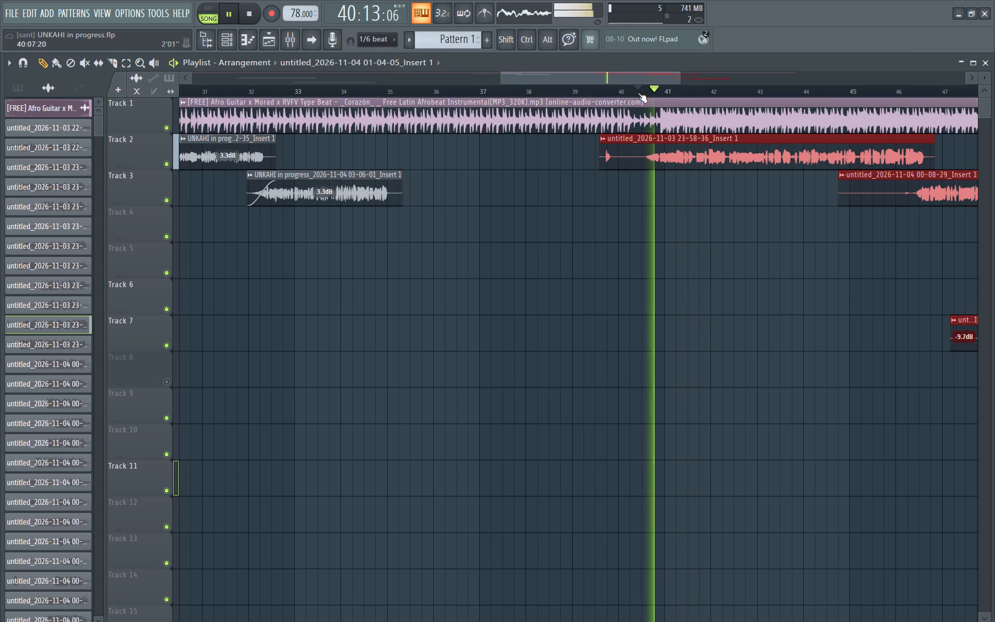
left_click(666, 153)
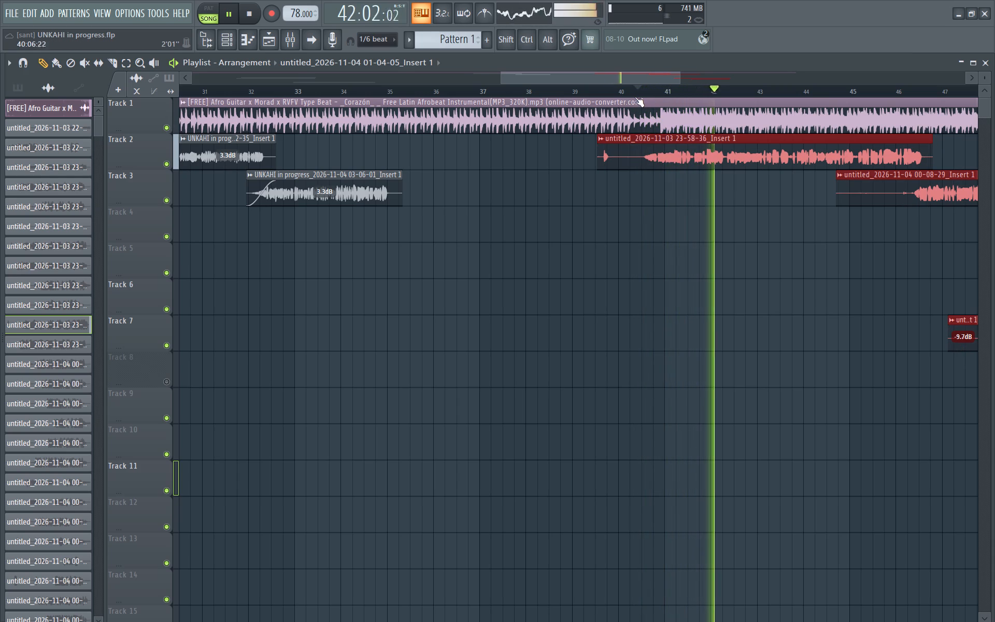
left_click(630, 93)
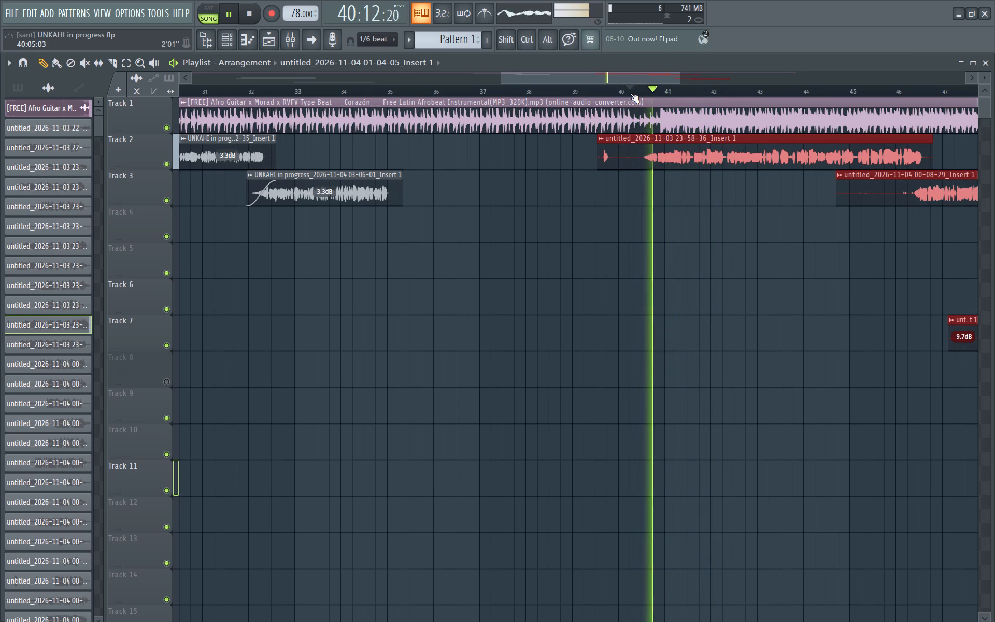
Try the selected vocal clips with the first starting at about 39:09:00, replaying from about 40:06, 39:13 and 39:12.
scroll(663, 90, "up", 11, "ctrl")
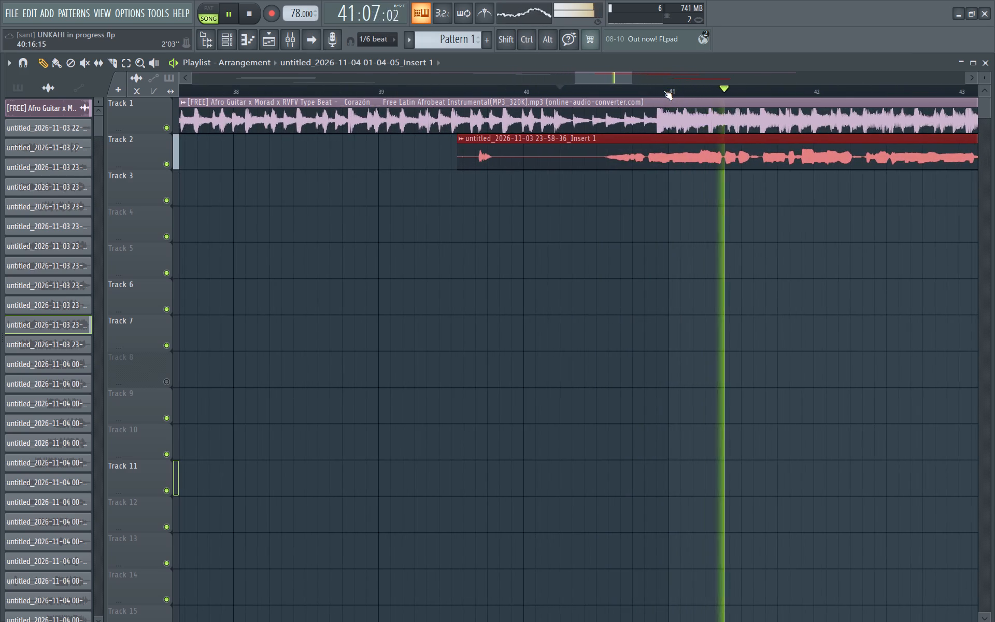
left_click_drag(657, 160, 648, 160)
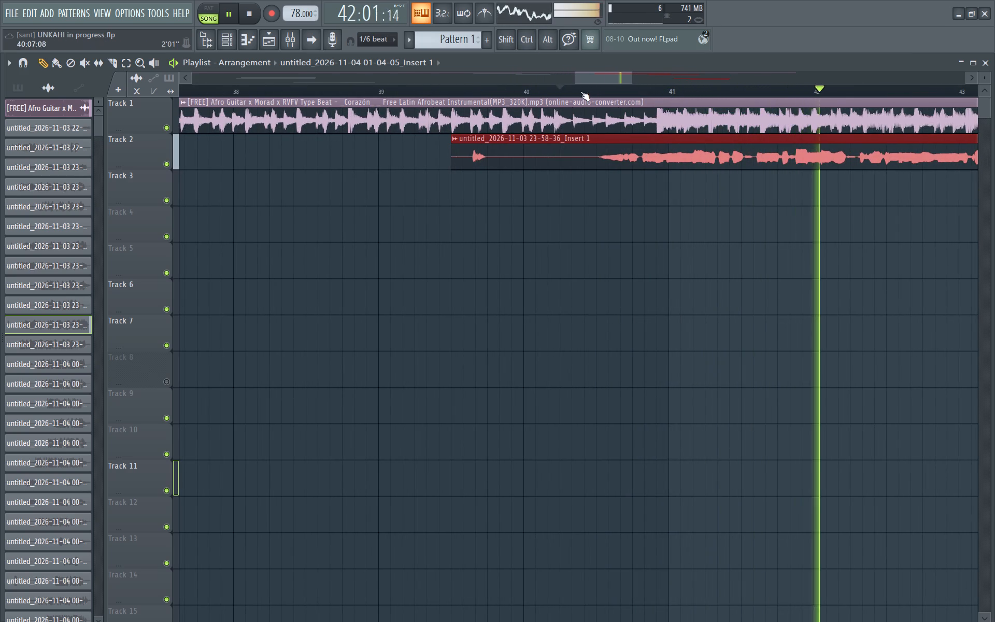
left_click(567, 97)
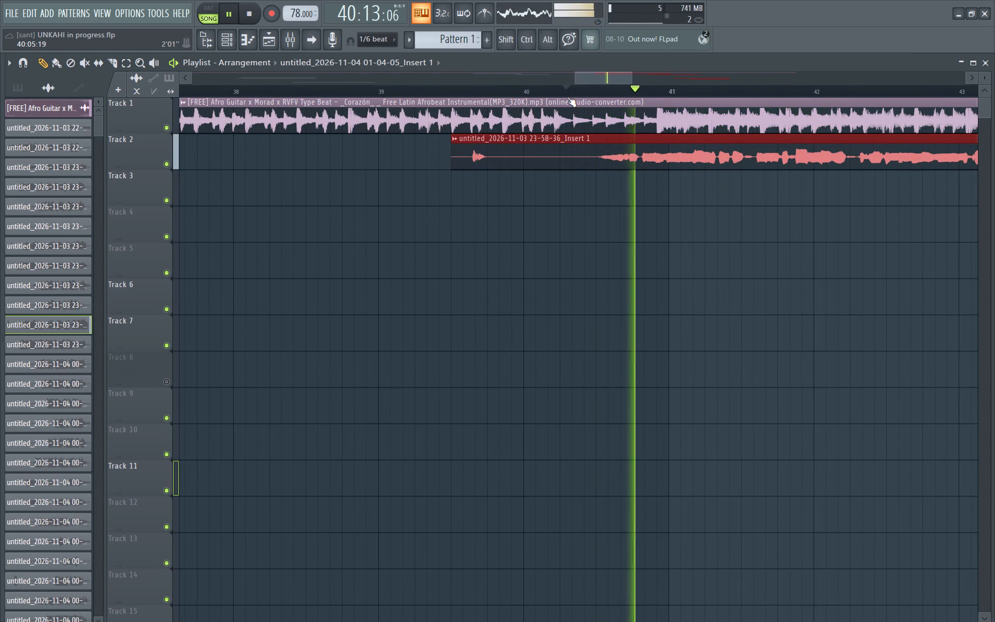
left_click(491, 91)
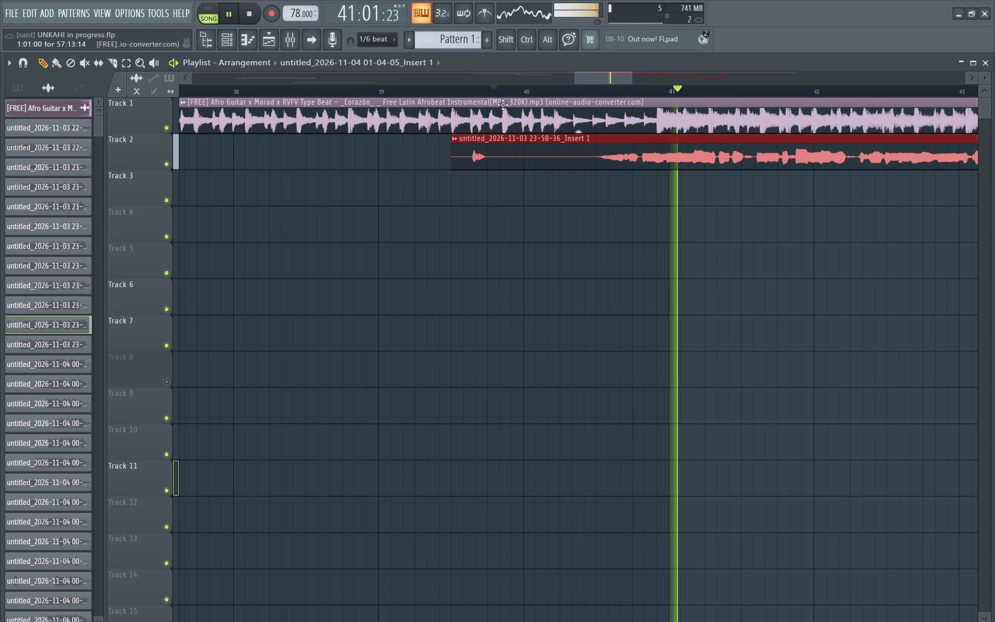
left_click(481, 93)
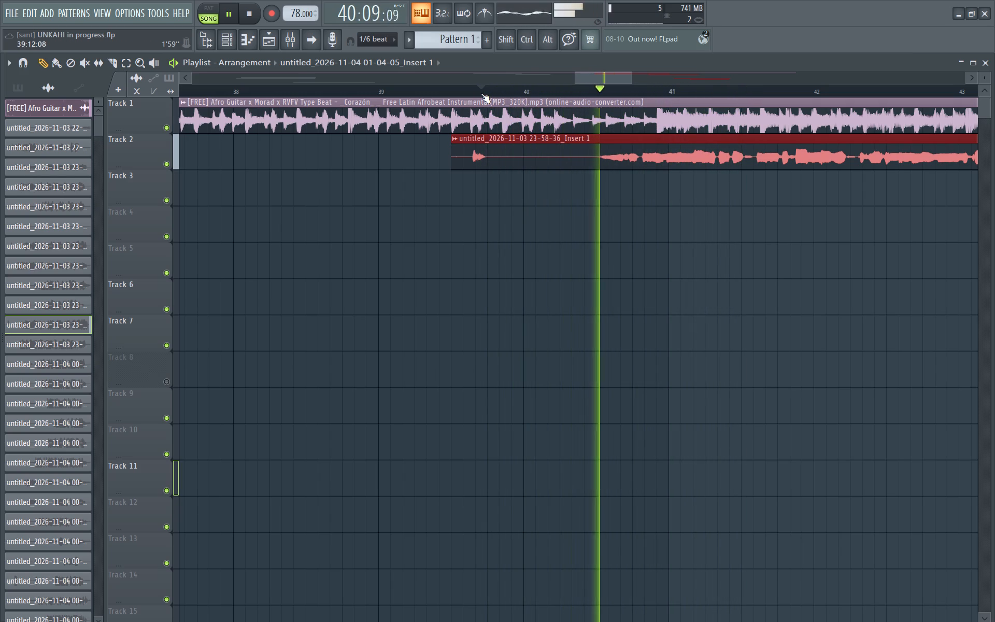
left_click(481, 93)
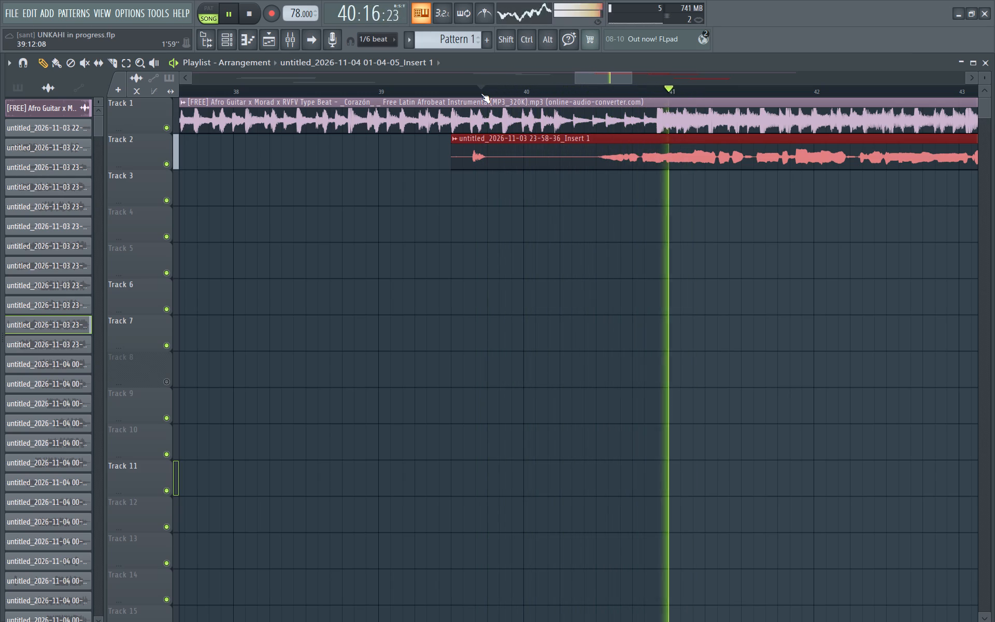
Move the selected vocal clips so the first starts at about 39:11:00 and replay from about 40:04.
left_click(566, 150)
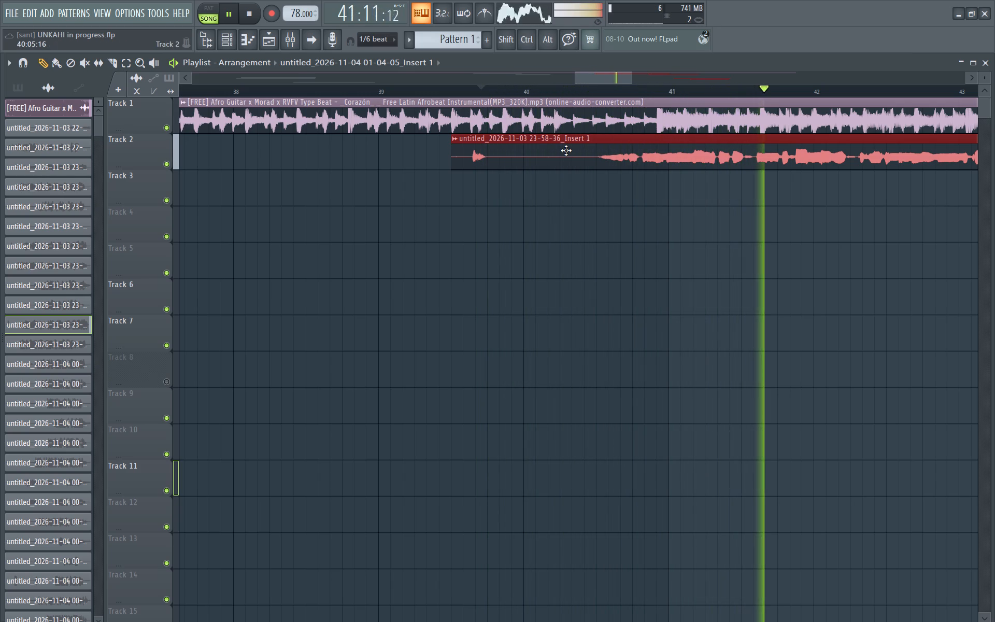
left_click_drag(586, 150, 601, 149)
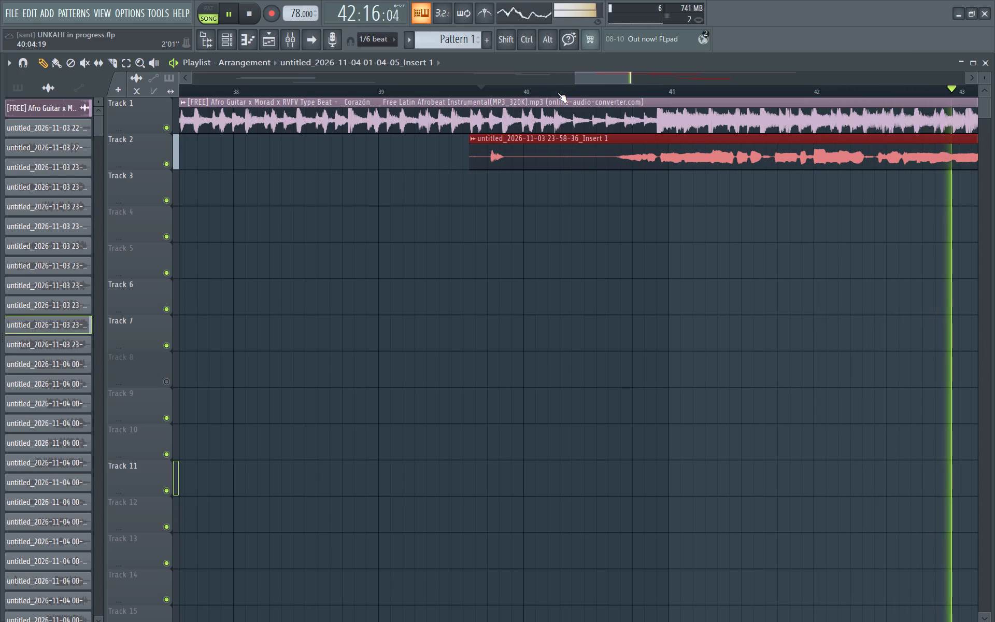
left_click(558, 93)
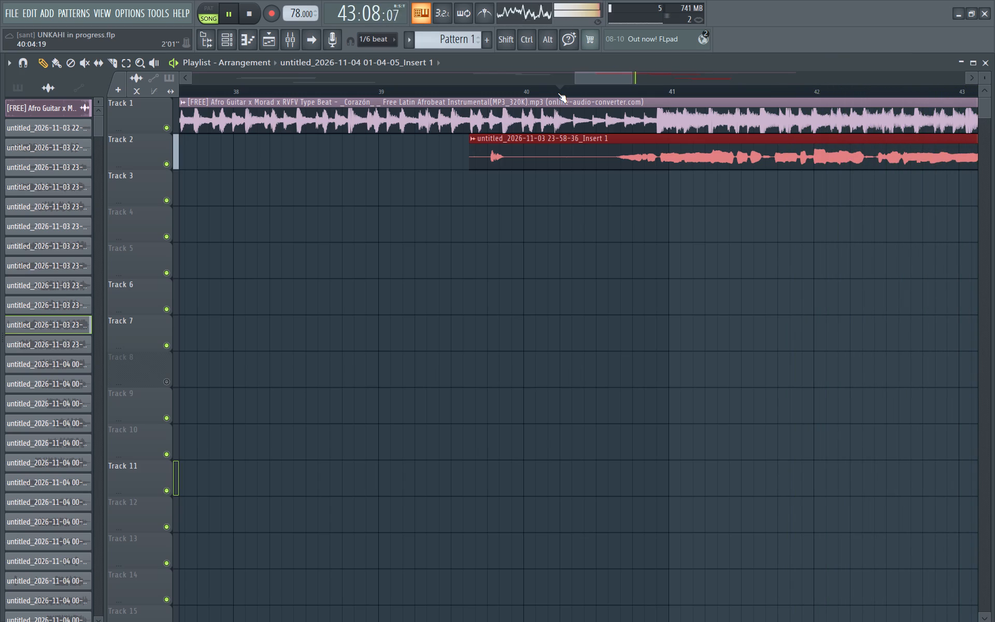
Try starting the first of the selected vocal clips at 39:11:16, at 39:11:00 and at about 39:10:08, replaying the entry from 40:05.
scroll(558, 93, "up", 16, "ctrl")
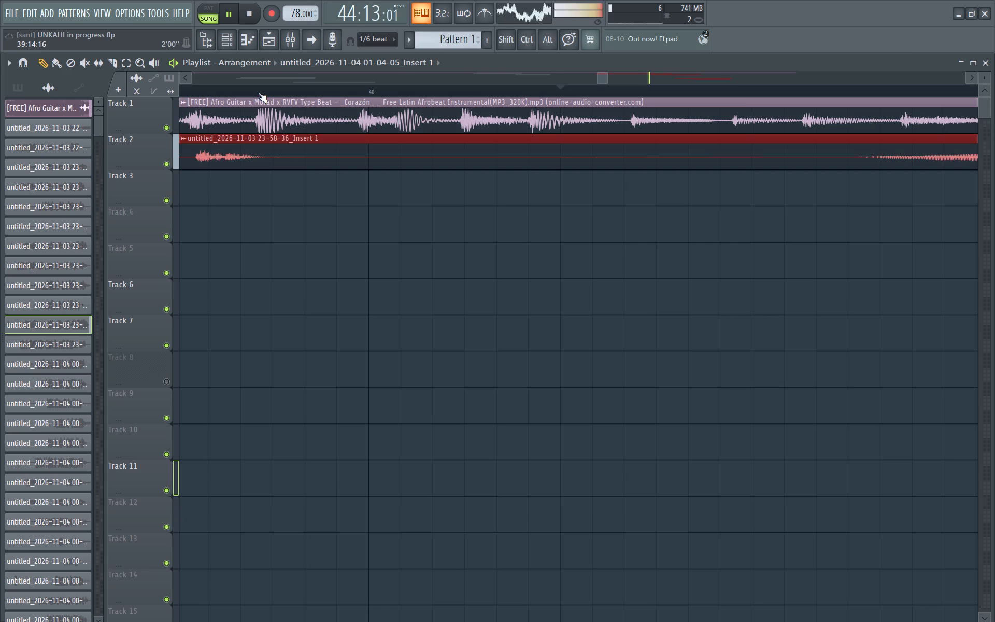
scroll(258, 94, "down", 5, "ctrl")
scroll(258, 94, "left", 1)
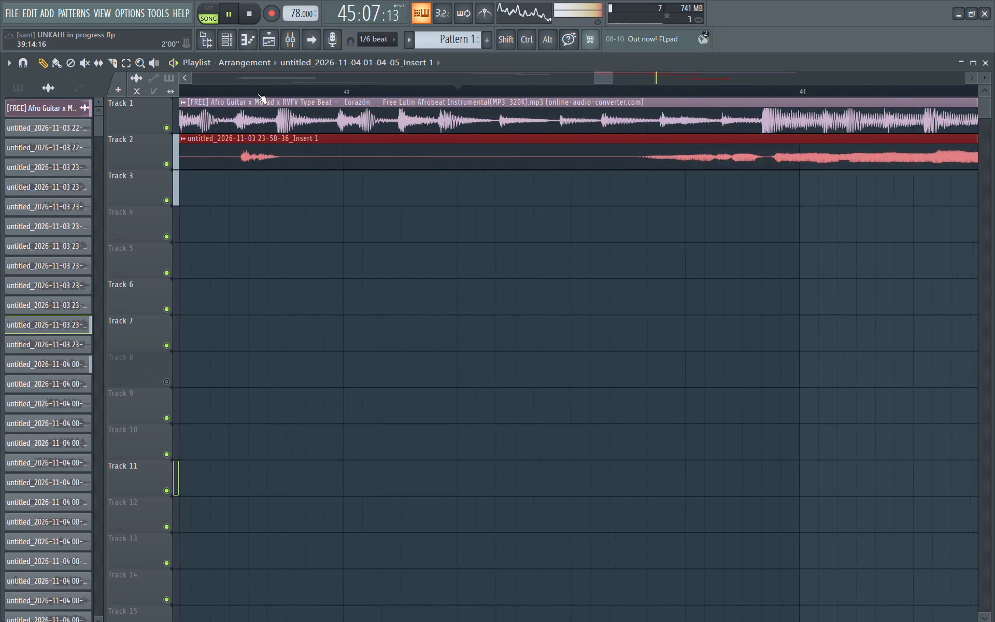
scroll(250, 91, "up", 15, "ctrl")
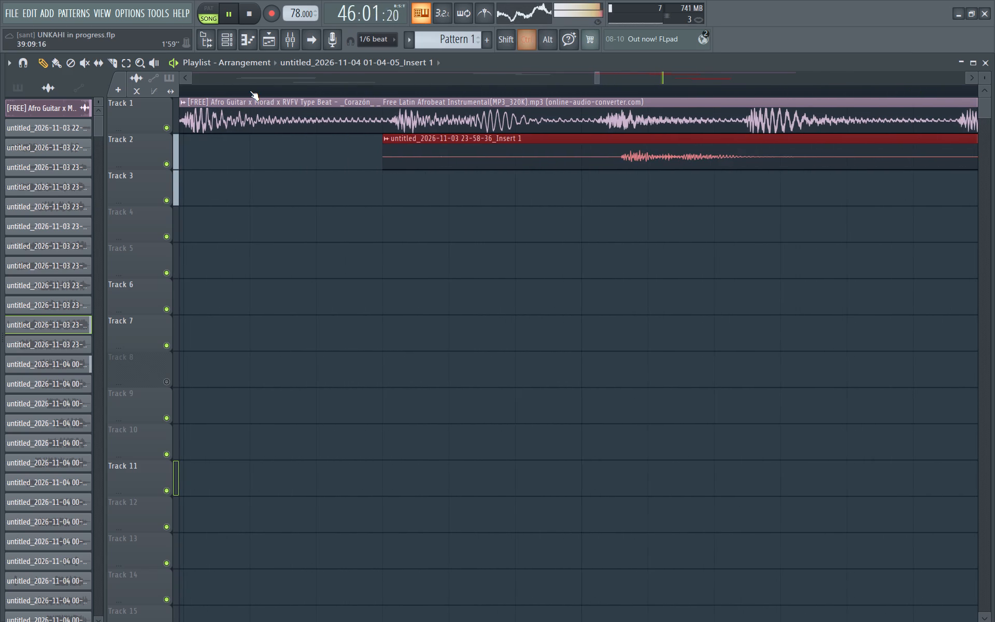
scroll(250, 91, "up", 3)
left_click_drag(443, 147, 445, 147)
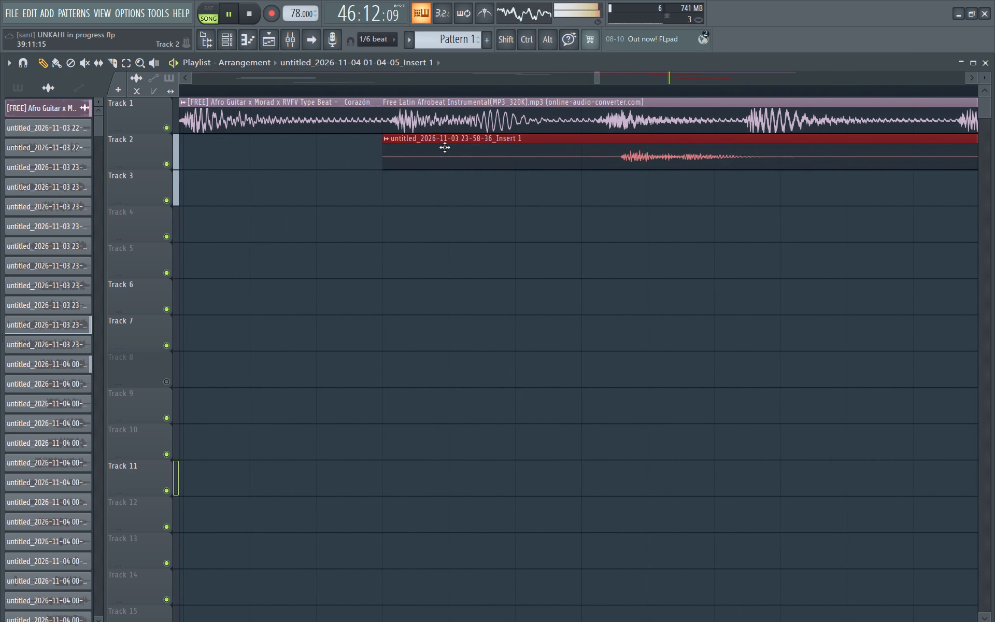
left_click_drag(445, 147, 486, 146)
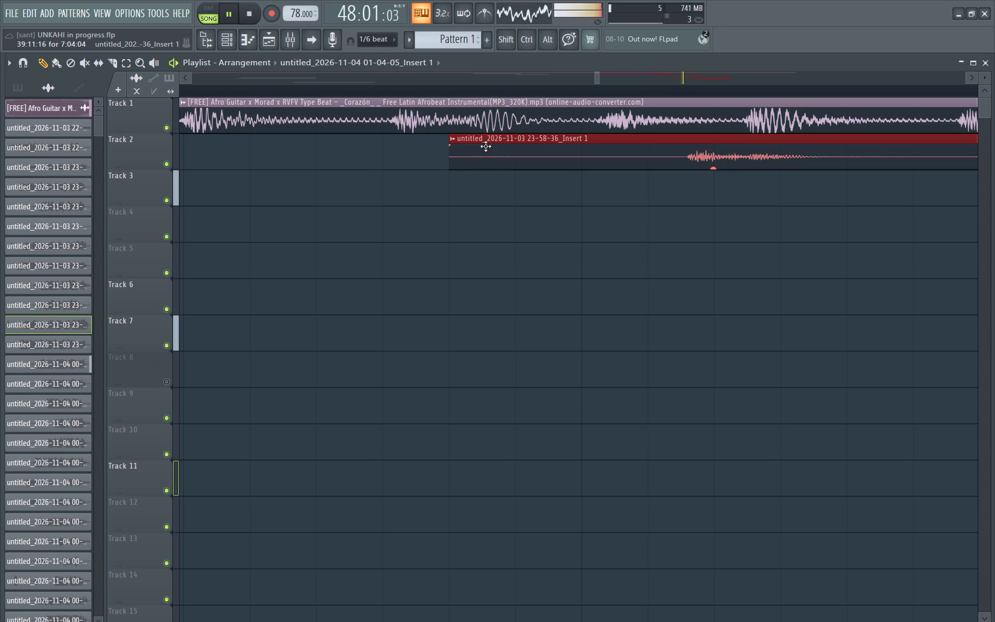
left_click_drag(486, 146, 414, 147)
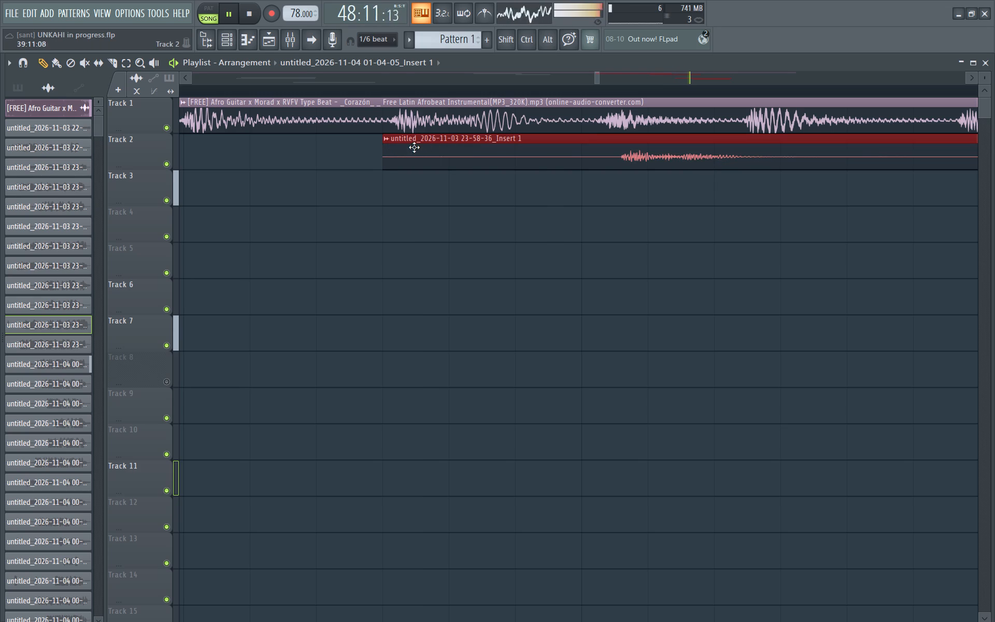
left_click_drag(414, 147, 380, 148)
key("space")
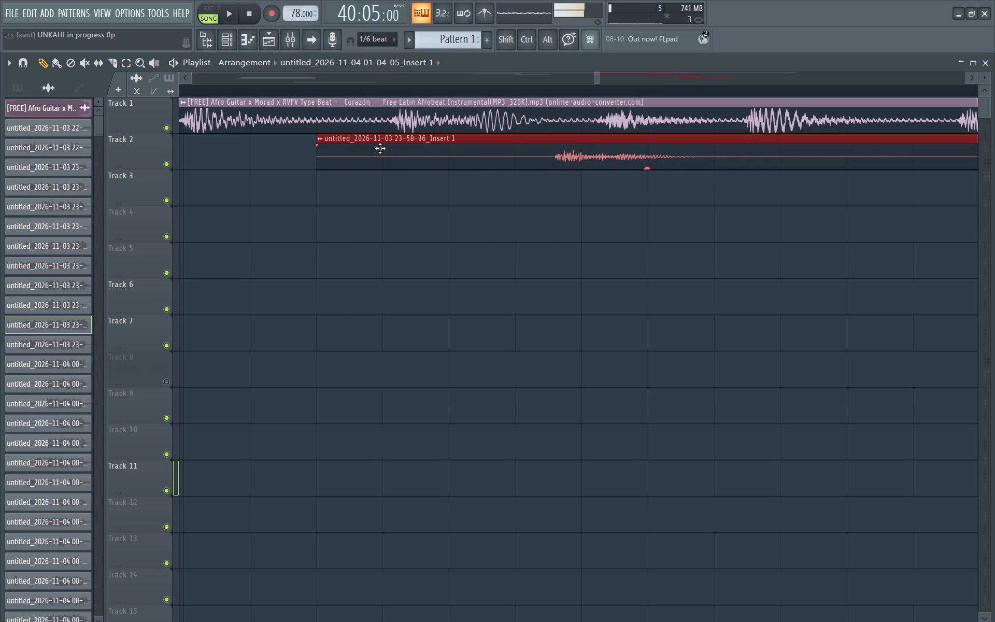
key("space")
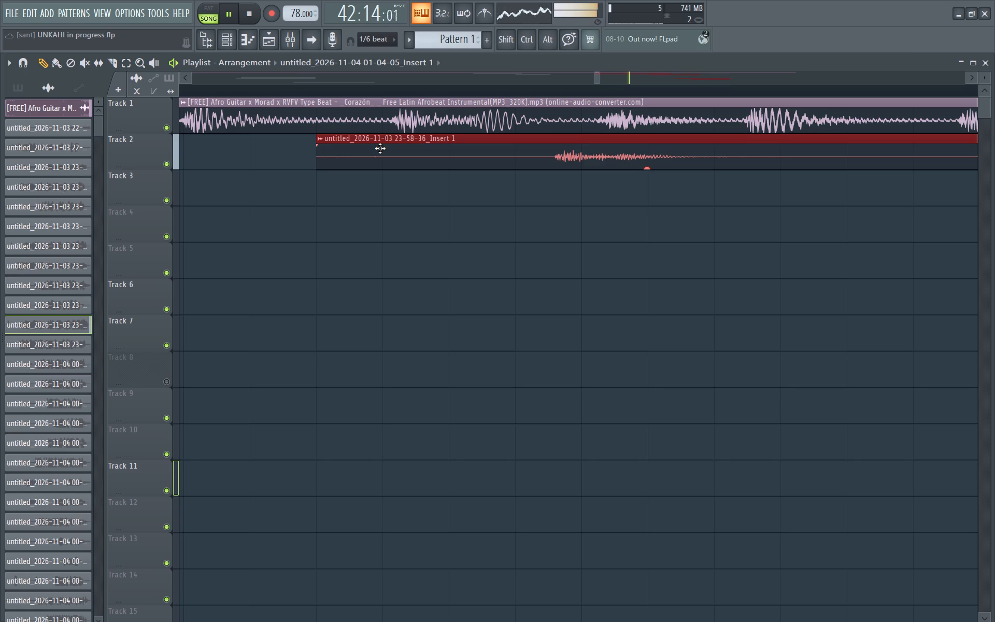
Move the selected vocal clips so the first starts at 39:11:00 and replay the section from 40:05.
left_click_drag(380, 148, 416, 148)
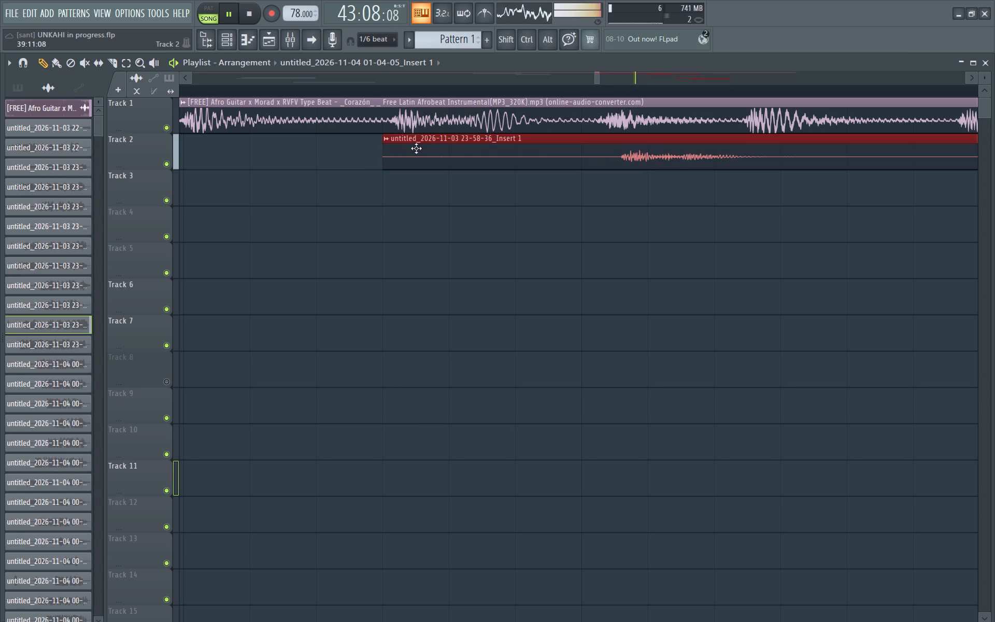
left_click_drag(416, 148, 430, 148)
key("space")
key("space")
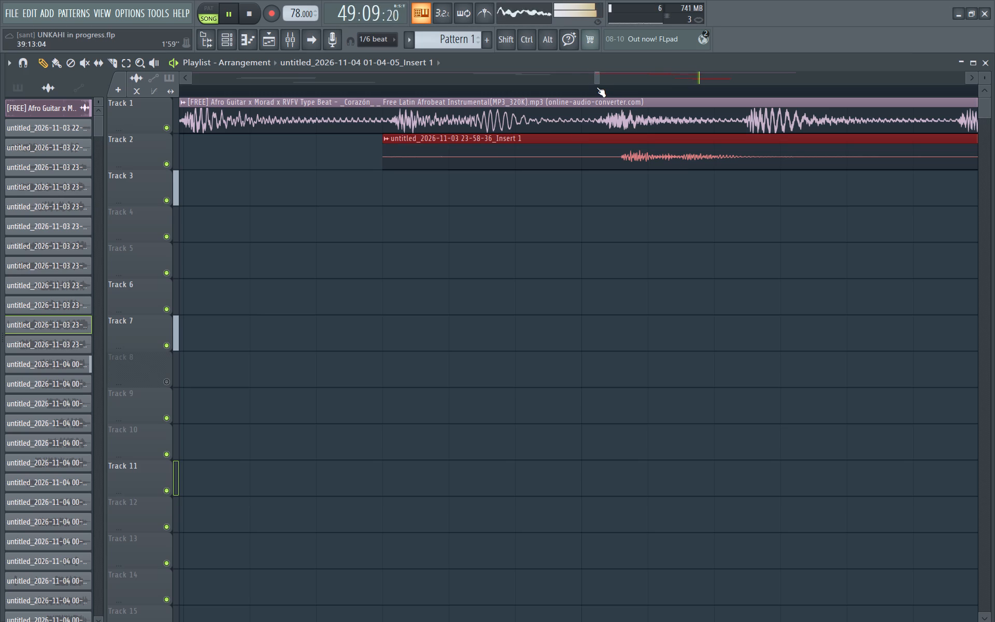
Unmute Track 8, which holds the vocal layer starting near bar 49.
scroll(601, 92, "down", 4, "ctrl")
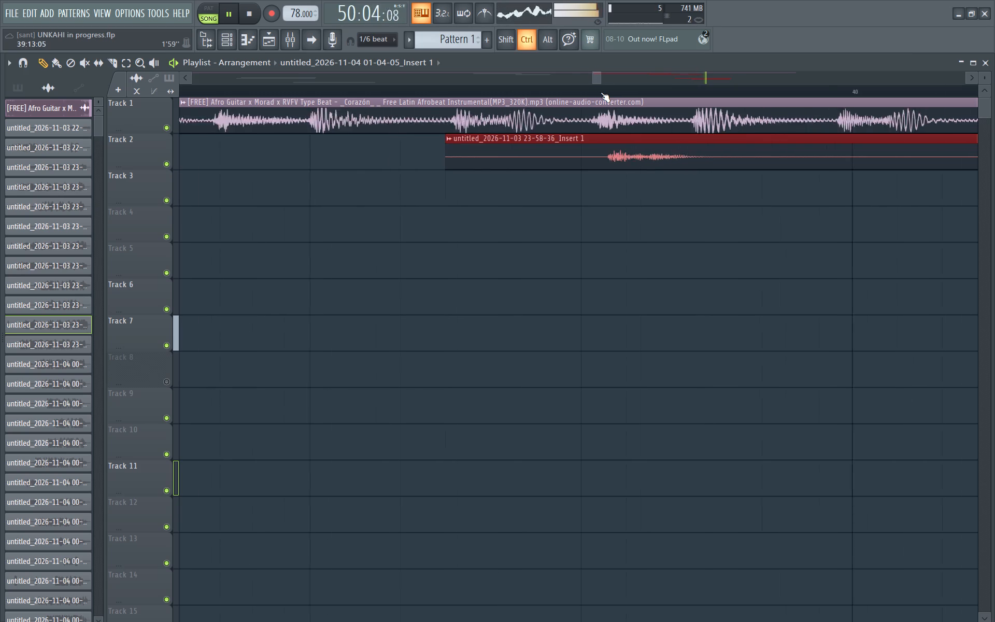
scroll(601, 92, "down", 14, "ctrl")
scroll(601, 92, "down", 11, "ctrl")
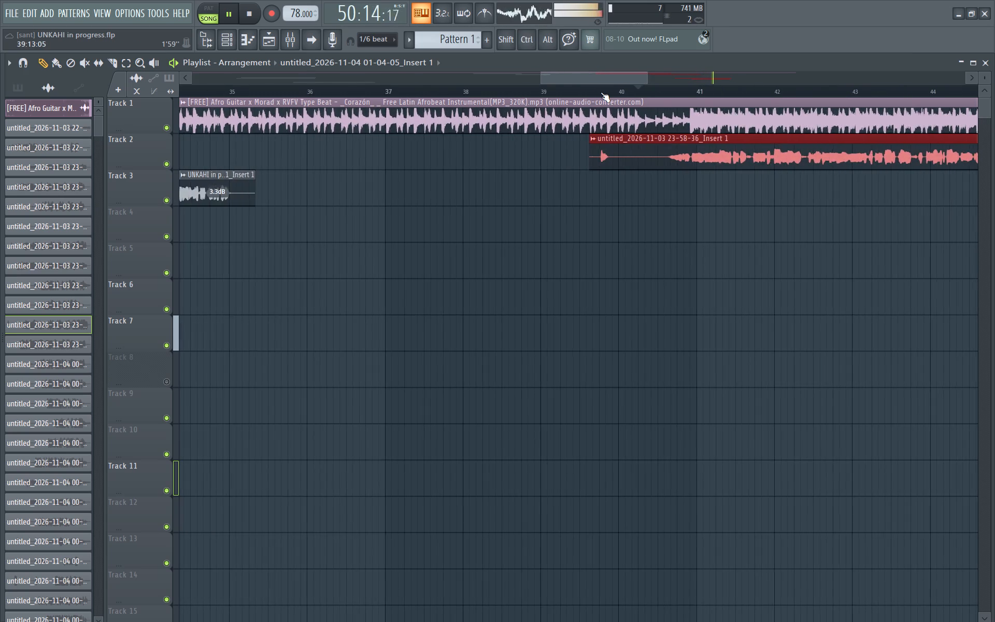
scroll(601, 92, "down", 9, "ctrl")
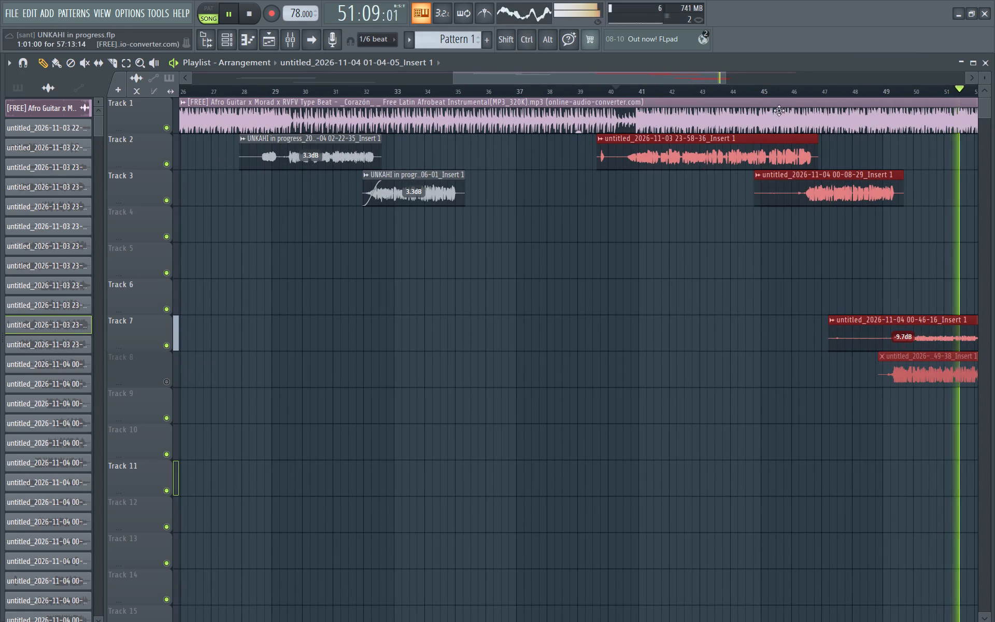
left_click(166, 386)
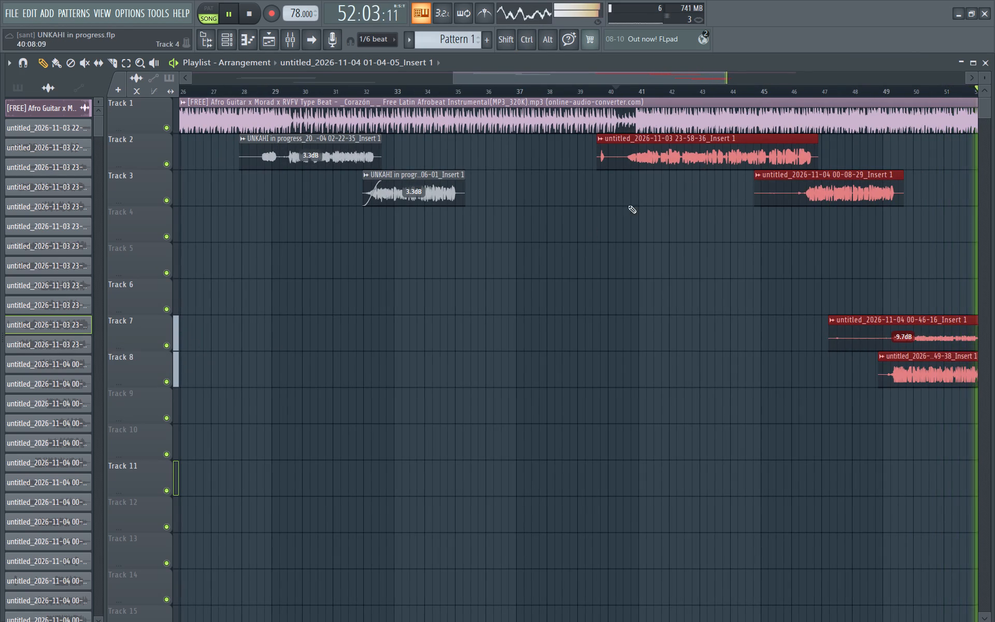
Replay the vocal entry from 40:05 and again from about 39:11 to check it against the instrumental.
scroll(779, 91, "left", 1)
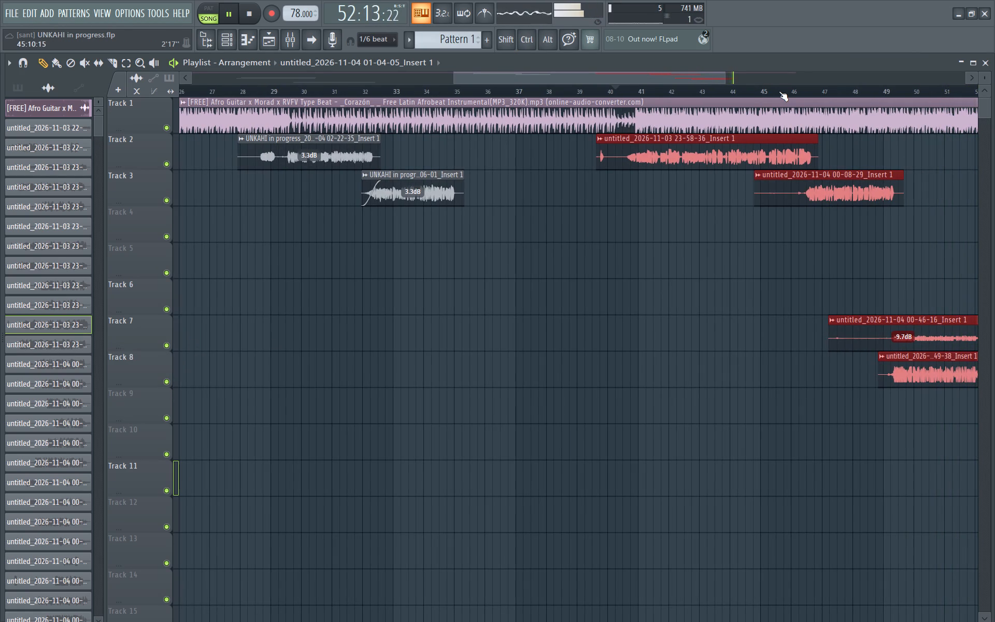
scroll(779, 91, "left", 7)
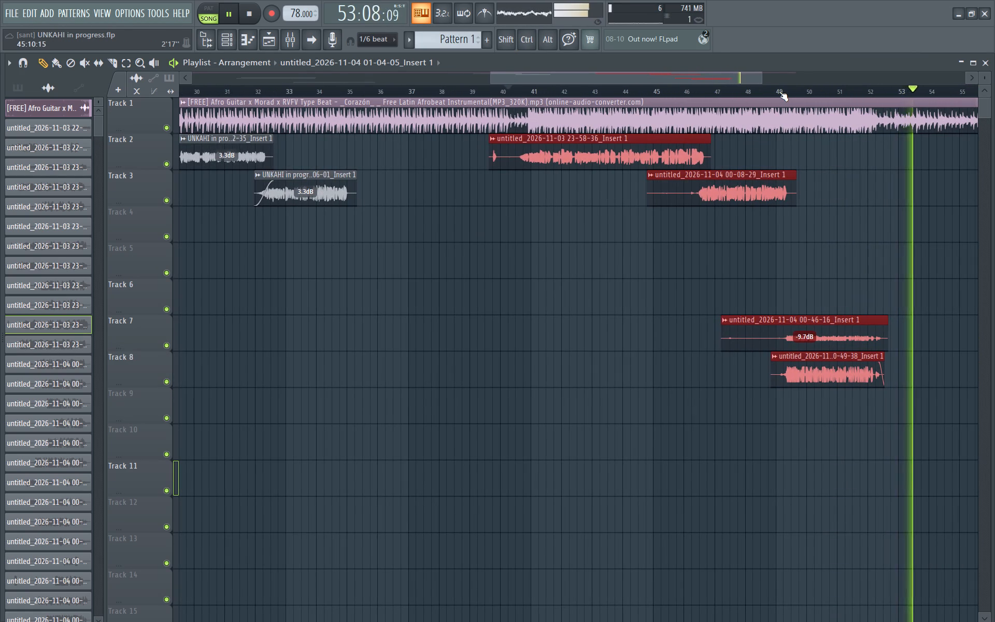
key("space")
key("space")
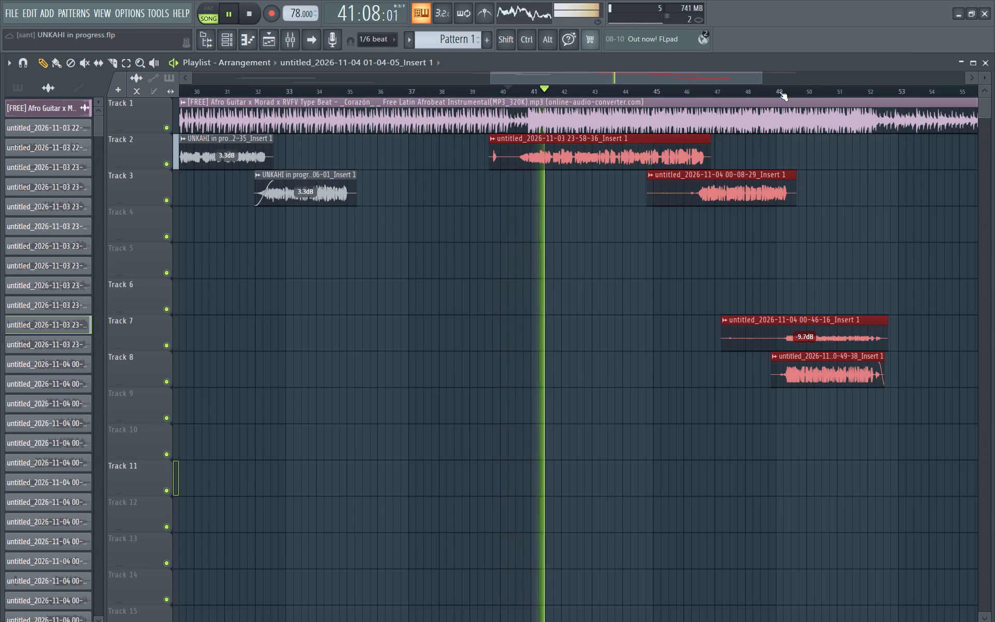
left_click(492, 91)
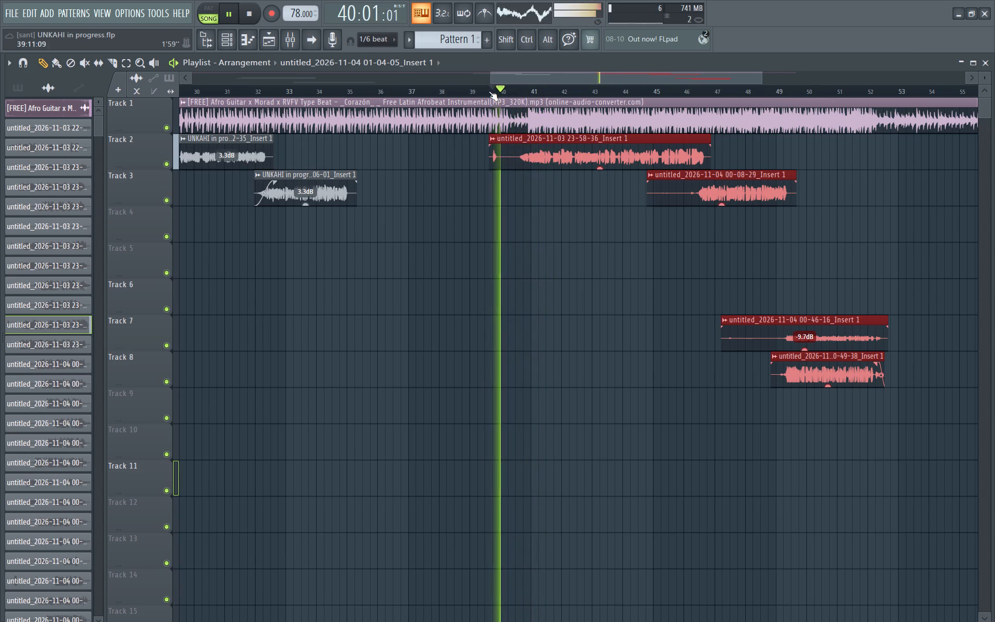
Slice the red Track 2 vocal clip at about 40:07 and delete the short leading piece.
left_click(108, 61)
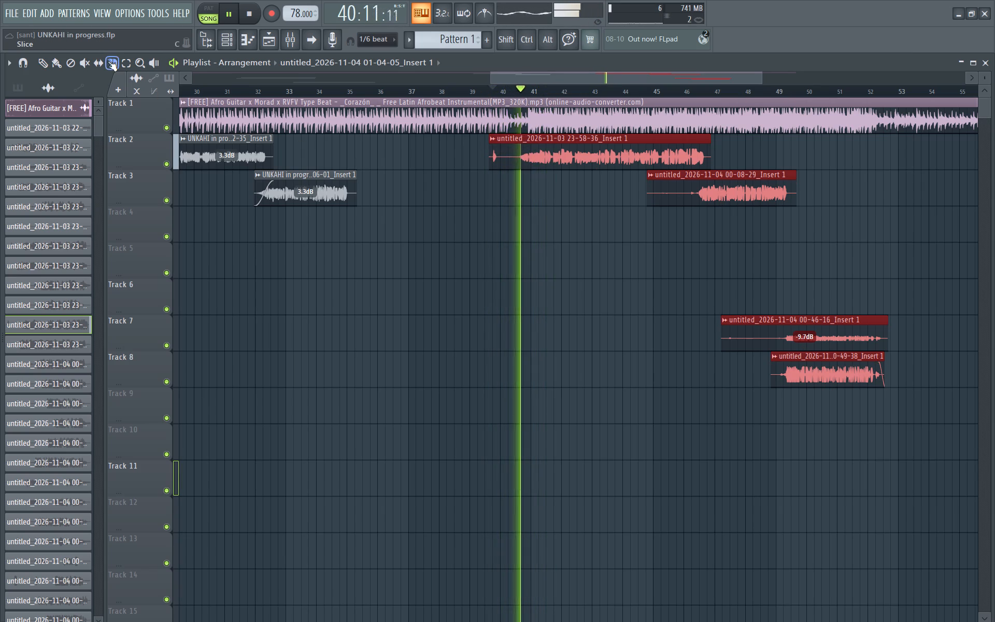
left_click_drag(513, 146, 513, 156)
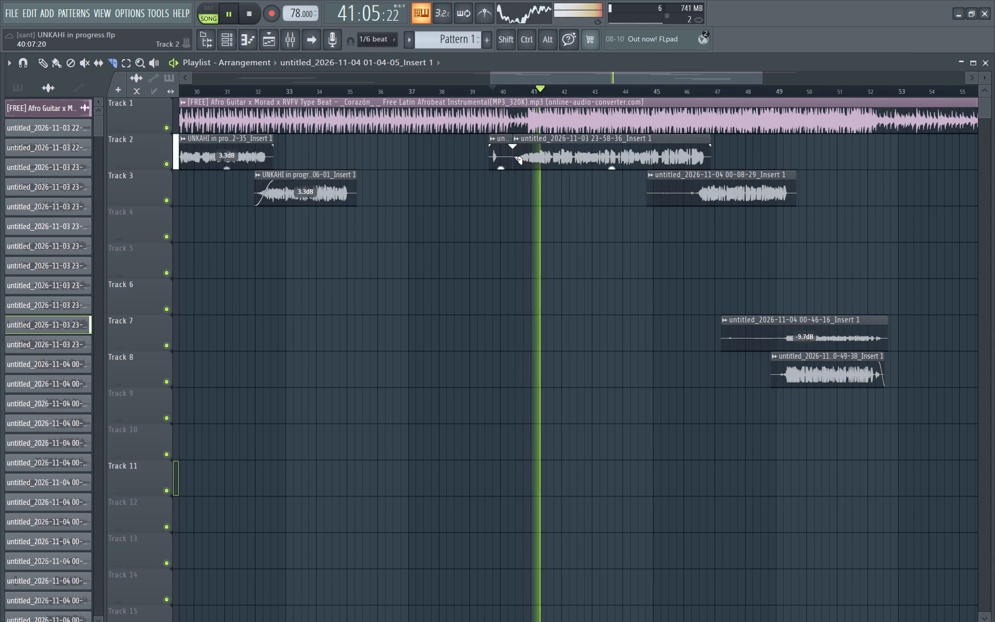
left_click_drag(69, 61, 504, 165)
left_click(504, 165)
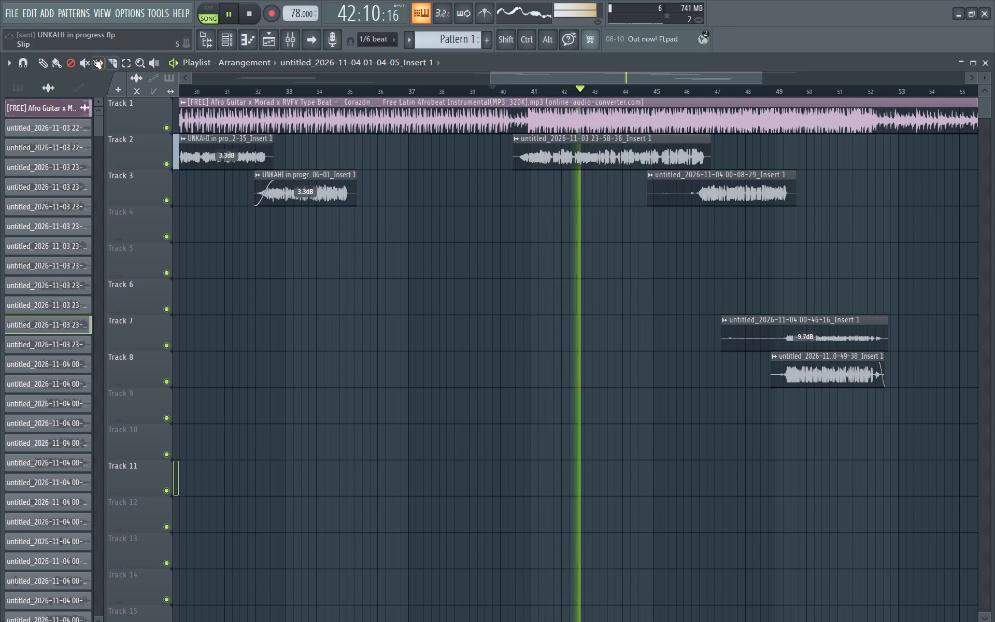
left_click(42, 64)
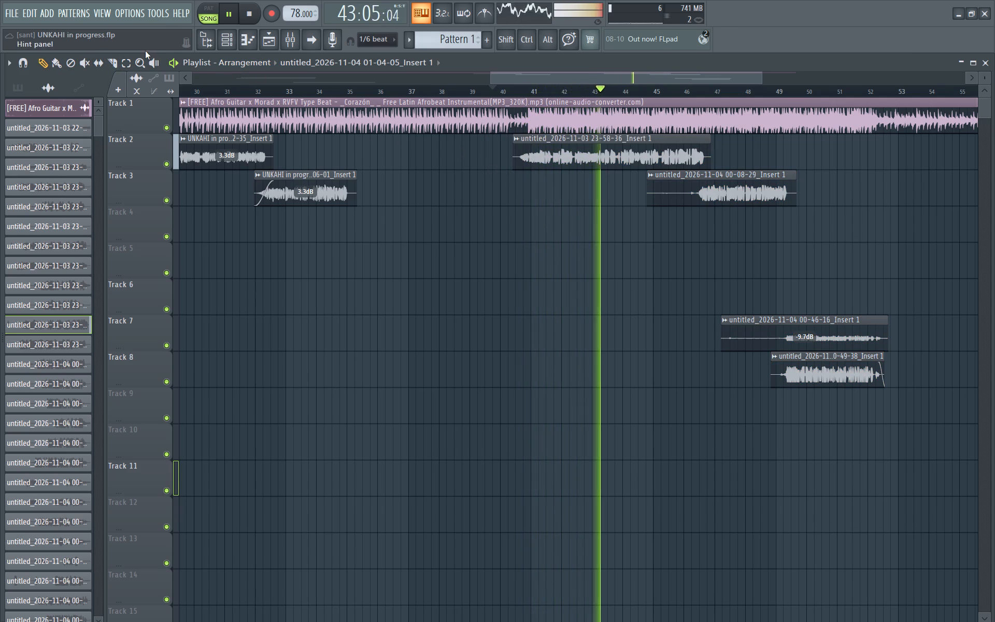
Select the four vocal clips from bar 40 onward on Tracks 2, 3, 7 and 8, move them to start at 40:08:08, and replay the entry.
left_click_drag(127, 64, 659, 198)
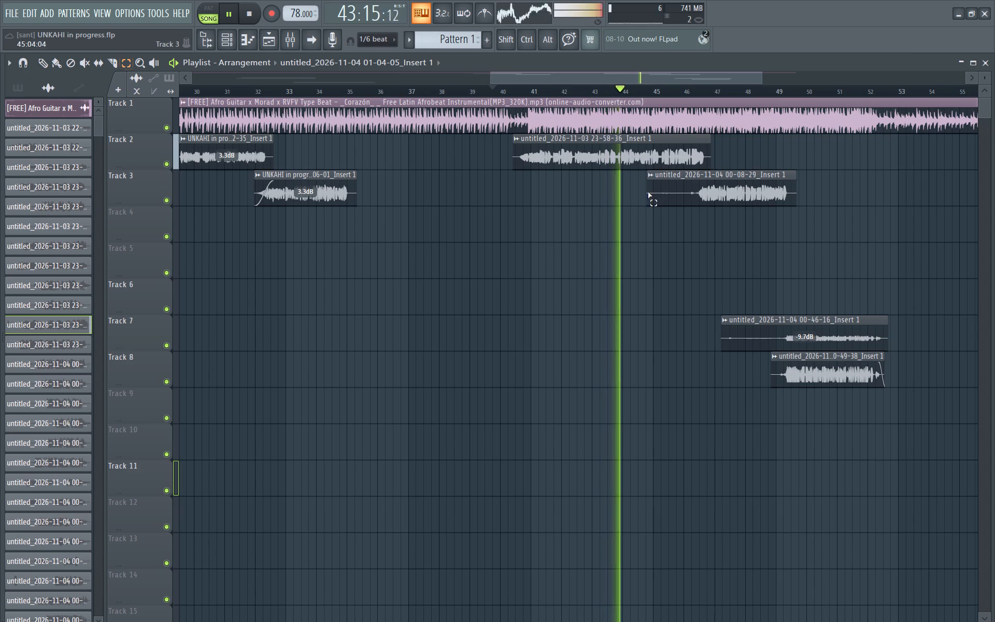
left_click_drag(528, 153, 904, 373)
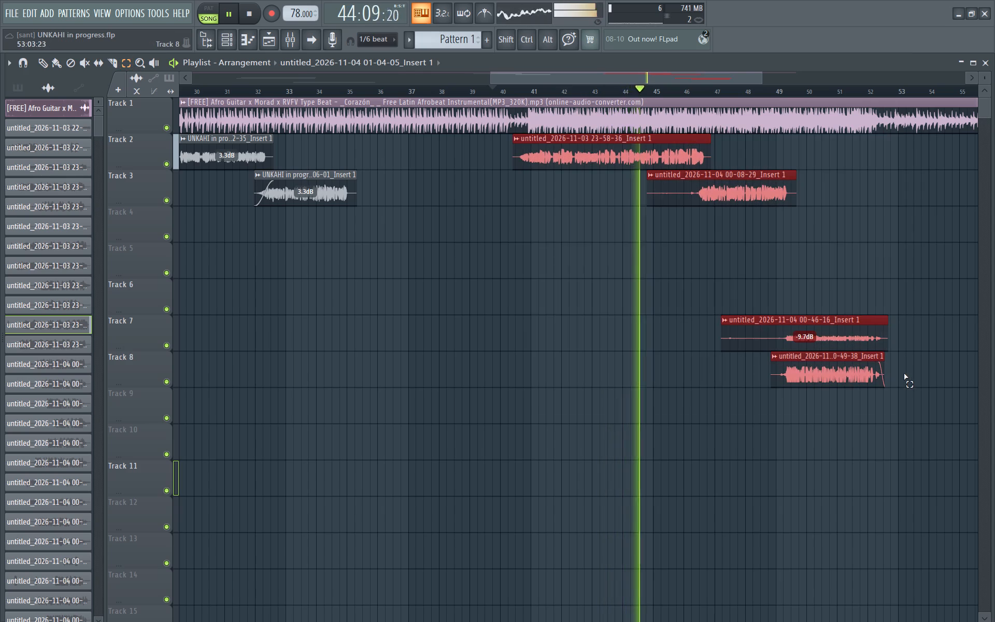
left_click(41, 61)
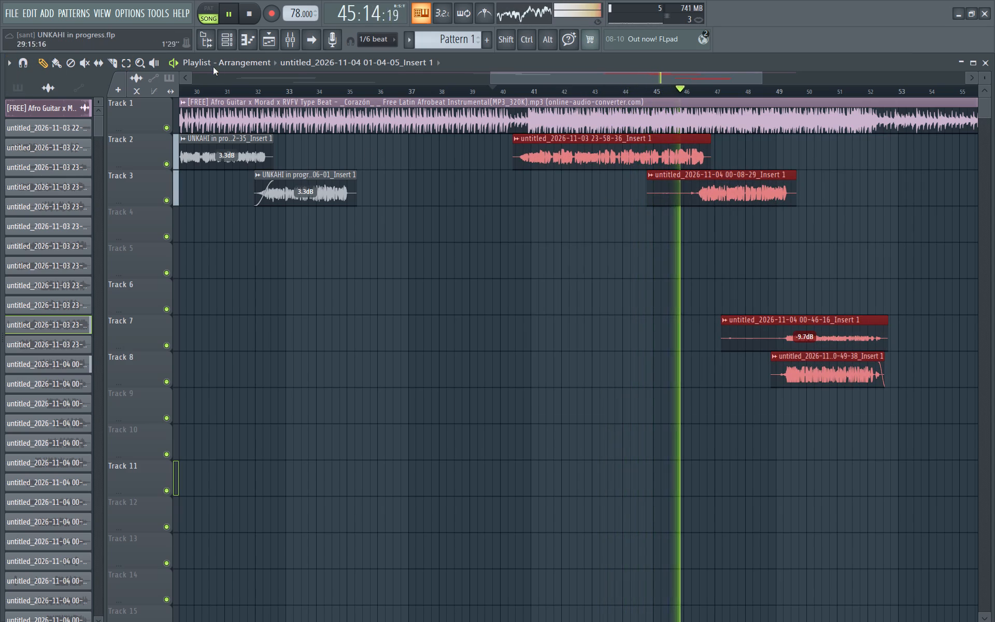
scroll(512, 94, "up", 4, "ctrl")
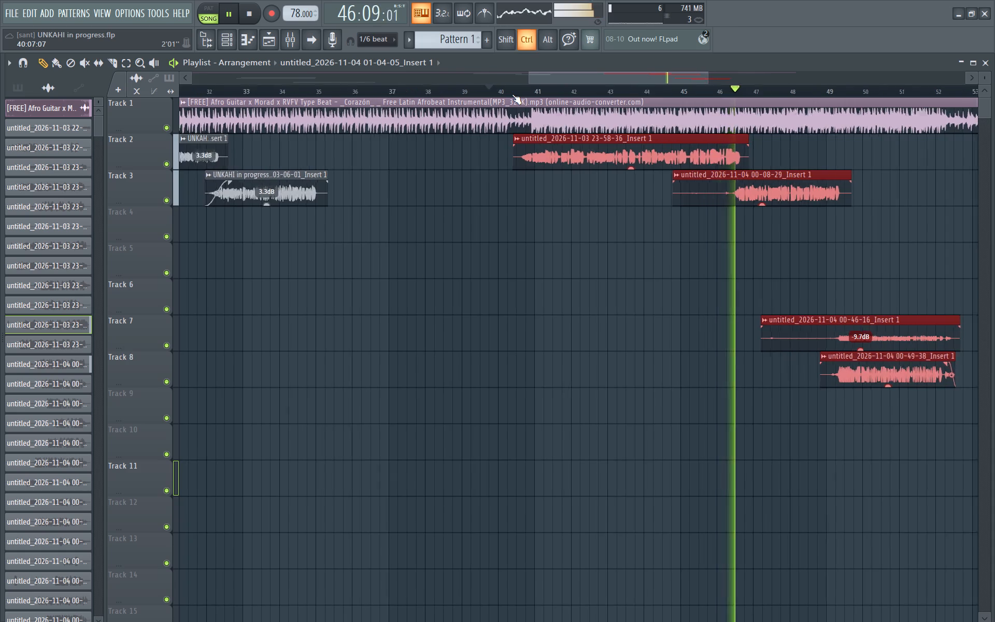
scroll(512, 94, "up", 19, "ctrl")
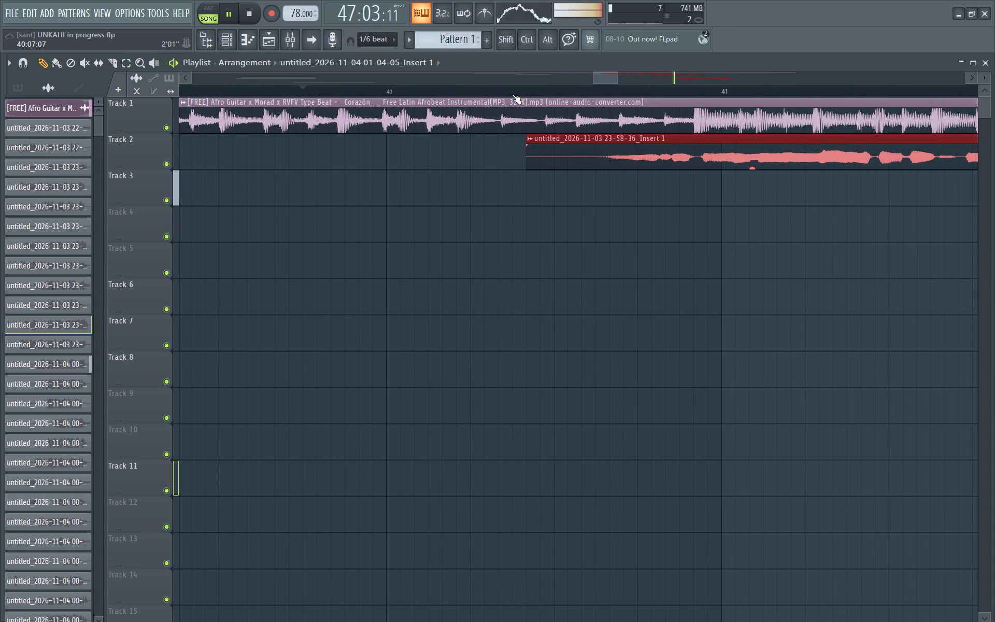
scroll(512, 94, "up", 12, "ctrl")
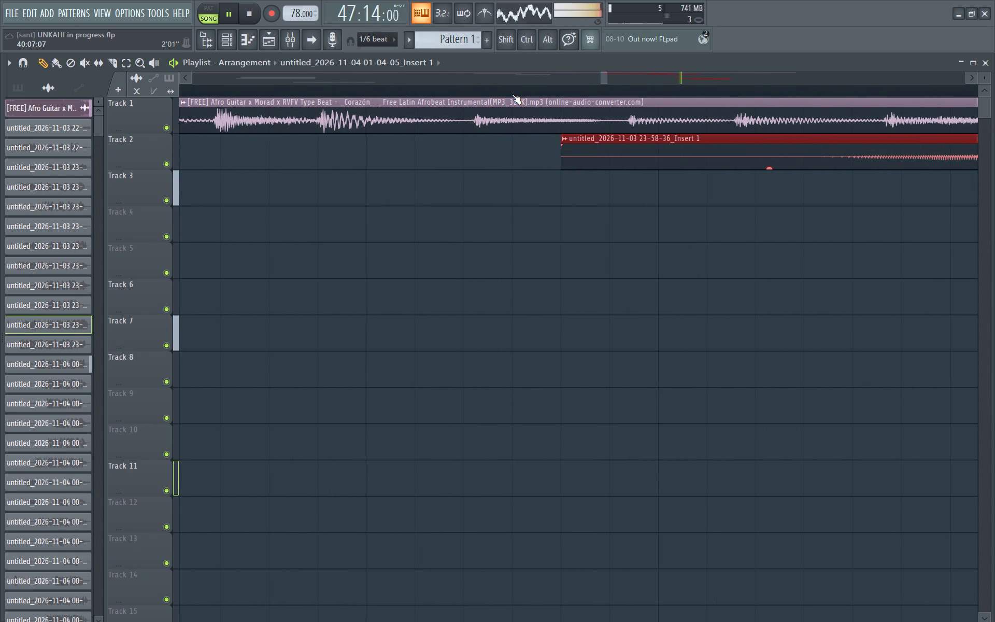
scroll(512, 94, "up", 3, "ctrl")
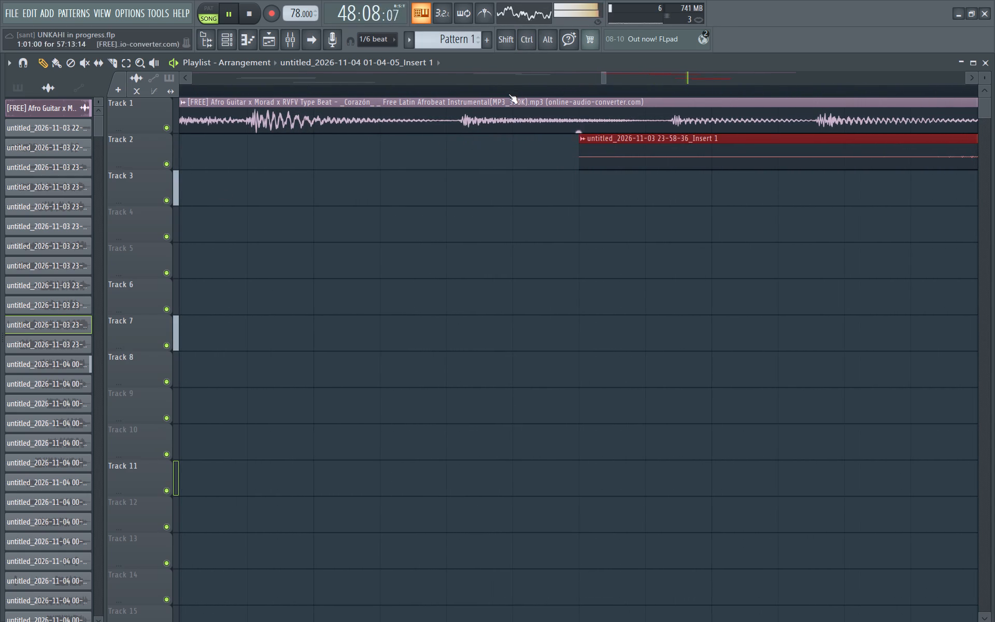
scroll(541, 91, "up", 11, "ctrl")
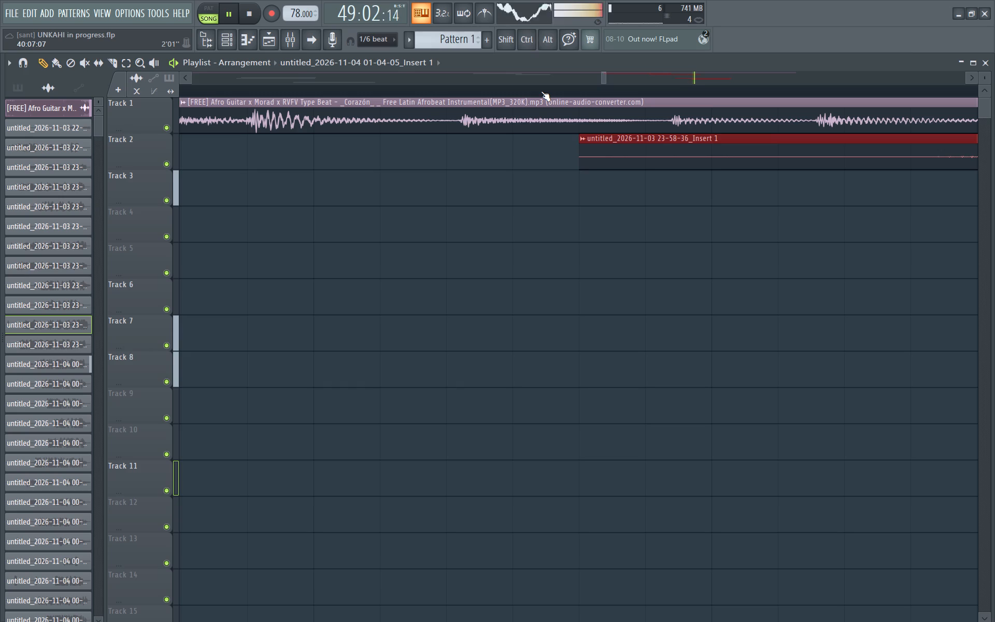
scroll(541, 91, "up", 10, "ctrl")
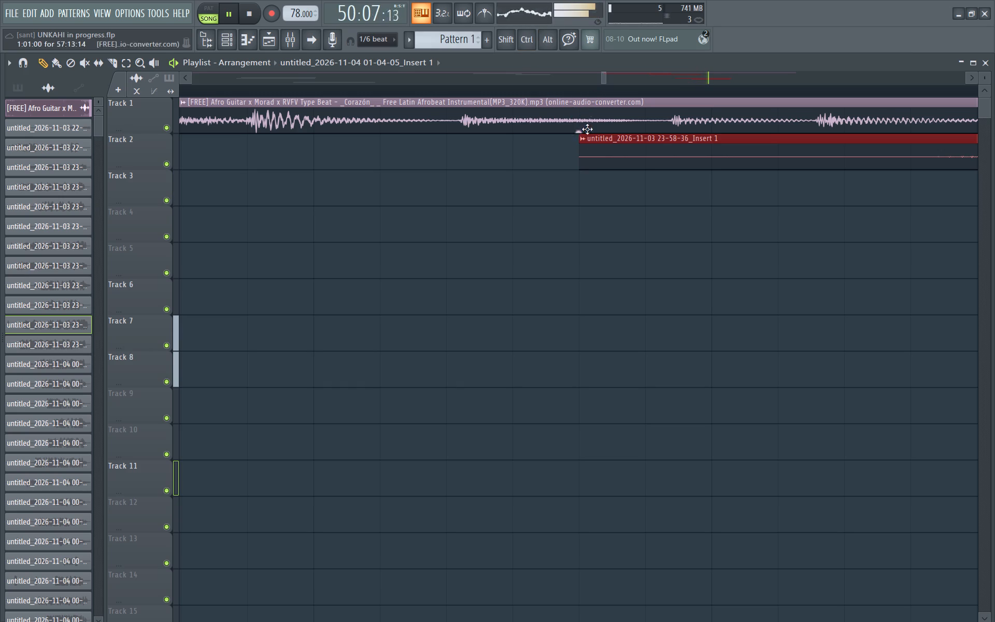
left_click_drag(596, 155, 626, 155)
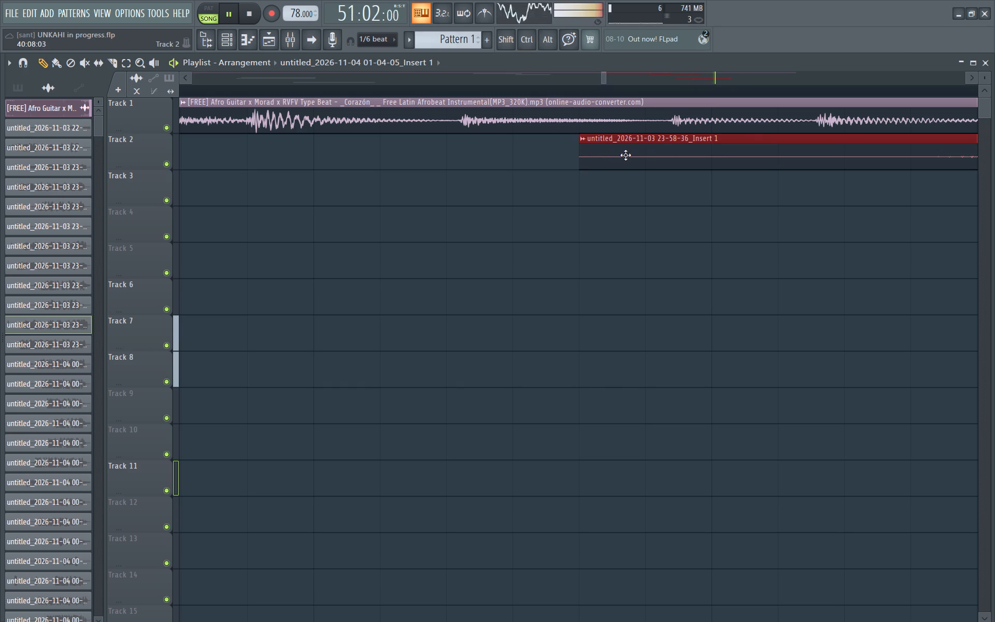
left_click_drag(626, 155, 647, 151)
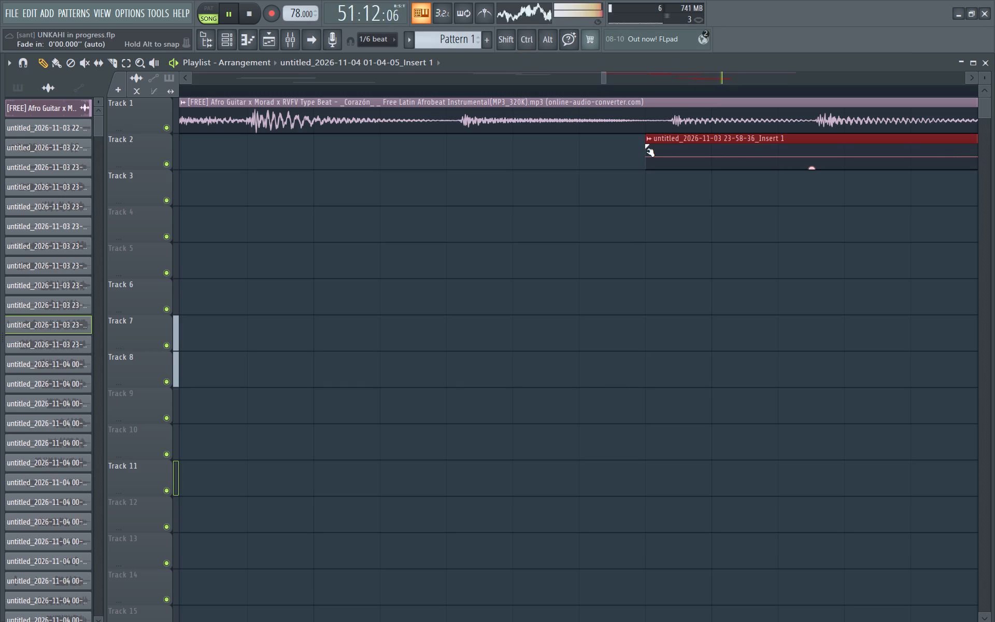
key("space")
key("space")
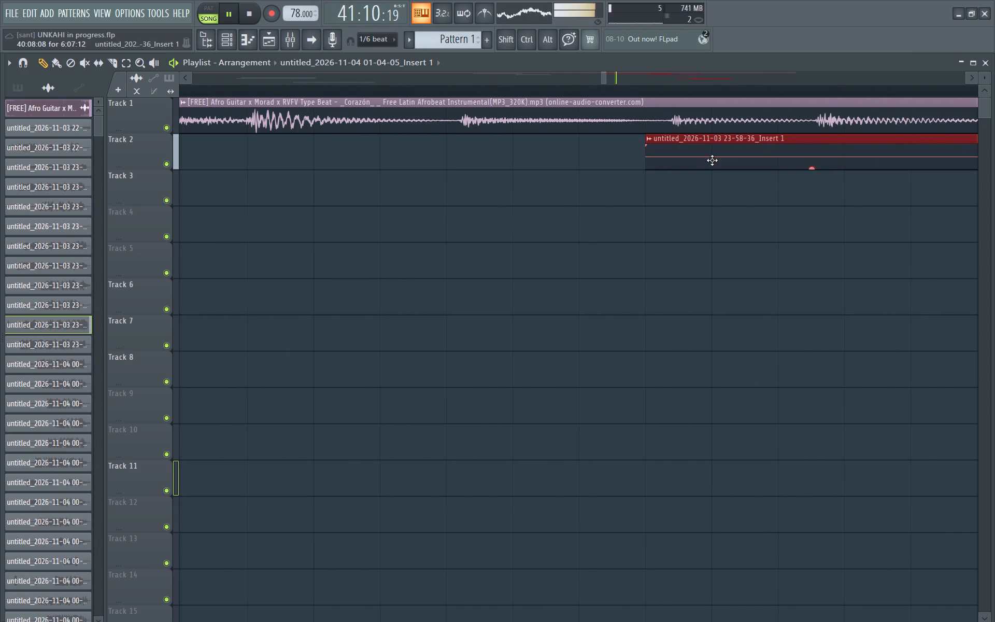
Nudge the selected vocal clips earlier in small grid steps until the first starts at 40:05:00, replaying from 39:13:00 between moves.
left_click_drag(712, 160, 665, 163)
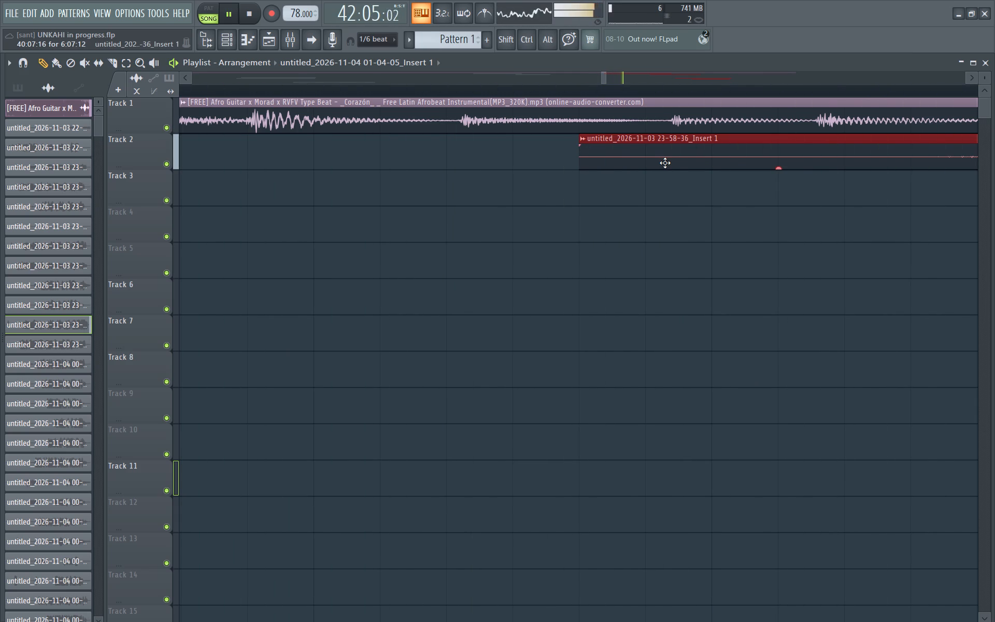
left_click_drag(649, 152, 607, 155)
key("space")
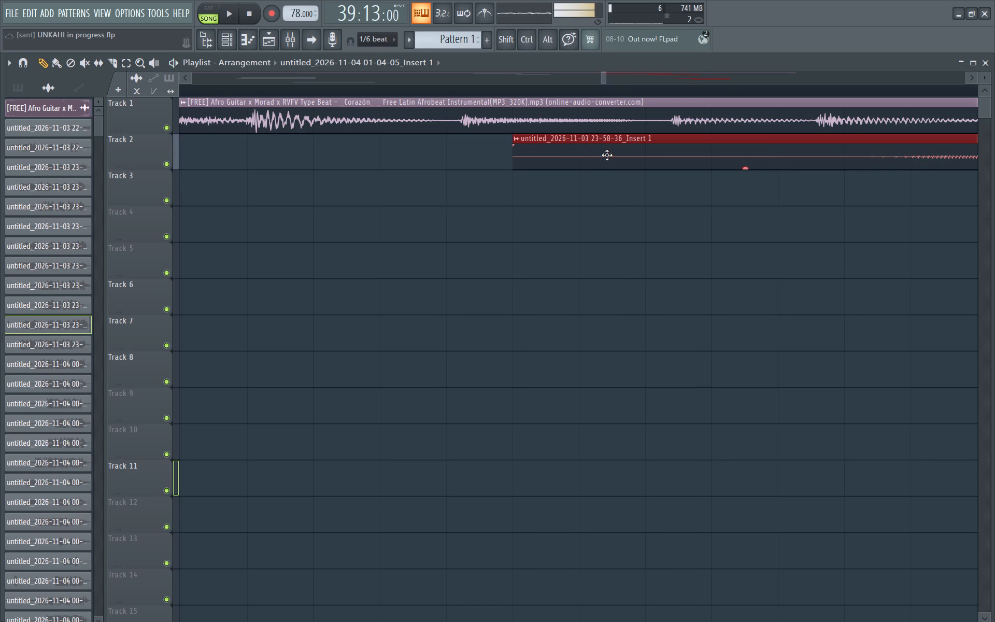
key("space")
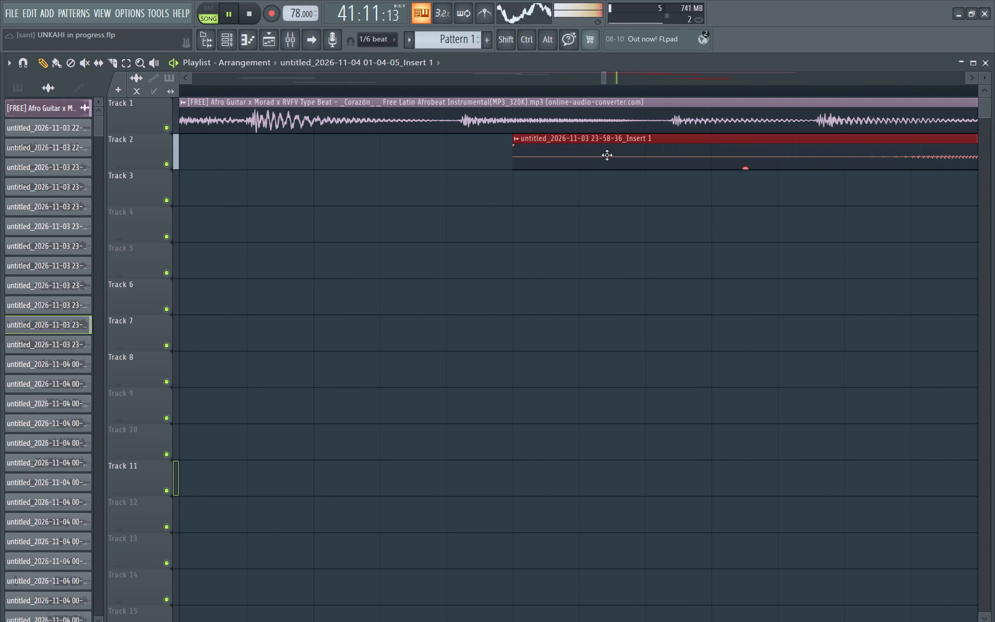
left_click_drag(607, 155, 562, 151)
key("space")
key("space")
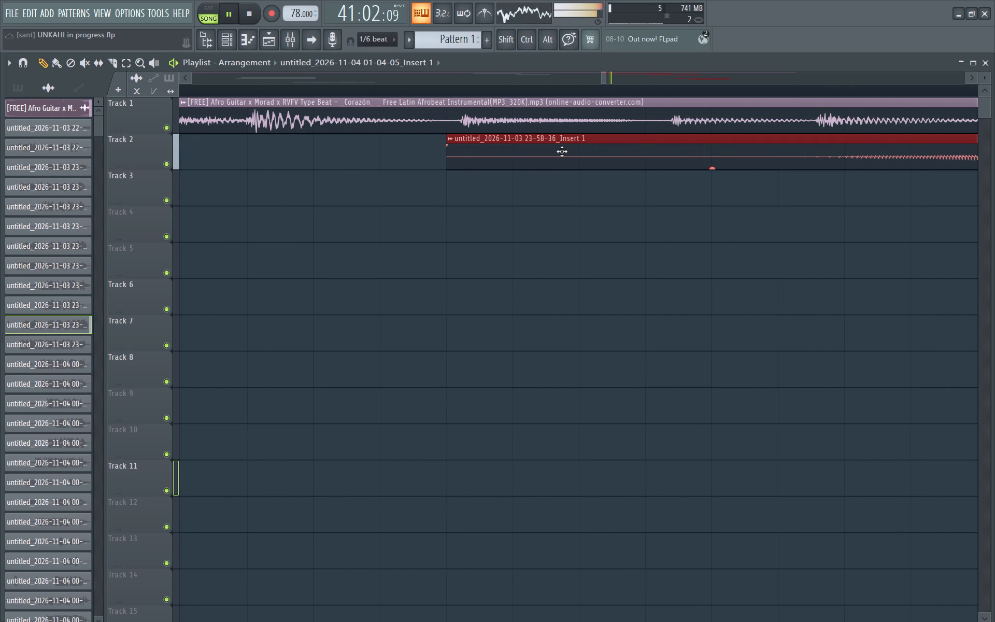
left_click_drag(562, 151, 513, 153)
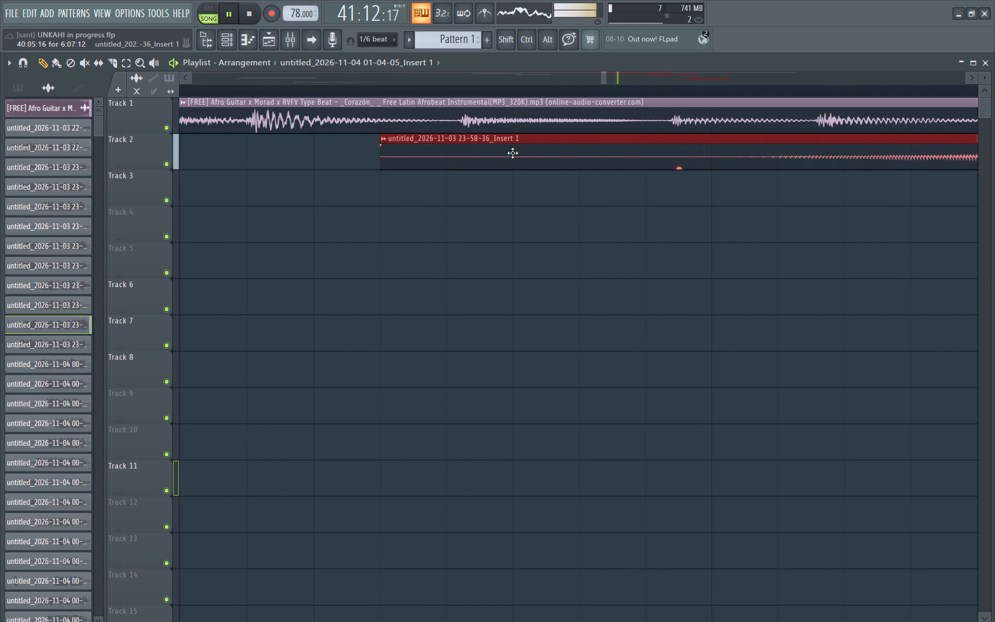
key("space")
key("space")
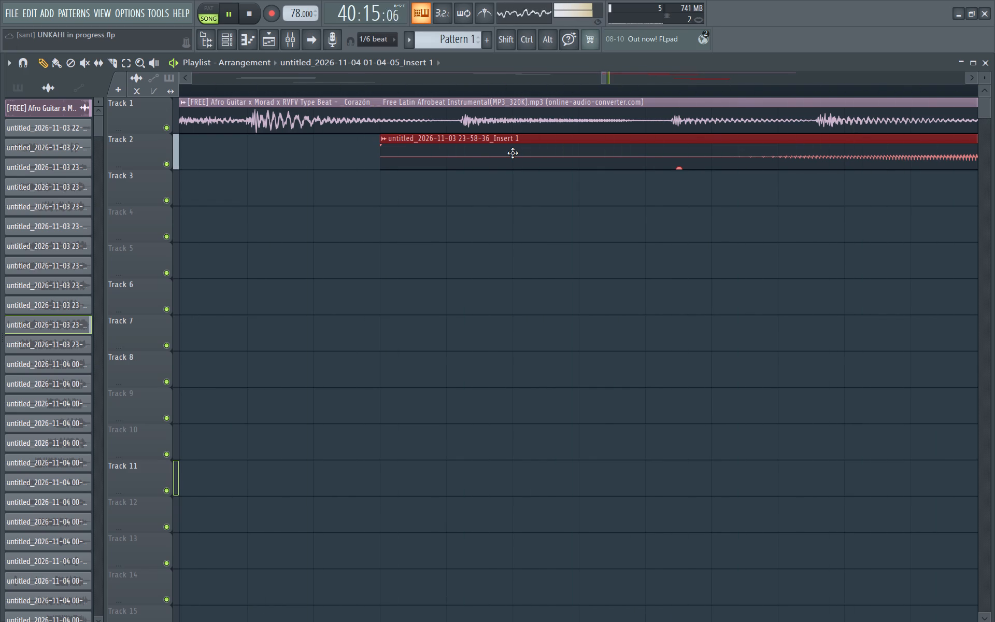
left_click_drag(513, 153, 456, 149)
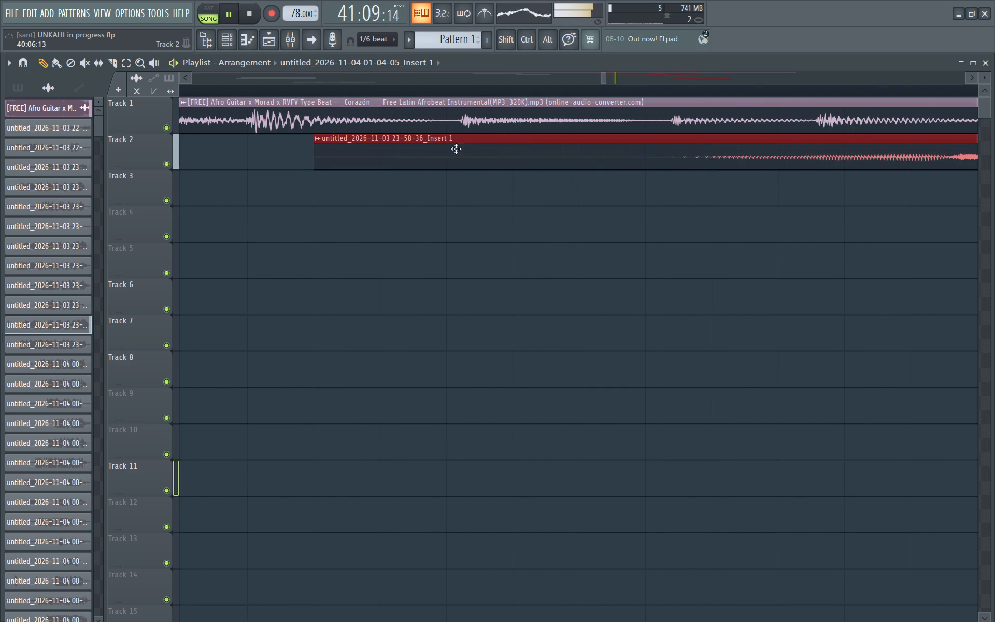
left_click_drag(456, 149, 435, 151)
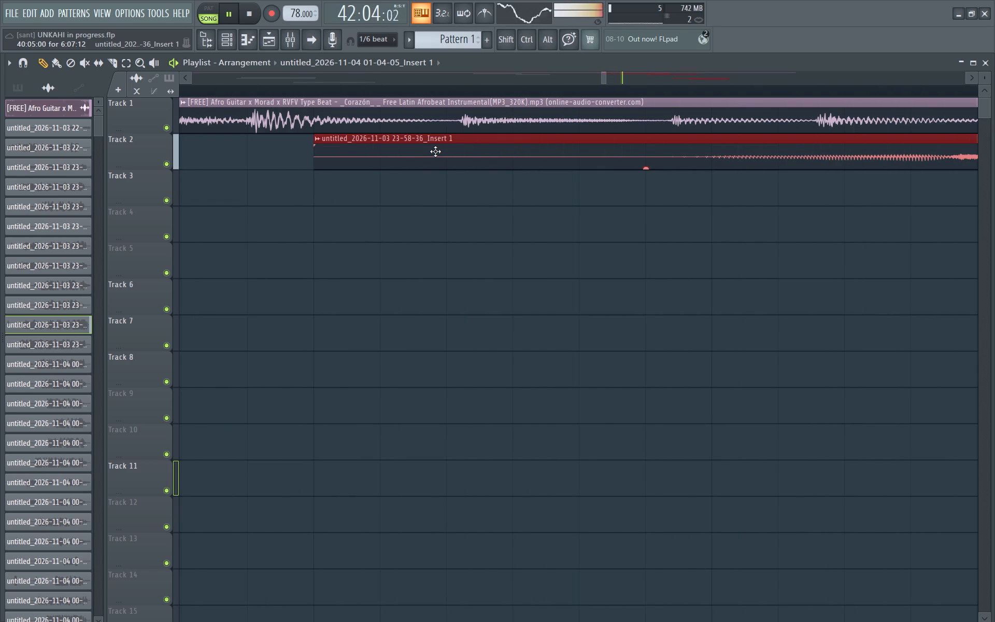
key("space")
key("space")
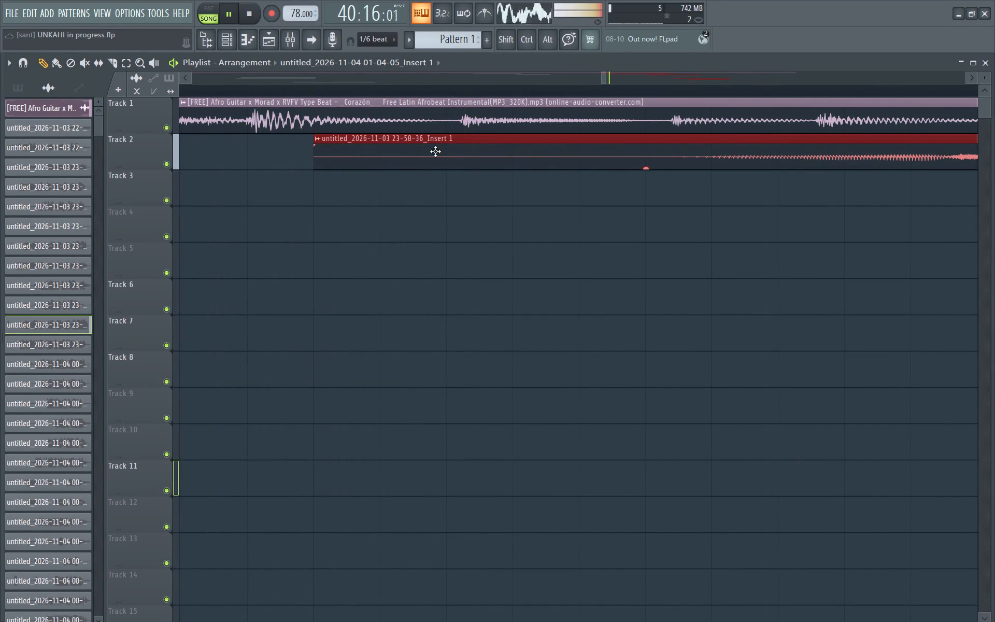
Shift the selected vocal clips further back until the first starts at 40:02:08, replaying the entry from 39:13:00 to check the timing.
left_click_drag(435, 151, 390, 147)
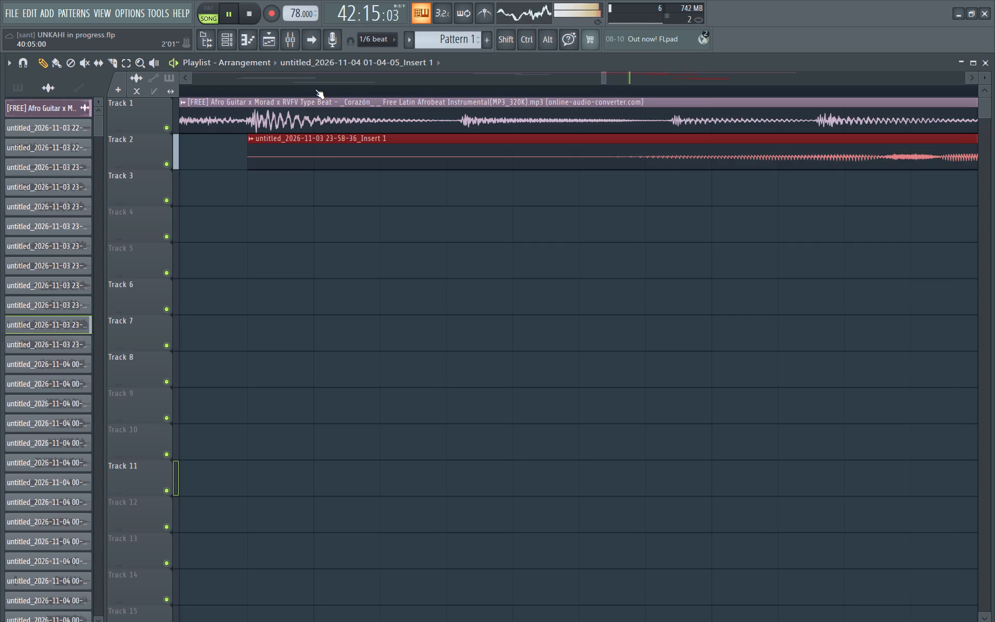
scroll(315, 89, "down", 6, "ctrl")
left_click_drag(325, 146, 301, 146)
key("space")
key("space")
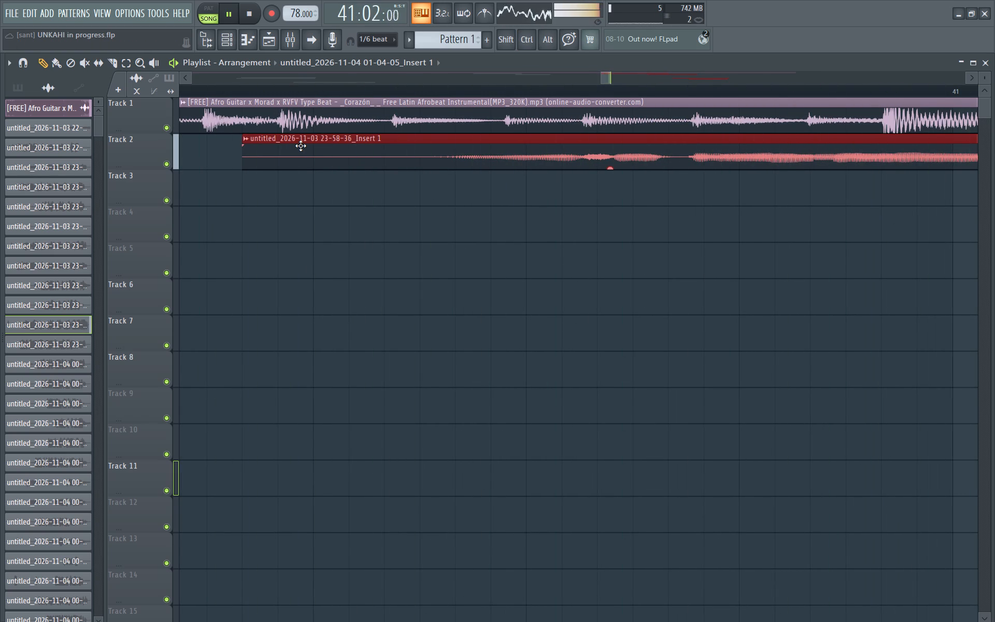
left_click_drag(301, 146, 271, 144)
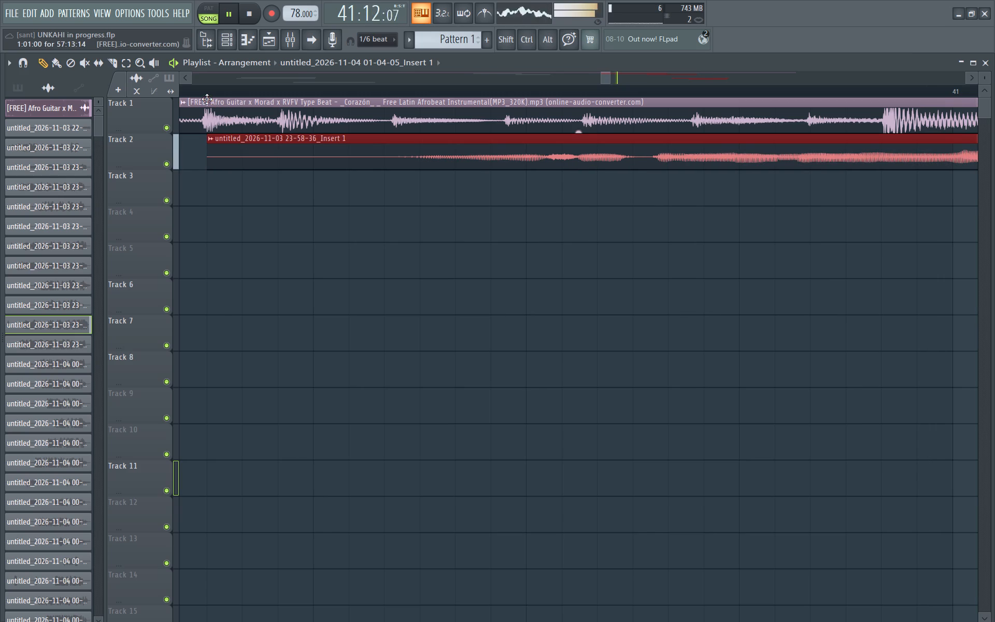
scroll(219, 93, "up", 5, "ctrl")
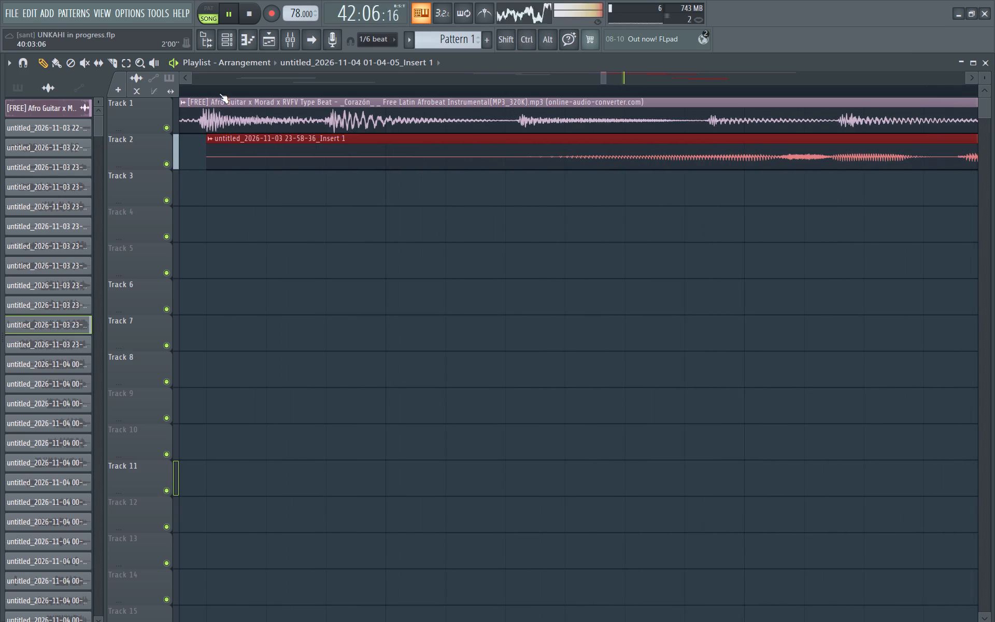
scroll(219, 93, "left", 1)
scroll(219, 93, "right", 1)
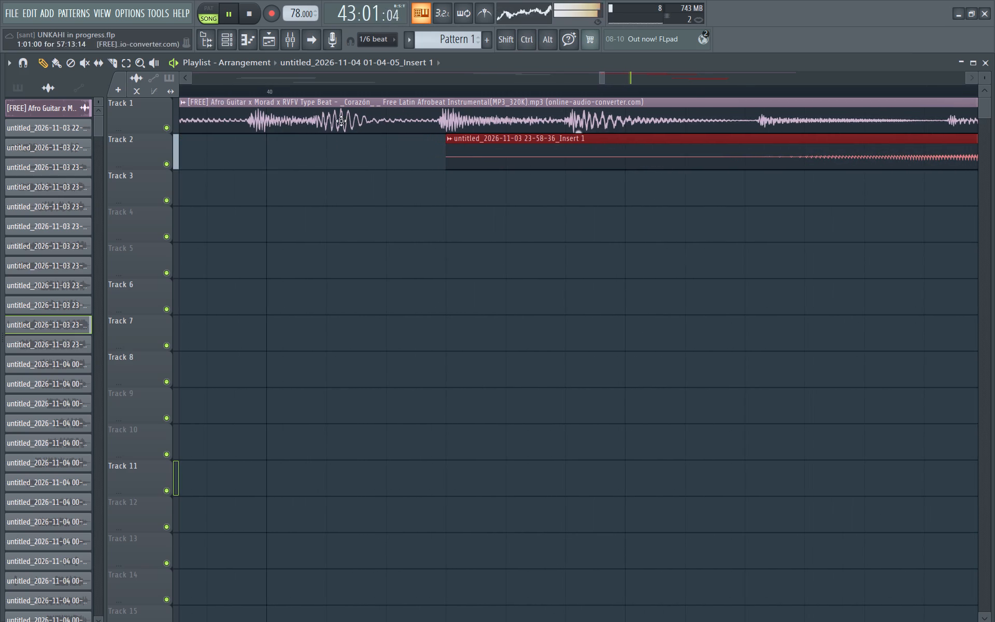
left_click_drag(476, 150, 428, 143)
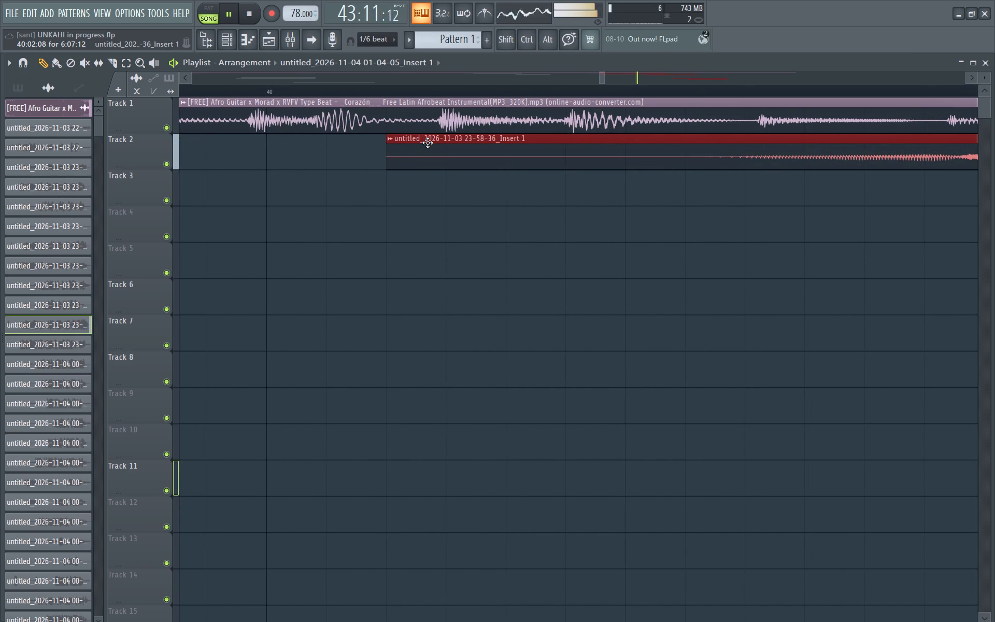
key("space")
key("space")
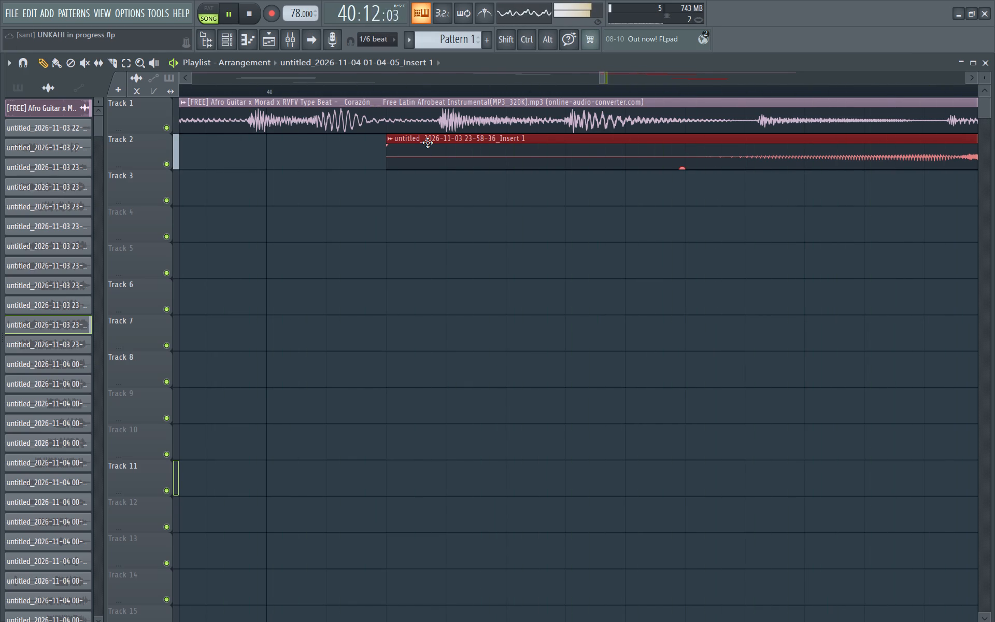
key("space")
key("space")
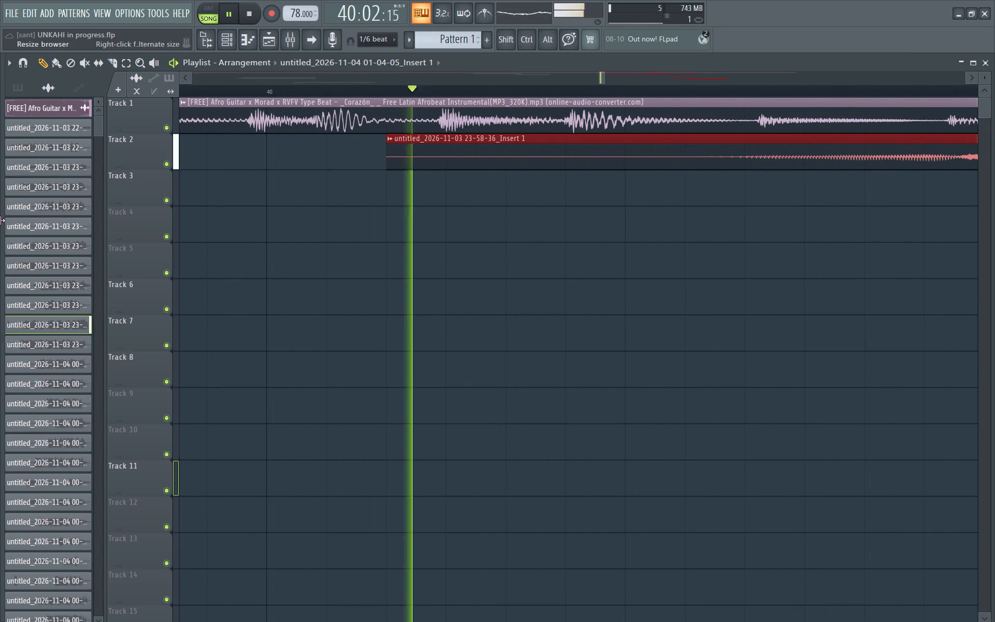
Mute Track 2 and replay the section from 39:13:00 repeatedly to hear the instrumental without the vocal.
left_click(166, 166)
key("space")
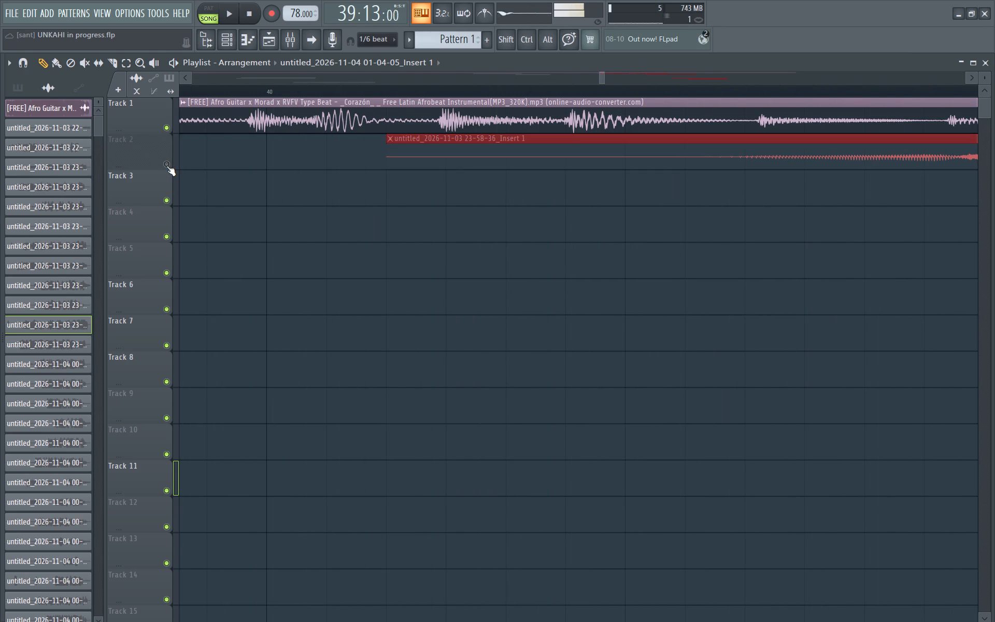
key("space")
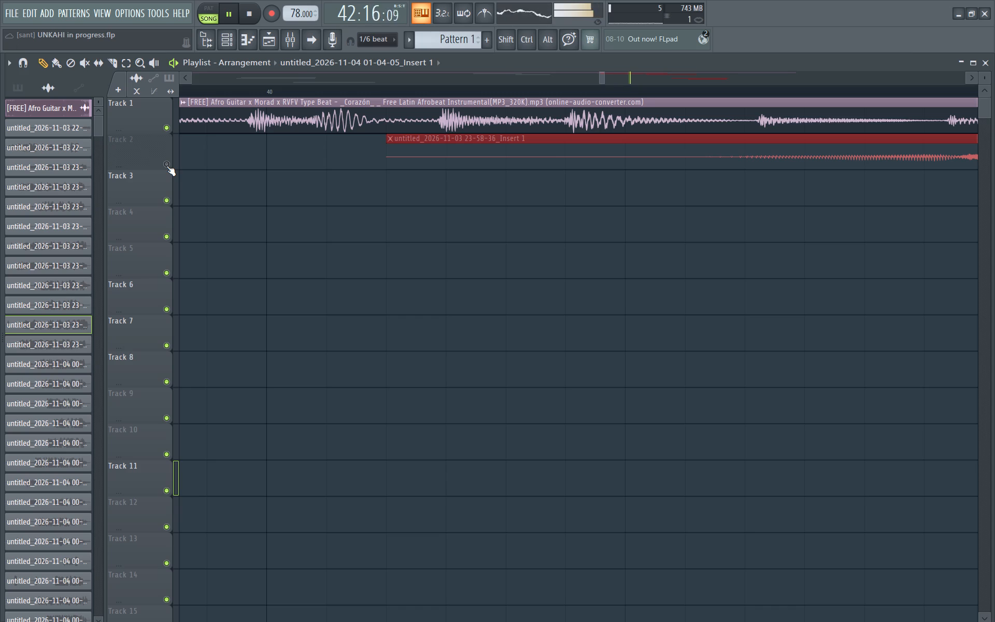
key("space")
key("space")
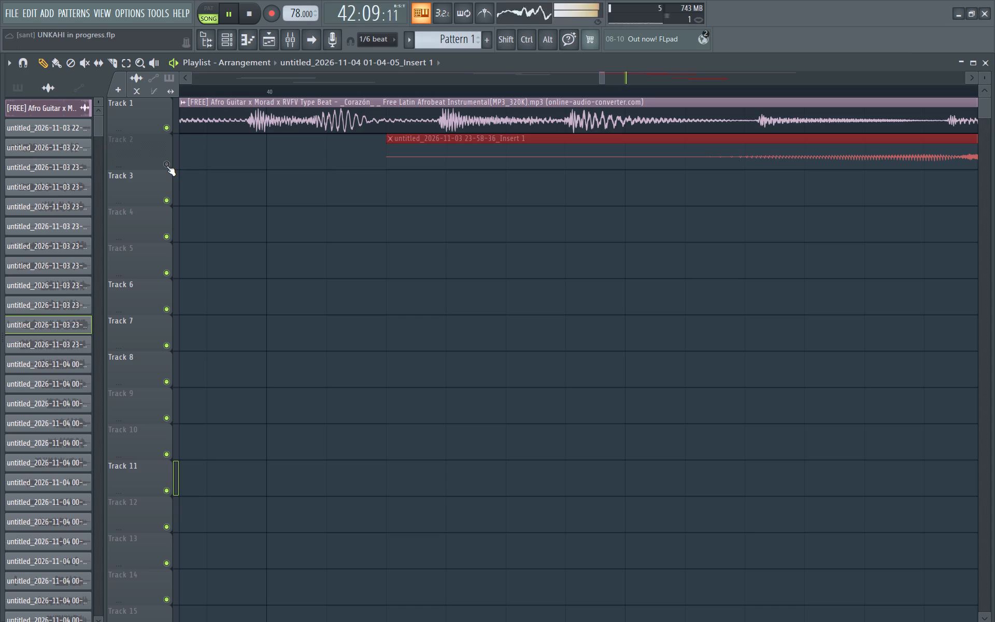
key("space")
key("space")
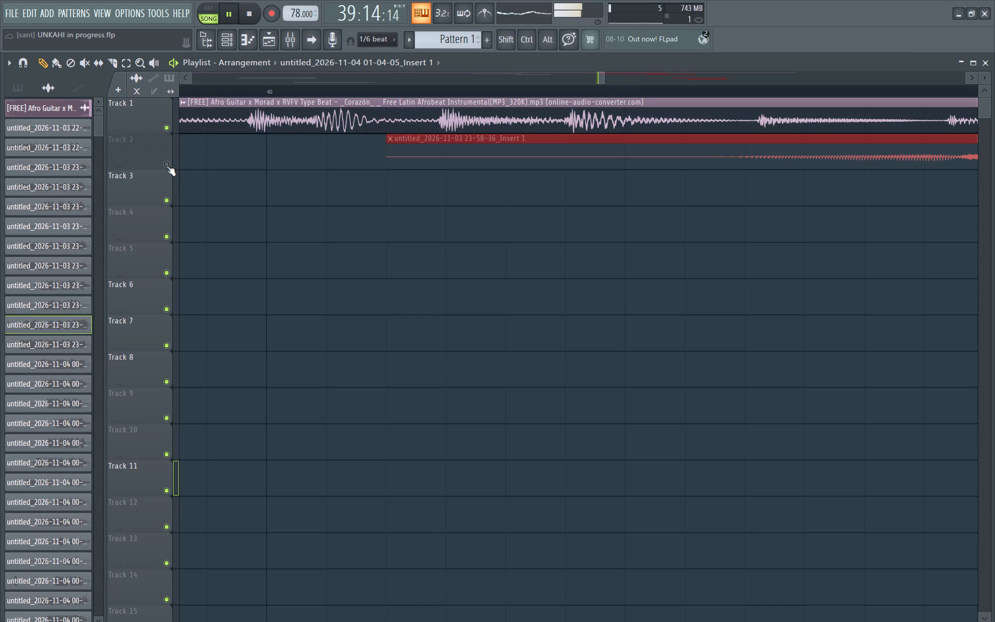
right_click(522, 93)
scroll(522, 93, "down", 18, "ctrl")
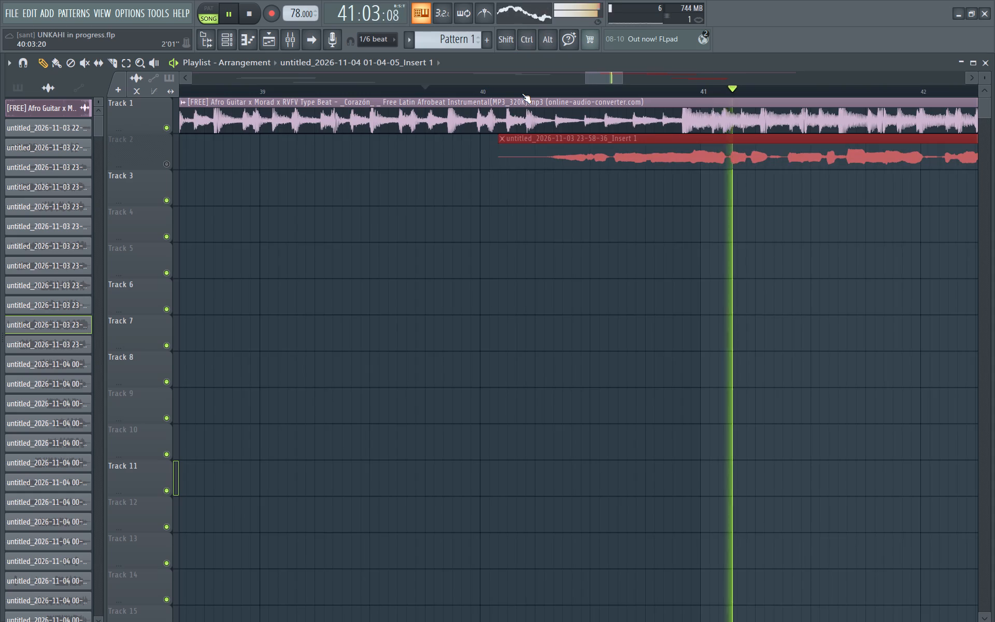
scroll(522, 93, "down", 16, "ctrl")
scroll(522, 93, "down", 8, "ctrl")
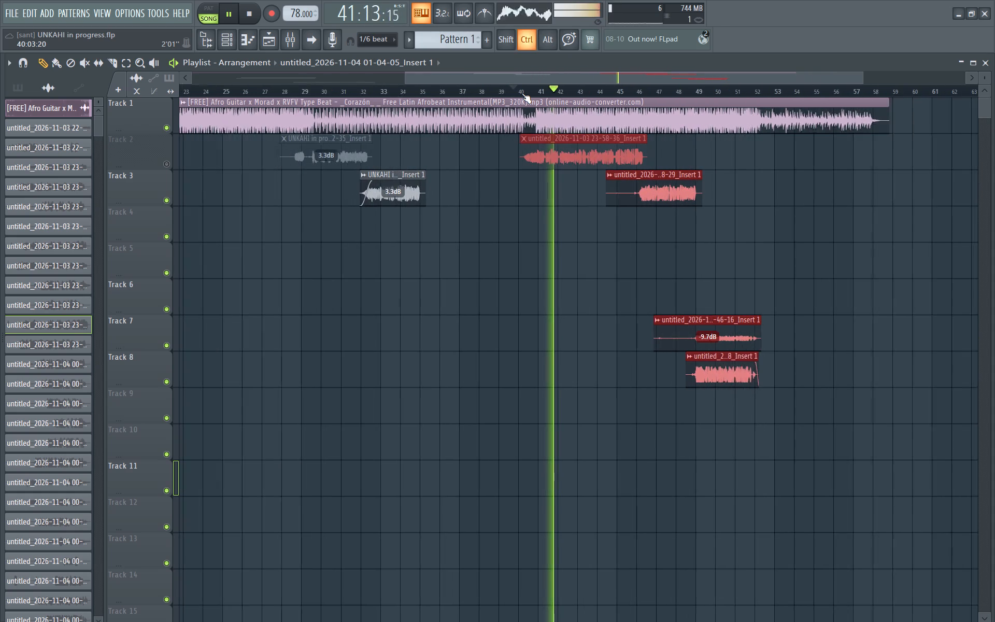
Move the selected vocal clips later so the first starts at 40:09:16, then unmute Track 2 and replay the entry from around bar 40.
left_click_drag(534, 154, 562, 147)
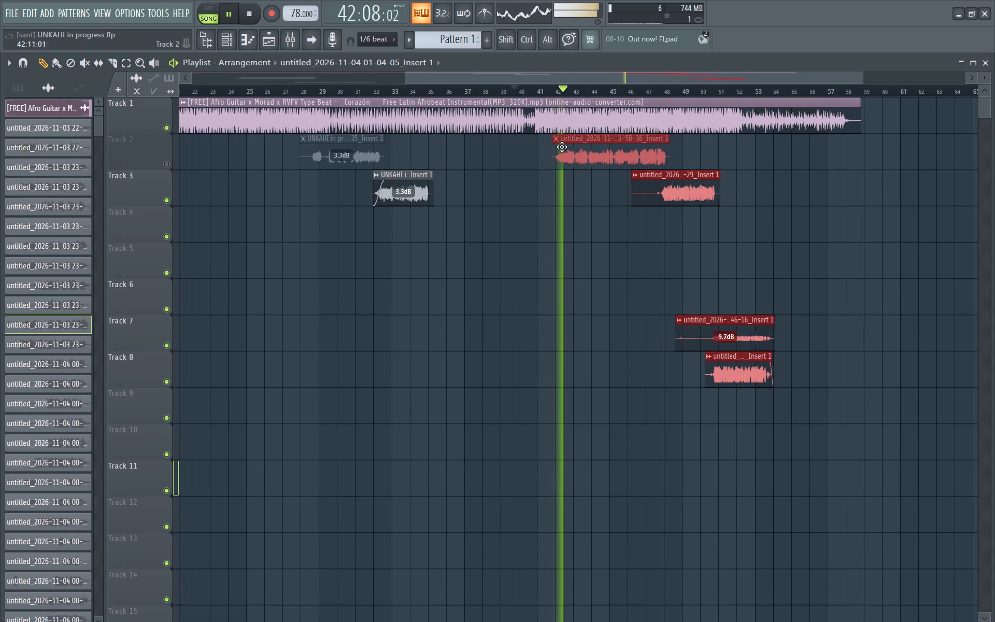
left_click_drag(562, 147, 543, 147)
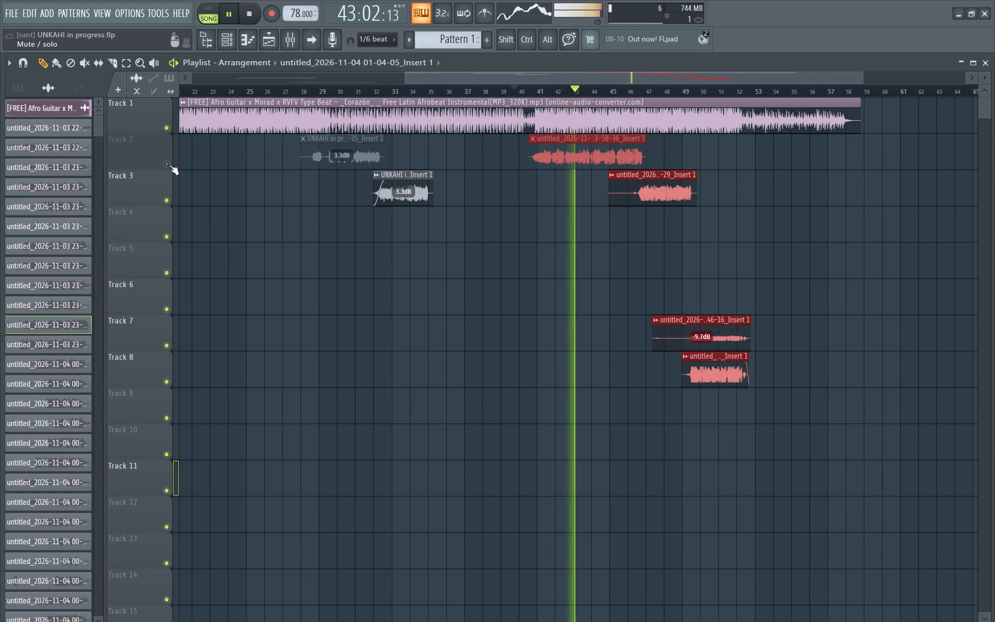
left_click(167, 165)
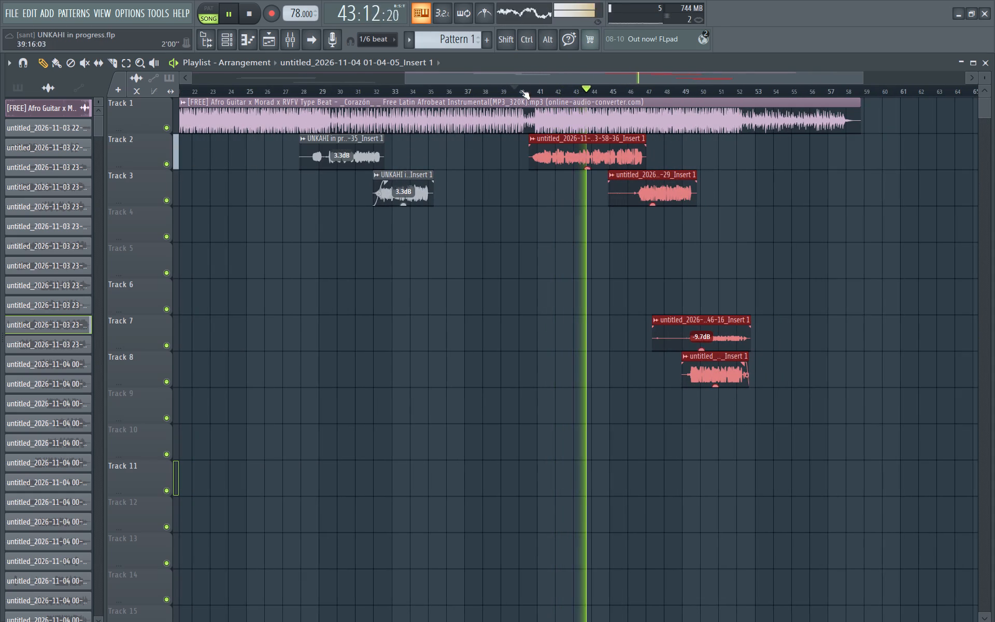
left_click(525, 85)
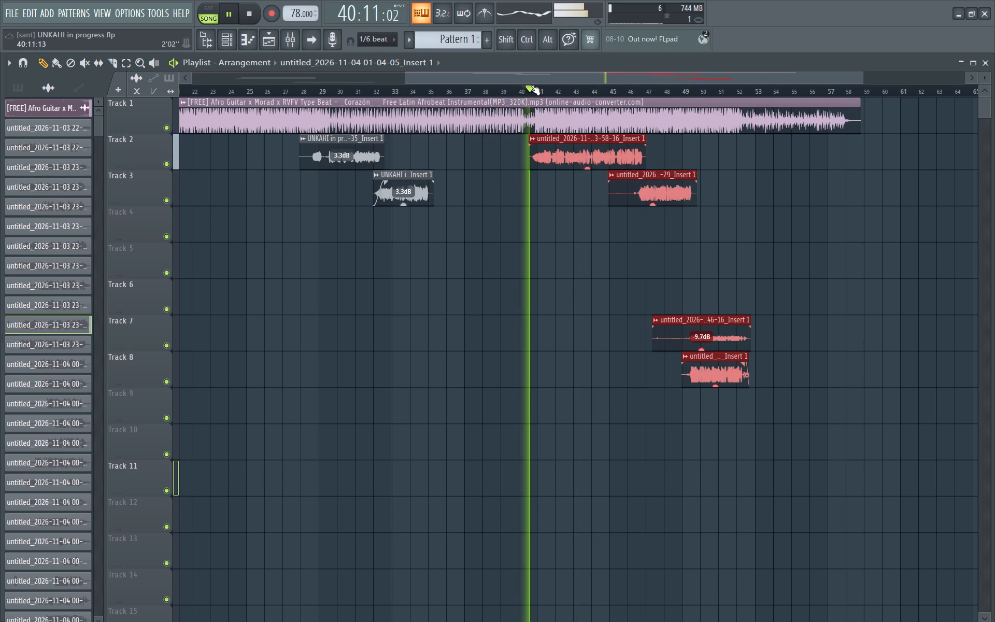
Fine-tune the selected vocal clips' entry by nudging them slightly later, replaying from around bar 40, and shifting them slightly earlier.
left_click(548, 151)
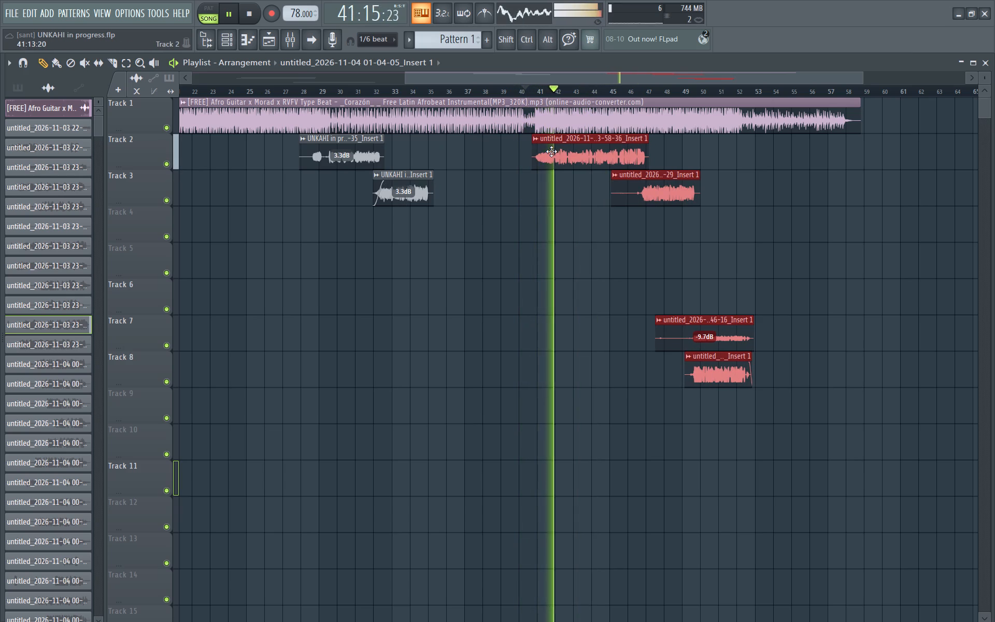
key("space")
key("space")
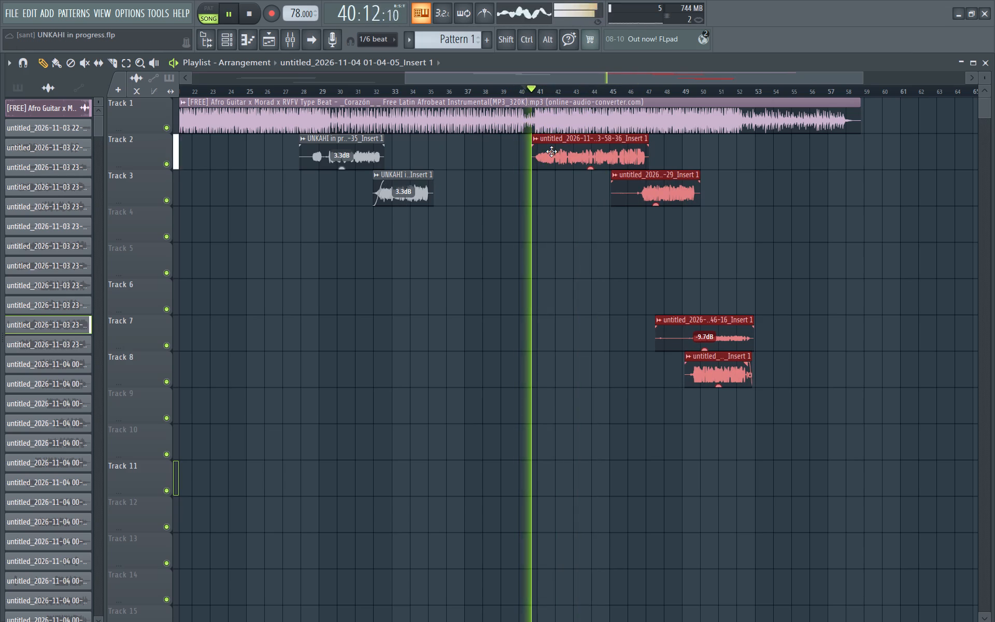
left_click(551, 151)
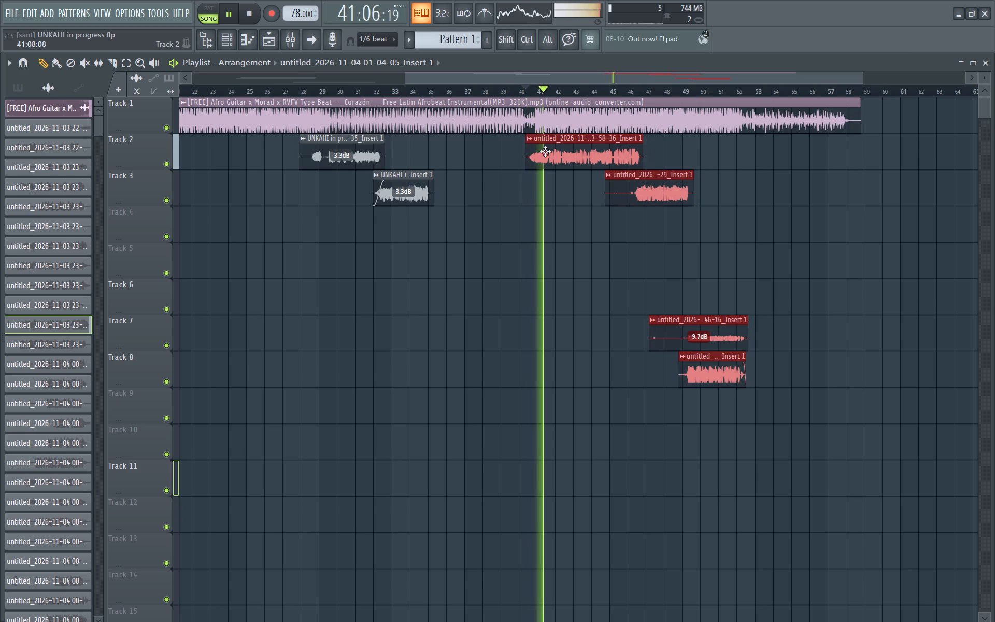
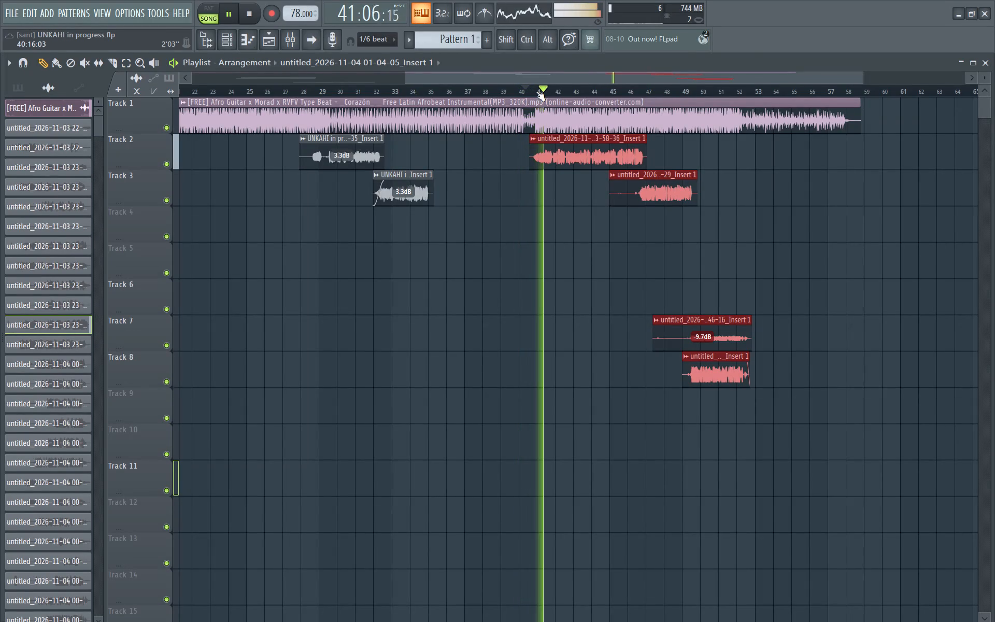
Replay the section around bars 40 to 42 to check how the Track 2 clip lines up with the beat.
scroll(536, 91, "up", 20, "ctrl")
scroll(536, 91, "up", 3, "ctrl")
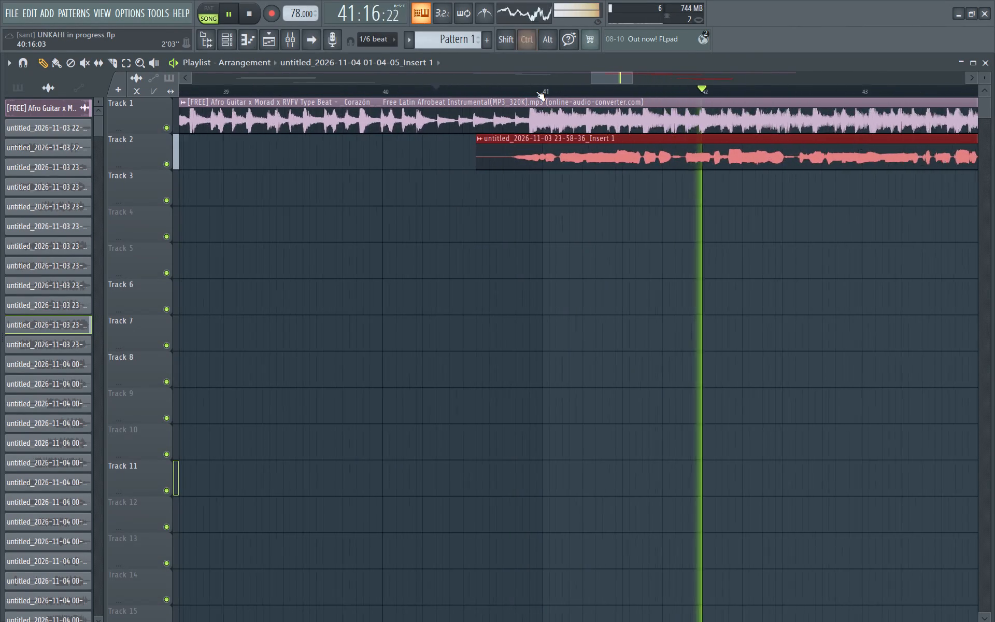
scroll(536, 91, "up", 4, "ctrl")
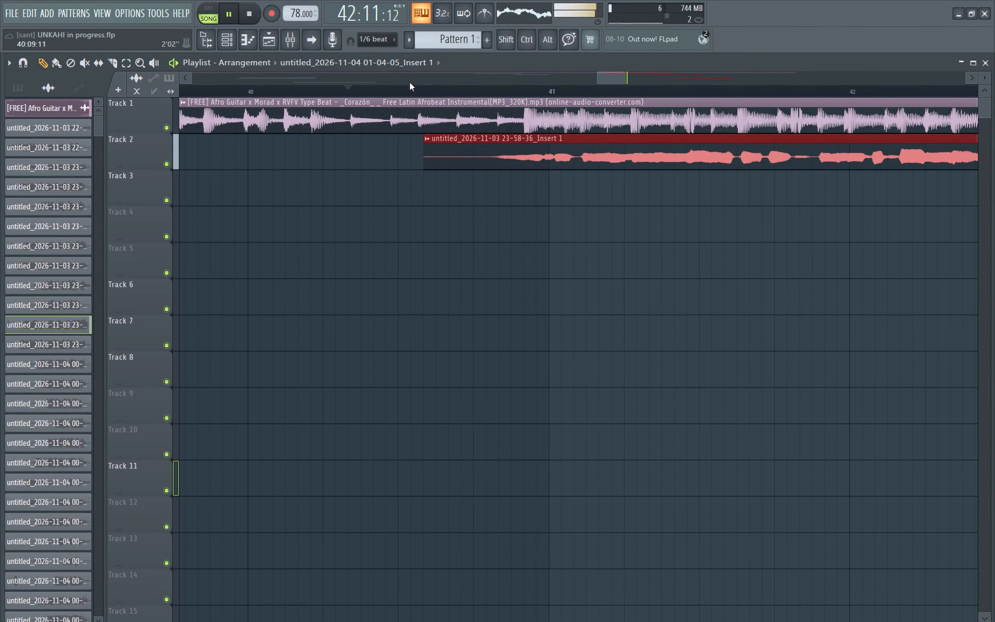
key("space")
key("space")
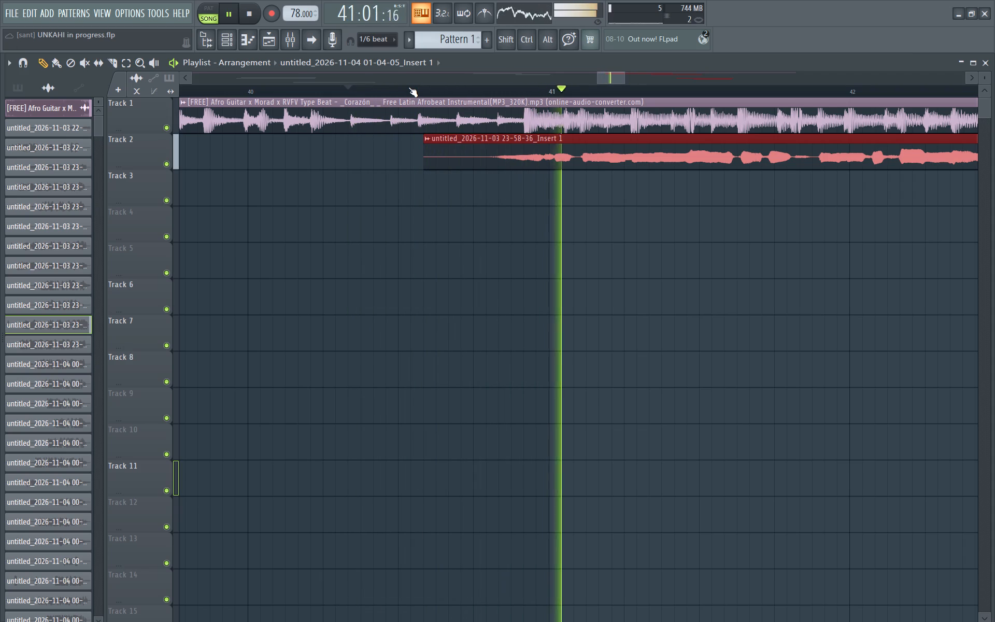
key("space")
key("space")
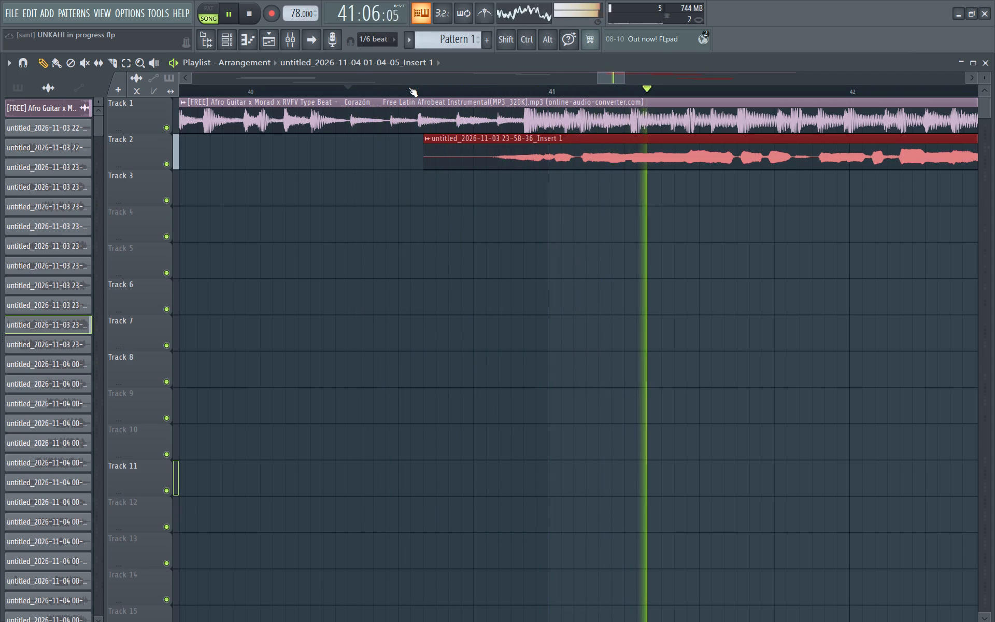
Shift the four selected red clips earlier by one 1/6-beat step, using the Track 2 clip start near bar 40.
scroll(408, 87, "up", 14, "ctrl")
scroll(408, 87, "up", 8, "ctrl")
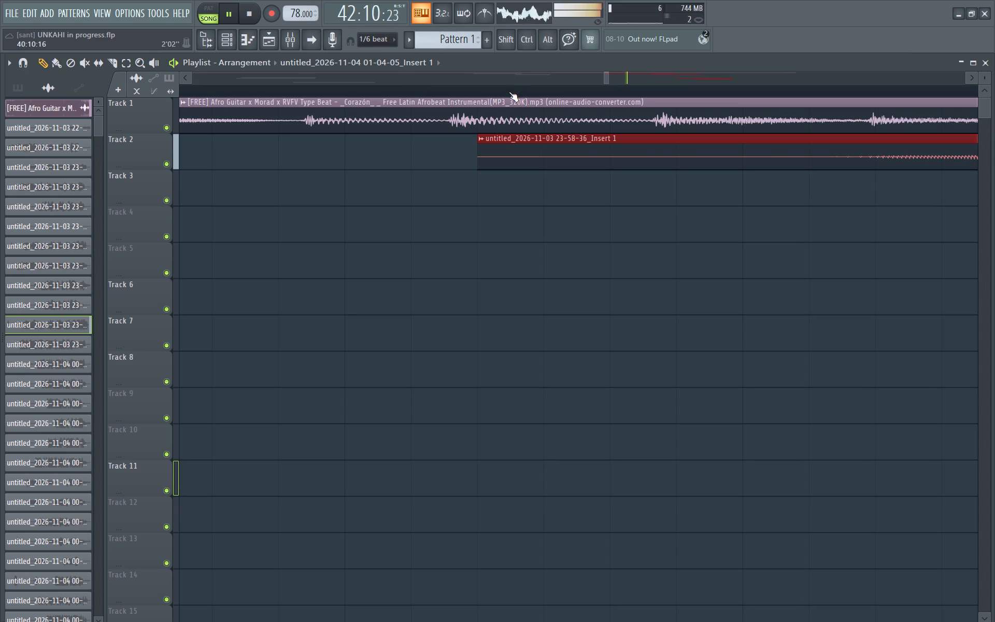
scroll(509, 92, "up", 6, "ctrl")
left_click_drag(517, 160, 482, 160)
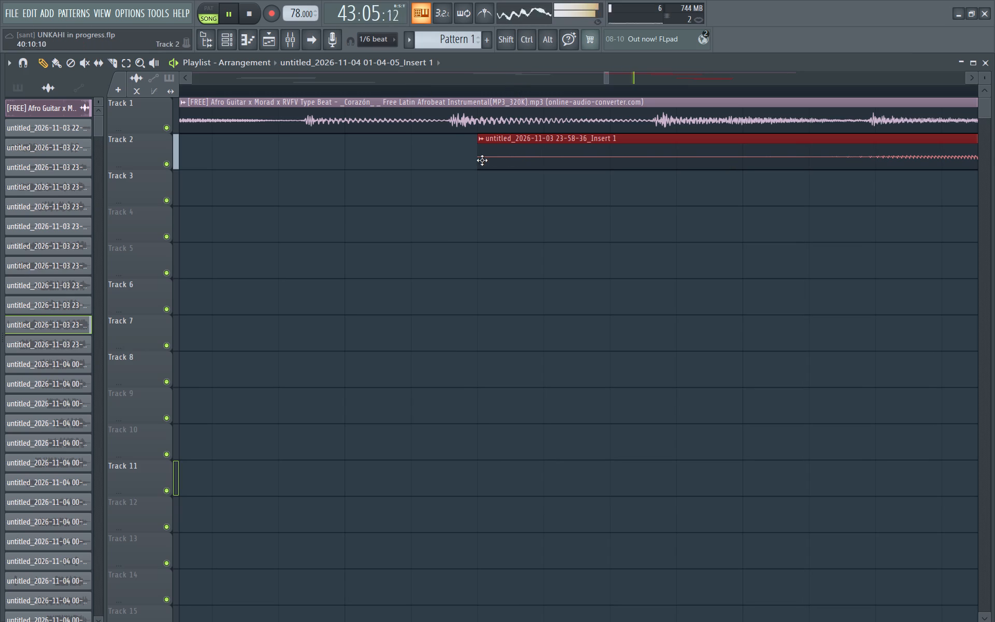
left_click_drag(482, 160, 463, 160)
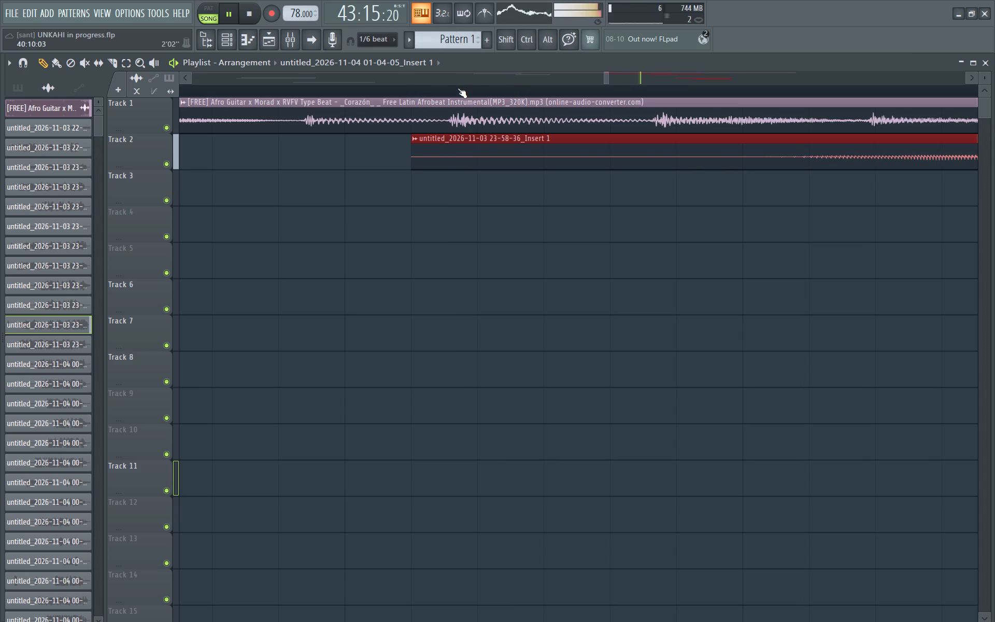
Replay the section from bar 40 repeatedly to judge the timing of the shifted Track 2 clip against the instrumental.
key("space")
key("space")
scroll(458, 88, "down", 11, "ctrl")
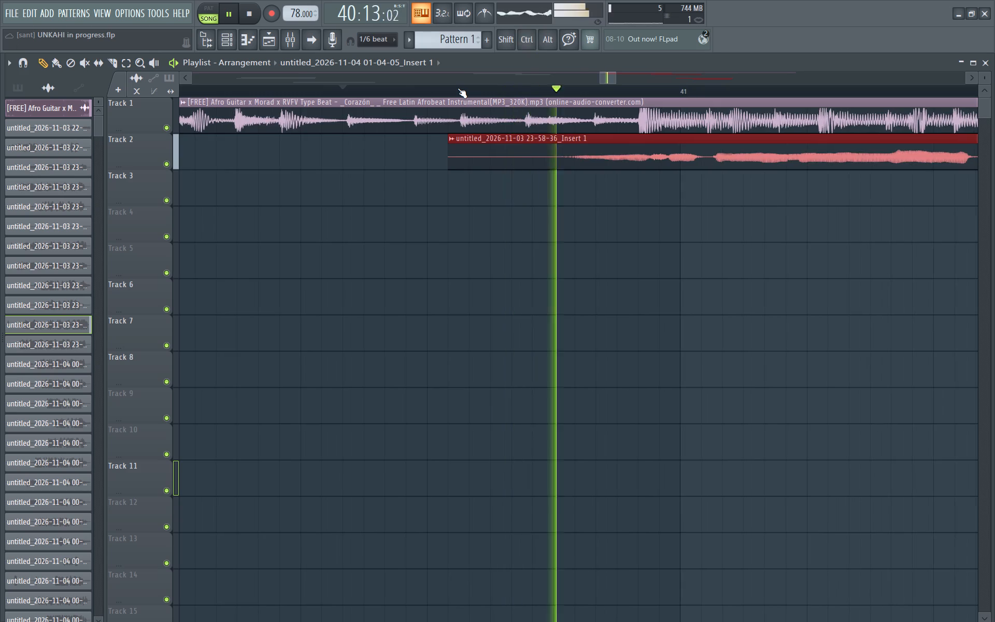
scroll(458, 88, "down", 17, "ctrl")
scroll(458, 88, "up", 3, "ctrl")
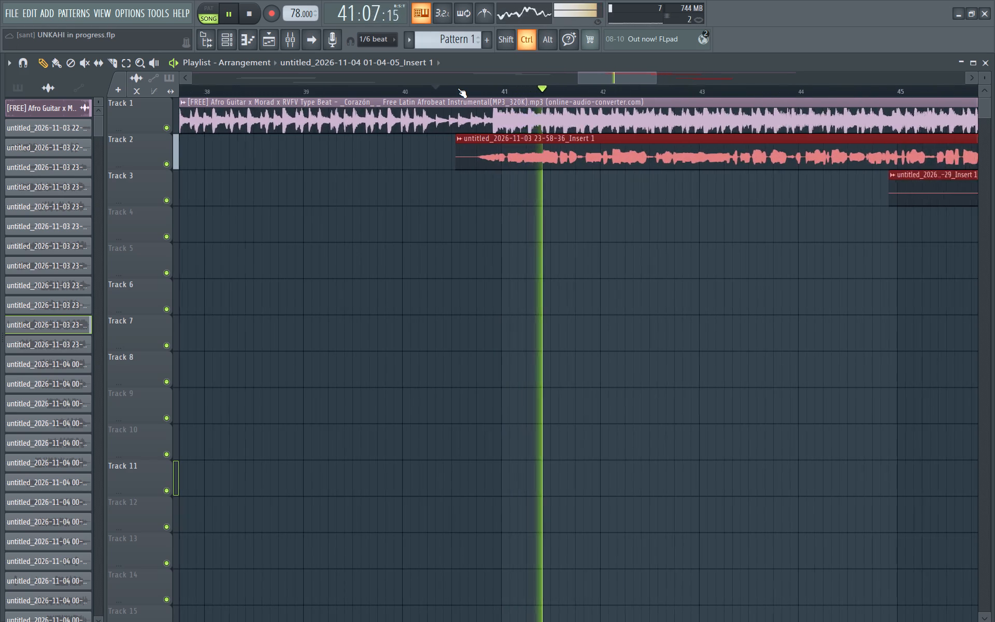
scroll(458, 88, "up", 7, "ctrl")
scroll(458, 88, "left", 1)
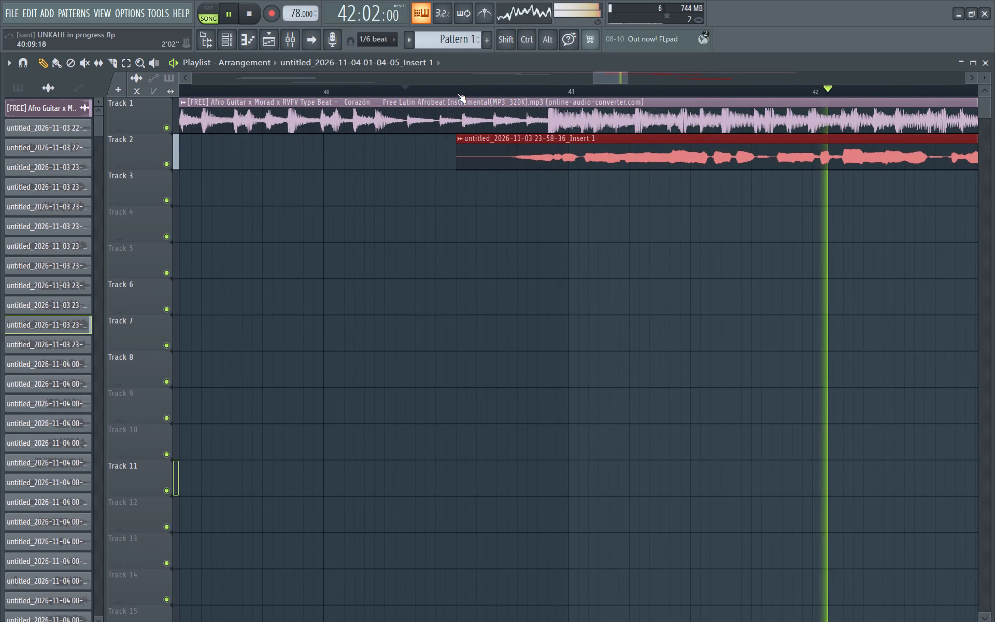
scroll(457, 93, "up", 17, "ctrl")
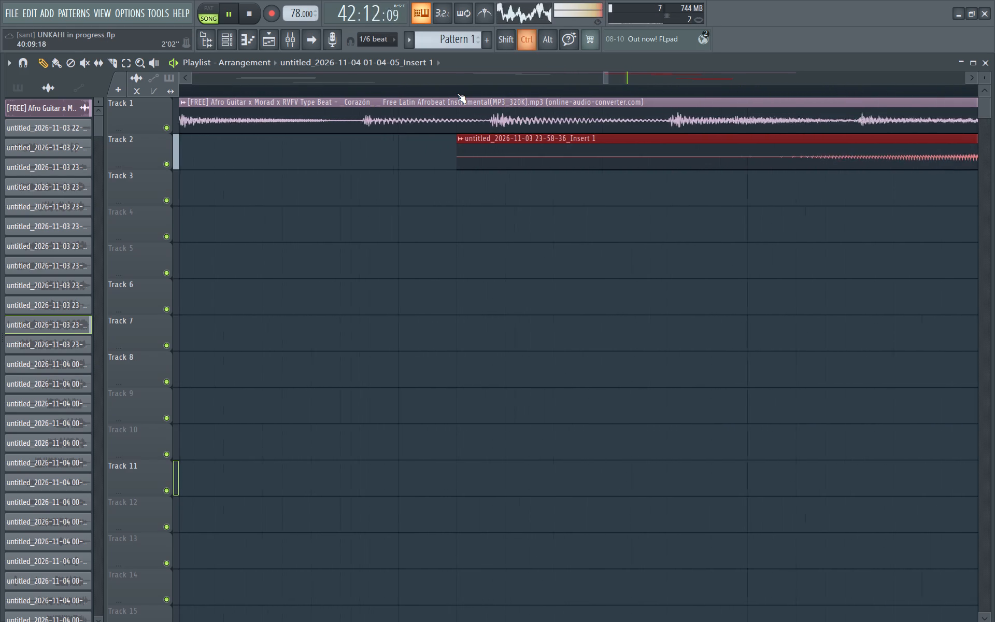
scroll(457, 93, "up", 4, "ctrl")
key("space")
key("space")
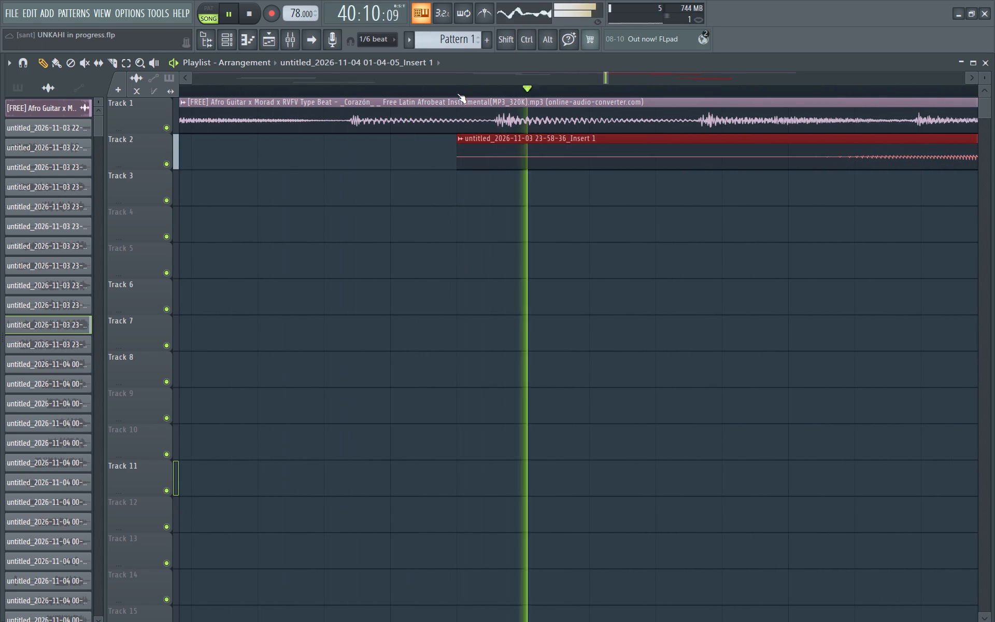
key("space")
key("space")
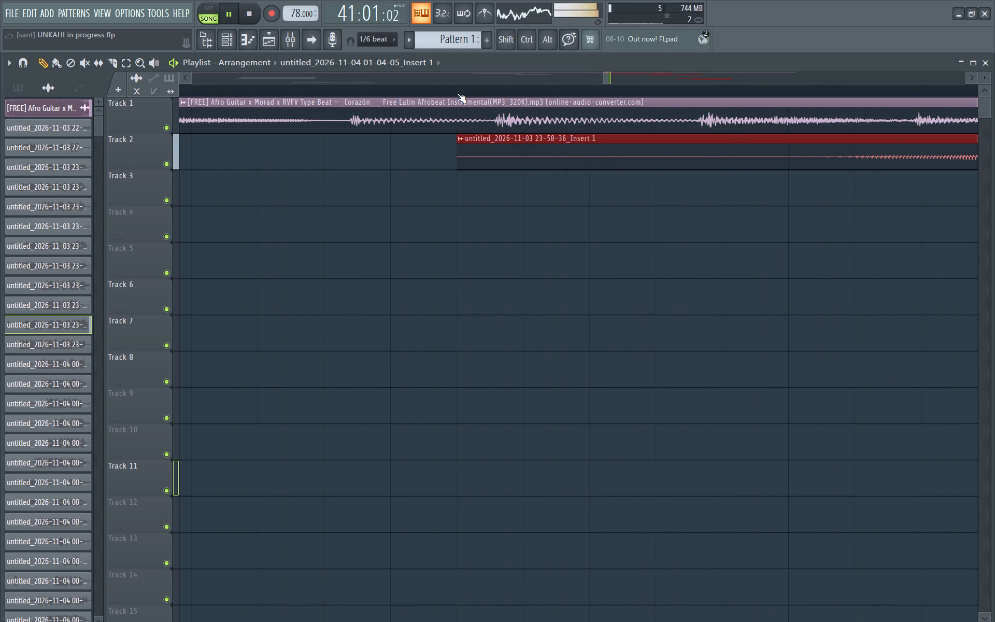
key("space")
key("space")
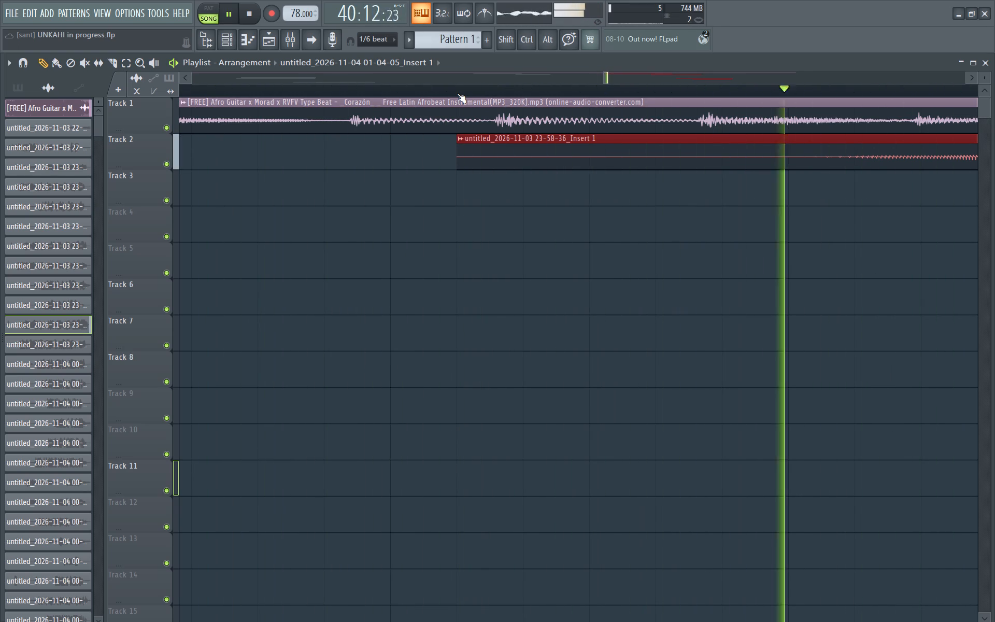
key("space")
key("space")
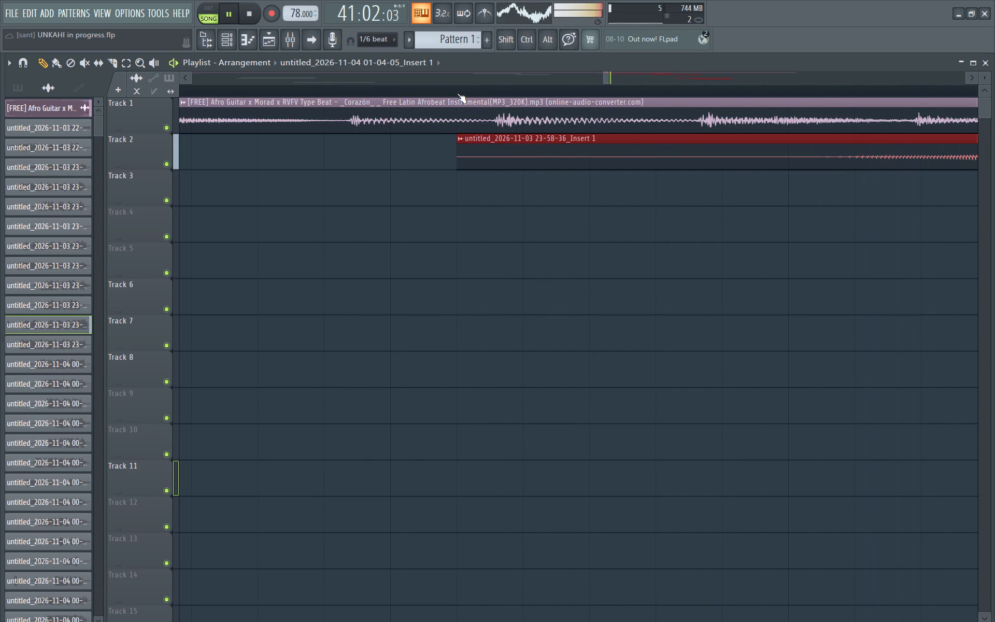
key("space")
key("space")
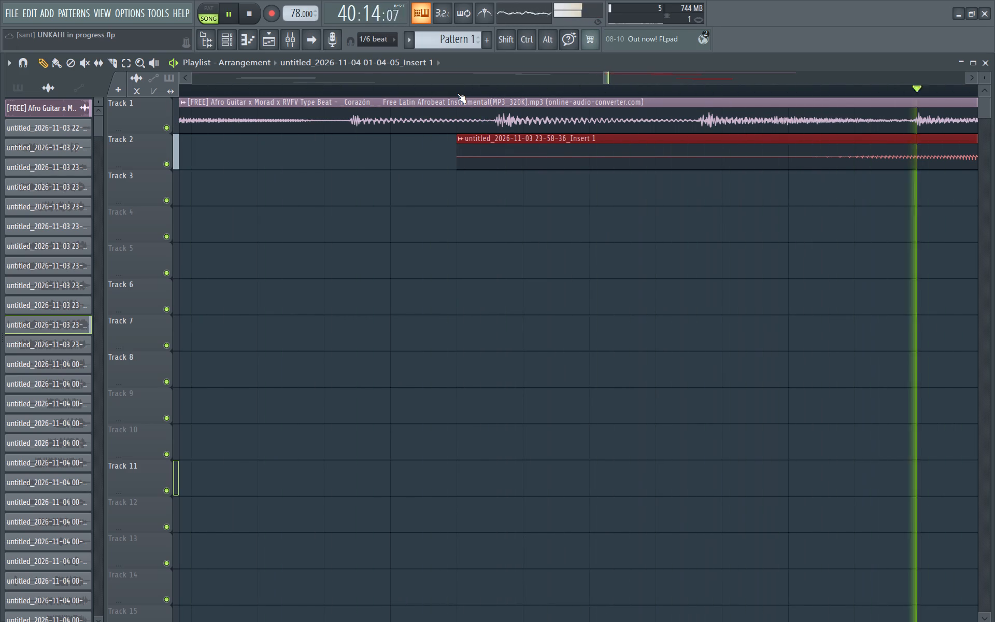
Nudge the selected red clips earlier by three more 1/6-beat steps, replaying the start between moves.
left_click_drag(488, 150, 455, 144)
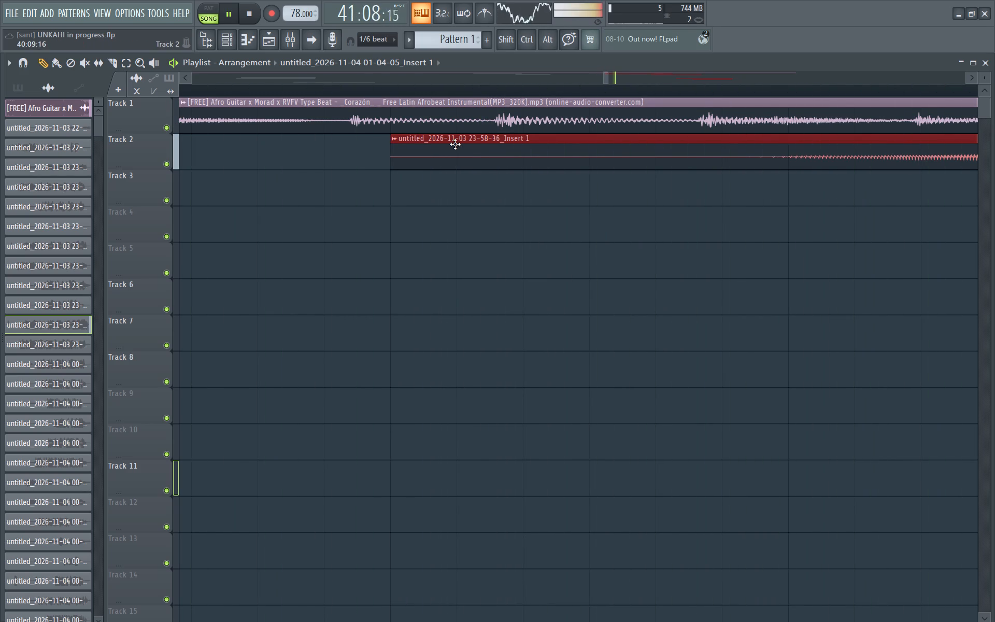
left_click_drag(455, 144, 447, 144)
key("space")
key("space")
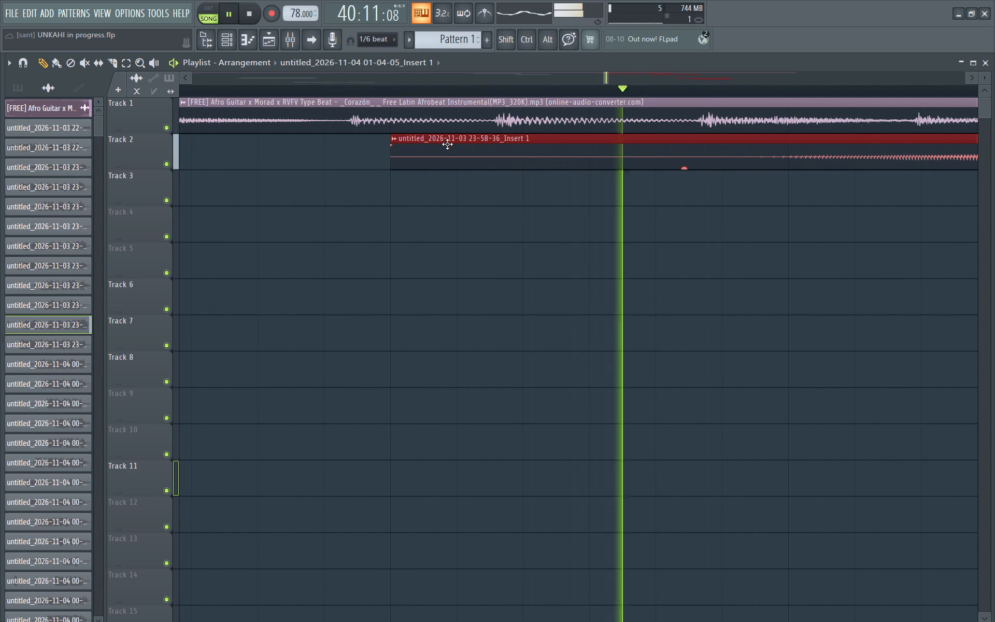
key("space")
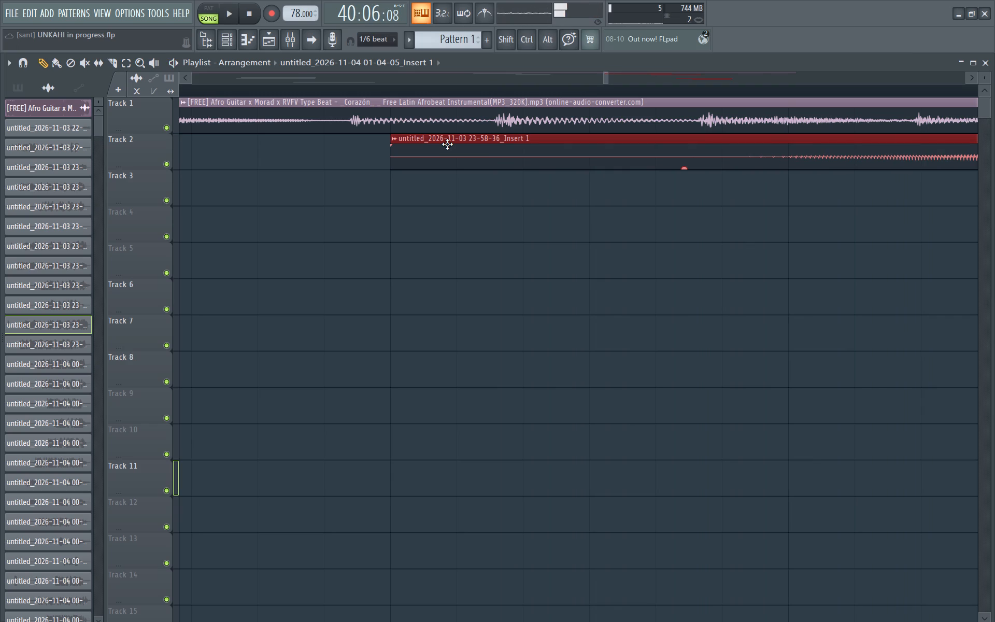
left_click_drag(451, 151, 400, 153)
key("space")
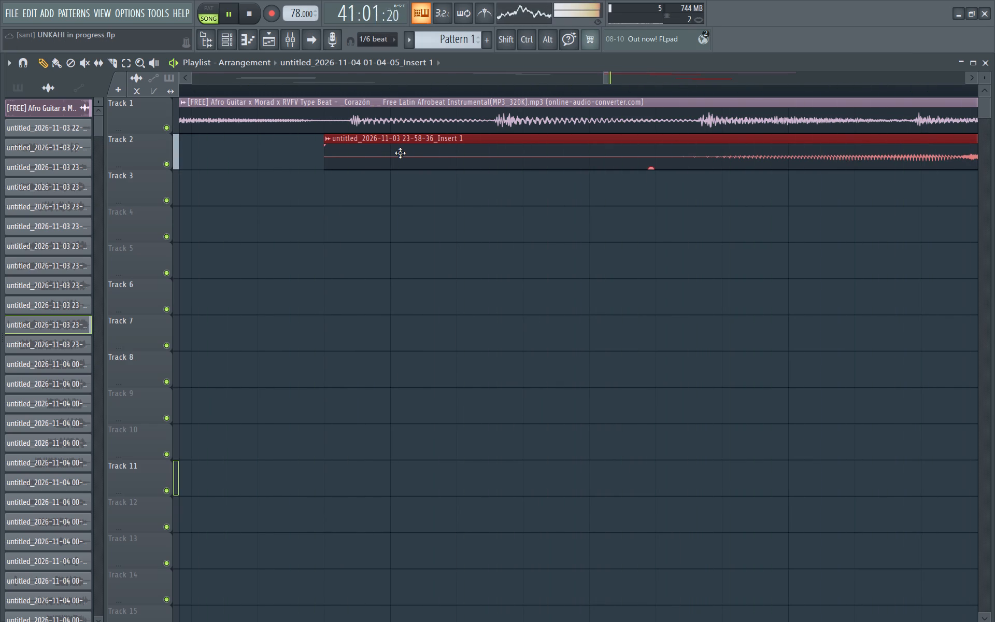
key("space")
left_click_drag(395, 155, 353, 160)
Listen to the shifted clips on Tracks 2, 3, 7 and 8 against the instrumental from bar 40 to about bar 50.
key("space")
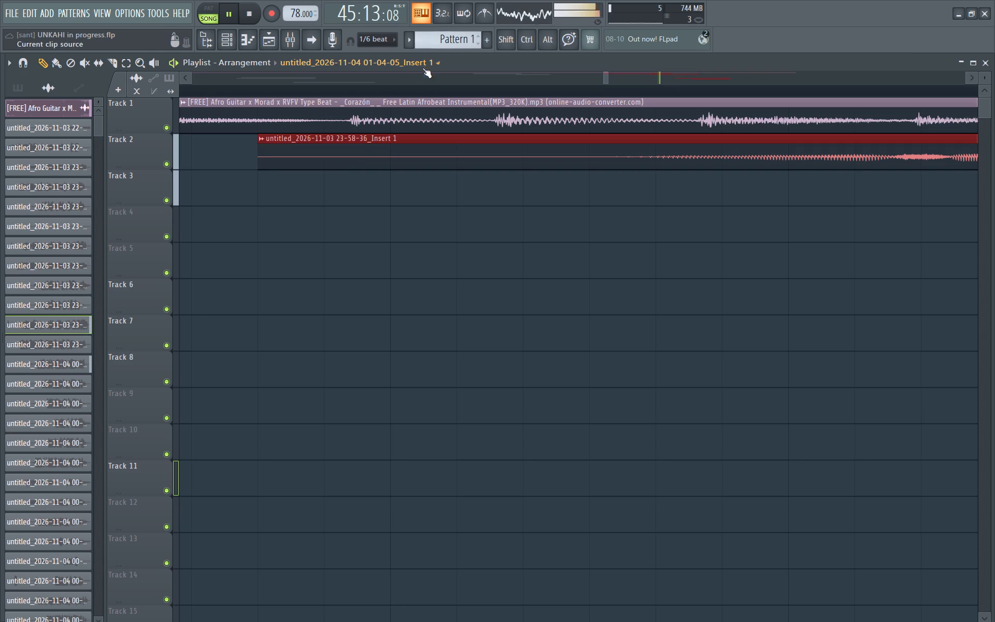
scroll(433, 89, "down", 18, "ctrl")
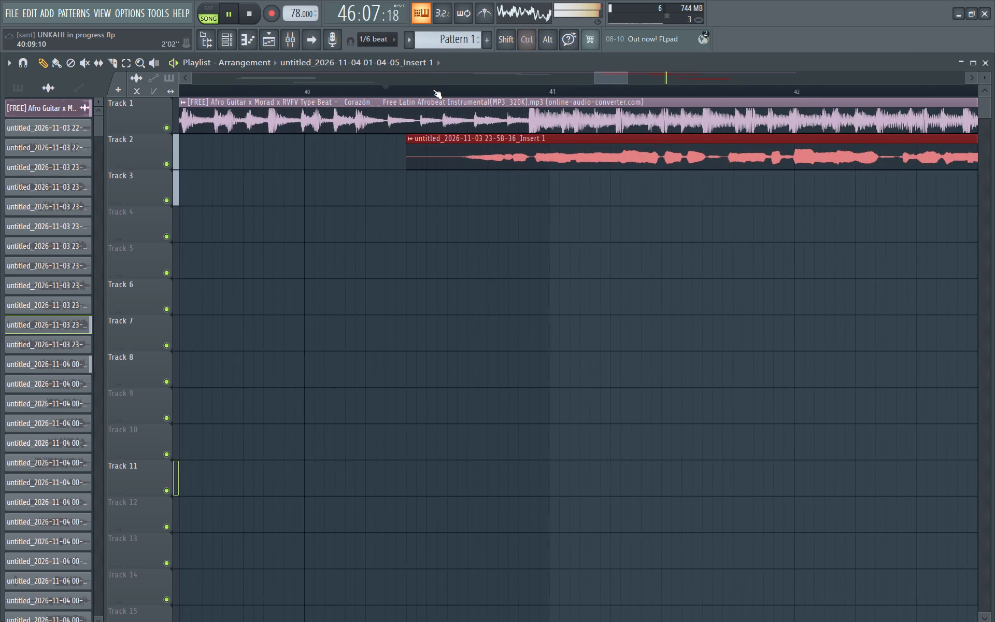
scroll(433, 89, "down", 17, "ctrl")
scroll(433, 89, "down", 7, "ctrl")
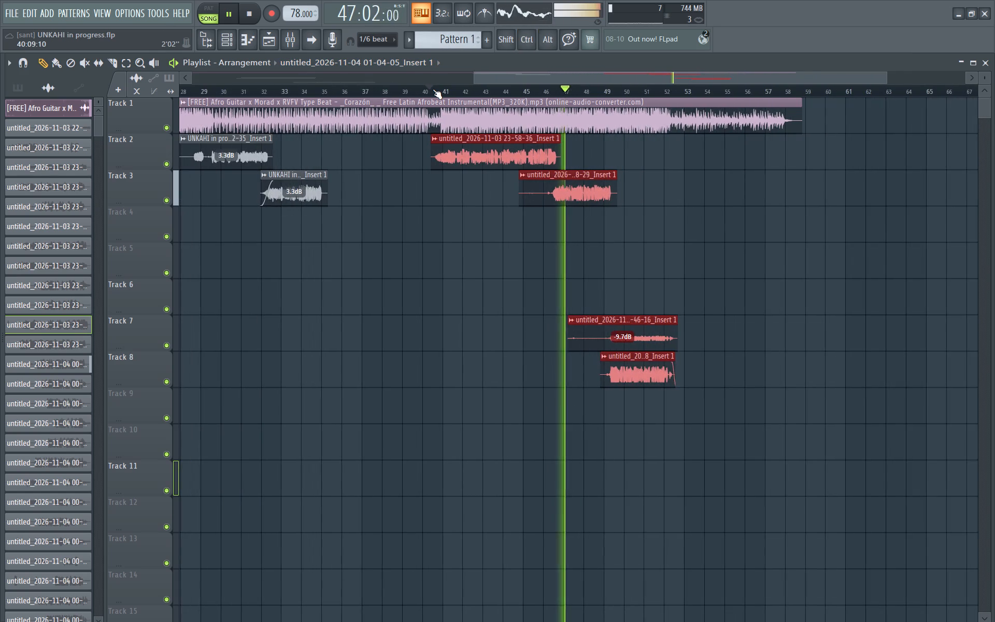
scroll(433, 89, "down", 14, "ctrl")
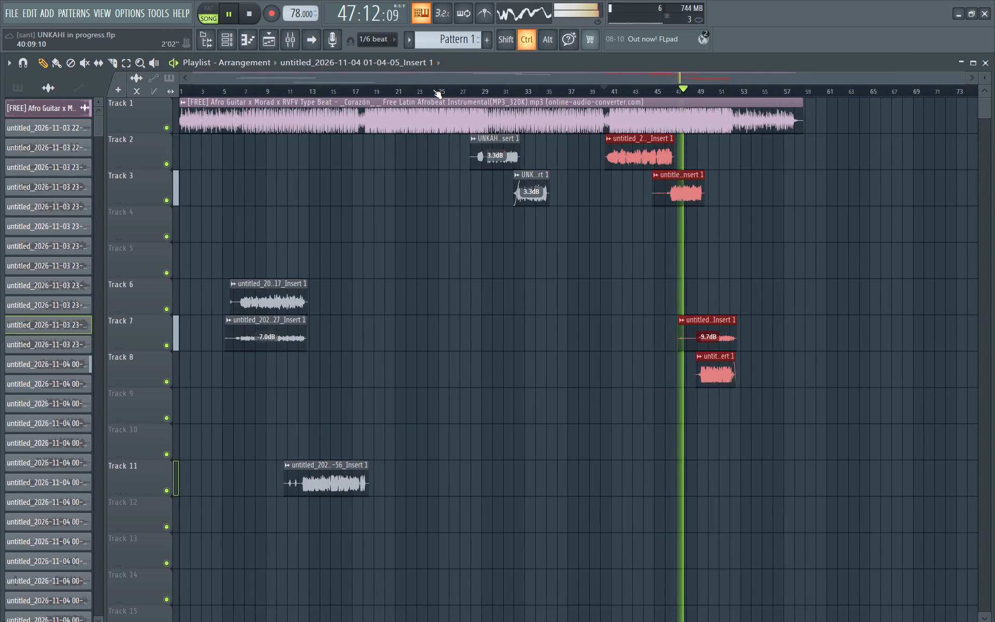
scroll(433, 89, "down", 8, "ctrl")
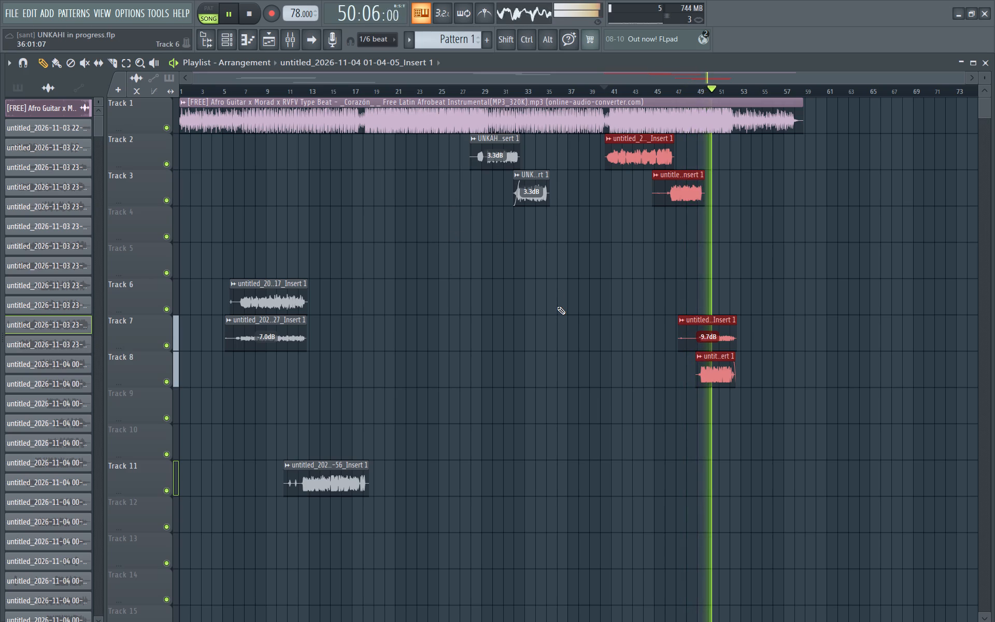
Undo the clip edits back until the red clips are on Tracks 4, 5, 9 and 10 around bars 17 to 29.
key("ctrl+z")
key("ctrl+z")
key("ctrl+z")
key("ctrl+z")
key("ctrl+z")
key("ctrl+z")
key("ctrl+z")
key("ctrl+z")
key("ctrl+z")
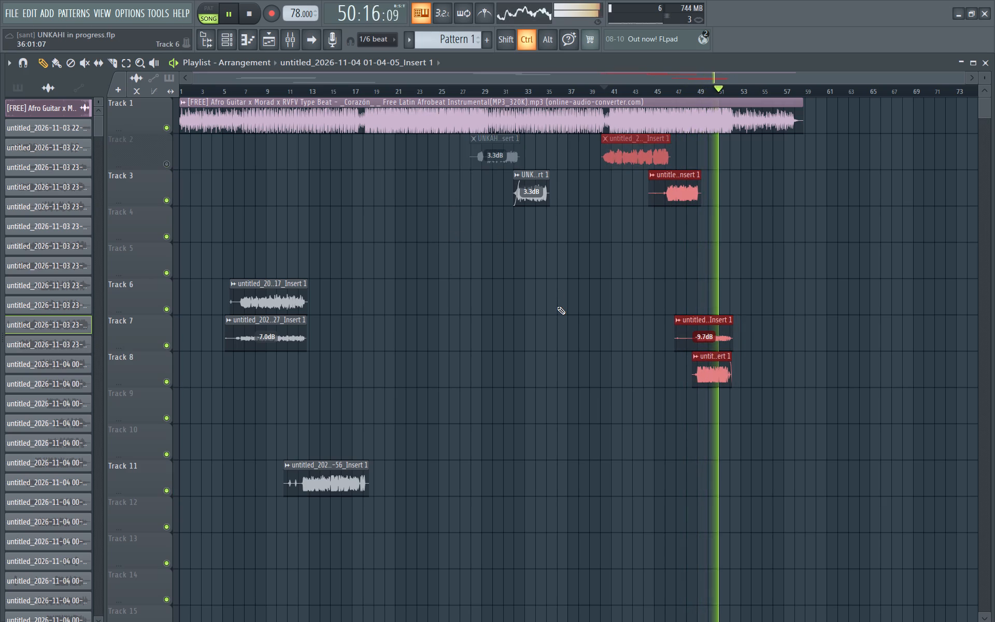
key("ctrl+z")
key("ctrl+z")
key("ctrl+z")
key("ctrl+z")
key("ctrl+z")
key("ctrl+z")
key("ctrl+z")
key("ctrl+z")
key("ctrl+z")
key("ctrl+z")
key("ctrl+z")
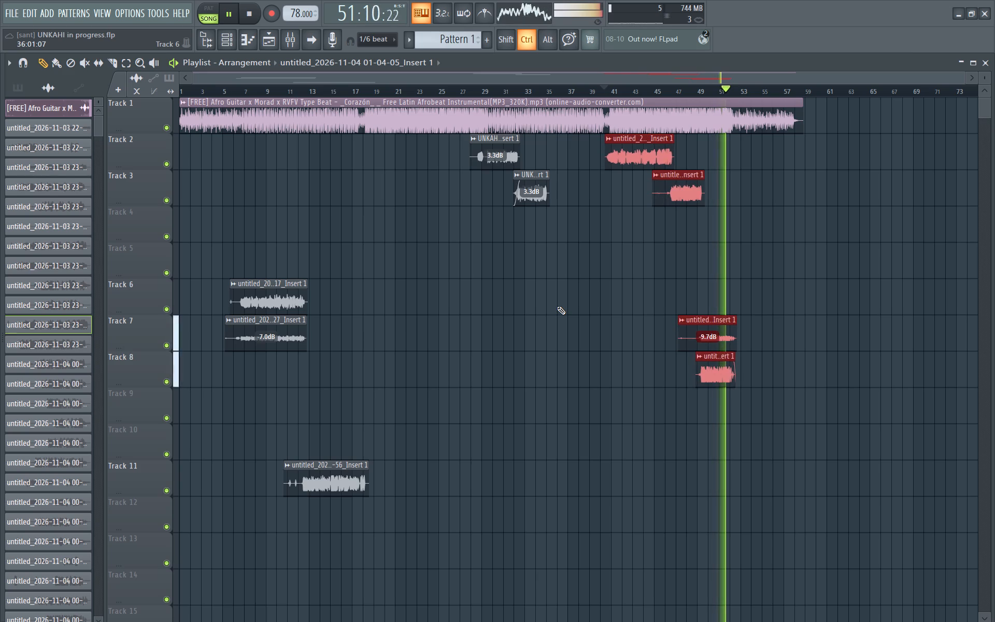
key("ctrl+z")
key("ctrl+z")
key("ctrl+z")
key("ctrl+z")
key("ctrl+z")
key("ctrl+z")
key("ctrl+z")
key("ctrl+z")
key("ctrl+z")
key("ctrl+z")
key("ctrl+z")
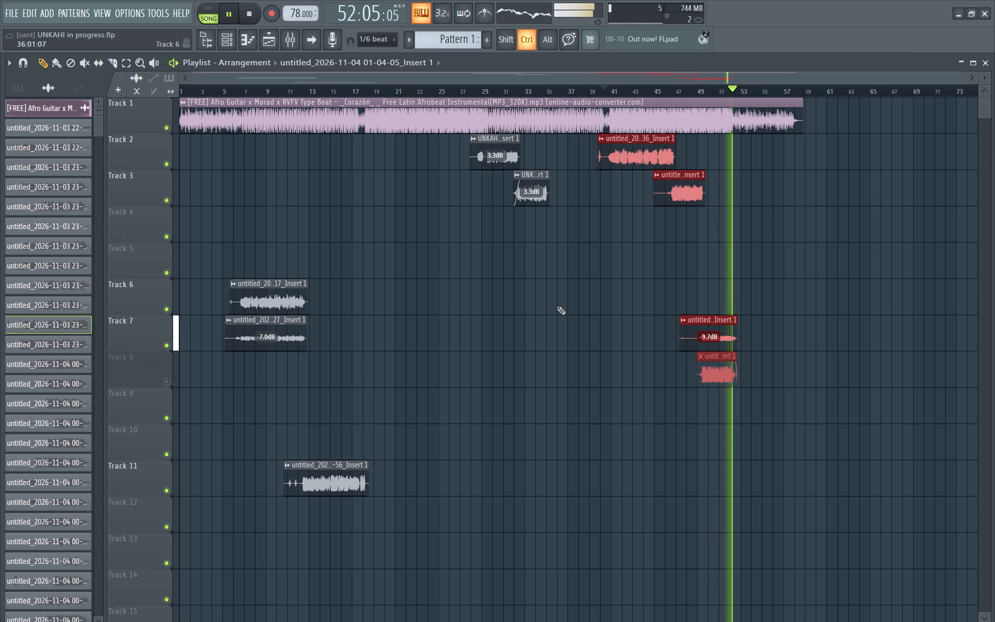
key("ctrl+z")
key("ctrl+z")
key("ctrl+z")
key("ctrl+z")
key("ctrl+z")
key("ctrl+z")
key("ctrl+z")
key("ctrl+z")
key("ctrl+z")
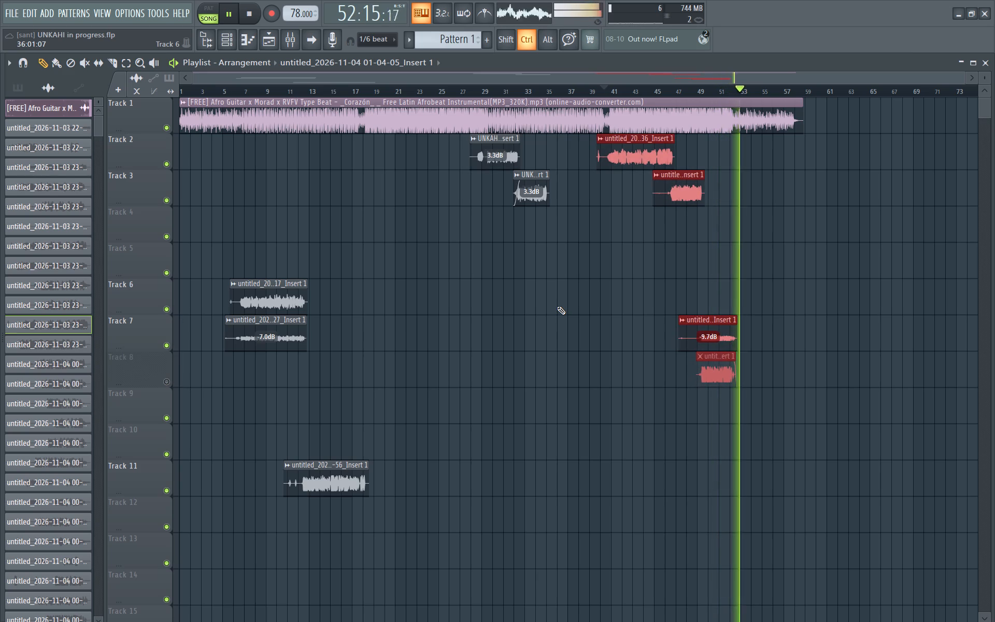
key("ctrl+z")
key("ctrl+z")
key("ctrl+z")
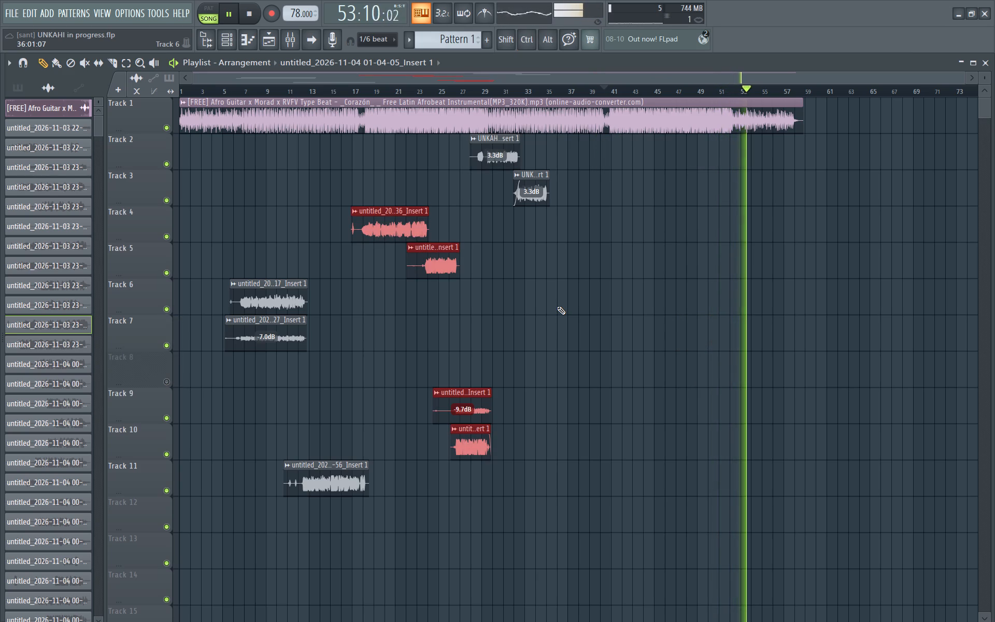
Play the arrangement from about bar 16 to hear the red clips in their restored positions.
key("space")
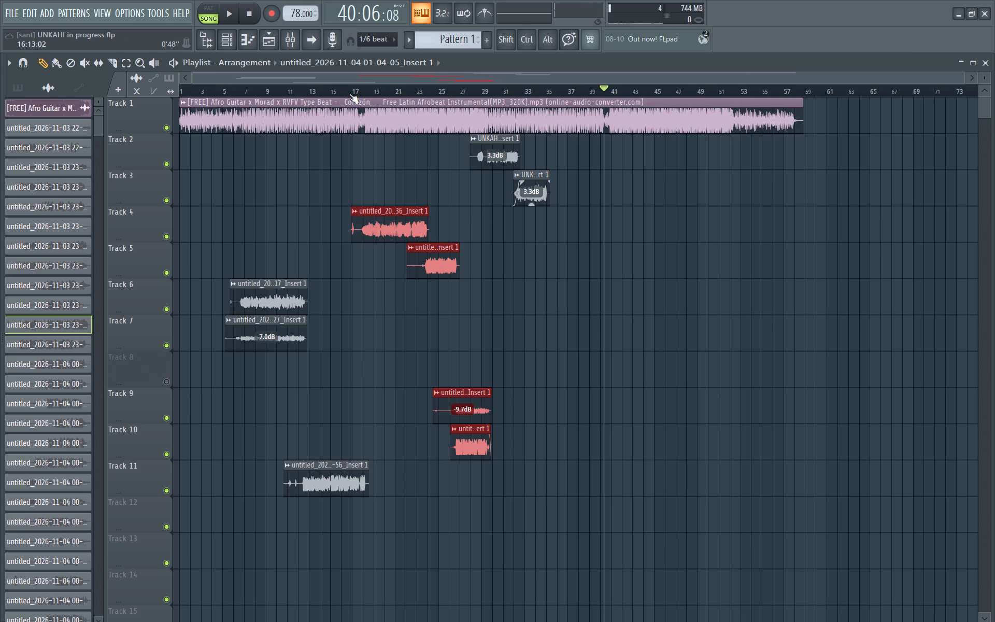
left_click(347, 93)
key("space")
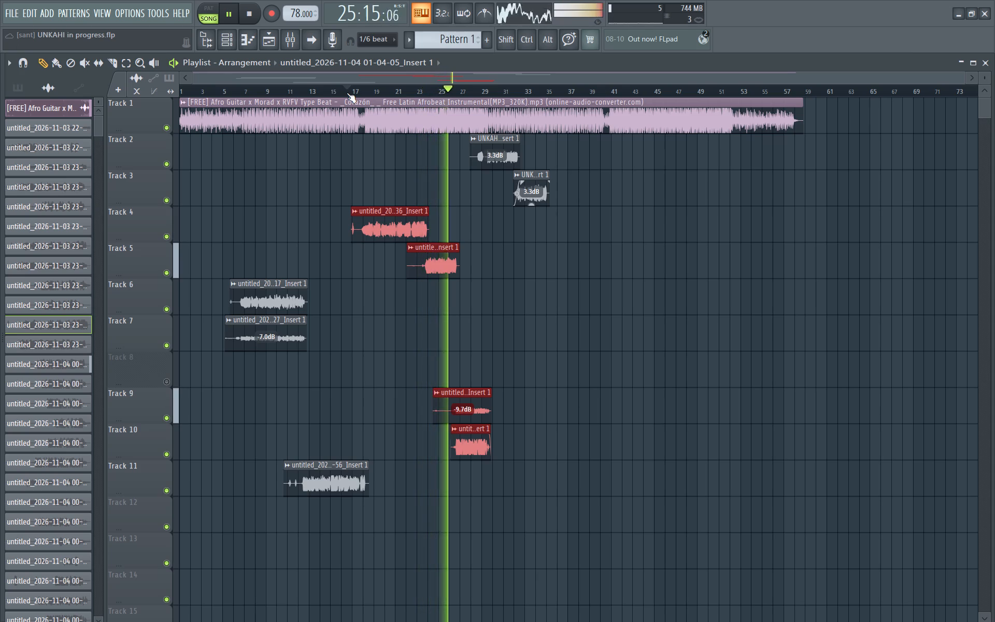
Slice the Track 4 clip just before bar 18, ahead of its main vocal, and delete the short leading piece.
scroll(347, 93, "up", 14, "ctrl")
scroll(347, 93, "up", 8, "ctrl")
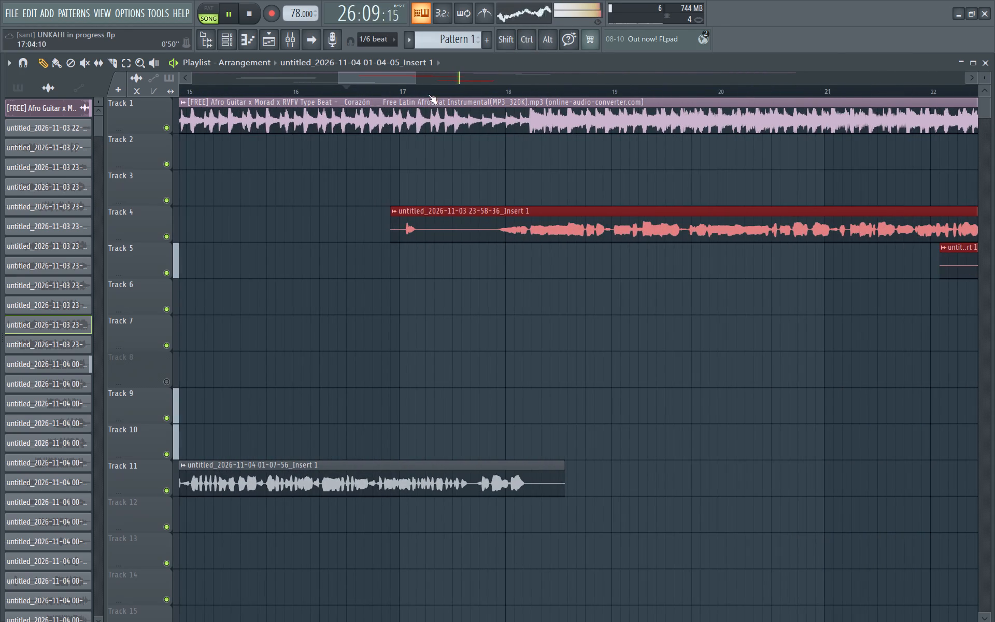
scroll(508, 89, "up", 13, "ctrl")
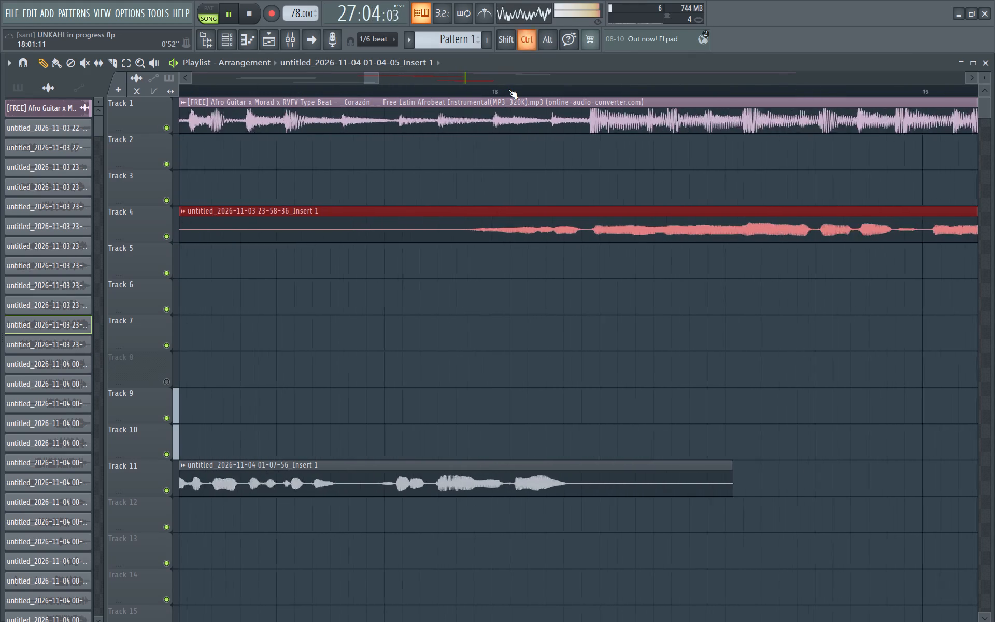
scroll(508, 89, "up", 17, "ctrl")
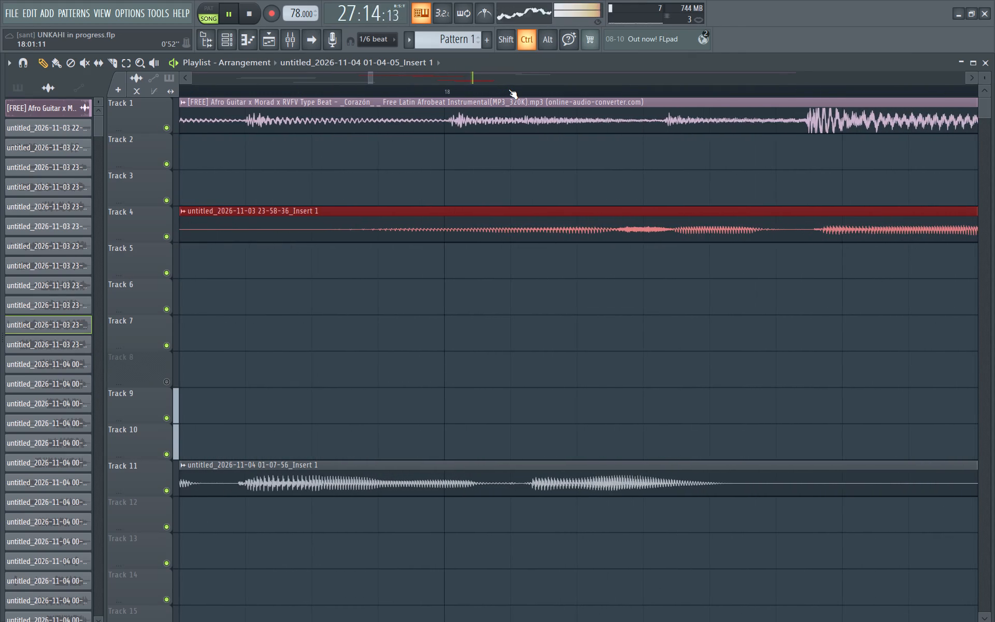
scroll(508, 89, "down", 19, "ctrl")
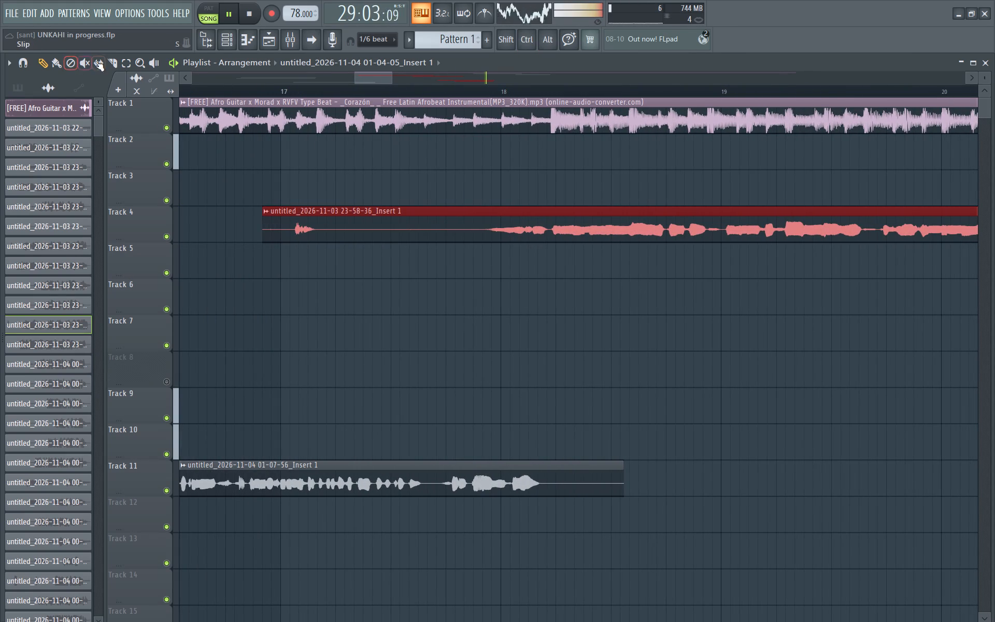
left_click(111, 58)
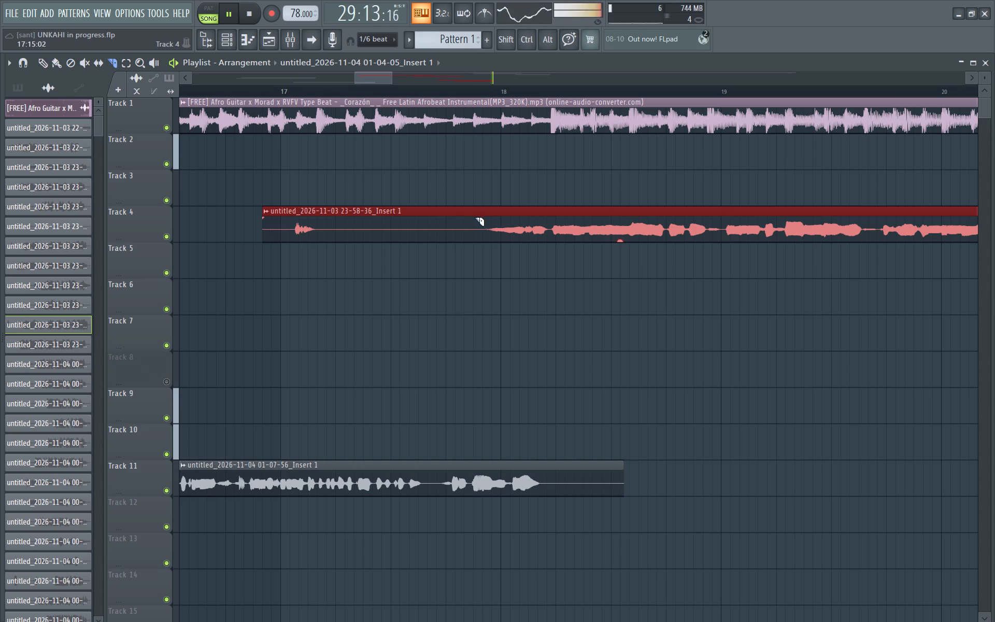
left_click(479, 216)
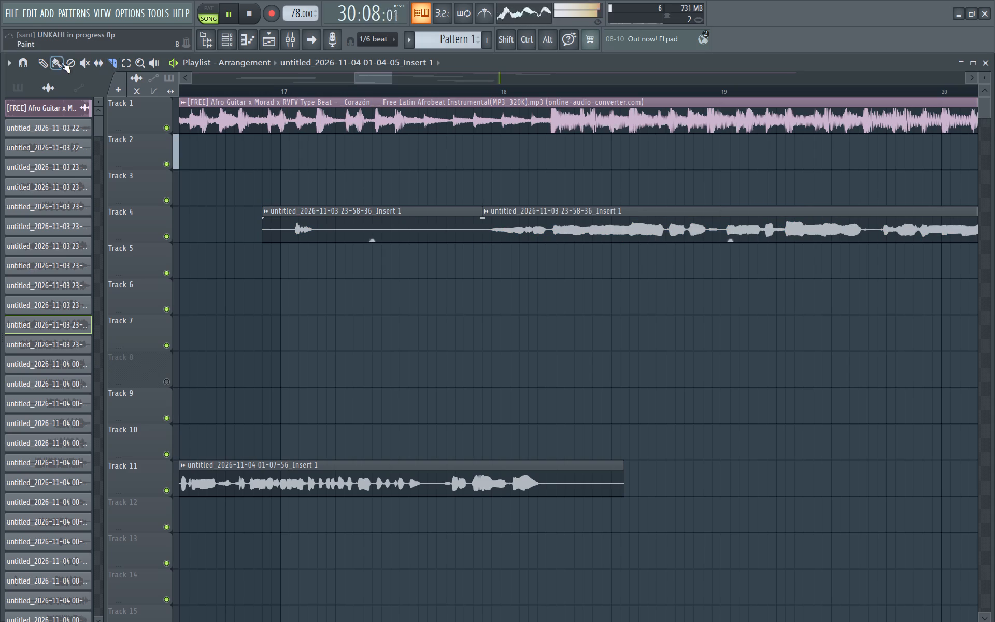
left_click_drag(67, 66, 297, 213)
left_click(297, 213)
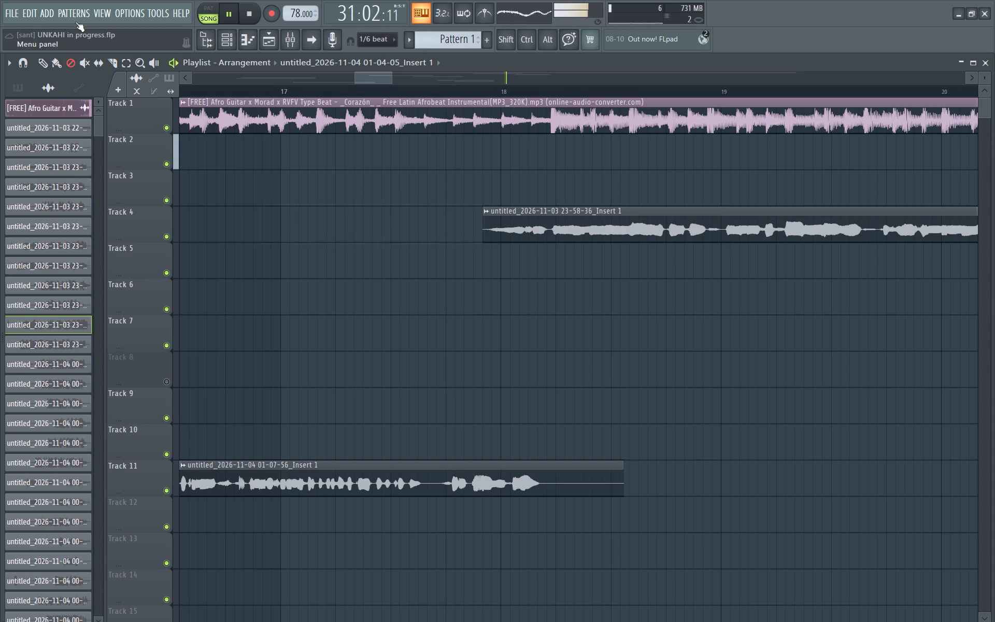
left_click(41, 62)
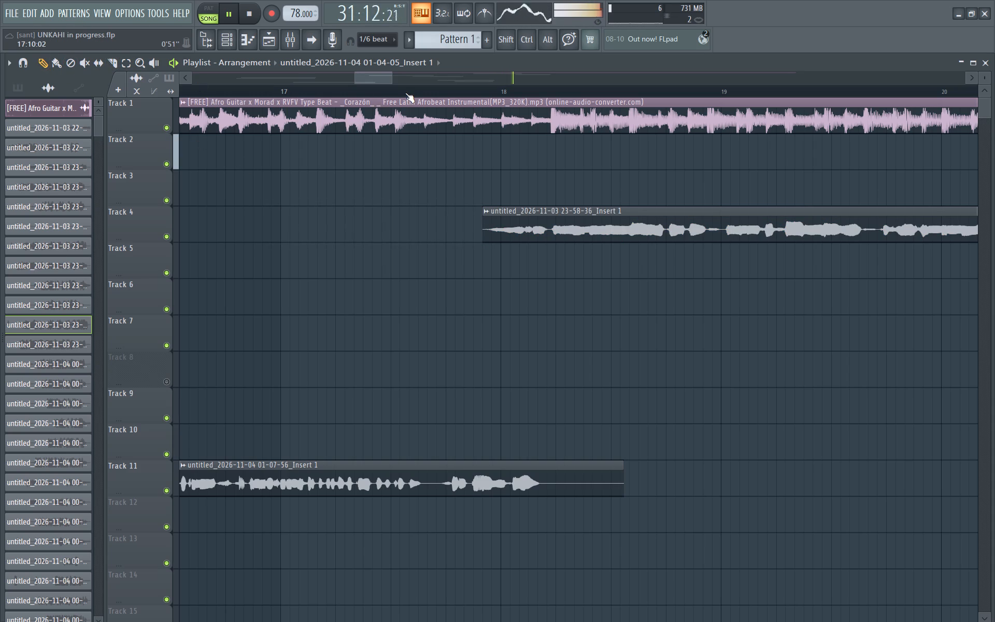
Play the arrangement from about bar 5 to hear the clips, including the trimmed Track 4 take, against the instrumental.
scroll(405, 93, "down", 19, "ctrl")
scroll(405, 93, "down", 12, "ctrl")
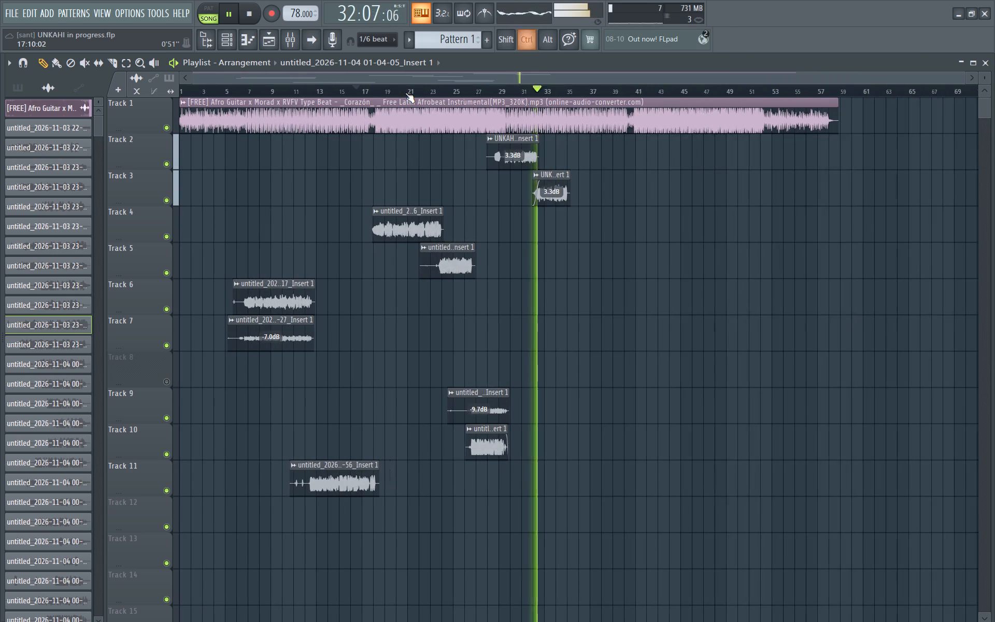
scroll(405, 93, "down", 2, "ctrl")
left_click(224, 91)
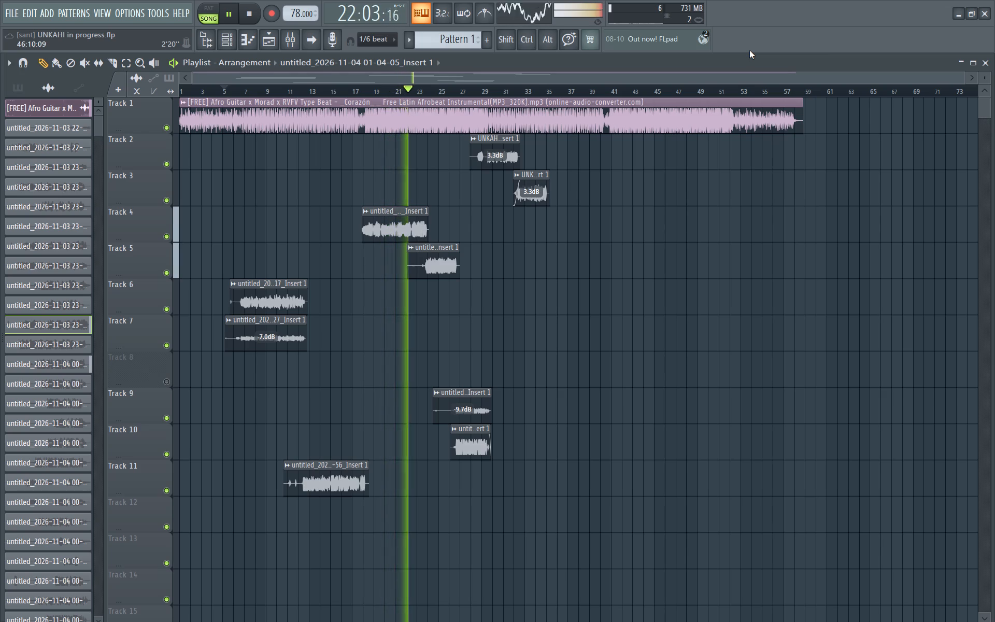
left_click(749, 50)
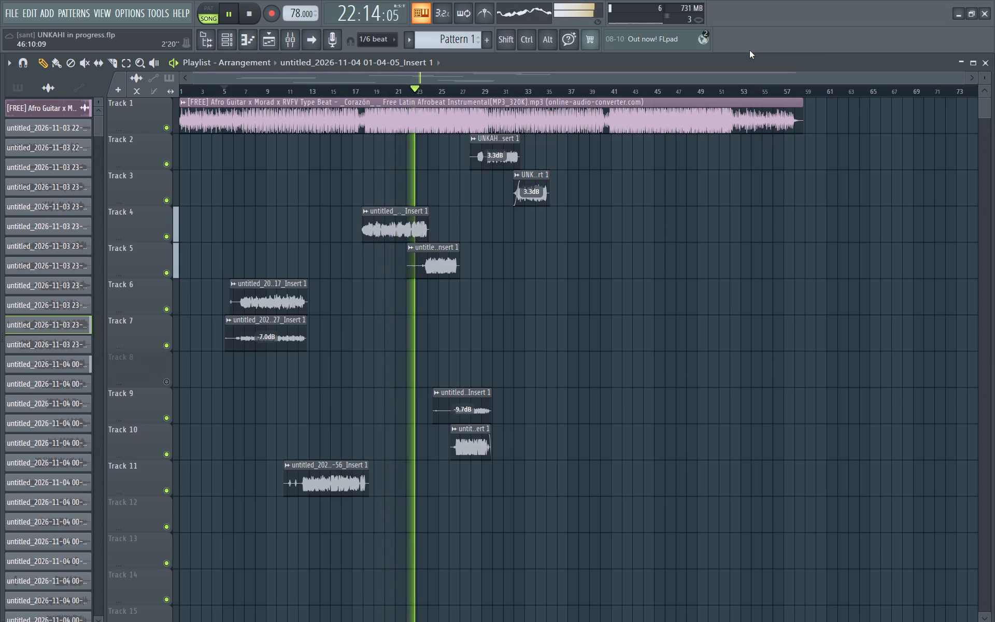
Set the audio input of mixer Insert 1 to (none) and return to the playlist.
left_click_drag(280, 37, 291, 39)
left_click(291, 39)
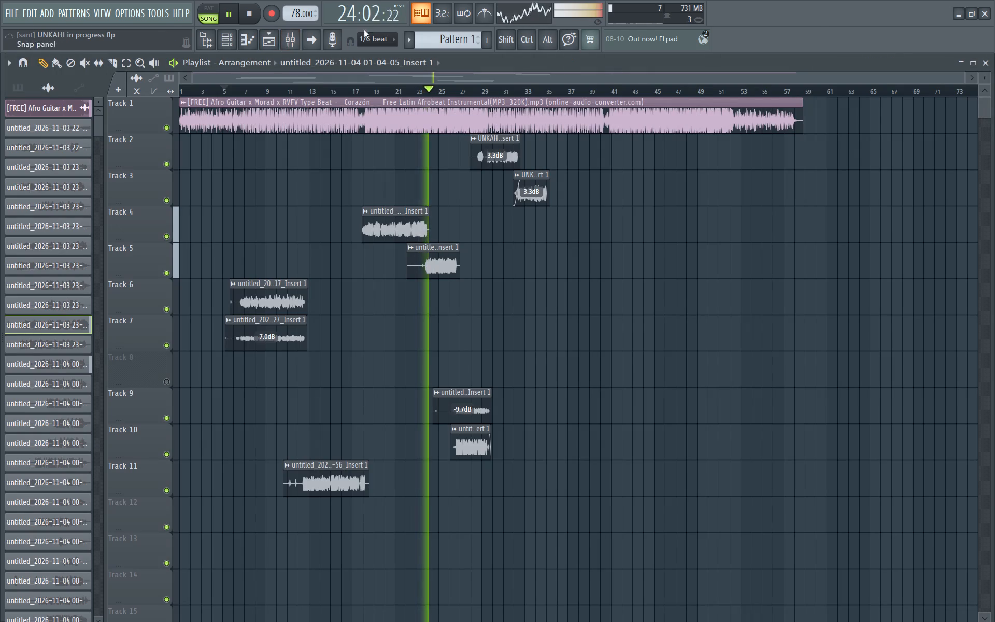
left_click(293, 38)
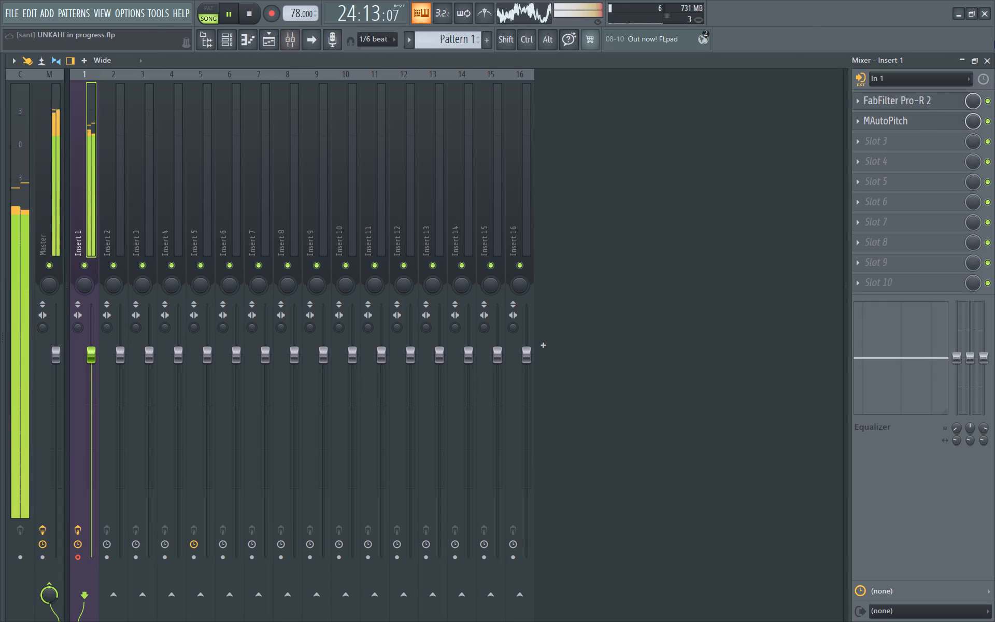
left_click_drag(932, 77, 908, 148)
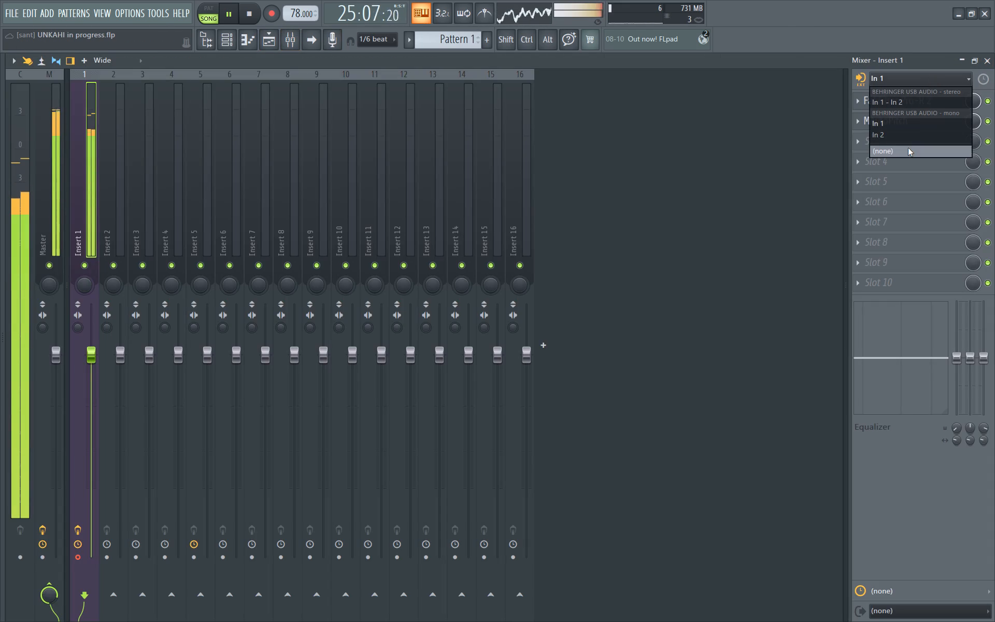
left_click_drag(908, 148, 908, 148)
left_click(908, 148)
left_click(983, 63)
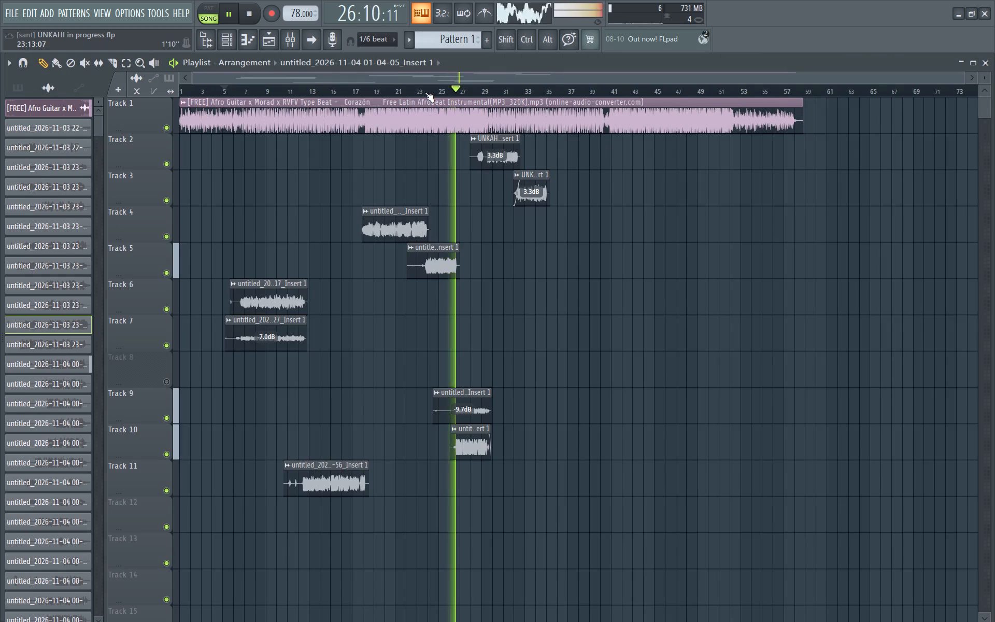
Replay the arrangement from about bar 23 to hear the handover between the Track 4 and Track 5 clips.
left_click(425, 92)
left_click(418, 90)
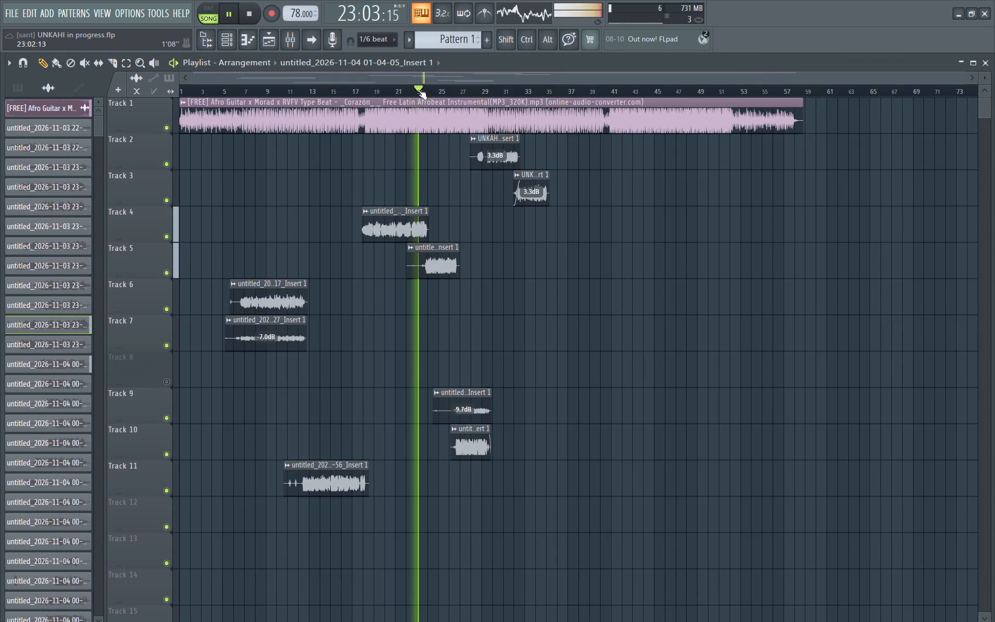
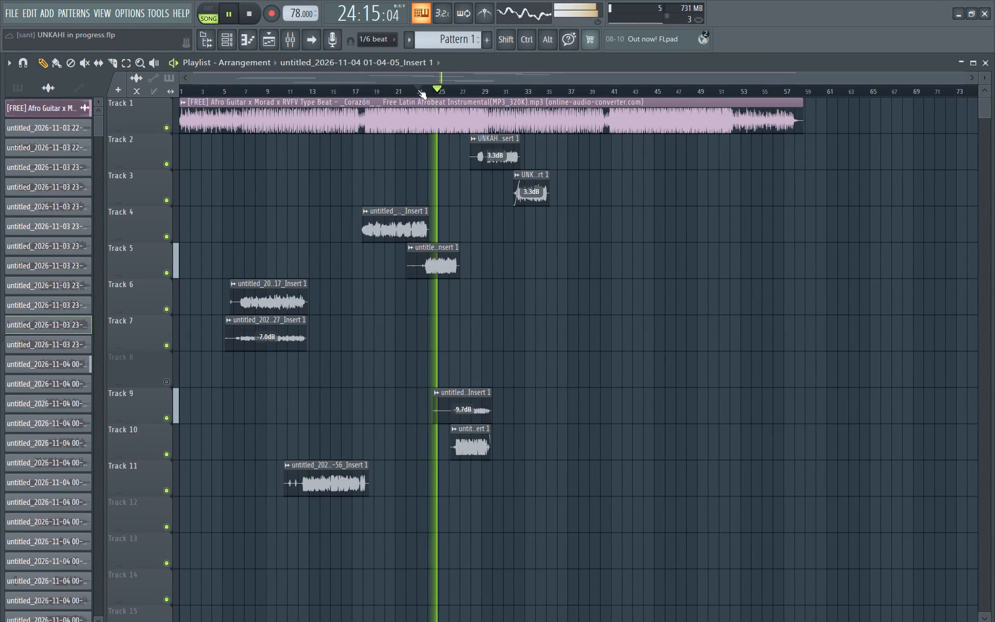
Stop playback and replay the arrangement from about bar 6 to hear the Track 6 and Track 7 clips against the instrumental.
key("space")
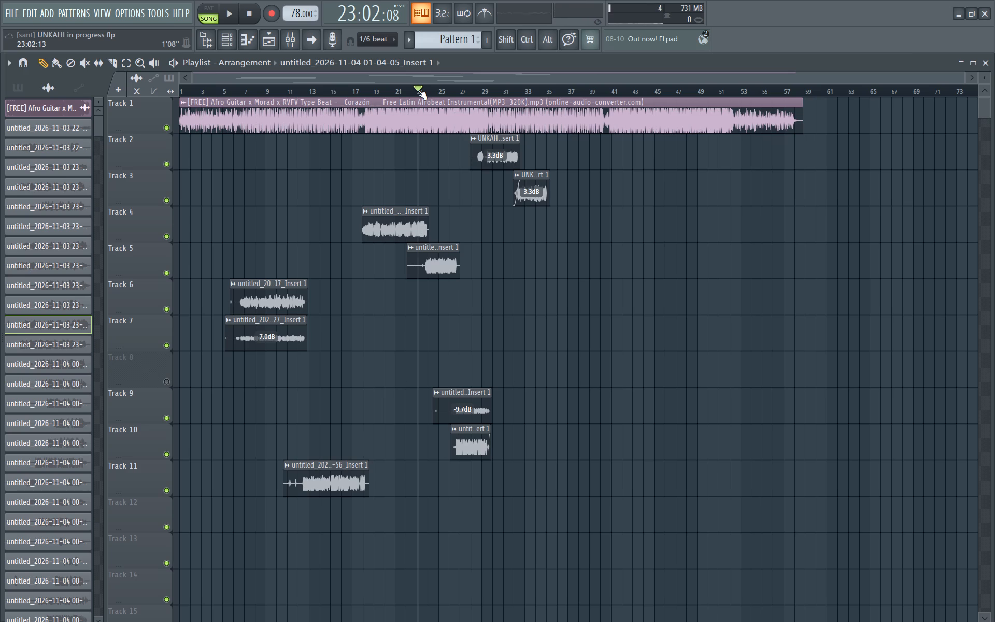
left_click(256, 91)
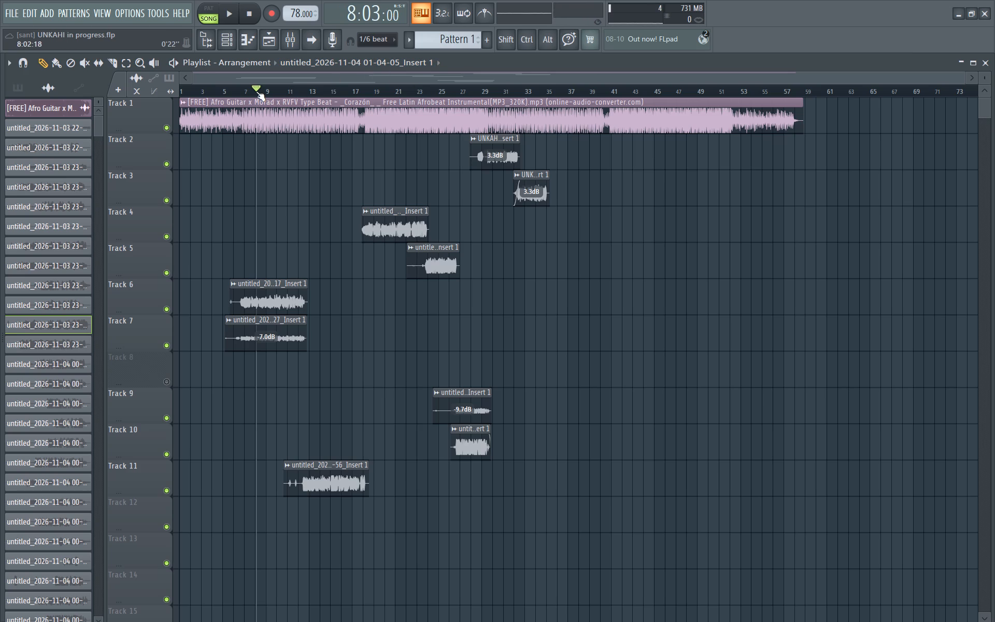
left_click(233, 88)
key("space")
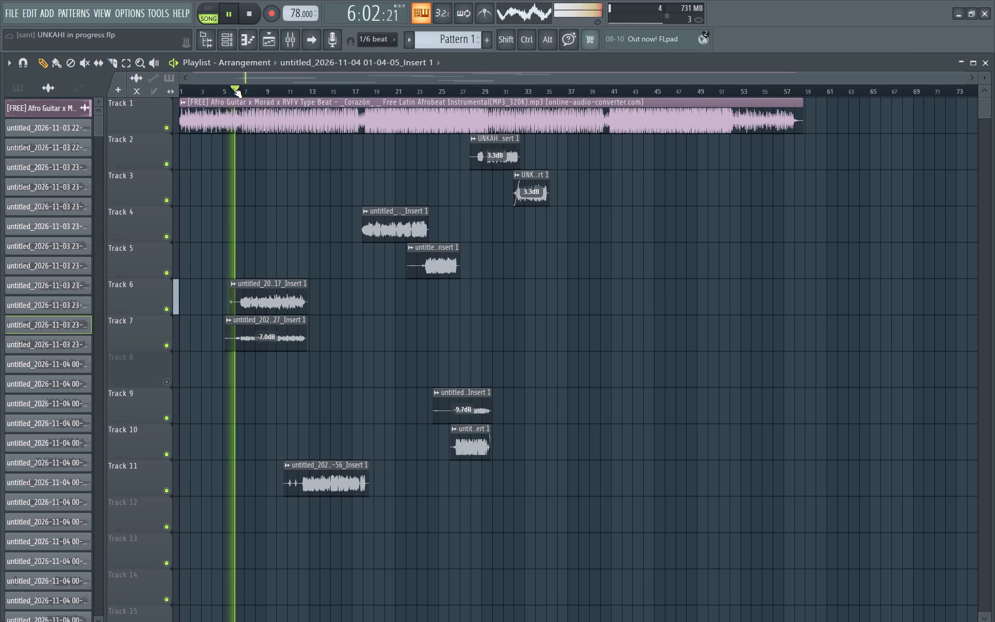
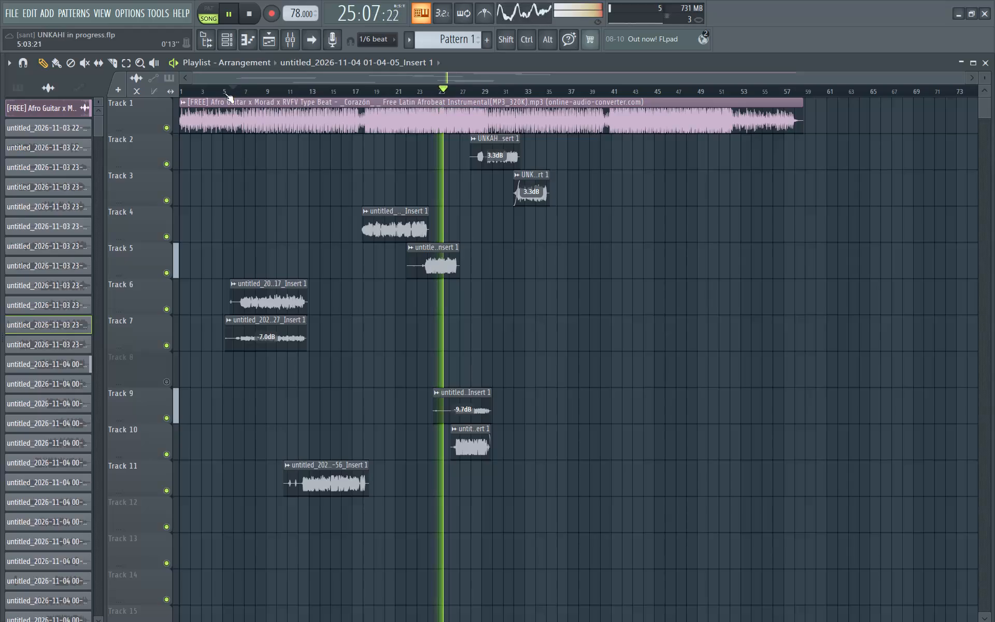
Replay from about bar 5 and select the timeline range from there to about bar 35, spanning all the vocal clips.
double_click(228, 92)
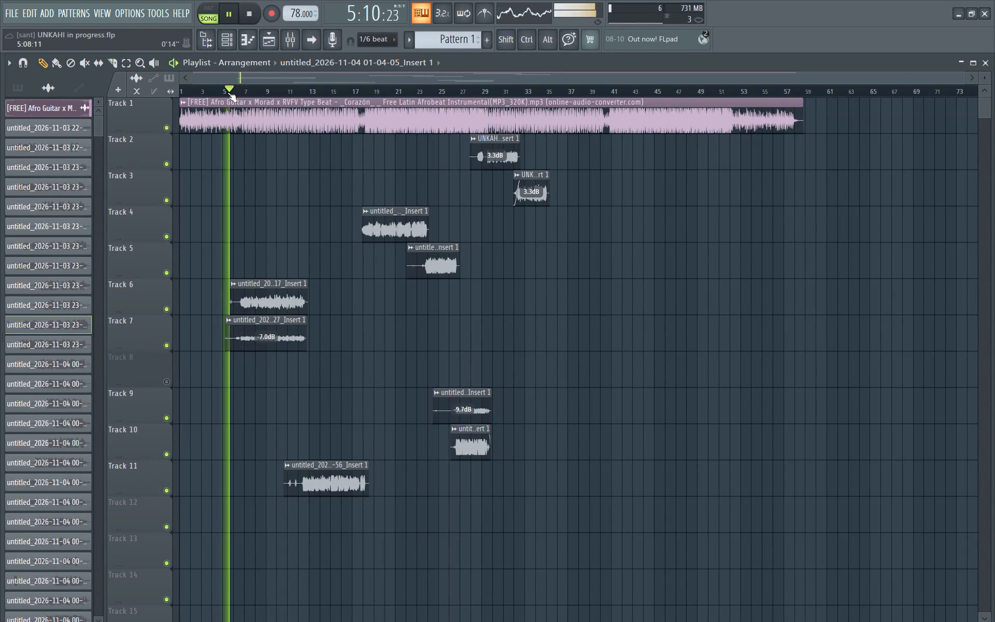
left_click(228, 92)
left_click_drag(228, 92, 536, 126)
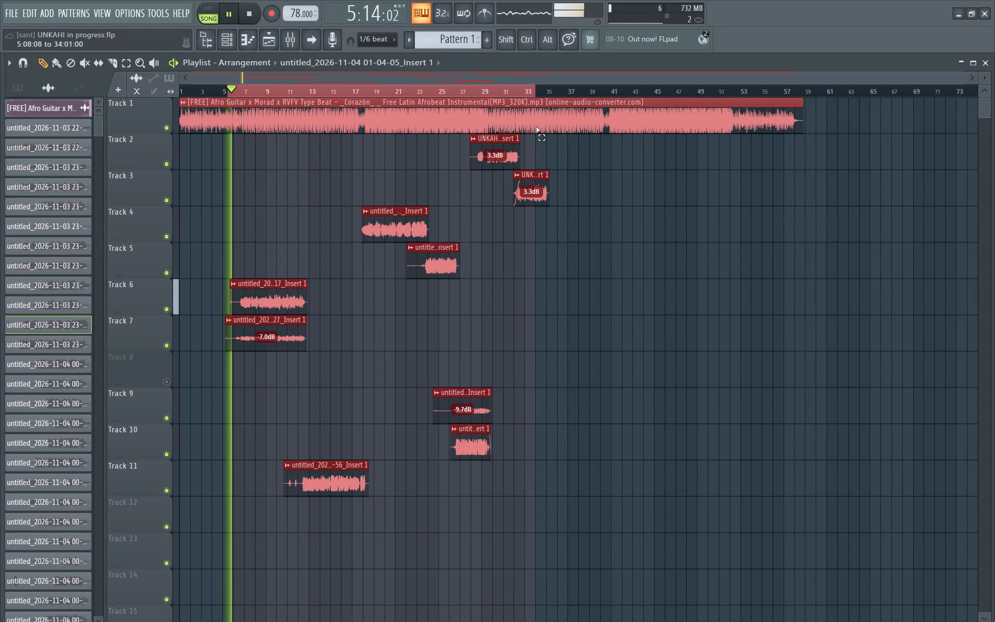
left_click_drag(536, 126, 548, 129)
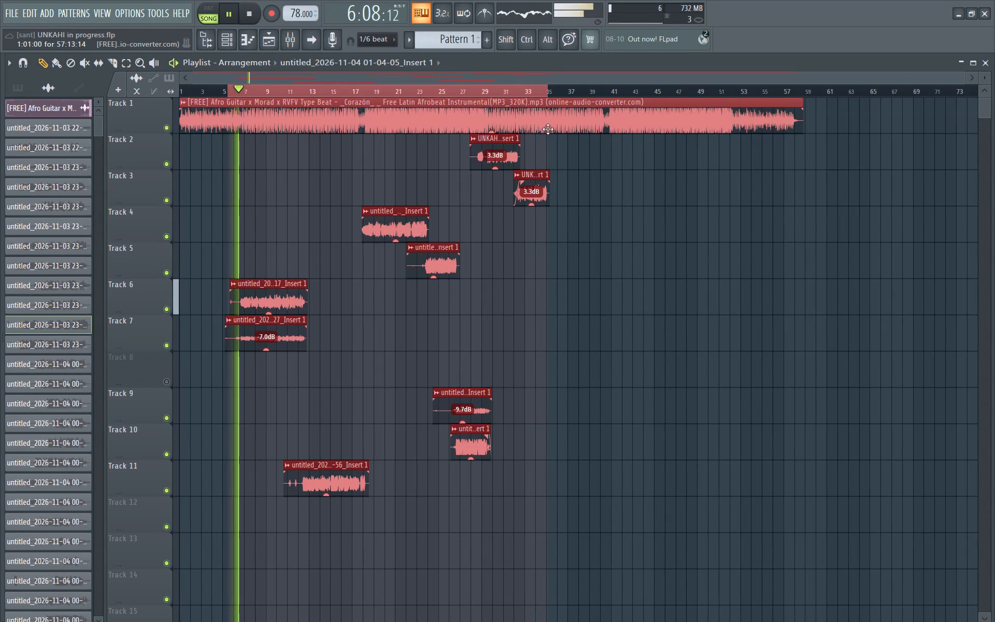
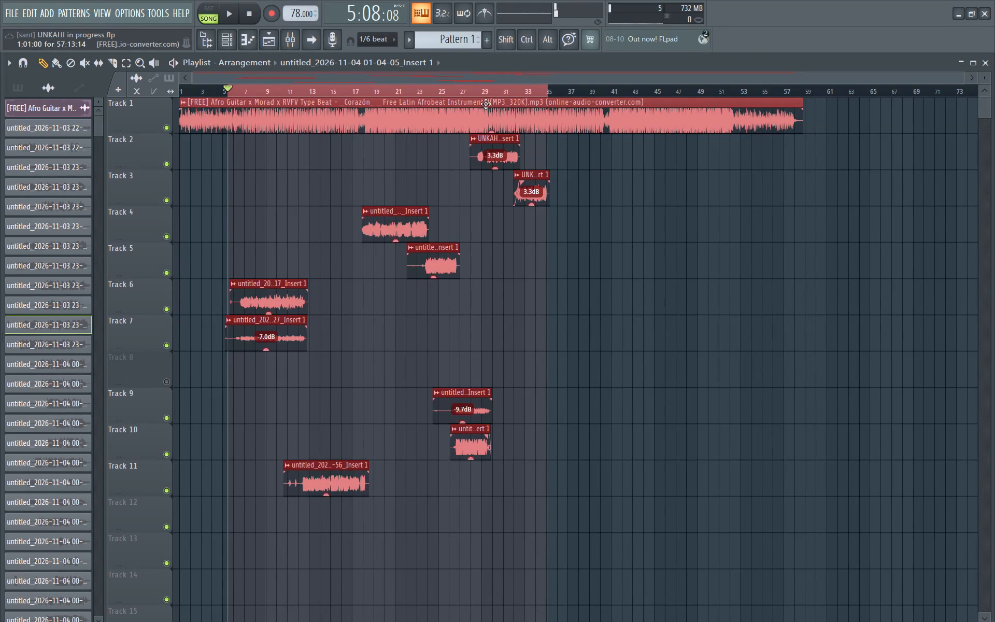
Clear the timeline selection and replay the arrangement repeatedly from about bar 28 to check the vocal clips on Tracks 2 and 3.
double_click(468, 88)
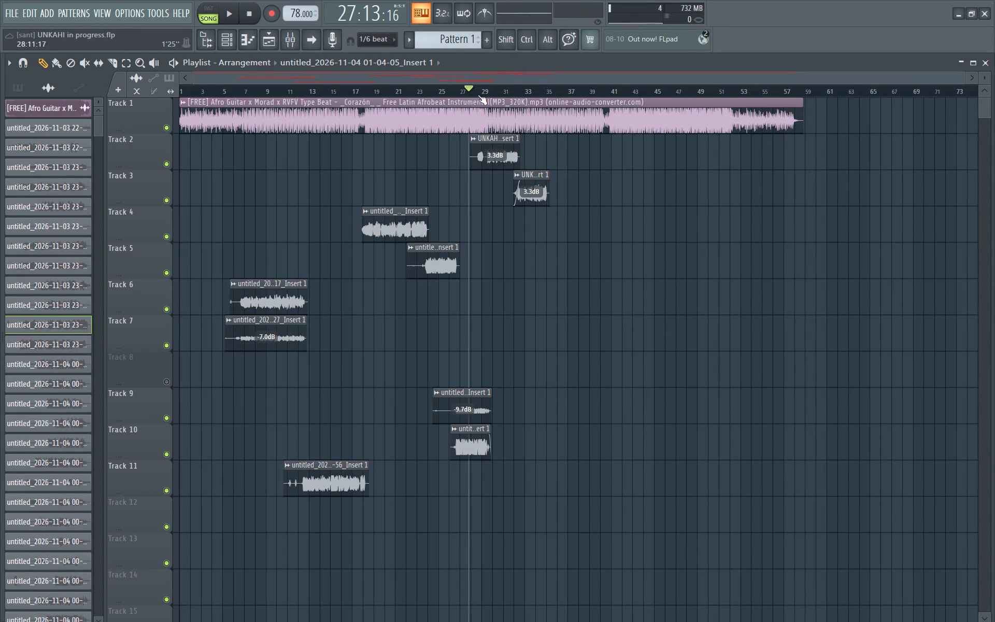
left_click(480, 91)
key("space")
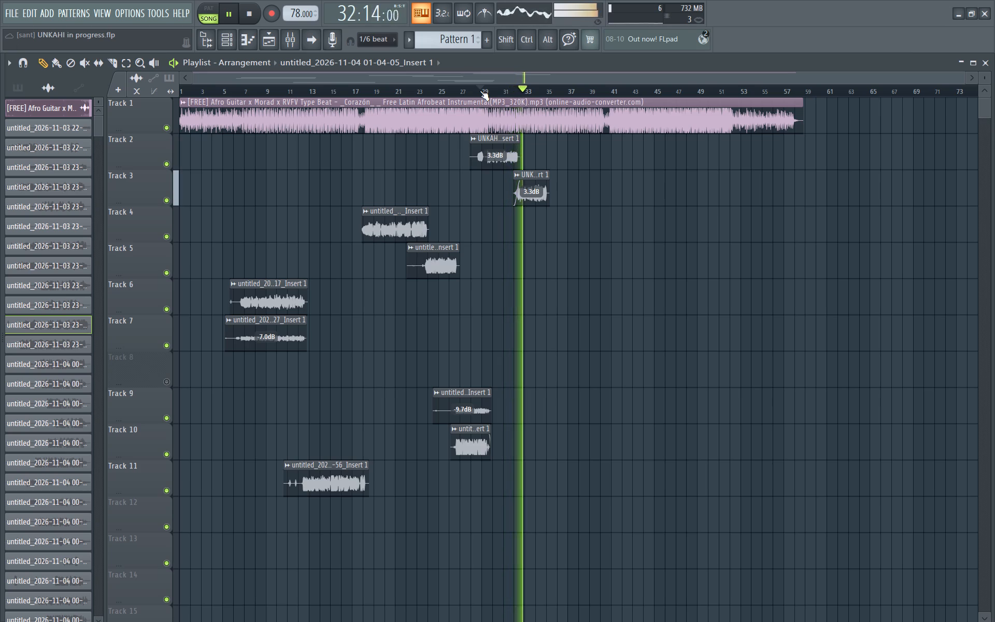
key("space")
key("space")
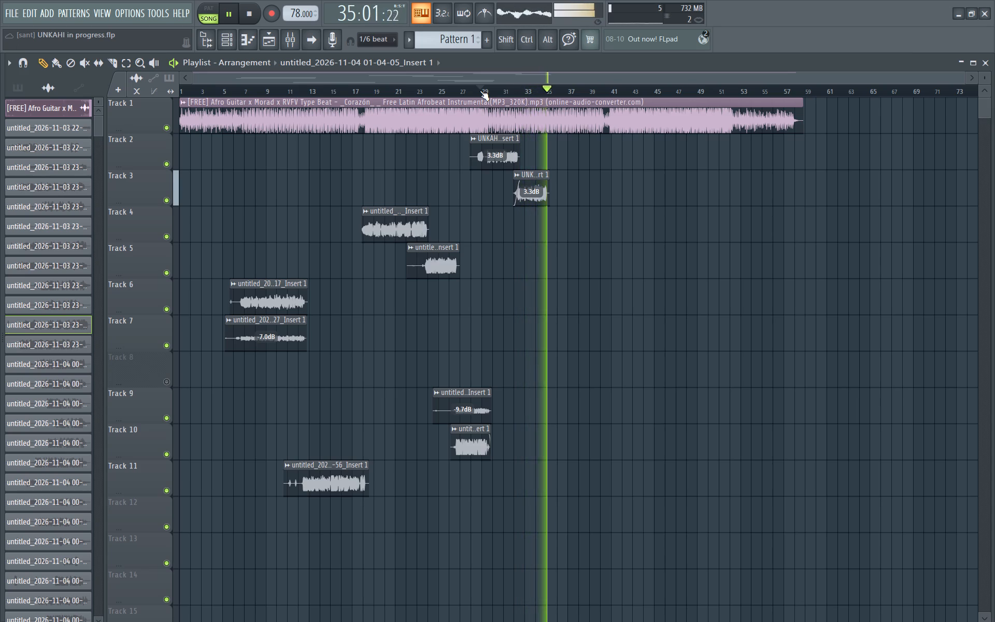
key("space")
key("space")
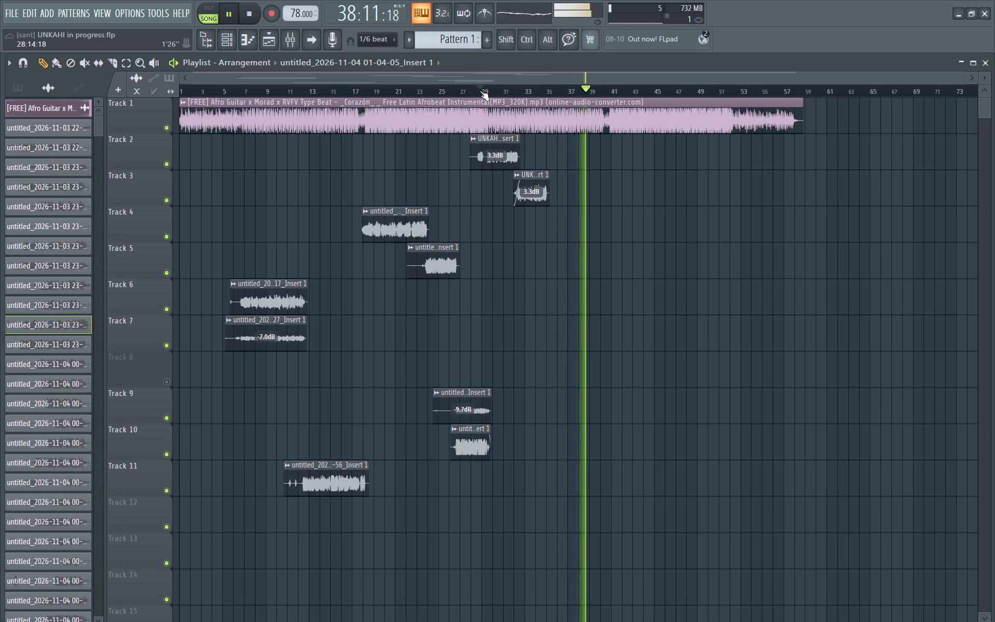
key("space")
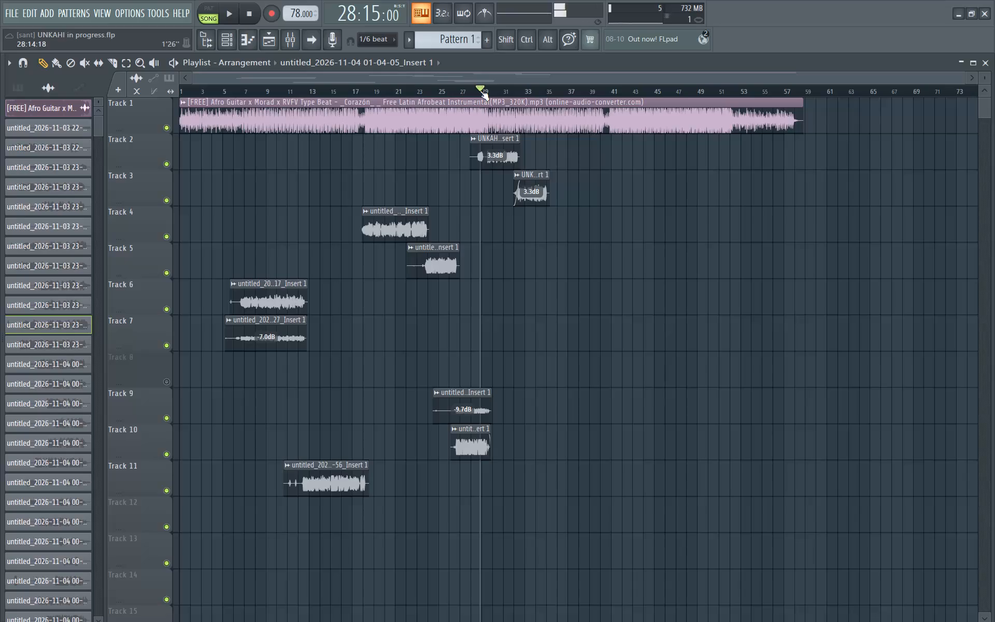
key("space")
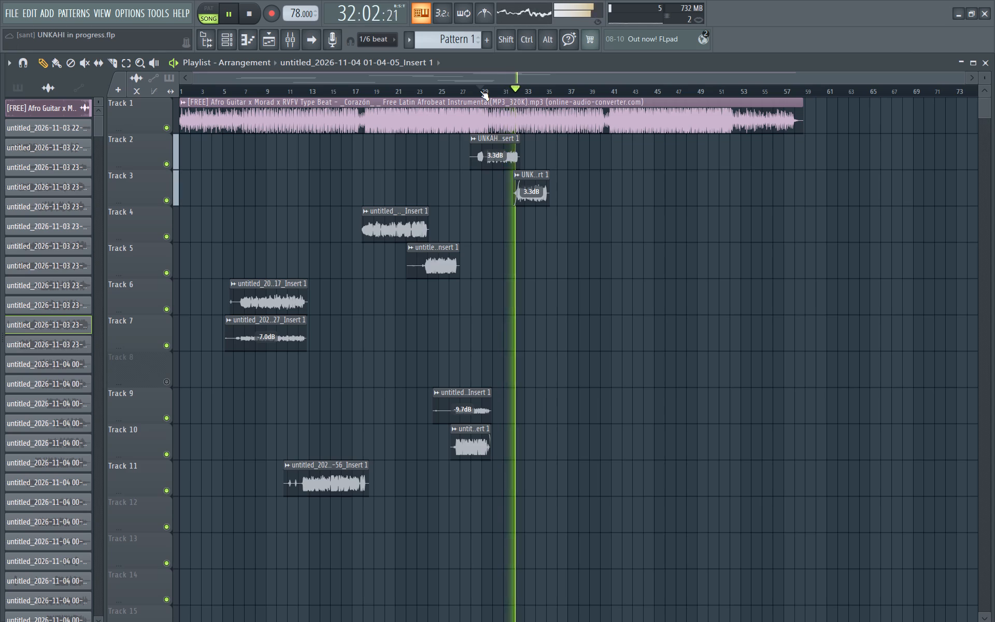
key("space")
key("space")
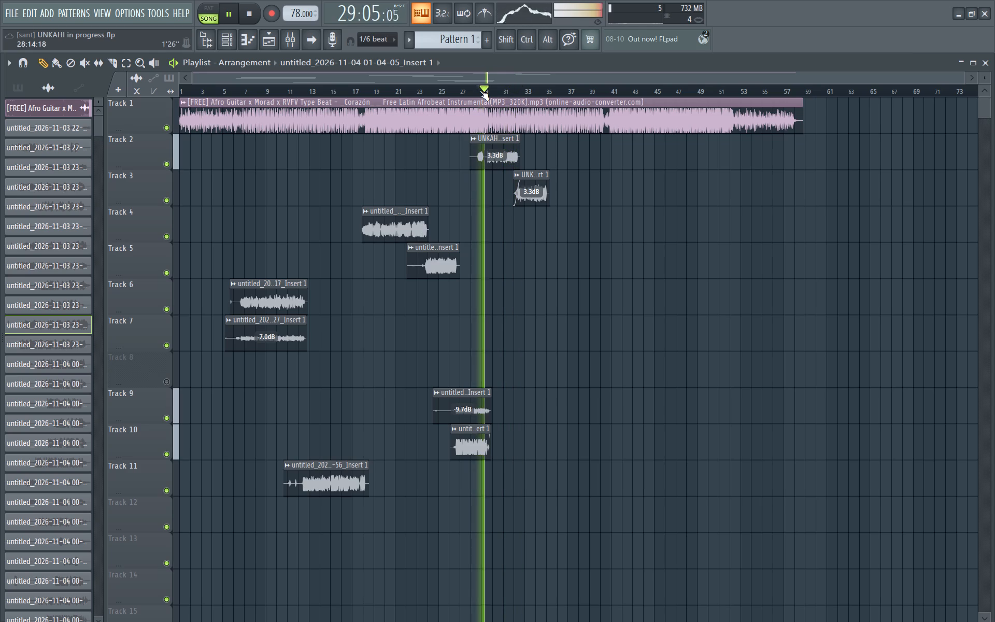
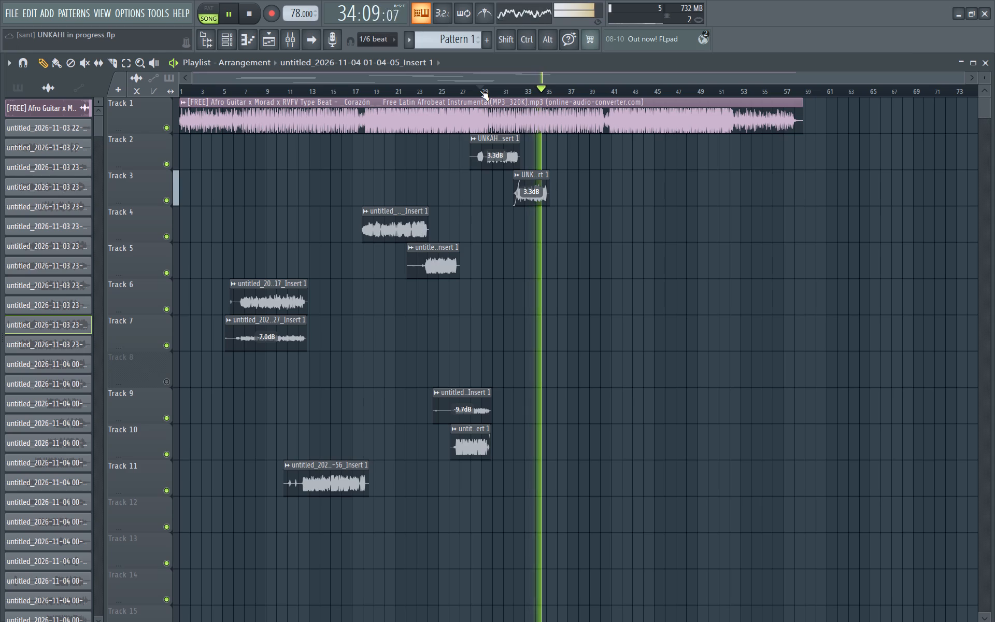
Replay the arrangement from about bar 28 through the section after the Track 3 vocal, and move the stopped playback position to about bar 34.
key("space")
key("space")
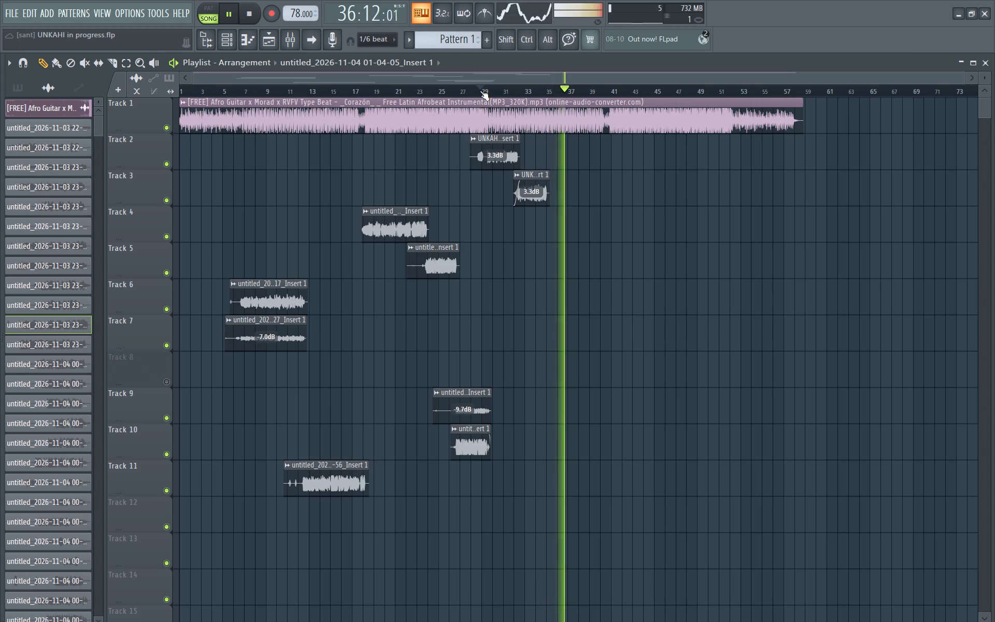
key("space")
key("space")
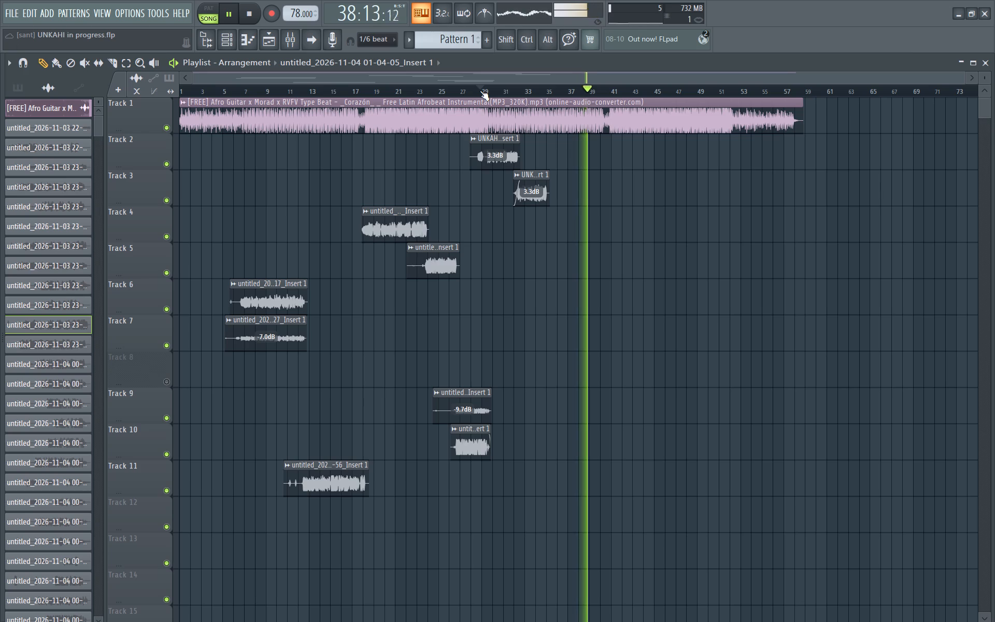
left_click(538, 92)
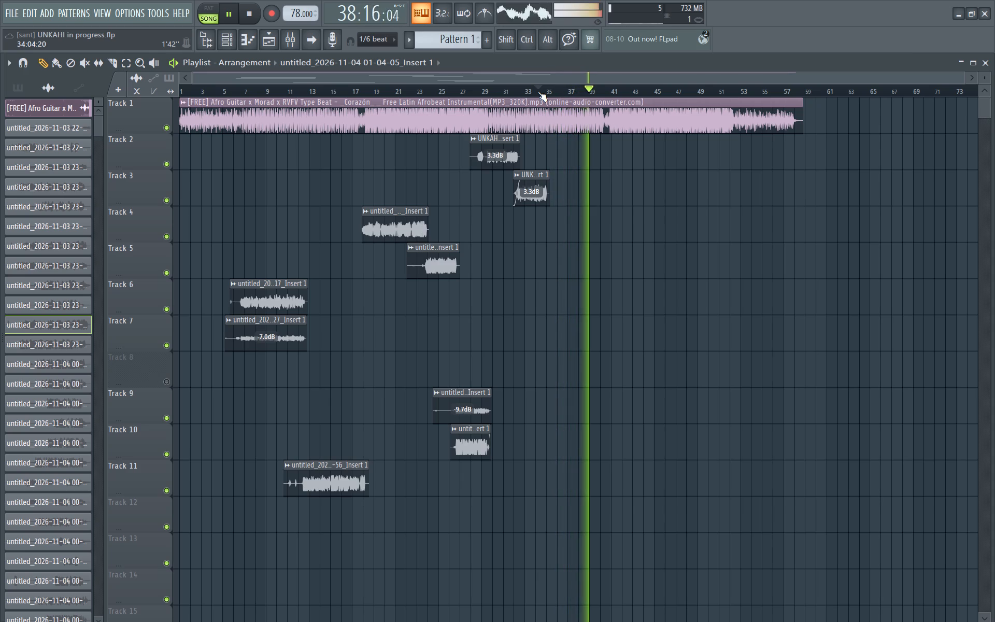
key("space")
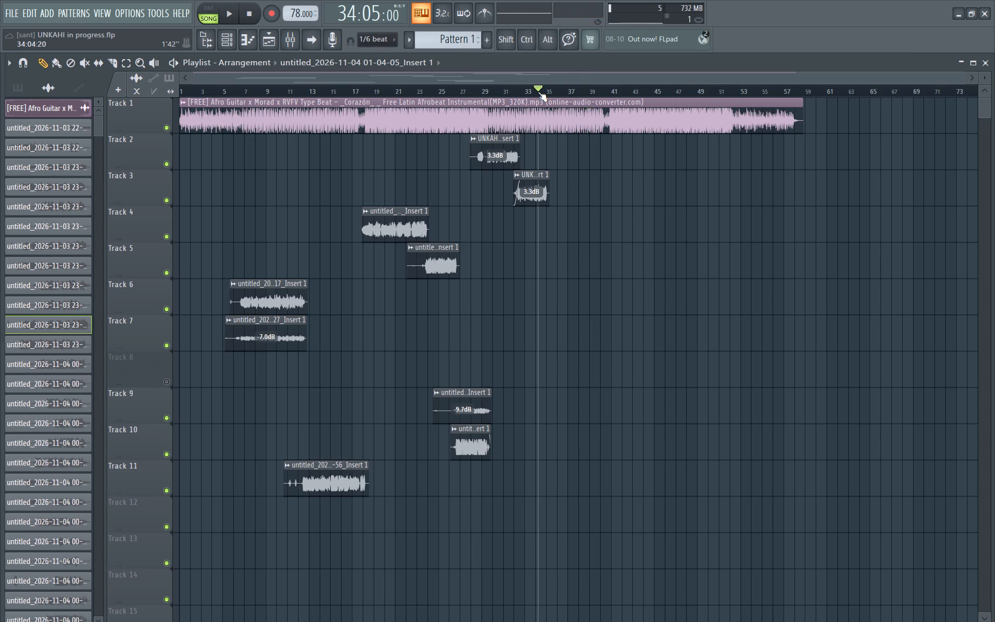
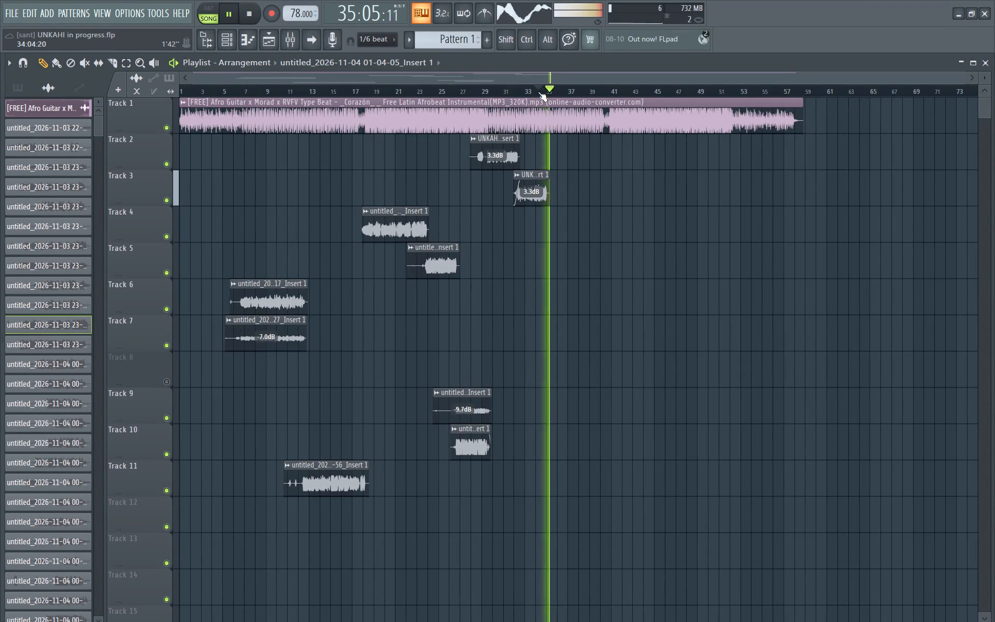
Restart playback from about bar 34 to hear the end of the Track 3 vocal again.
key("space")
key("space")
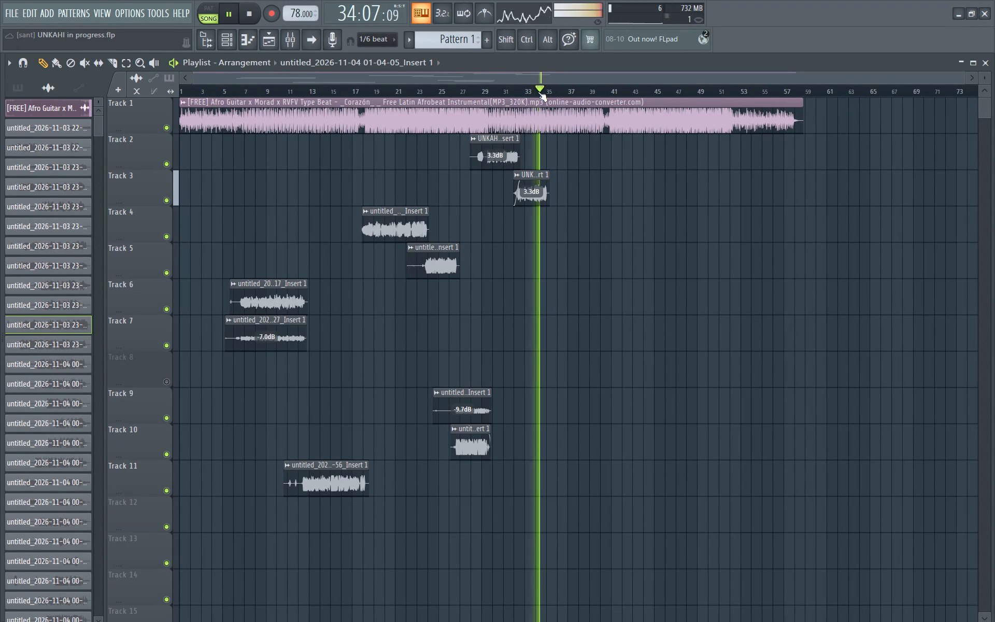
Play the arrangement from just before bar 6 to review the opening vocals on Tracks 6 and 7.
left_click(239, 88)
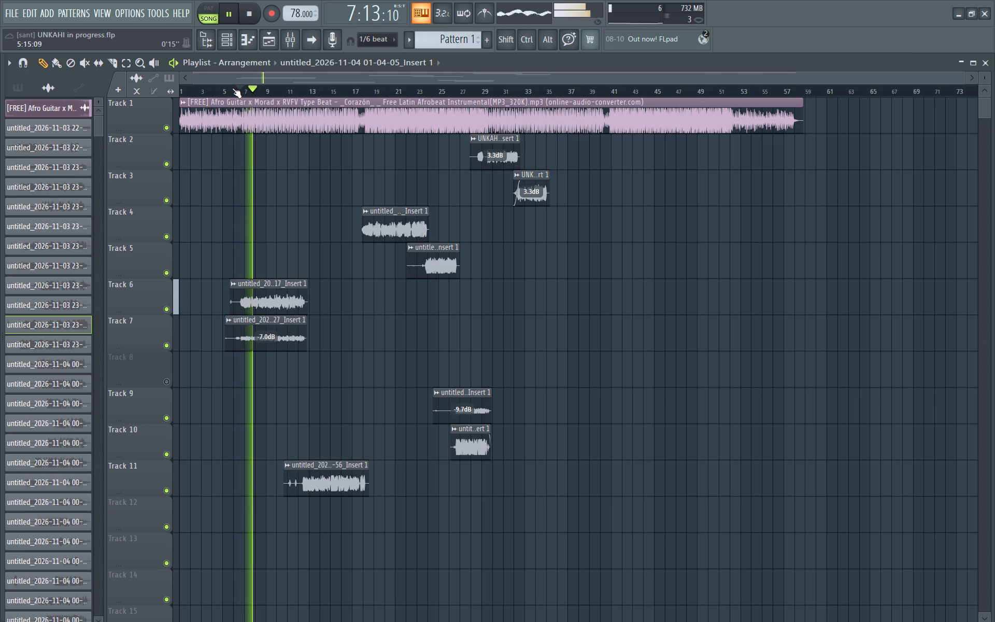
left_click(232, 89)
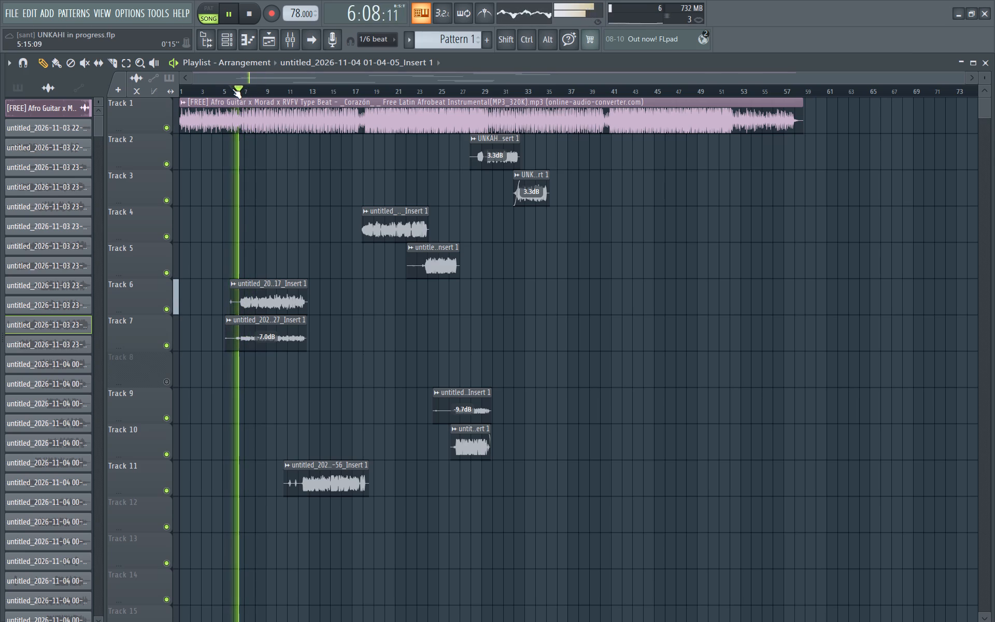
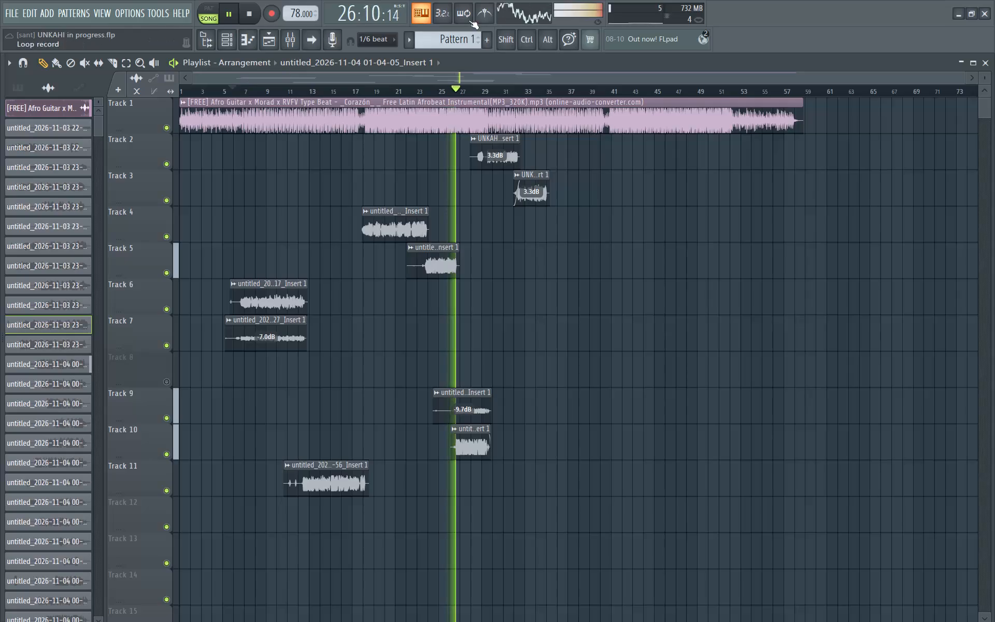
Check the Insert 1 levels and effect slots in the mixer during playback and return to the playlist.
left_click(286, 37)
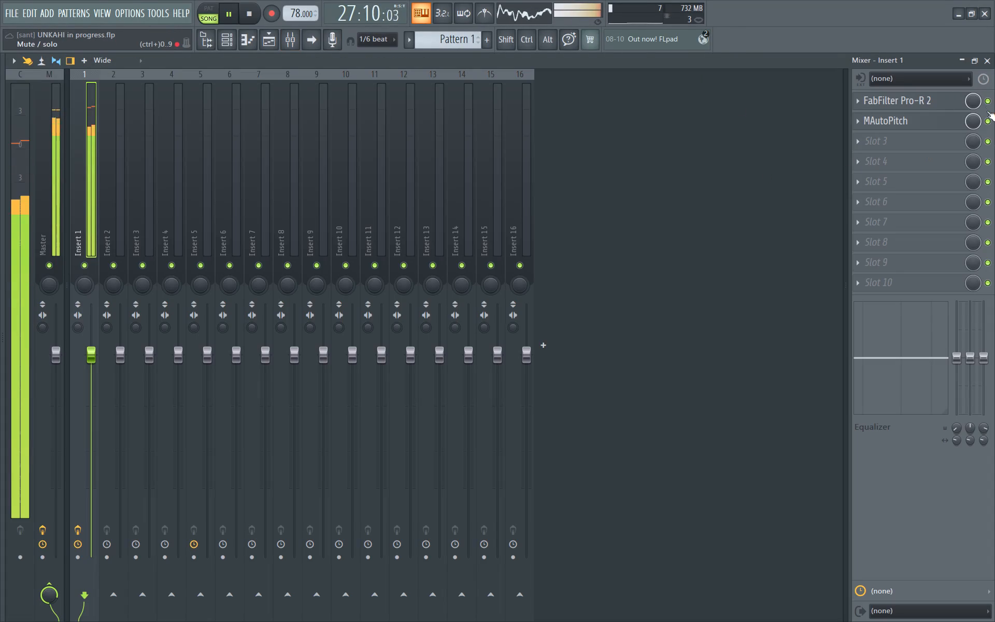
left_click(988, 63)
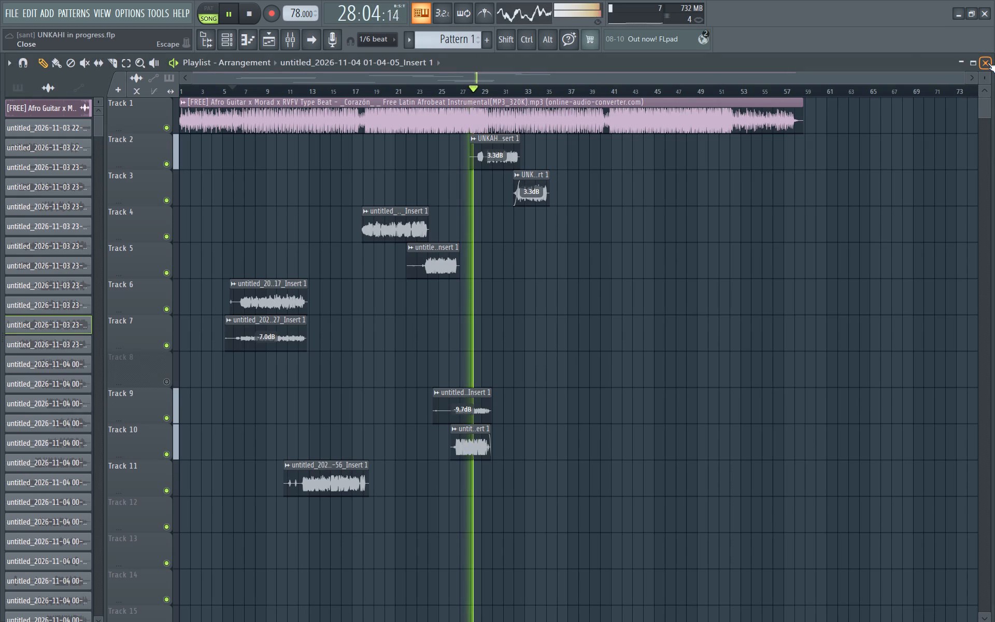
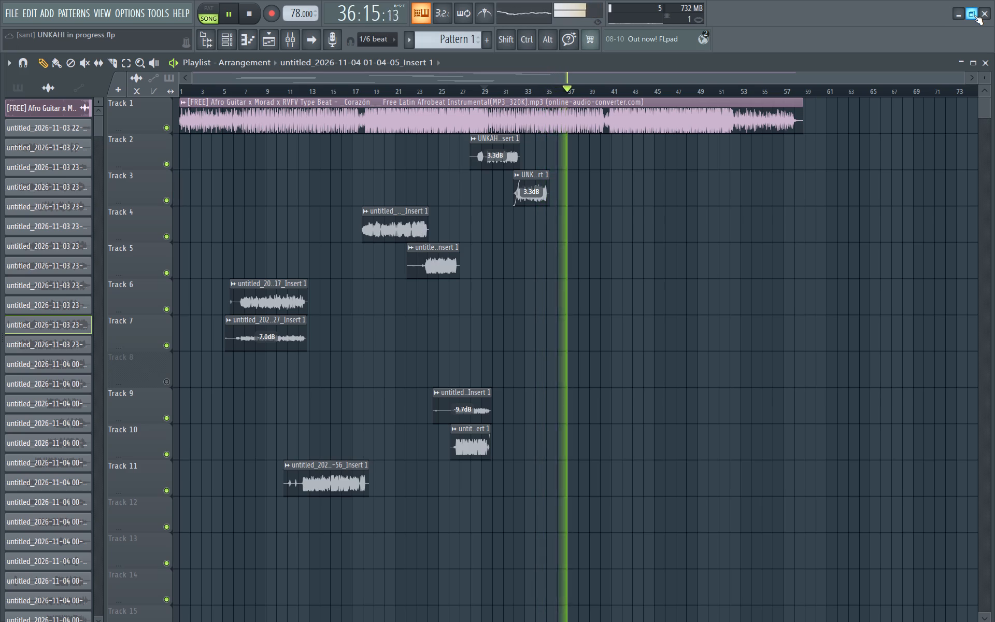
Stop the song and replay it from around bar 29 to review the vocal clips over the instrumental.
key("space")
key("space")
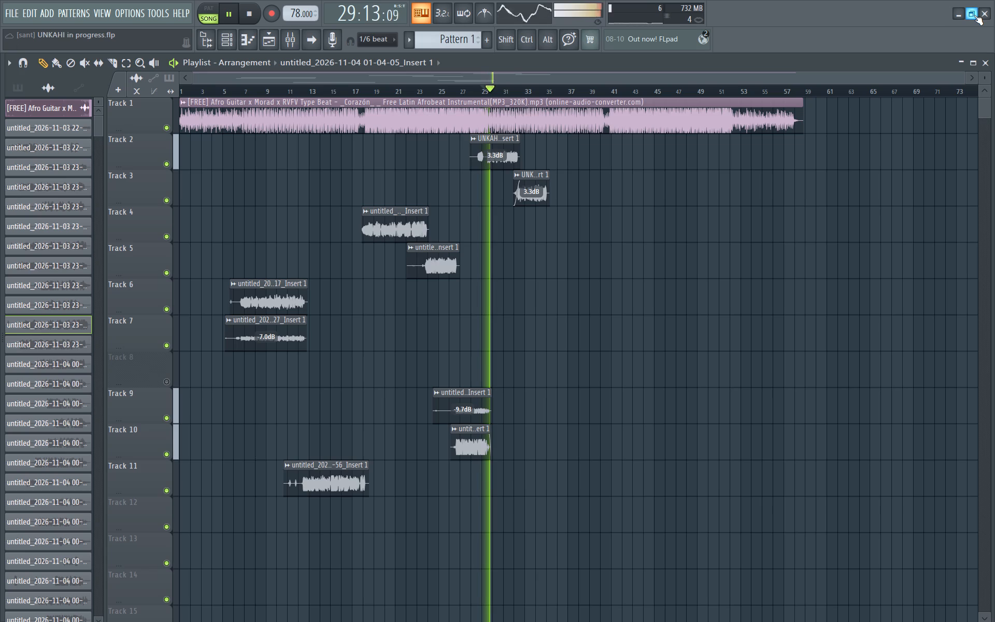
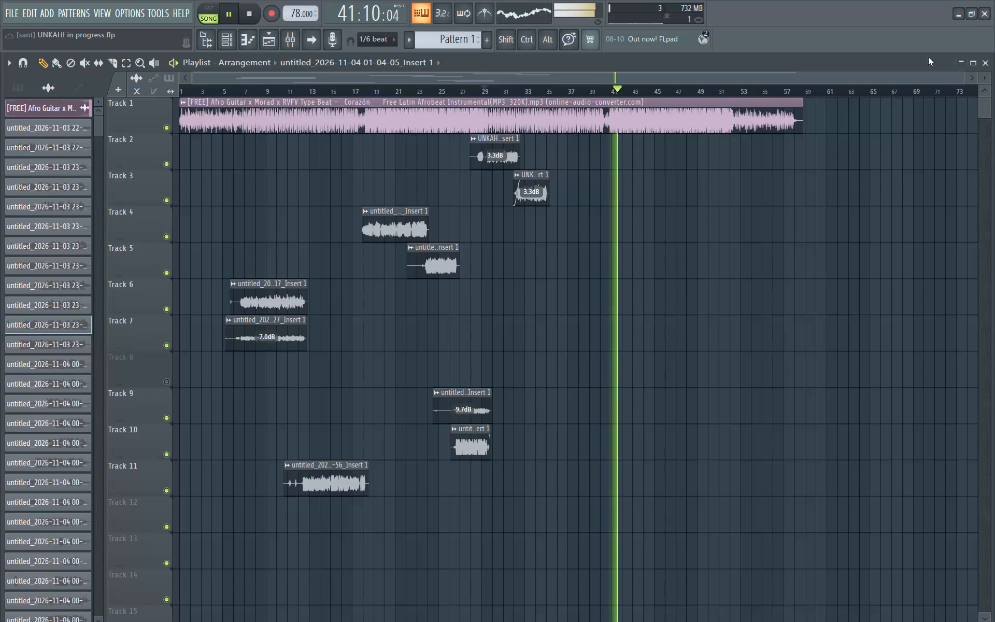
Replay the song repeatedly from around bar 33 to review the end of the Track 3 vocal clip and the instrumental following it.
left_click(546, 91)
left_click(533, 90)
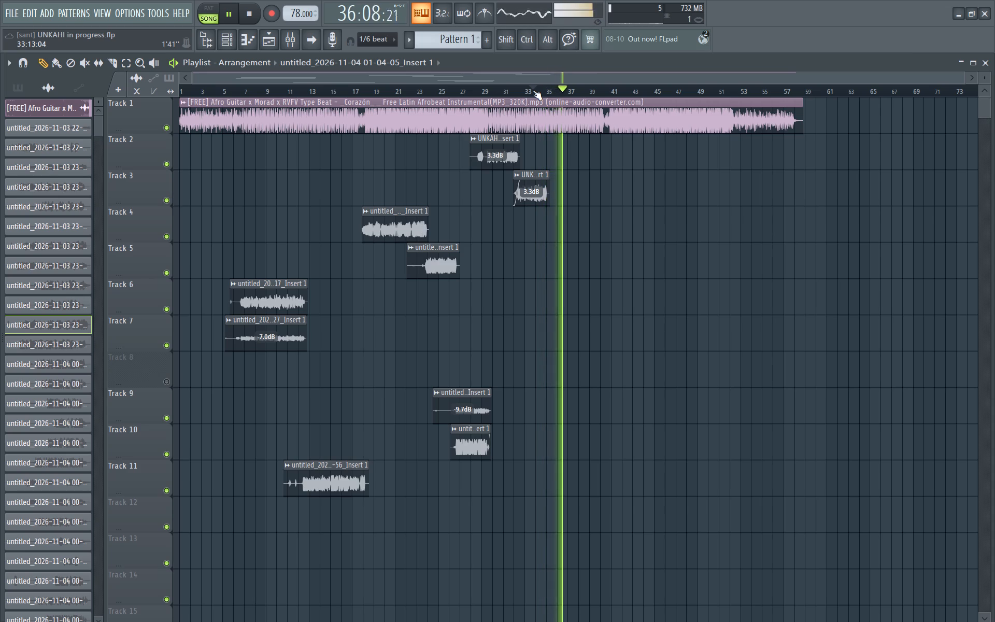
key("space")
key("space")
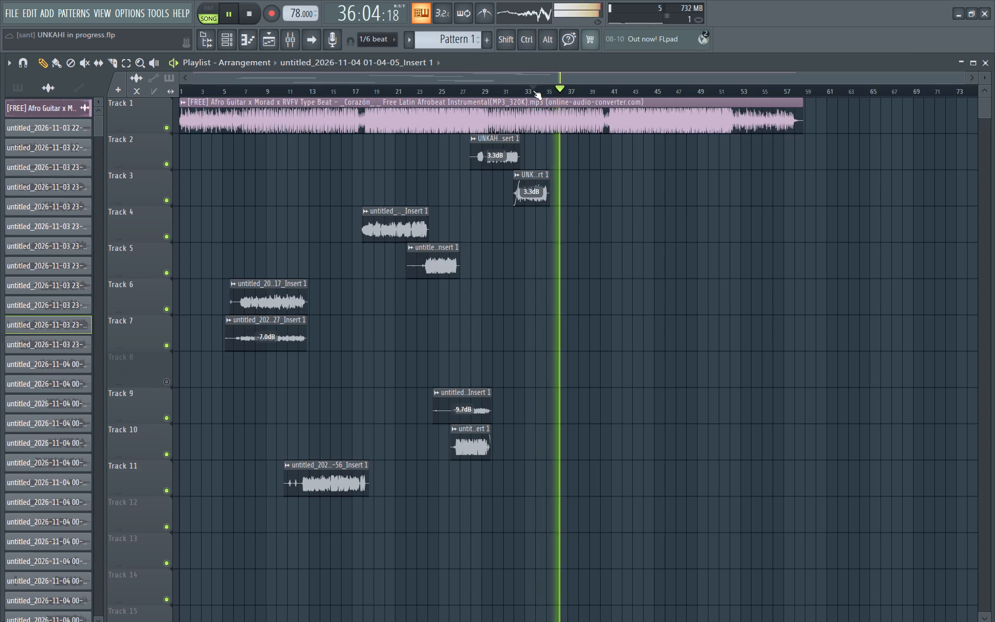
key("space")
key("space")
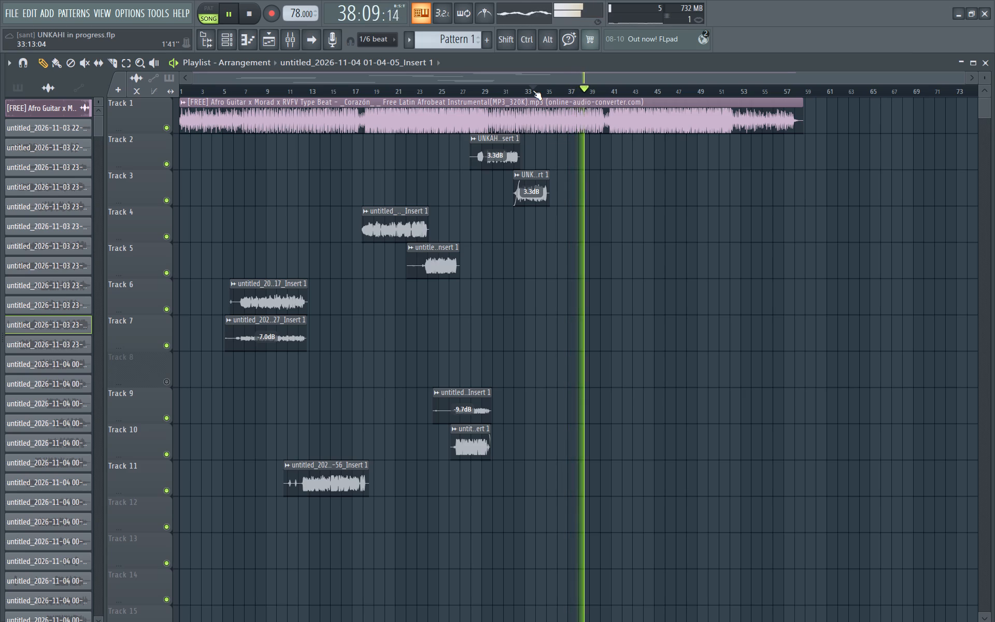
key("space")
key("space")
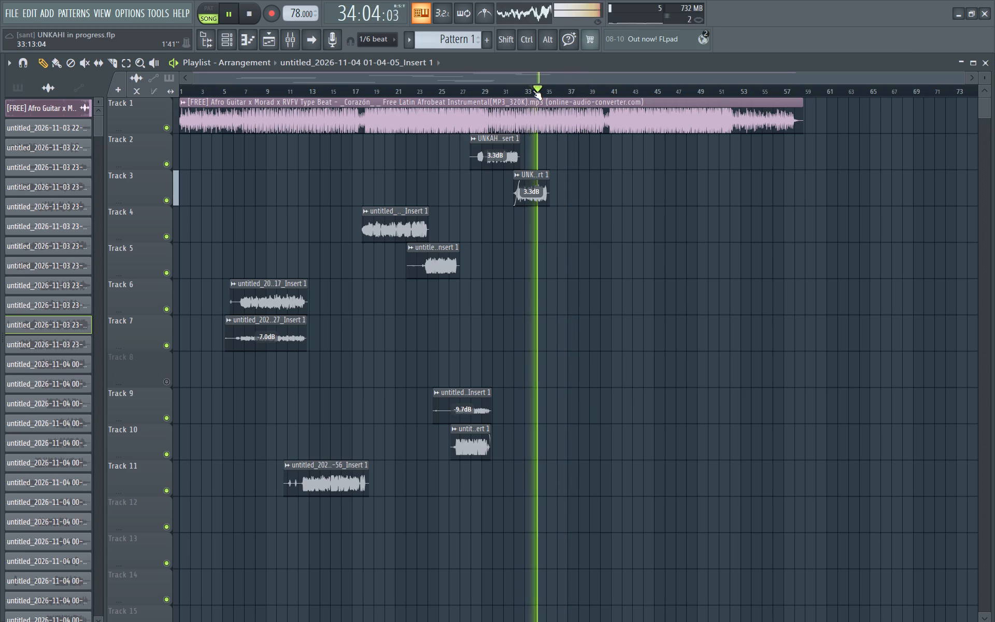
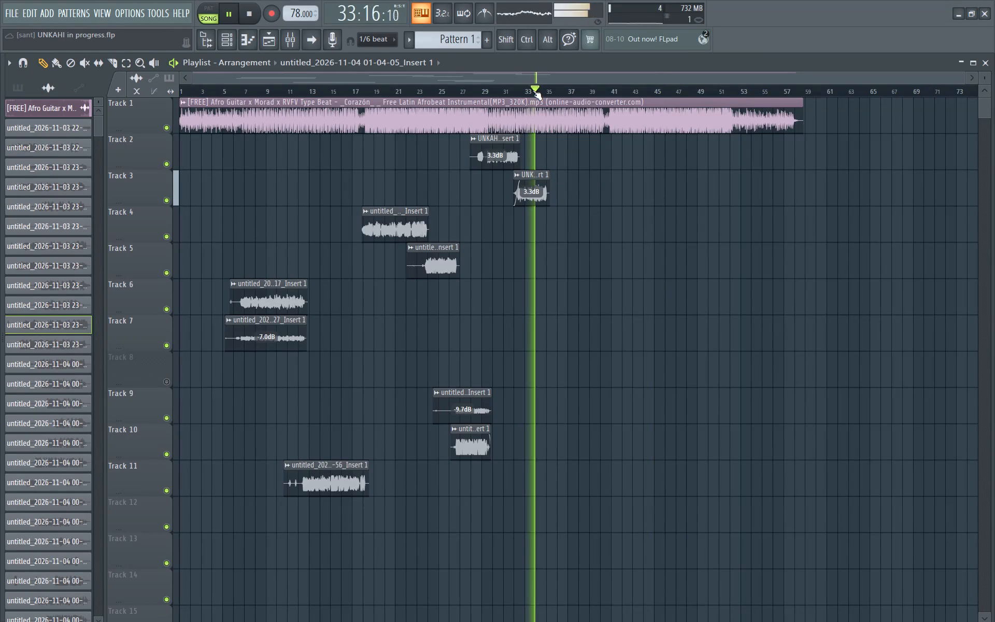
Replay the song repeatedly from around bar 33, sounding the notes B4 and G4 between playbacks, to review the instrumental after the Track 3 vocal.
key("space")
type("M")
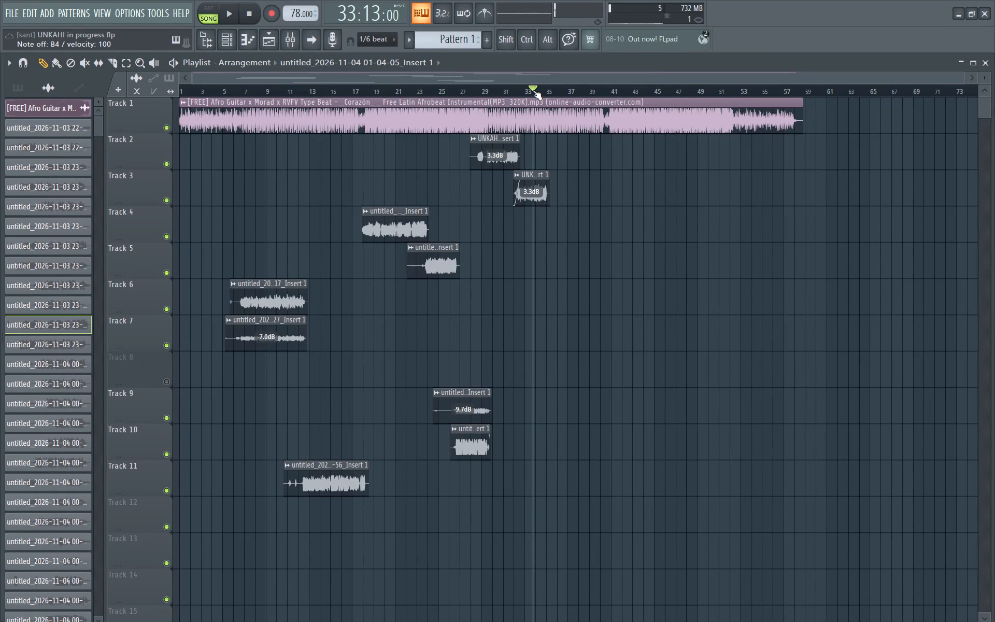
key("m")
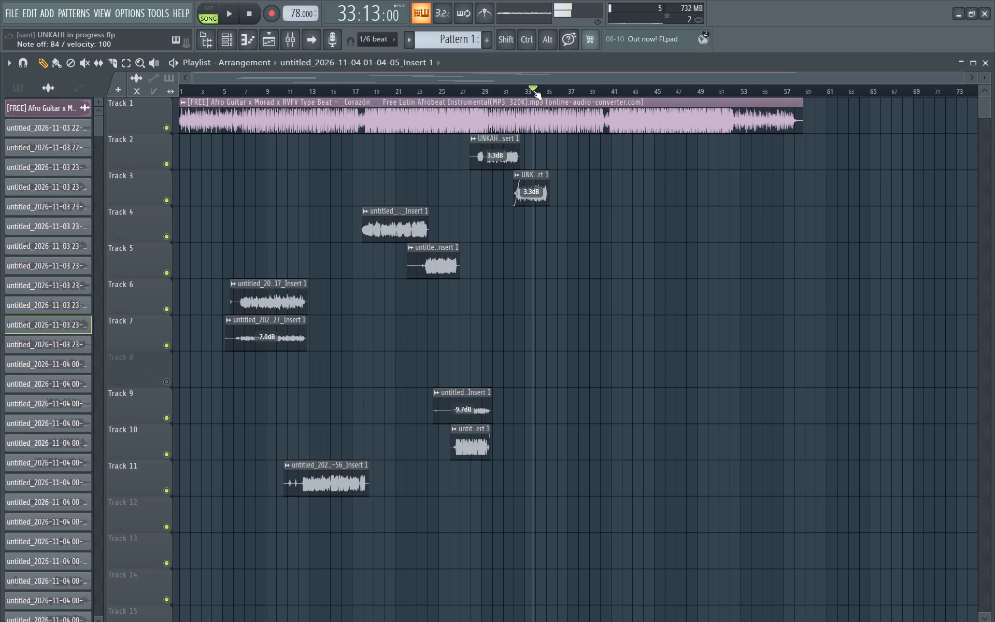
key("space")
key("space")
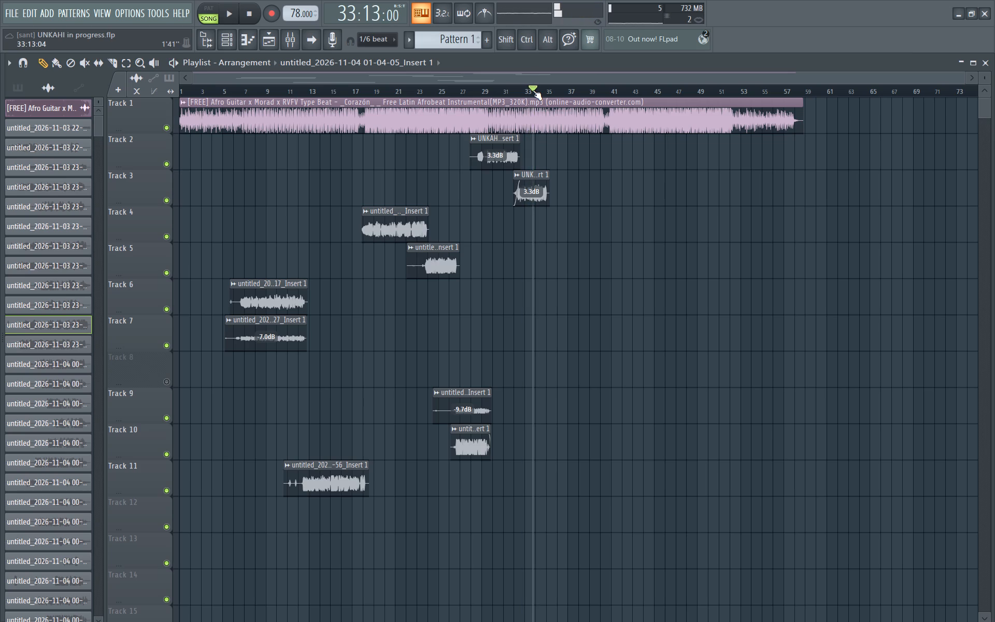
key("b")
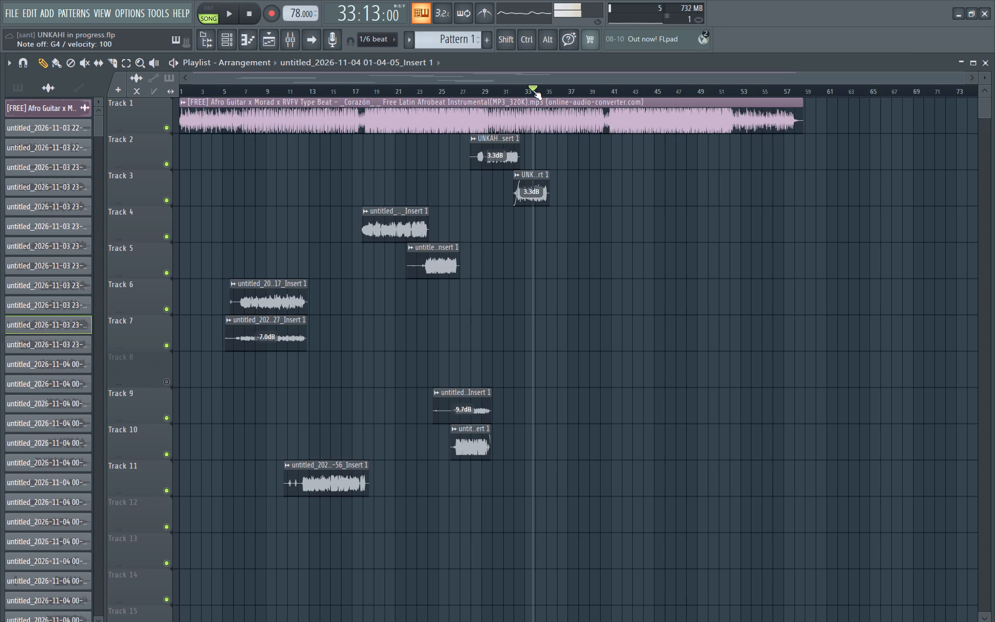
key("space")
key("space")
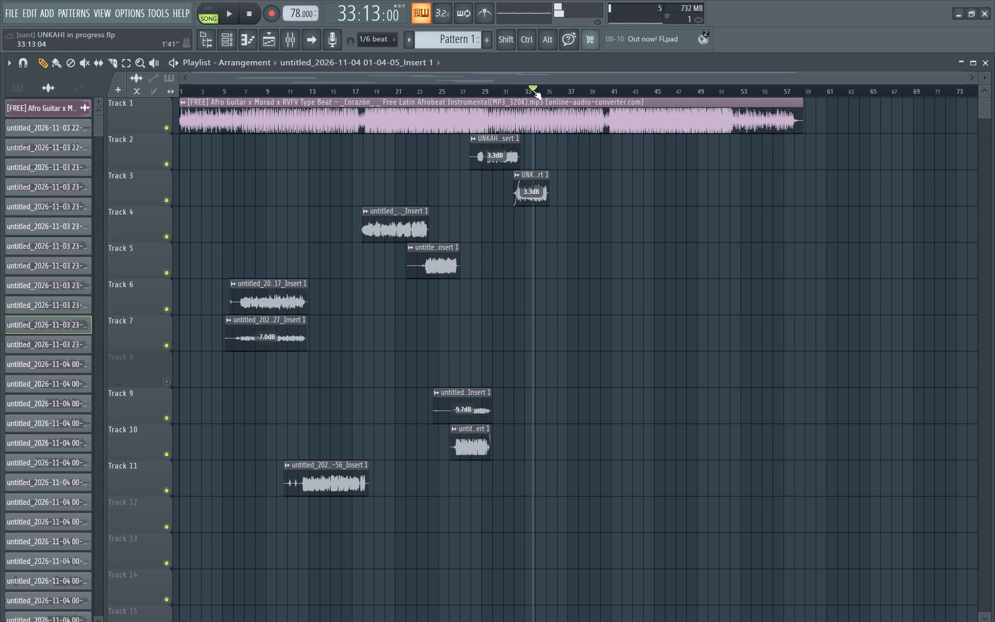
key("space")
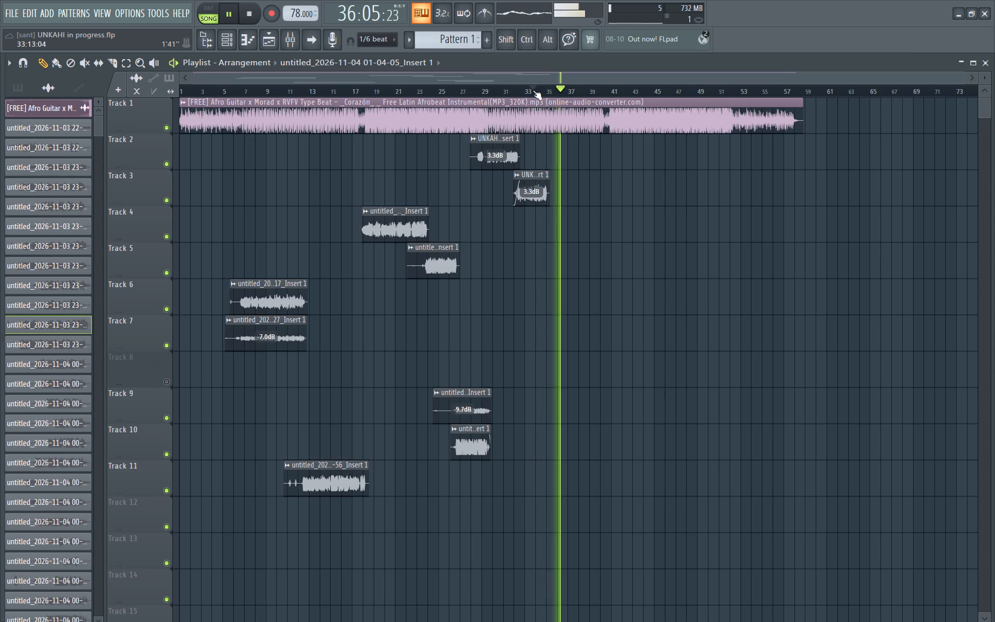
key("space")
key("space")
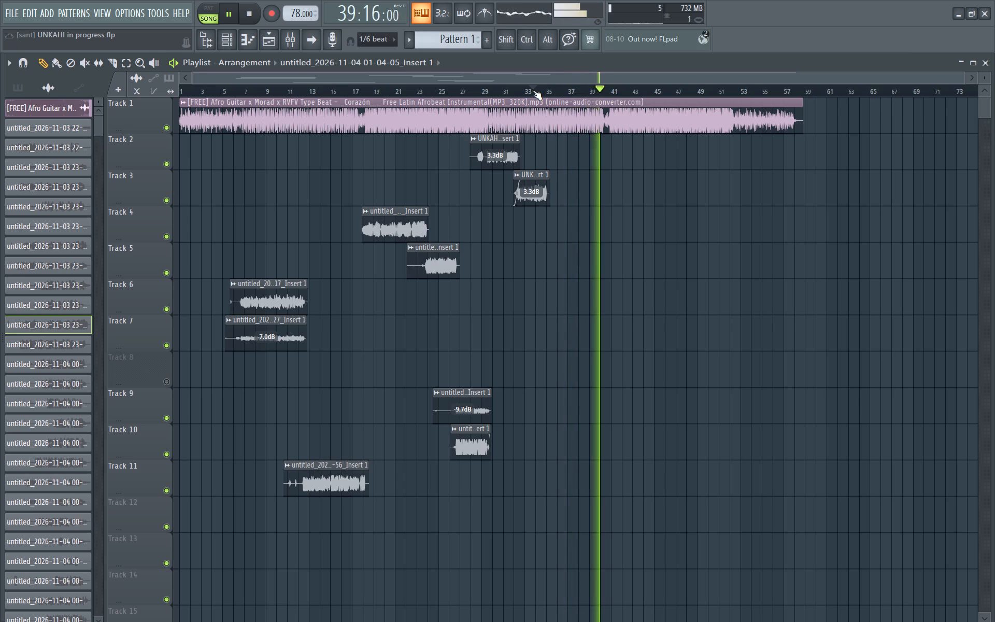
key("space")
key("space")
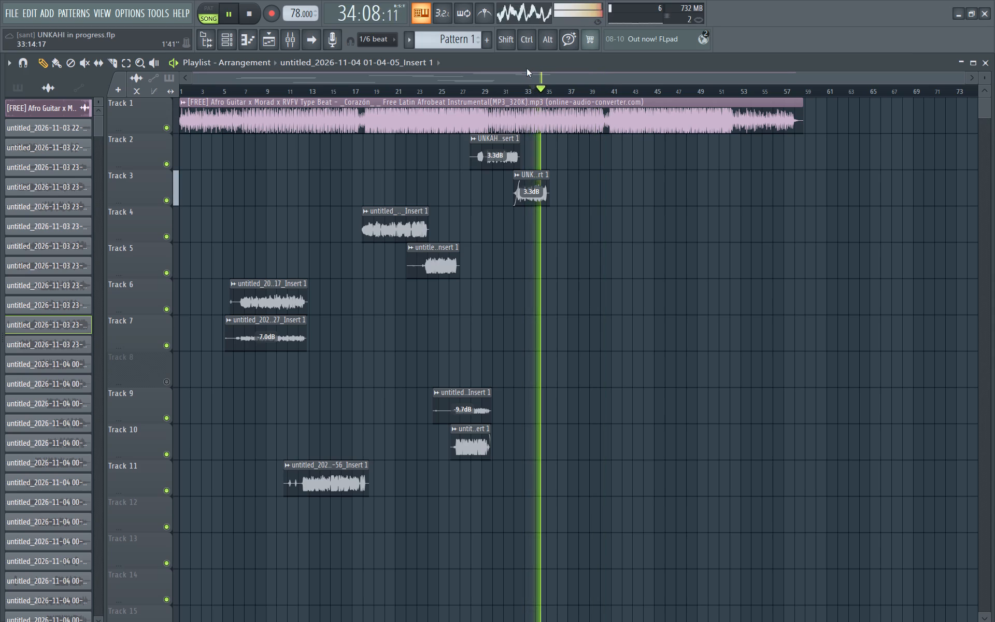
Move the playback start back to around bar 32 and replay repeatedly to review the Track 3 vocal clip and the instrumental following it.
left_click(522, 89)
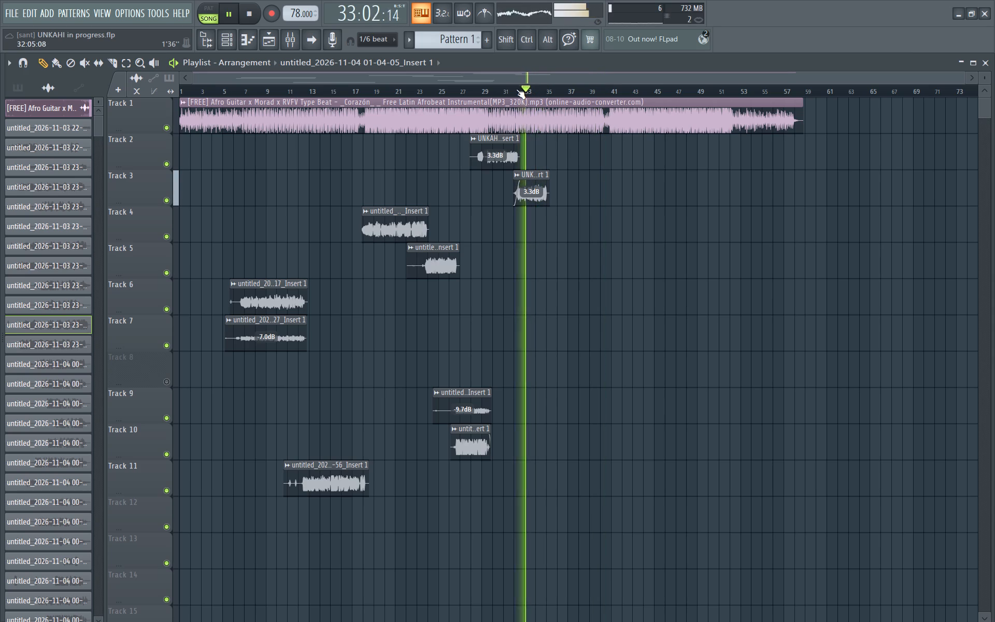
left_click(515, 89)
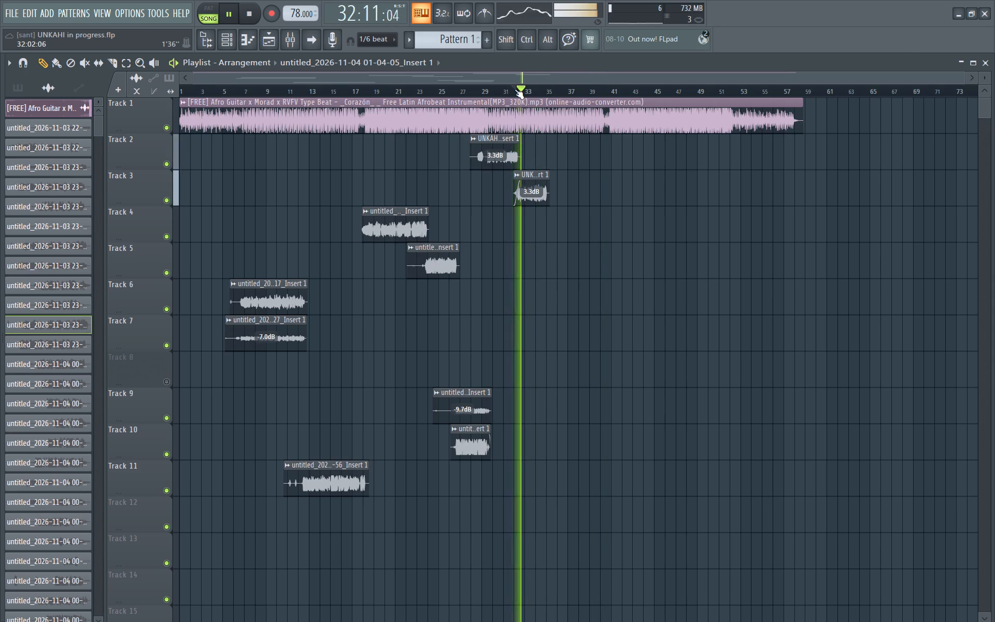
key("space")
key("space")
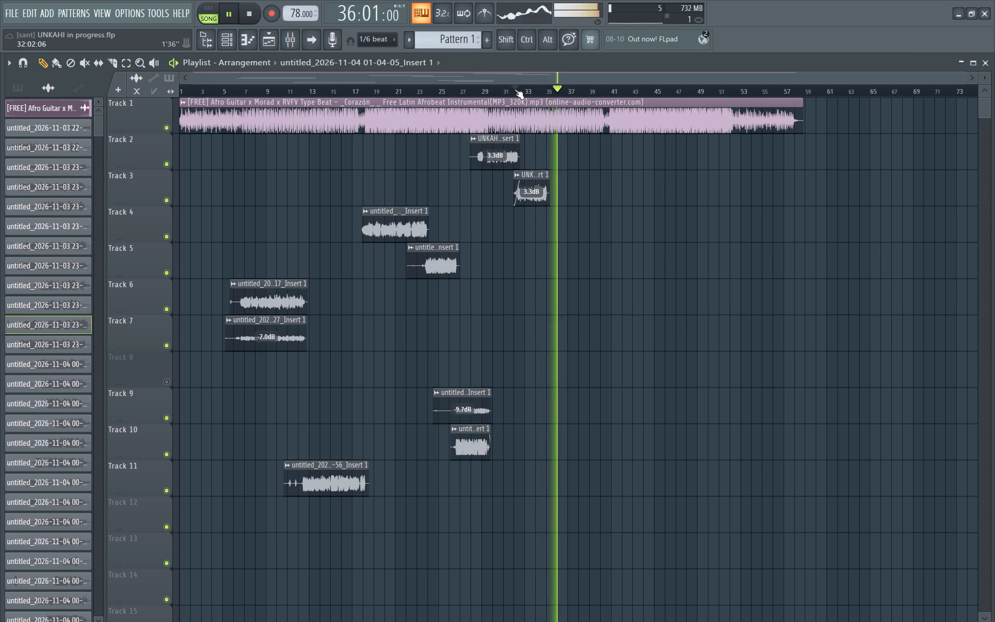
key("space")
key("space")
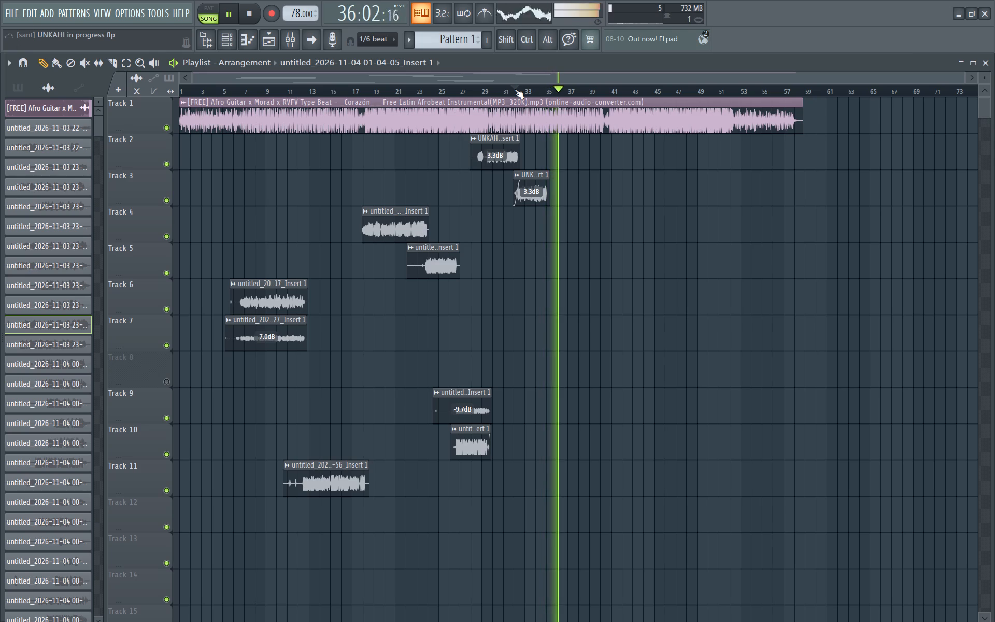
key("space")
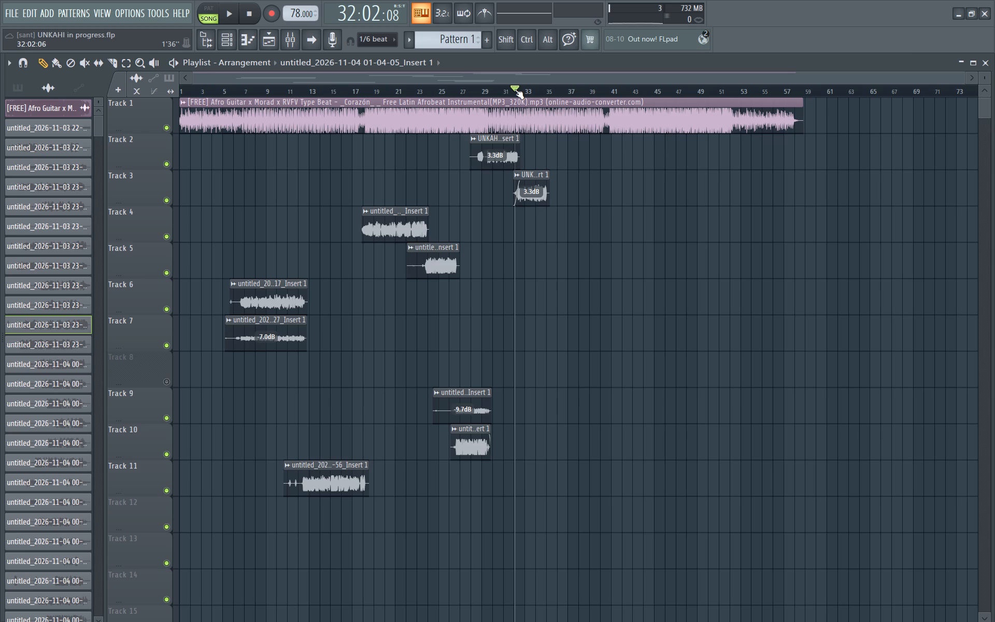
key("space")
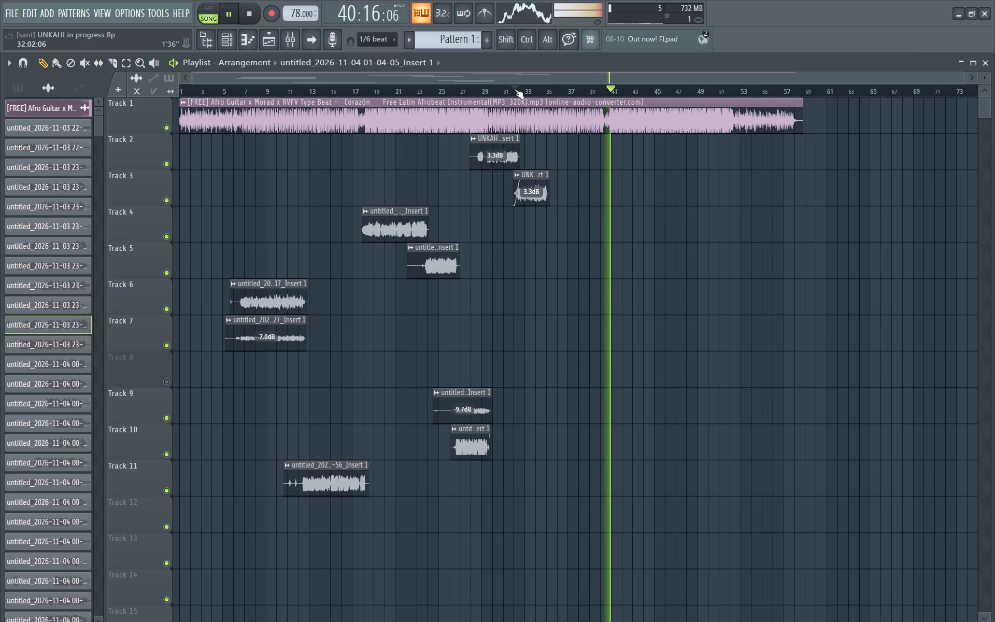
key("space")
key("space")
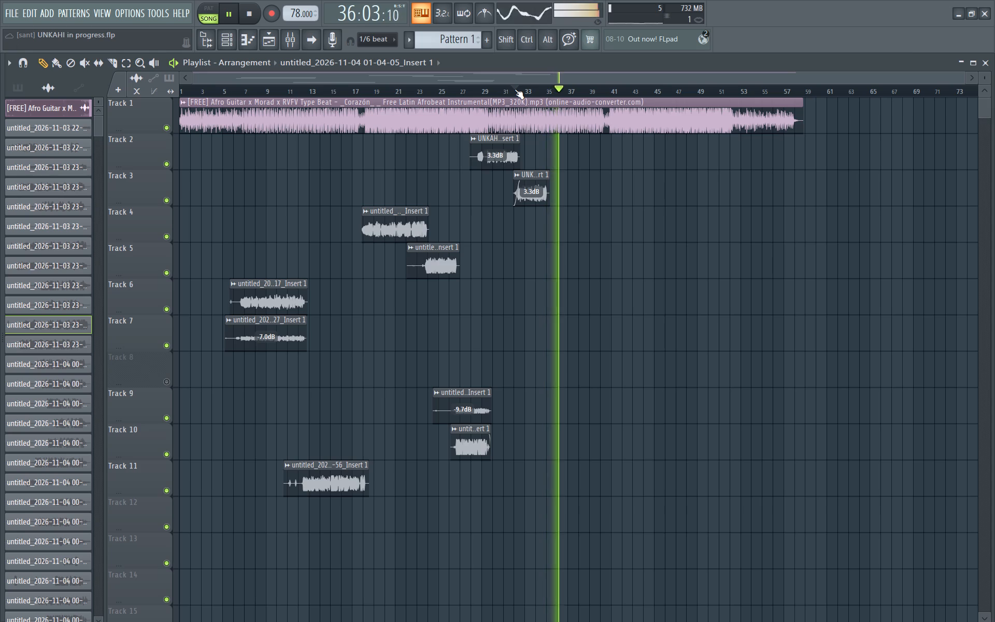
key("space")
key("space")
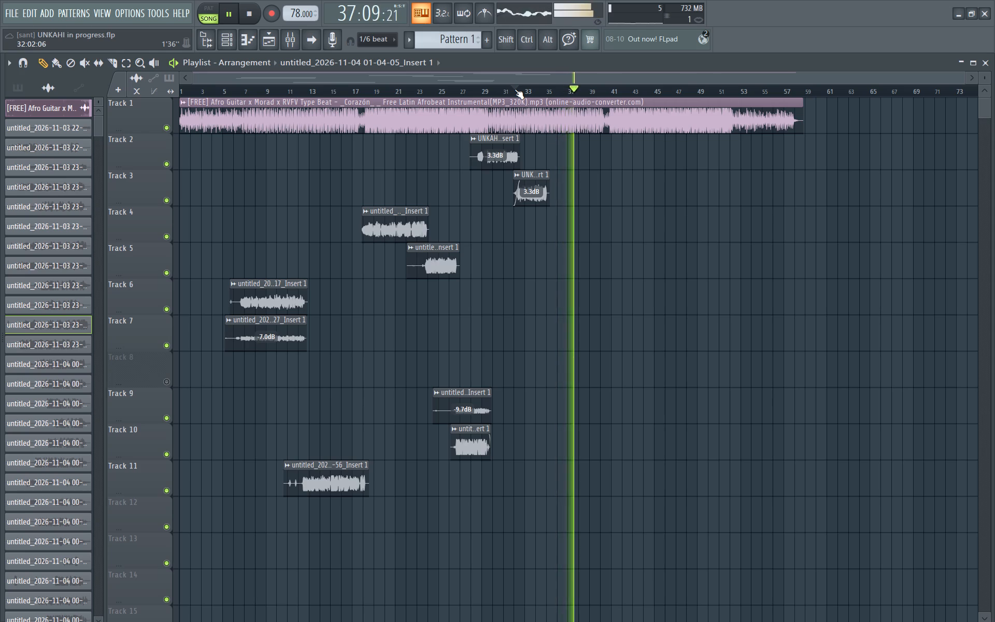
key("space")
key("space")
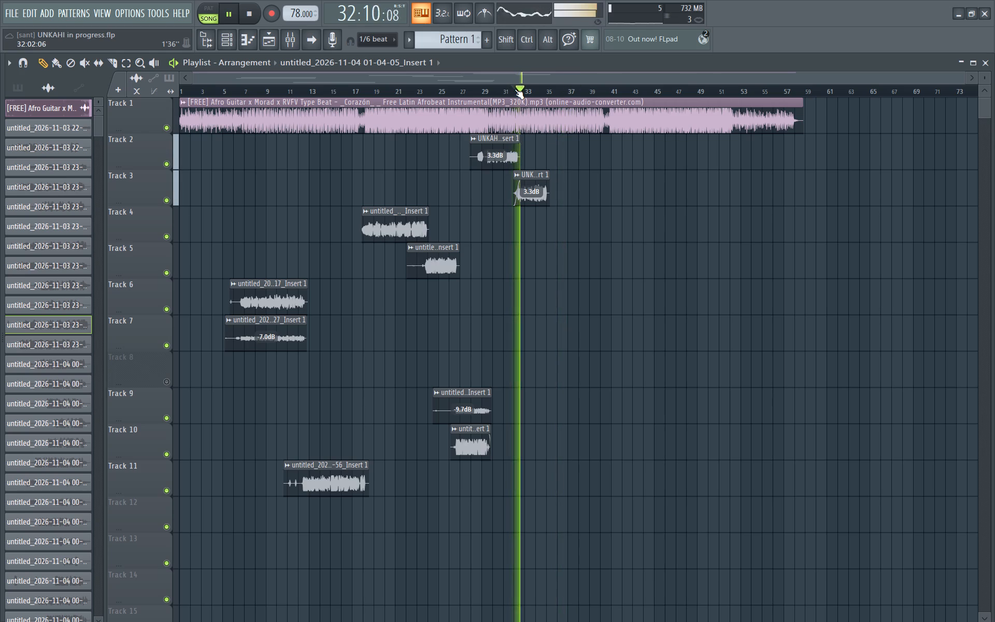
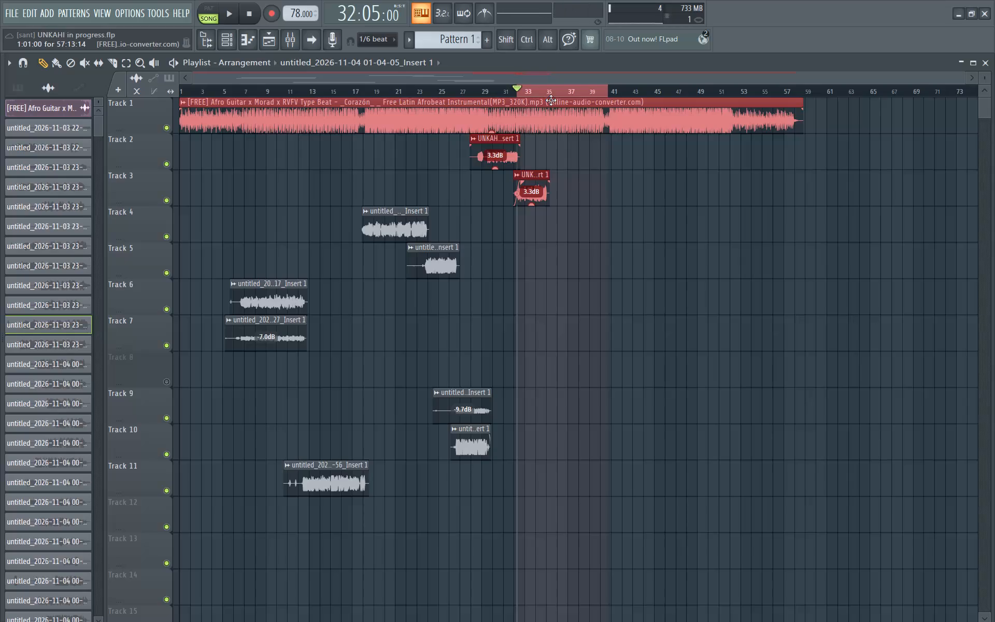
Move the playback start to around bar 34 and replay the end of the Track 3 vocal and the instrumental after it.
left_click(537, 90)
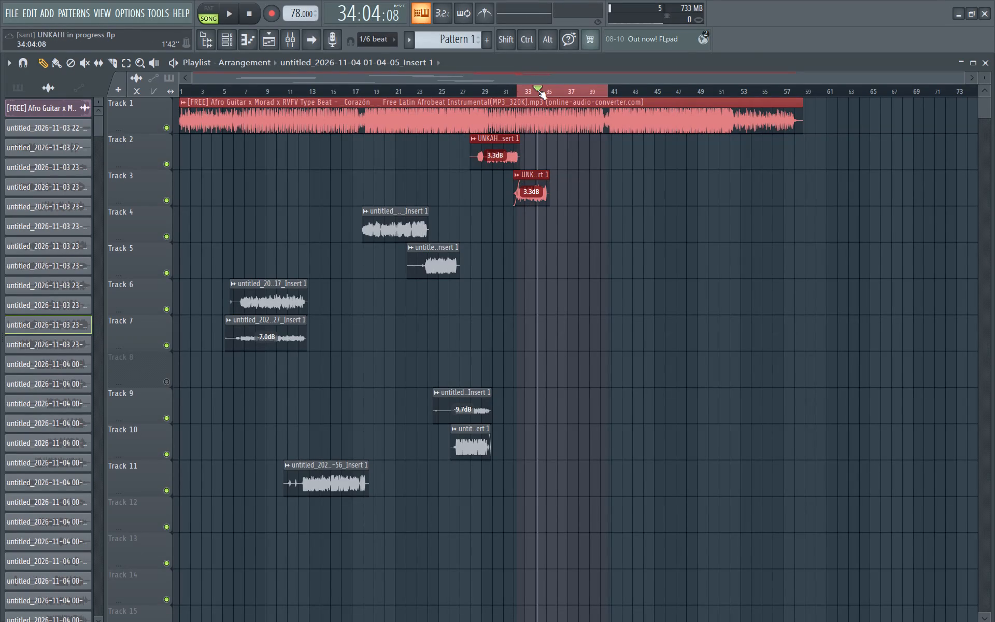
key("space")
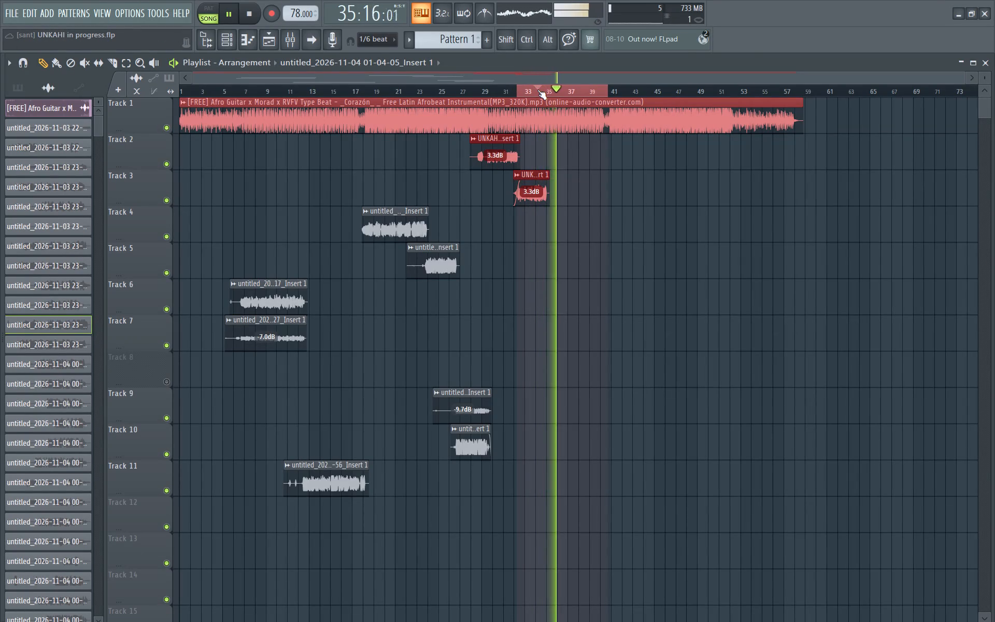
key("space")
key("space")
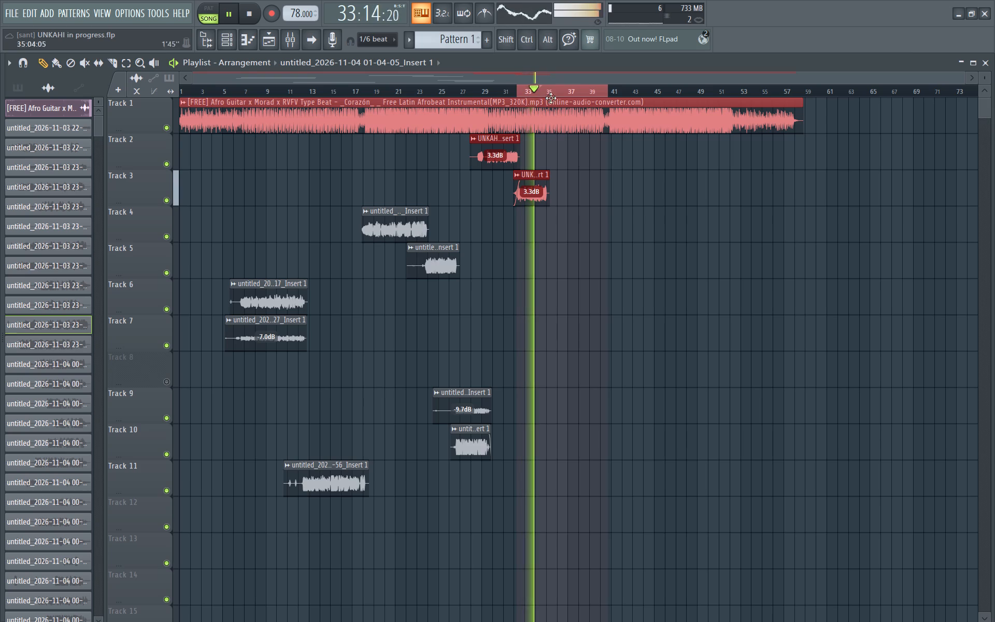
left_click(649, 232)
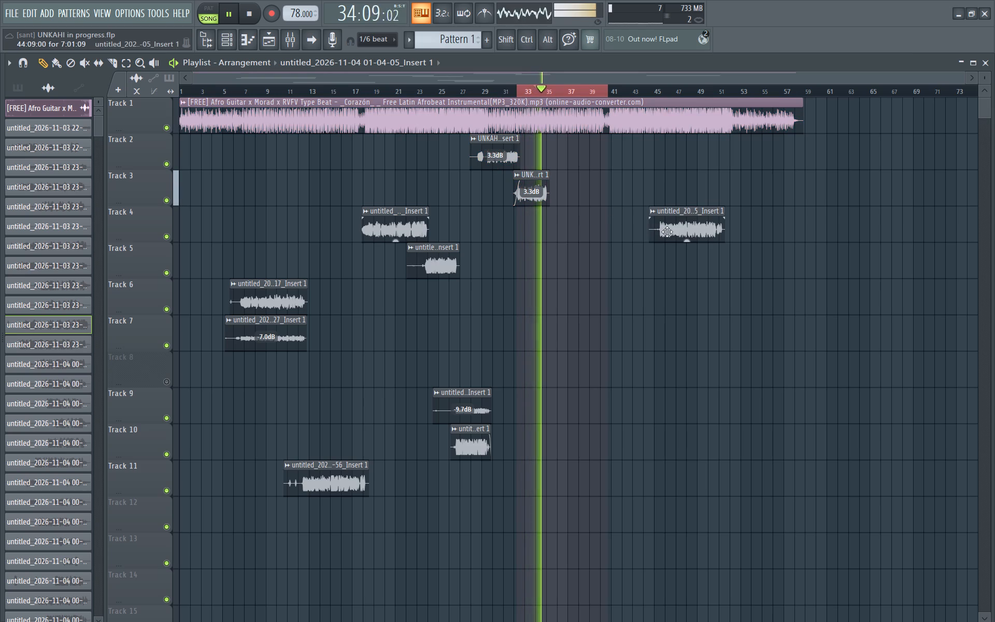
right_click(670, 232)
Replace the time selection with about bars 35 to 41, replay it, and scrub playback back to bar 6.
double_click(585, 95)
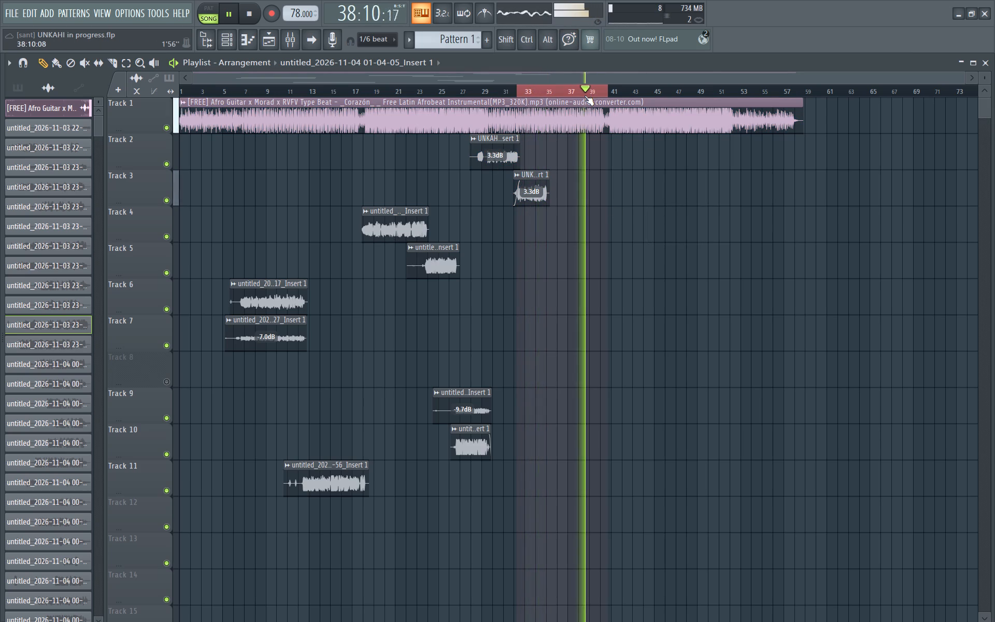
left_click(548, 92)
left_click_drag(548, 92, 613, 92)
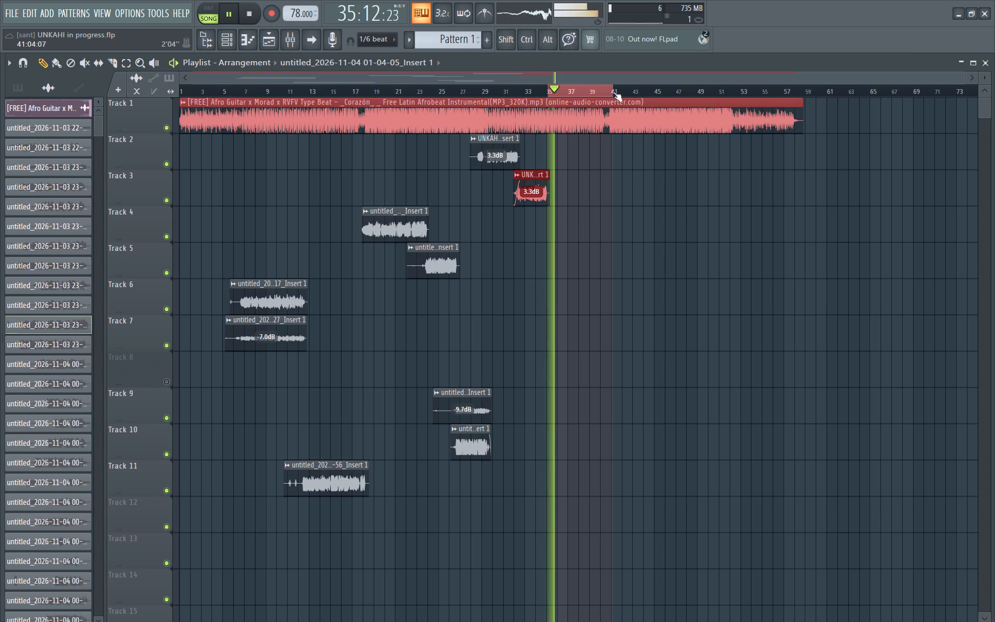
key("space")
key("space")
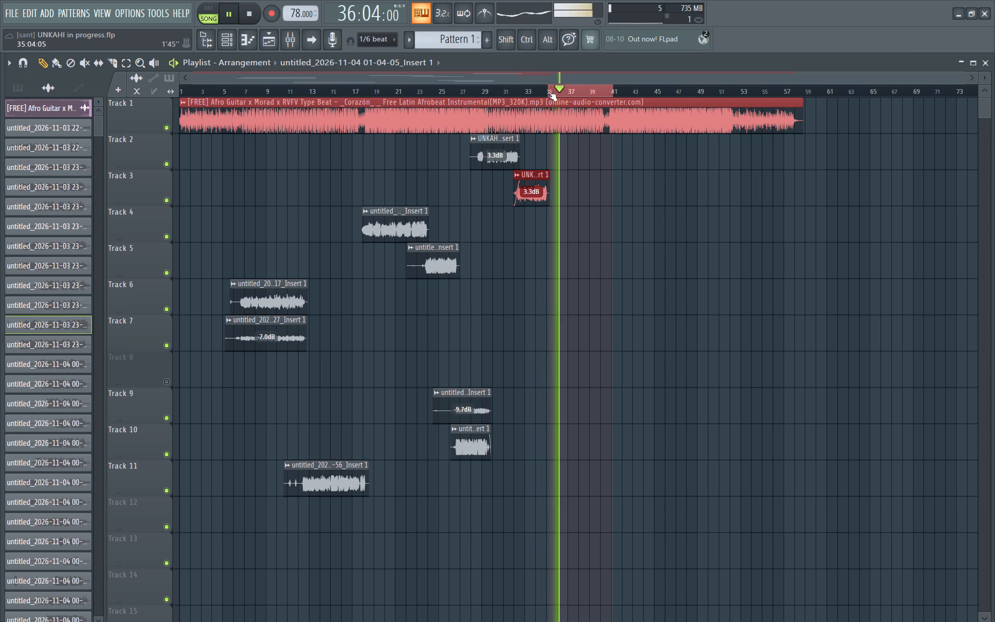
left_click_drag(546, 88, 487, 88)
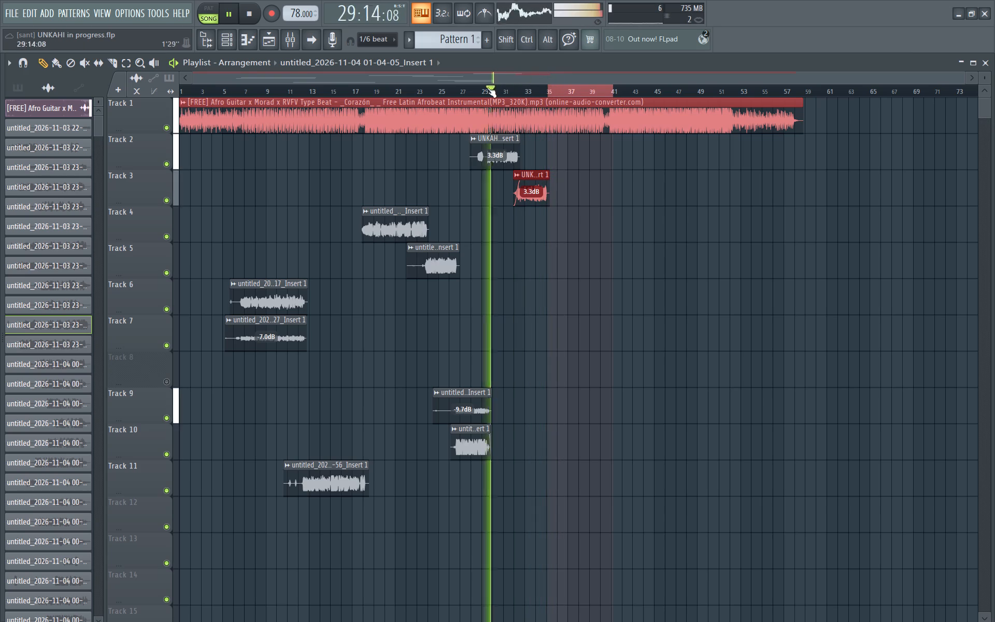
left_click_drag(487, 88, 233, 83)
key("space")
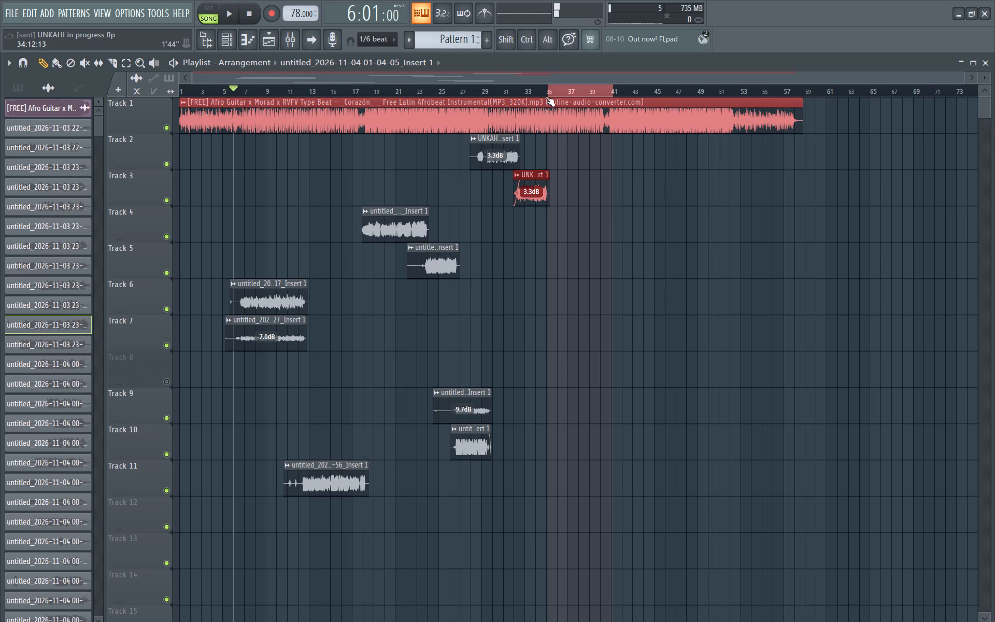
Redo the time selection from about bar 34 to bar 41 and replay it repeatedly to review the instrumental after the Track 3 vocal.
left_click_drag(549, 90, 572, 94)
double_click(572, 94)
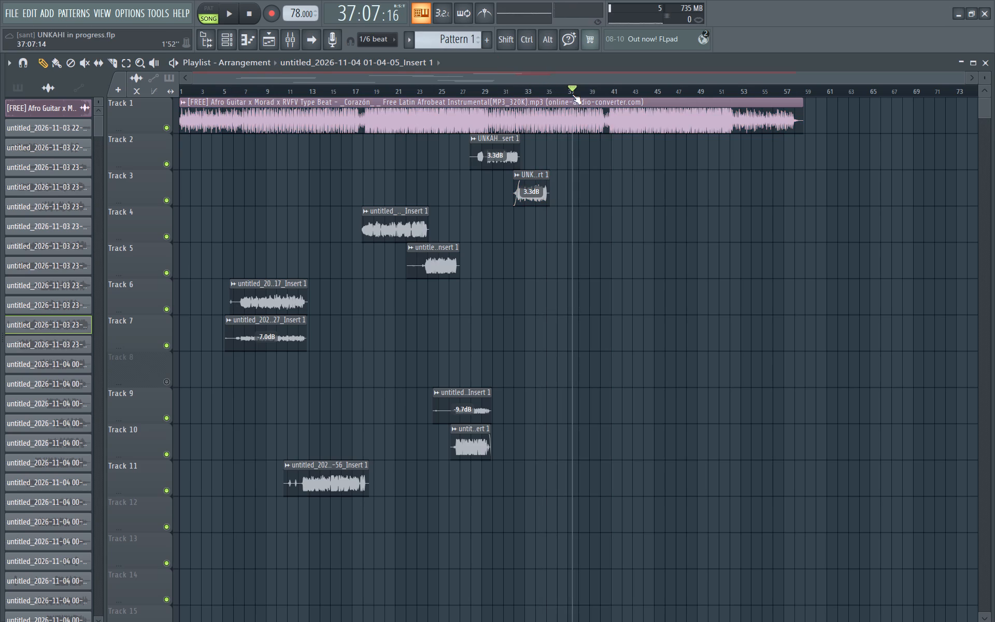
double_click(546, 91)
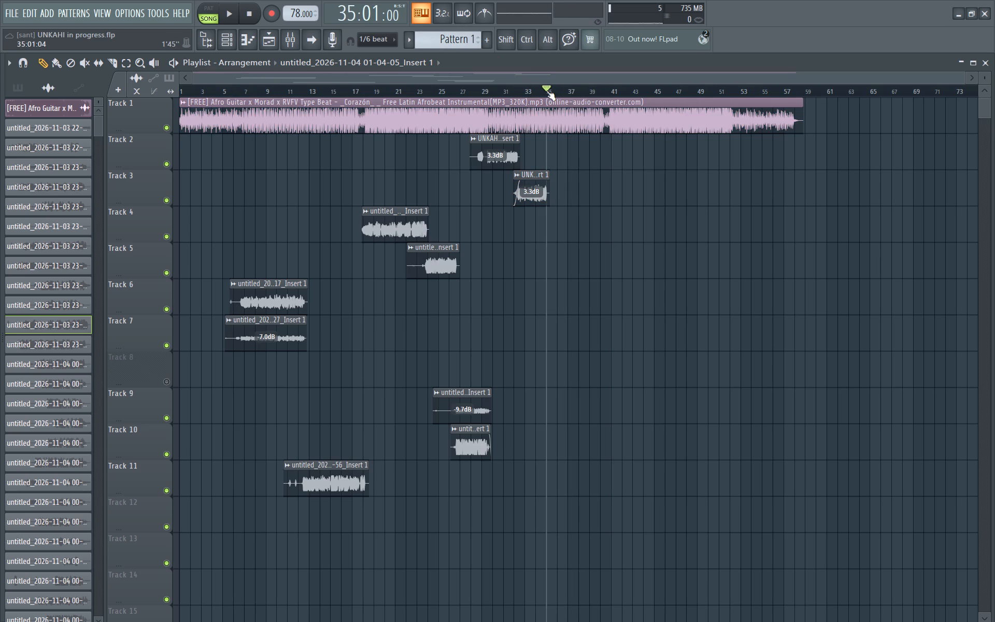
left_click(541, 88)
left_click_drag(541, 88, 617, 97)
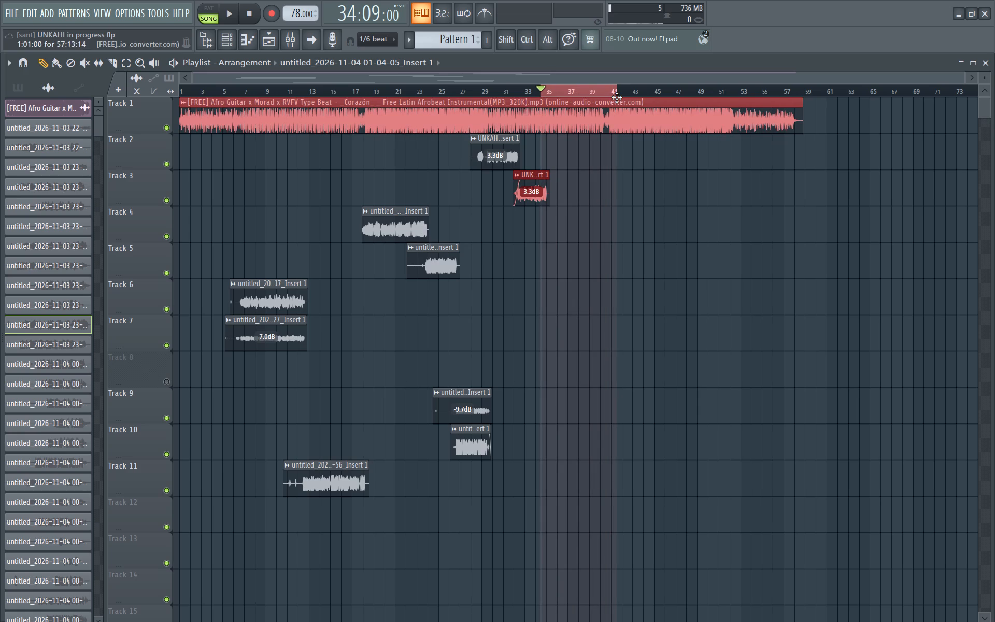
key("space")
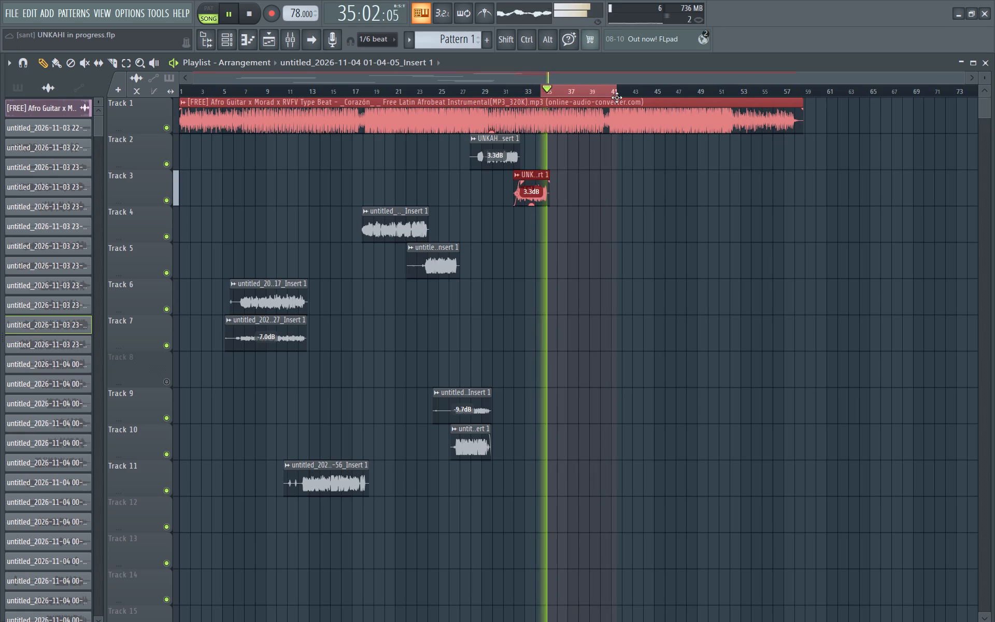
key("space")
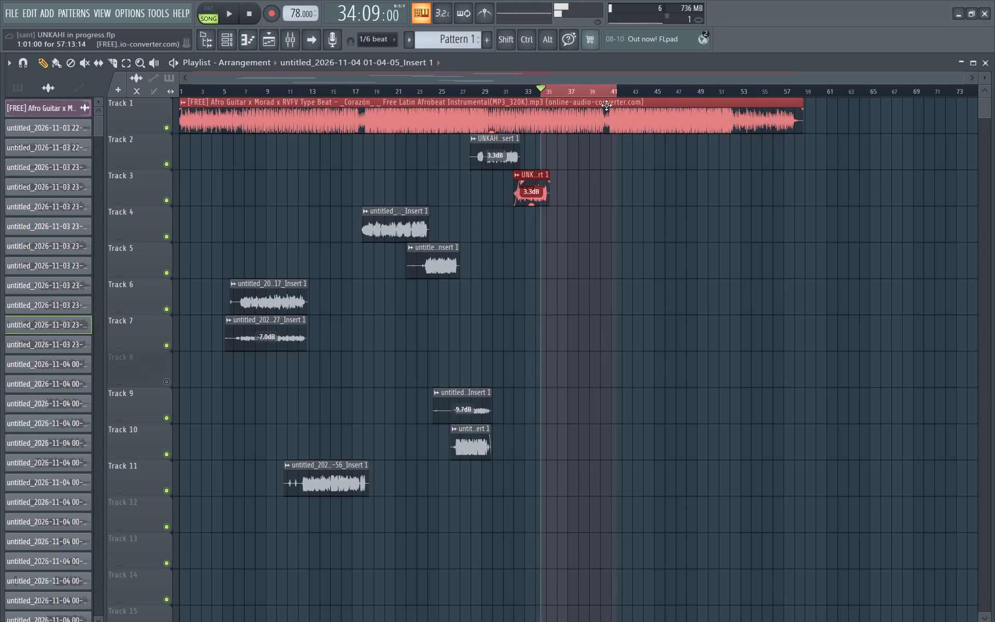
key("space")
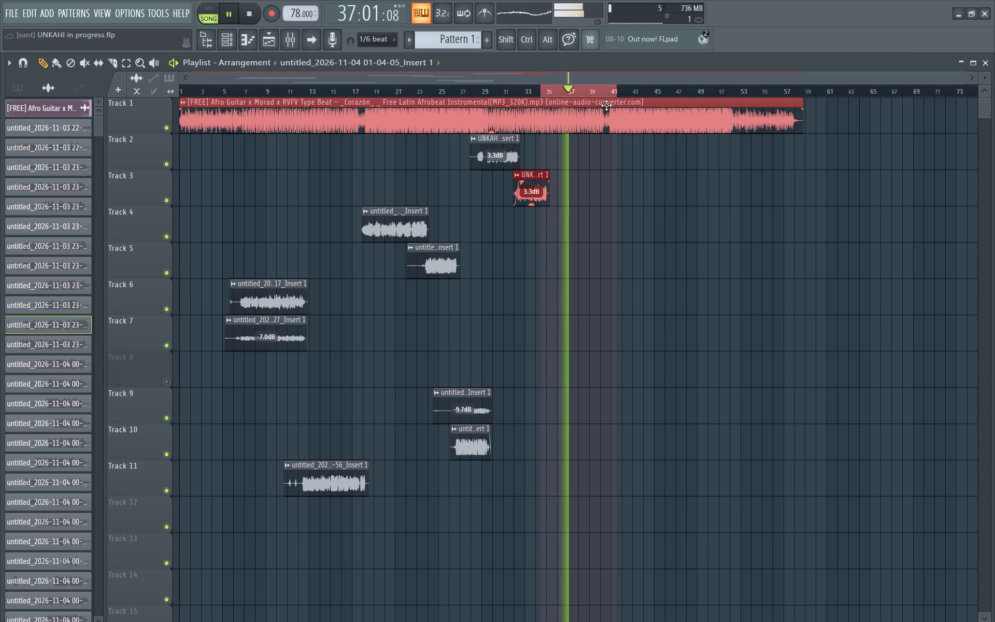
key("space")
key("space")
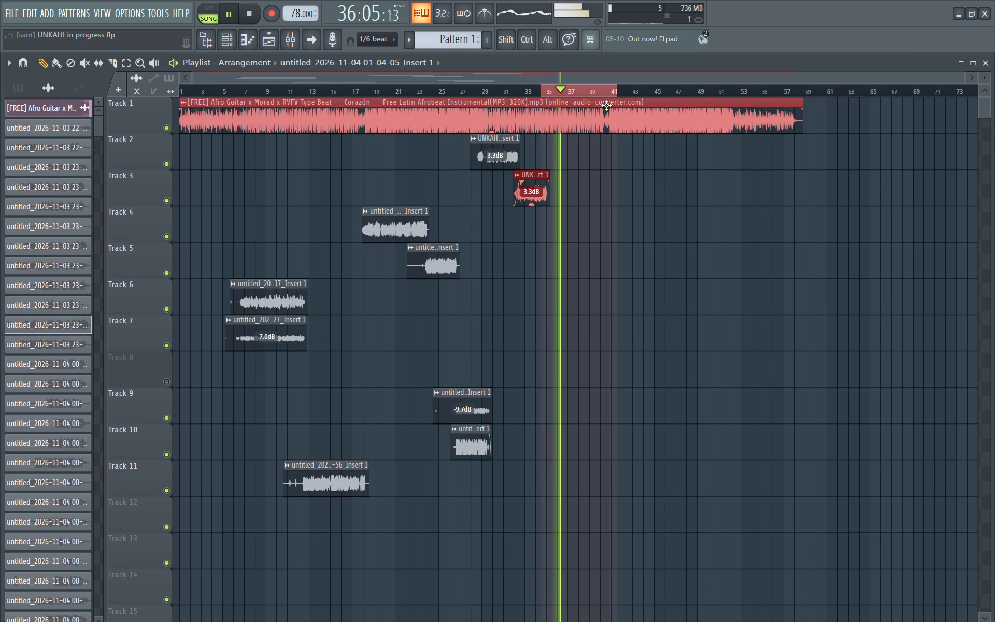
key("space")
key("space")
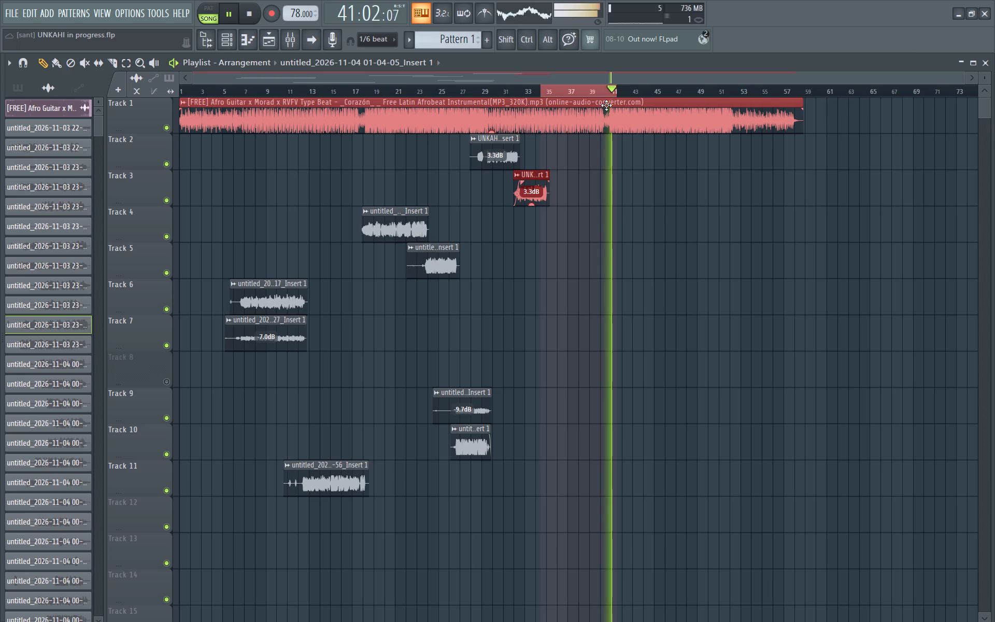
key("space")
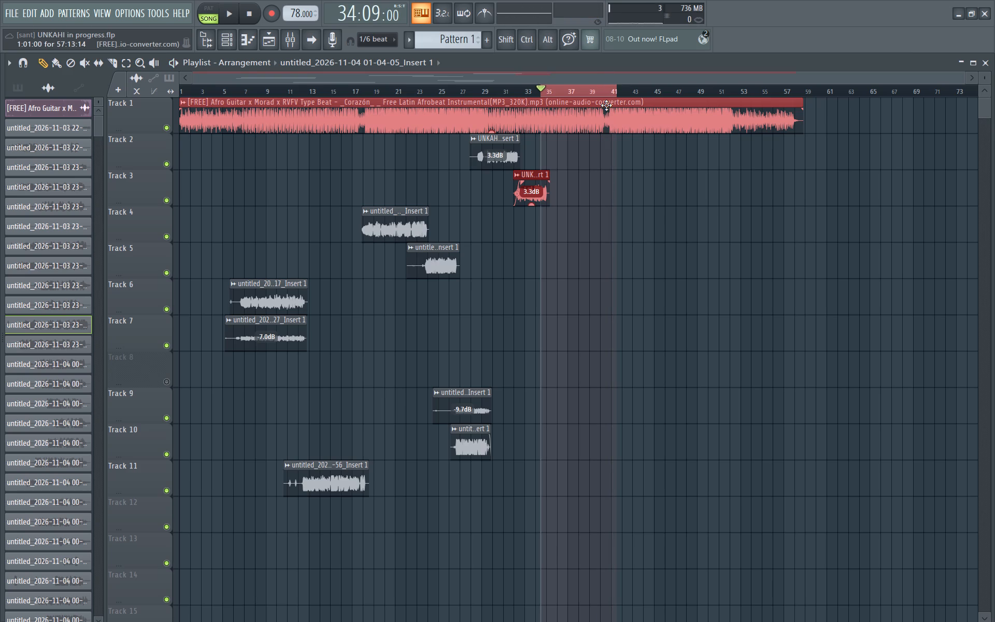
key("space")
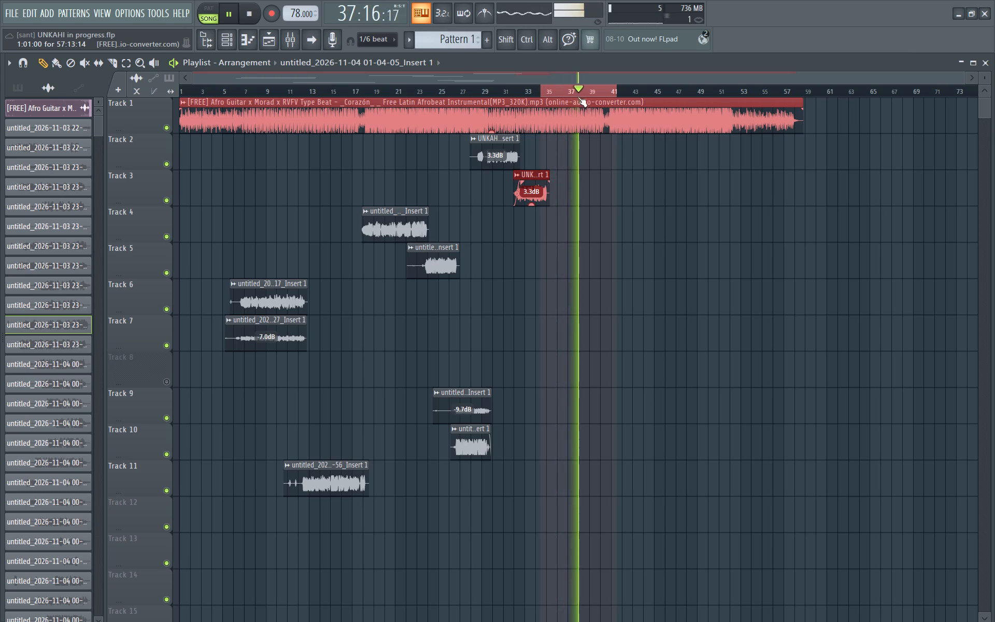
Change the time selection to about bars 33 to 40 and replay it repeatedly to review the Track 3 vocal's ending and following instrumental.
double_click(537, 91)
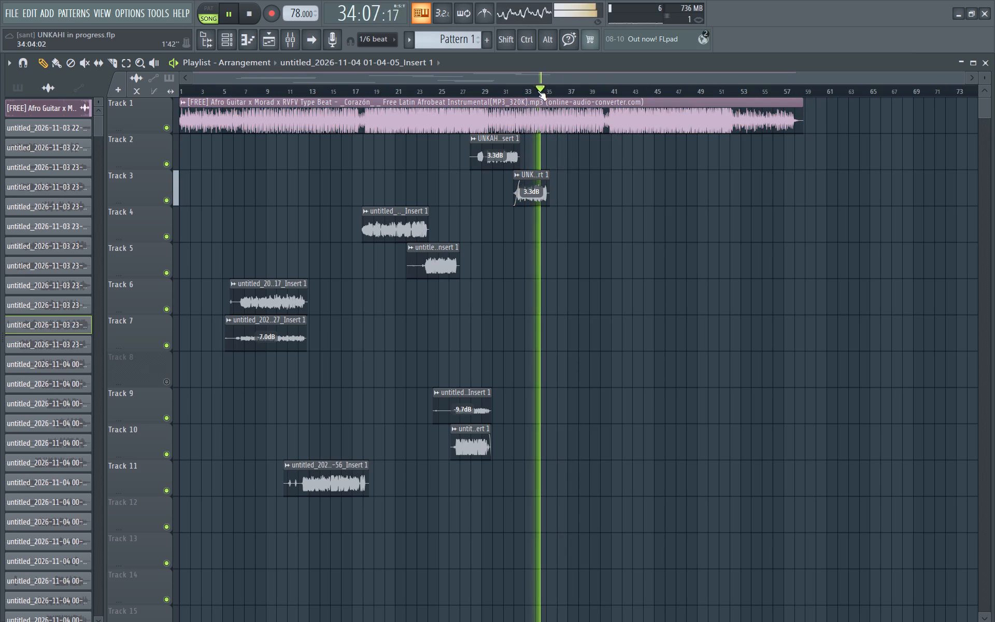
left_click(534, 89)
left_click_drag(534, 89, 552, 89)
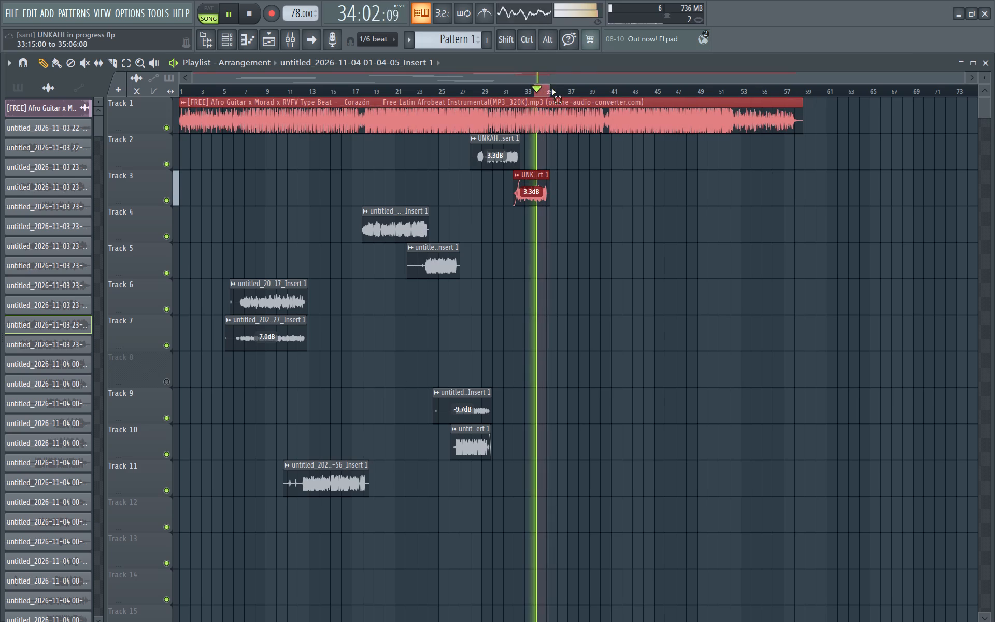
left_click_drag(552, 89, 605, 97)
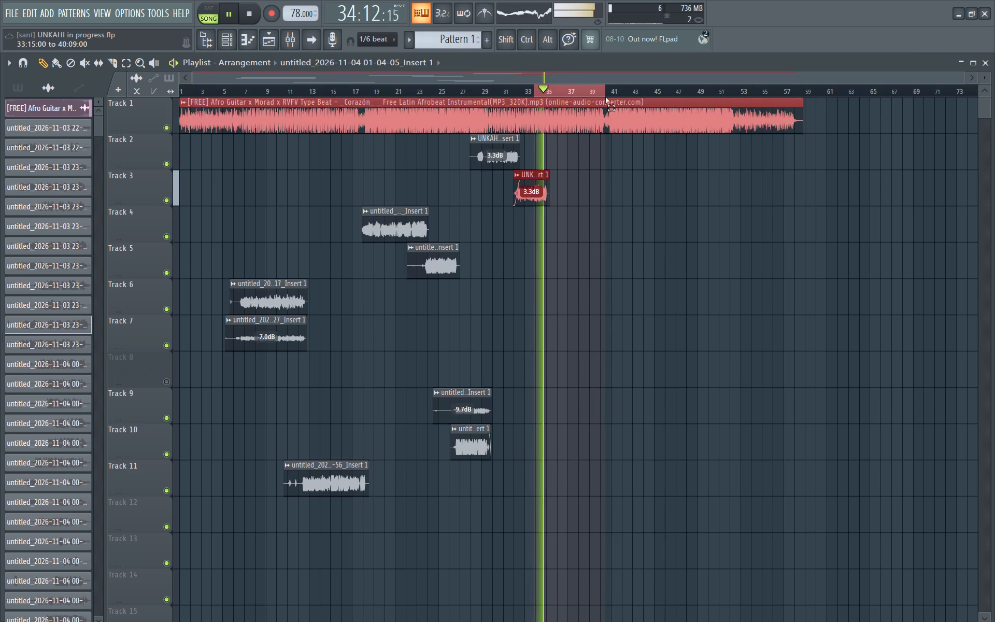
left_click_drag(605, 97, 606, 97)
key("space")
key("space")
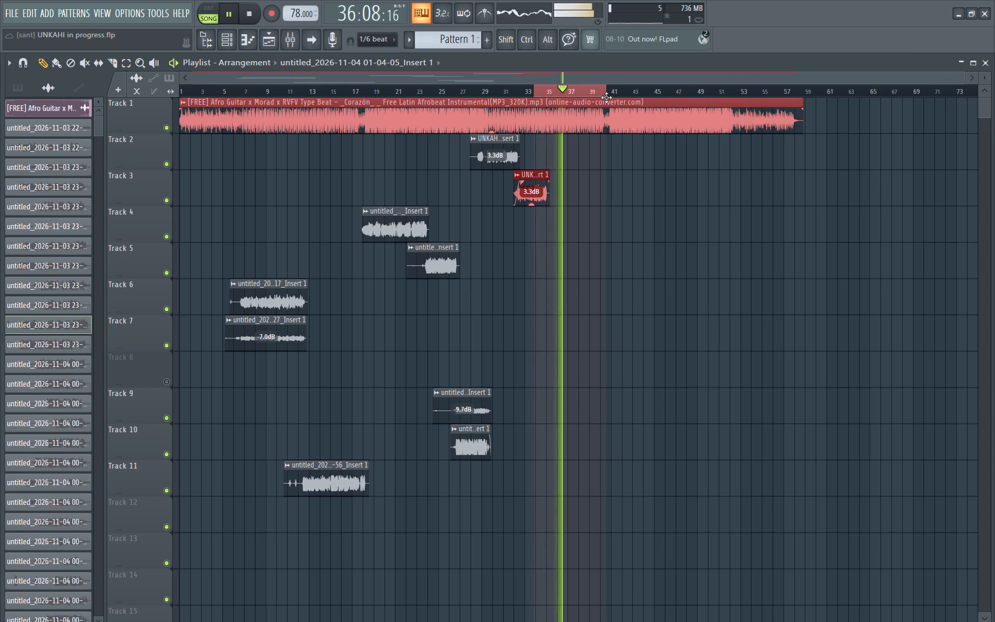
key("space")
key("space")
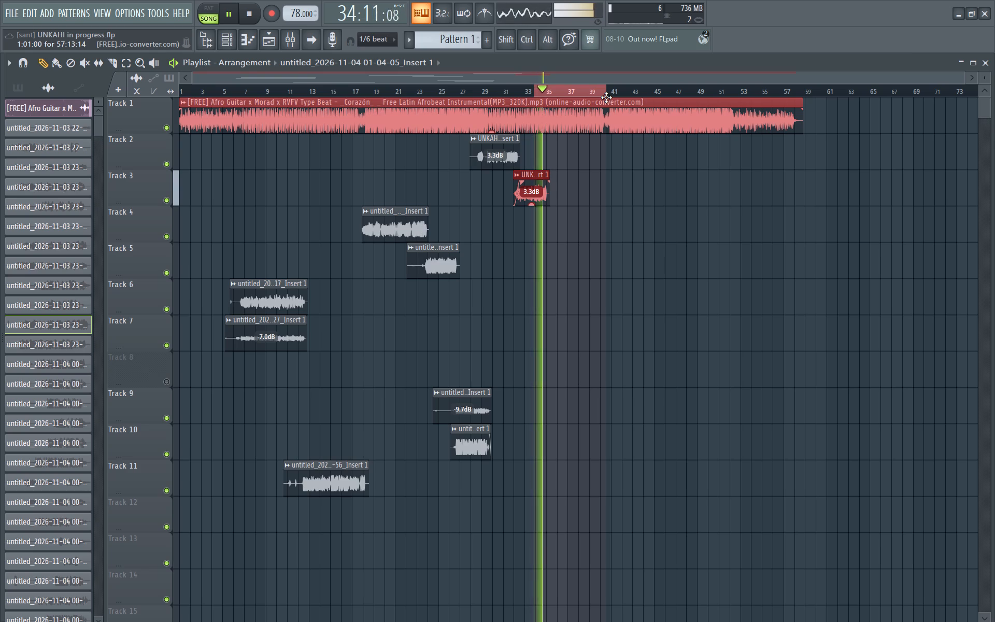
key("space")
key("space")
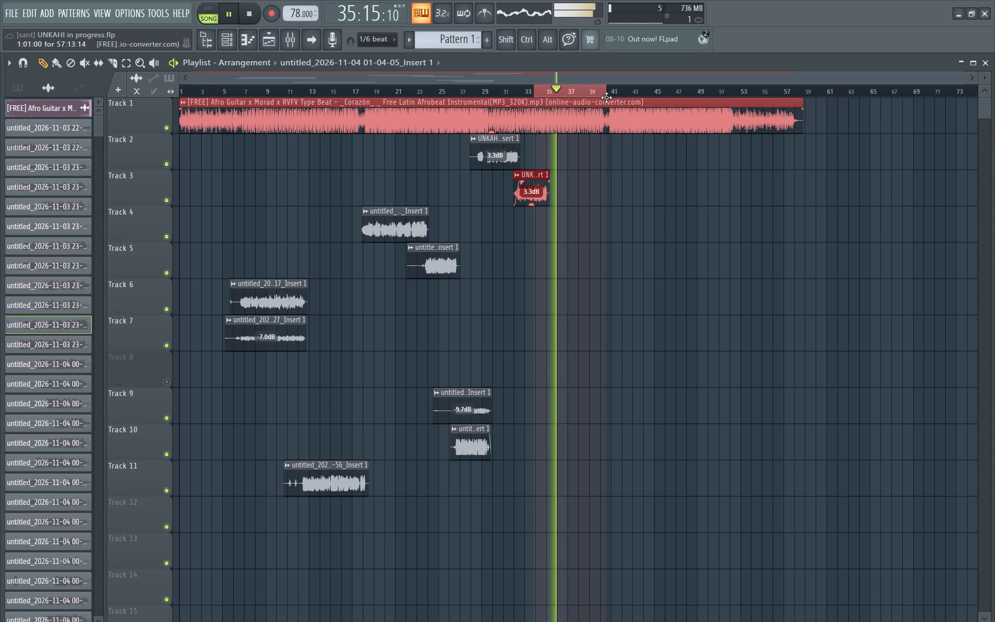
key("space")
key("space")
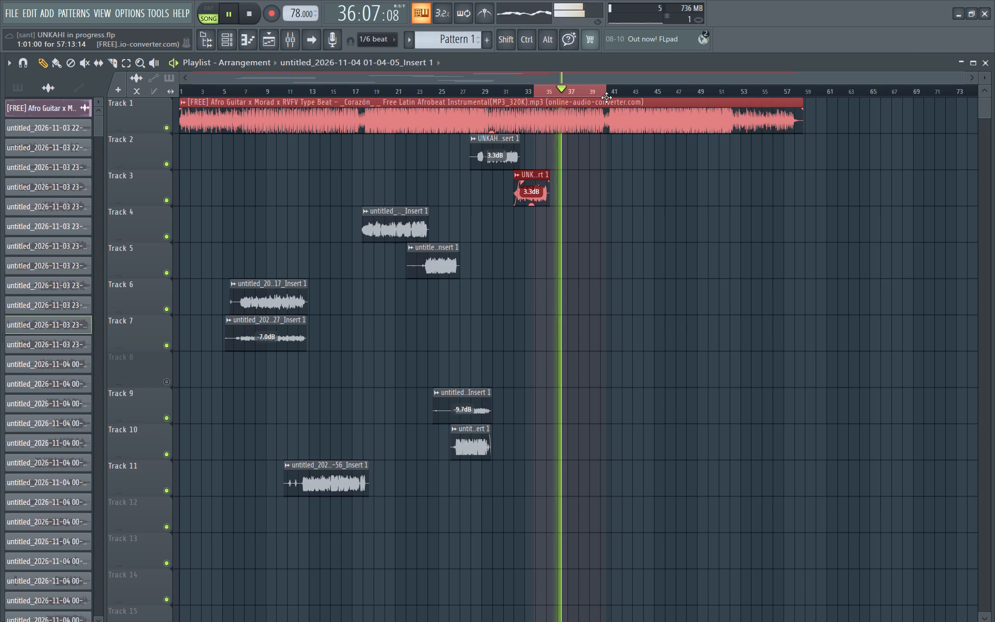
key("space")
key("space")
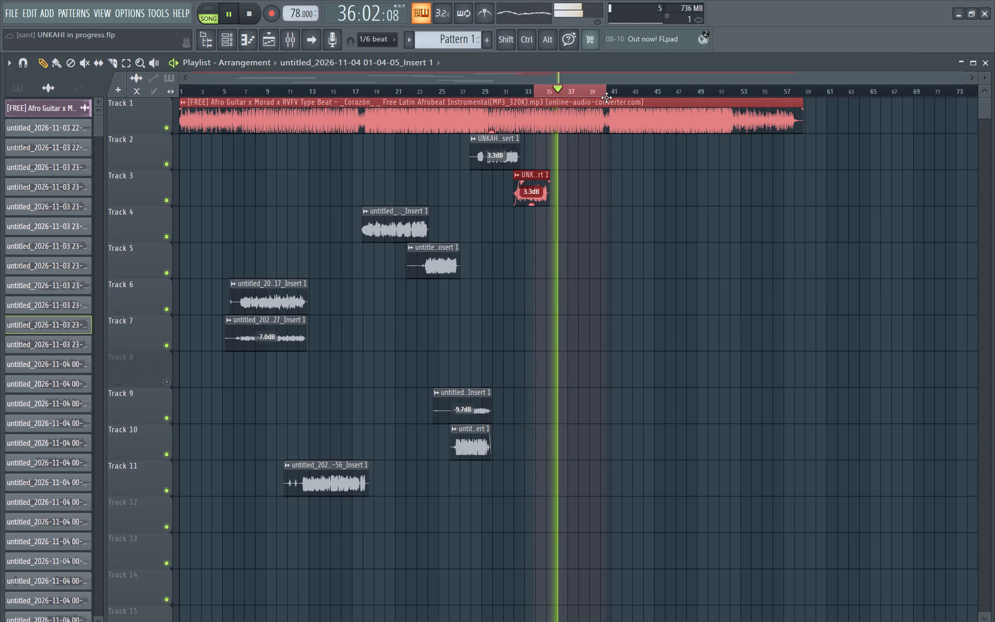
key("space")
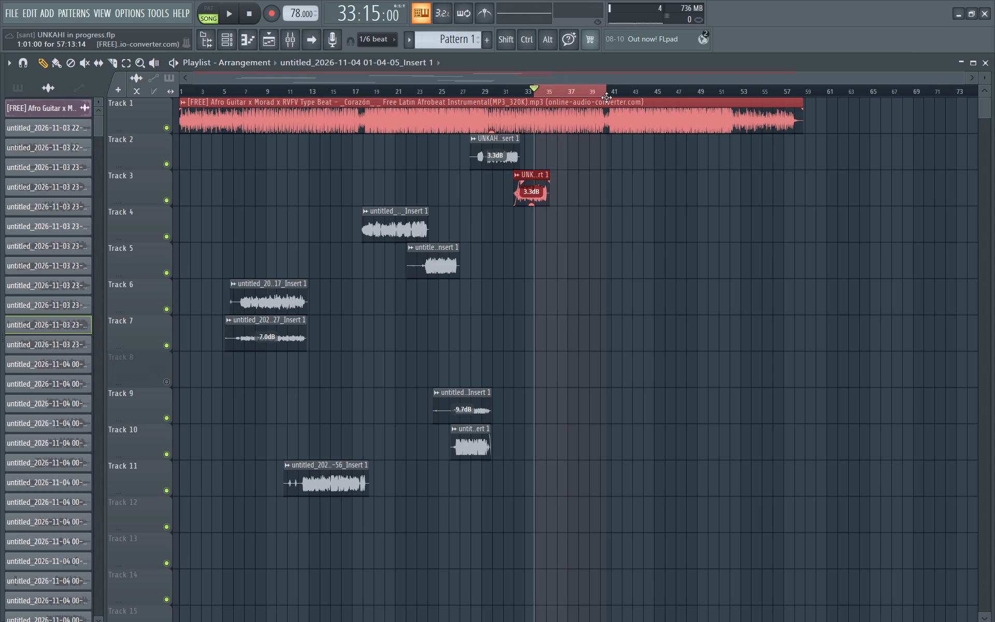
Sound a single note and replay the selected range from bar 33 to compare it with the song.
type("V")
key("space")
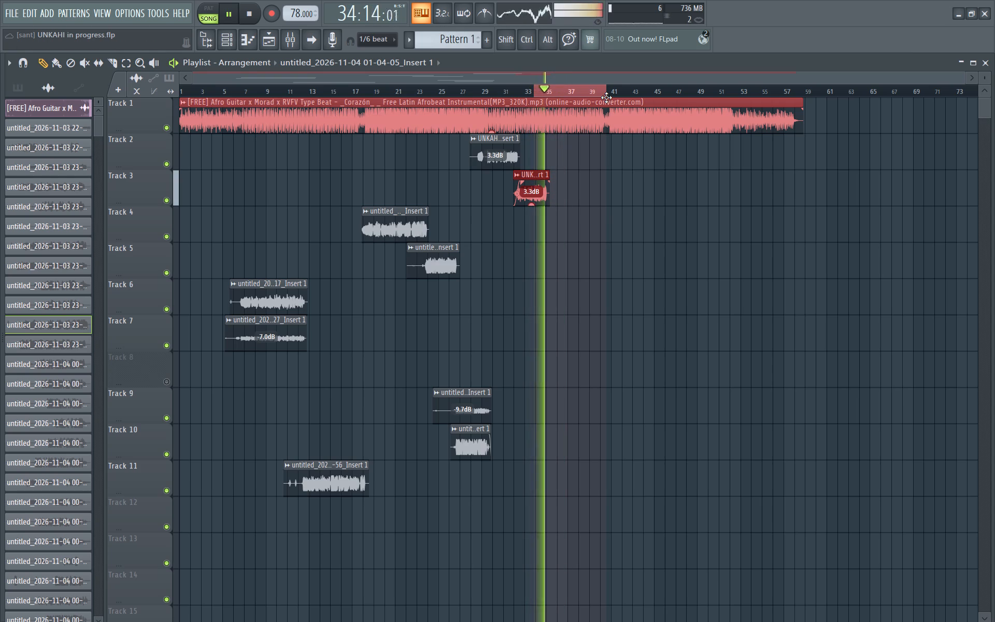
key("space")
key("space")
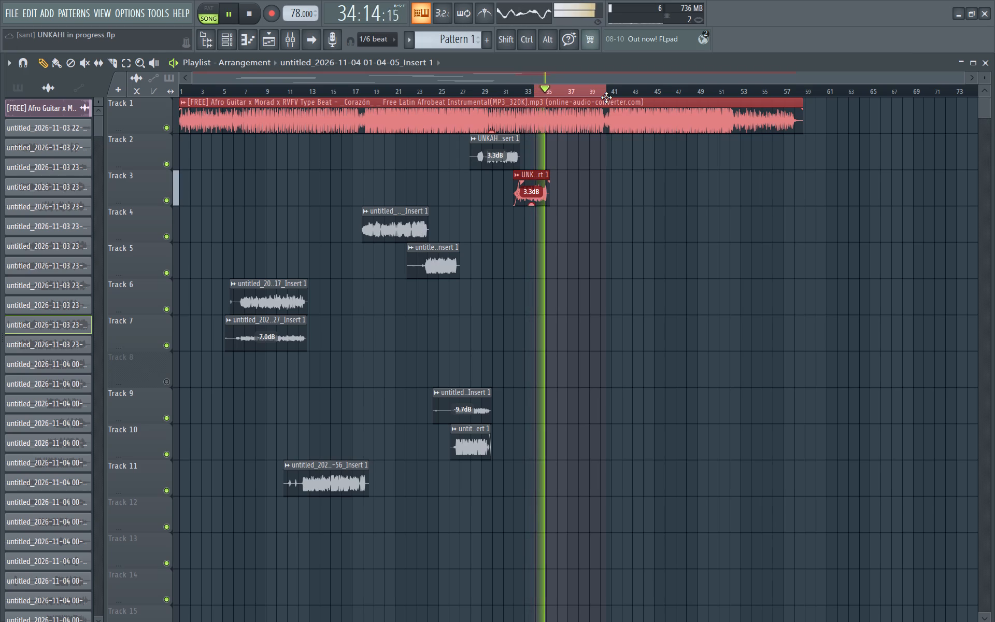
Clear the time selection and replay from around bar 32 to review the Track 3 vocal clip and the instrumental following it.
double_click(514, 92)
left_click(514, 92)
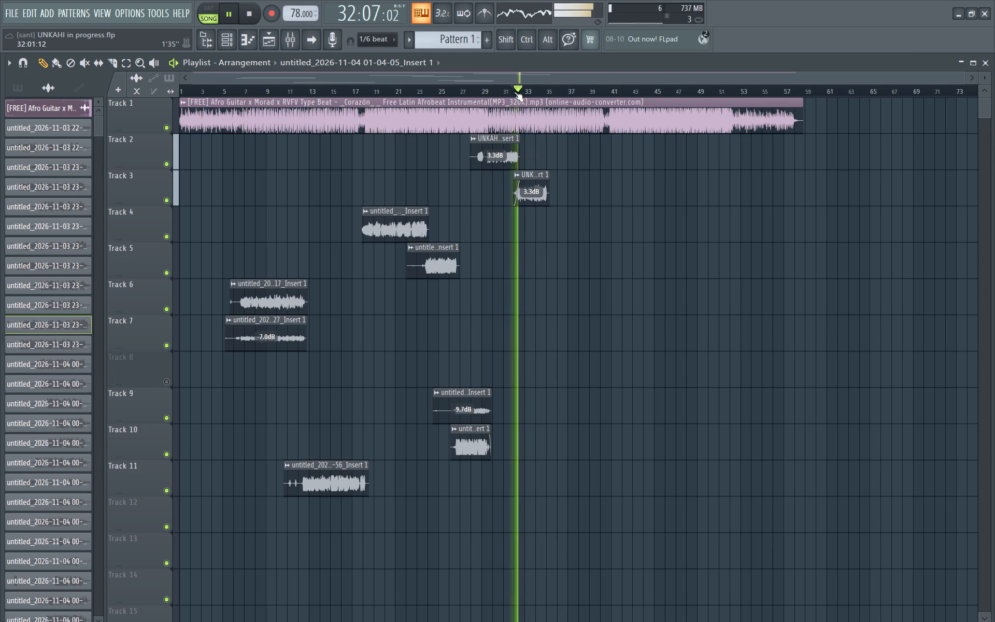
key("space")
key("space")
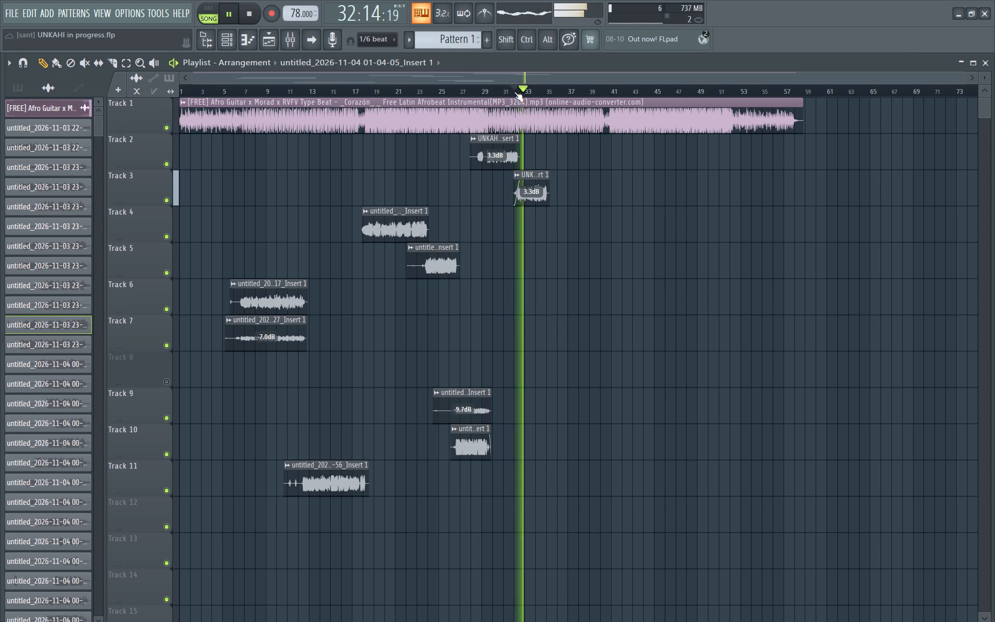
key("space")
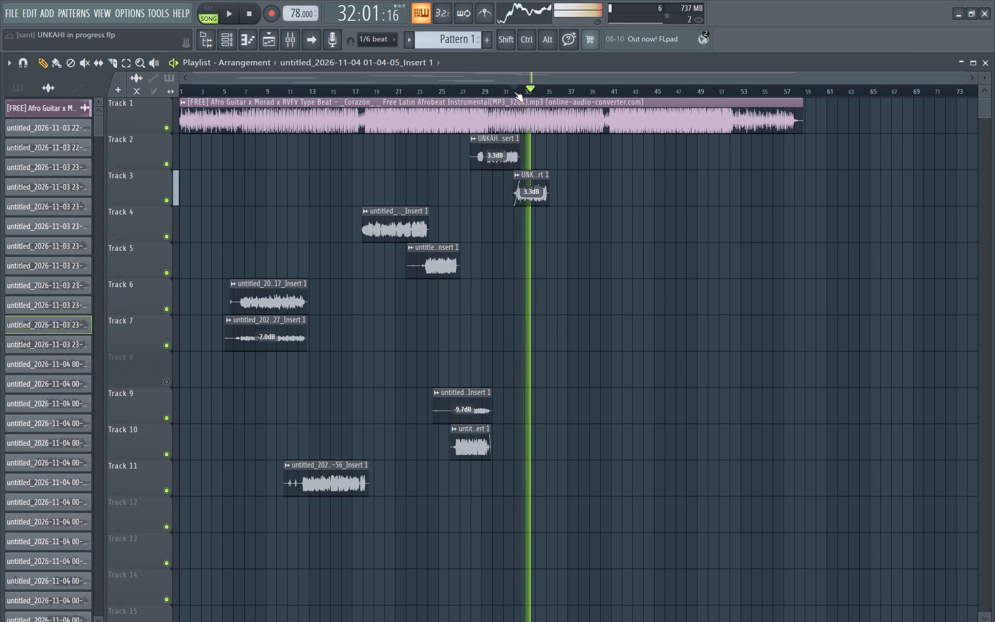
key("space")
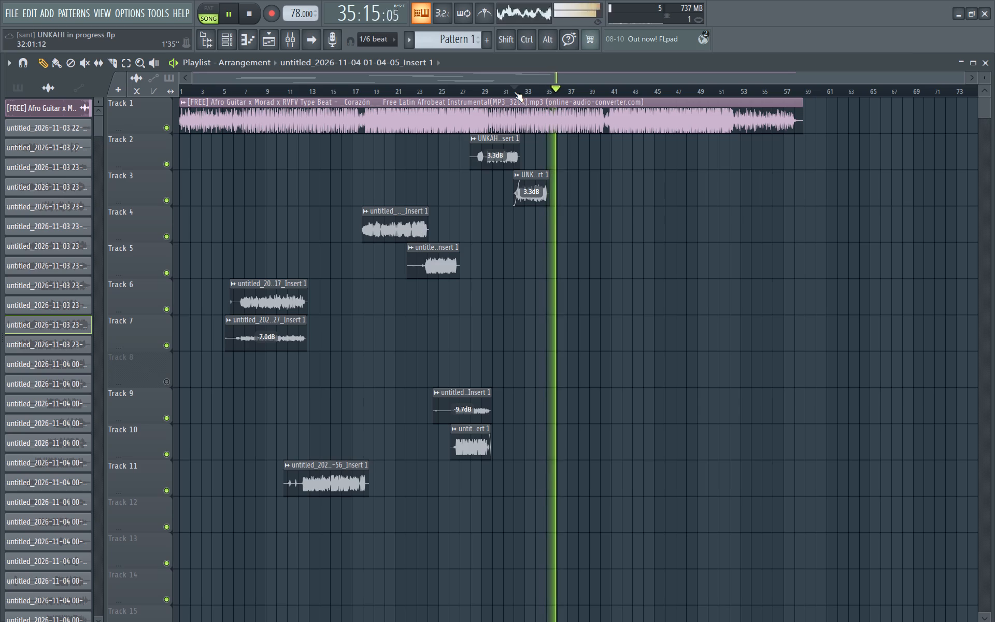
key("space")
key("space")
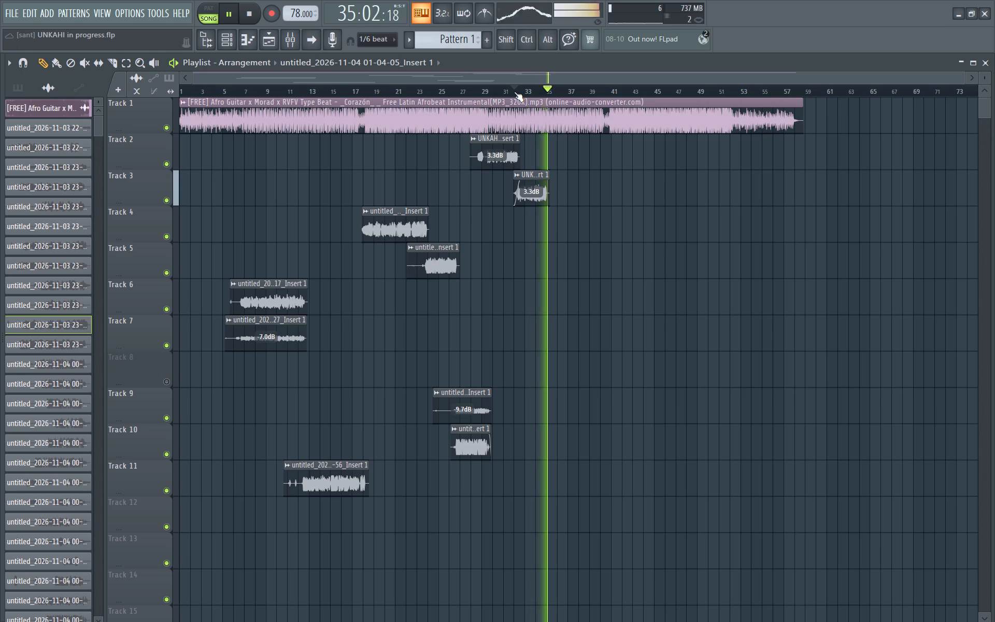
Make a time selection from about bar 32 to bar 40 and replay it from its start.
double_click(514, 92)
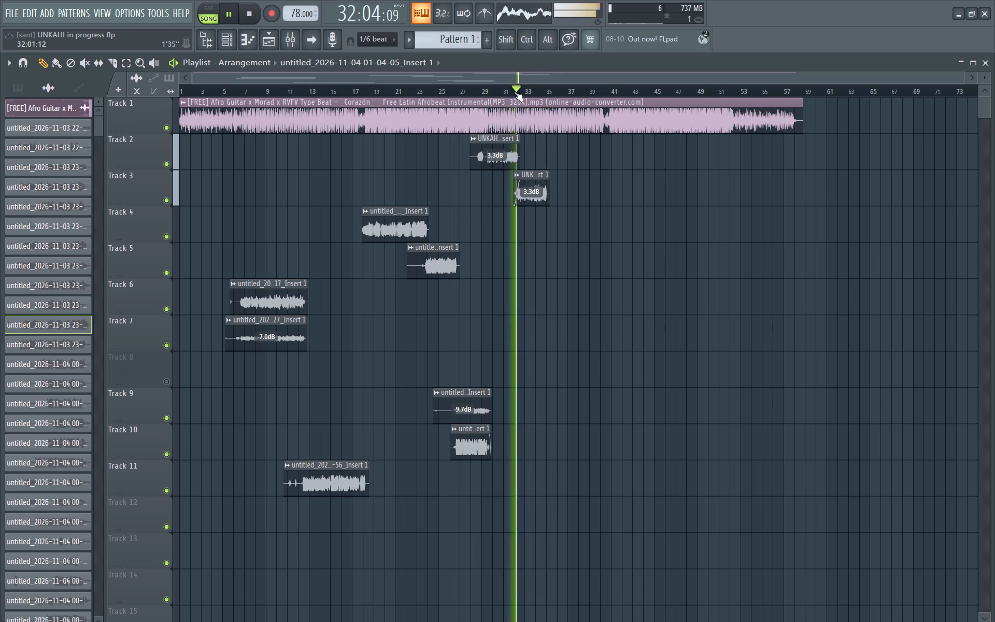
left_click(517, 92)
left_click_drag(517, 92, 567, 89)
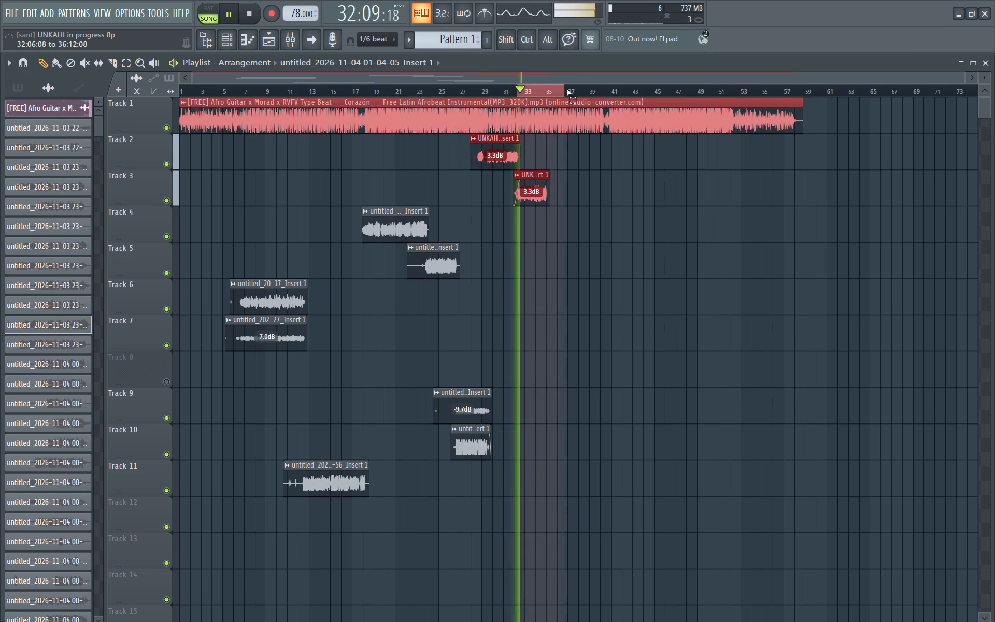
left_click_drag(567, 89, 604, 95)
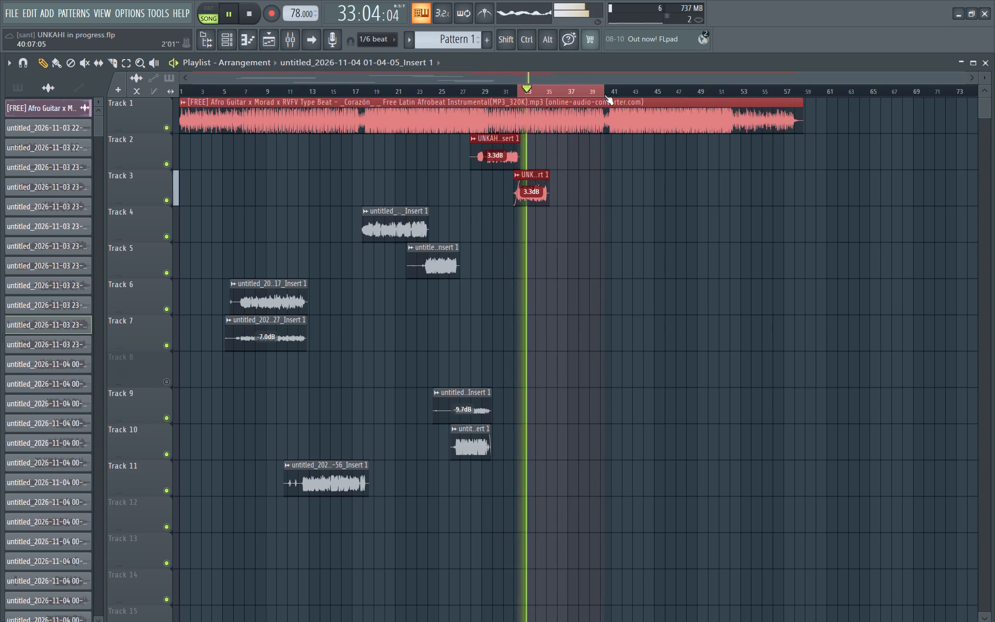
key("space")
key("space")
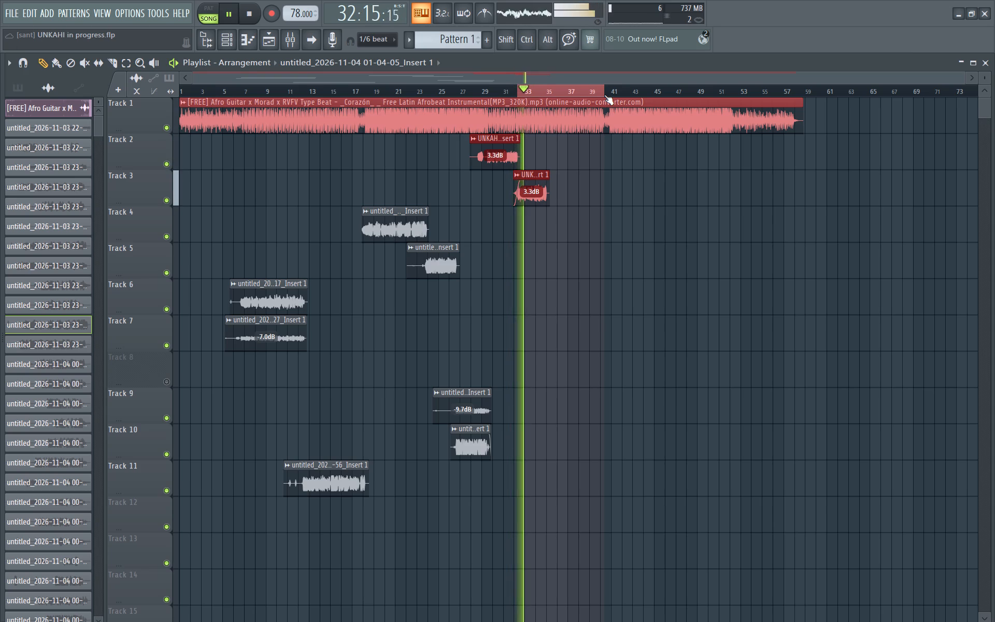
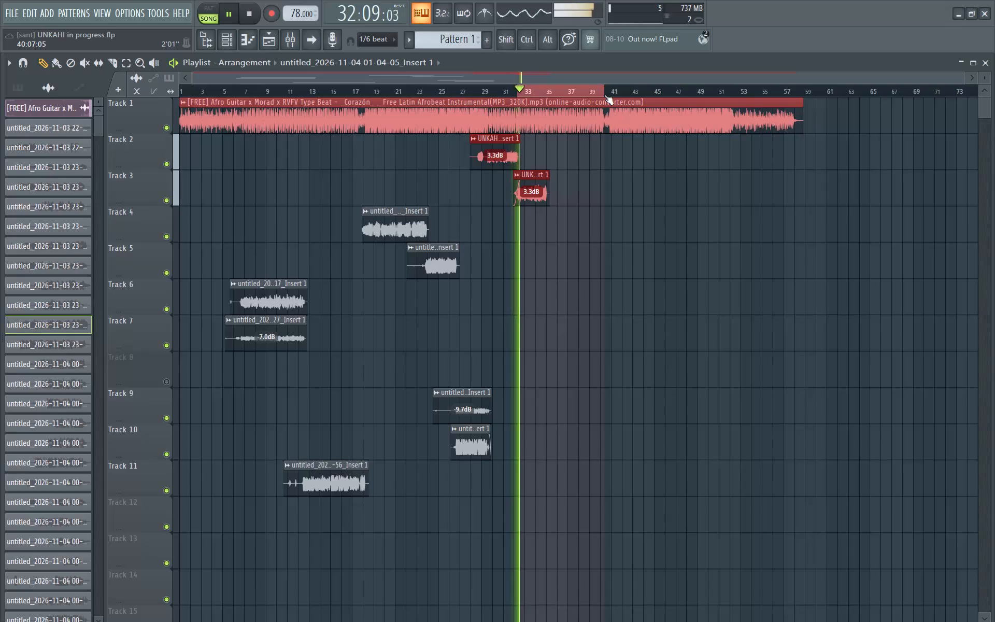
Clear the time selection and replay from about bar 29 to review the Track 2 and Track 3 vocals and the instrumental following them.
double_click(567, 93)
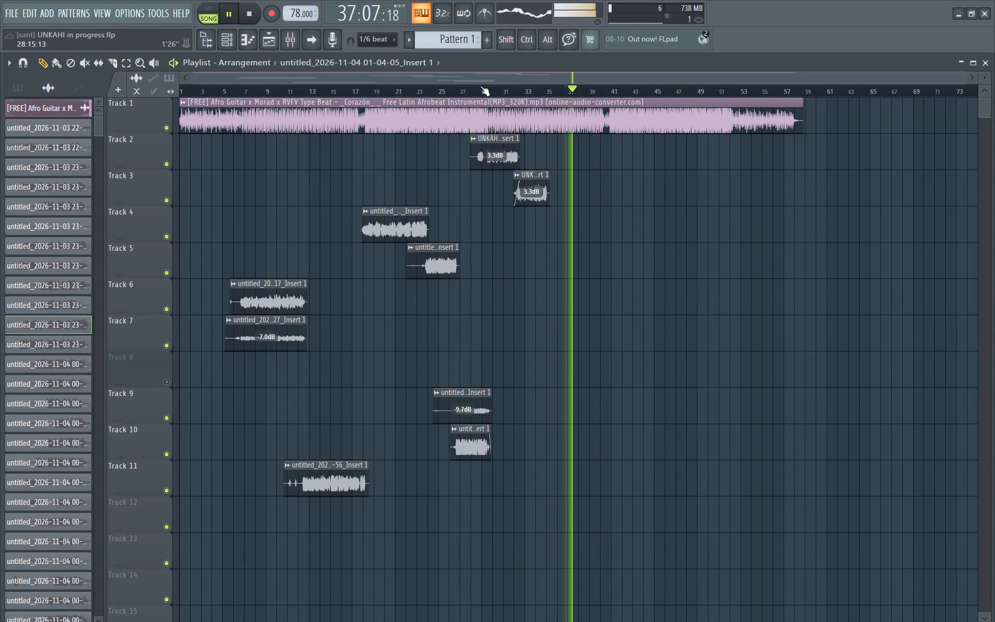
left_click(480, 86)
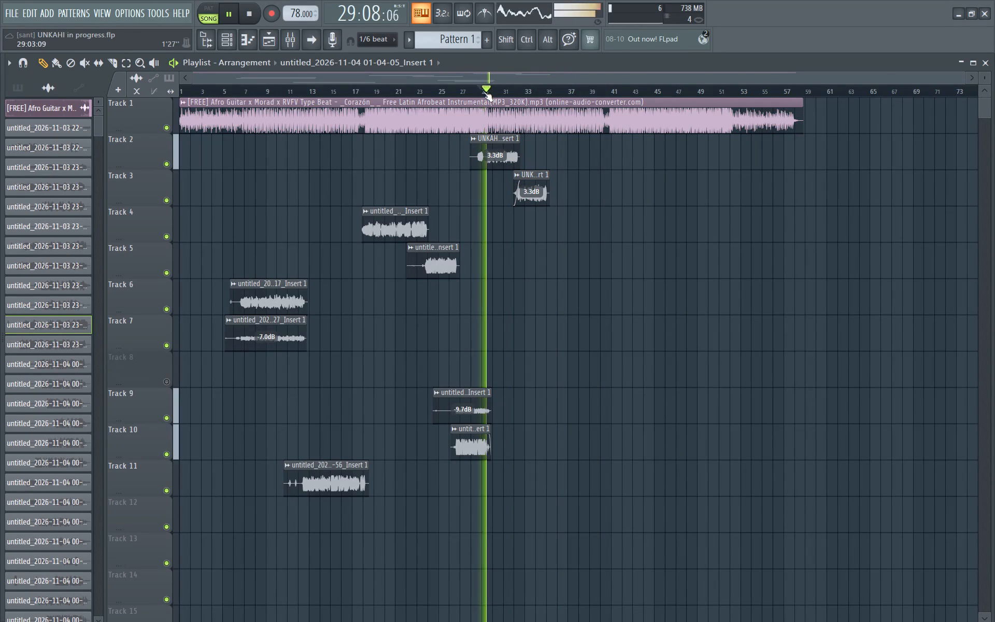
left_click(486, 91)
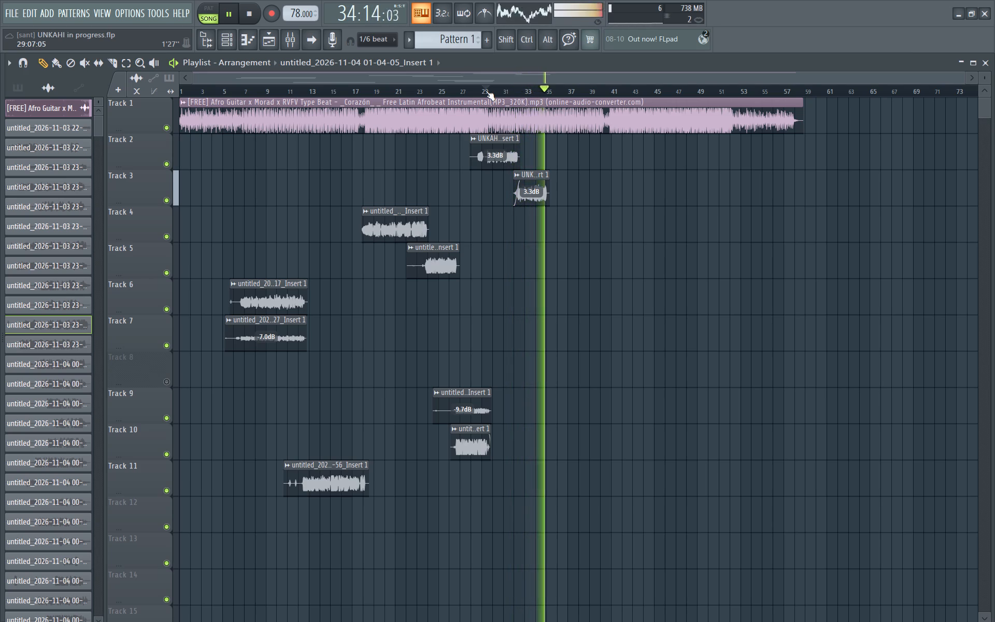
key("space")
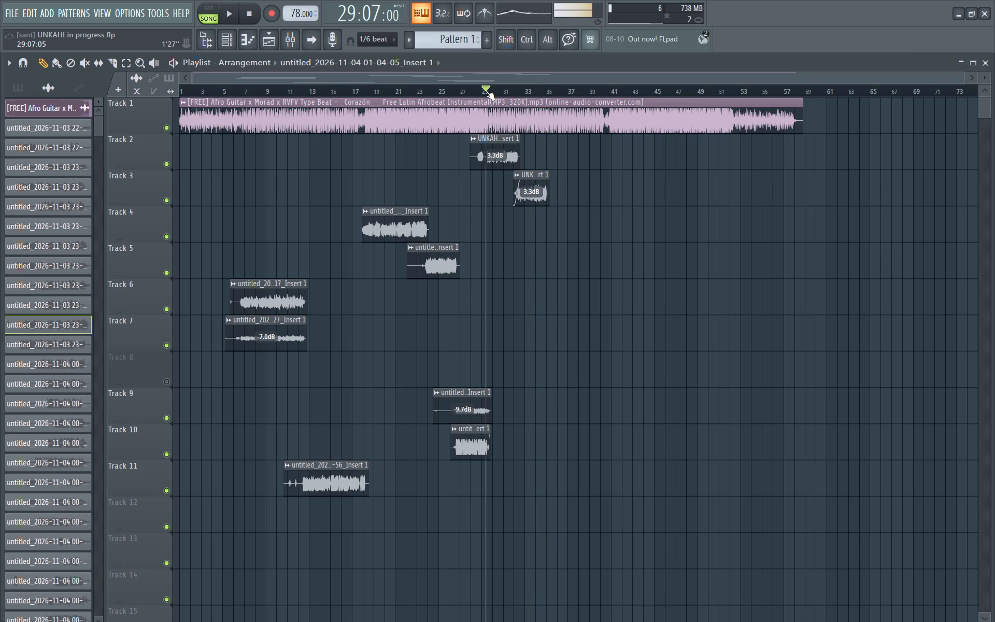
key("space")
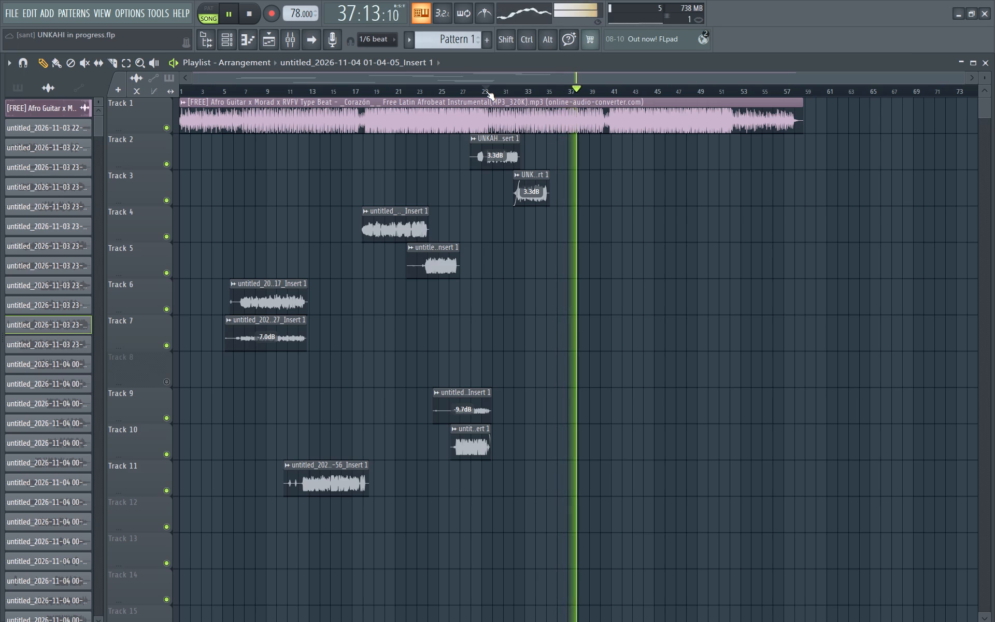
Replay repeatedly from about bars 34 to 35 to review the Track 3 vocal's ending and the instrumental after it.
left_click(549, 93)
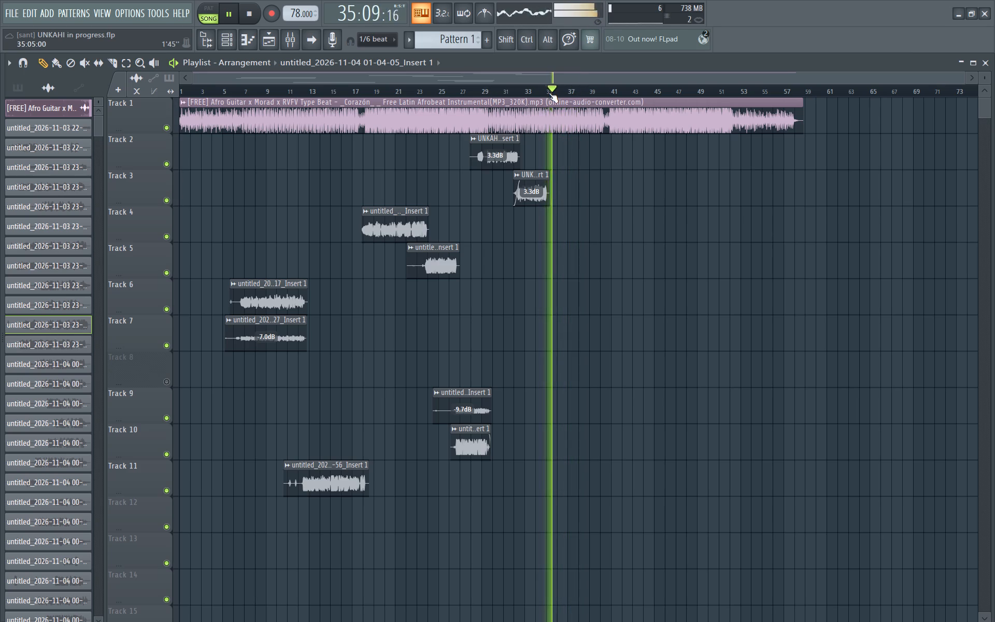
left_click(544, 92)
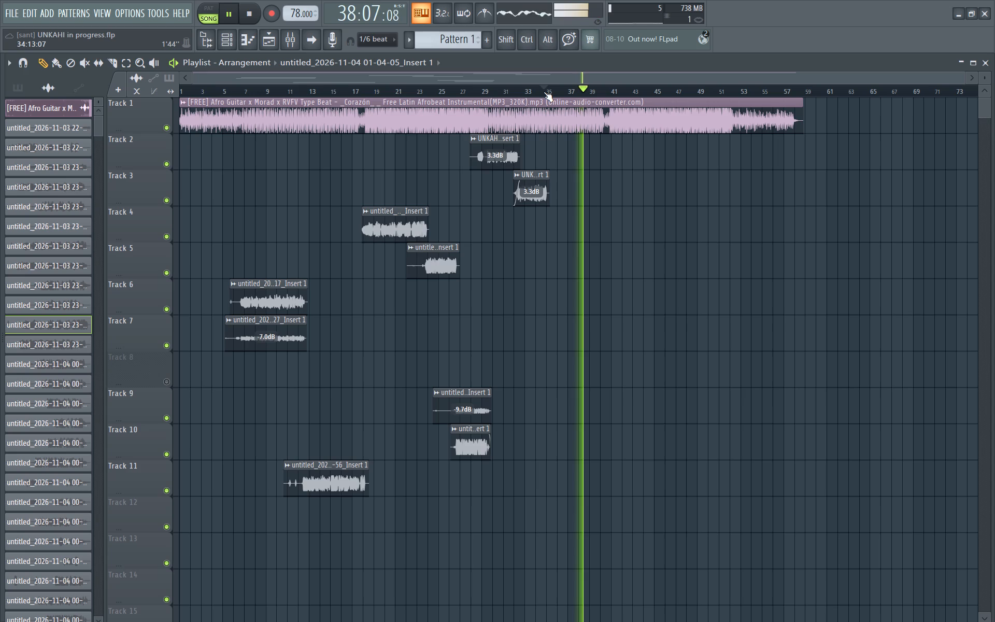
key("space")
key("space")
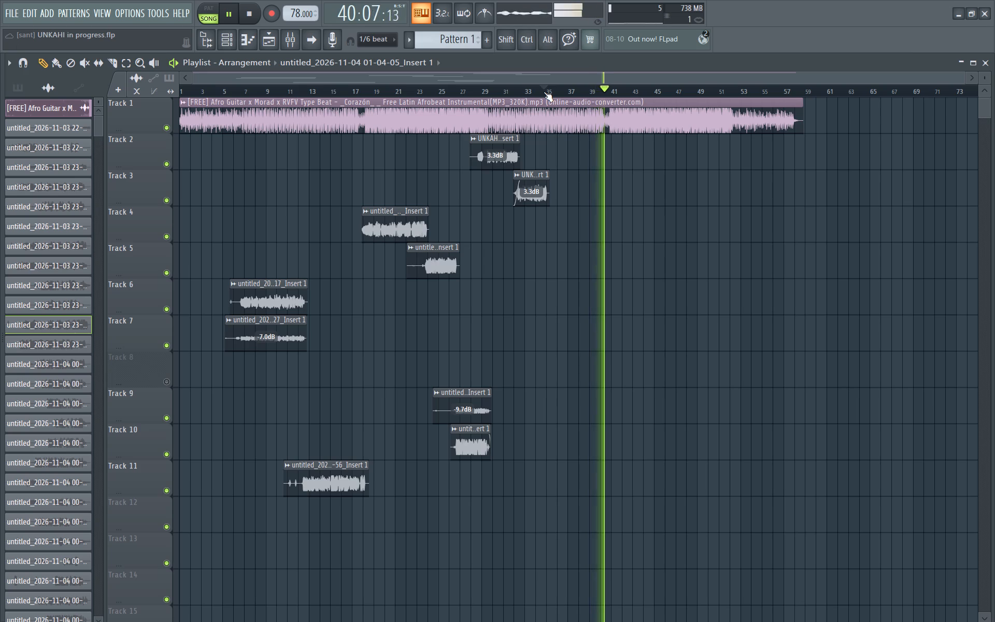
key("space")
key("space")
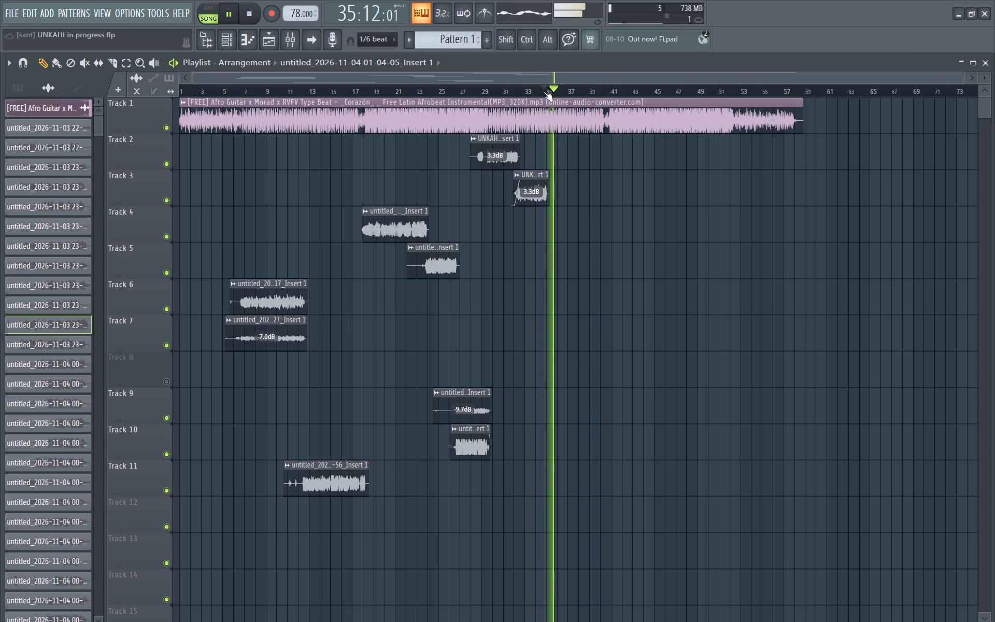
key("space")
key("space")
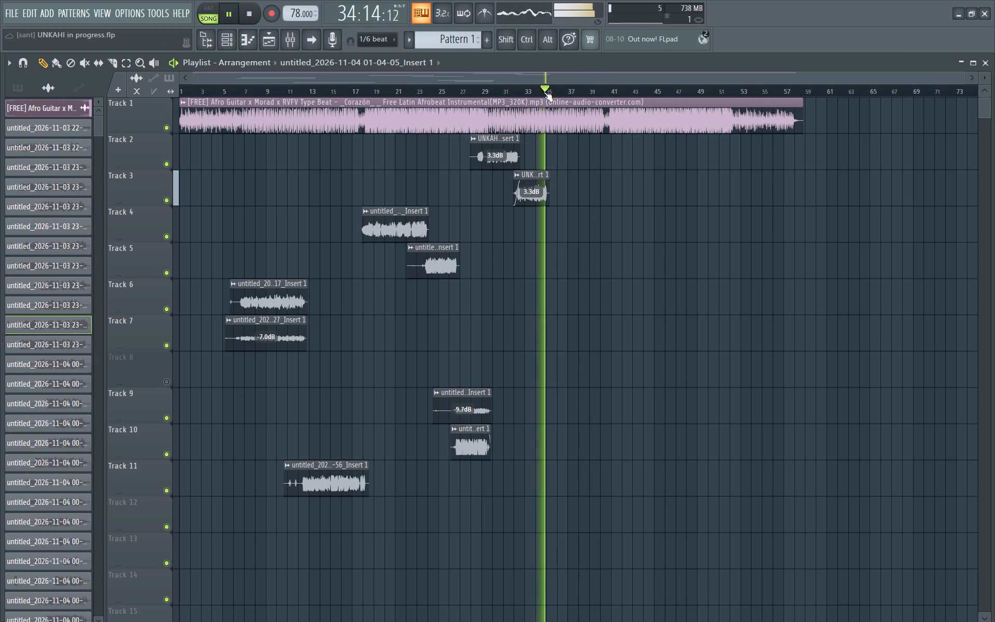
Play from about bar 31 through the end of the Track 3 vocal clip, and stop playback.
left_click(509, 92)
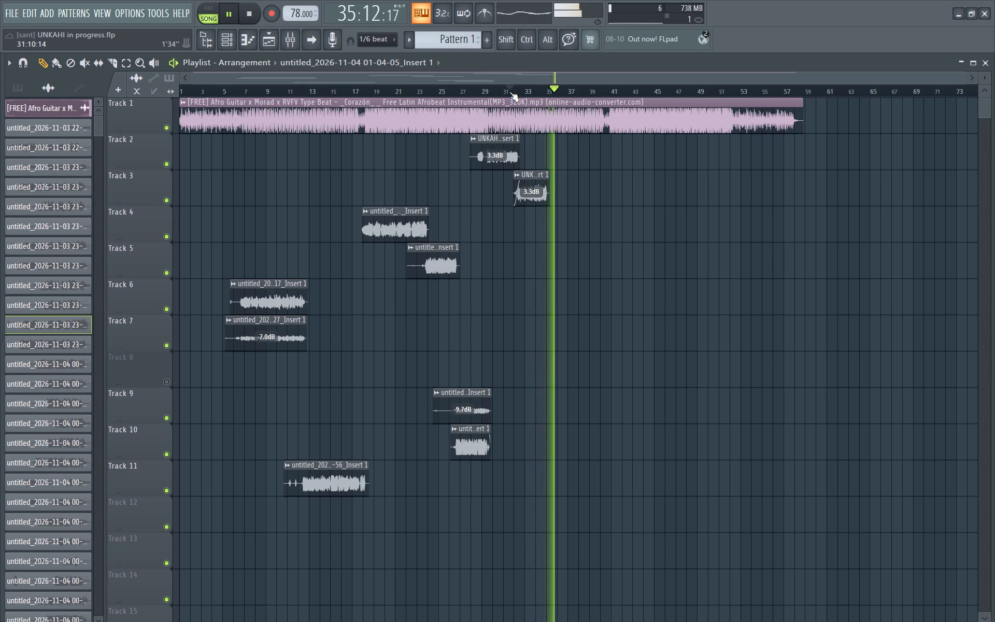
key("space")
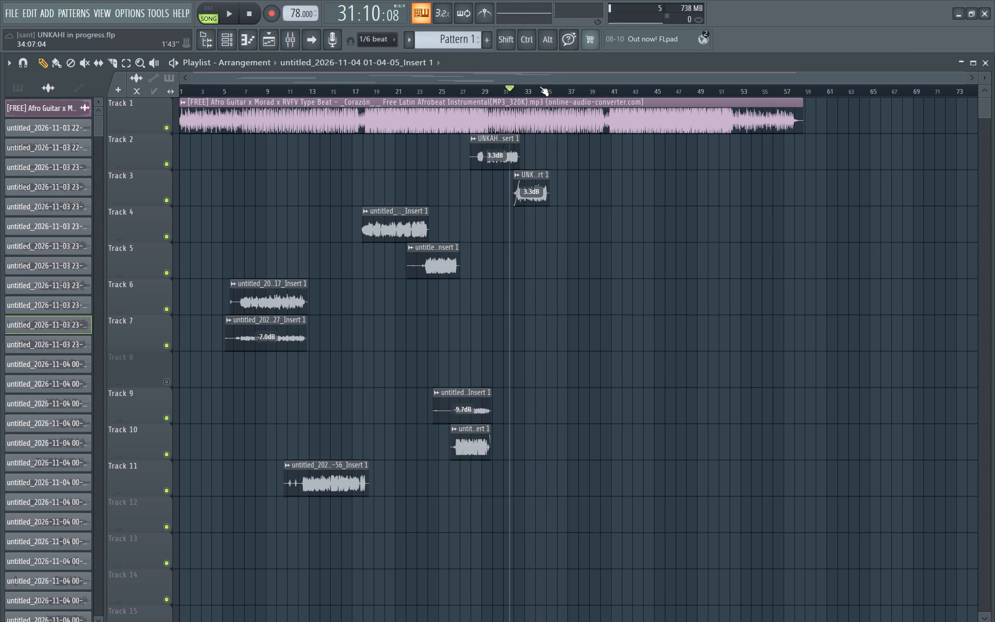
Replay repeatedly from about the middle of bar 34 to review the instrumental section following the Track 3 vocal.
left_click(539, 90)
key("space")
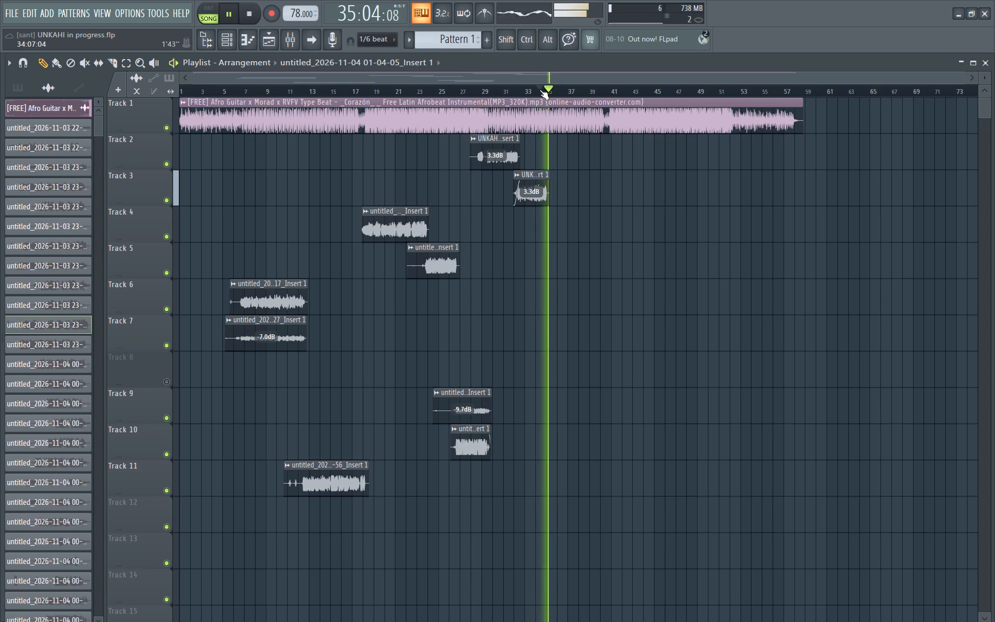
key("space")
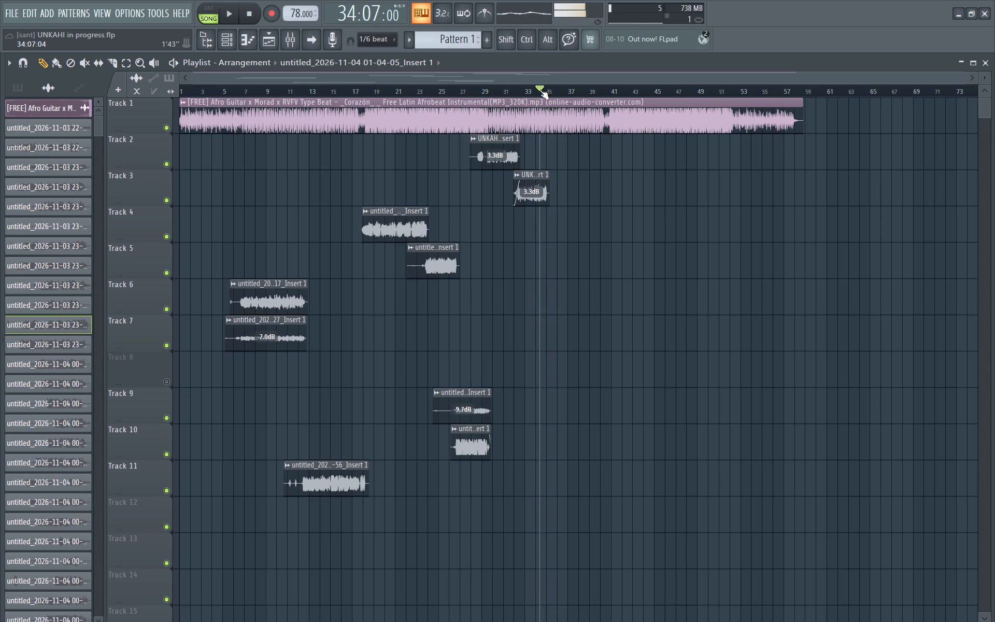
key("space")
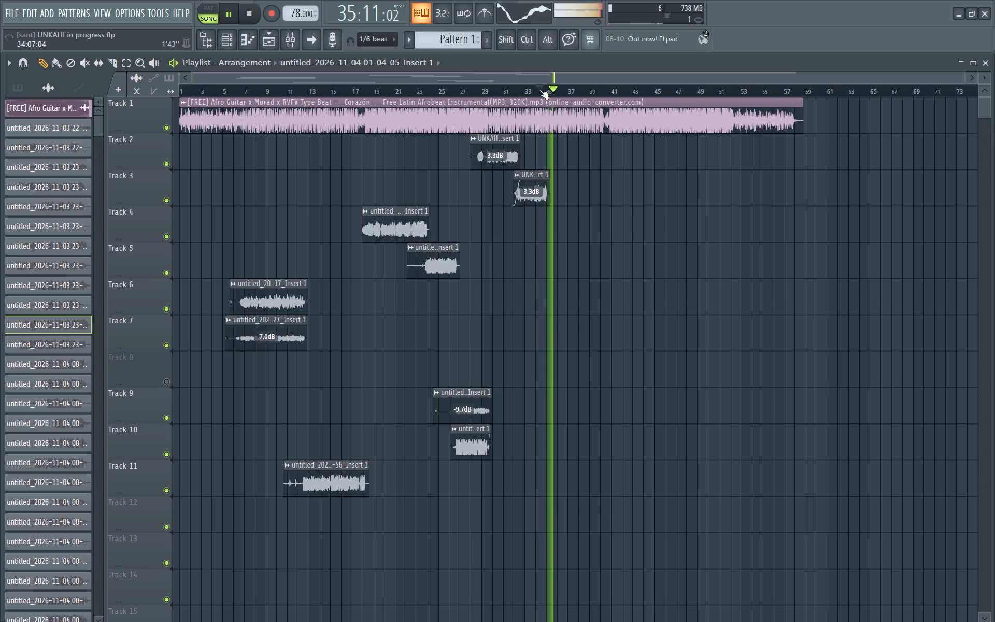
key("space")
key("space")
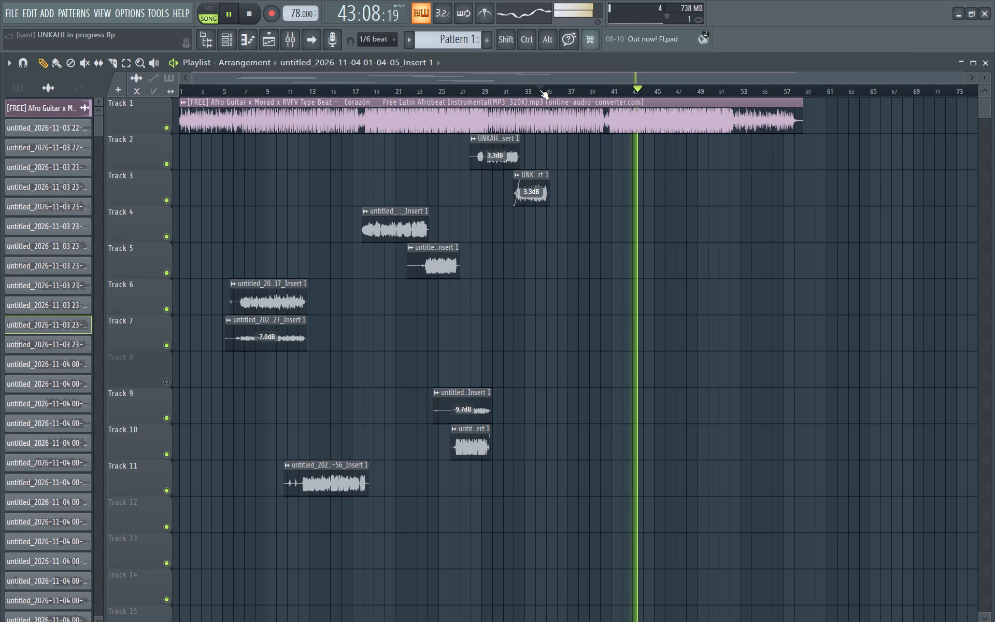
key("space")
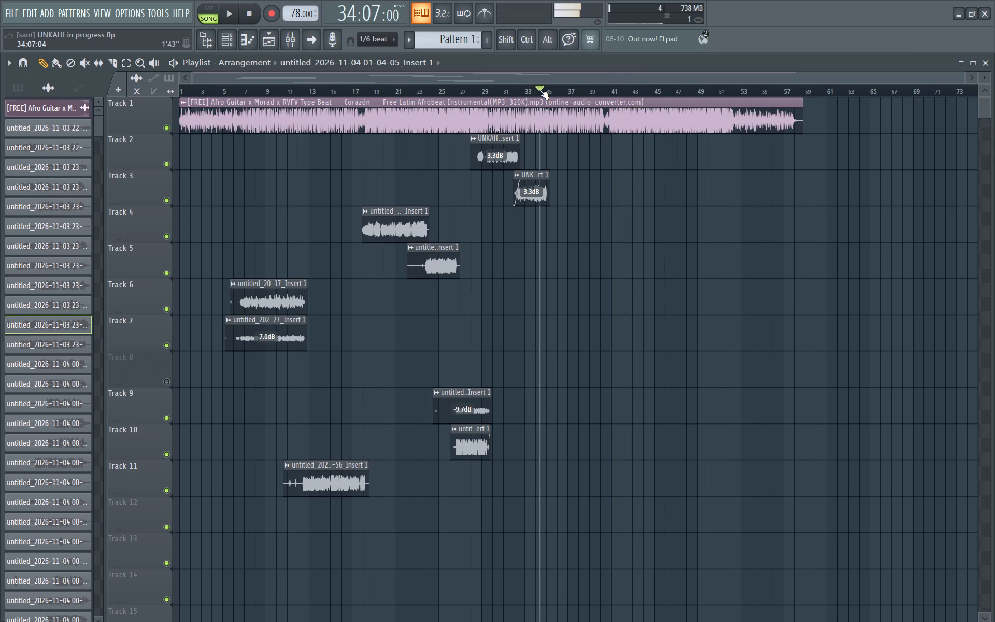
key("space")
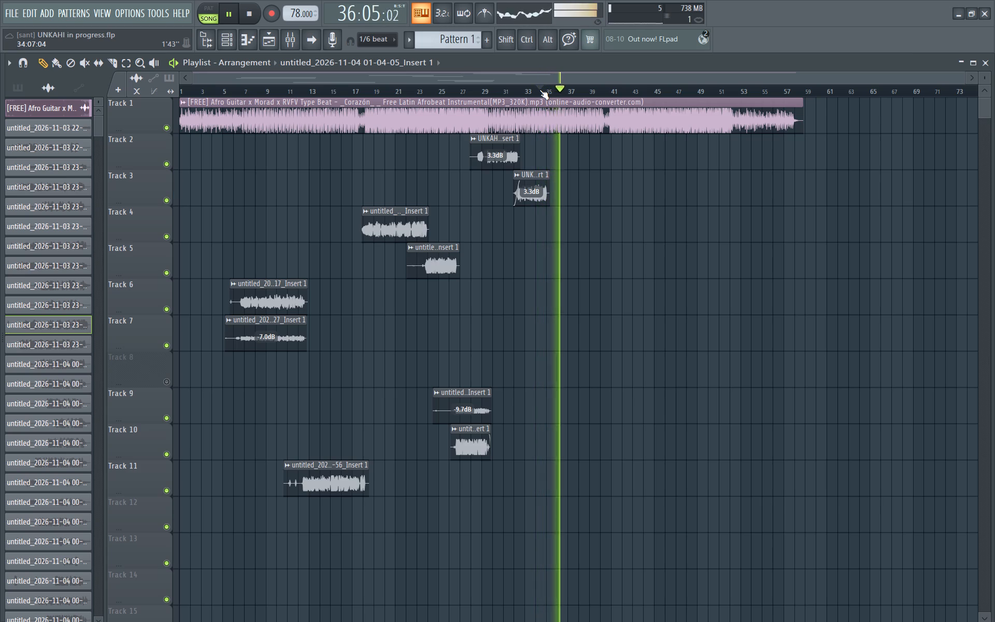
key("space")
key("space")
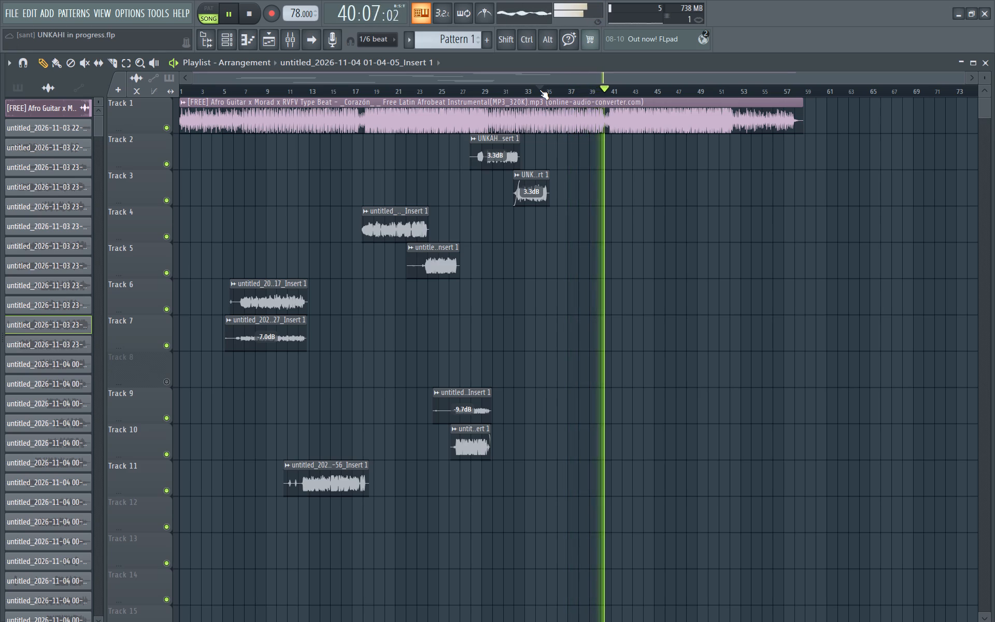
key("space")
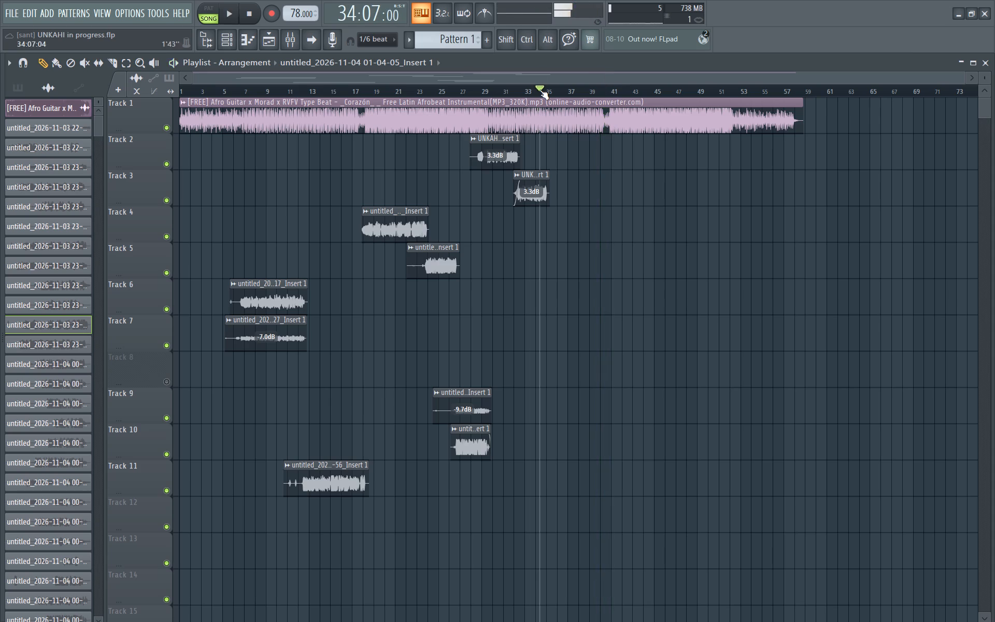
Resume playback from about bar 29 to review the Track 2 vocal leading into the Track 3 vocal.
key("space")
left_click(486, 89)
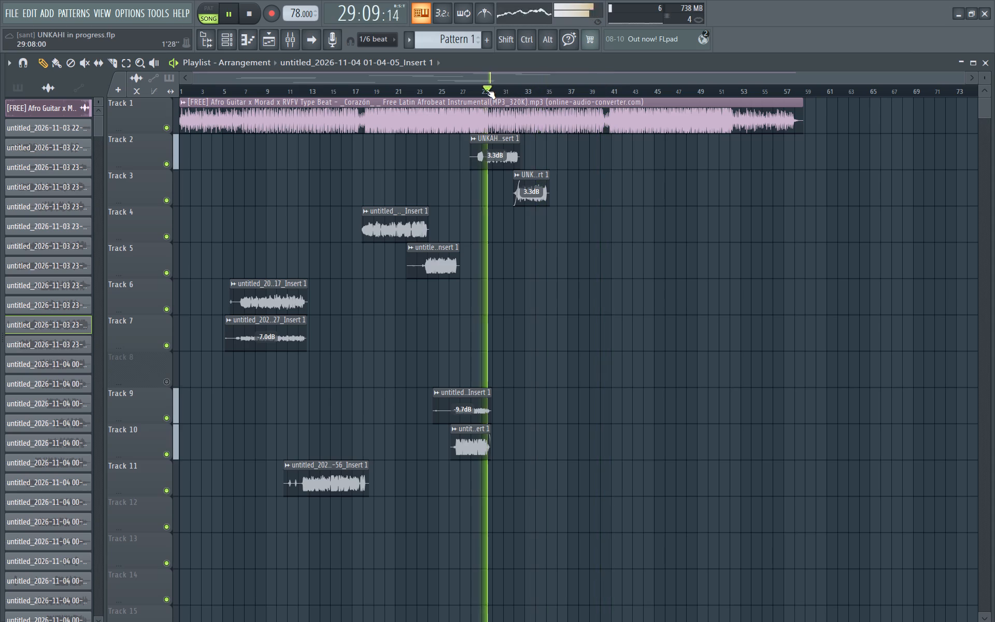
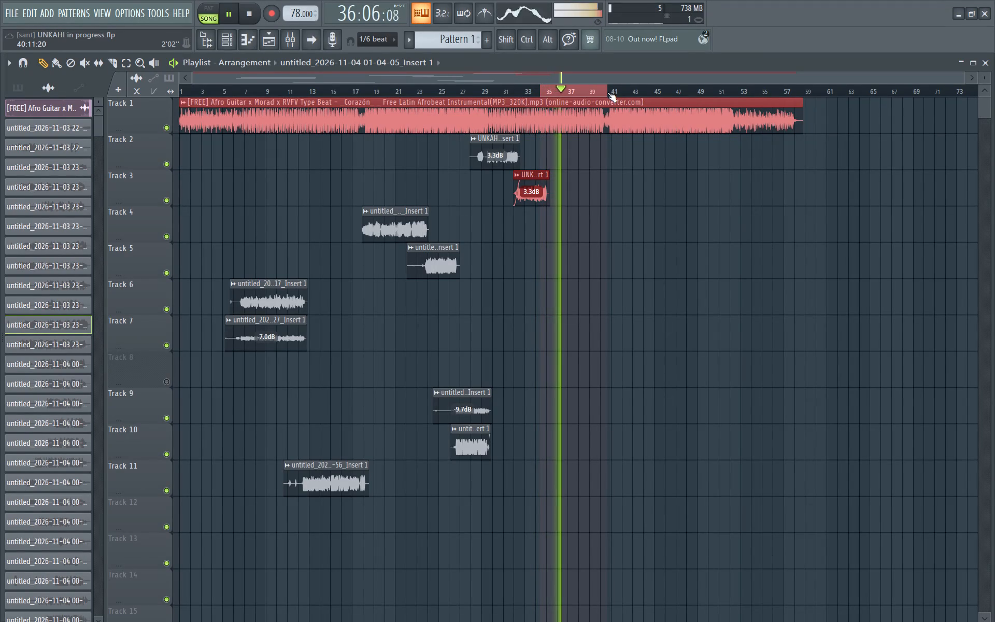
Replay repeatedly from the start of the bar 34 to 40 time selection to review the instrumental after the Track 3 vocal.
key("space")
key("space")
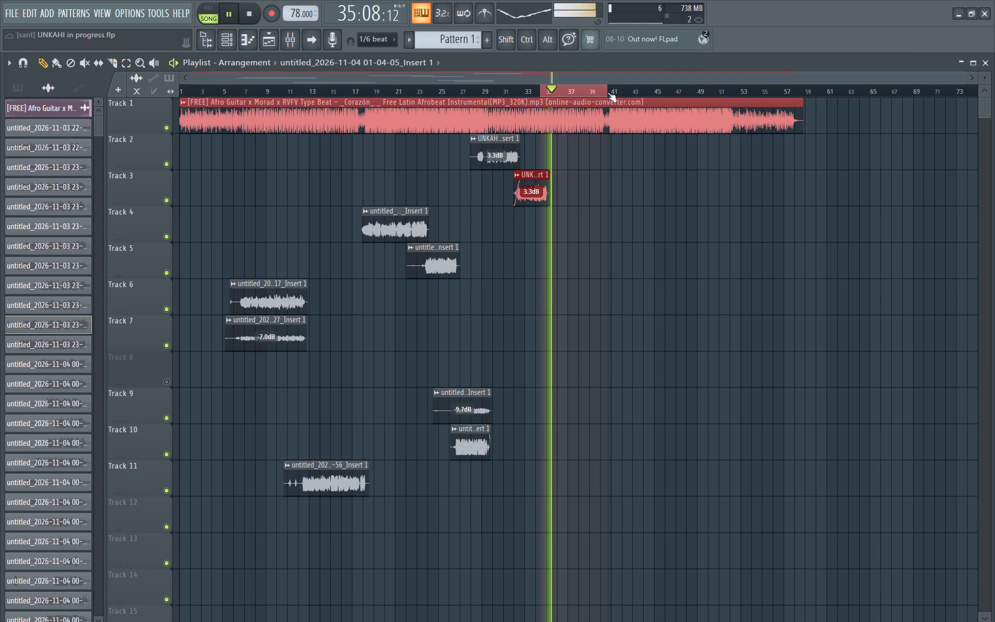
key("space")
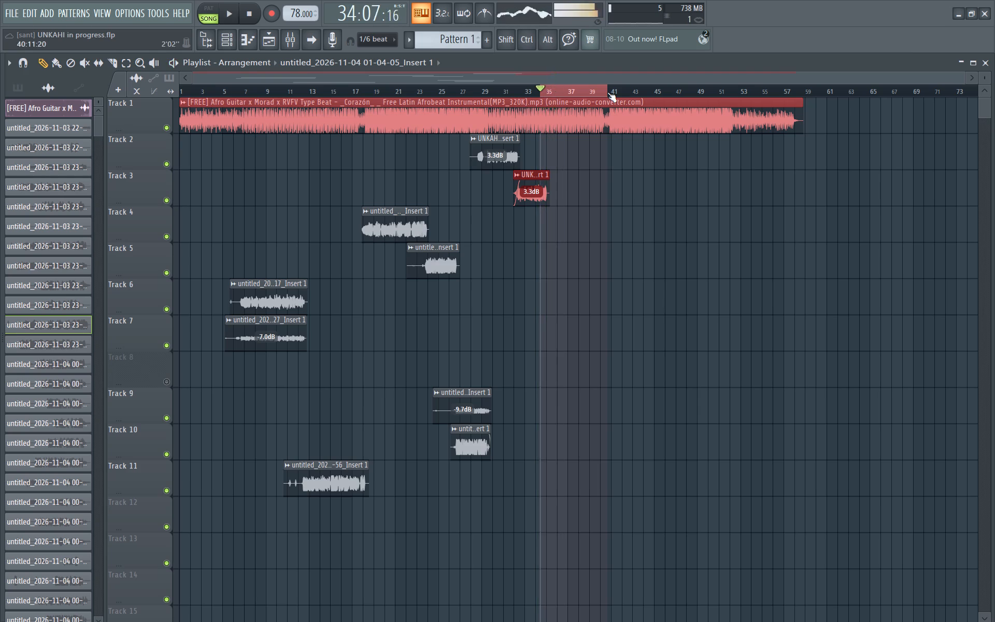
key("space")
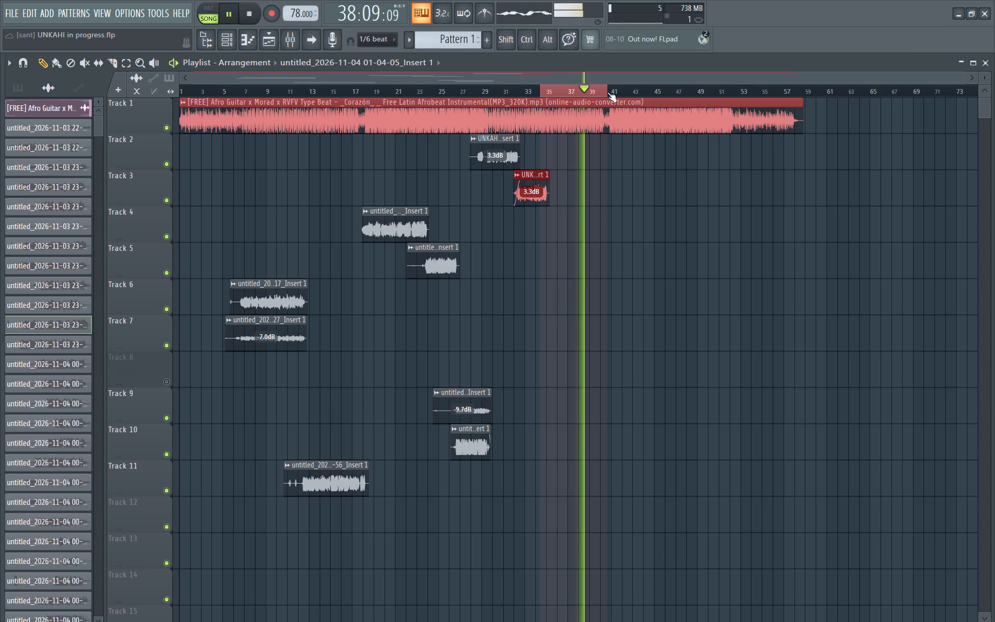
key("space")
key("space")
Restart playback from about bar 32, where the Track 3 vocal begins, and clear the bar 34 to 40 time selection.
left_click(515, 90)
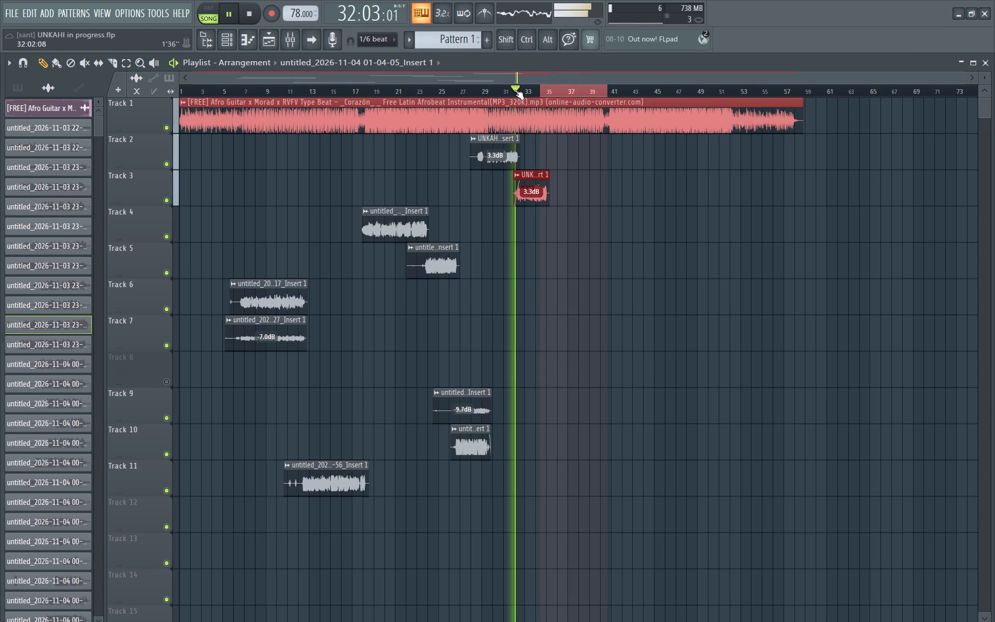
double_click(515, 90)
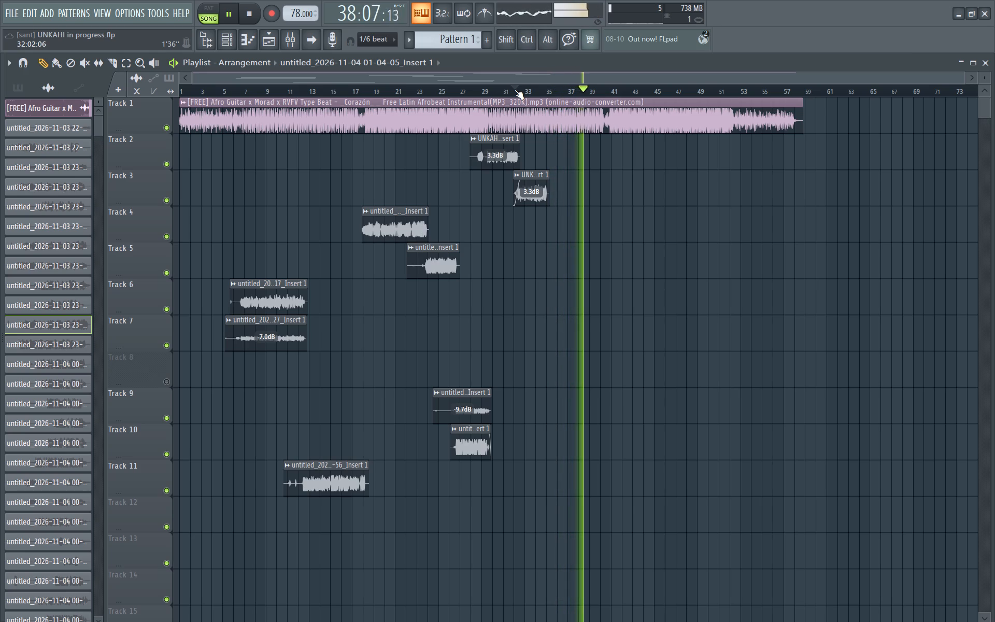
Replay from about bar 32 and from about bar 29 to review the Track 2 vocal leading into the Track 3 vocal.
left_click(515, 90)
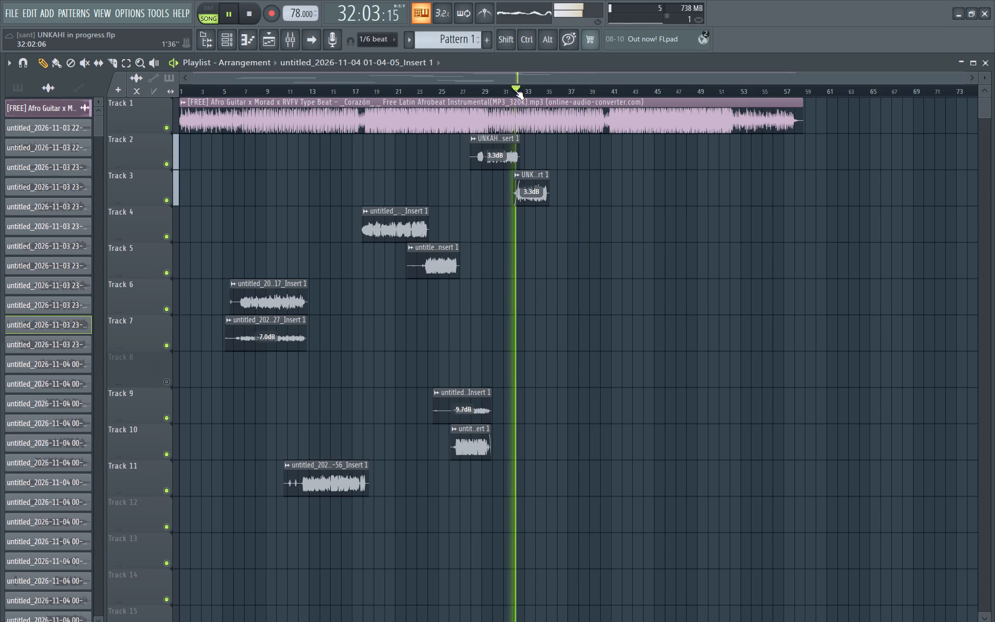
left_click(481, 90)
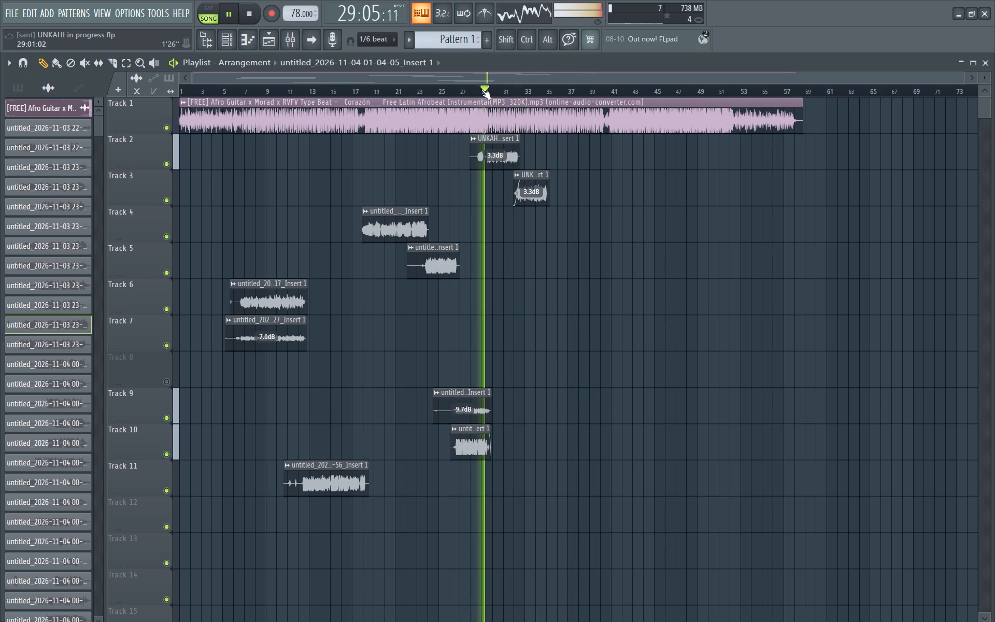
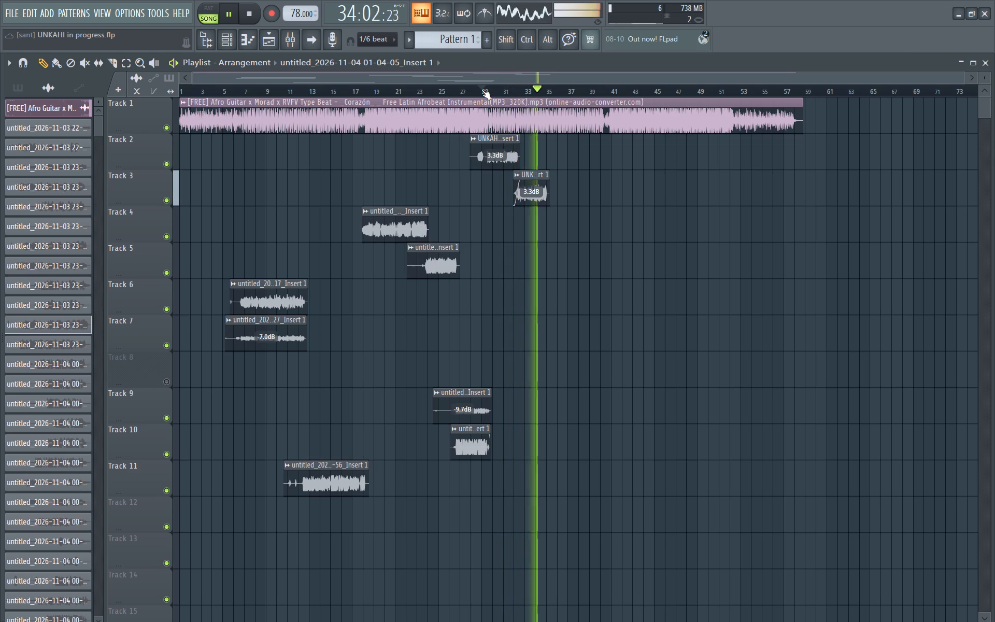
Stop the song playback after reviewing the Track 2 and Track 3 vocals.
key("space")
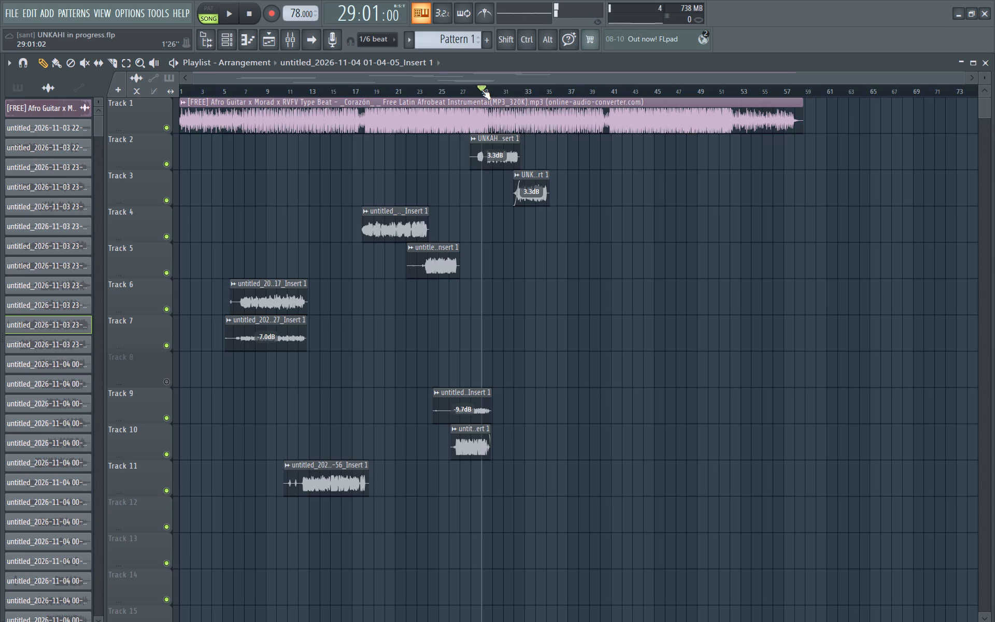
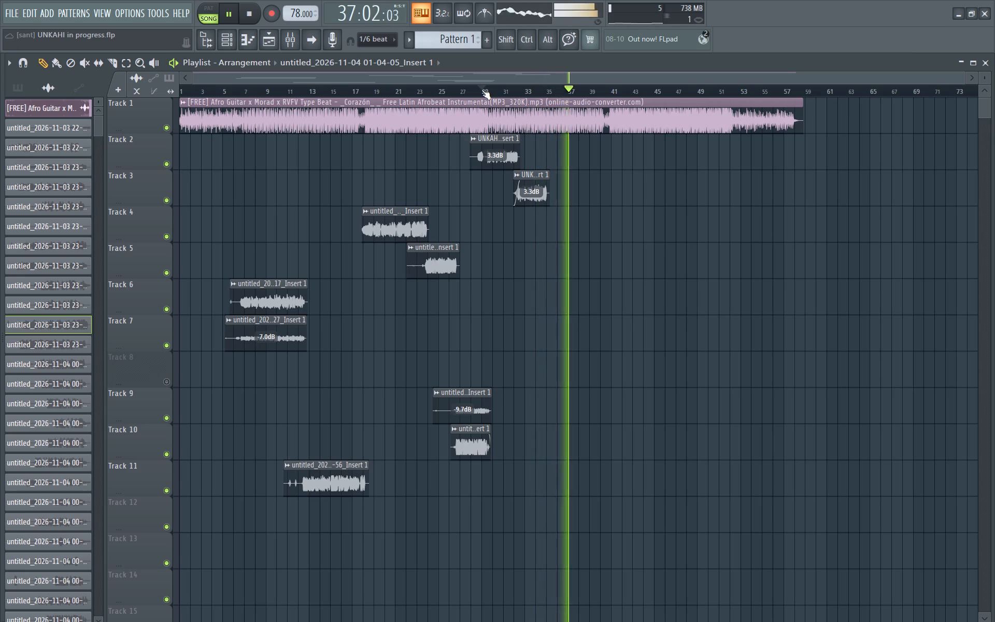
Replay the Track 3 vocal and the instrumental after it from several points between about bars 32 and 34.
left_click(543, 92)
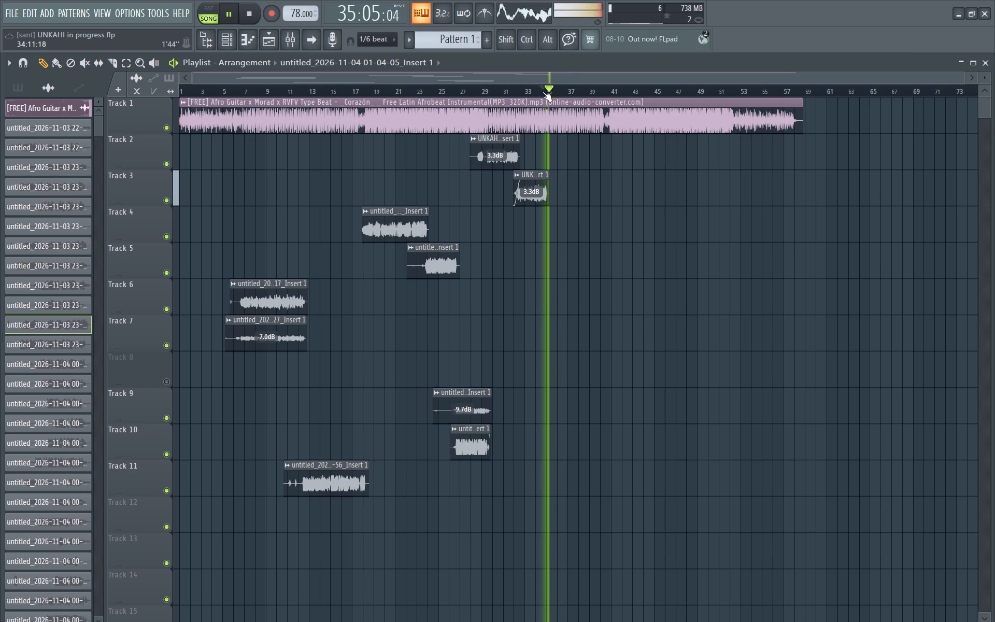
left_click(543, 92)
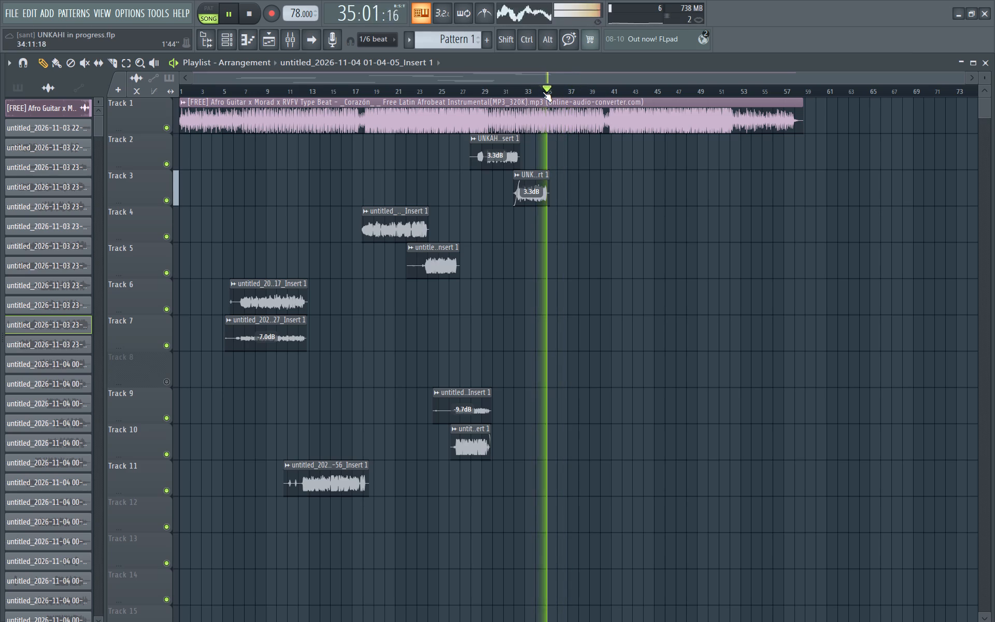
key("space")
key("space")
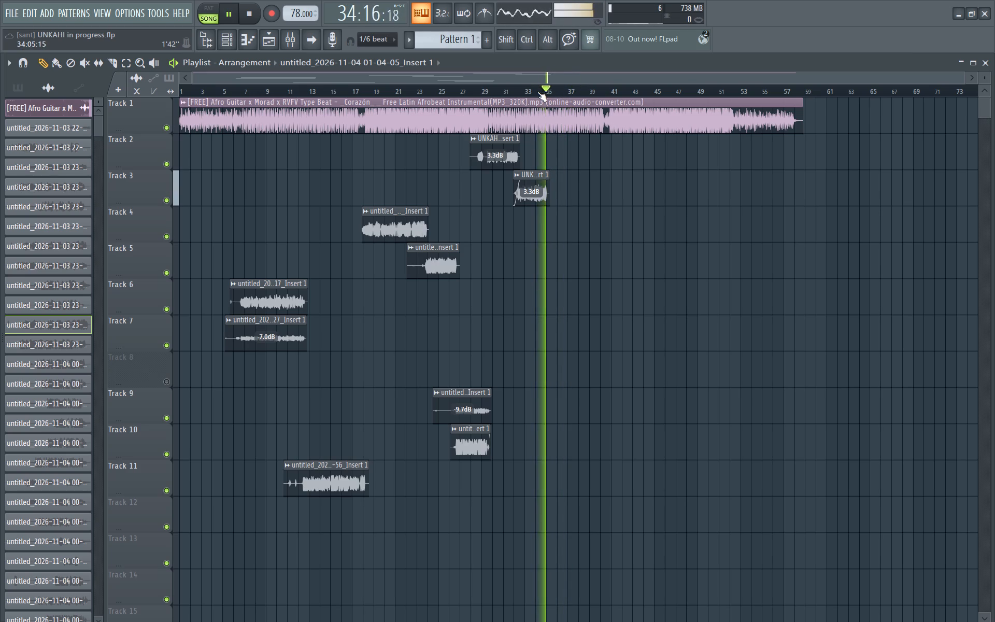
left_click(535, 92)
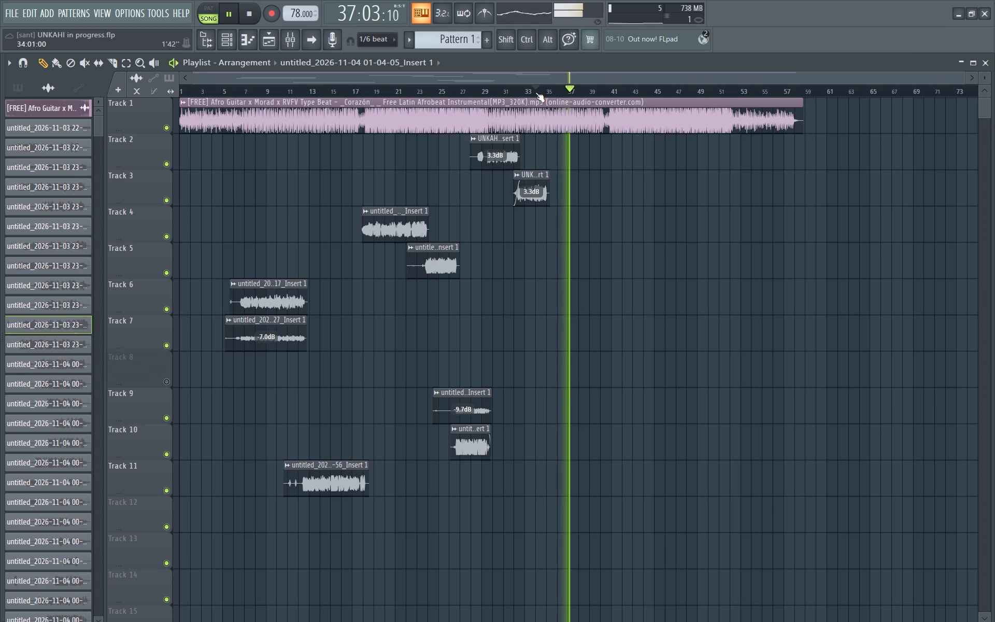
key("space")
key("space")
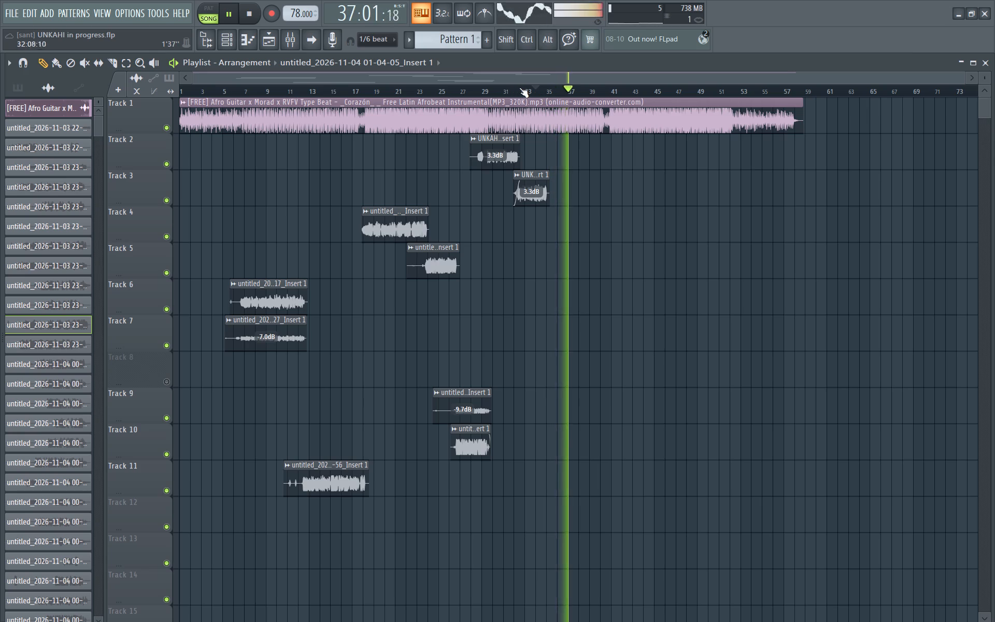
left_click(521, 88)
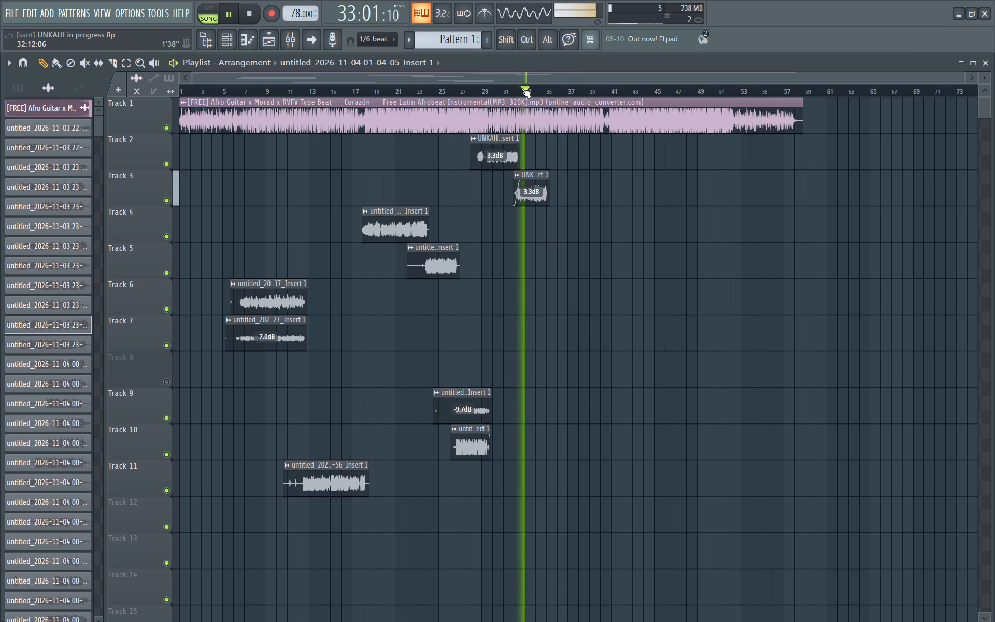
Play the arrangement repeatedly from the start of the Track 3 vocal, at about bar 32, into the section without vocals.
left_click(515, 90)
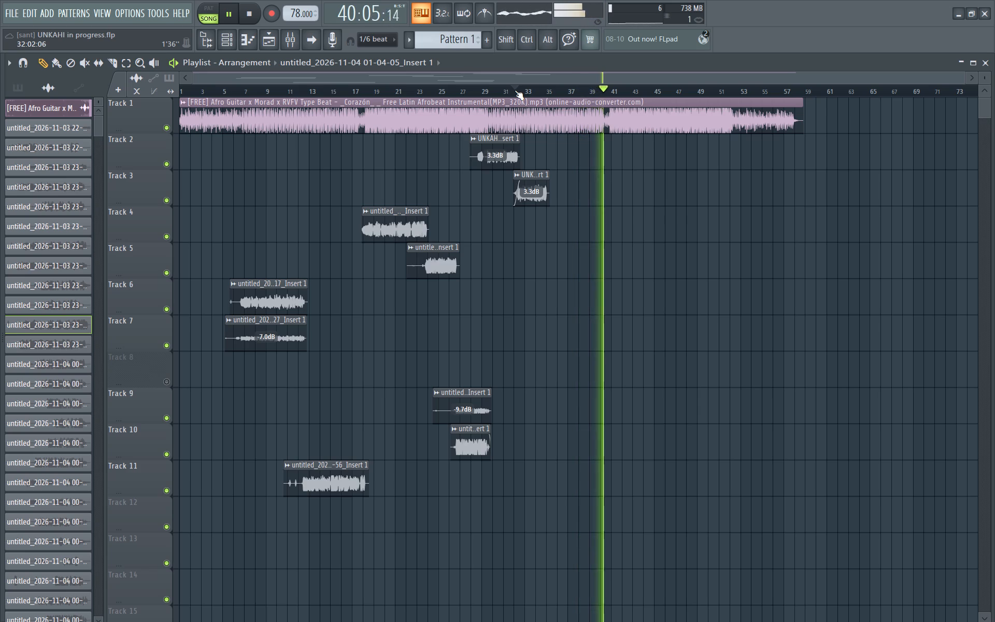
key("space")
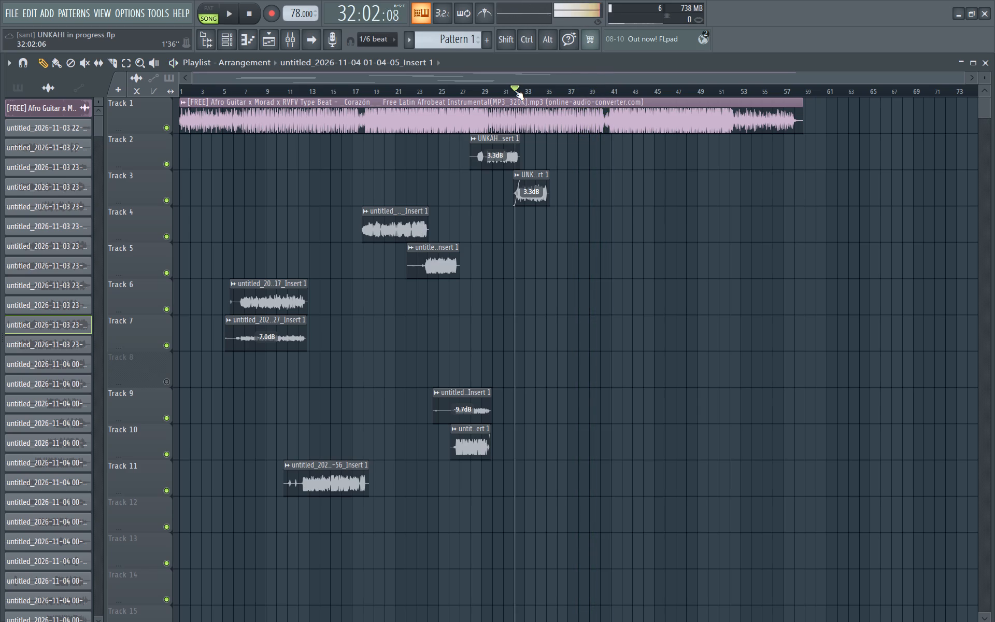
key("space")
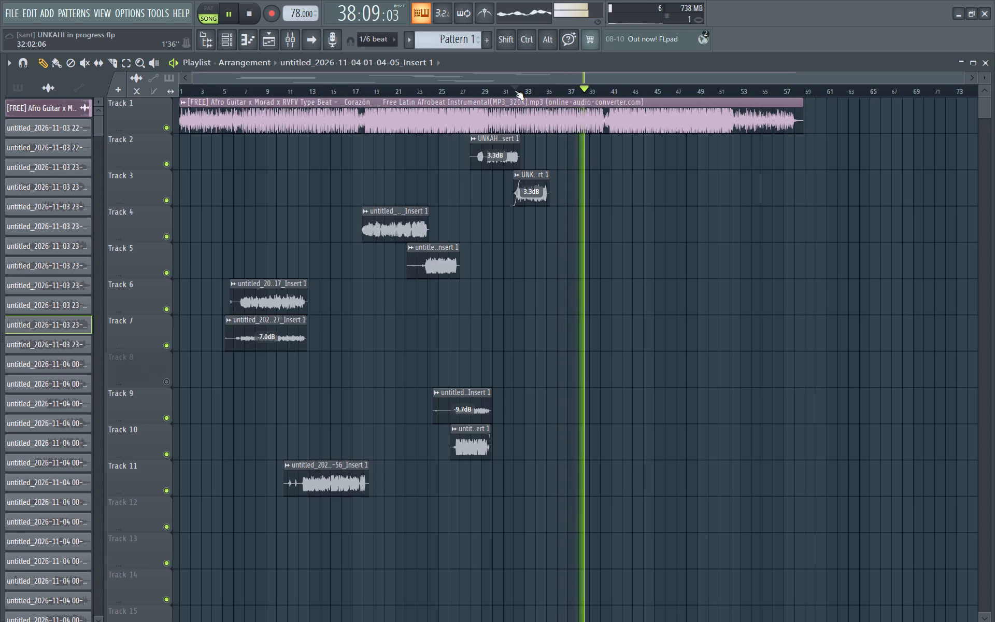
key("space")
key("space")
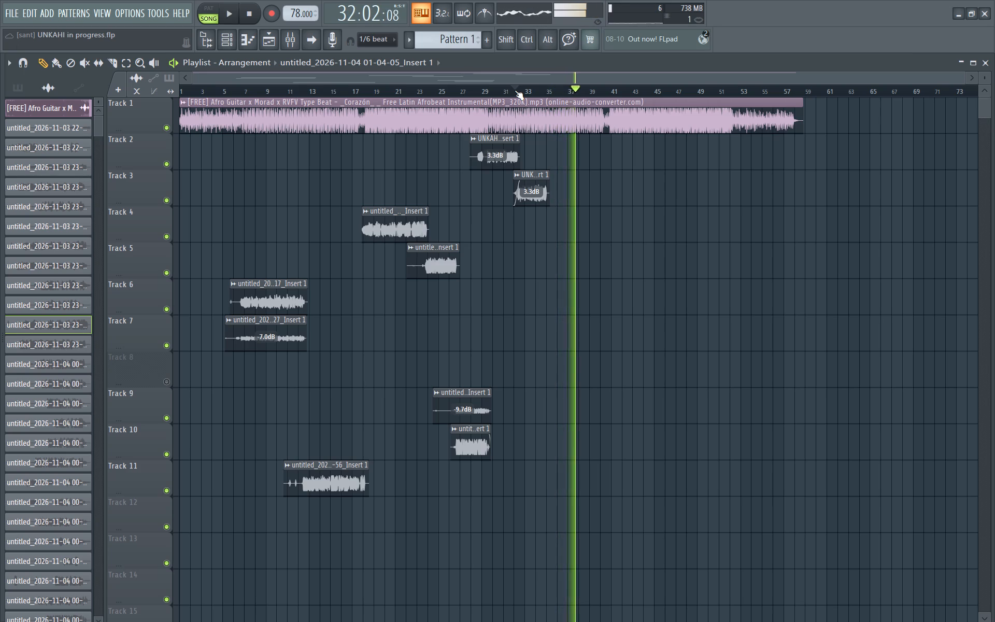
key("space")
key("space")
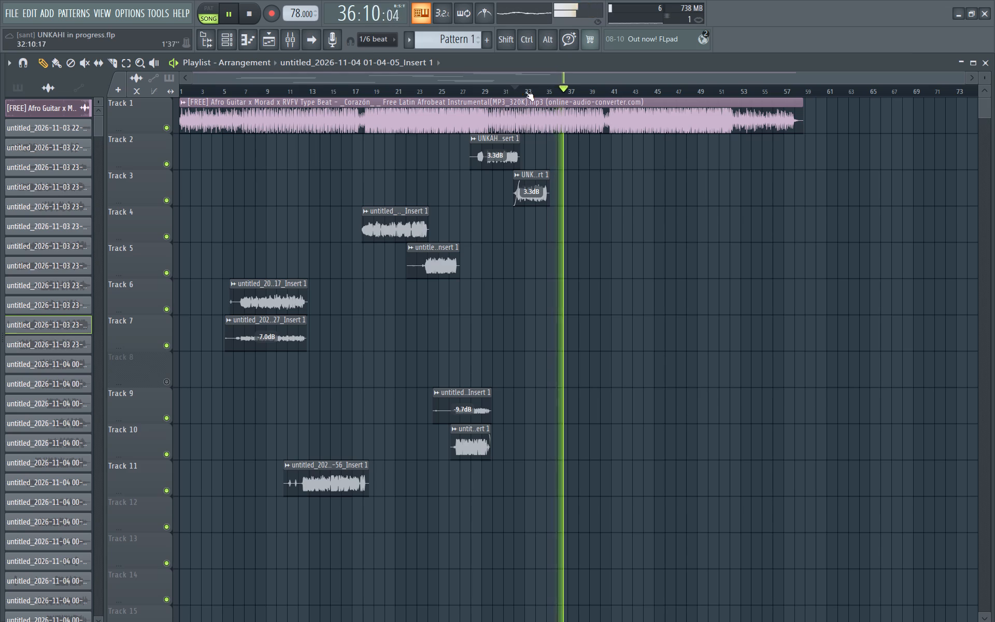
Replay the instrumental from the end of the Track 3 vocal, late in bar 34.
left_click(545, 92)
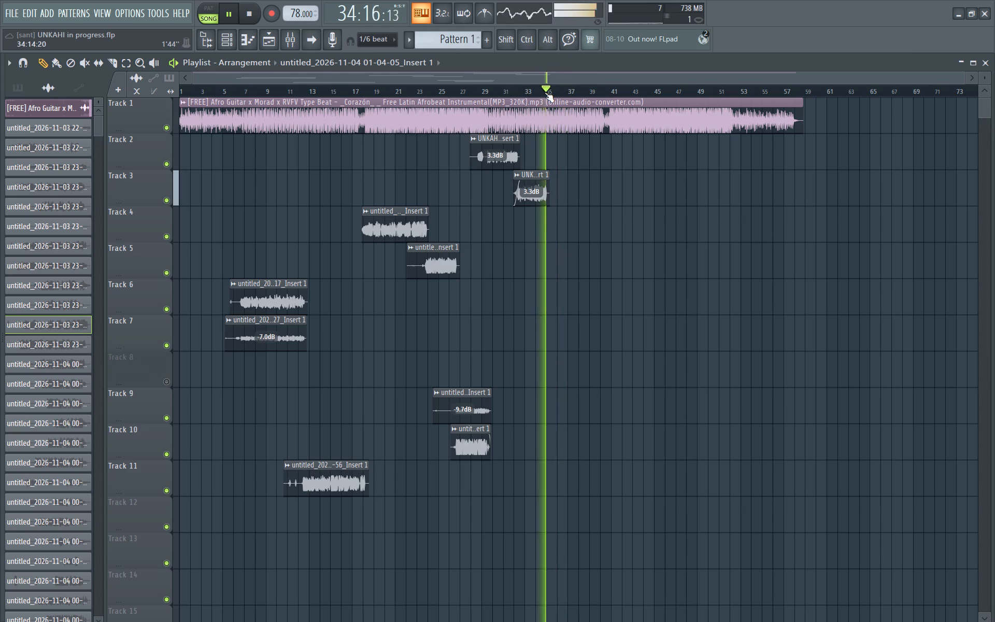
key("space")
key("space")
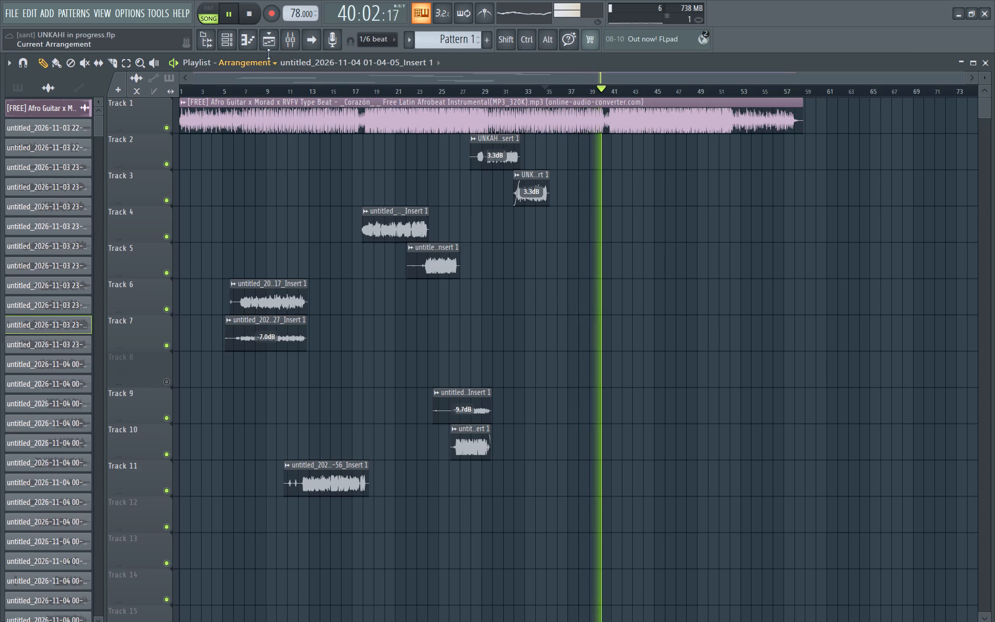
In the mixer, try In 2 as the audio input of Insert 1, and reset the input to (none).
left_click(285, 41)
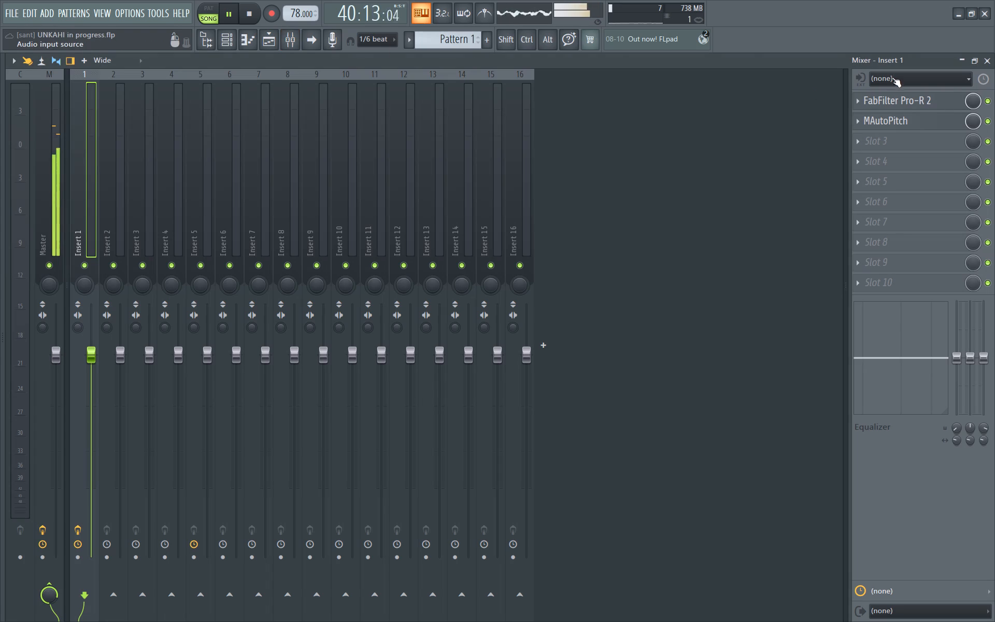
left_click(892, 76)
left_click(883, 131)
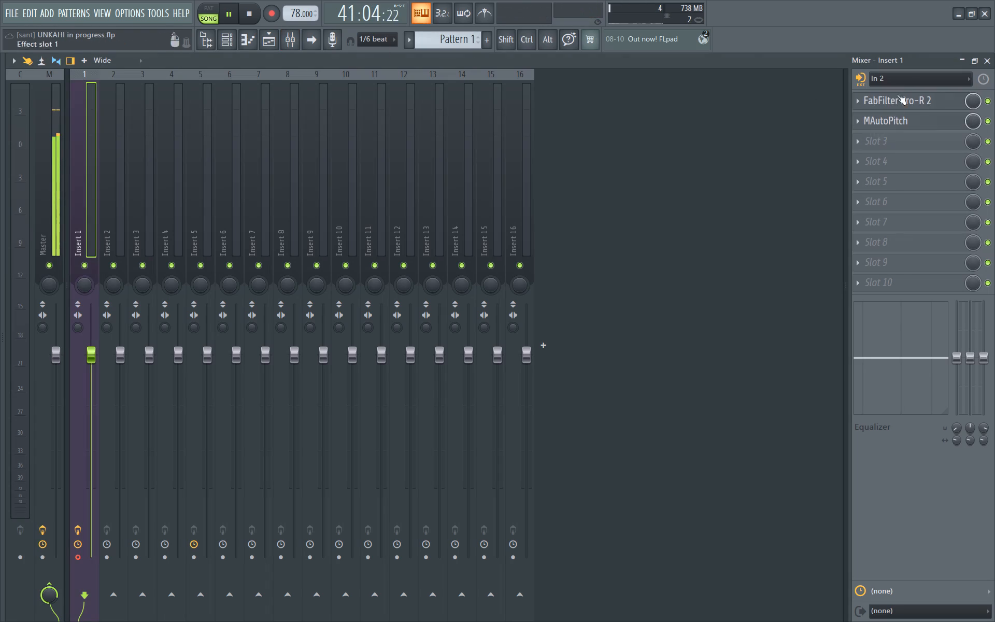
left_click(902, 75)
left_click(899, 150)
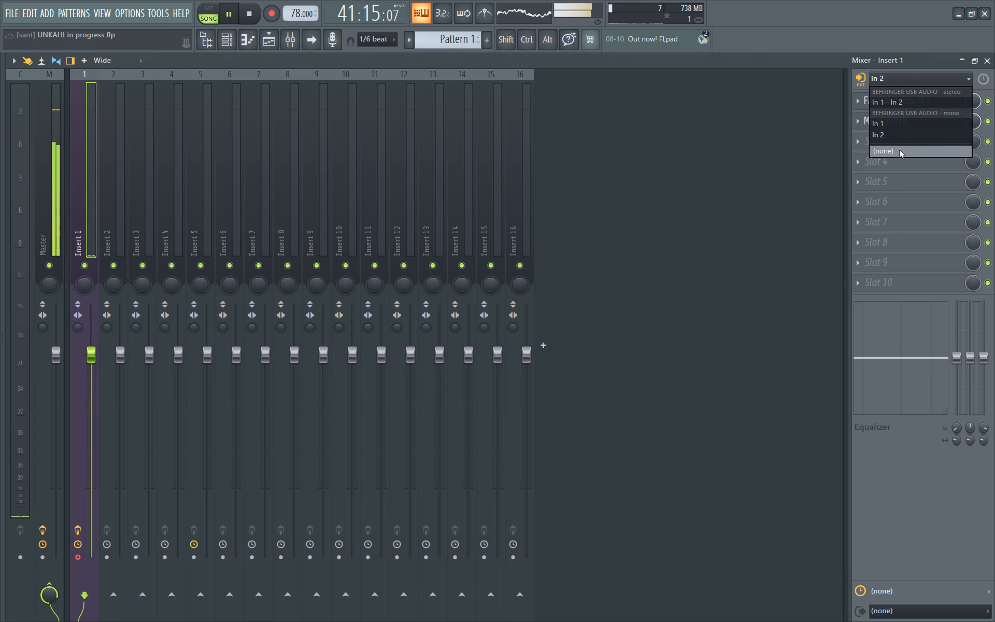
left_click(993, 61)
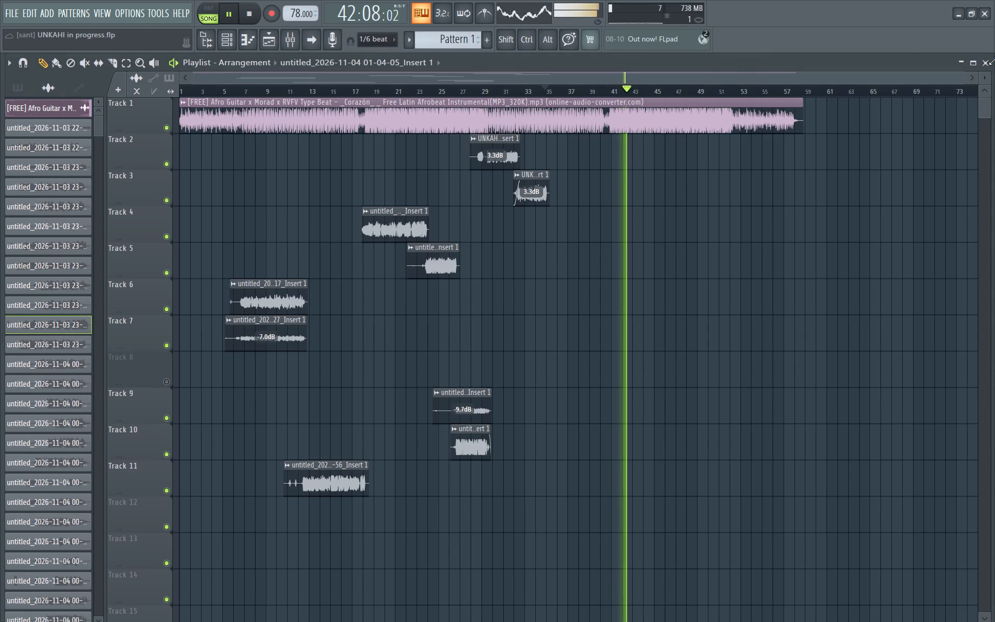
Replay the arrangement from the end of the Track 3 vocal, and again from about bar 32.
key("space")
key("space")
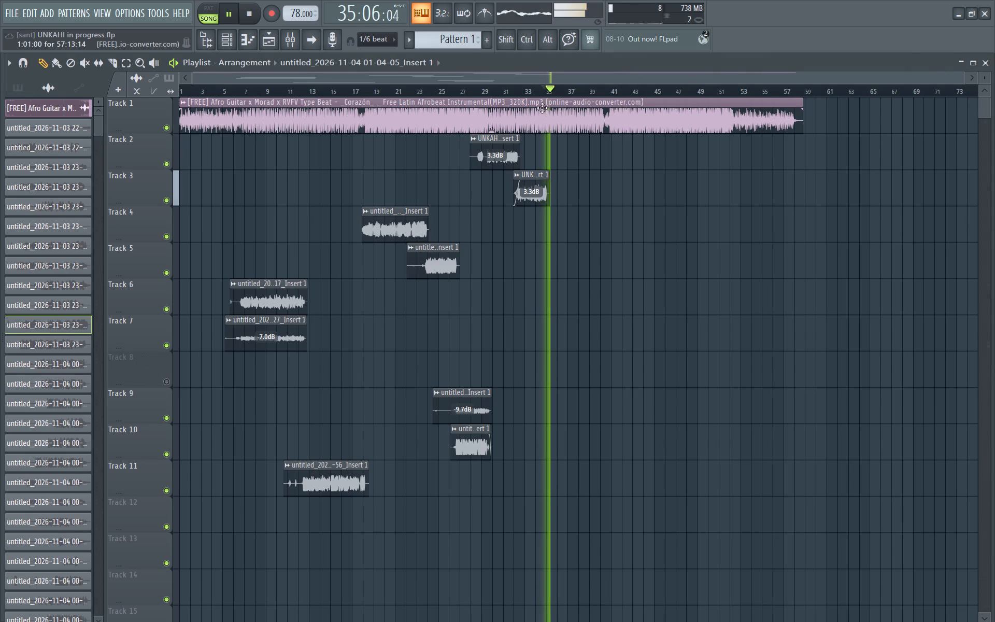
left_click(524, 90)
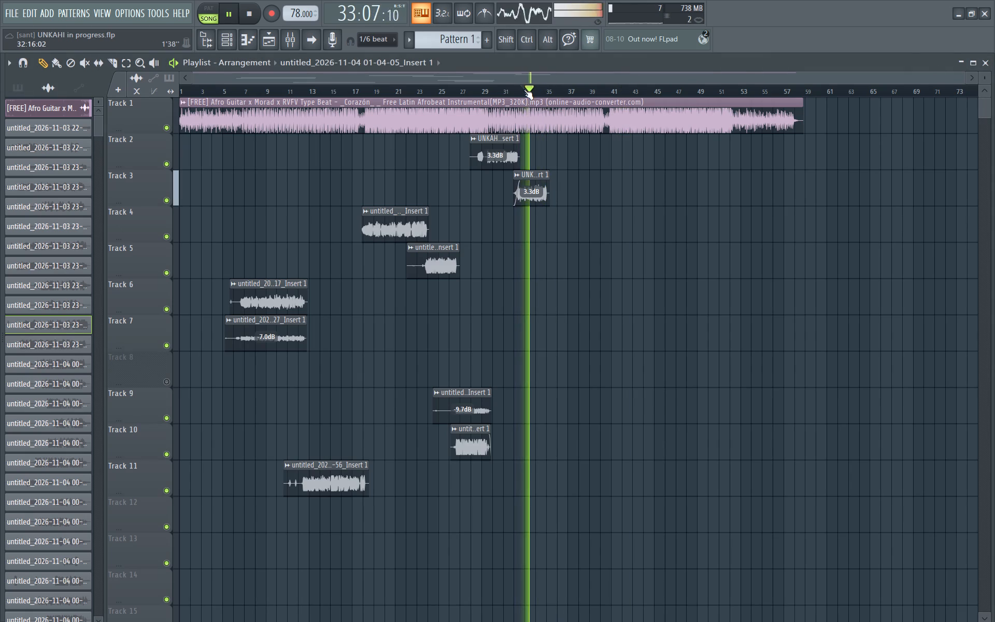
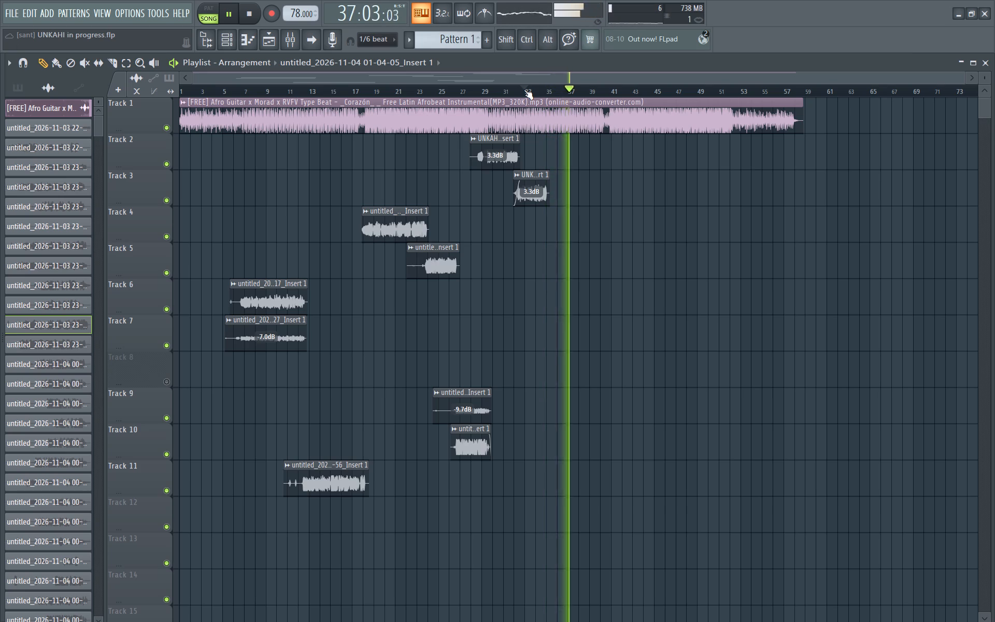
Replay the arrangement from late in bar 32, and repeatedly from the end of the Track 3 vocal, at about bar 34.
key("space")
key("space")
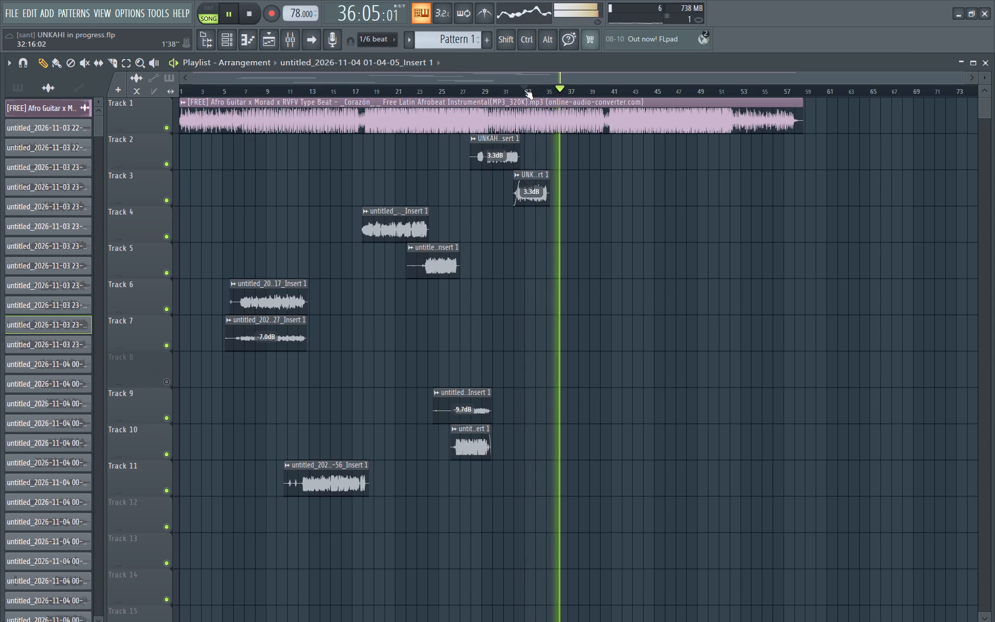
key("space")
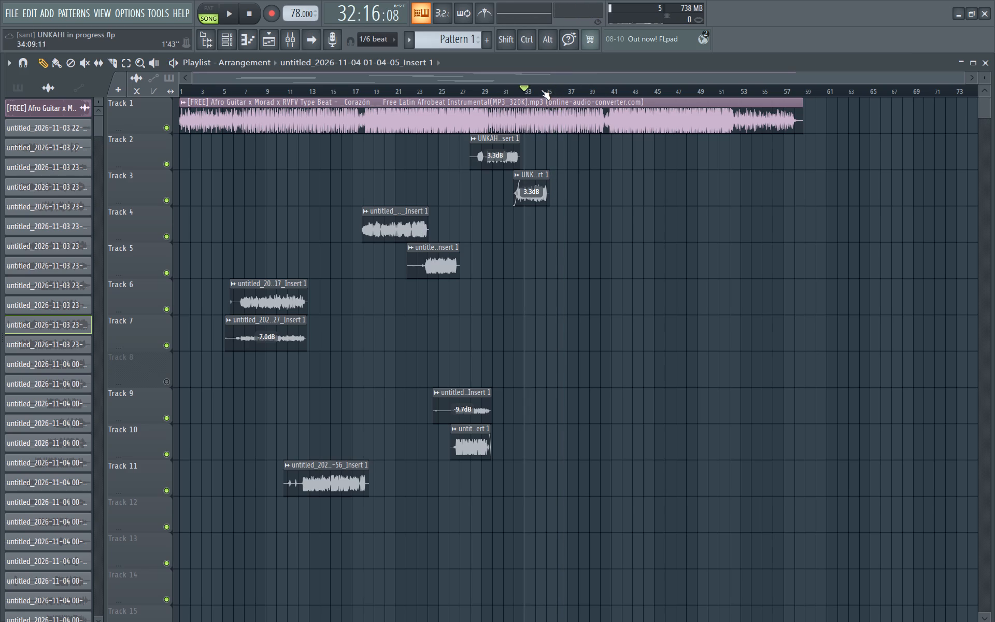
left_click(540, 87)
key("space")
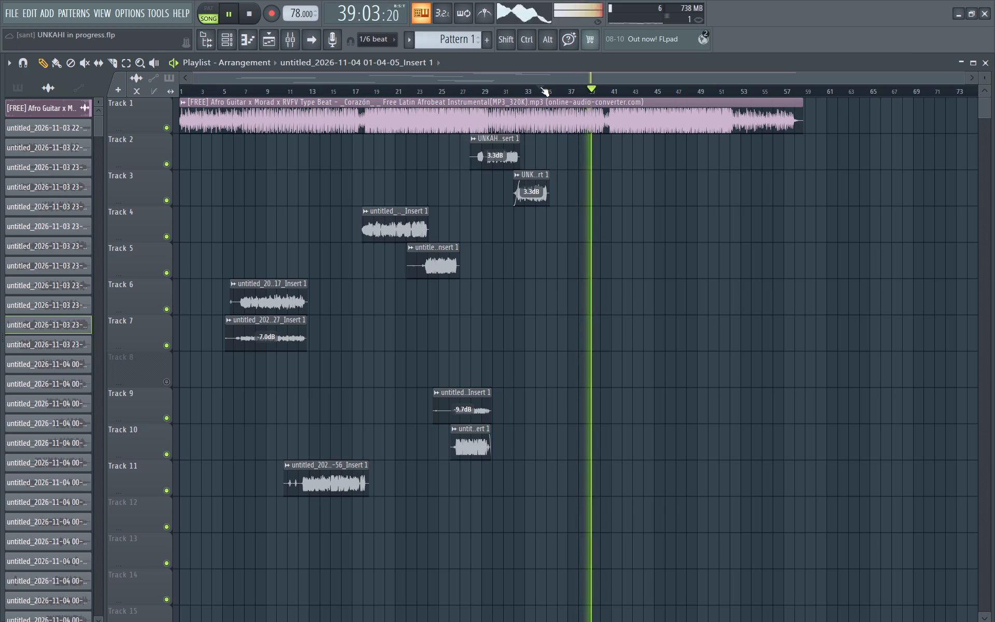
key("space")
key("space")
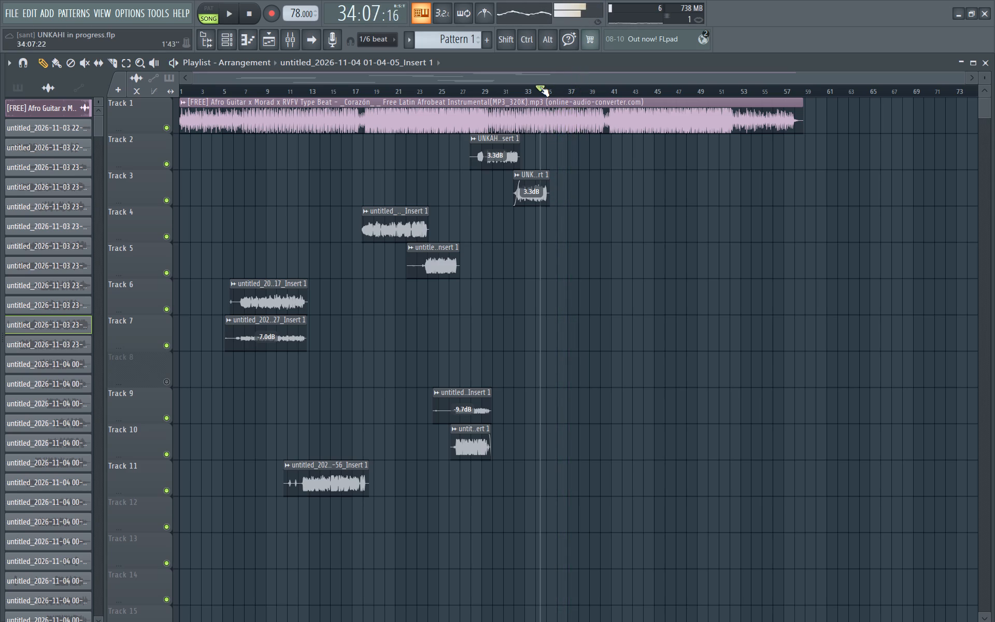
key("space")
key("space")
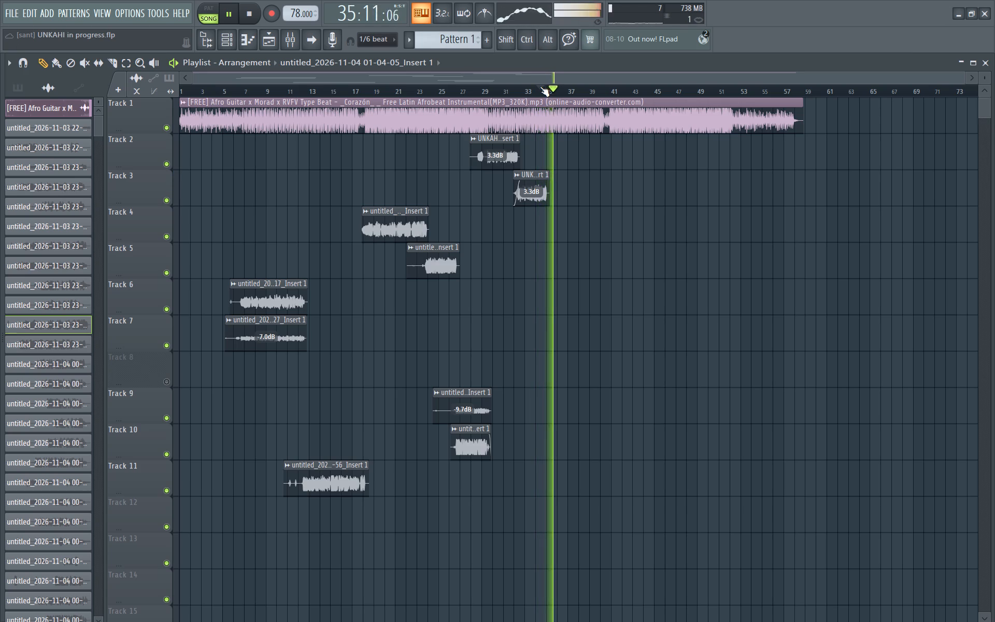
key("space")
Replay the arrangement repeatedly from about bar 33, midway through the Track 3 vocal, into the section without vocals.
left_click(528, 92)
key("space")
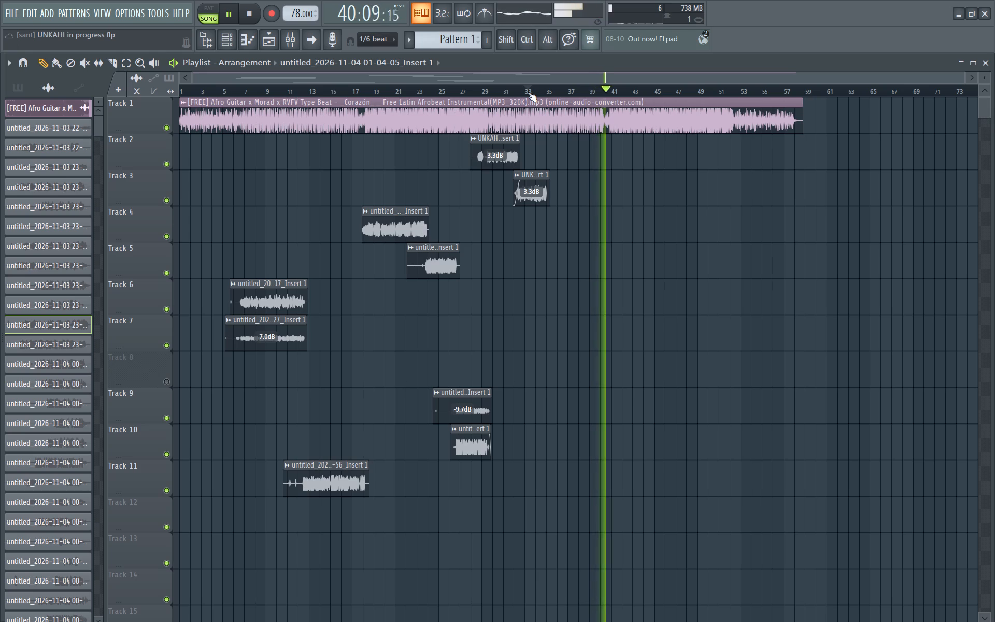
key("space")
key("space")
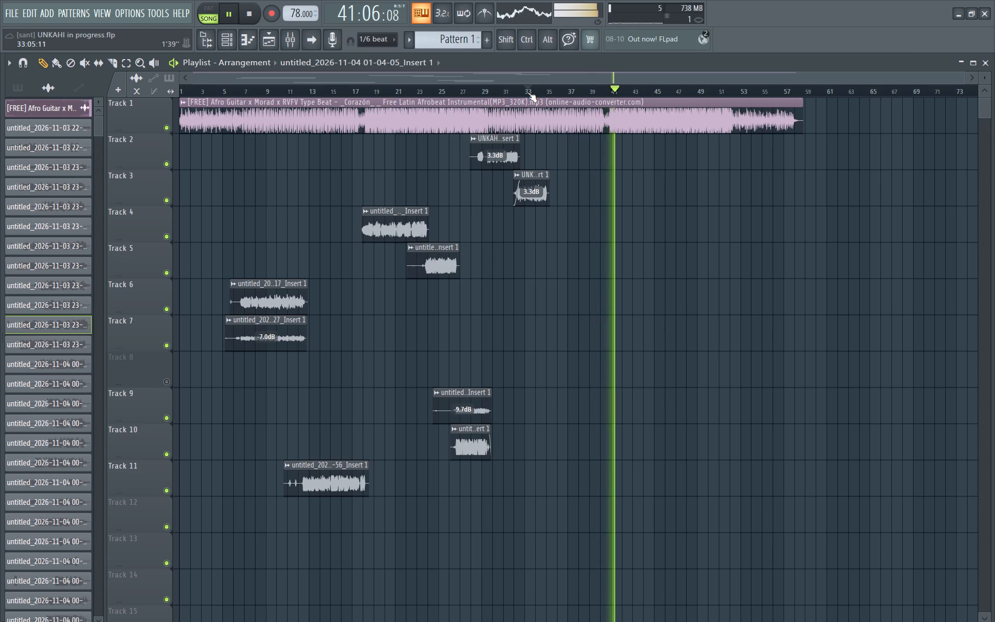
key("space")
key("space")
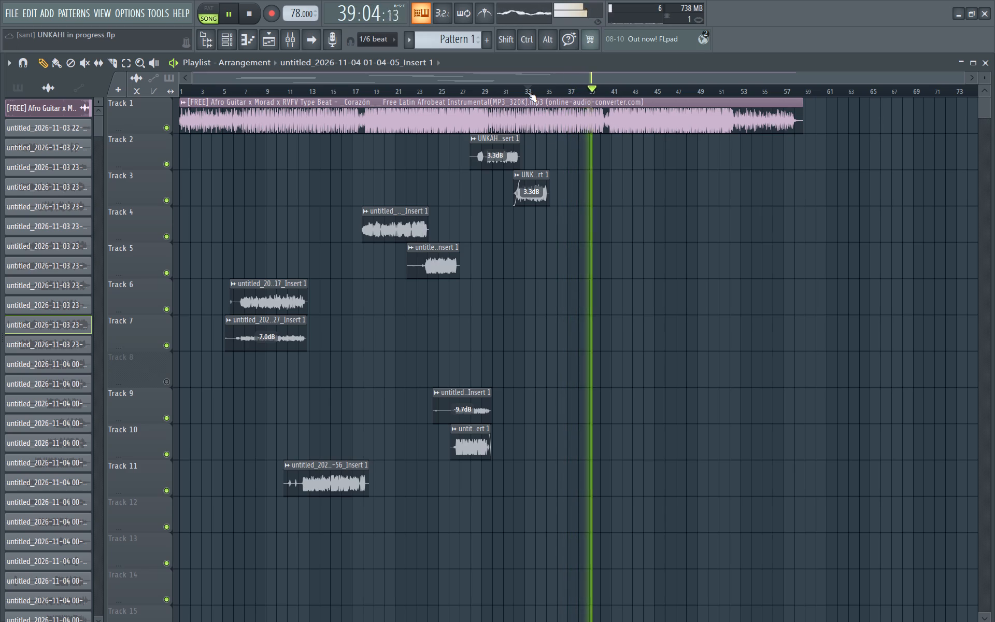
key("space")
key("space")
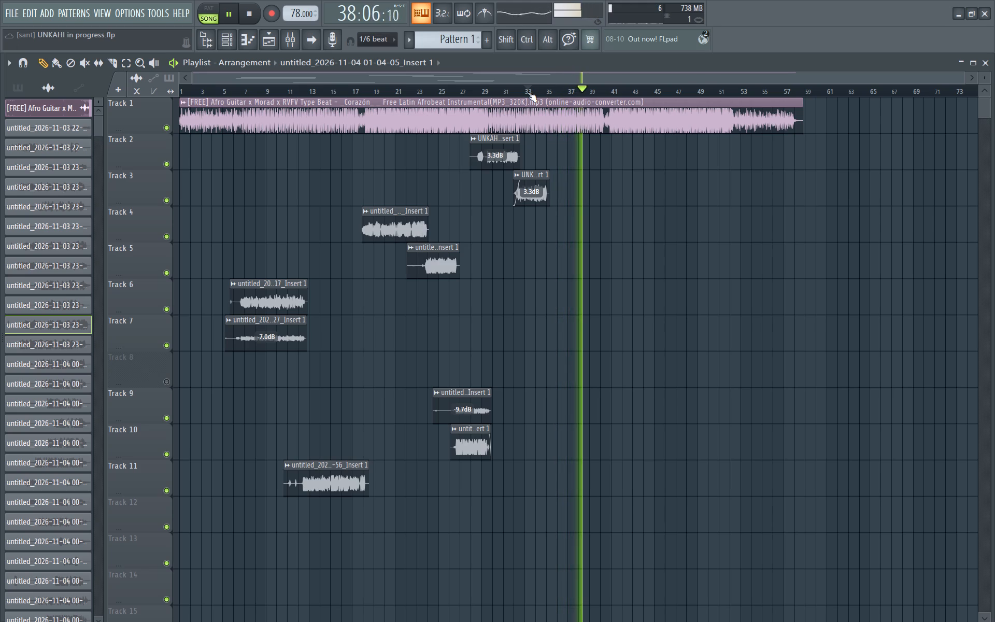
key("space")
key("space")
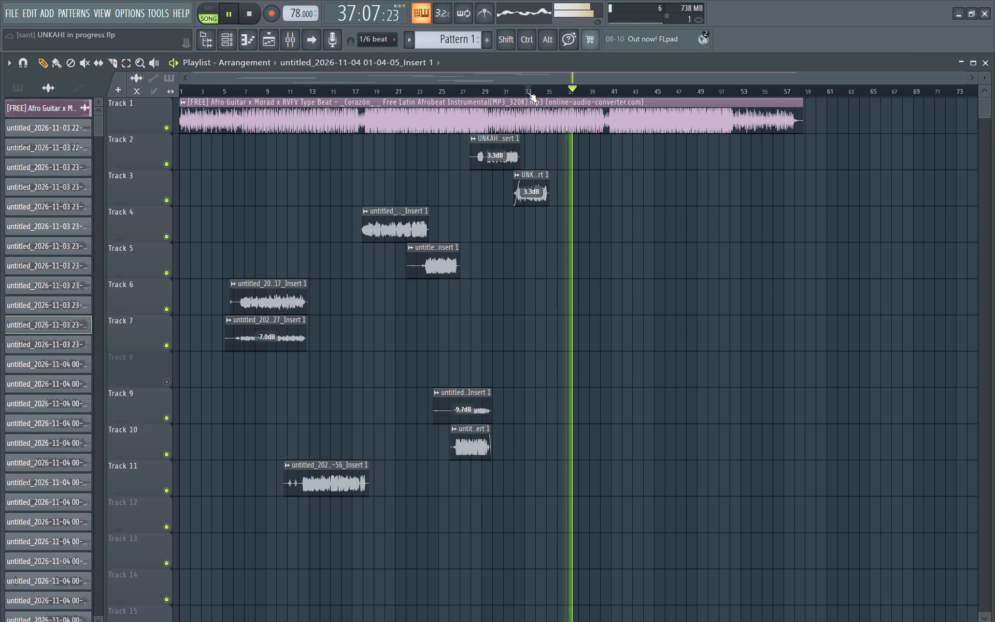
key("space")
key("space")
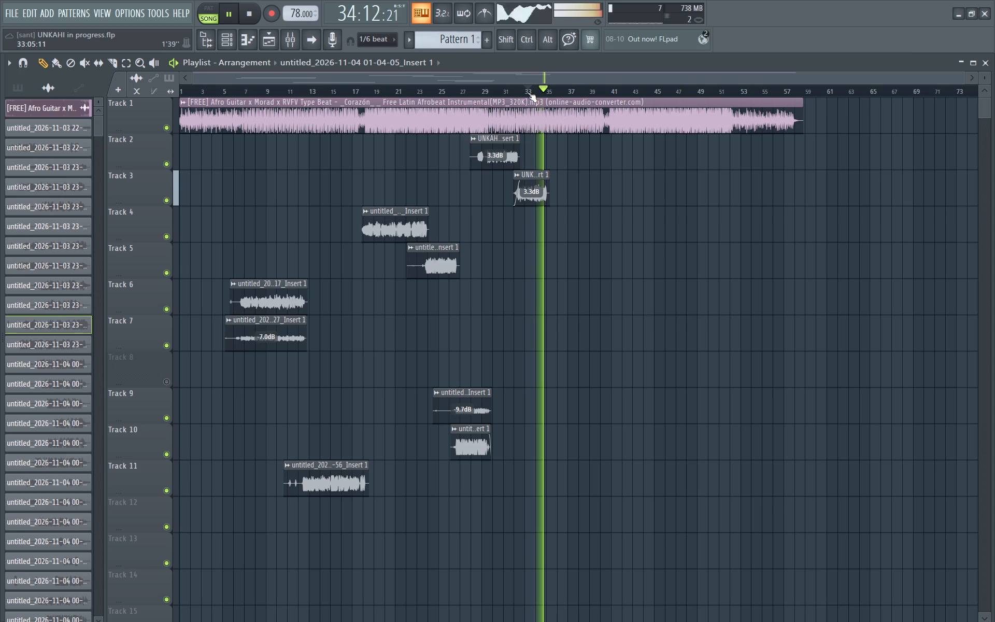
key("space")
key("space")
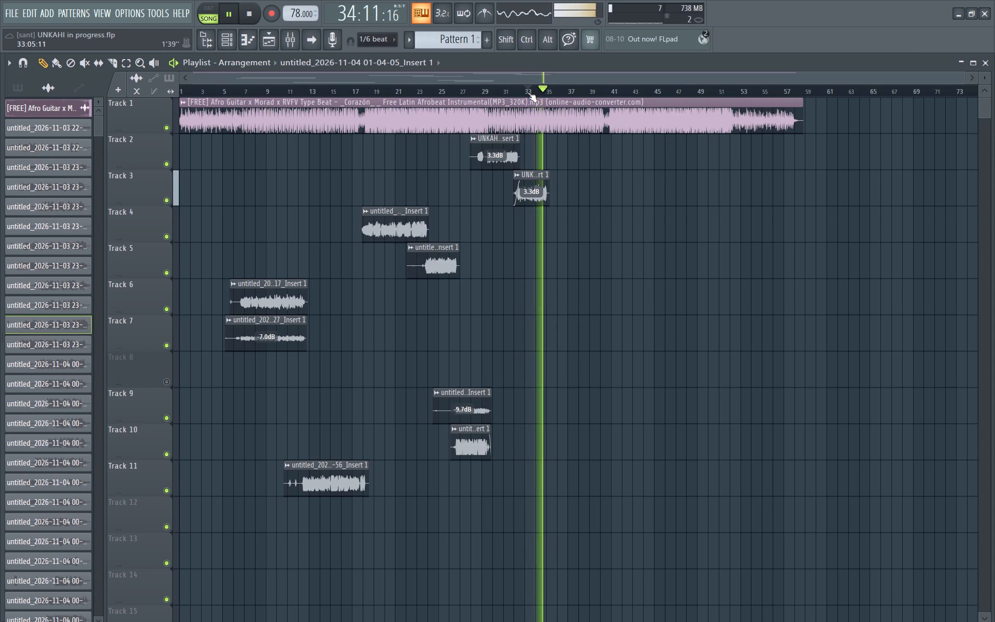
Replay the arrangement repeatedly from the start of the Track 3 vocal, at about bar 32, into the instrumental section after it.
left_click(515, 89)
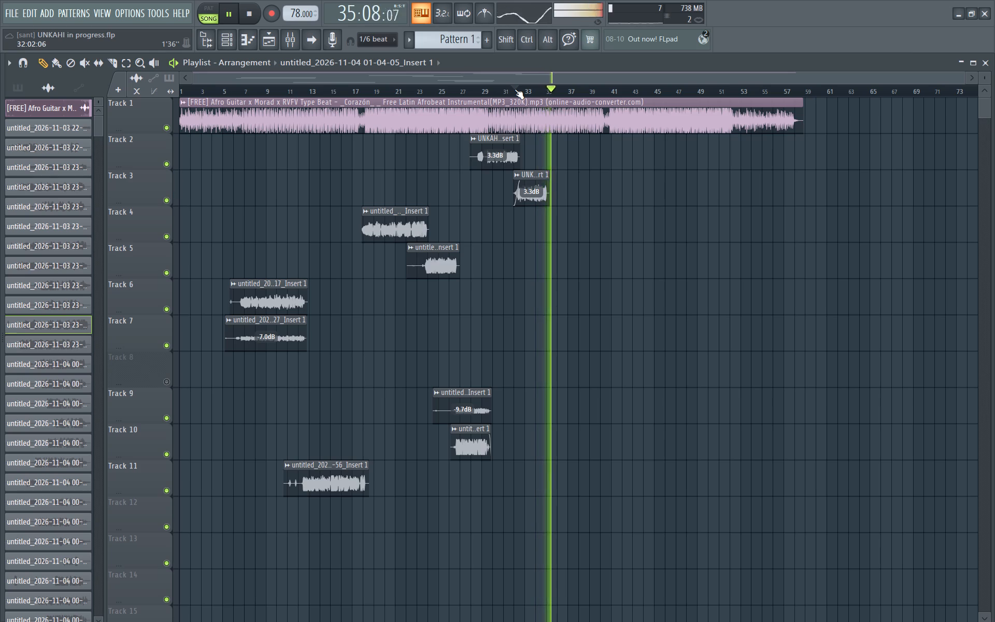
key("space")
key("space")
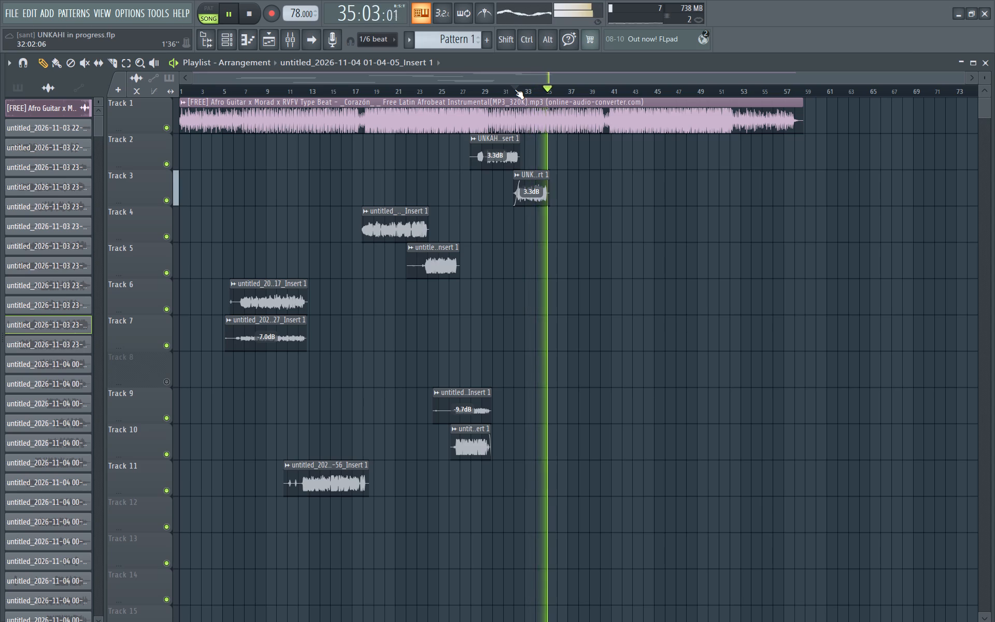
key("space")
key("space")
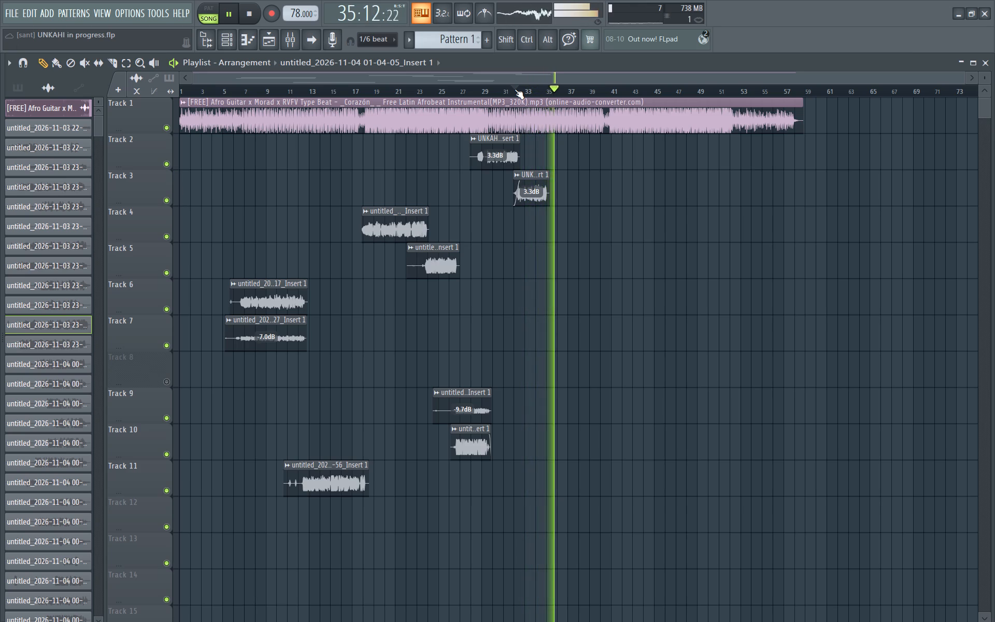
key("space")
key("space")
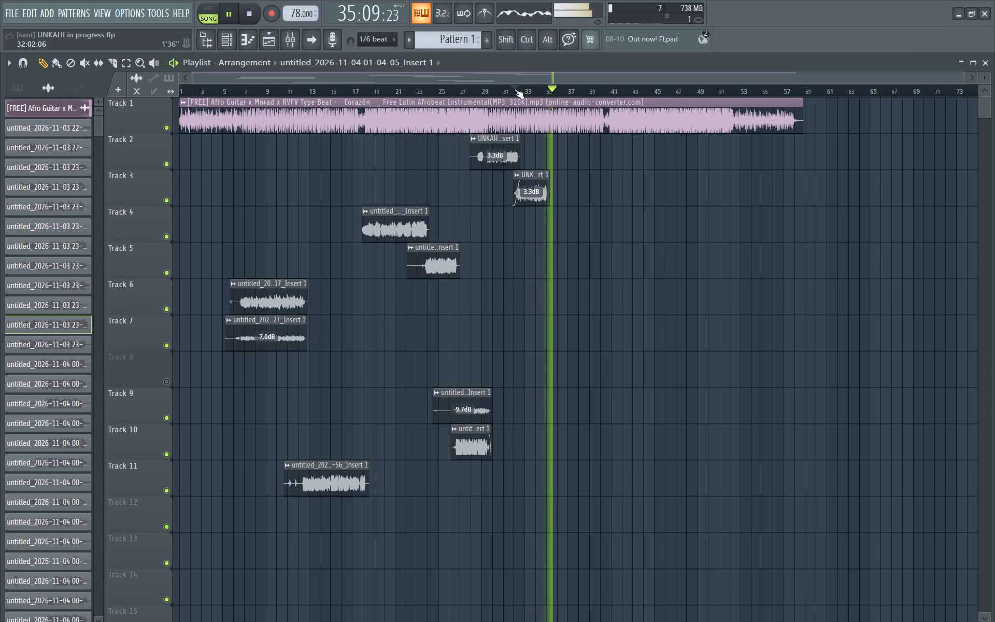
key("space")
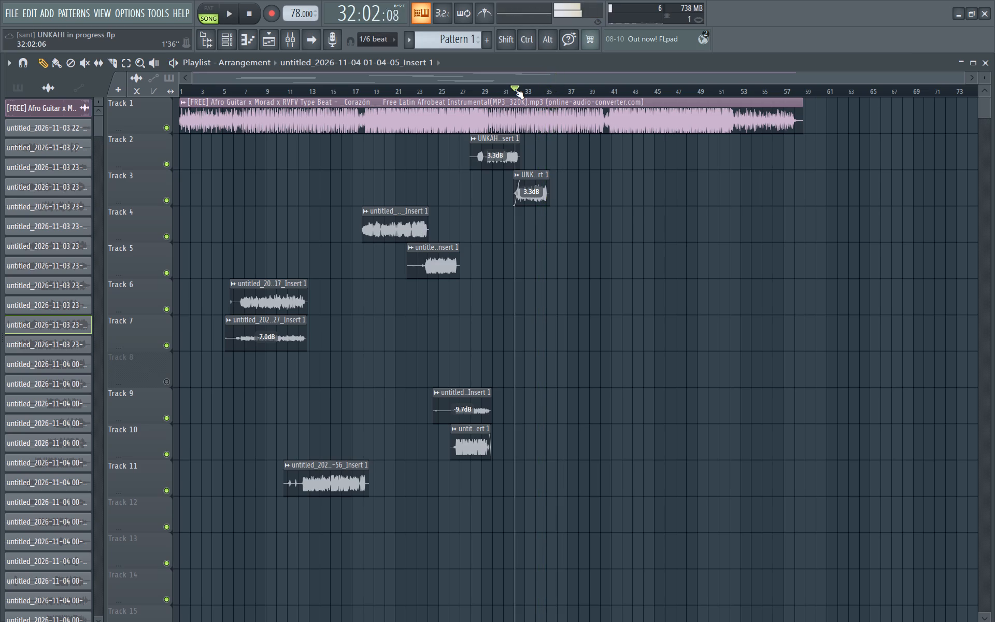
key("space")
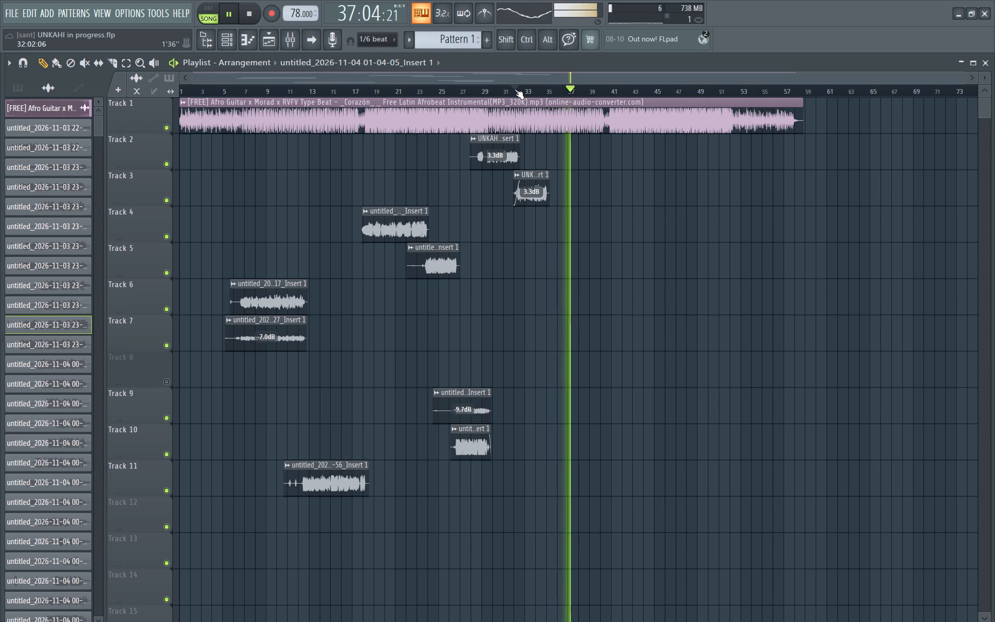
key("space")
key("space")
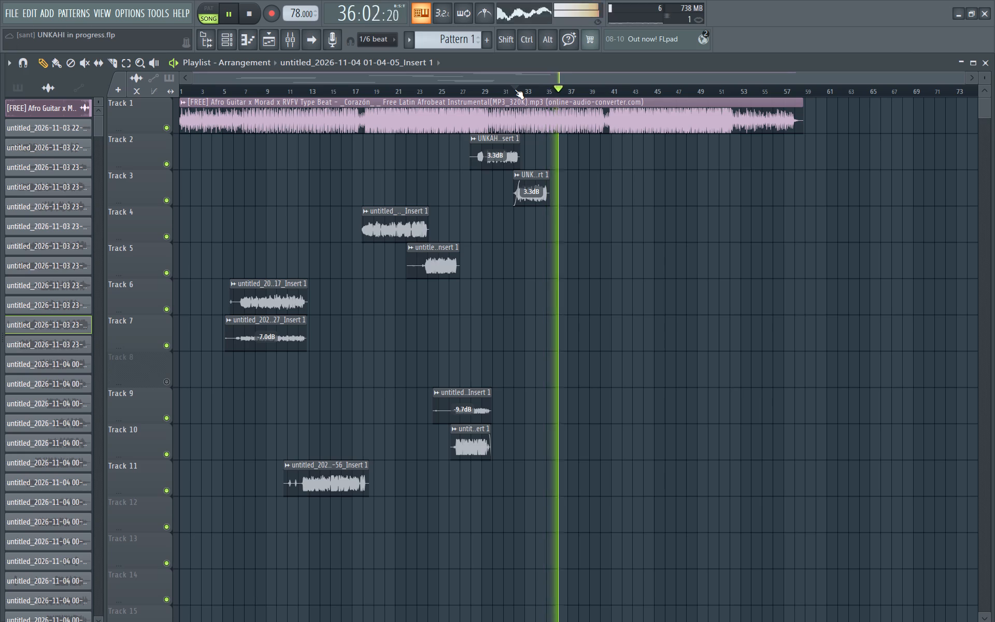
key("space")
key("space")
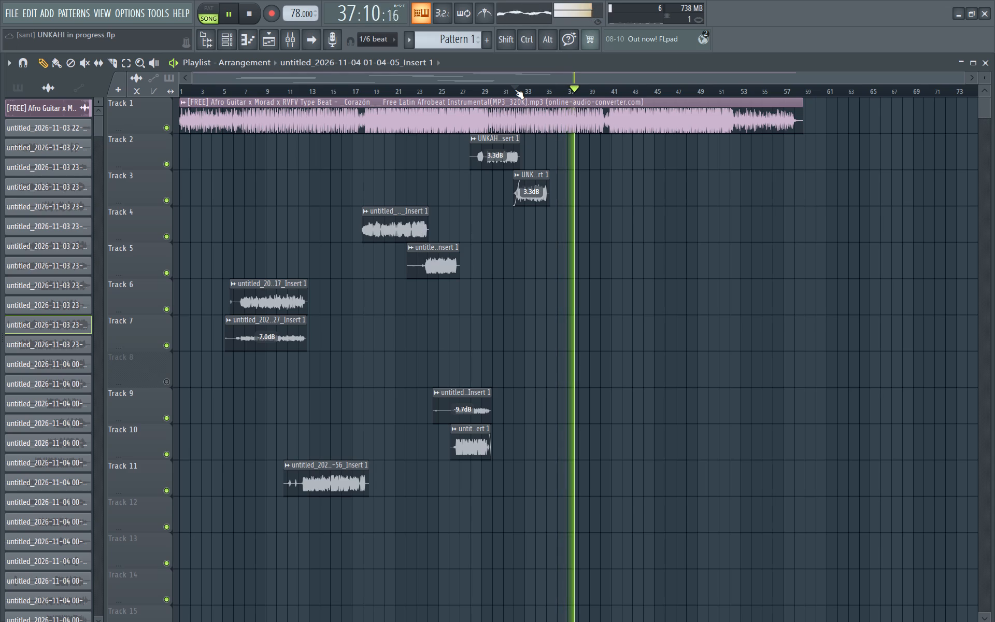
key("space")
key("space")
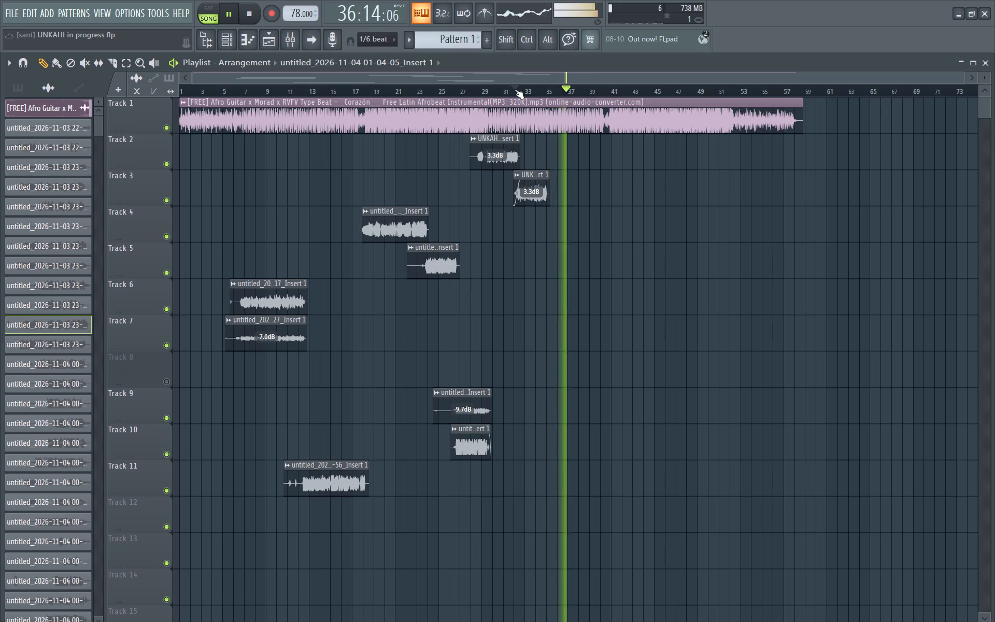
Replay the arrangement repeatedly from late in bar 33, listening to the transition out of the Track 3 vocal.
left_click(534, 91)
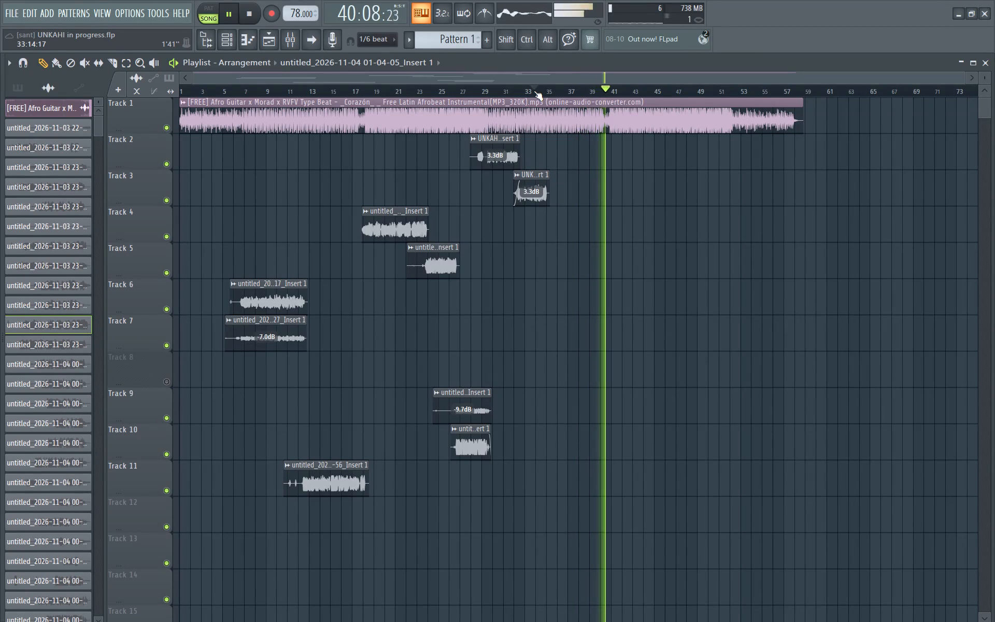
key("space")
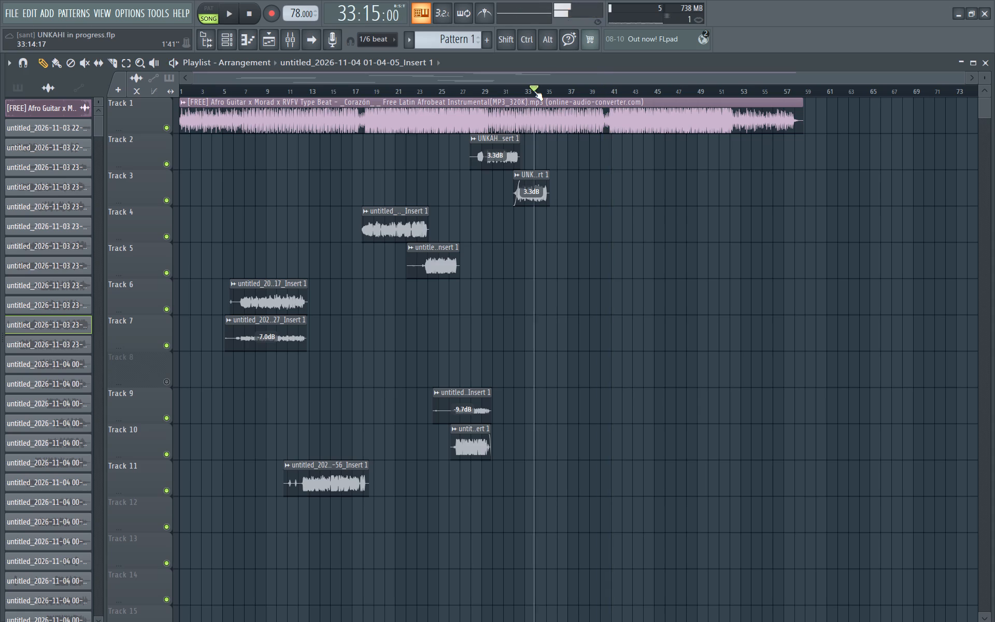
key("space")
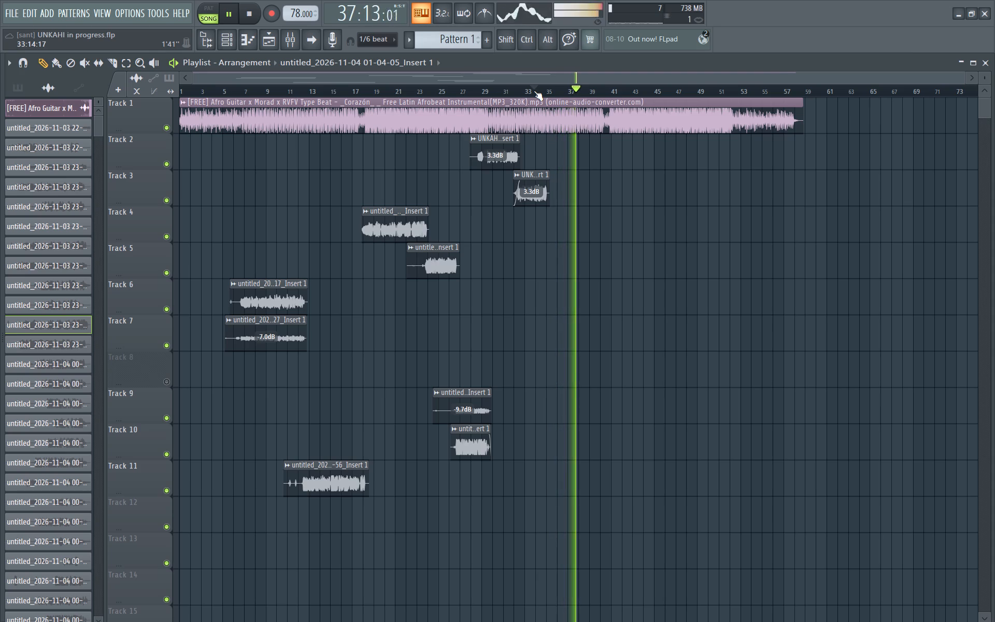
key("space")
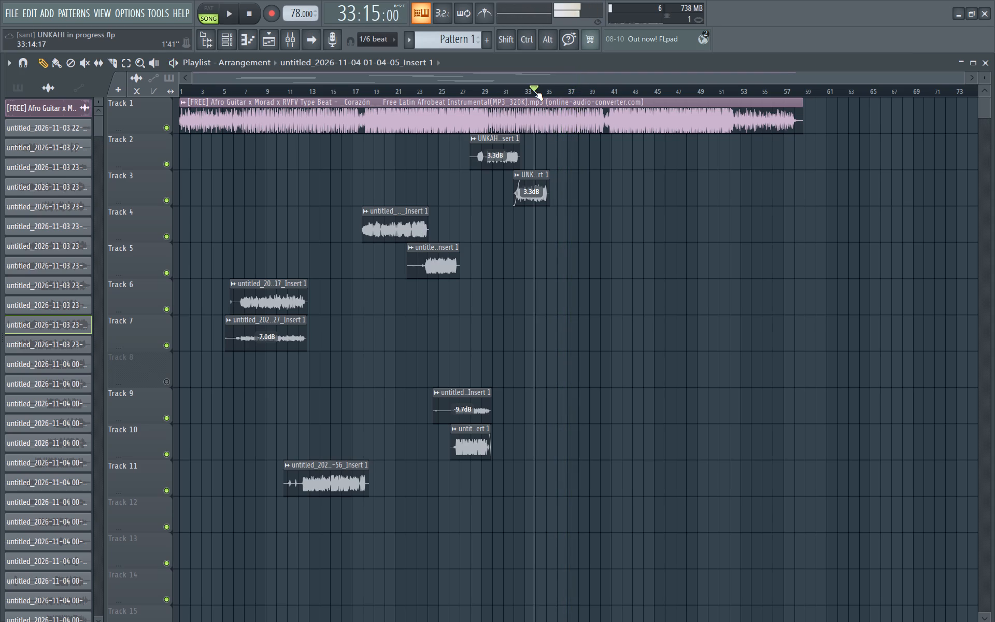
key("space")
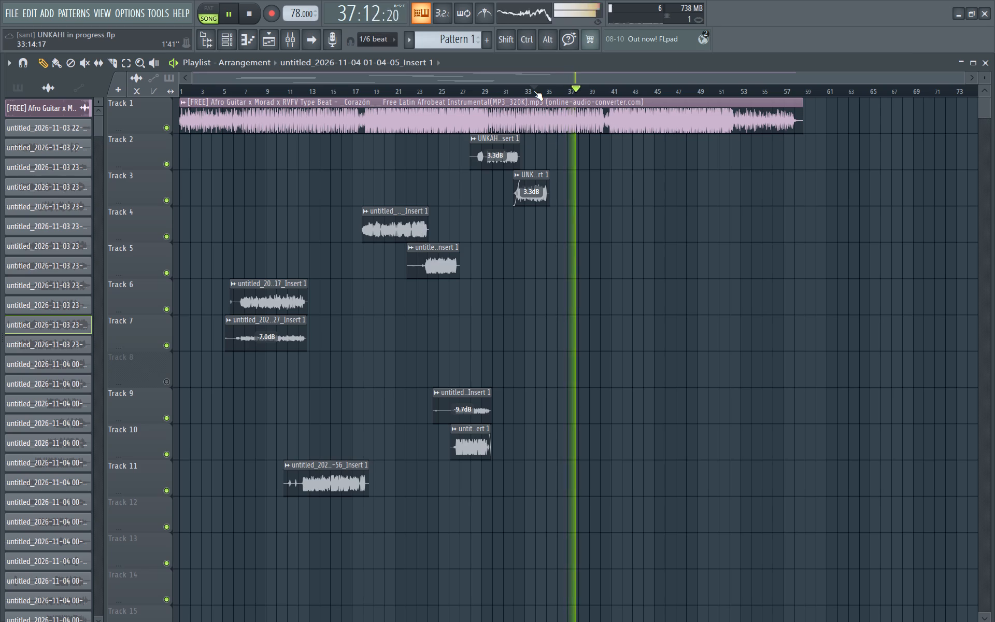
key("space")
key("space")
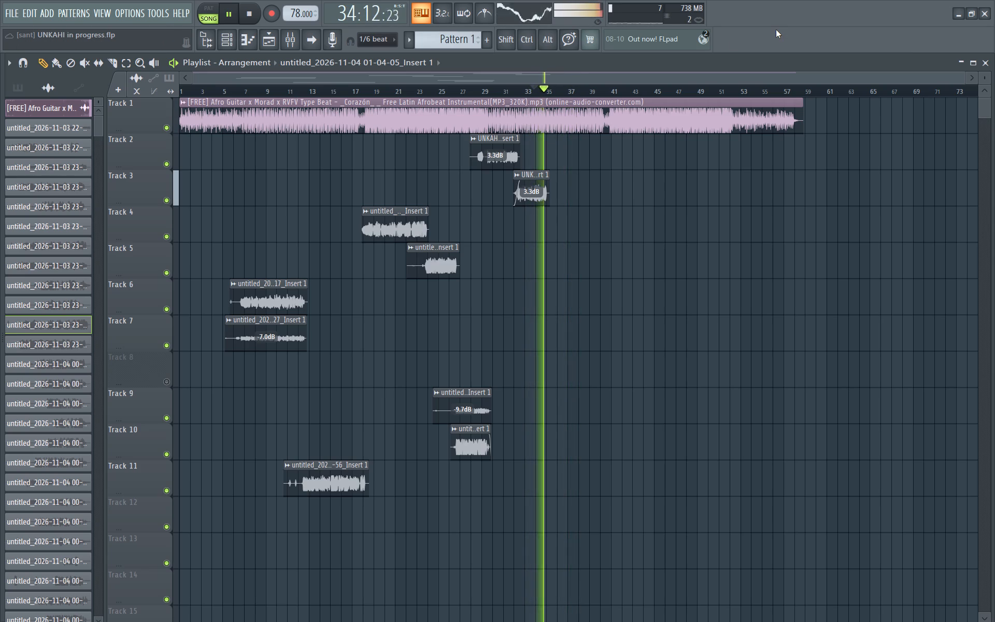
key("space")
key("space")
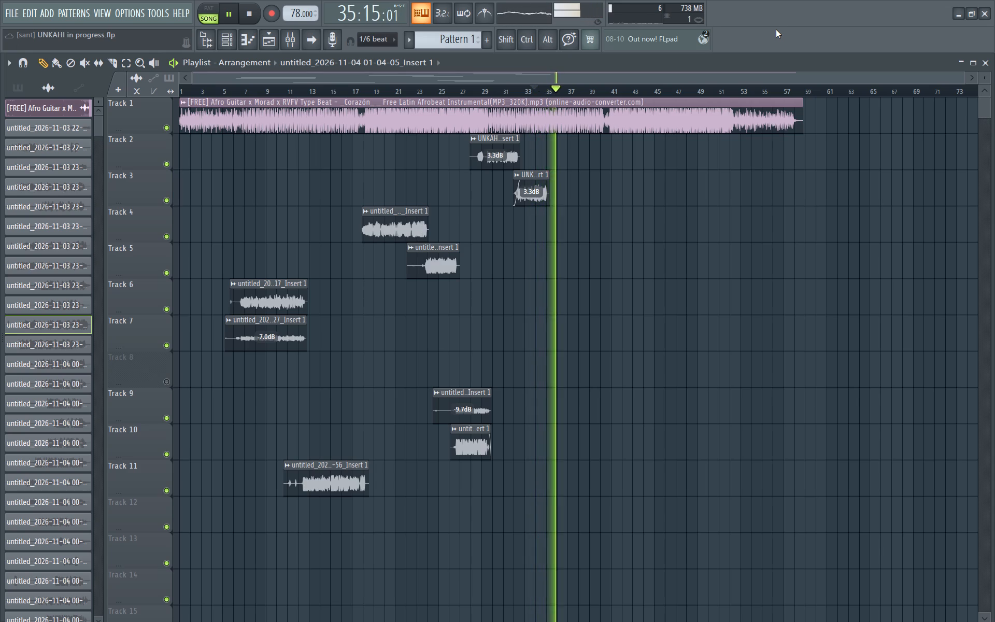
key("space")
key("space")
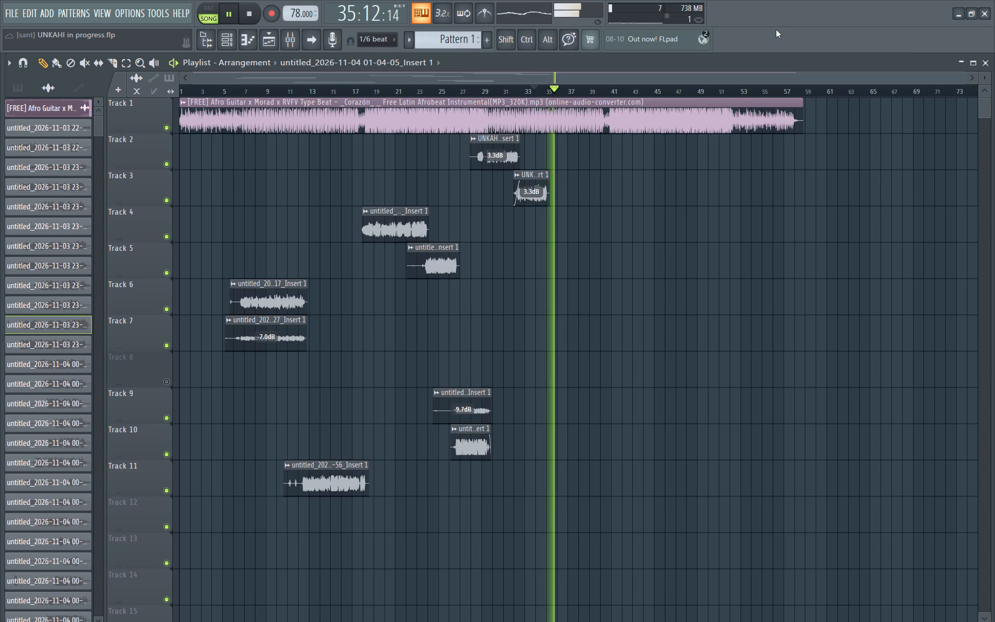
key("space")
key("space")
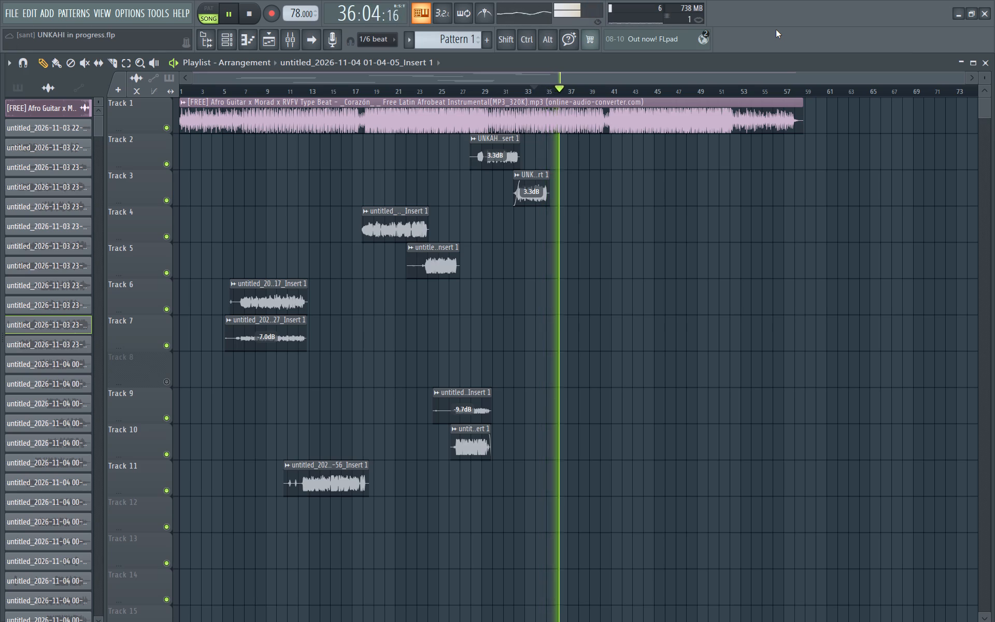
key("space")
key("space")
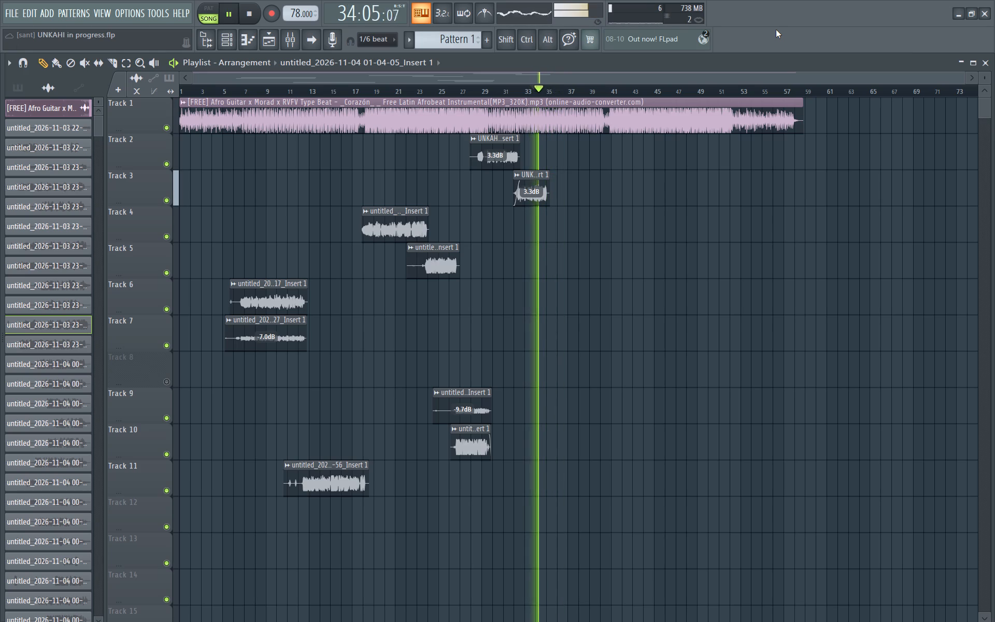
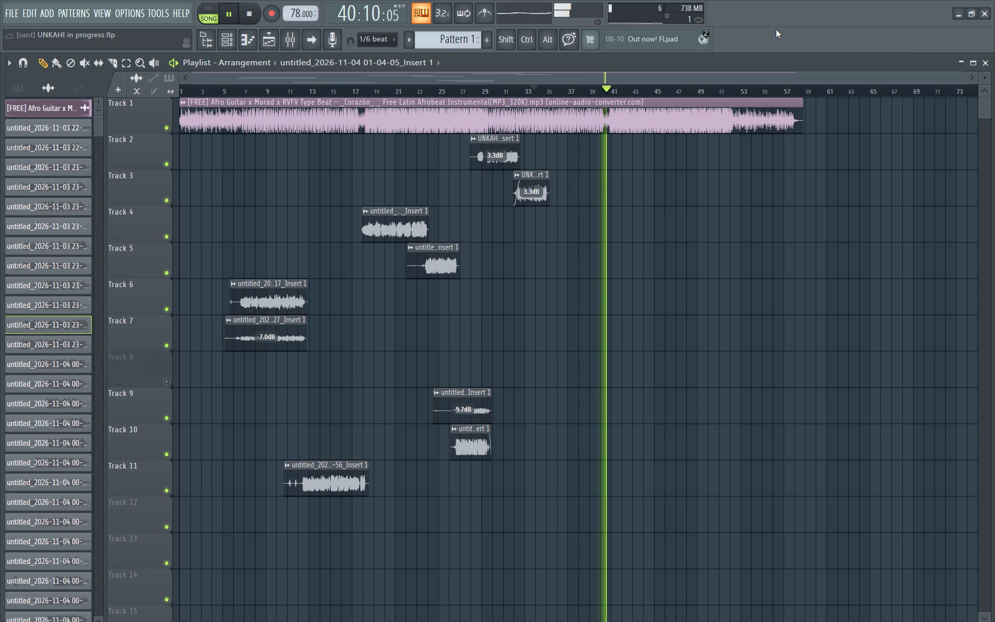
Replay the arrangement repeatedly from late in bar 33, checking the end of the Track 3 vocal and the instrumental passage that follows.
key("space")
key("space")
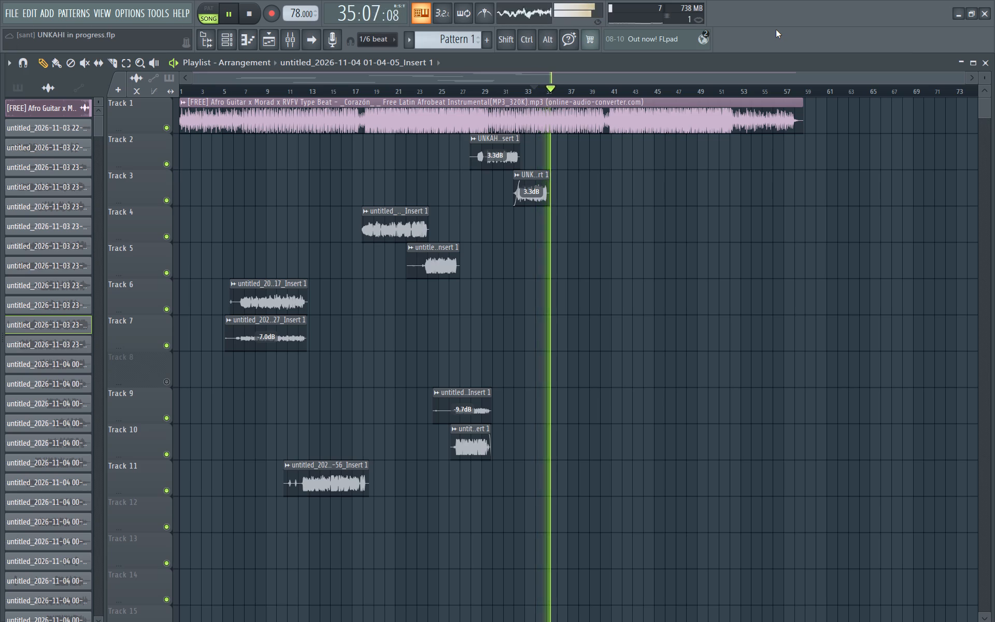
key("space")
key("space")
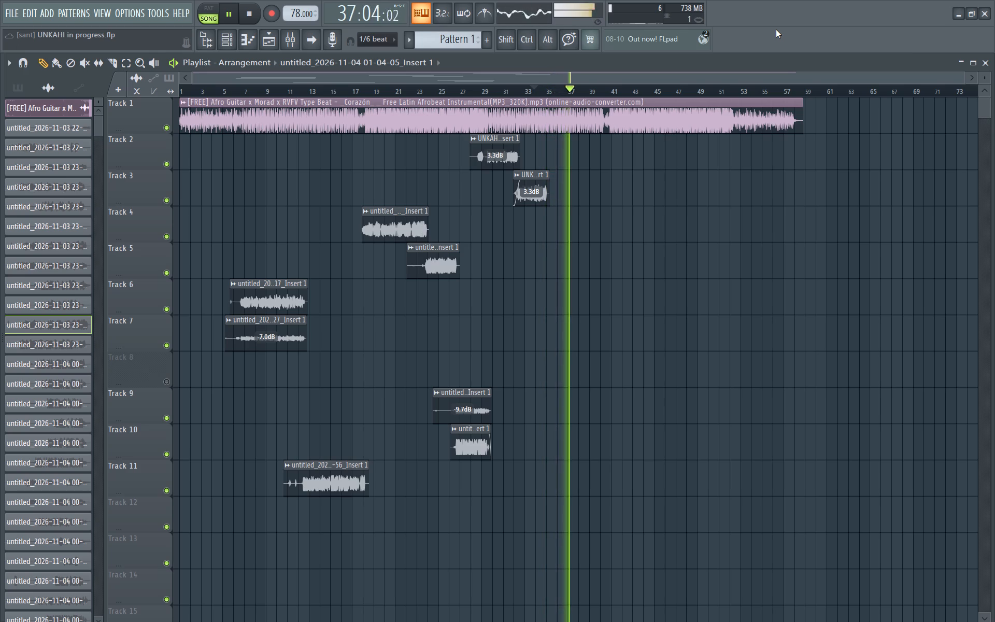
key("space")
key("space")
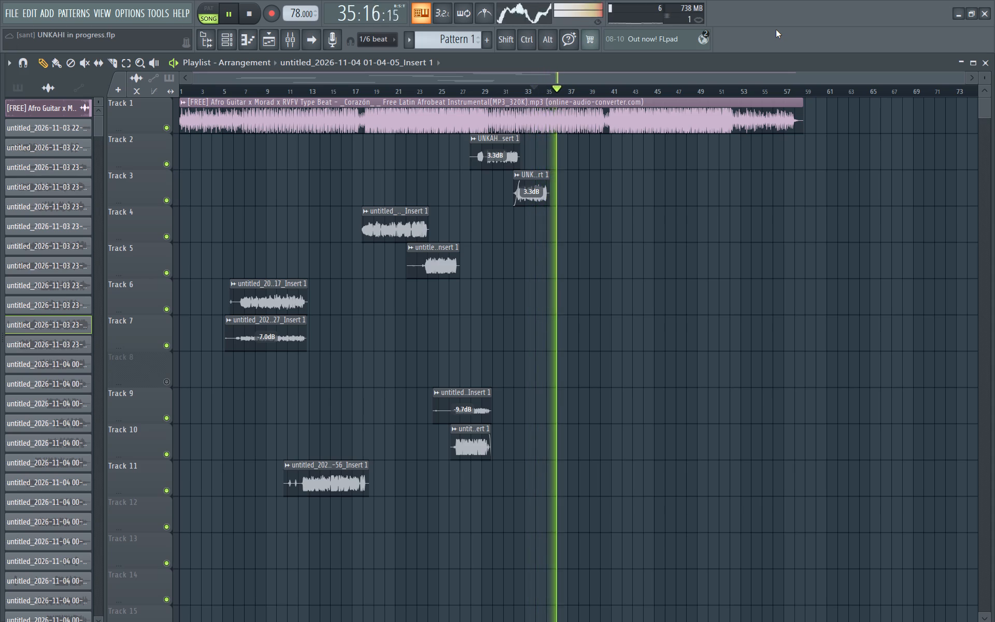
key("space")
key("space")
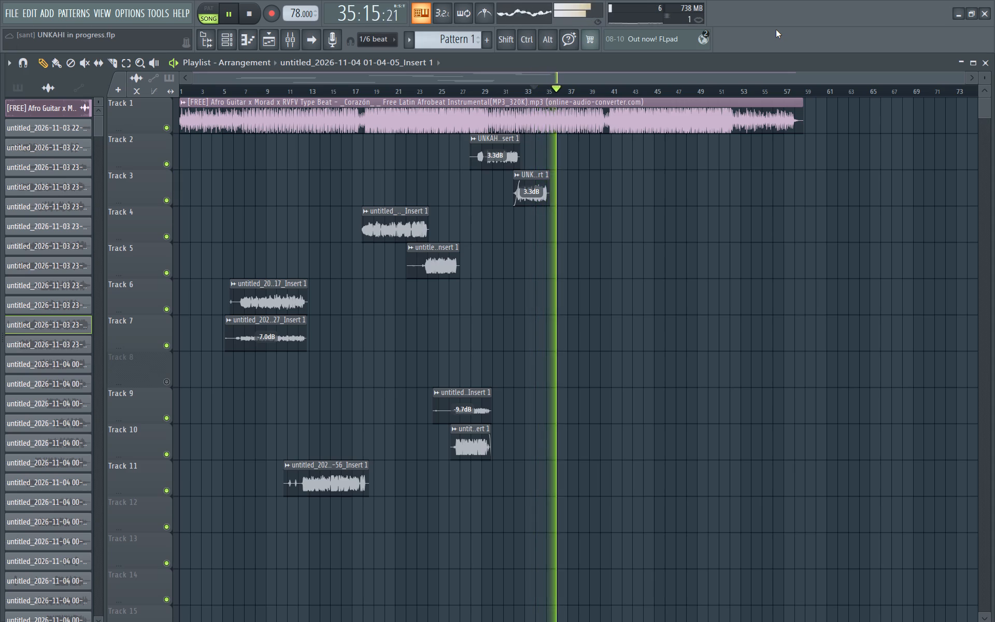
key("space")
key("space")
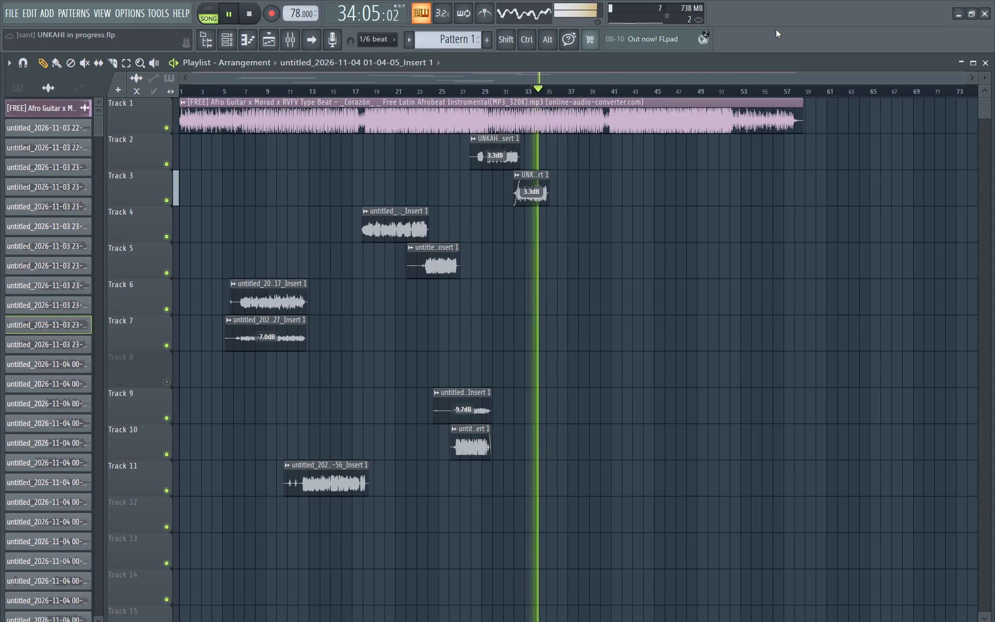
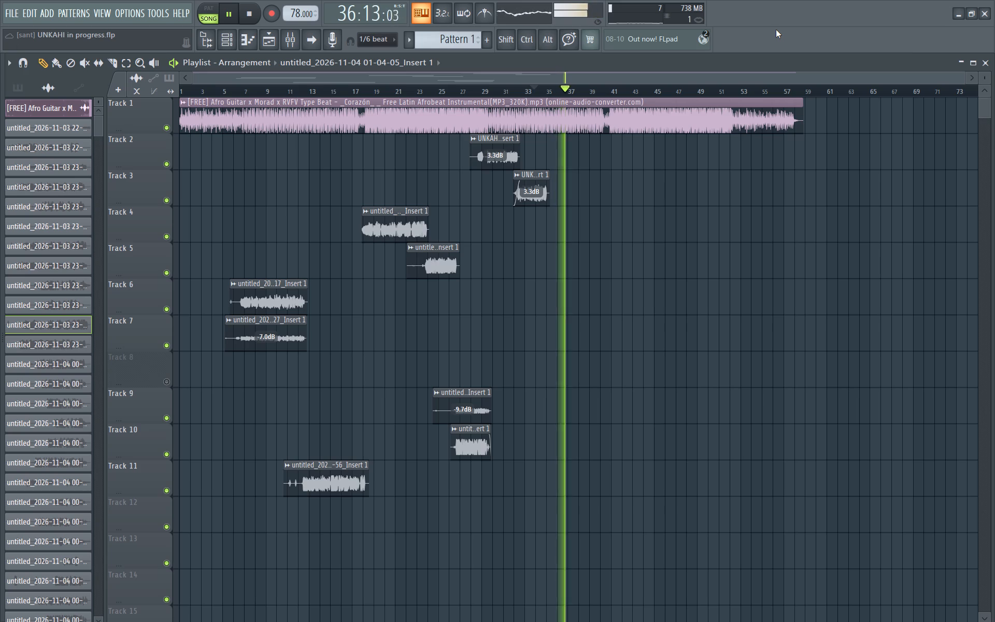
Replay the arrangement repeatedly from late in bar 31, checking the Track 2 to Track 3 vocal handover and the instrumental passage after it.
left_click(512, 93)
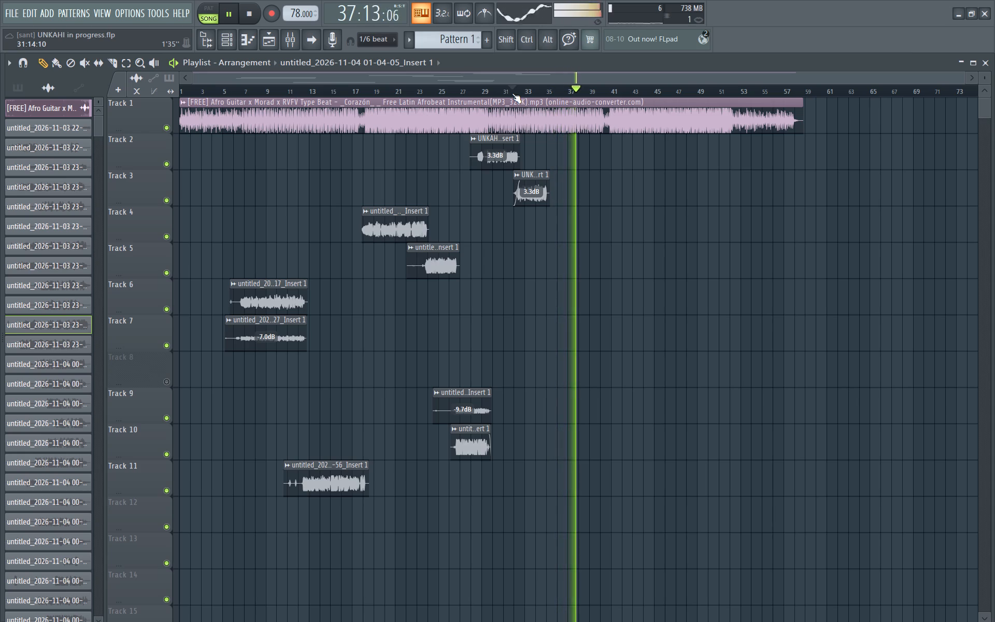
key("space")
key("space")
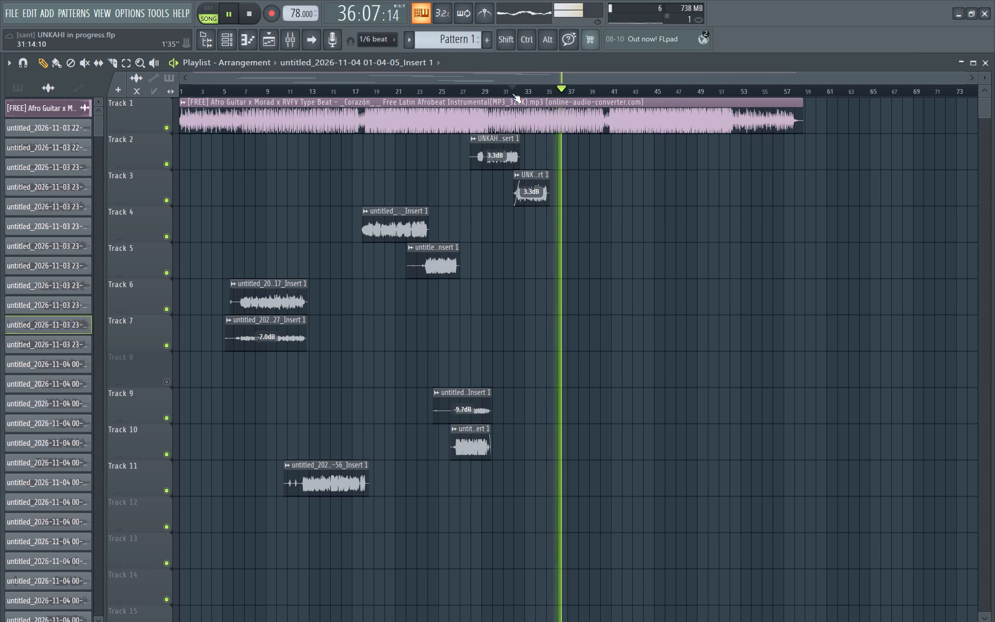
key("space")
key("space")
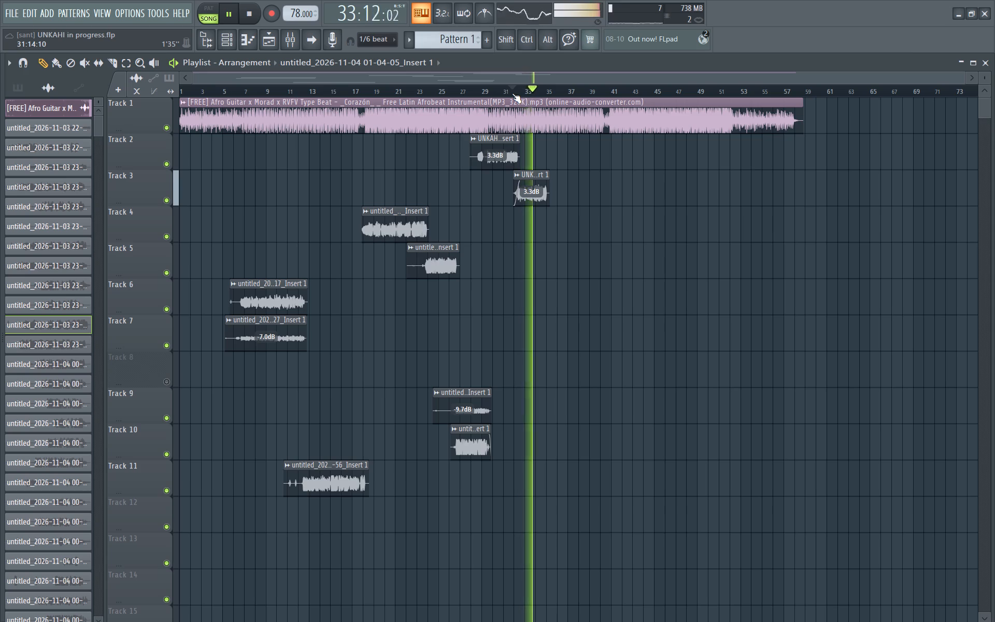
key("space")
key("space")
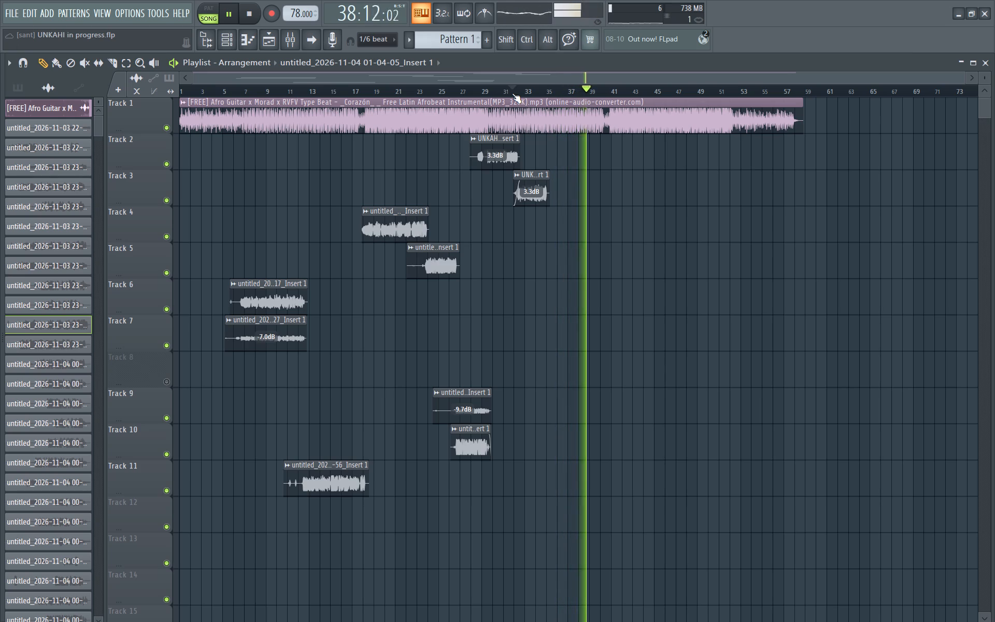
key("space")
key("space")
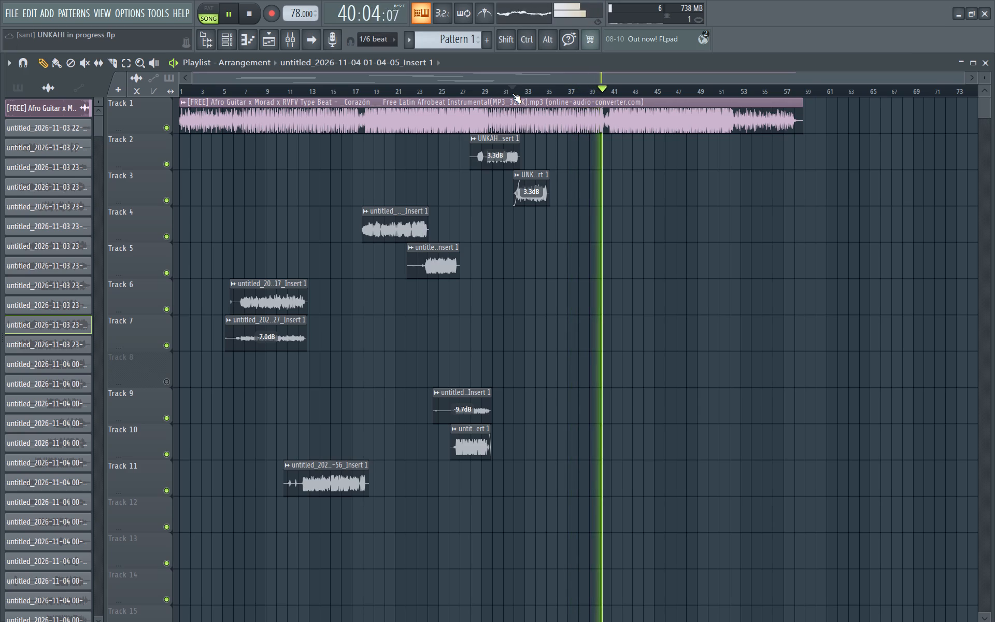
key("space")
key("space")
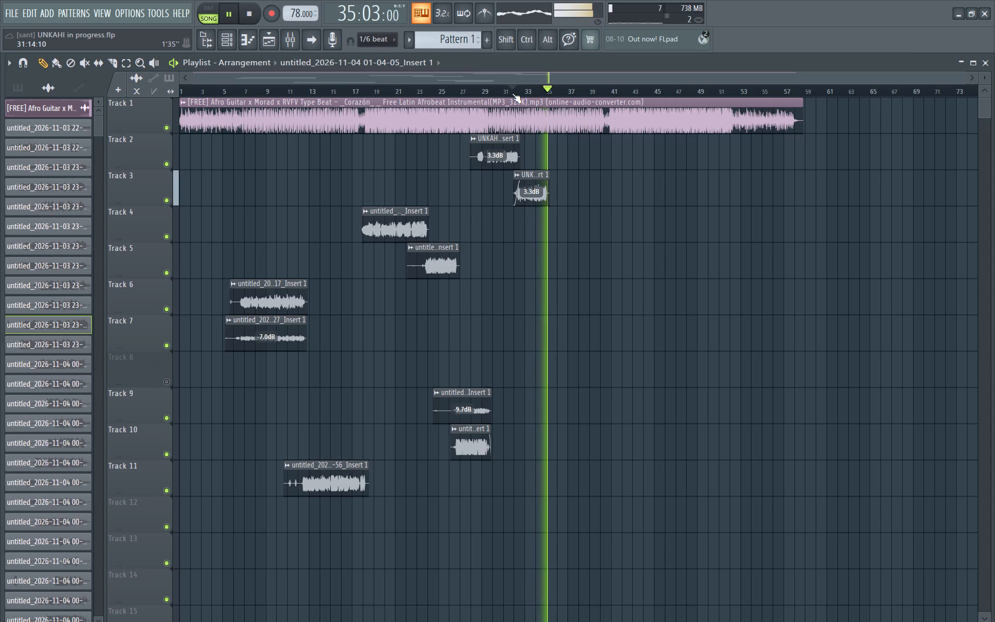
key("space")
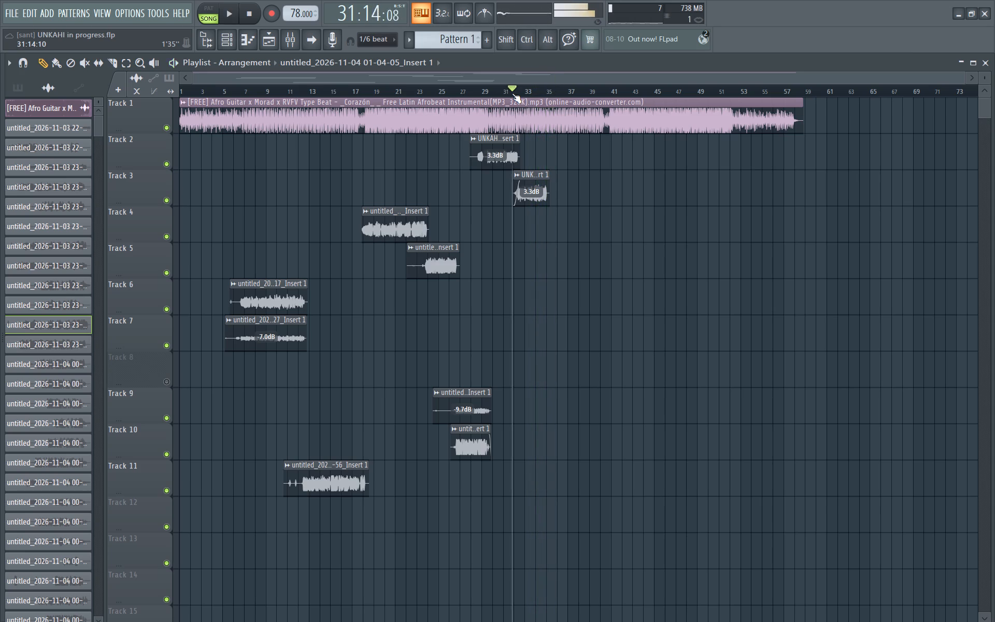
key("space")
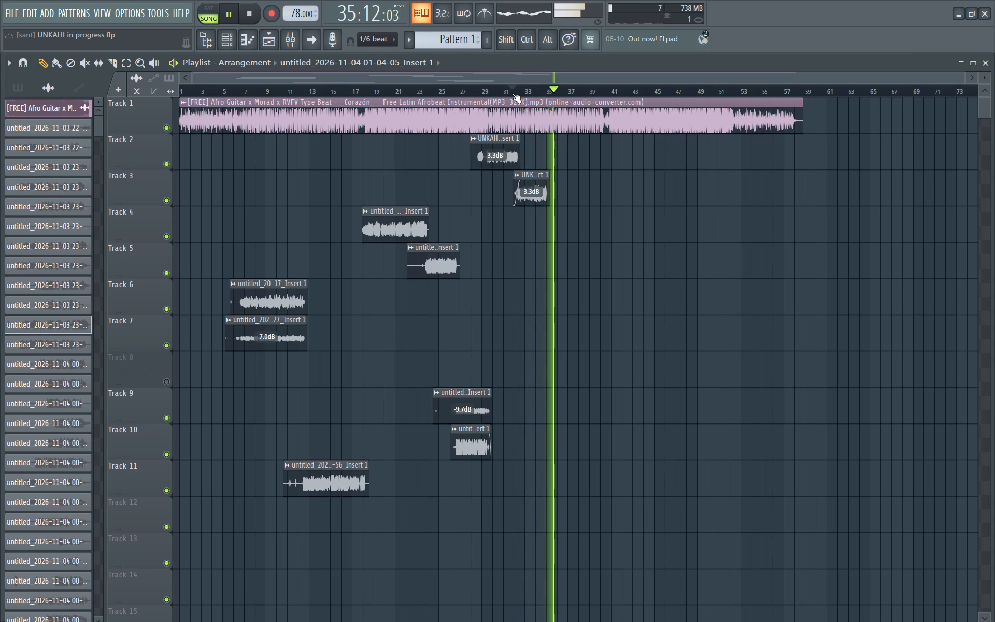
key("space")
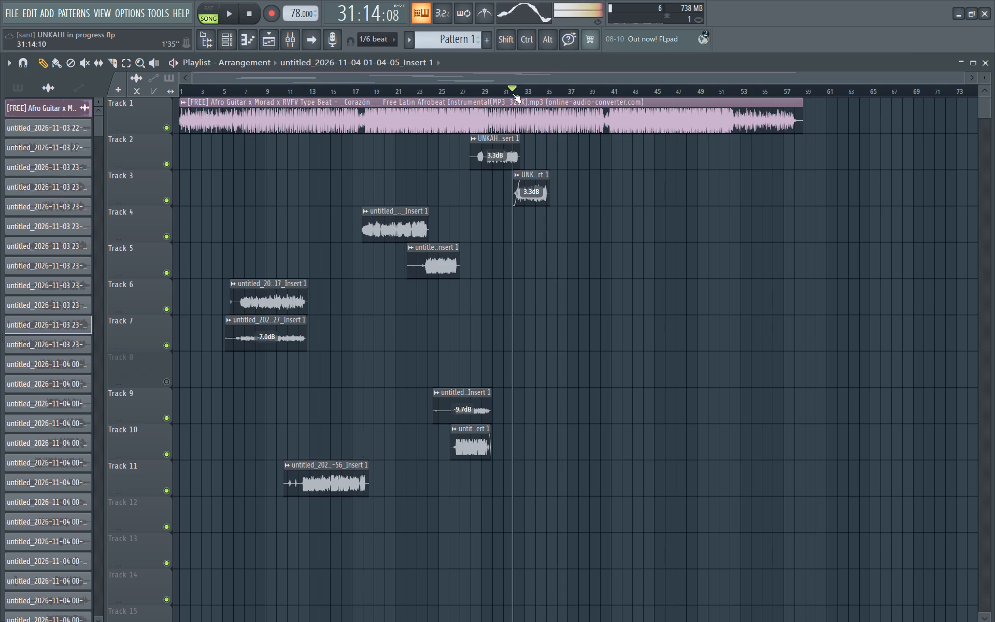
key("space")
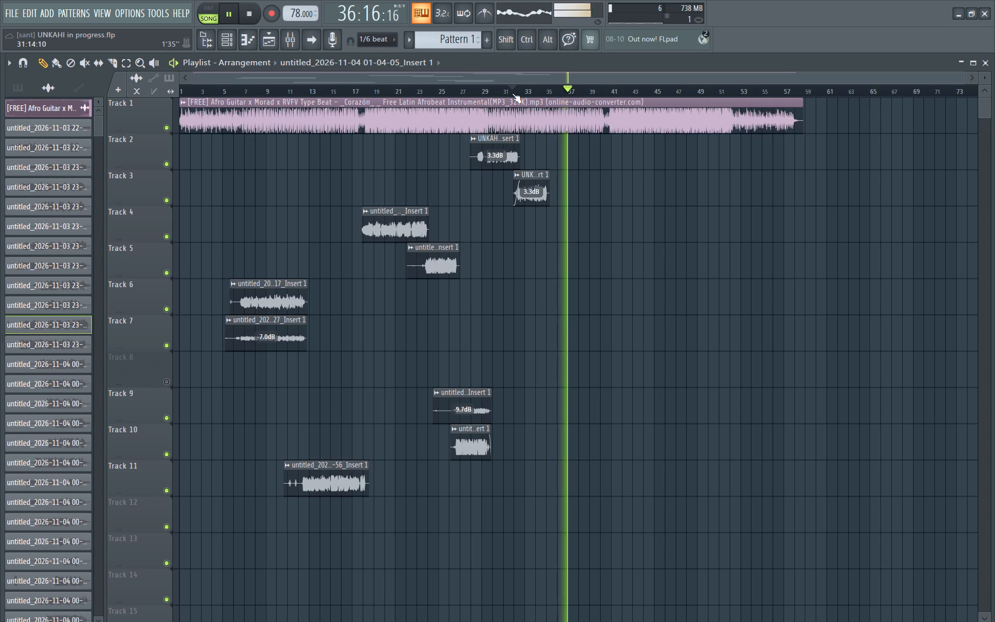
key("space")
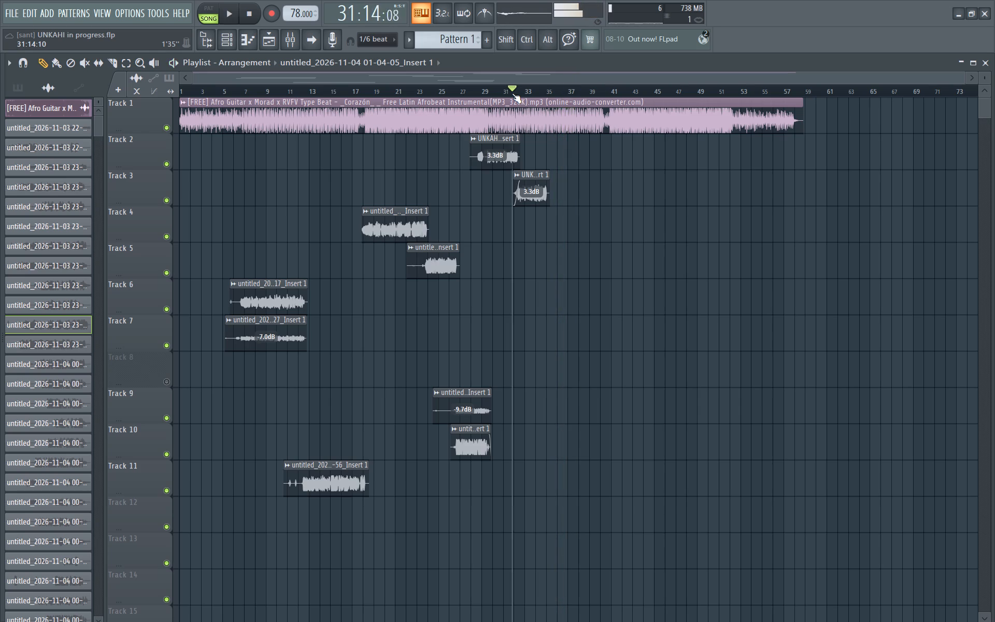
key("space")
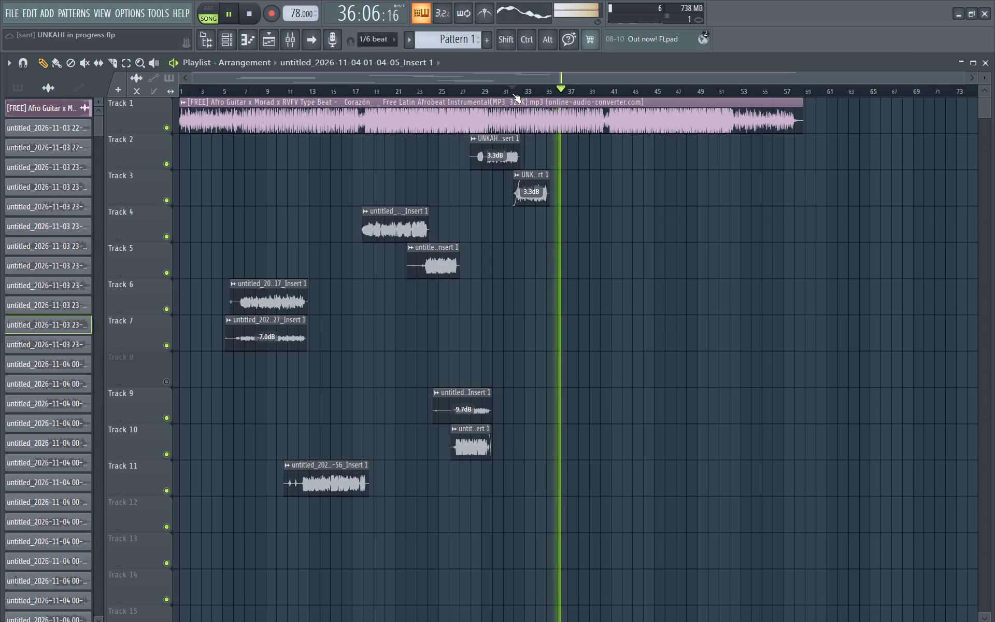
key("space")
key("space")
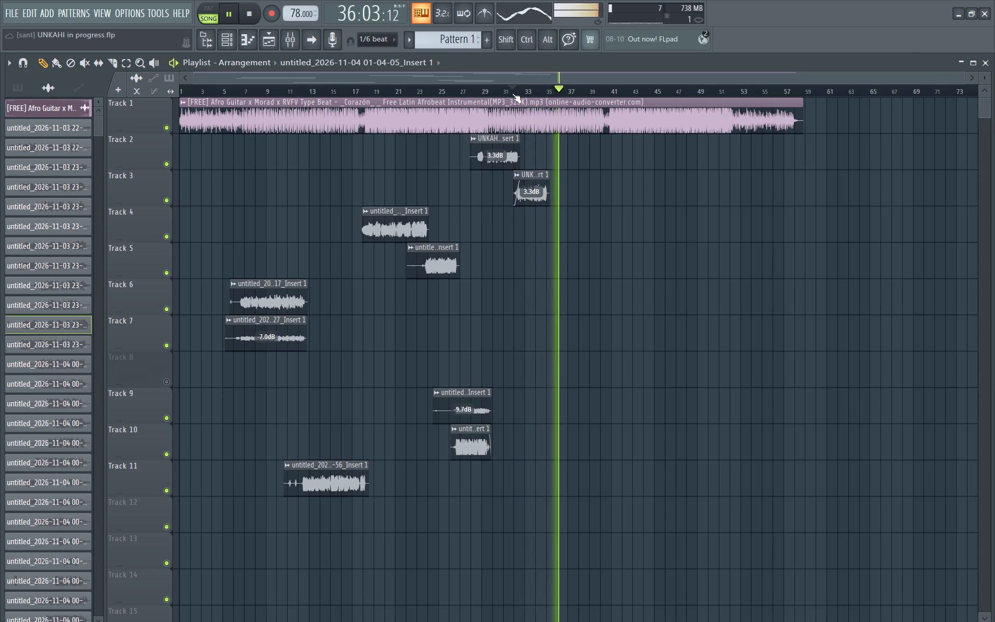
key("space")
key("space")
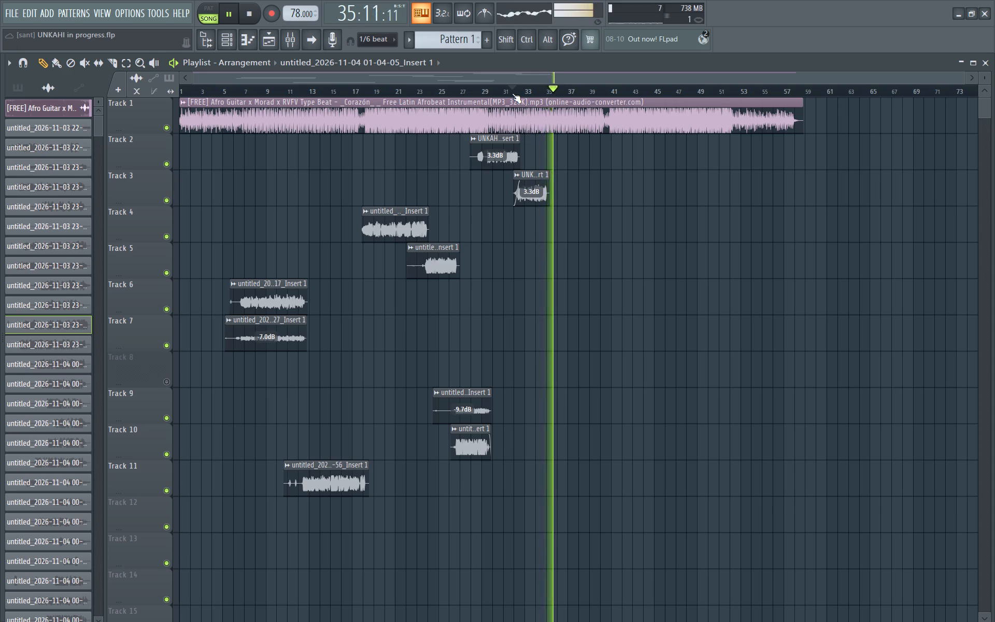
key("space")
key("space")
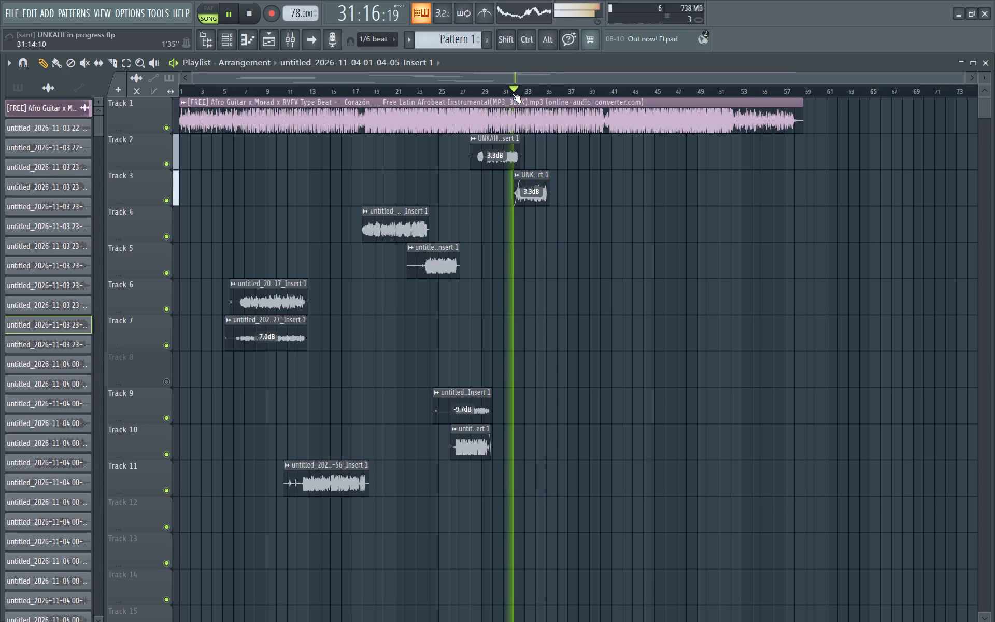
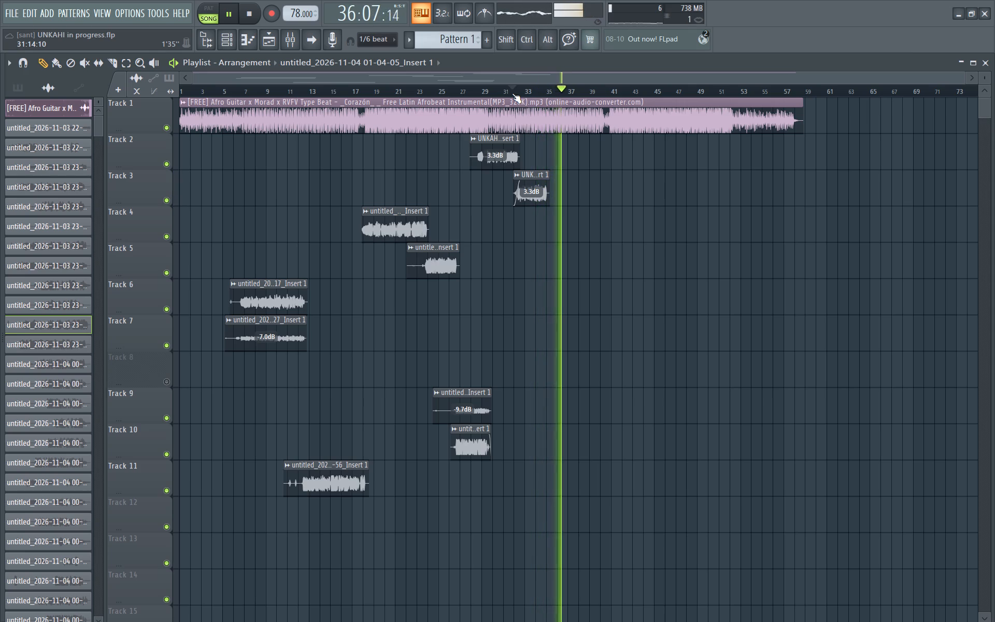
Replay the Track 3 vocal from its start twice more, listening on into the instrumental passage after it.
key("space")
key("space")
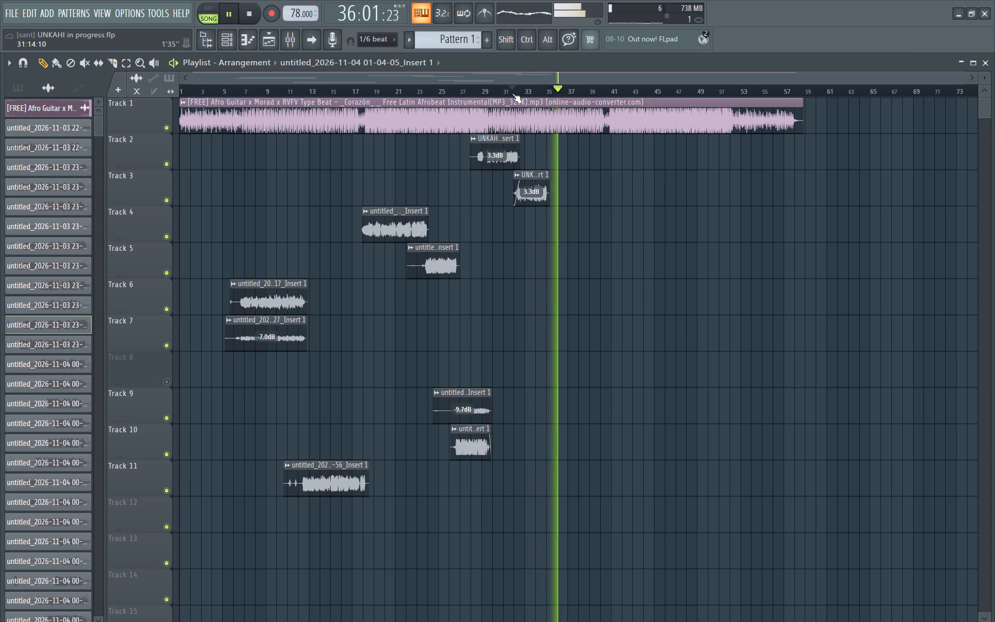
key("space")
key("space")
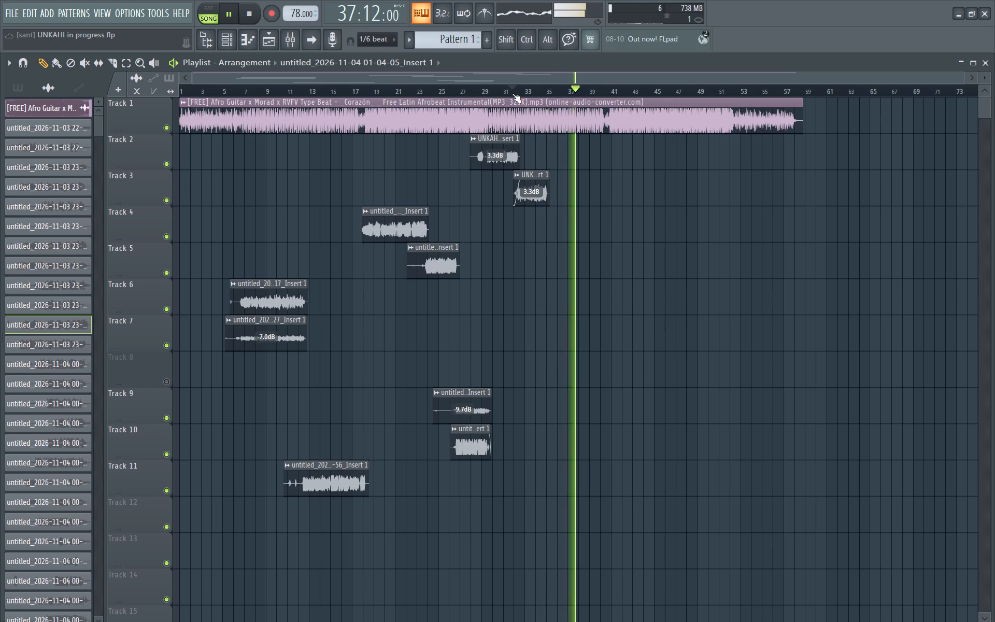
Move the playback start to bar 32 and replay the Track 3 vocal and its ending into the instrumental.
left_click(541, 93)
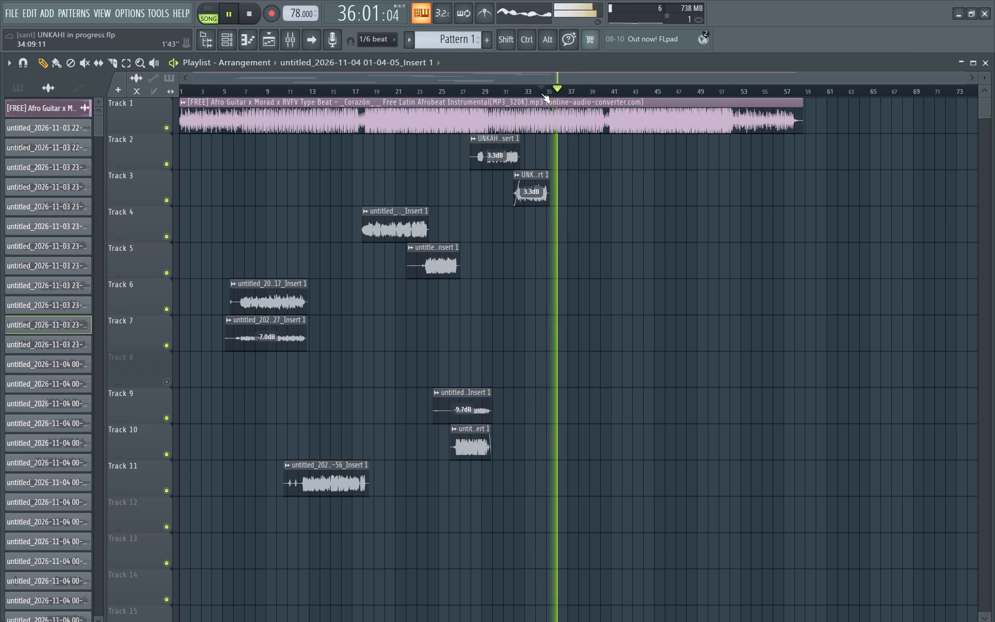
left_click(524, 91)
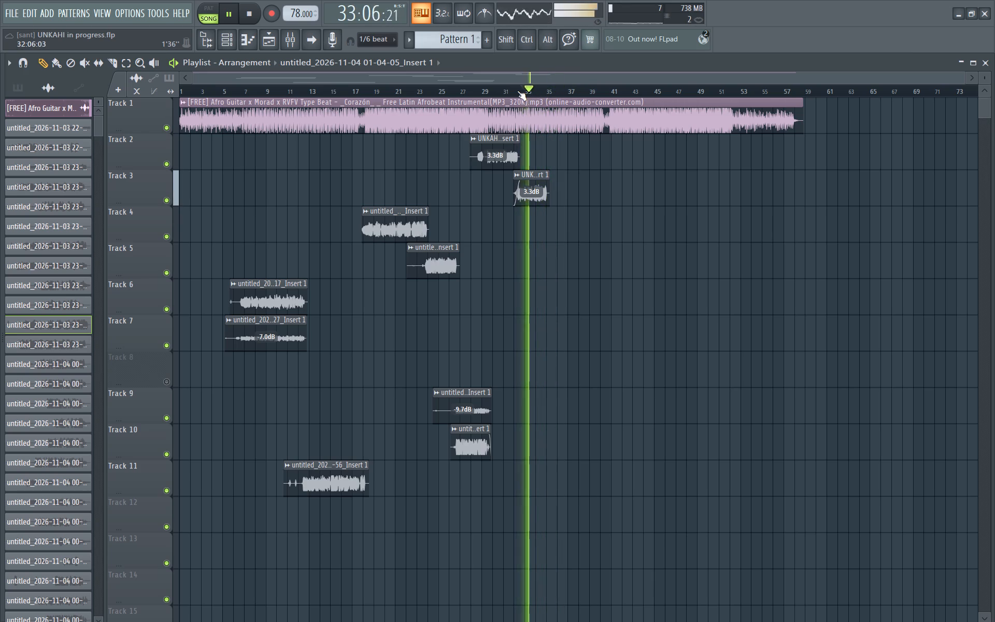
left_click(517, 91)
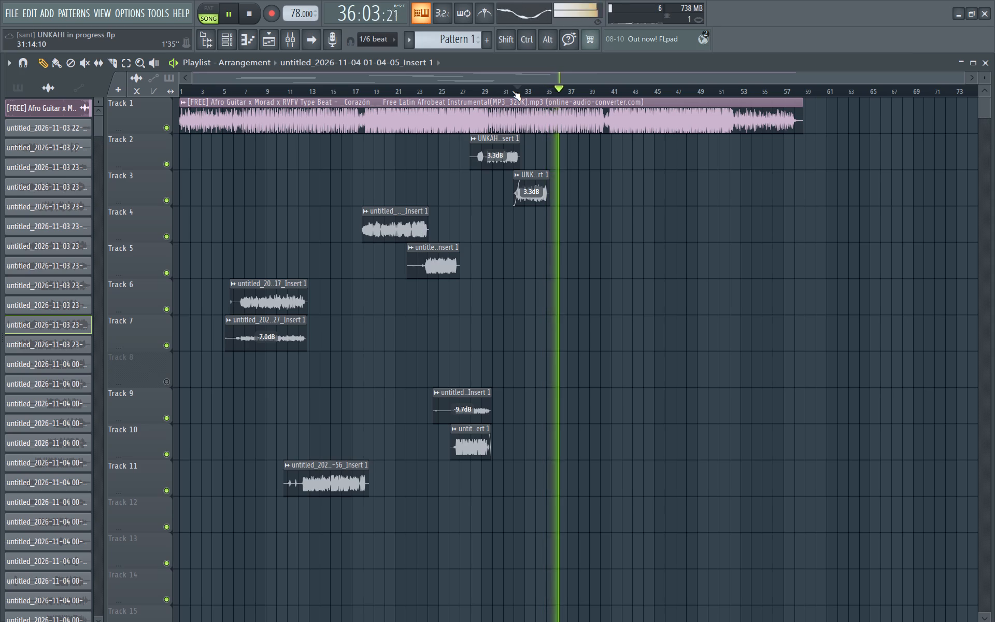
key("space")
key("space")
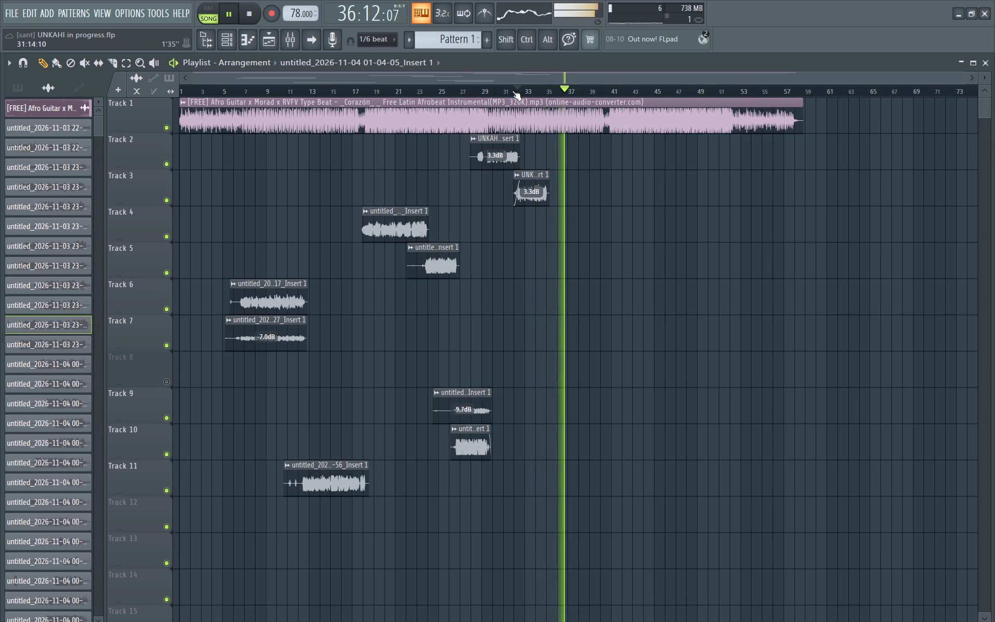
key("space")
key("space")
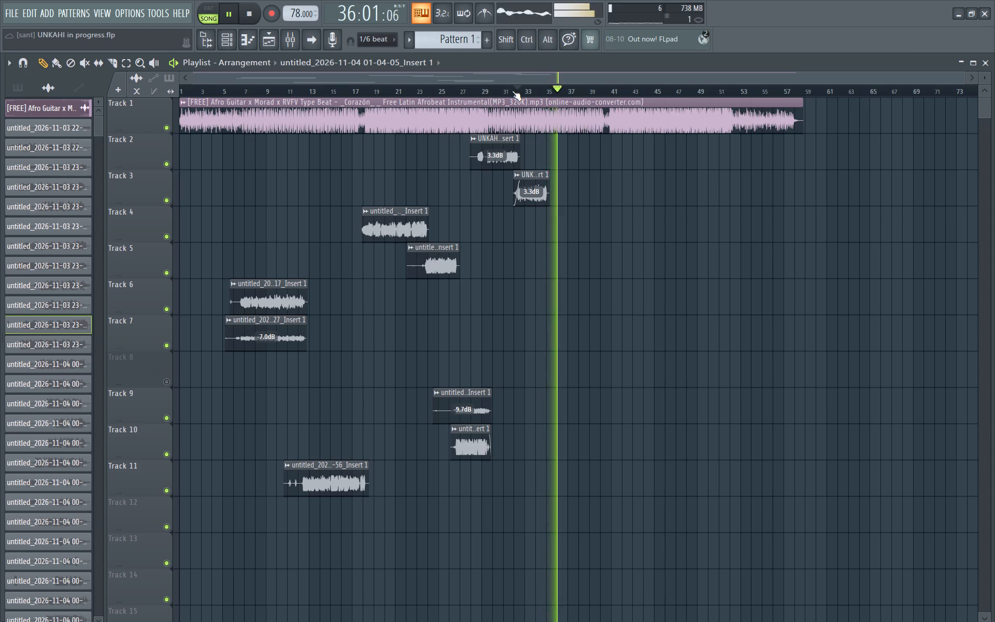
key("space")
key("space")
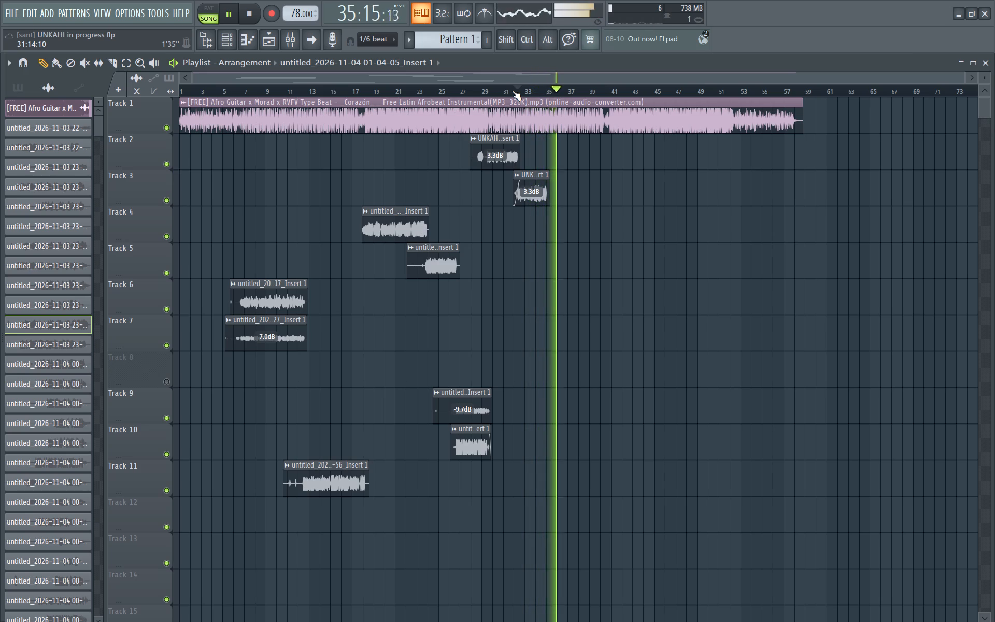
key("space")
key("space")
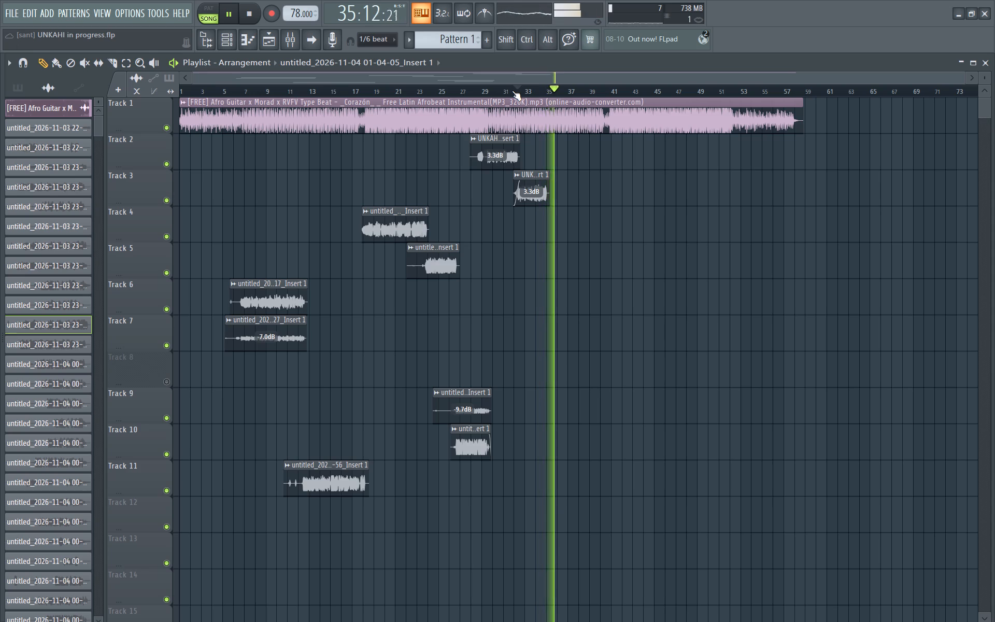
key("space")
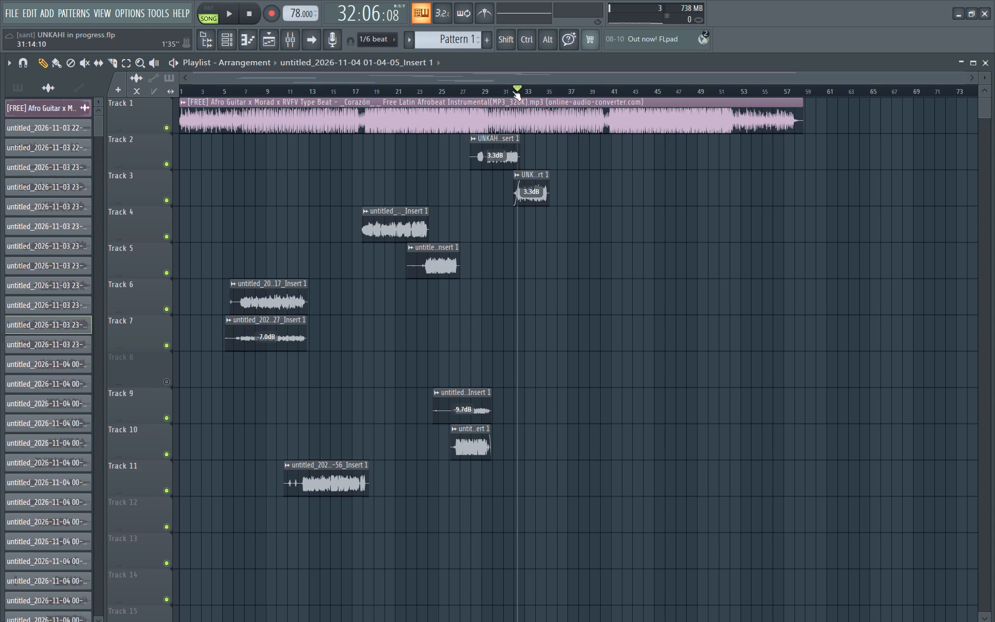
Replay from bar 32 repeatedly, listening through the instrumental after the Track 3 vocal up to about bar 40.
key("space")
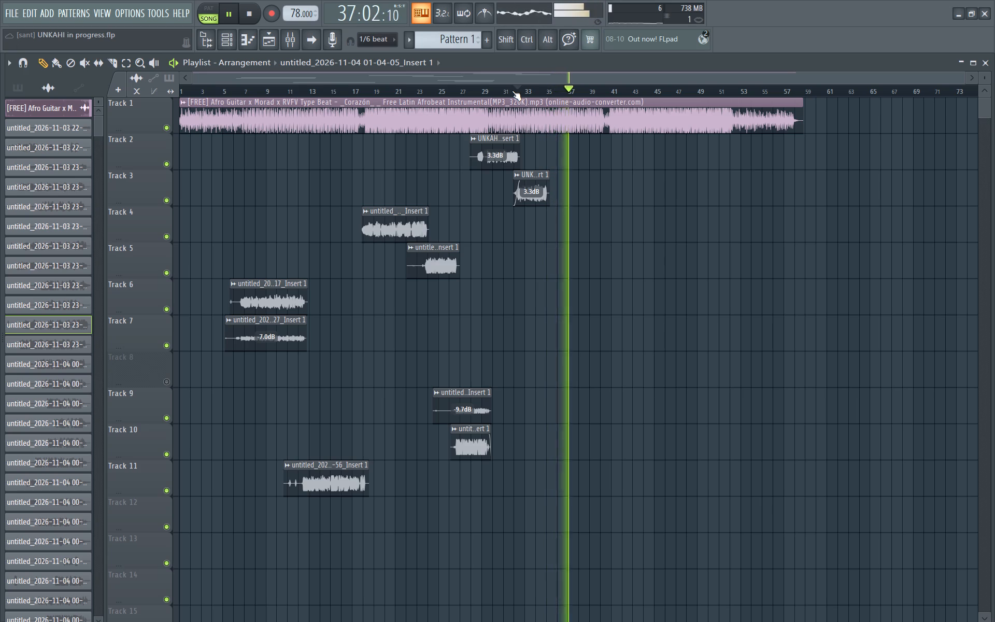
key("space")
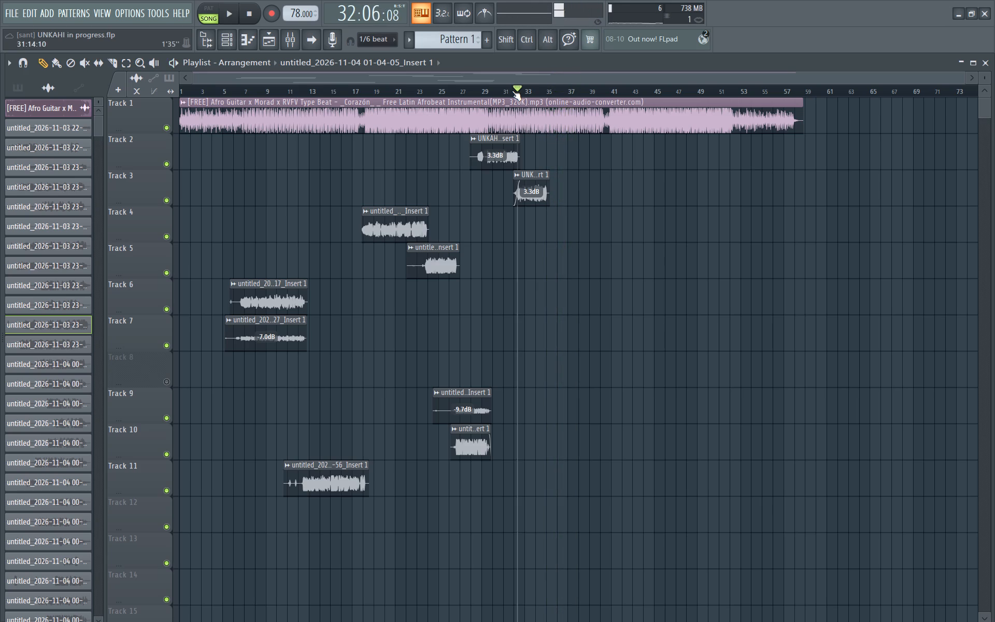
key("space")
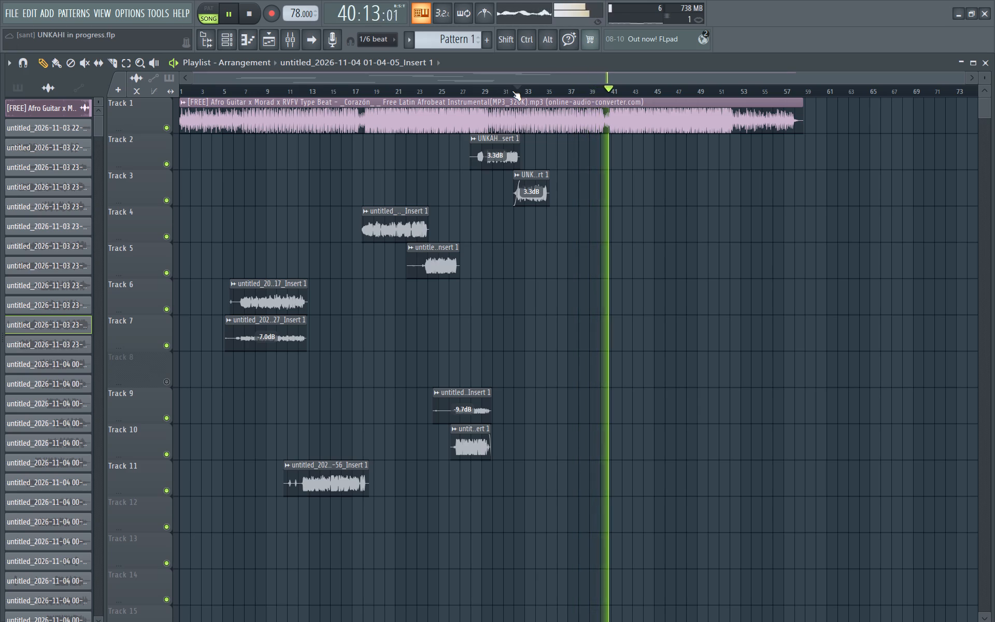
key("space")
key("space")
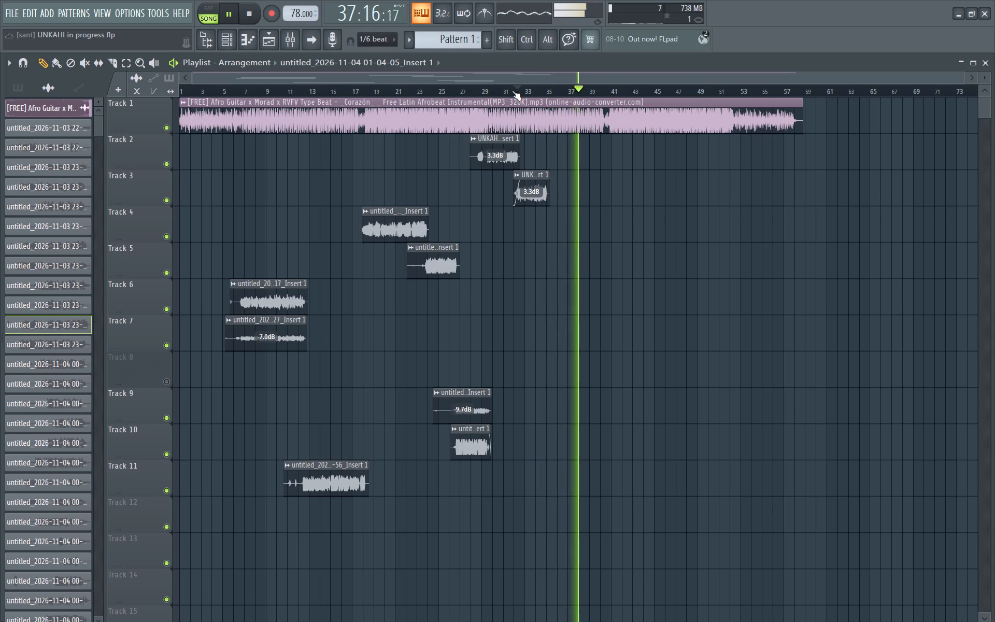
key("space")
key("space")
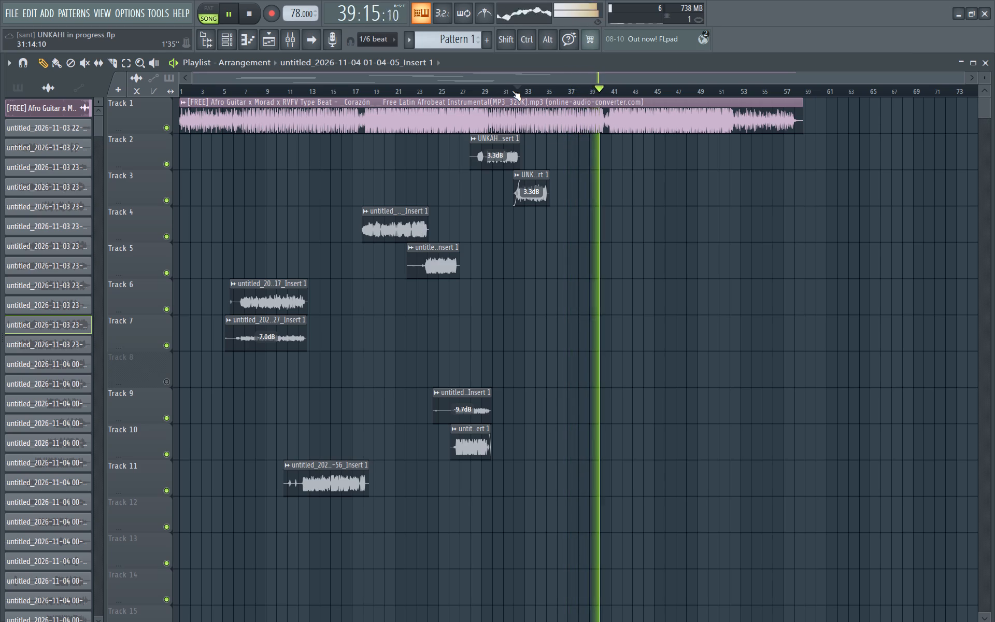
key("space")
key("space")
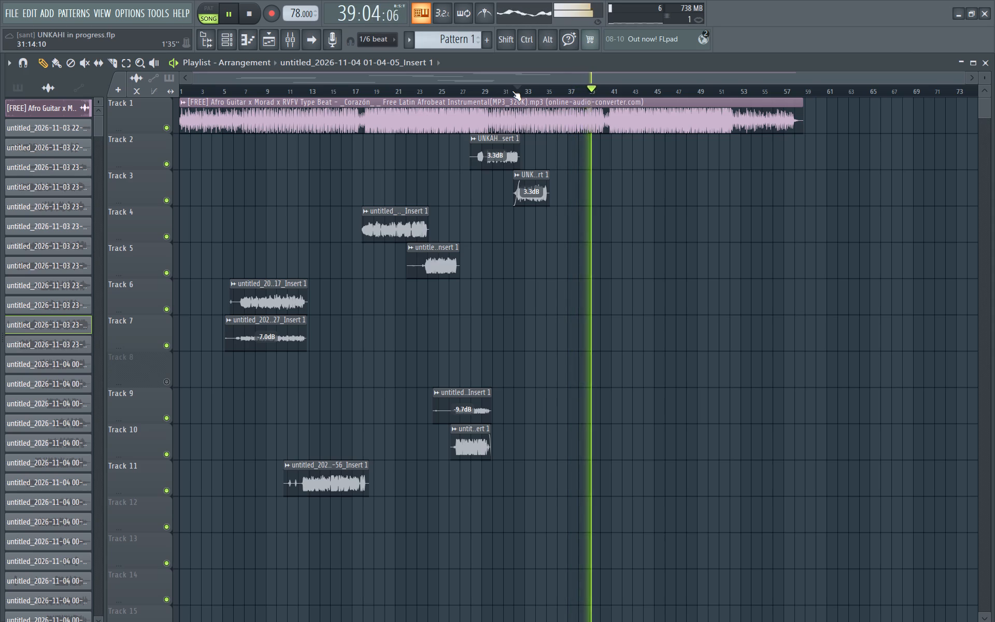
key("space")
key("space")
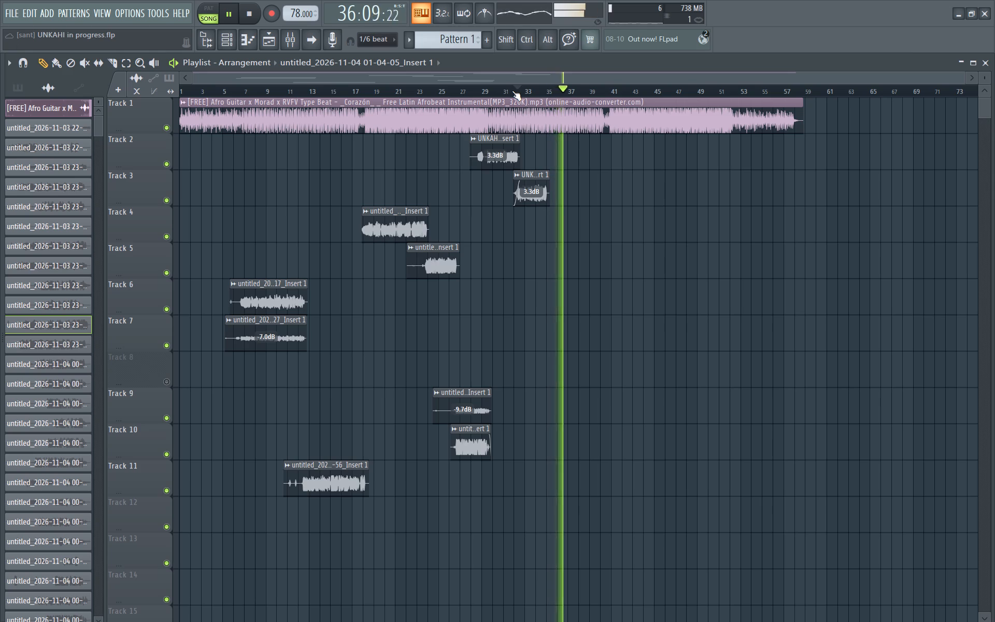
key("space")
key("space")
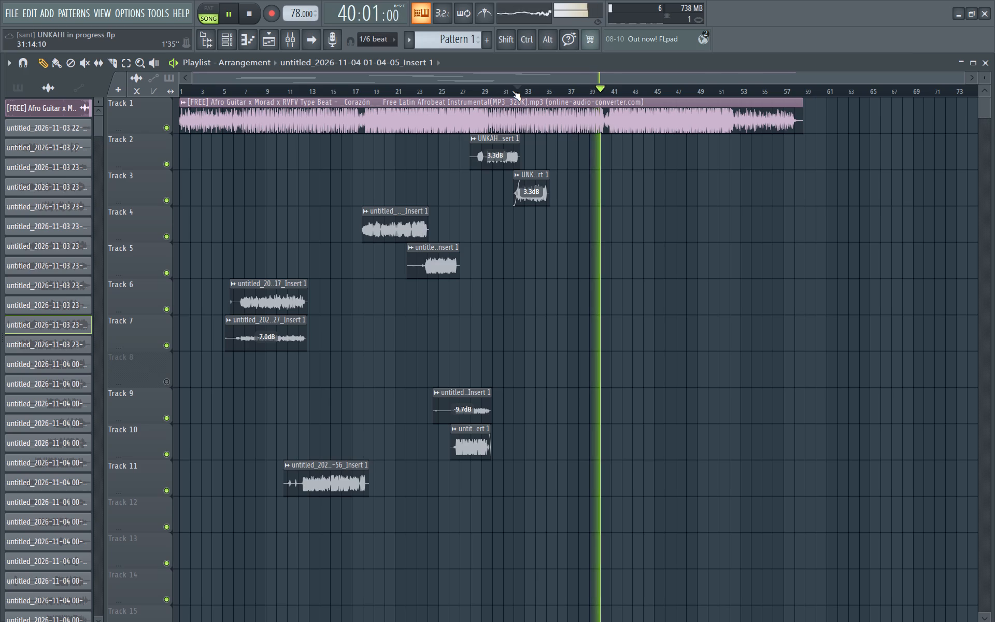
key("space")
key("space")
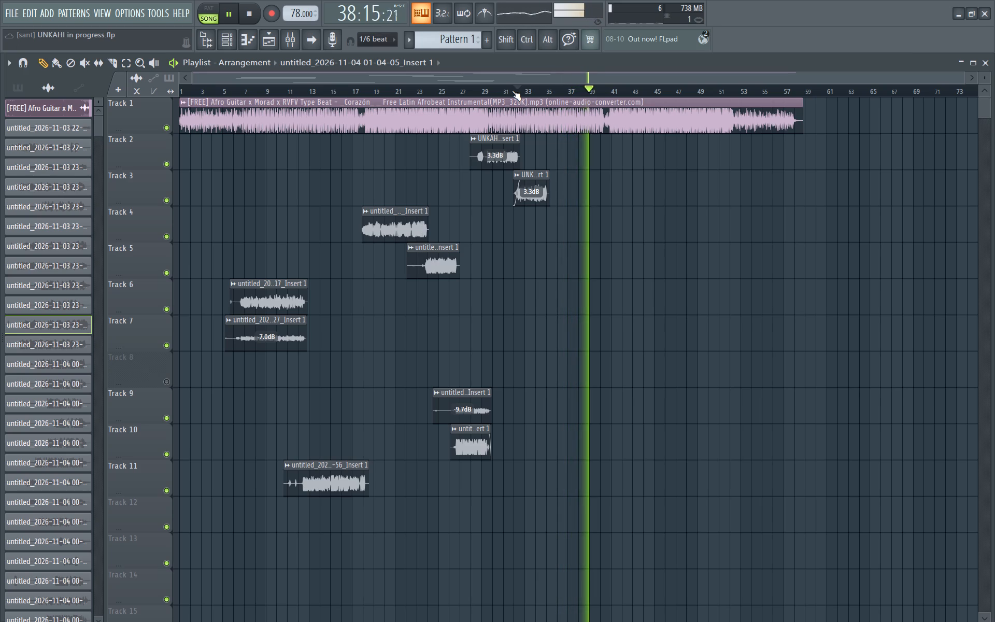
key("space")
key("space")
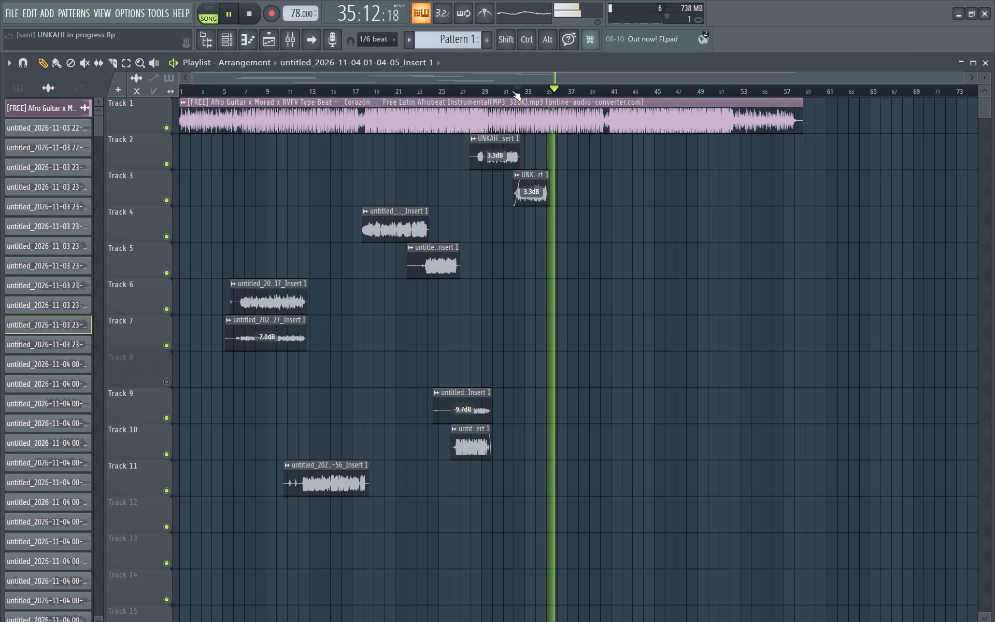
key("space")
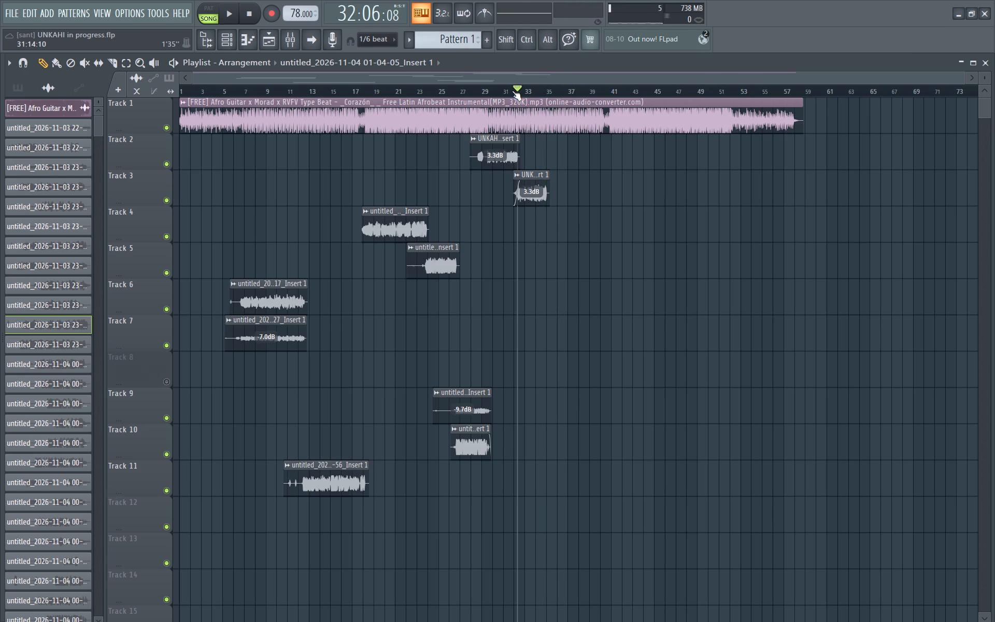
Replay from bar 32 several times, examining the end of the Track 3 vocal and the vocal-free bars following it.
key("space")
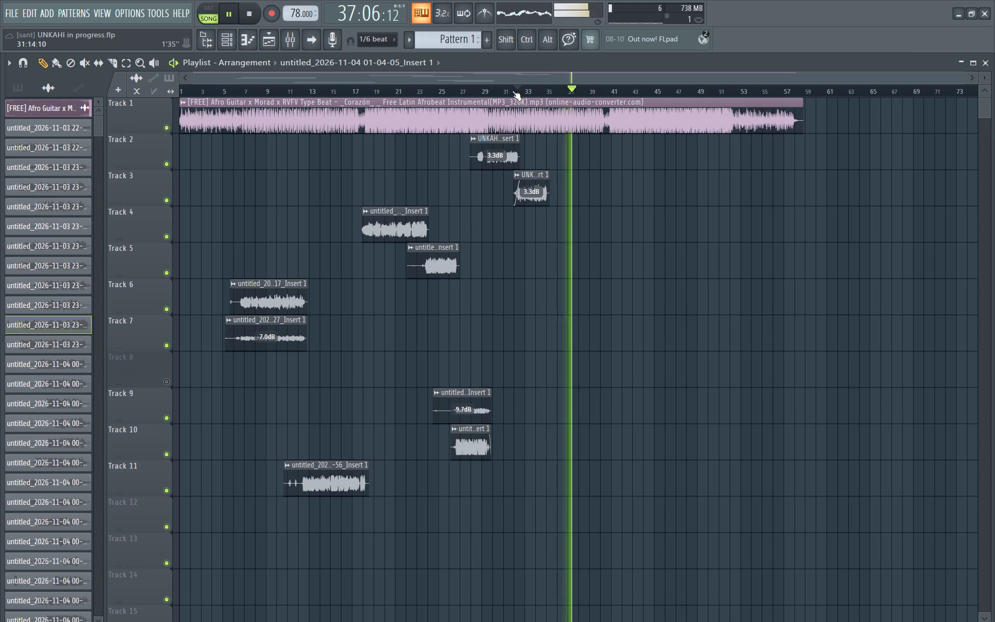
key("space")
key("space")
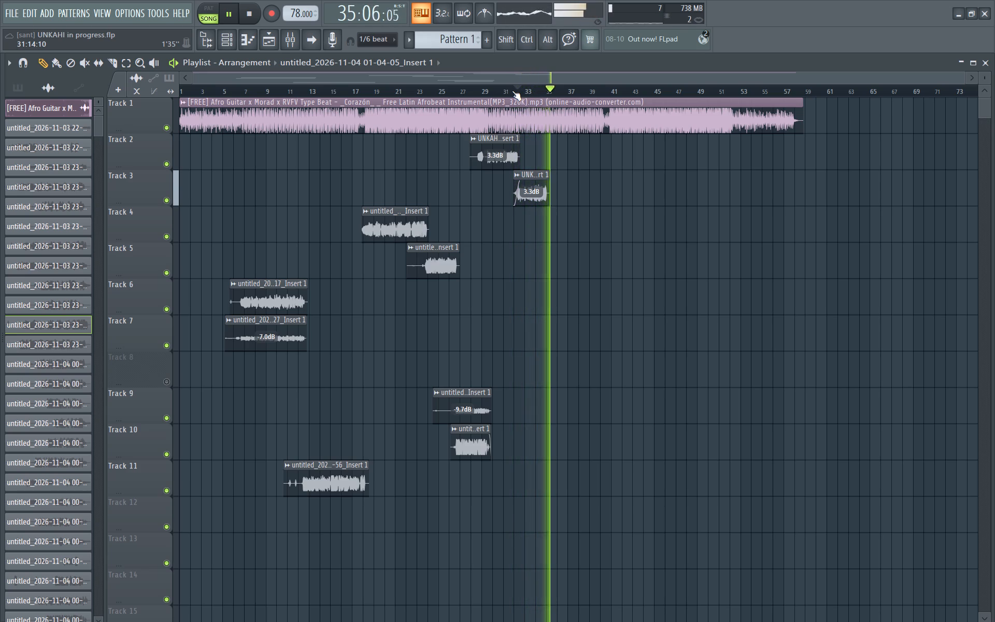
key("space")
key("space")
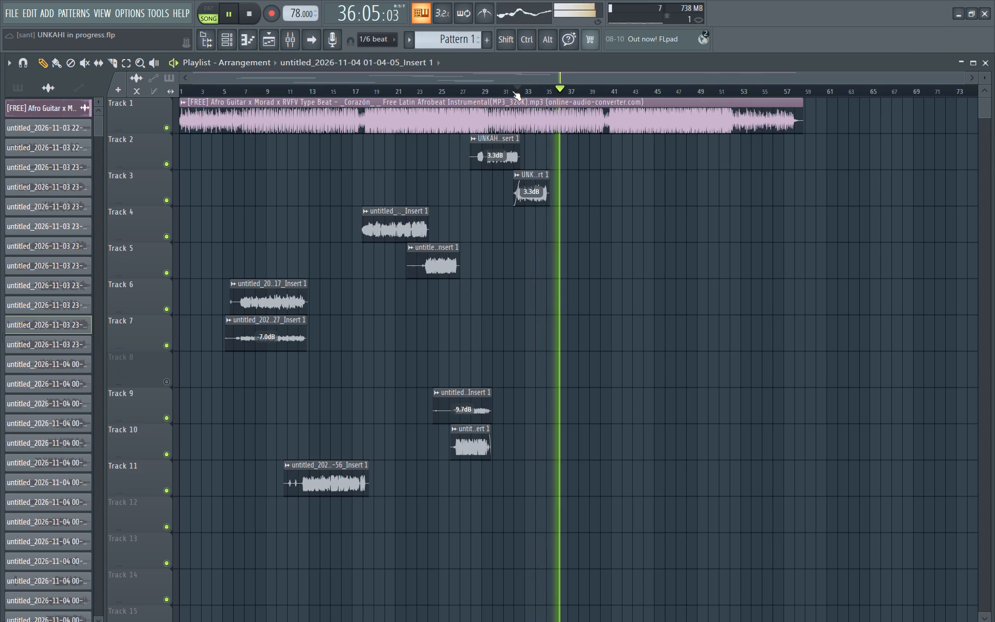
key("space")
key("space")
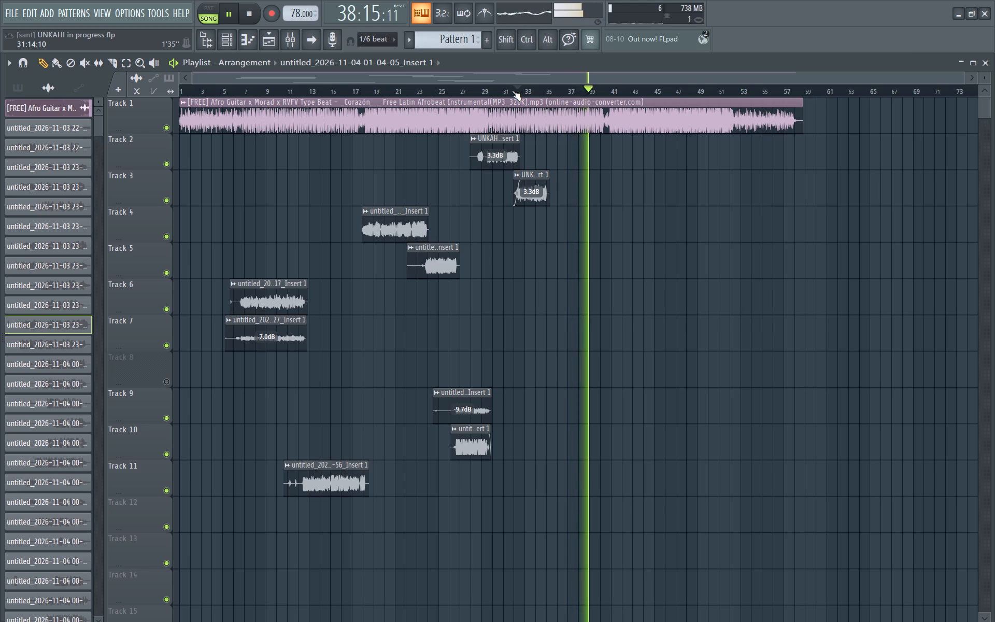
key("space")
key("space")
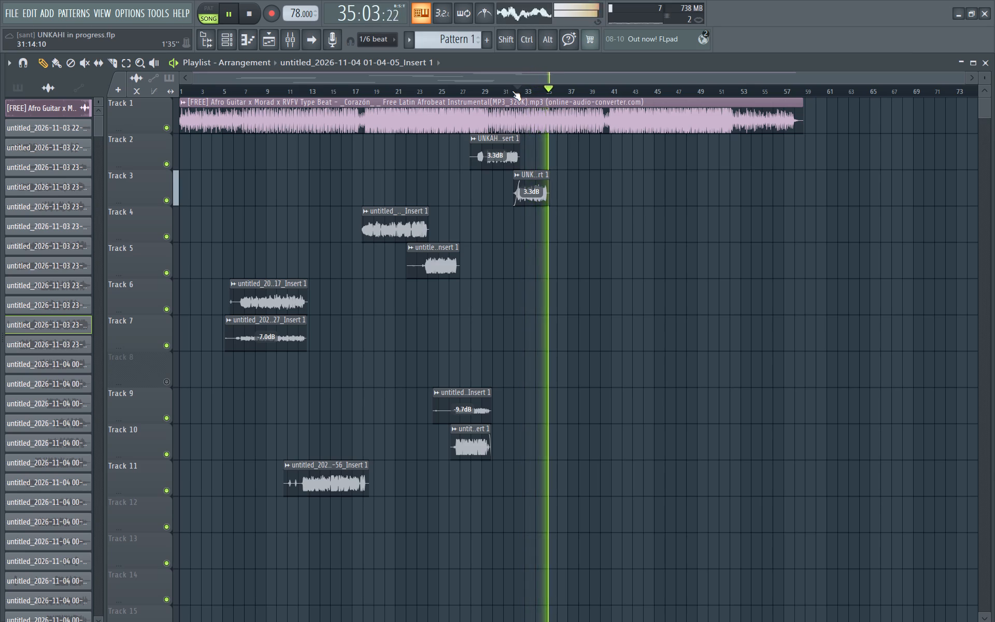
key("space")
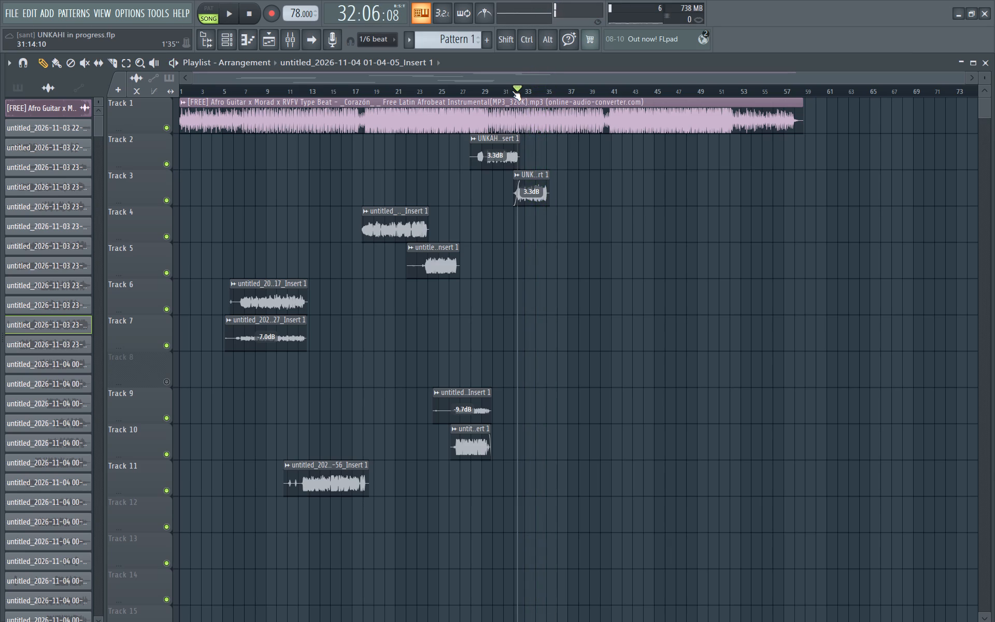
Replay the Track 3 vocal from bar 32 repeatedly, listening on through the vocal-free instrumental to about bar 41.
key("space")
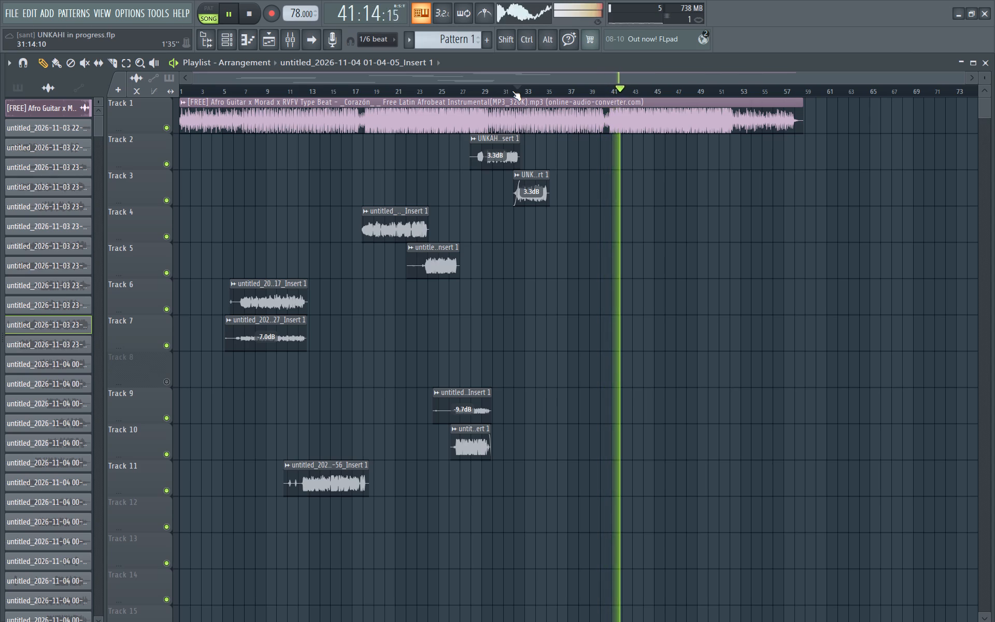
key("space")
key("space")
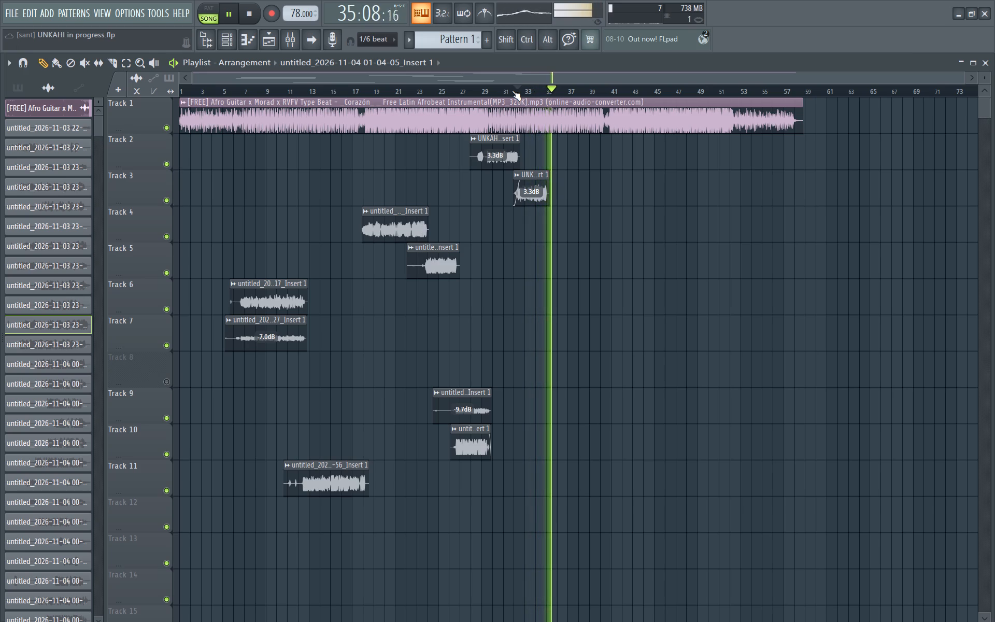
key("space")
key("space")
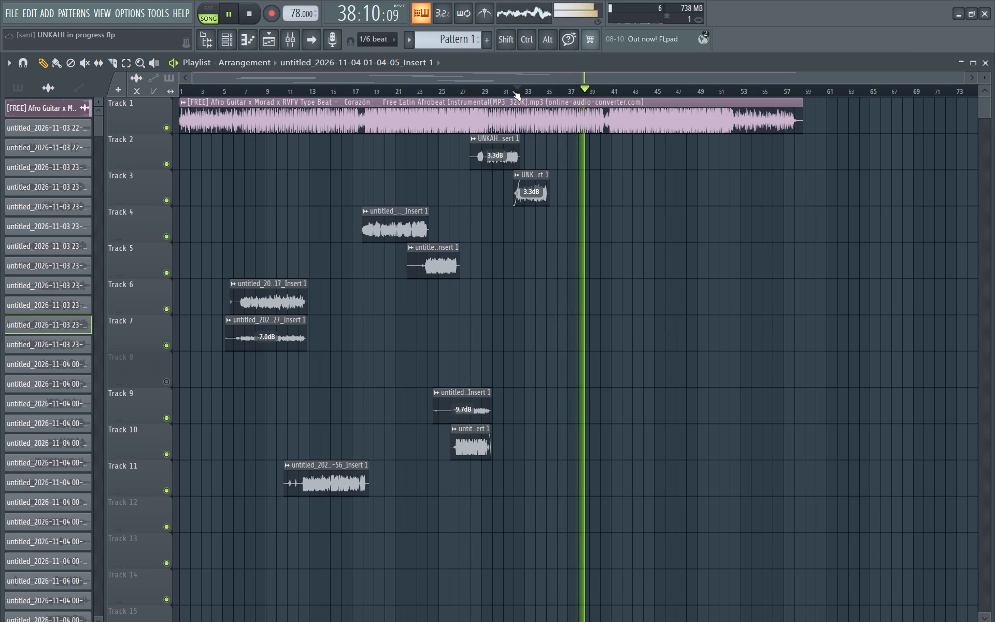
key("space")
key("space")
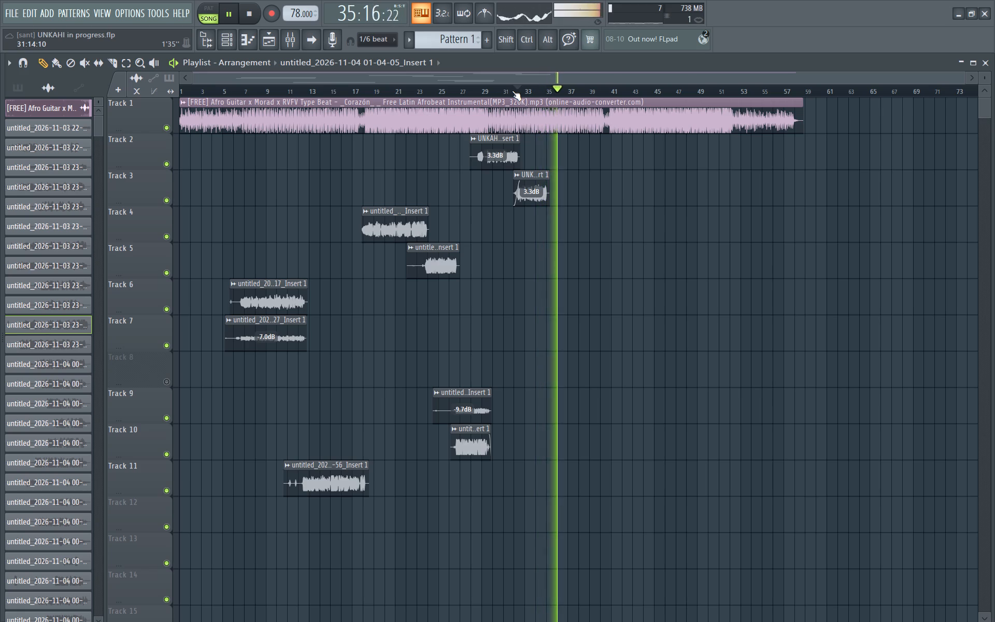
key("space")
key("space")
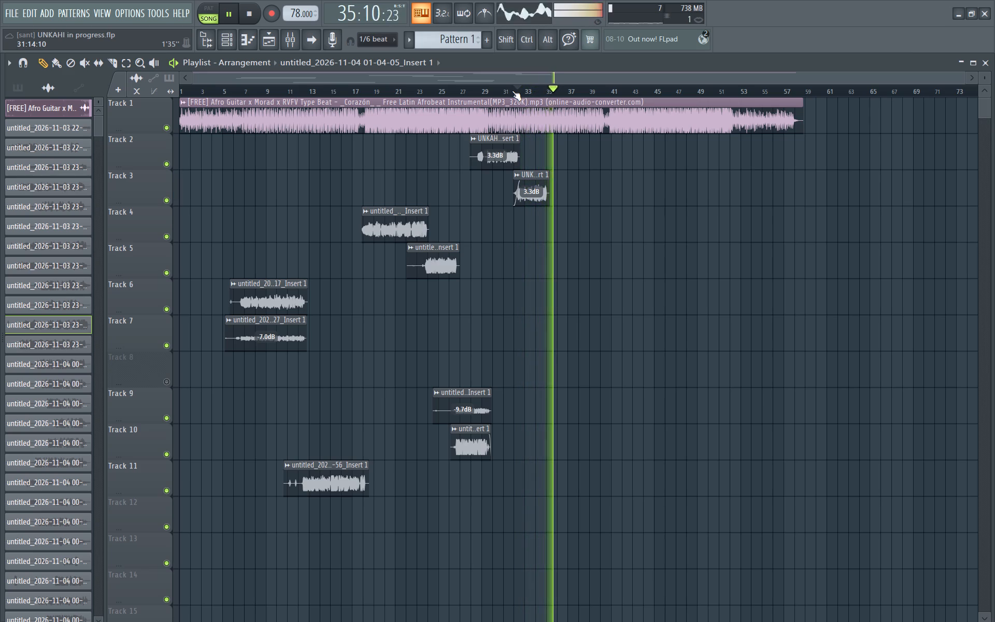
key("space")
key("space")
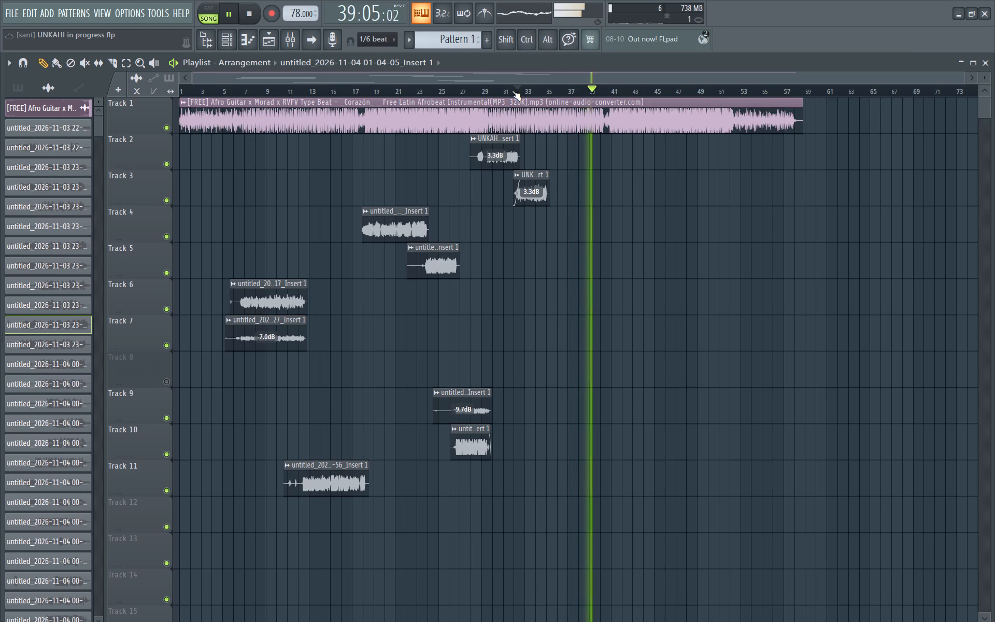
key("space")
Replay from bar 32 several more times, examining the Track 3 vocal and its transition into the instrumental around bars 35 to 37.
key("space")
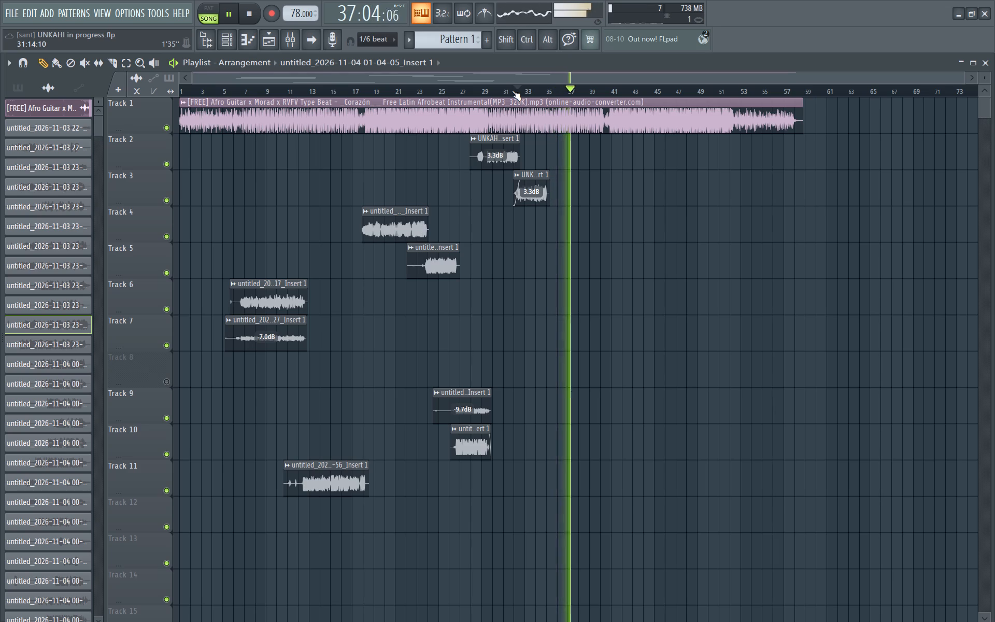
key("space")
key("space")
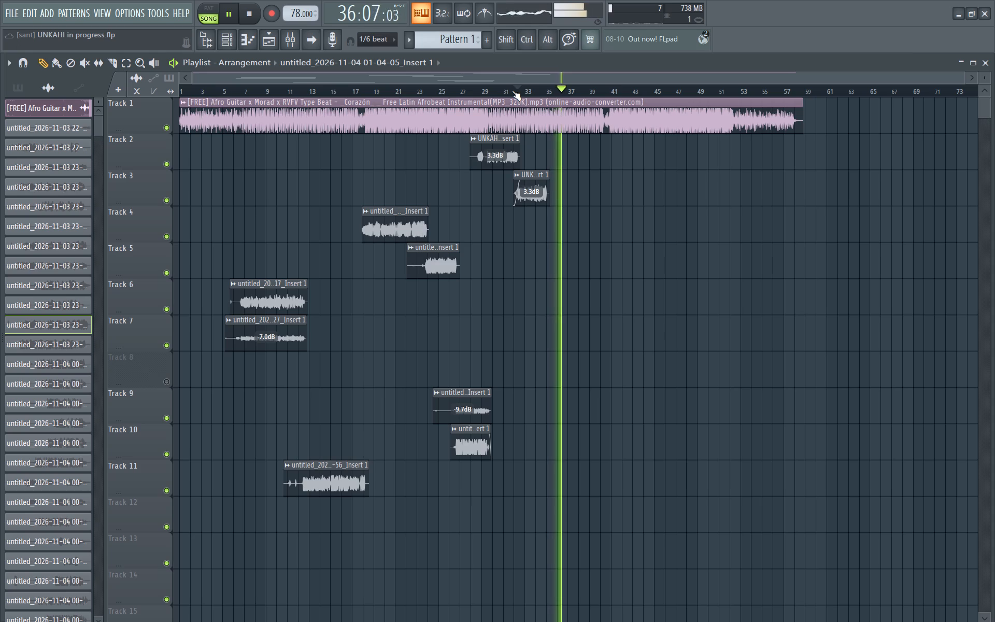
key("space")
key("space")
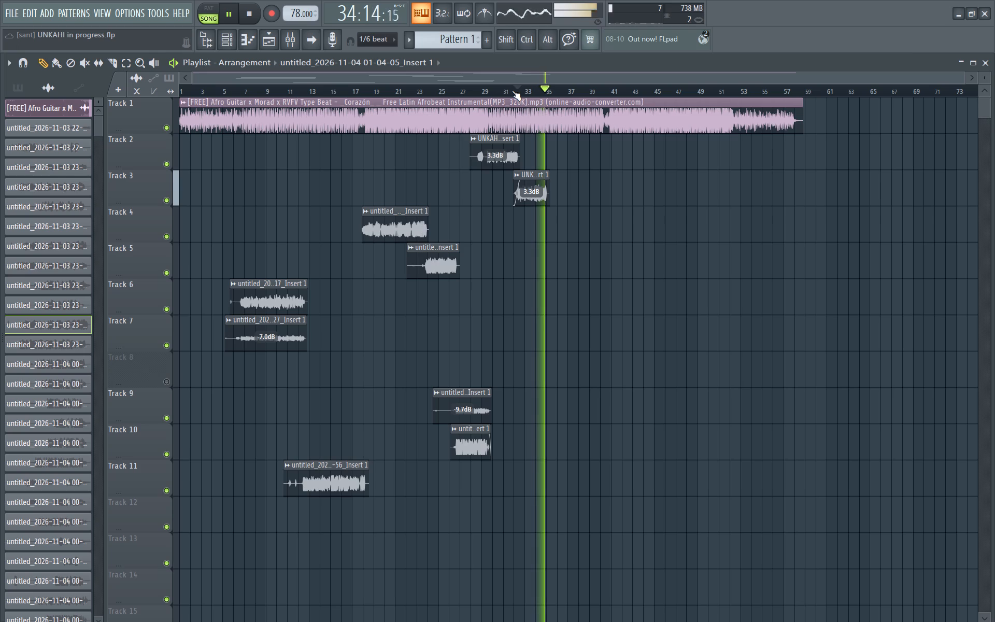
key("space")
key("space")
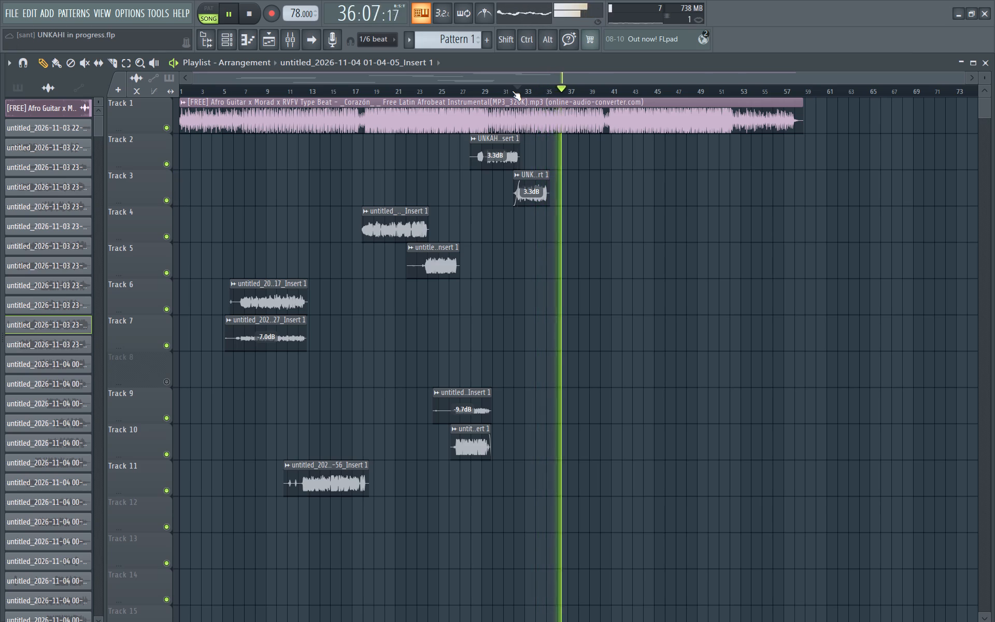
key("space")
key("space")
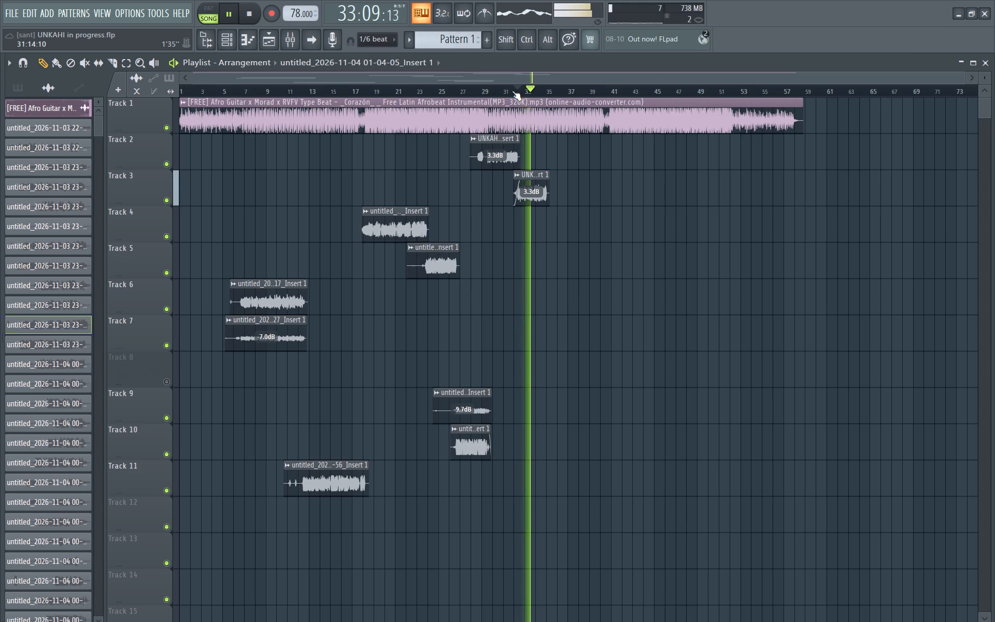
key("space")
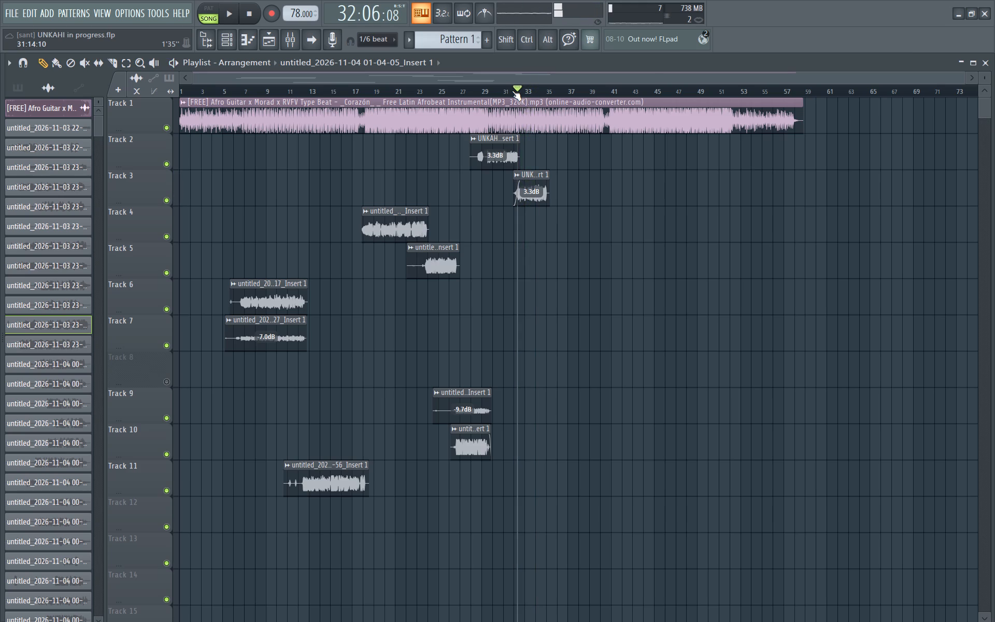
Keep replaying from bar 32, listening to the Track 3 vocal and the empty bars after it up to about bar 38.
key("space")
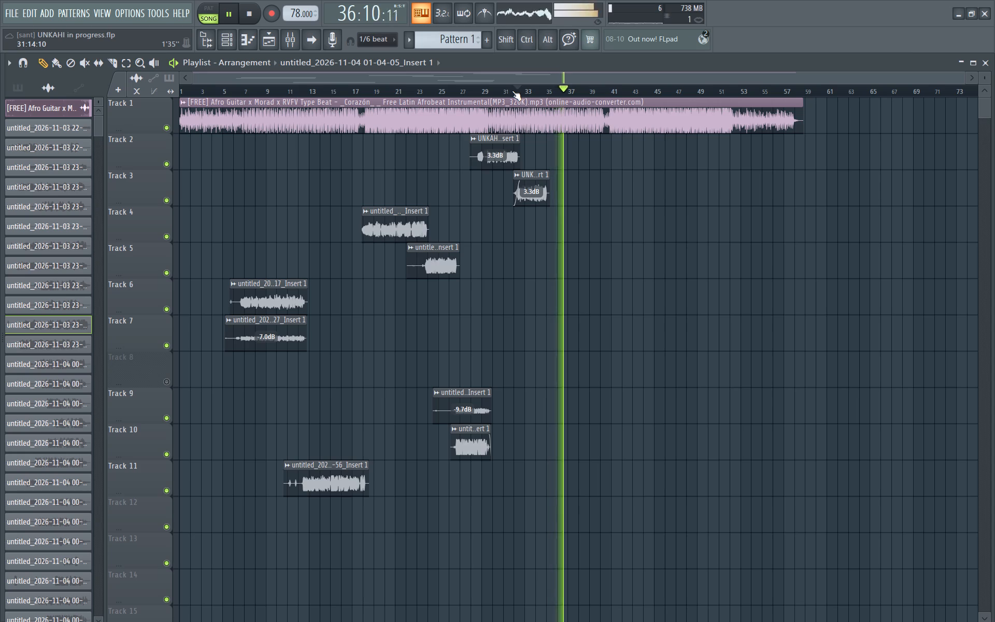
key("space")
key("space")
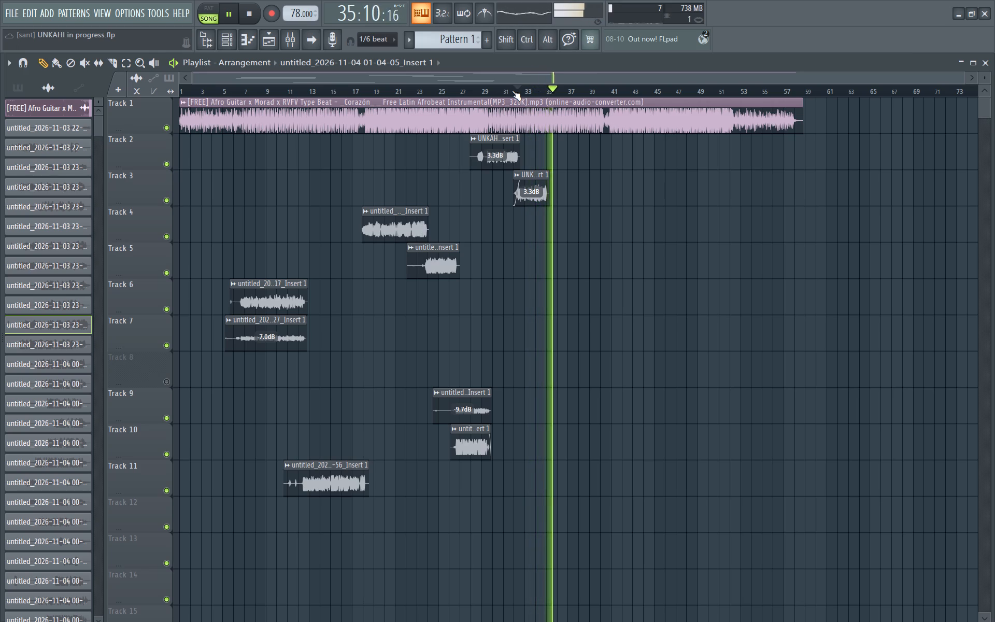
key("space")
key("space")
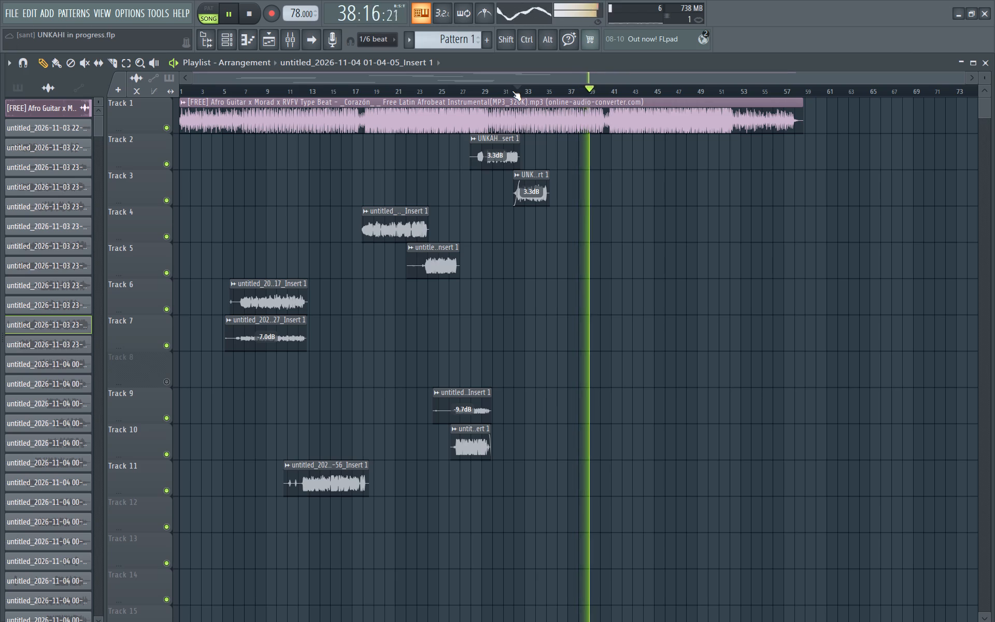
key("space")
key("space")
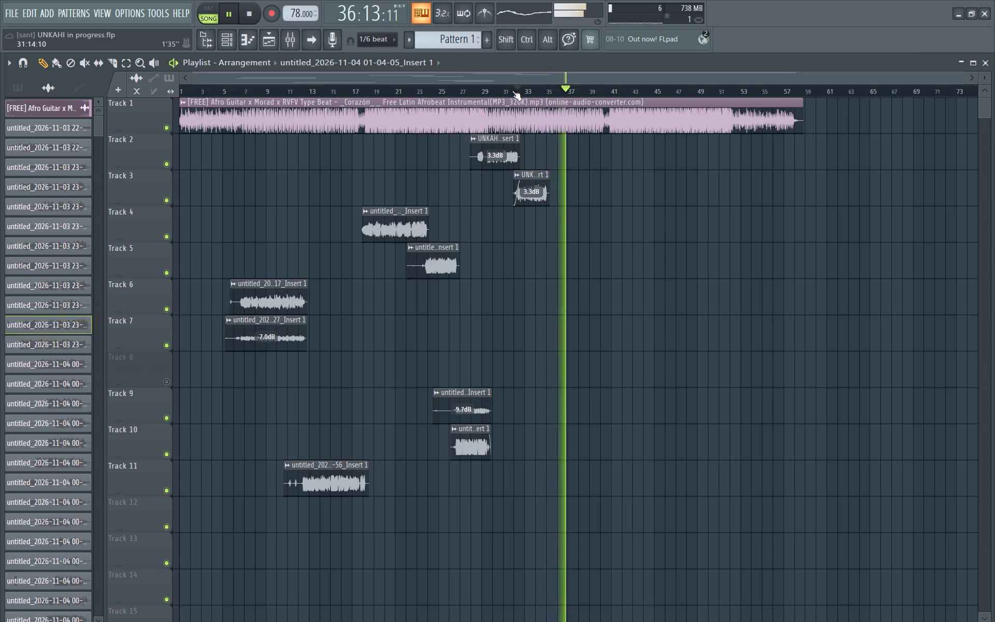
key("space")
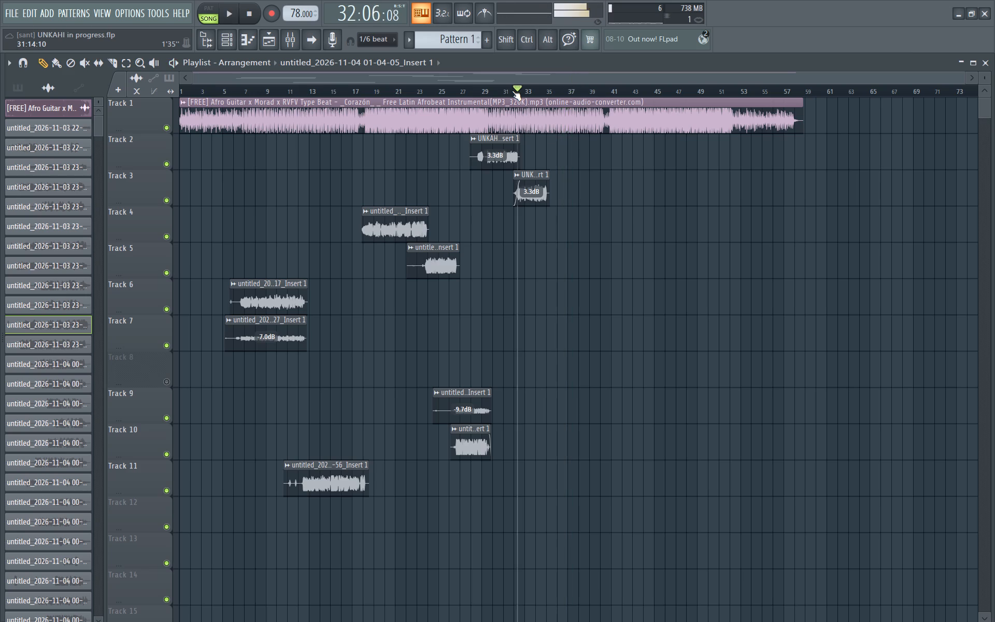
key("space")
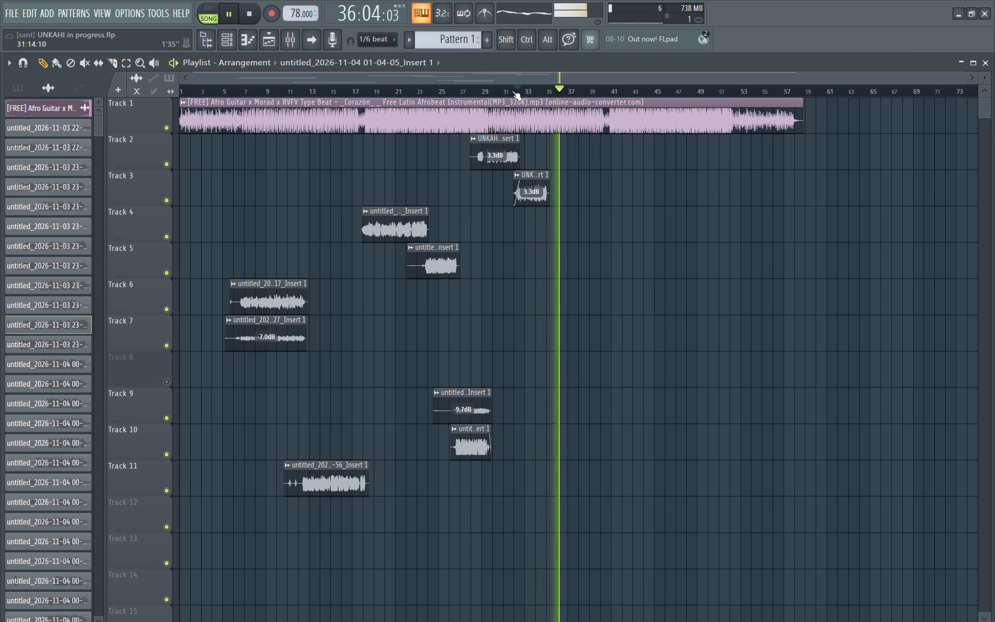
key("space")
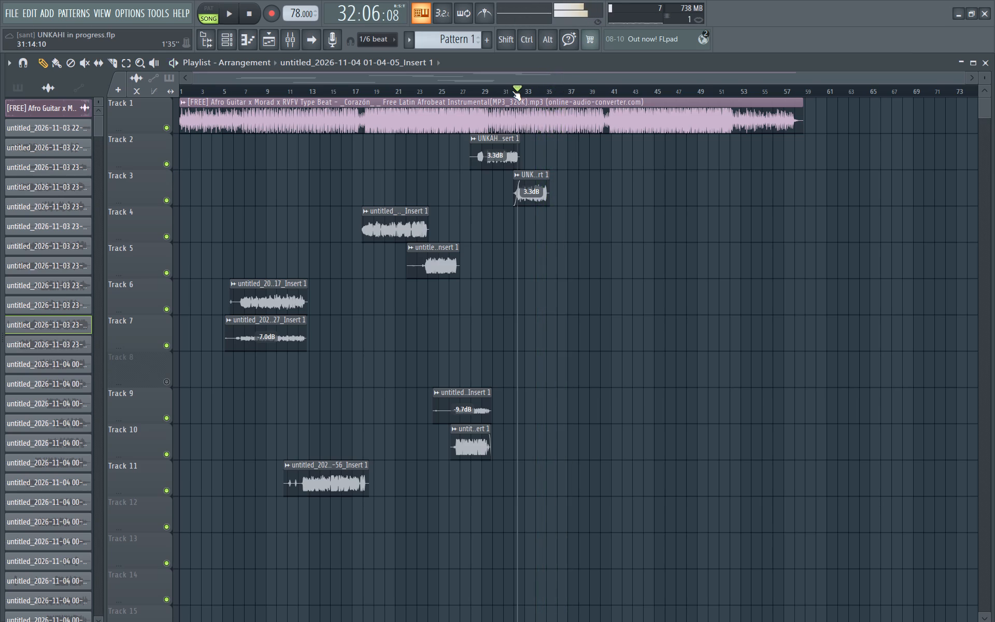
key("space")
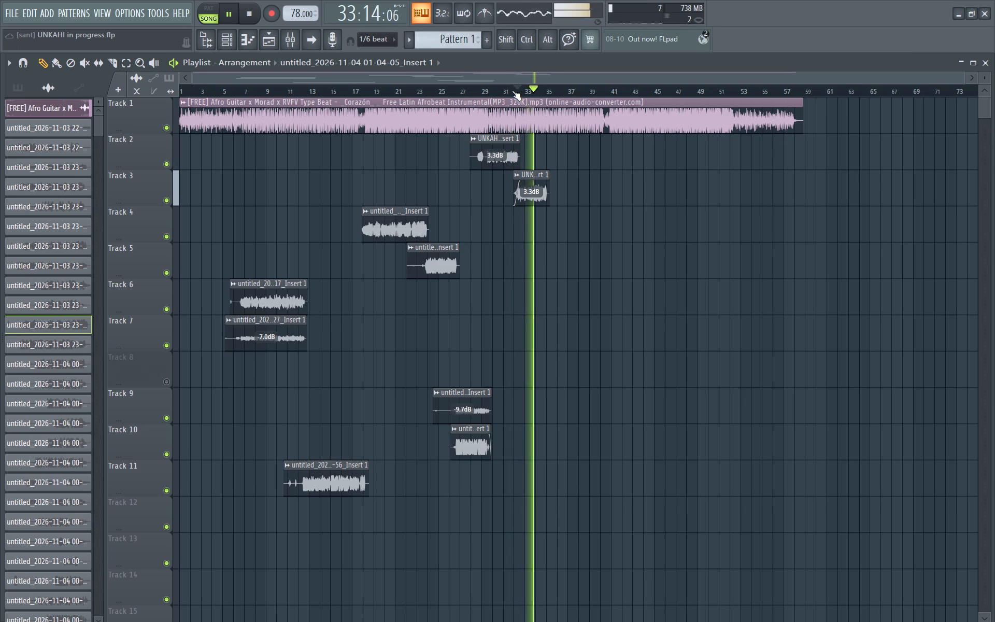
key("space")
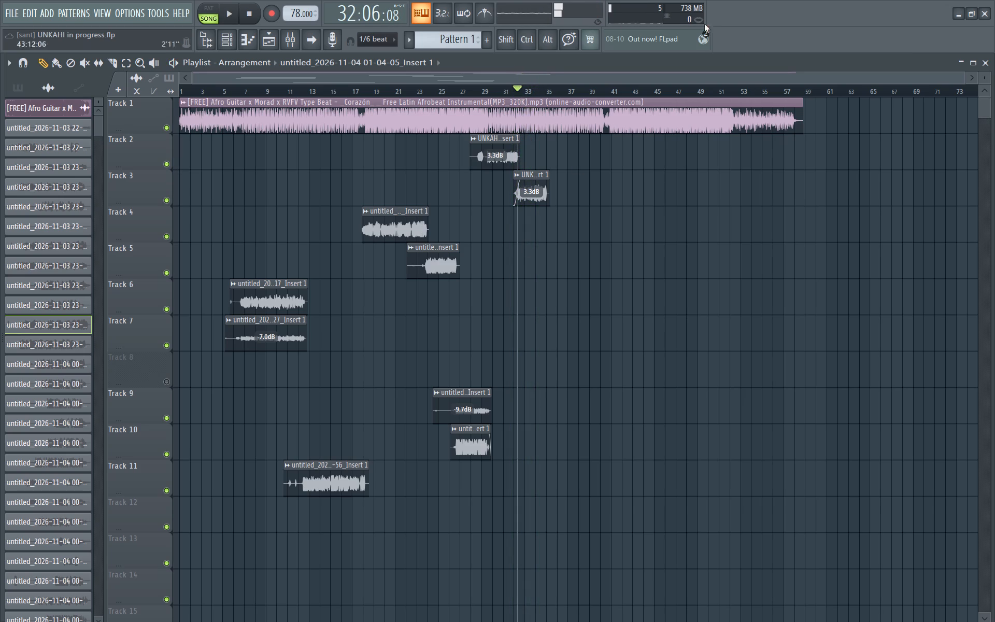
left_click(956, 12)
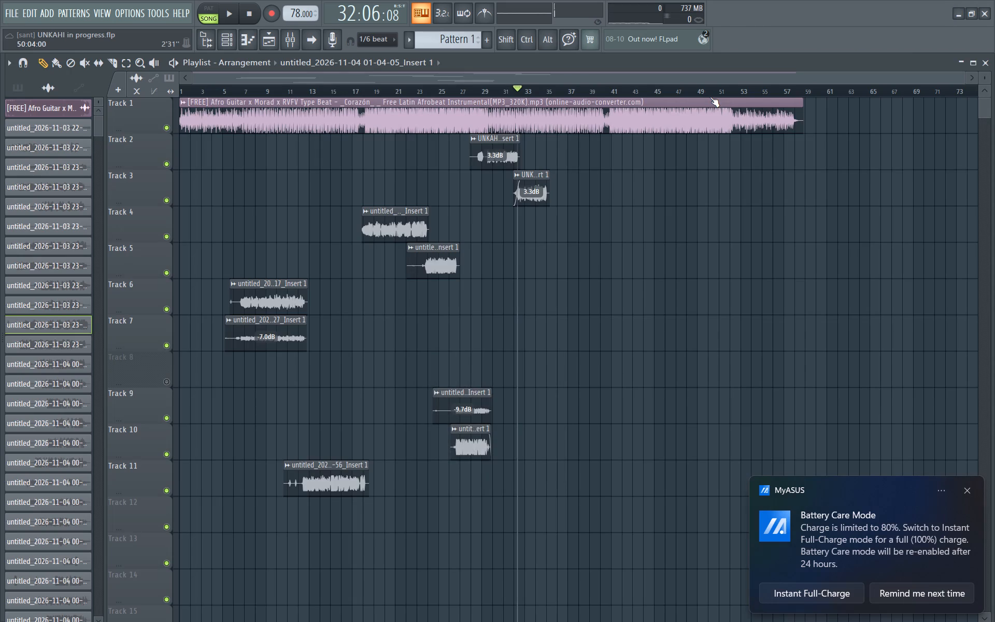
Resume playback and move it back to about bar 29 to hear the Track 2 vocal leading into Track 3.
key("space")
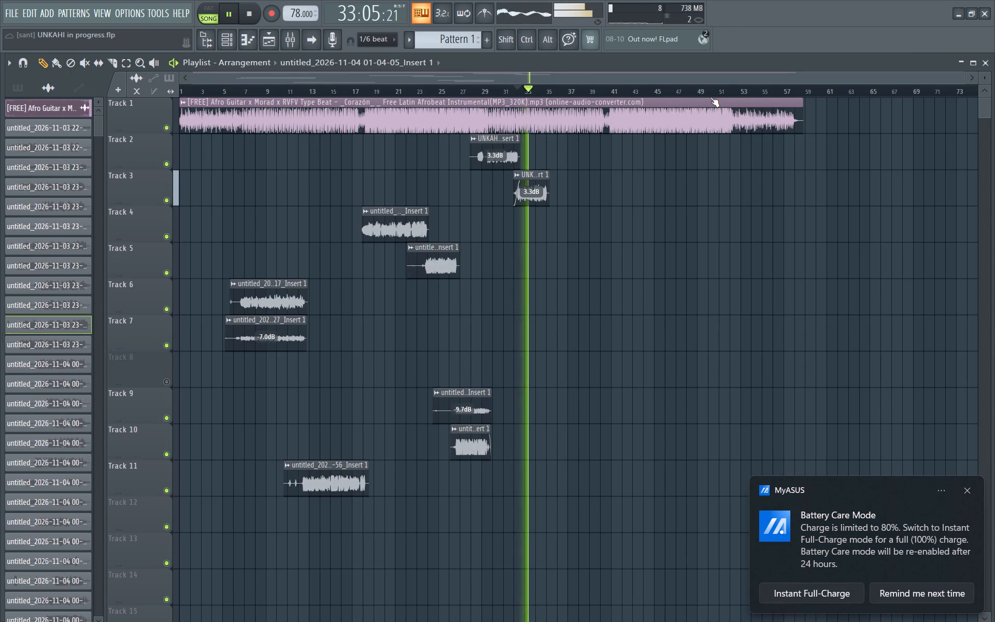
left_click(480, 88)
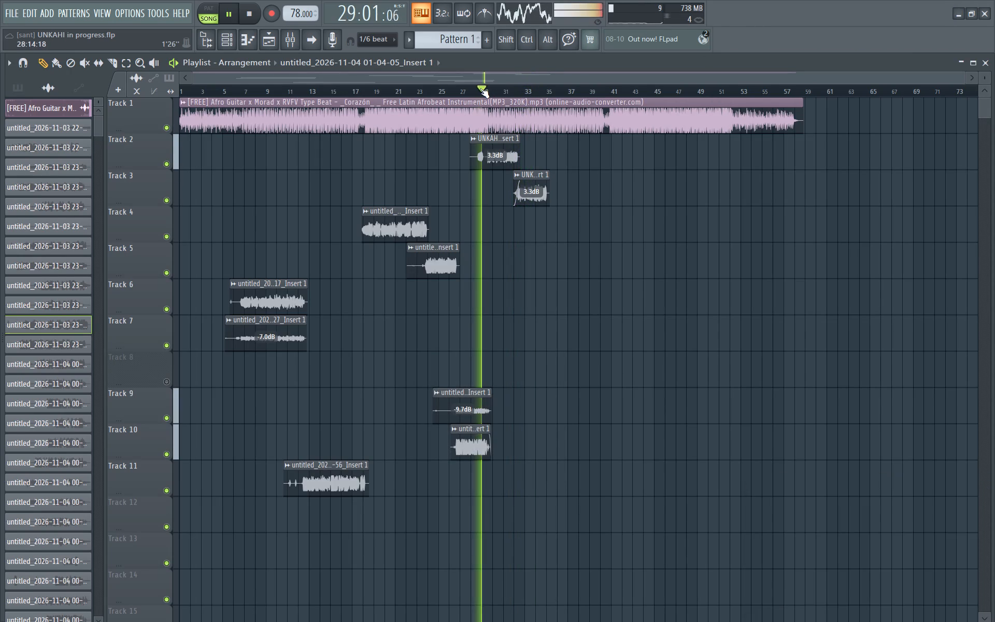
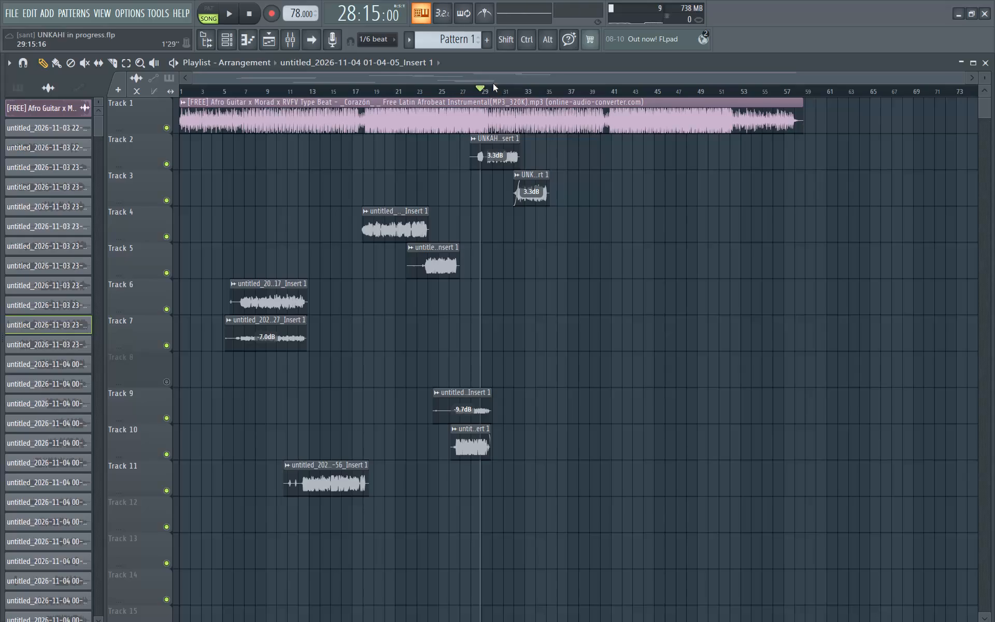
Play briefly from bar 34, and replay from bar 32 to hear the Track 3 vocal and the instrumental up to about bar 41.
left_click(536, 85)
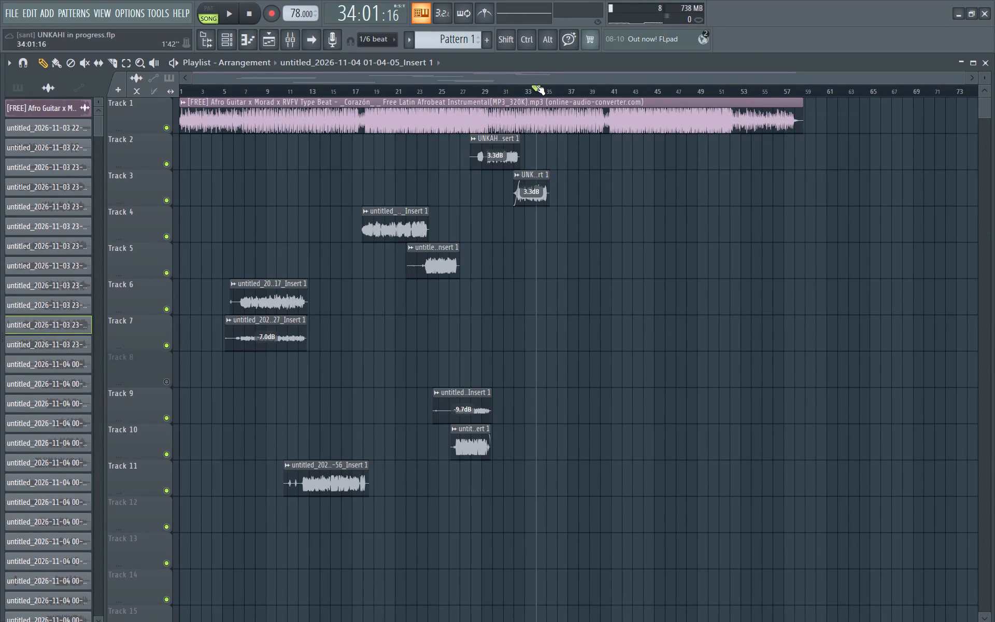
key("space")
key("space")
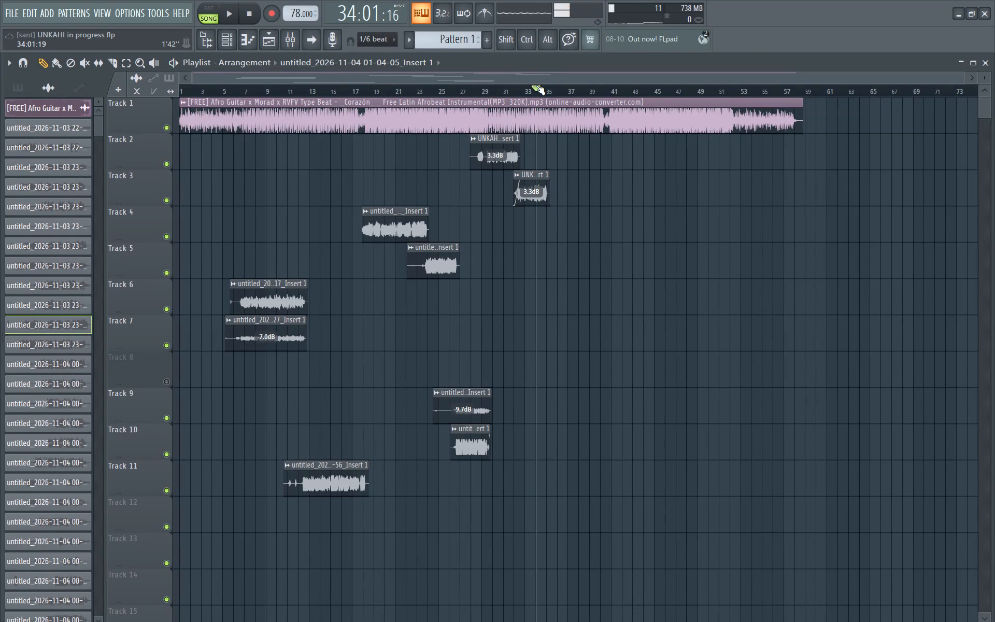
left_click(521, 92)
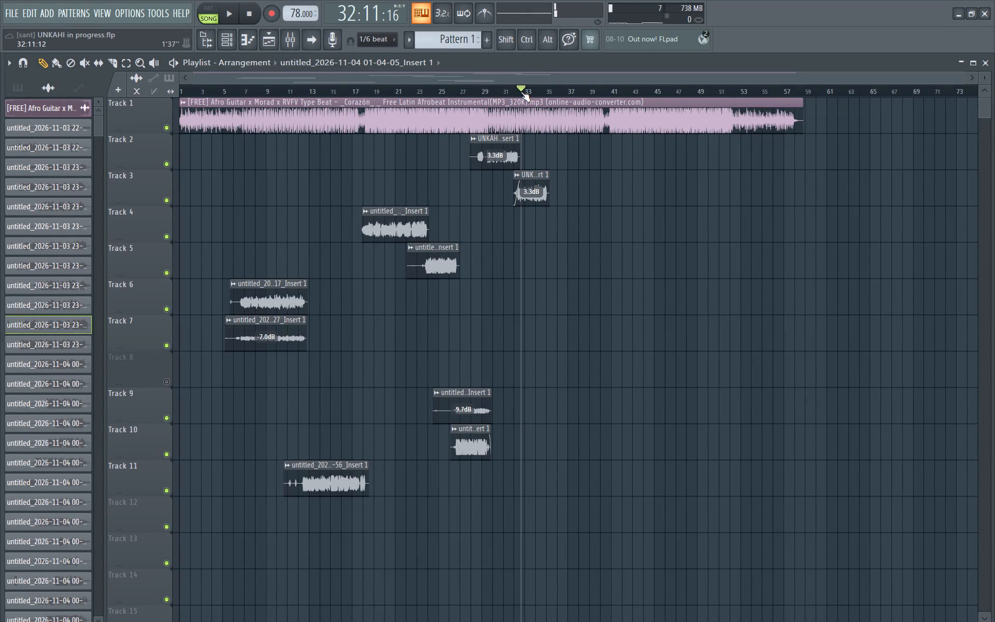
key("space")
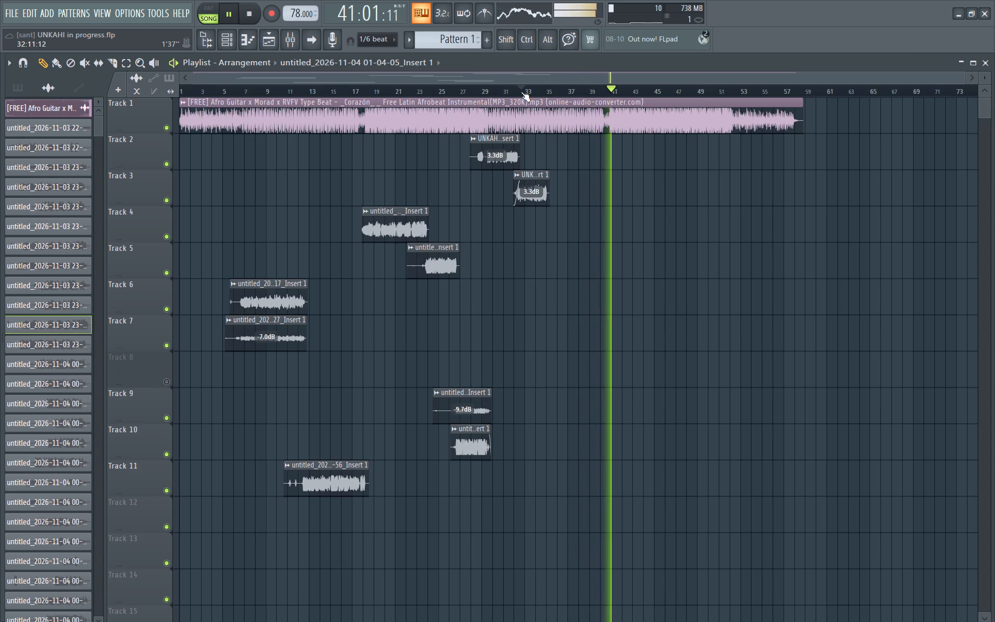
key("space")
key("space")
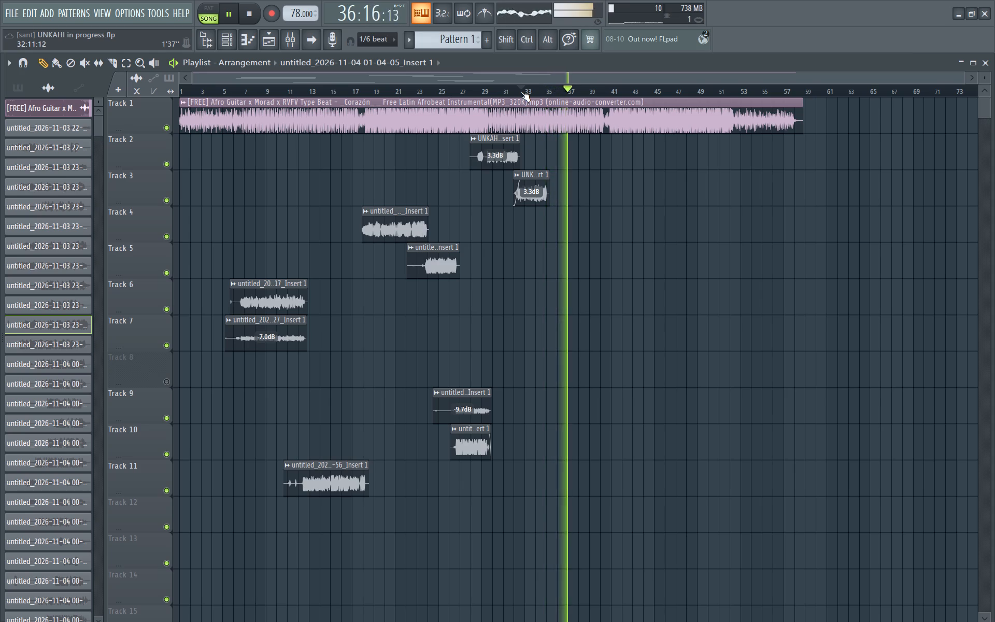
key("space")
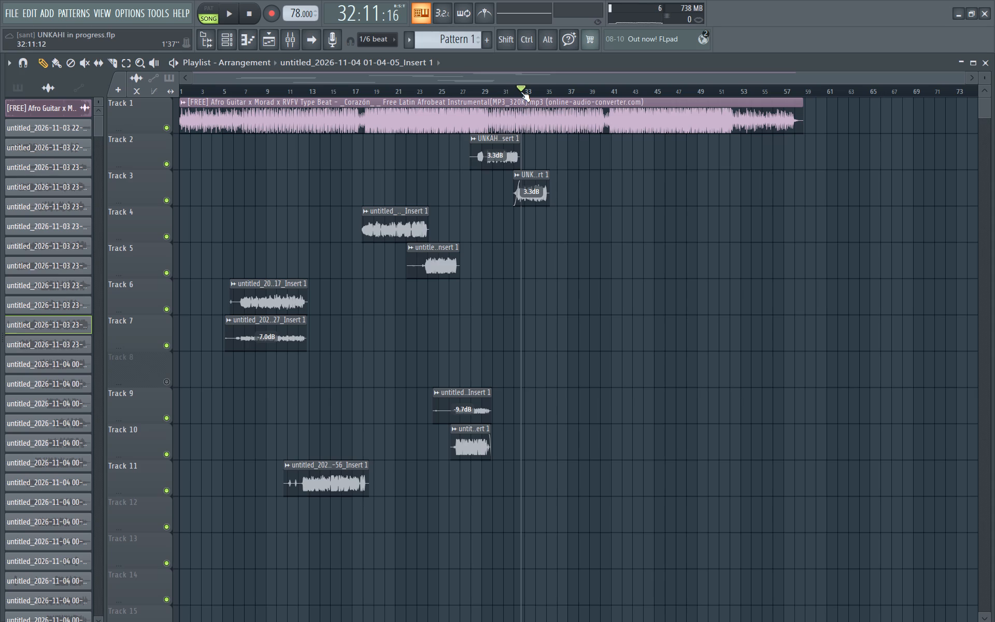
Select the timeline range from about bar 32 to bar 40 as a loop region and start playing it.
left_click(521, 92)
left_click_drag(521, 92, 593, 93)
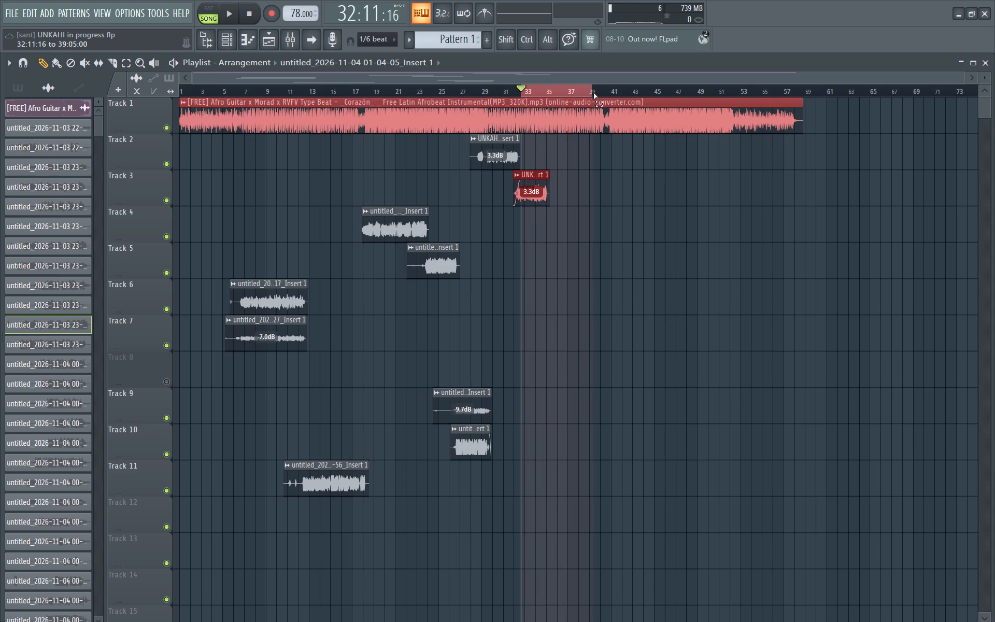
left_click_drag(593, 93, 602, 97)
left_click_drag(602, 97, 602, 96)
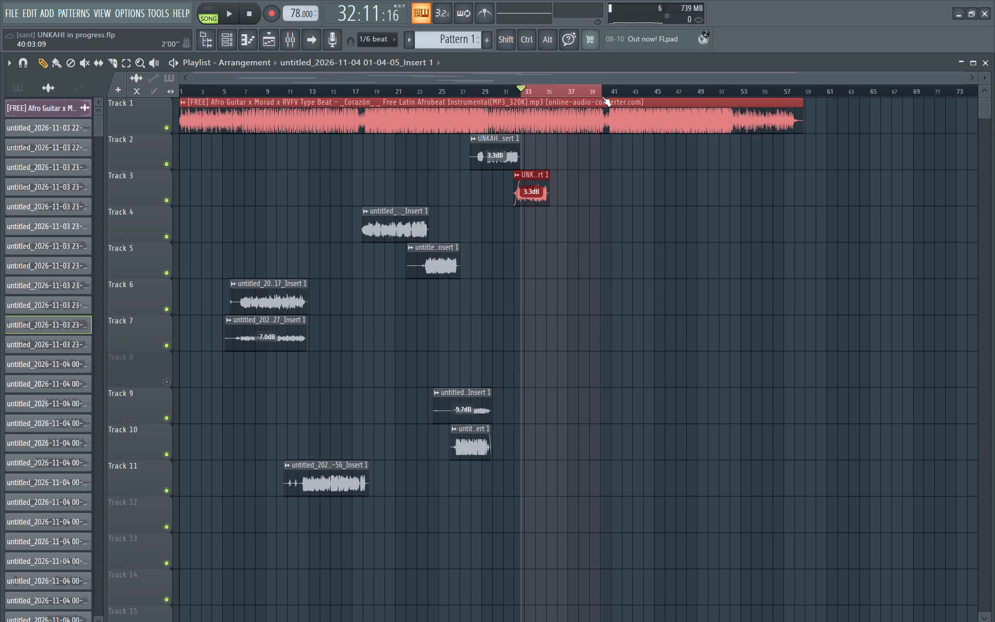
key("space")
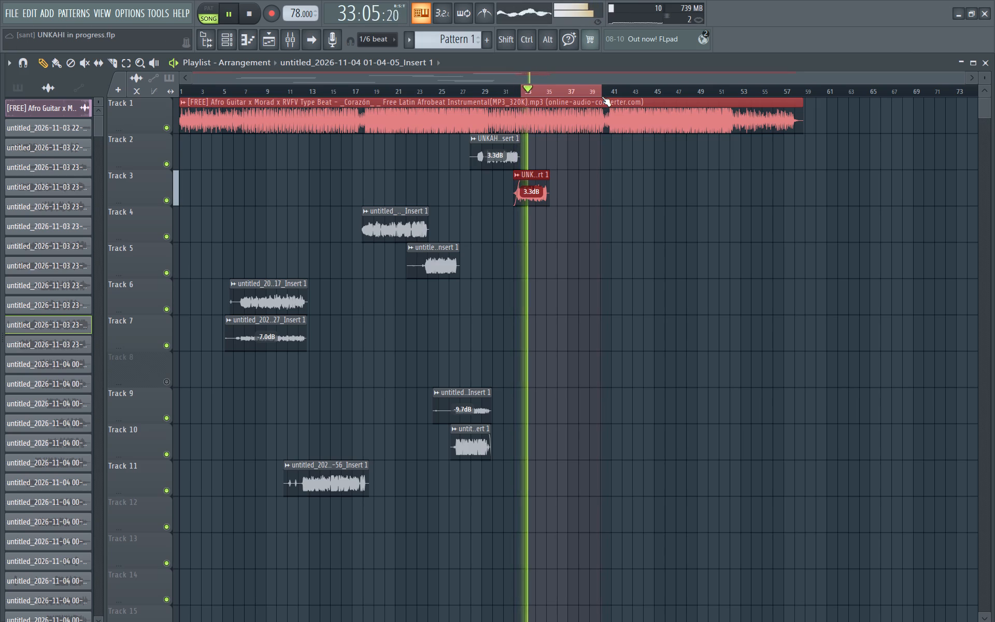
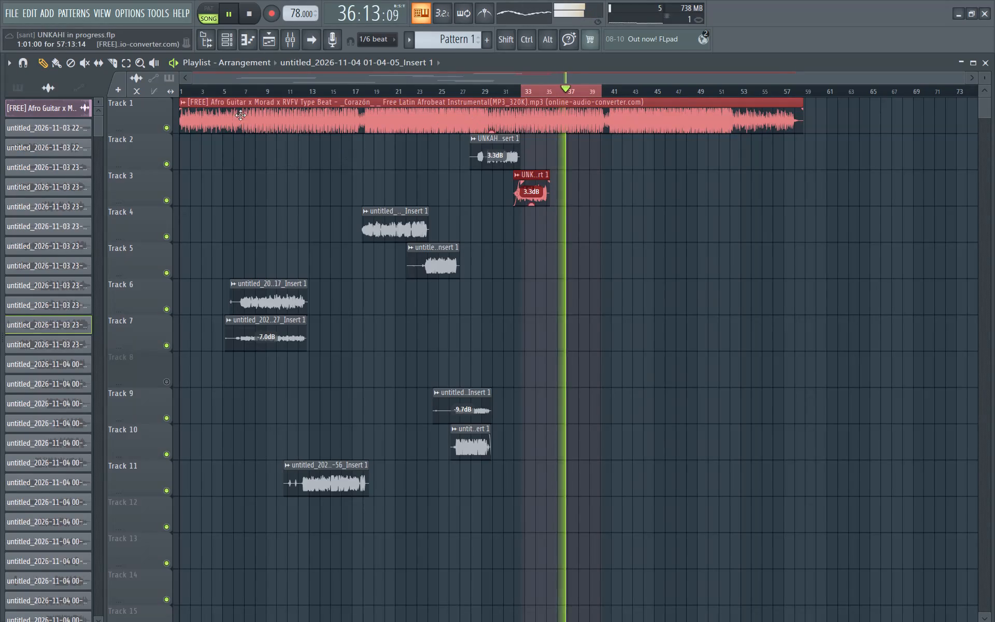
Play the arrangement from about bar 5 to hear the Track 6 and Track 7 vocals over the instrumental.
left_click(228, 92)
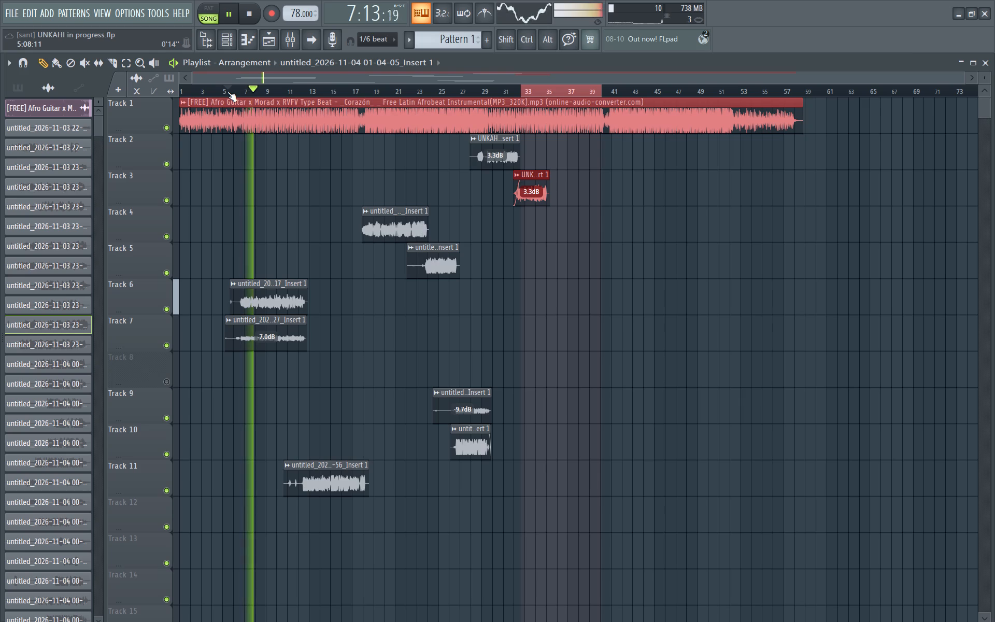
Clear the bar 32 to 40 loop selection and continue playback from about bar 31.
double_click(509, 91)
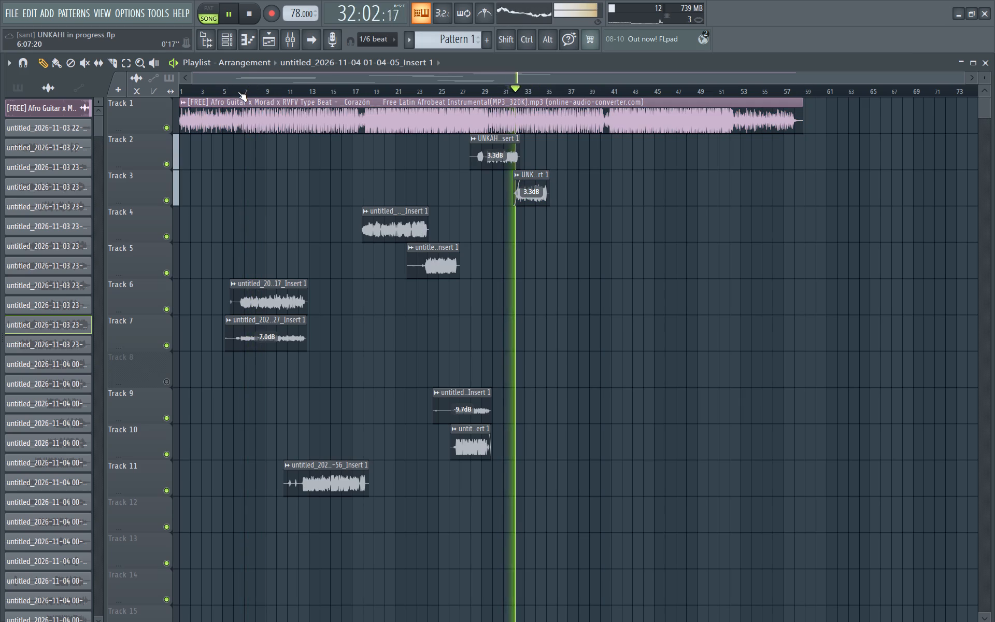
Replay the Track 6 and Track 7 vocals with the instrumental from about bar 6.
left_click(238, 92)
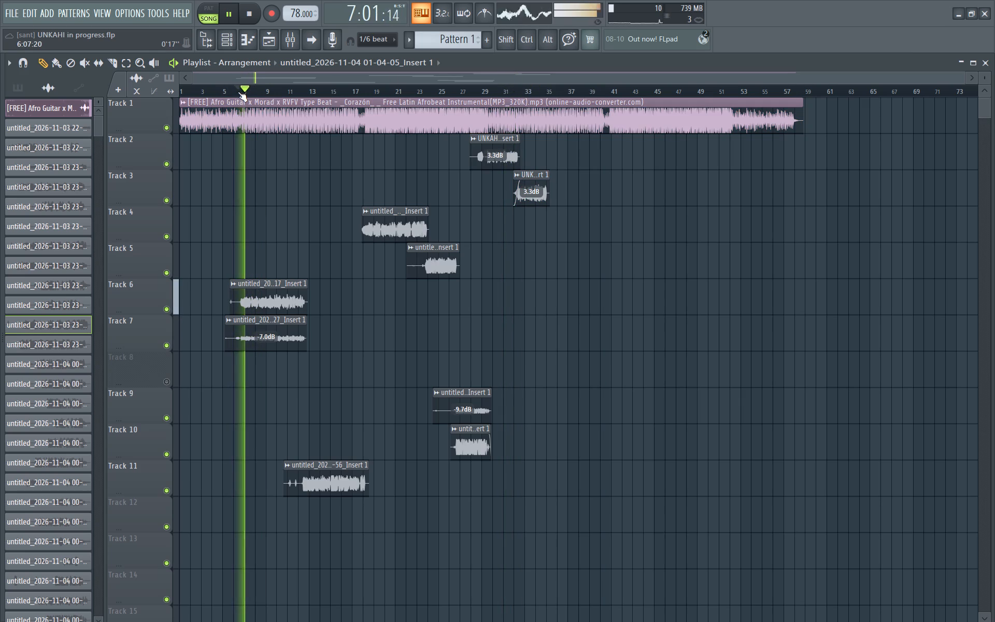
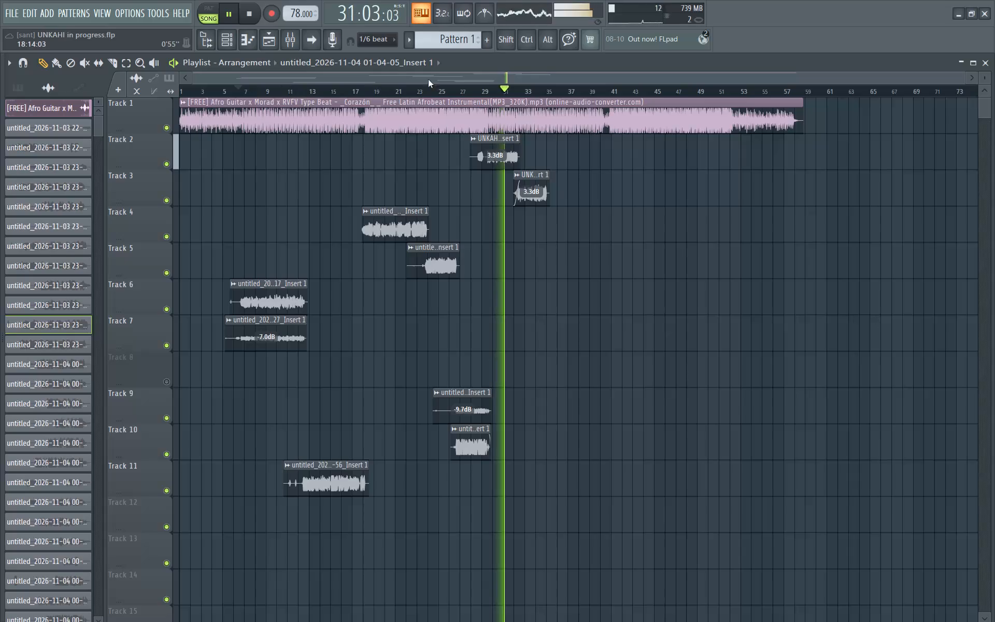
Play the arrangement from about bar 26, and again from about bar 28, to hear the Track 2 and Track 3 vocals.
left_click(455, 96)
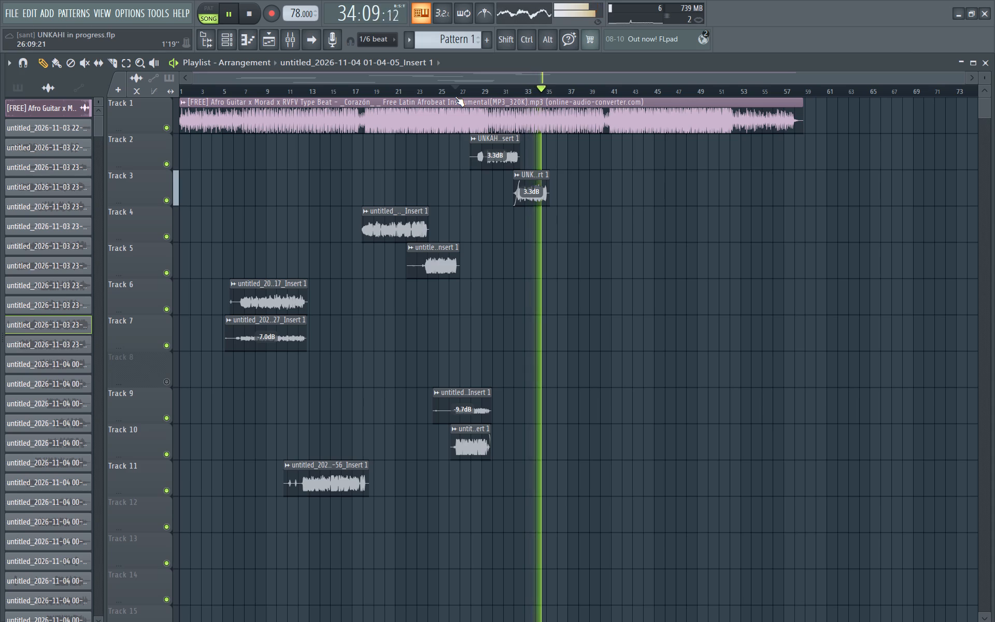
left_click(470, 90)
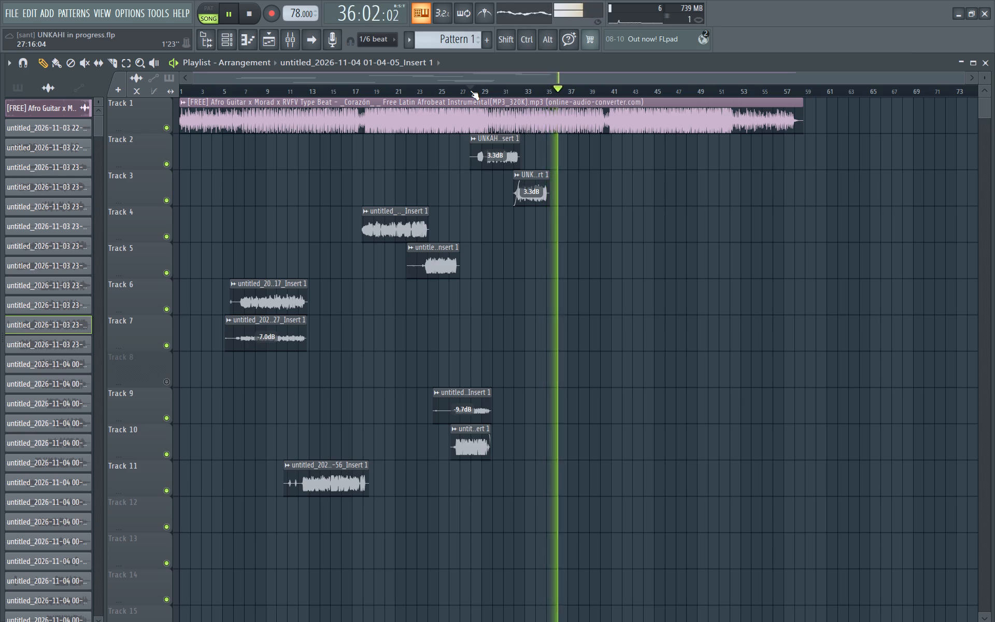
key("space")
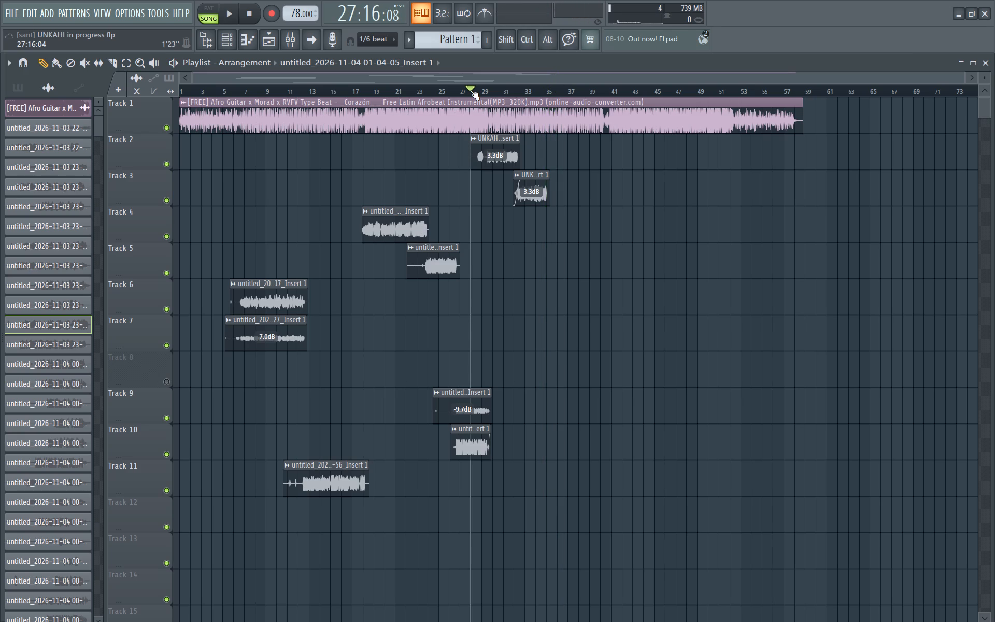
key("space")
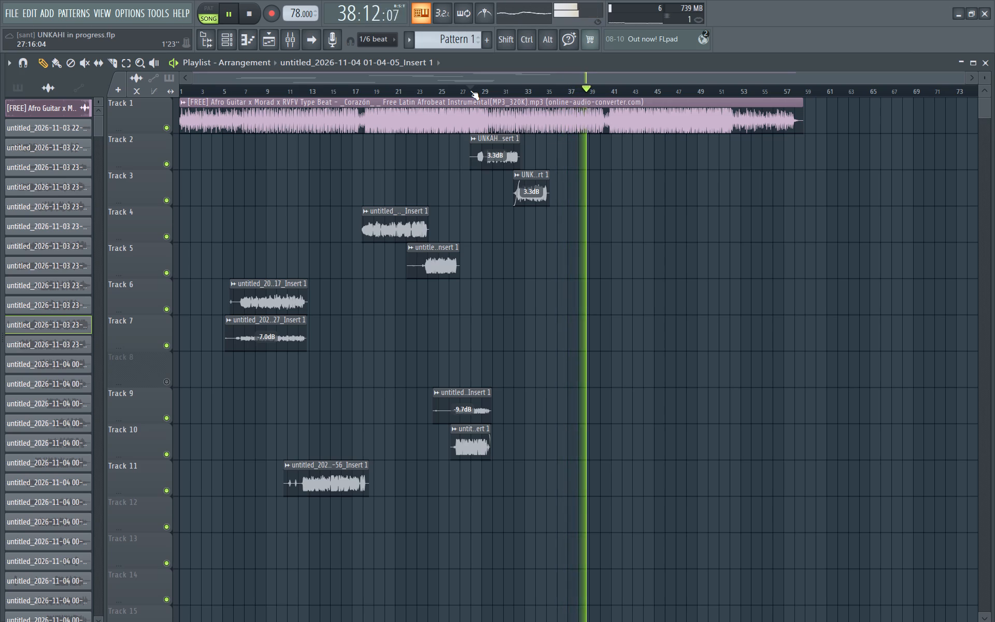
Replay from about bar 32 to review Track 3's vocal and the instrumental section after it, stopping playback when done.
left_click(522, 94)
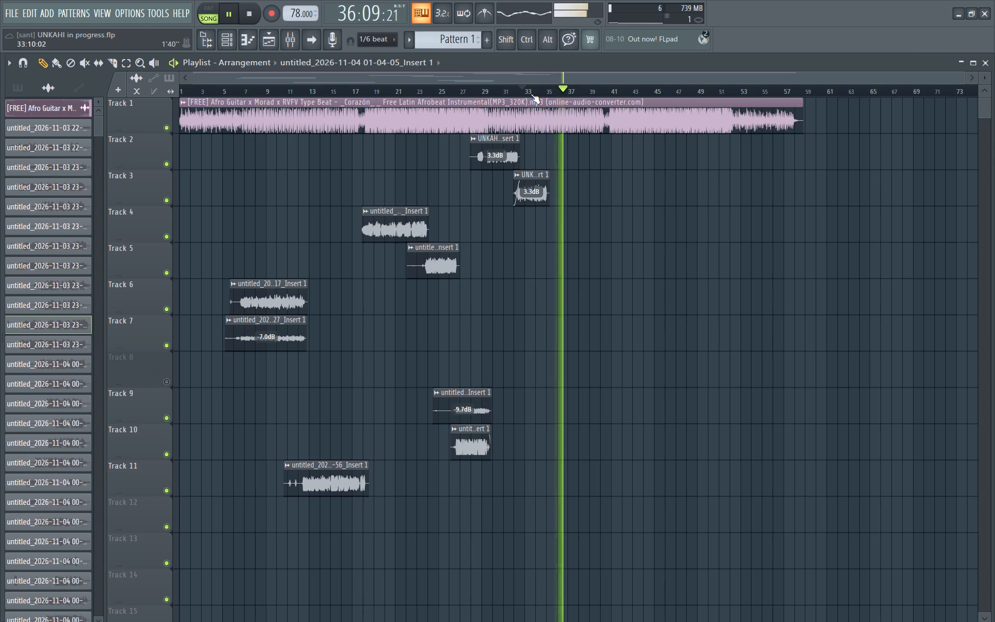
key("space")
key("space")
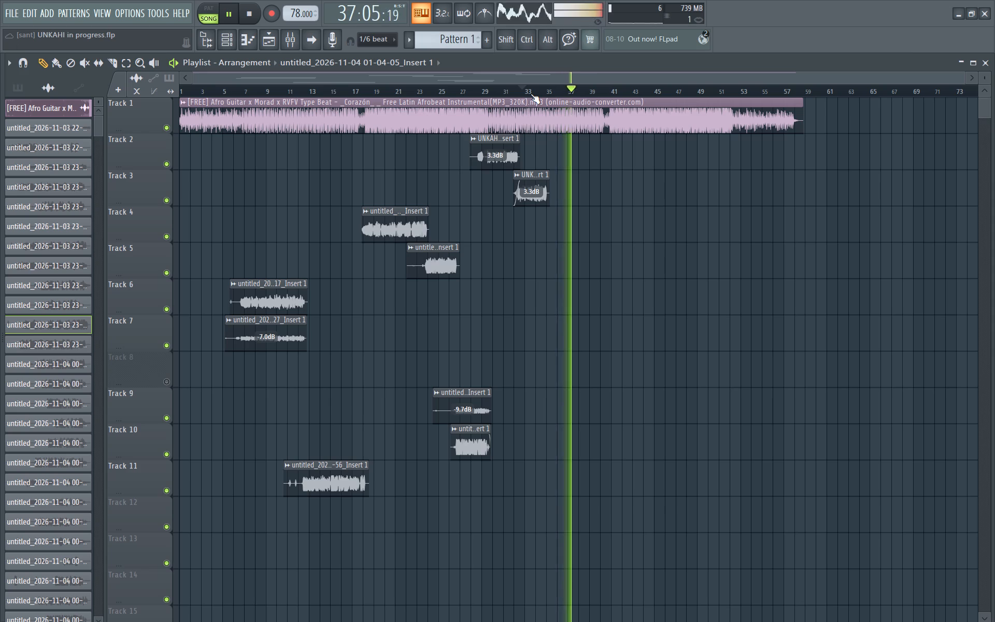
key("space")
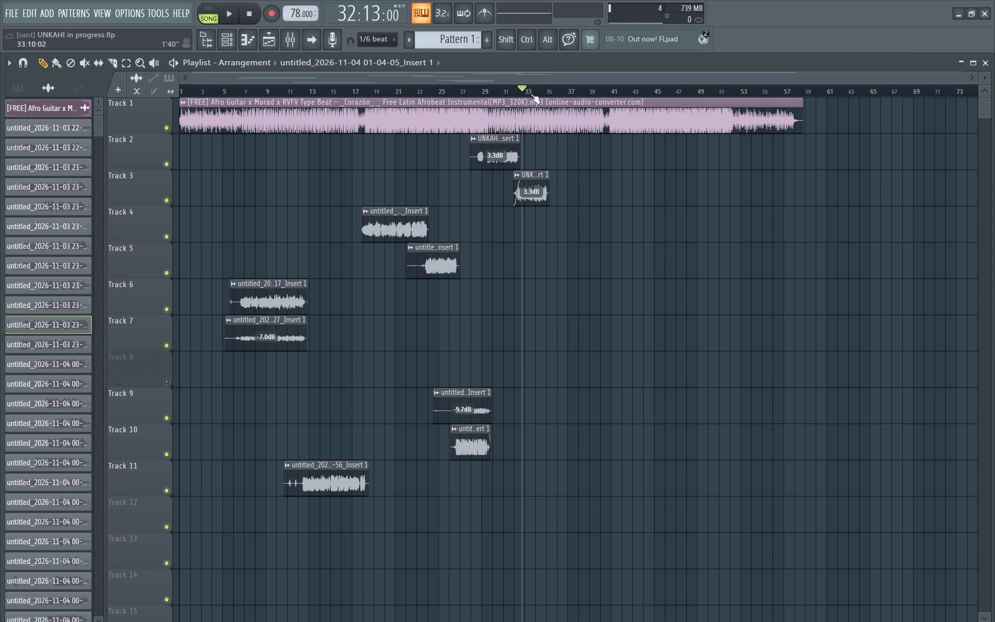
key("space")
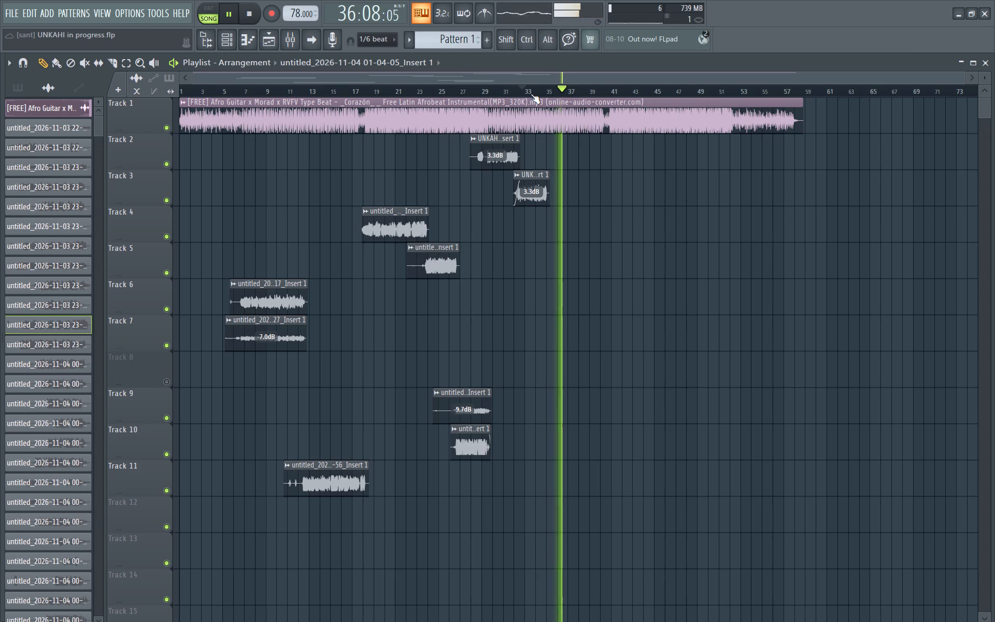
key("space")
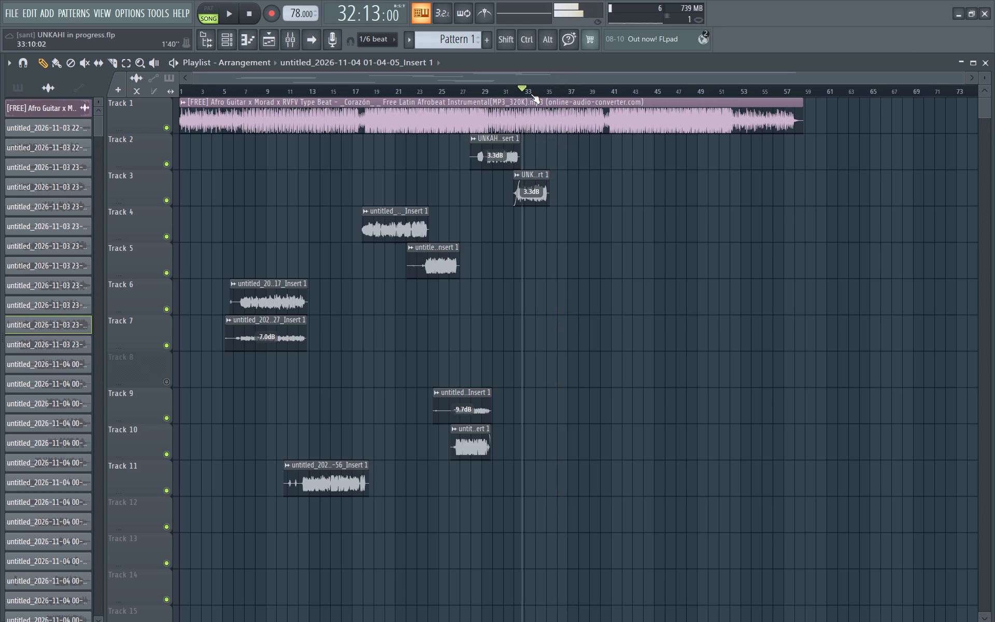
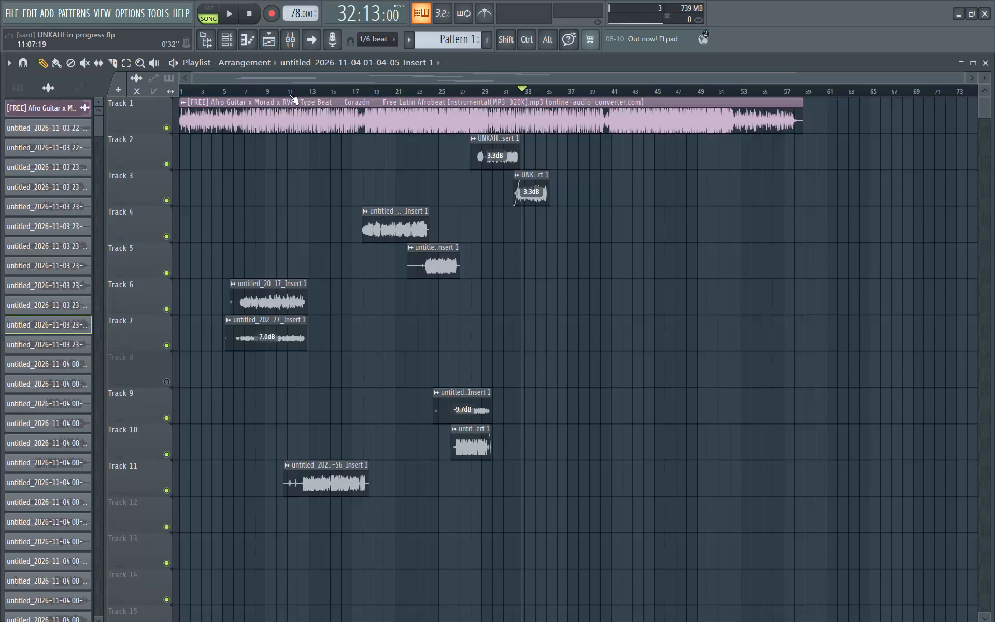
Play the arrangement from about bar 5 to hear the Track 6 and Track 7 vocals, briefly viewing the mixer during playback.
left_click(230, 92)
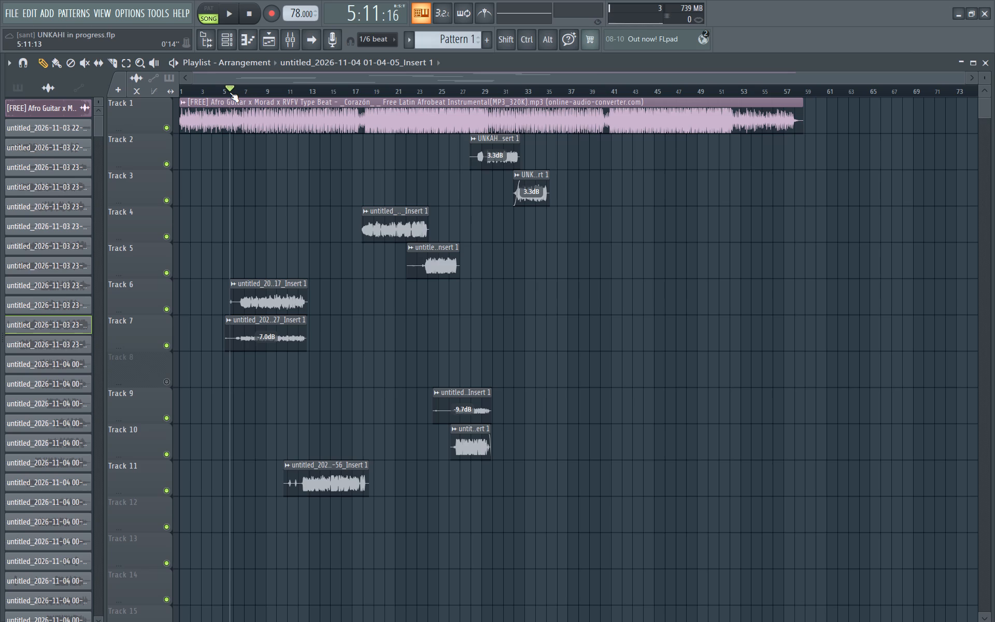
key("space")
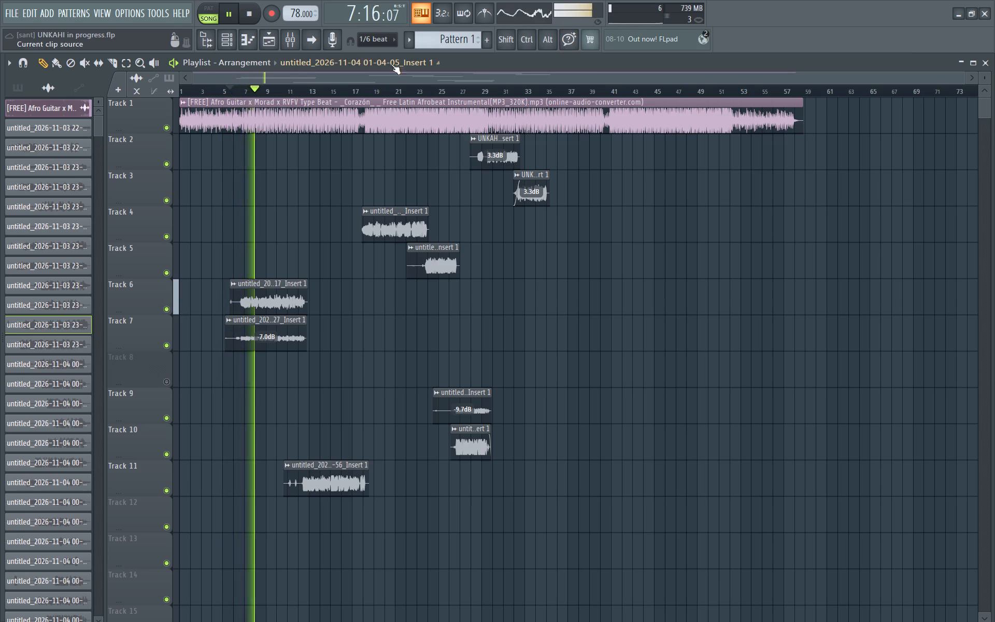
left_click(288, 37)
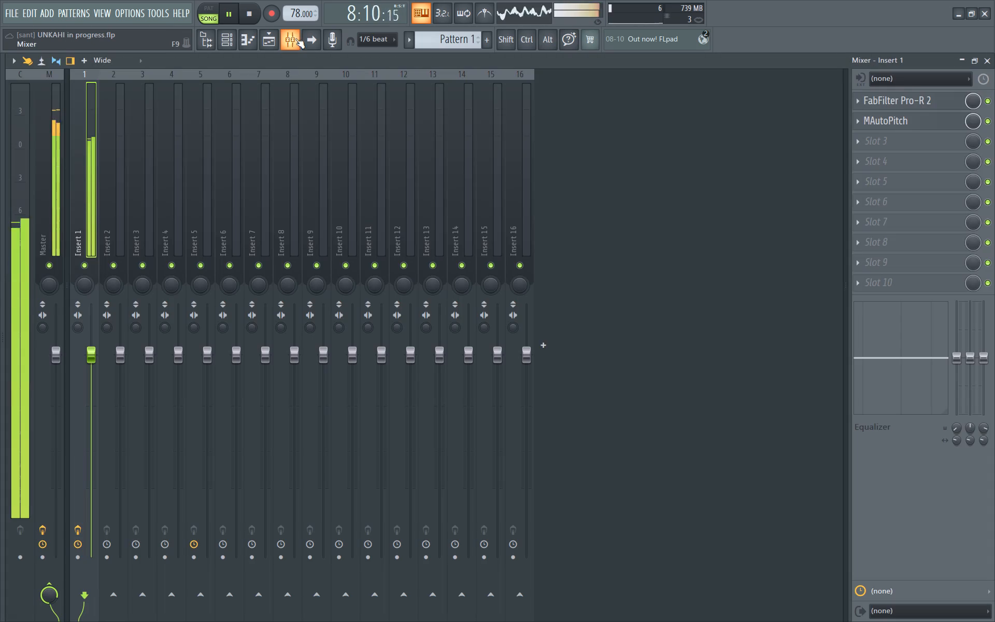
left_click(992, 65)
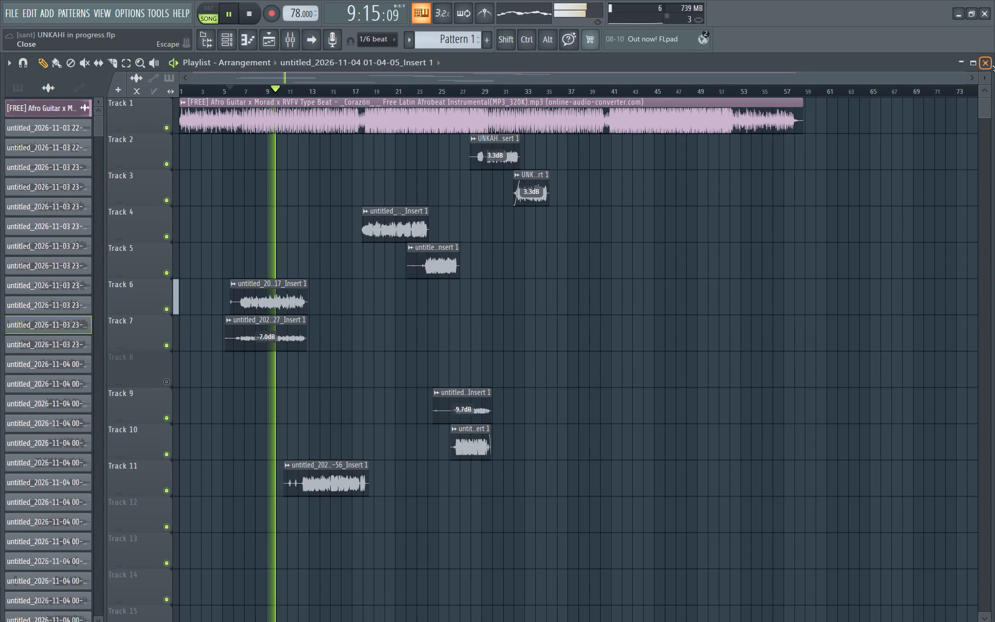